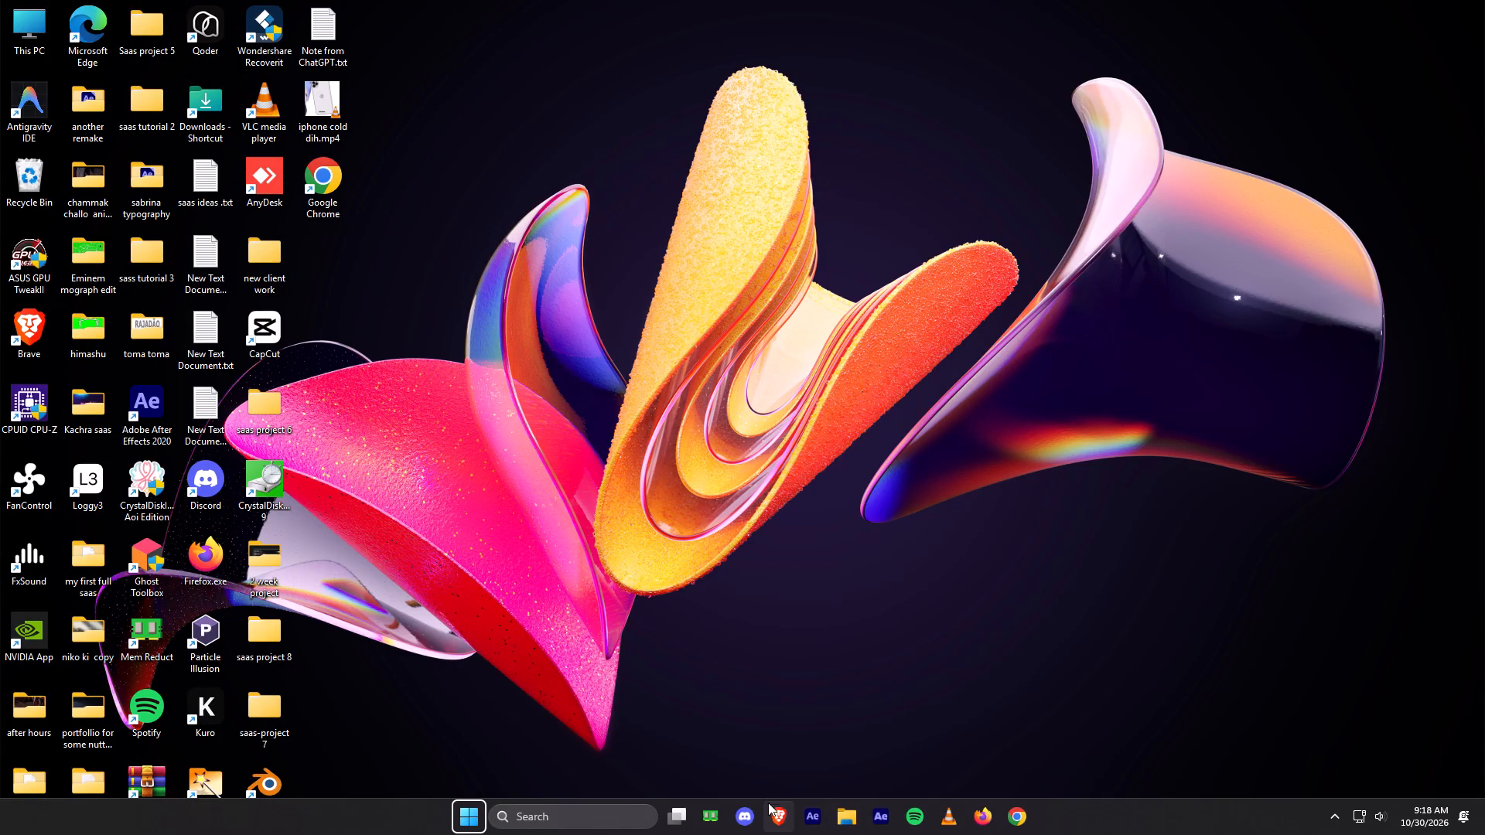
Launch Adobe After Effects 2020.
{"action": "double_click", "coordinate": [811, 812]}
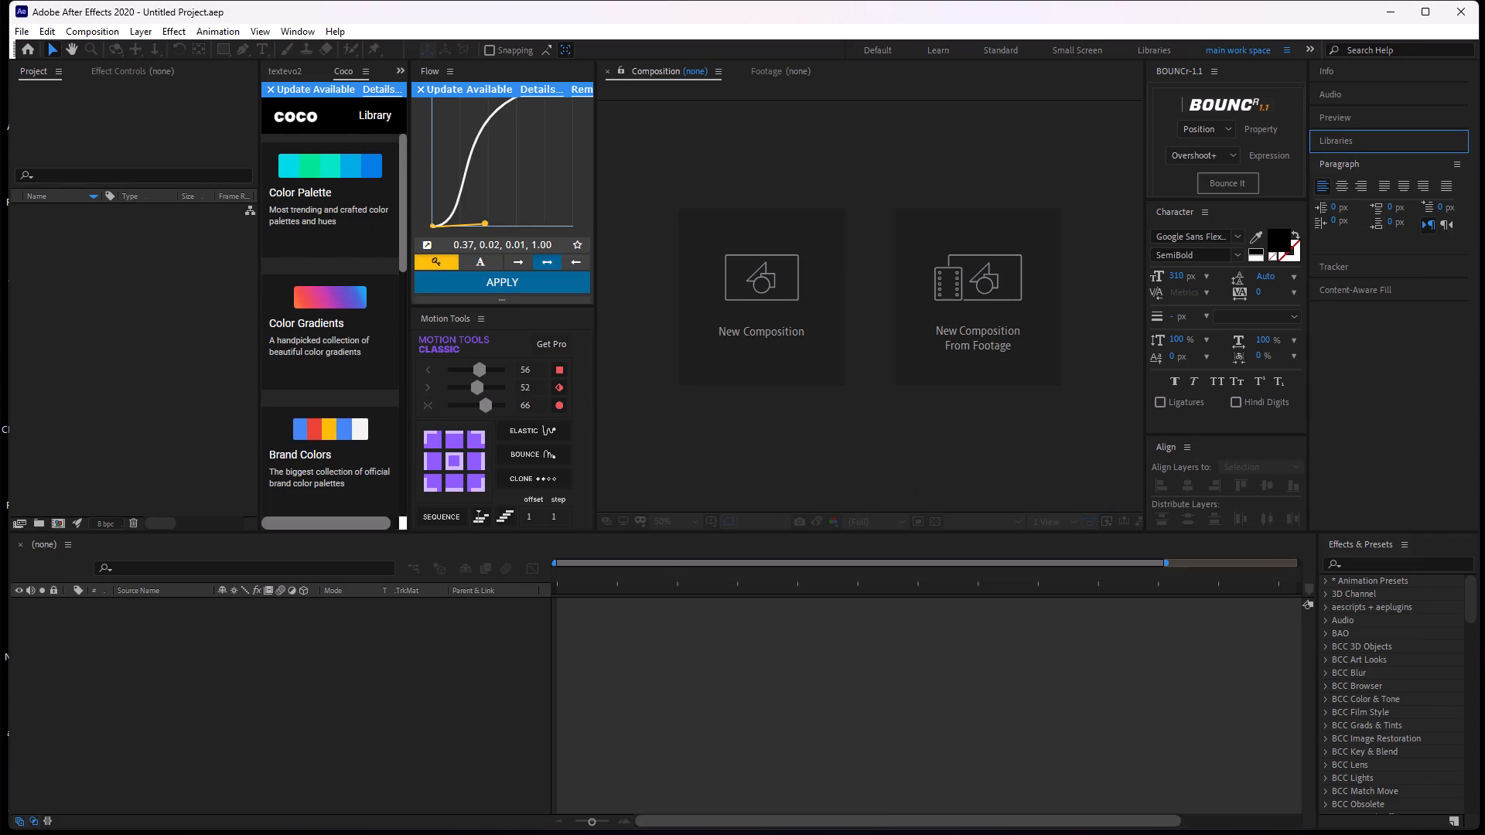
Open Task Manager and examine the CPU, memory, disk and network use of the running processes.
{"action": "right_click", "coordinate": [1061, 816]}
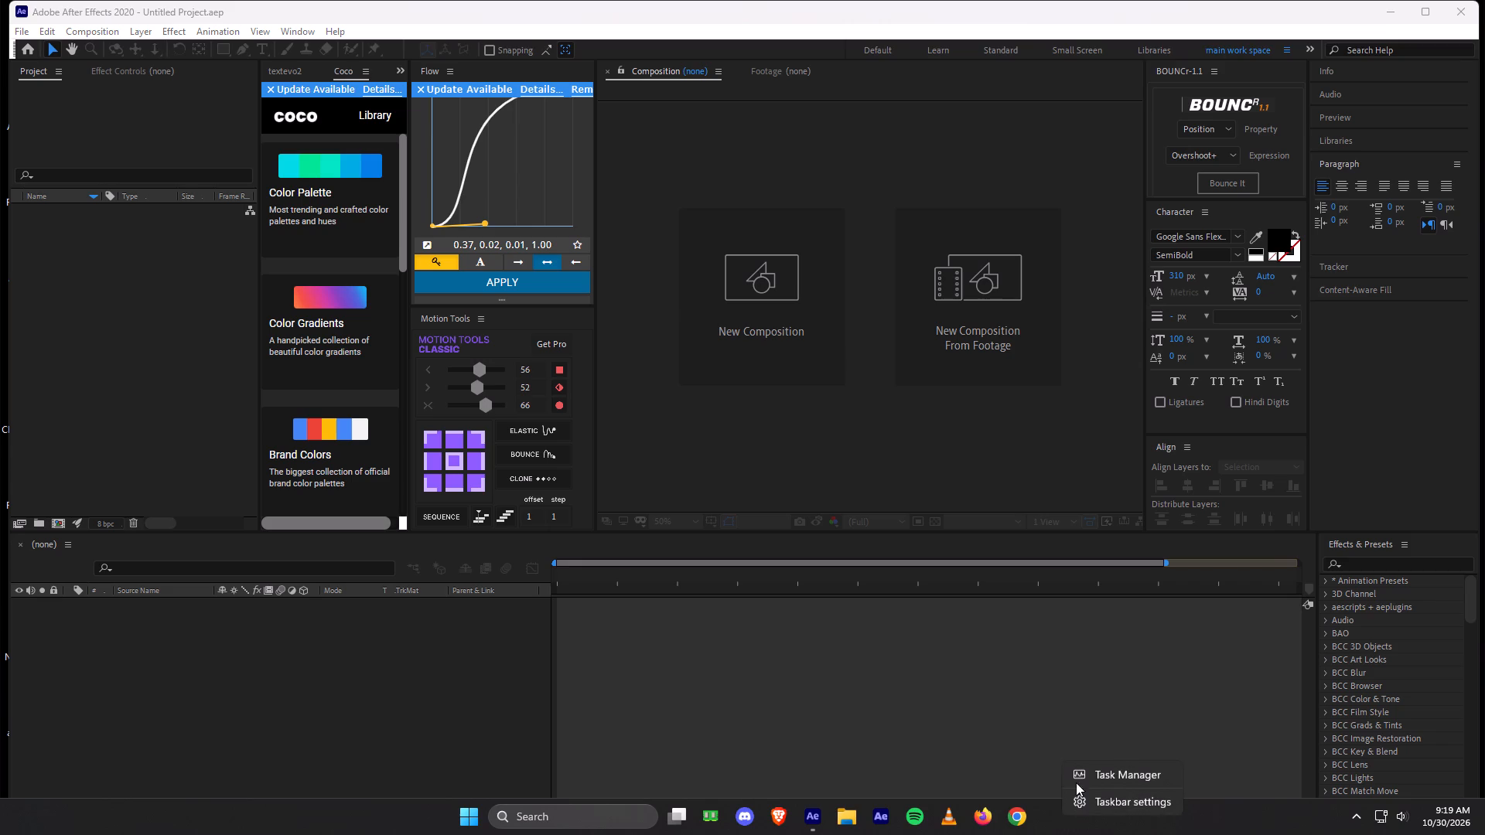
{"action": "left_click", "coordinate": [1087, 770]}
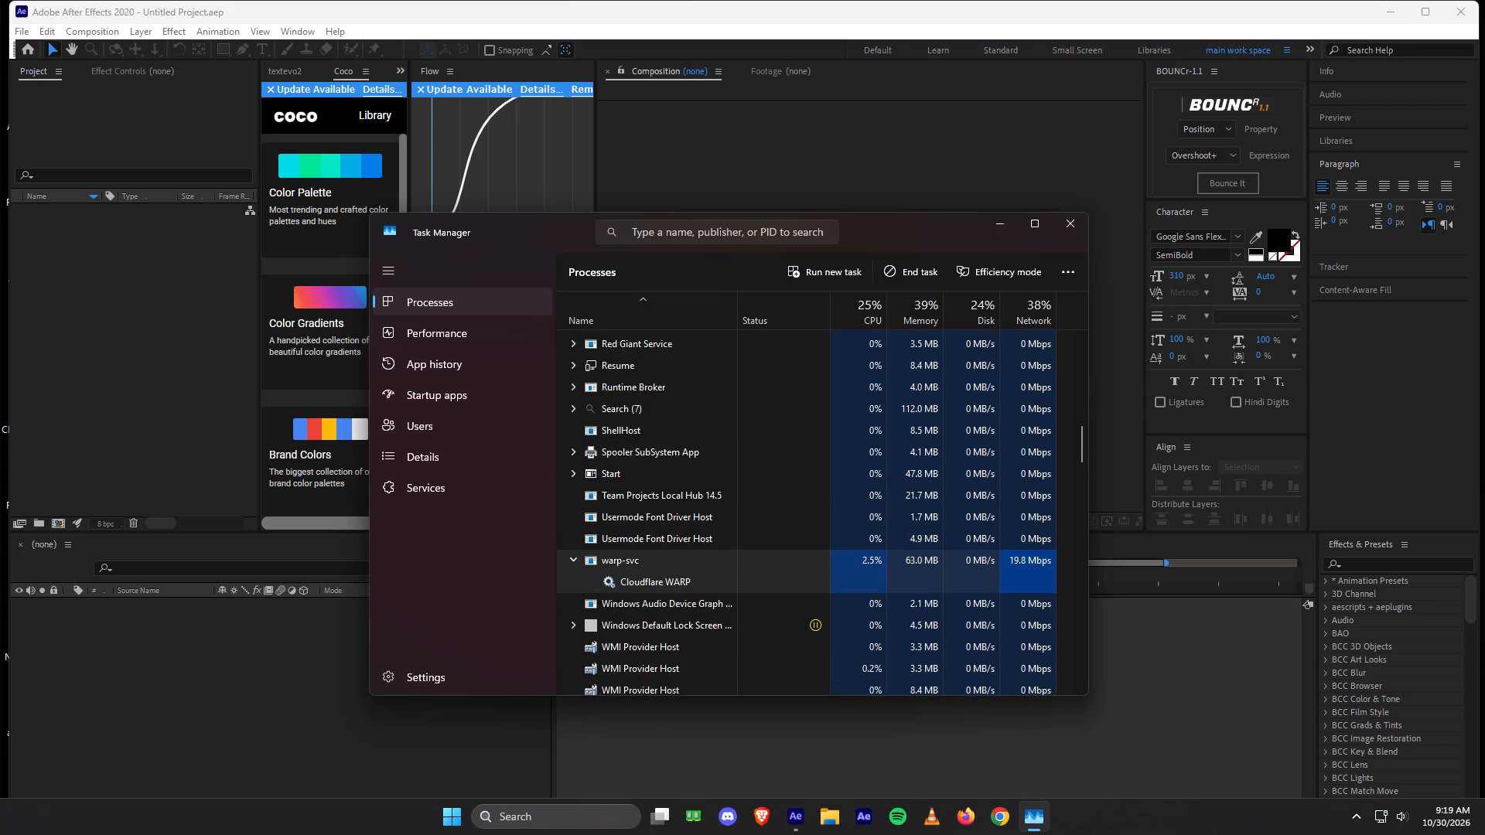
{"action": "left_click", "coordinate": [1366, 807]}
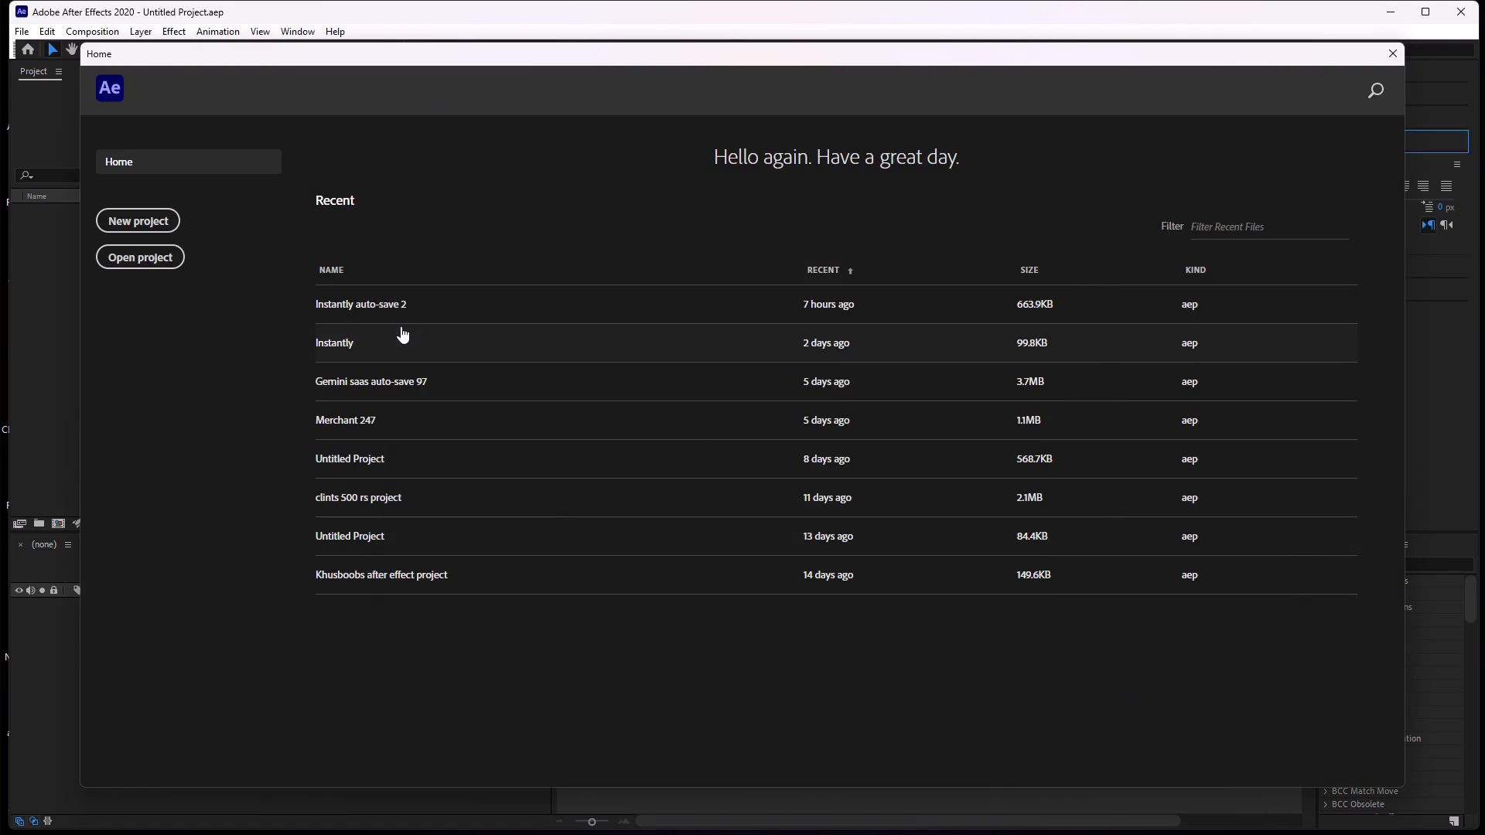
Open the recent project "Instantly auto-save 2" from the After Effects home screen.
{"action": "left_click_drag", "start_coordinate": [432, 296], "coordinate": [444, 299]}
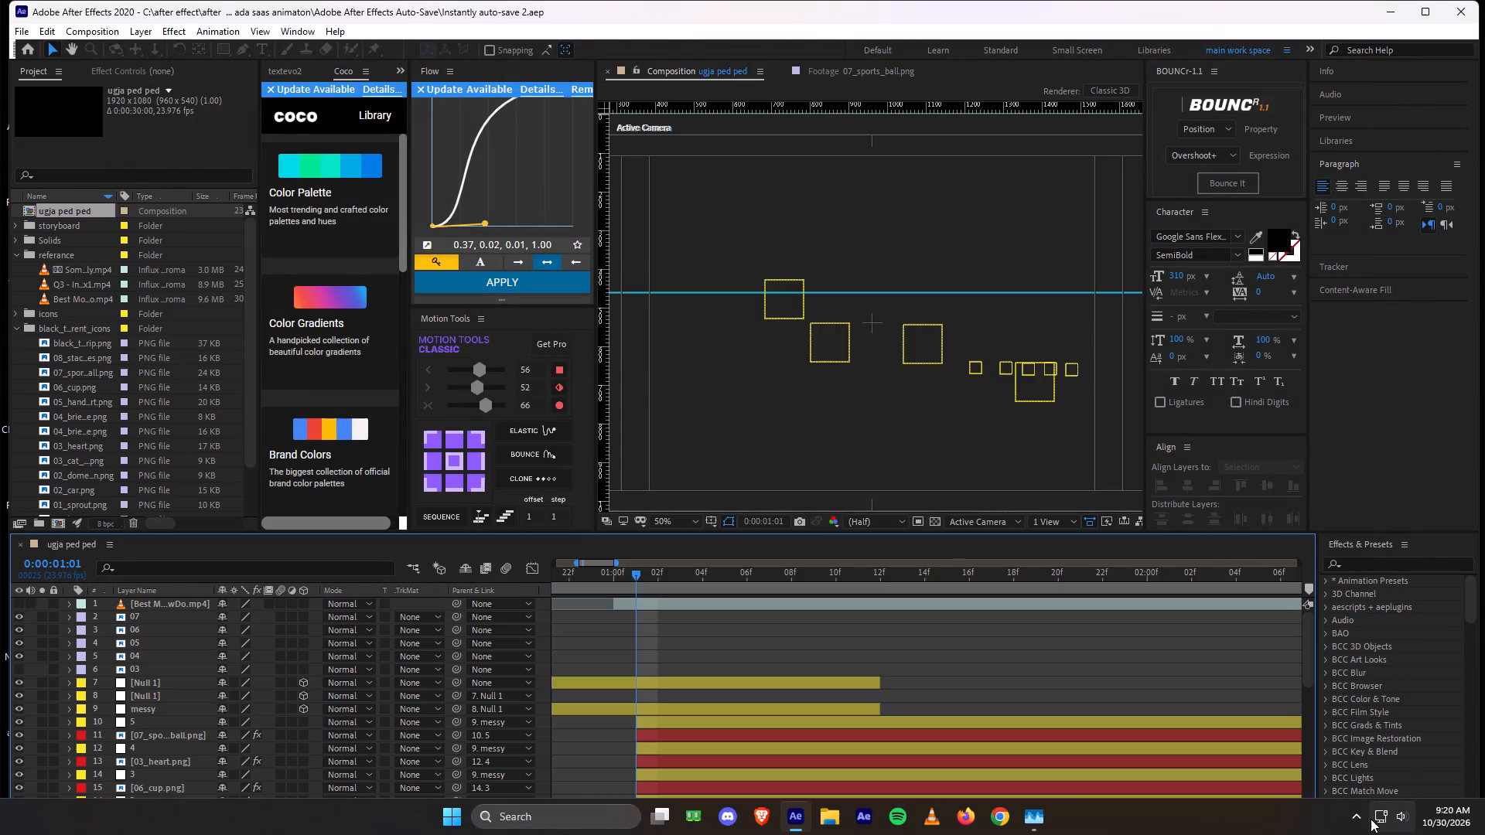
Show the hidden system tray icons.
{"action": "left_click", "coordinate": [1371, 819]}
{"action": "left_click", "coordinate": [1362, 810]}
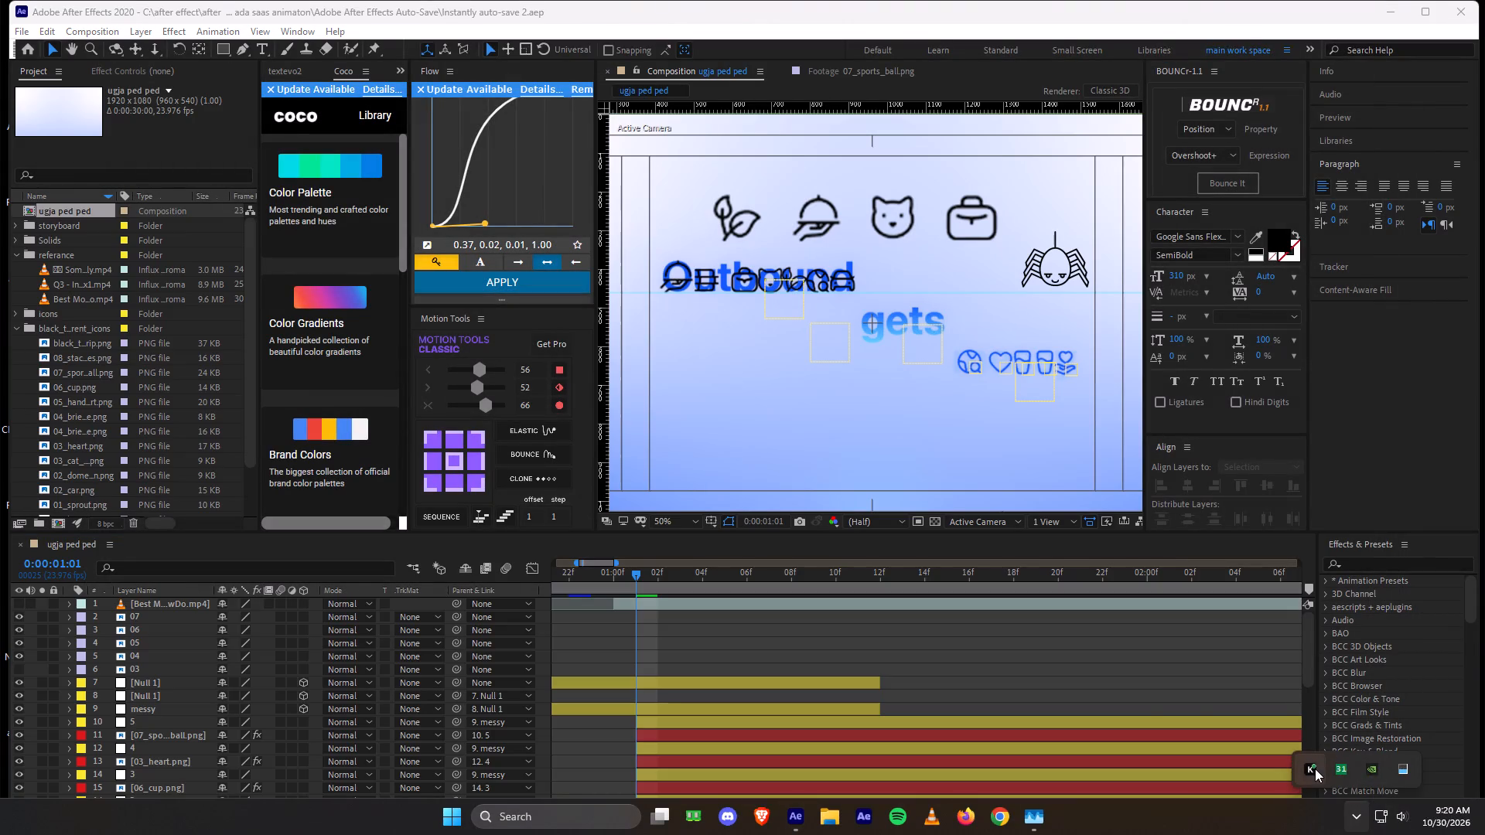
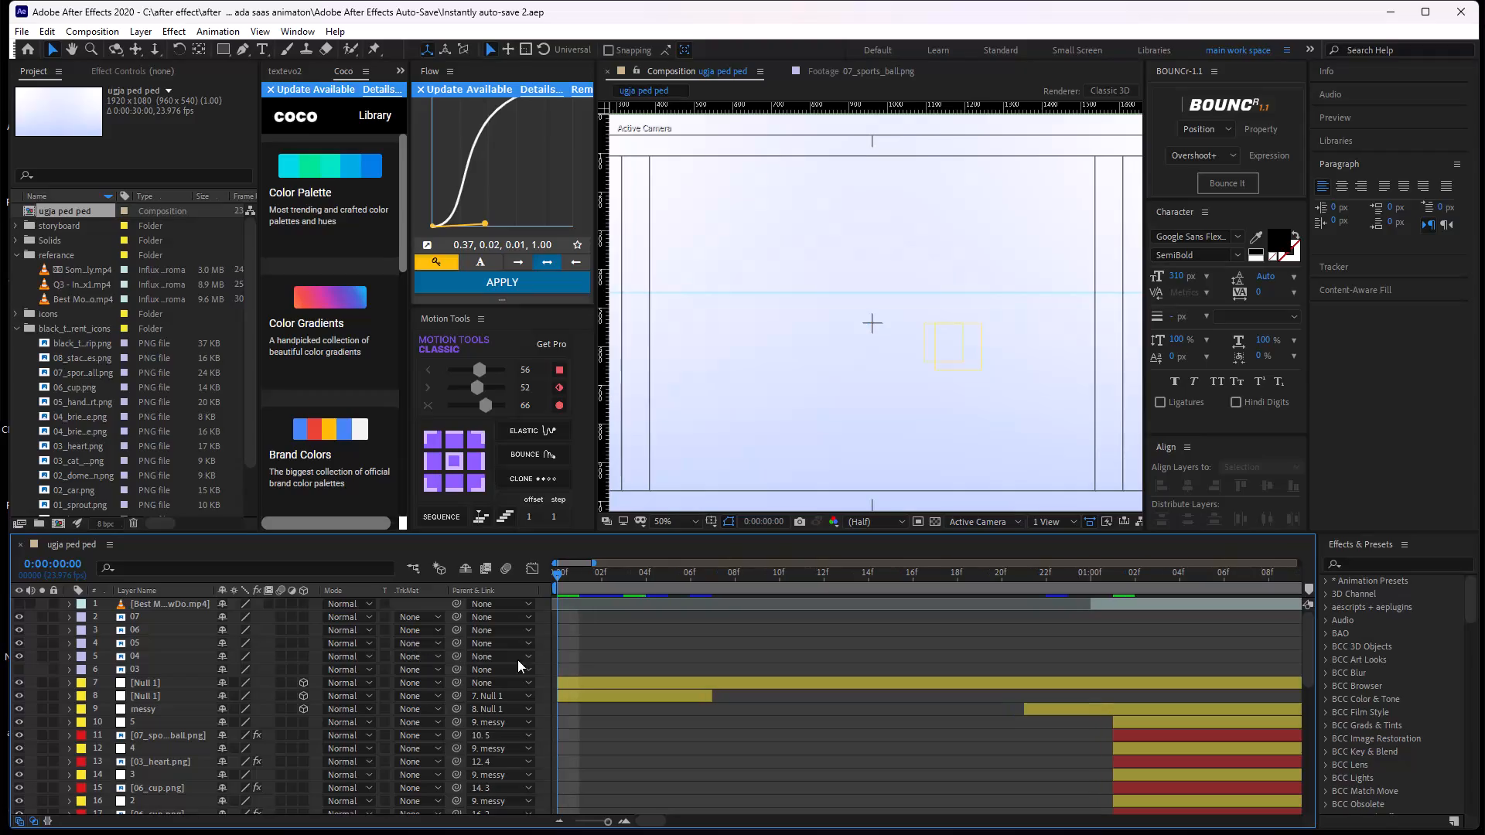
Preview the opening of the composition, checking how the "Outbound gets messy" text animates in.
{"action": "key", "text": "space"}
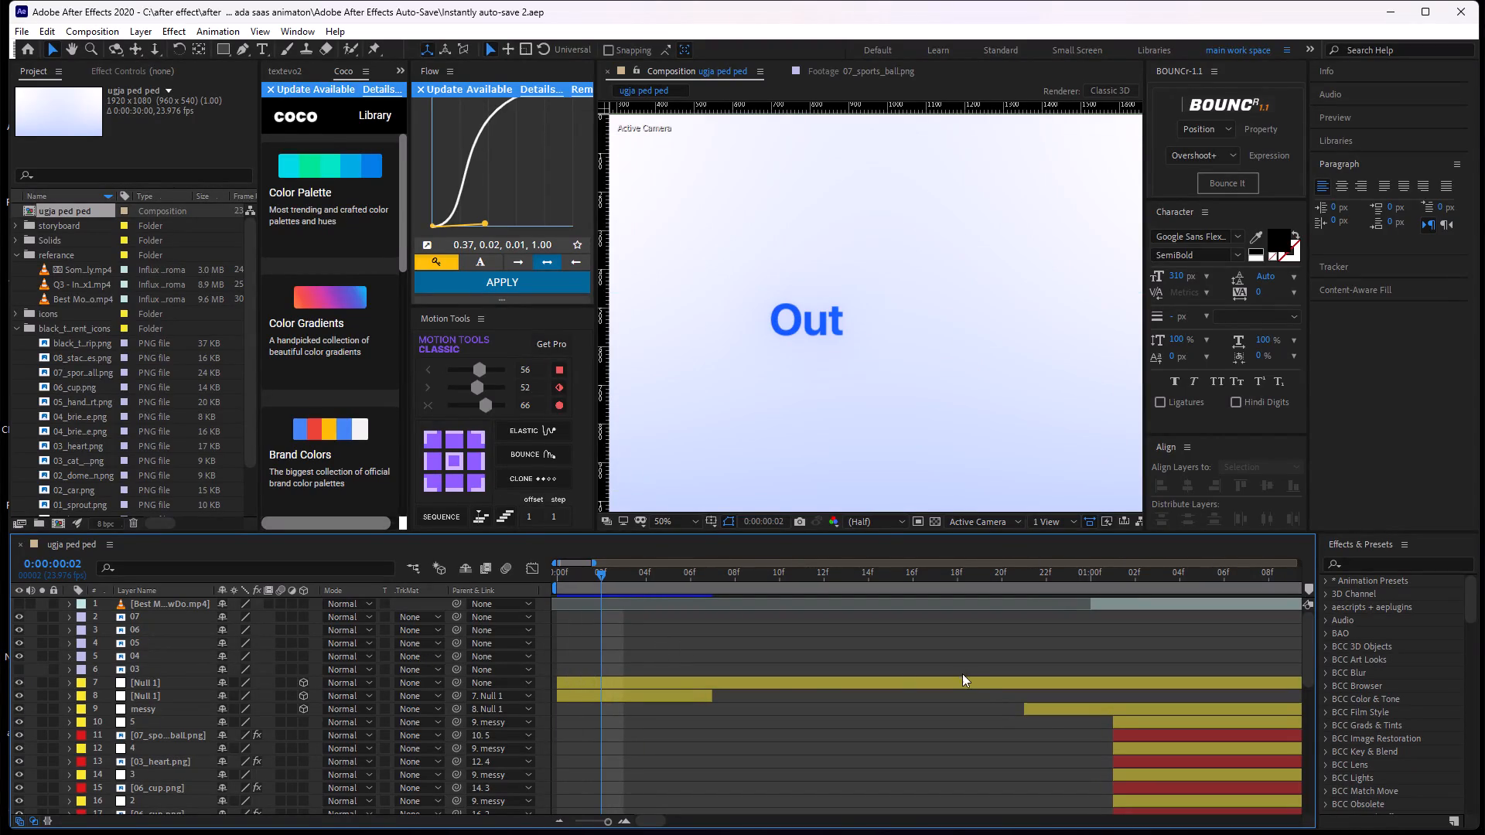
{"action": "key", "text": "space"}
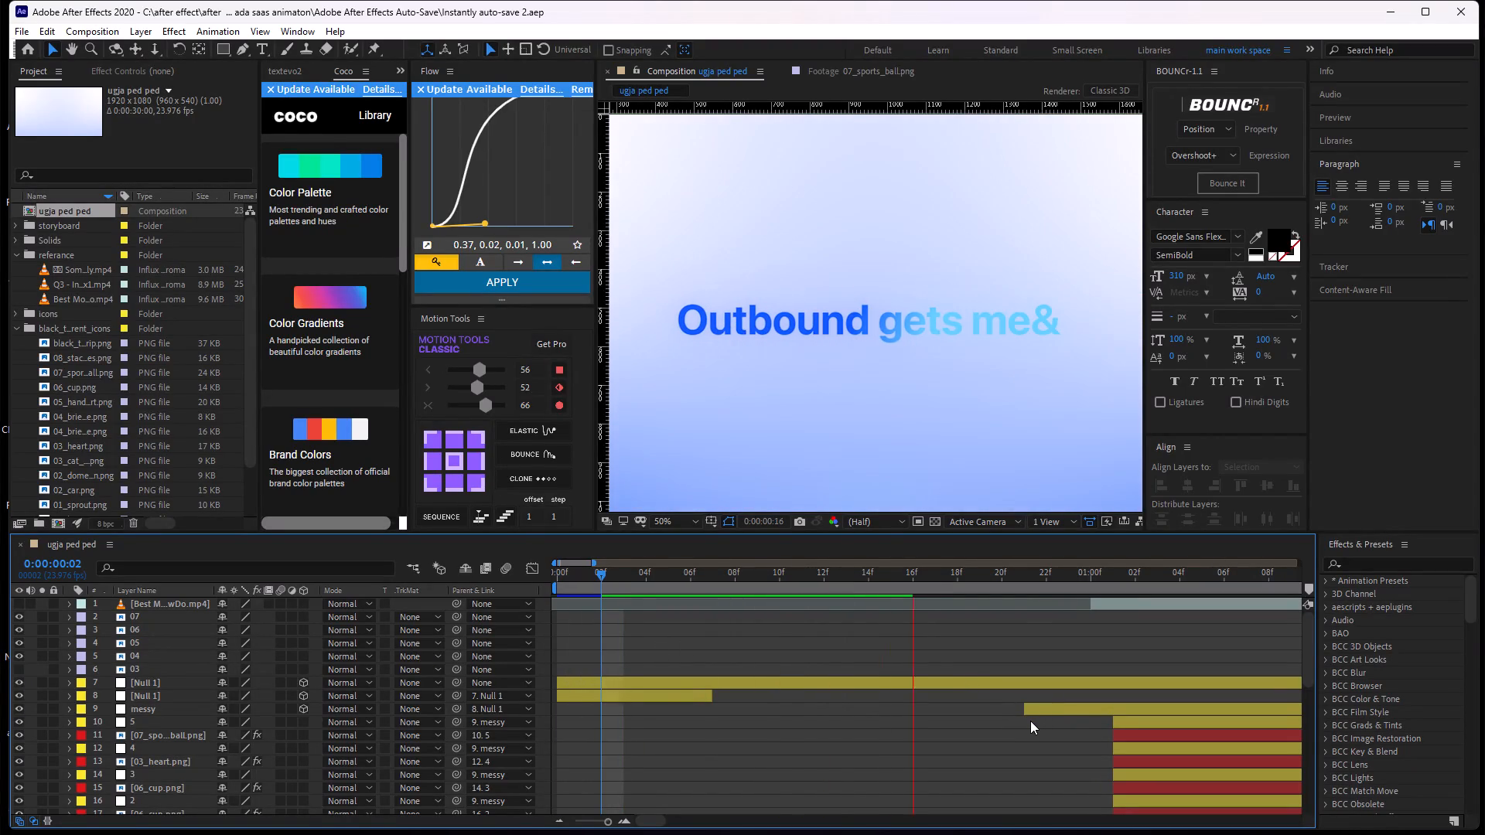
{"action": "key", "text": "space"}
{"action": "key", "text": "space"}
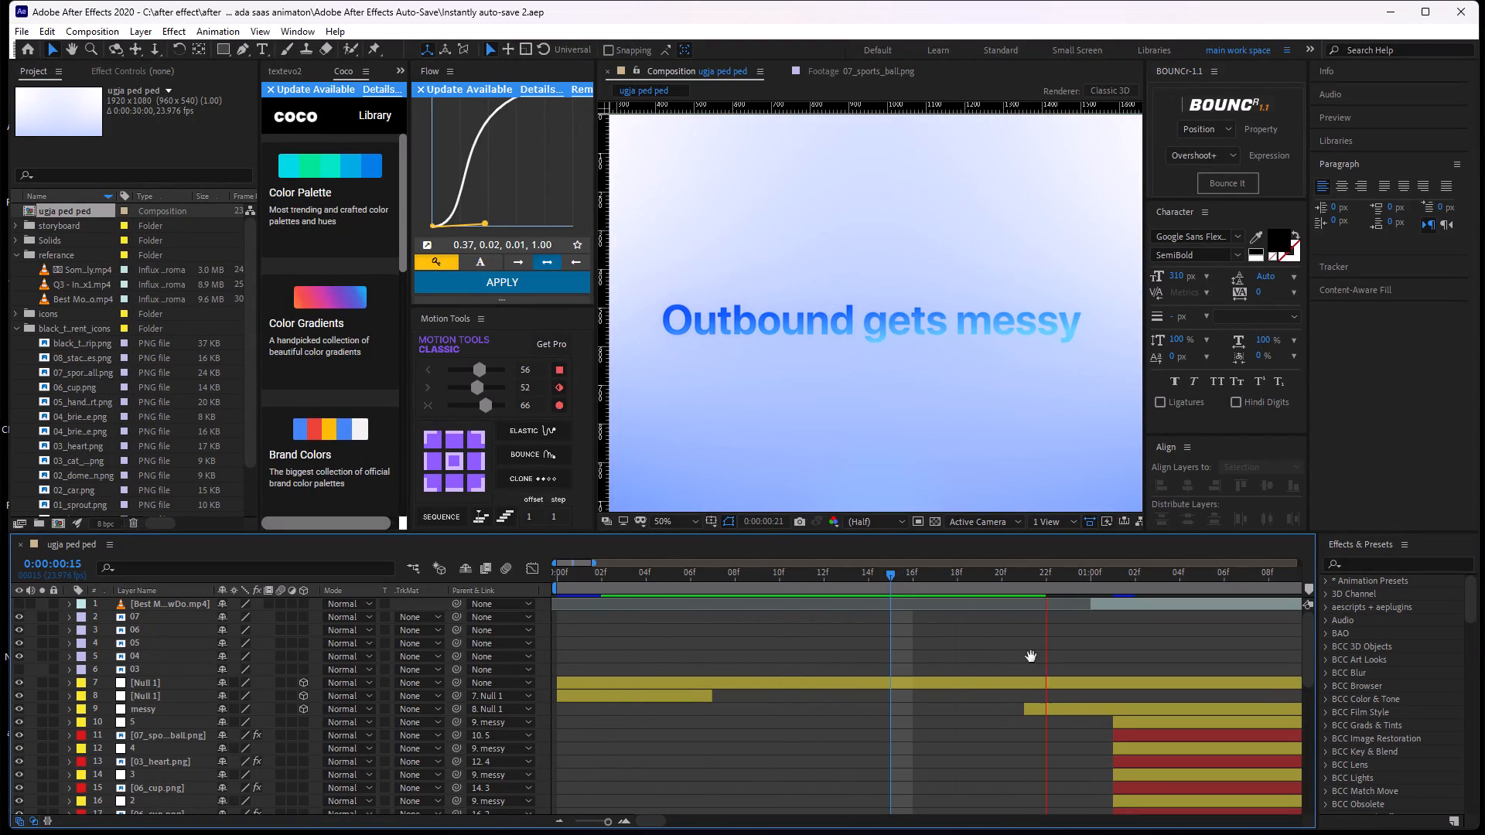
{"action": "left_click_drag", "start_coordinate": [1027, 576], "coordinate": [619, 667]}
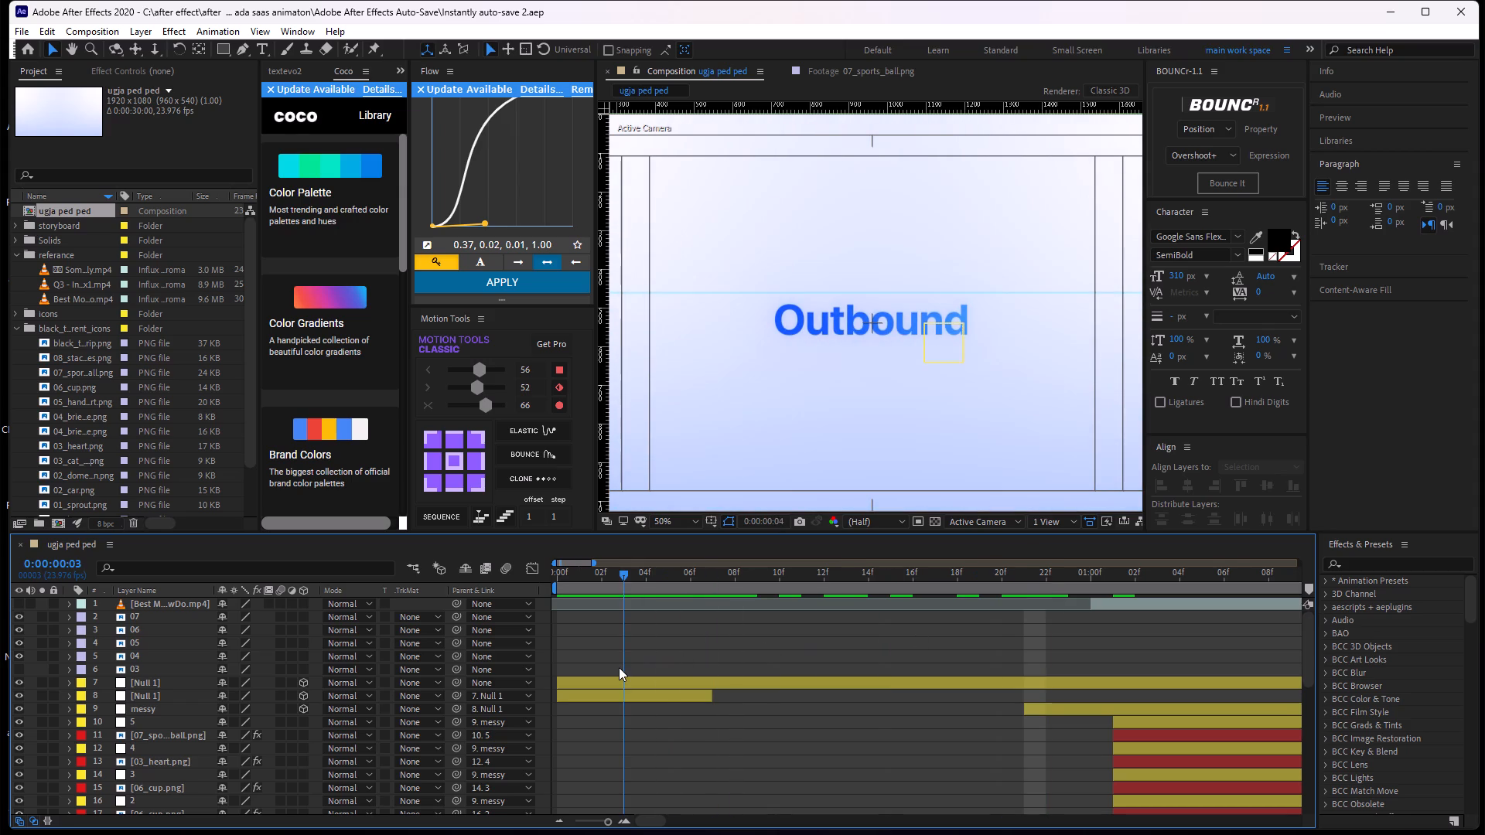
{"action": "left_click_drag", "start_coordinate": [619, 667], "coordinate": [657, 675]}
{"action": "key", "text": "space"}
{"action": "key", "text": "space"}
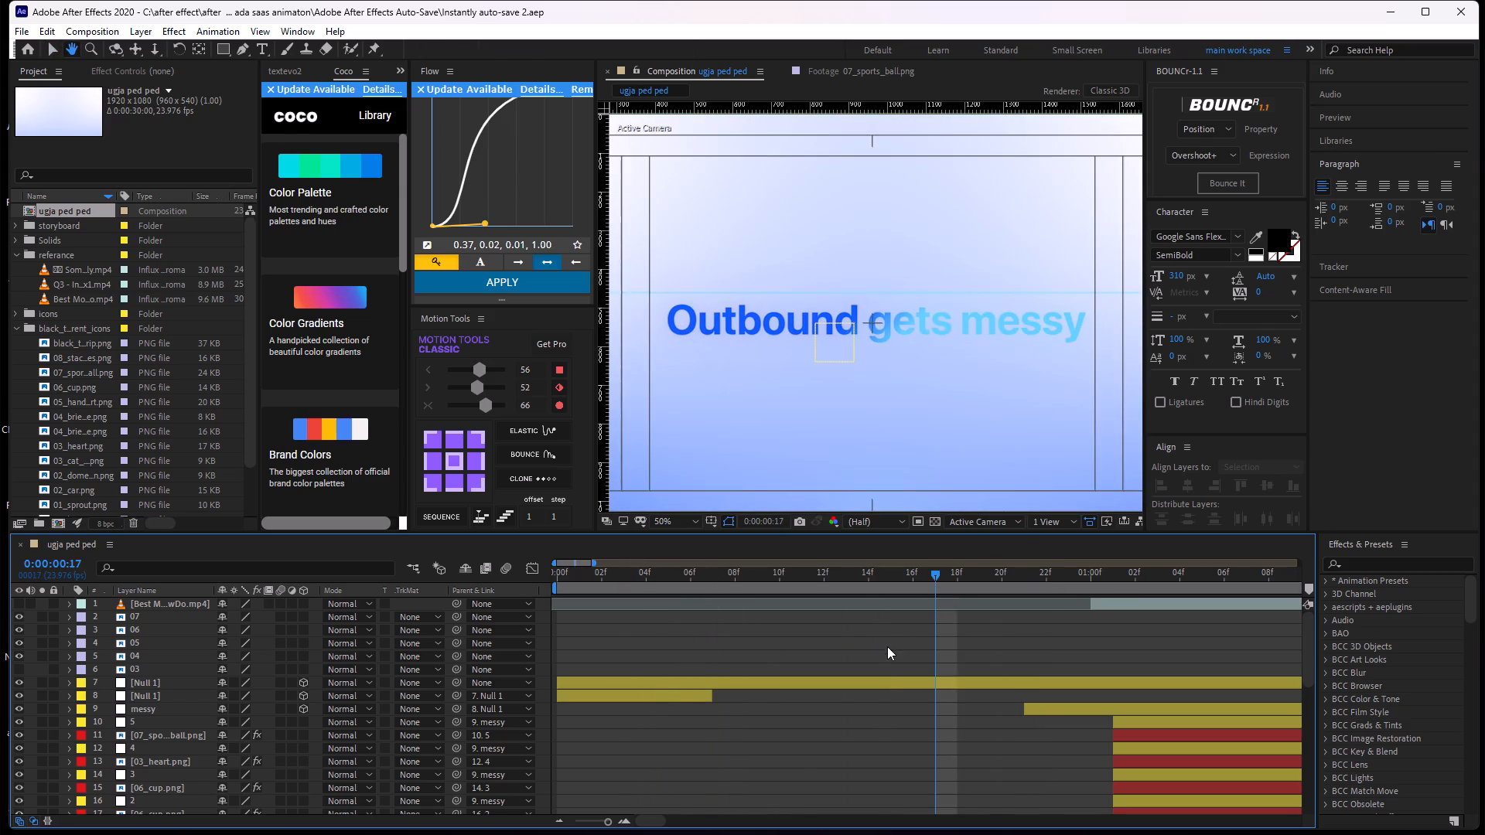
{"action": "key", "text": "space"}
{"action": "key", "text": "space"}
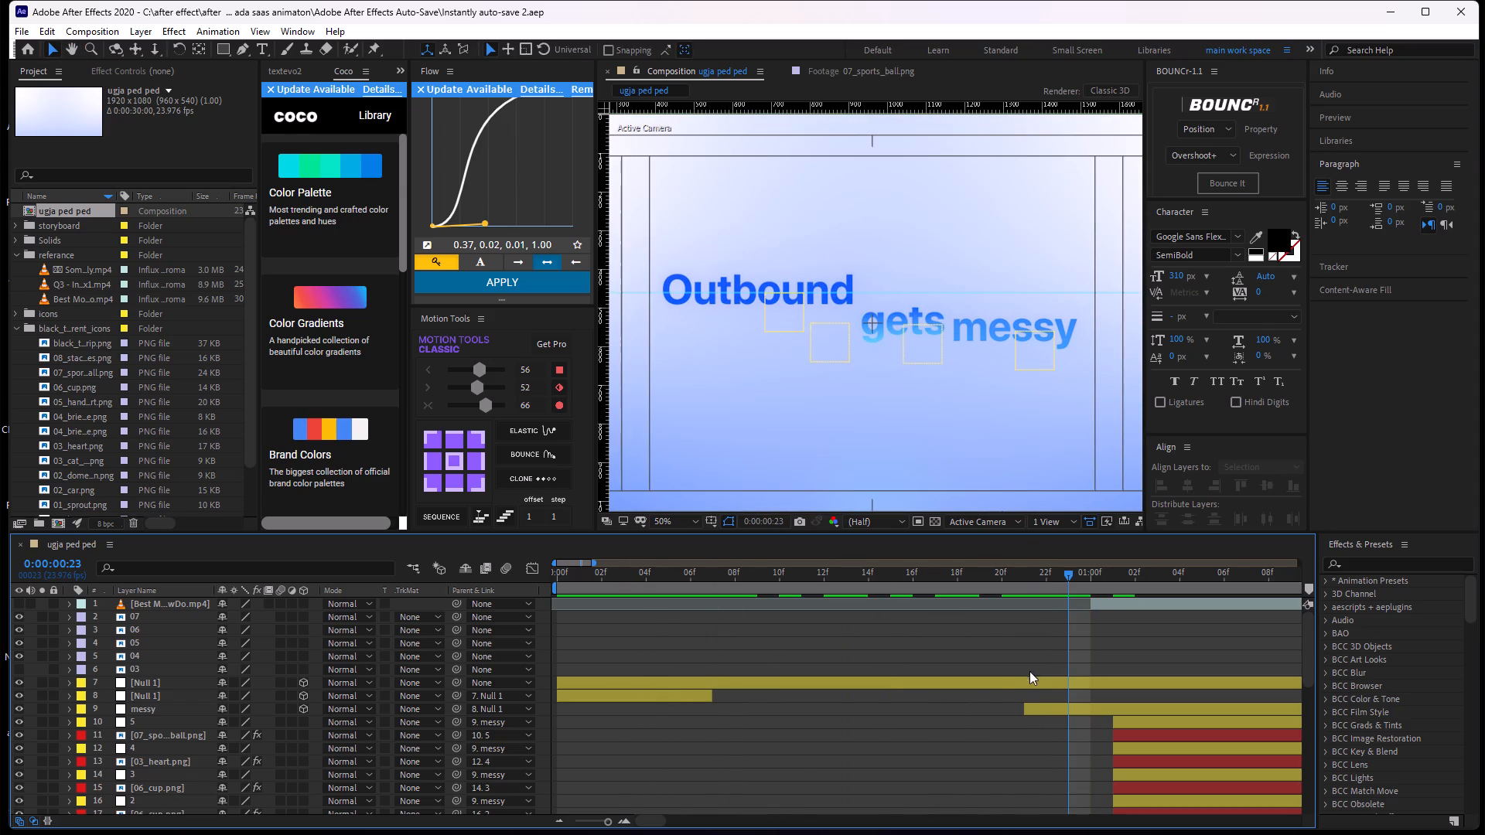
Examine the change from text to icons around 0:00:01:01 and the icon layers in the timeline.
{"action": "middle_click_drag", "start_coordinate": [1063, 657], "coordinate": [700, 553]}
{"action": "middle_click_drag", "start_coordinate": [742, 670], "coordinate": [729, 610]}
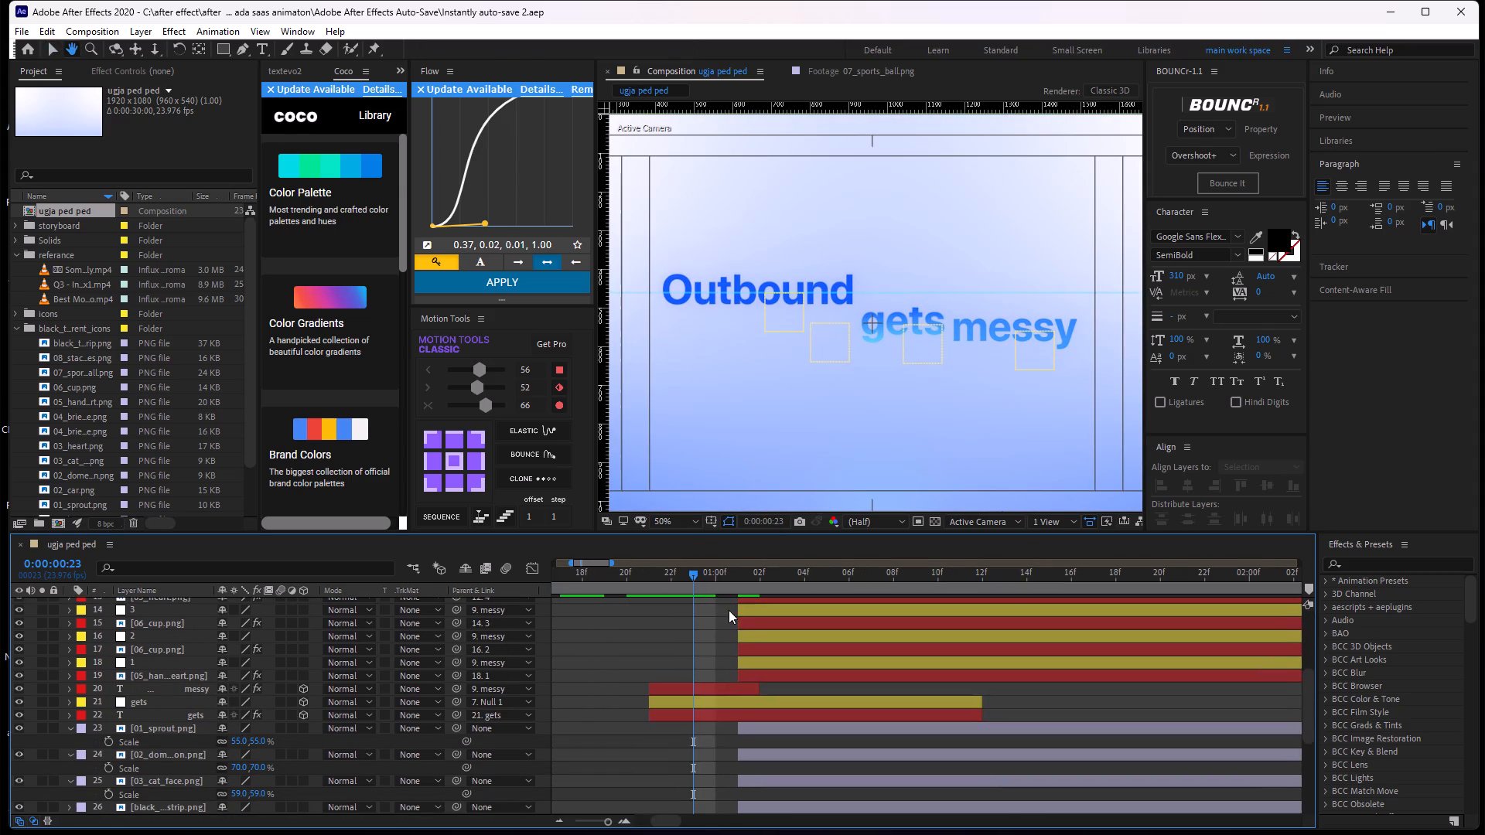
{"action": "key", "text": "space"}
{"action": "key", "text": "space"}
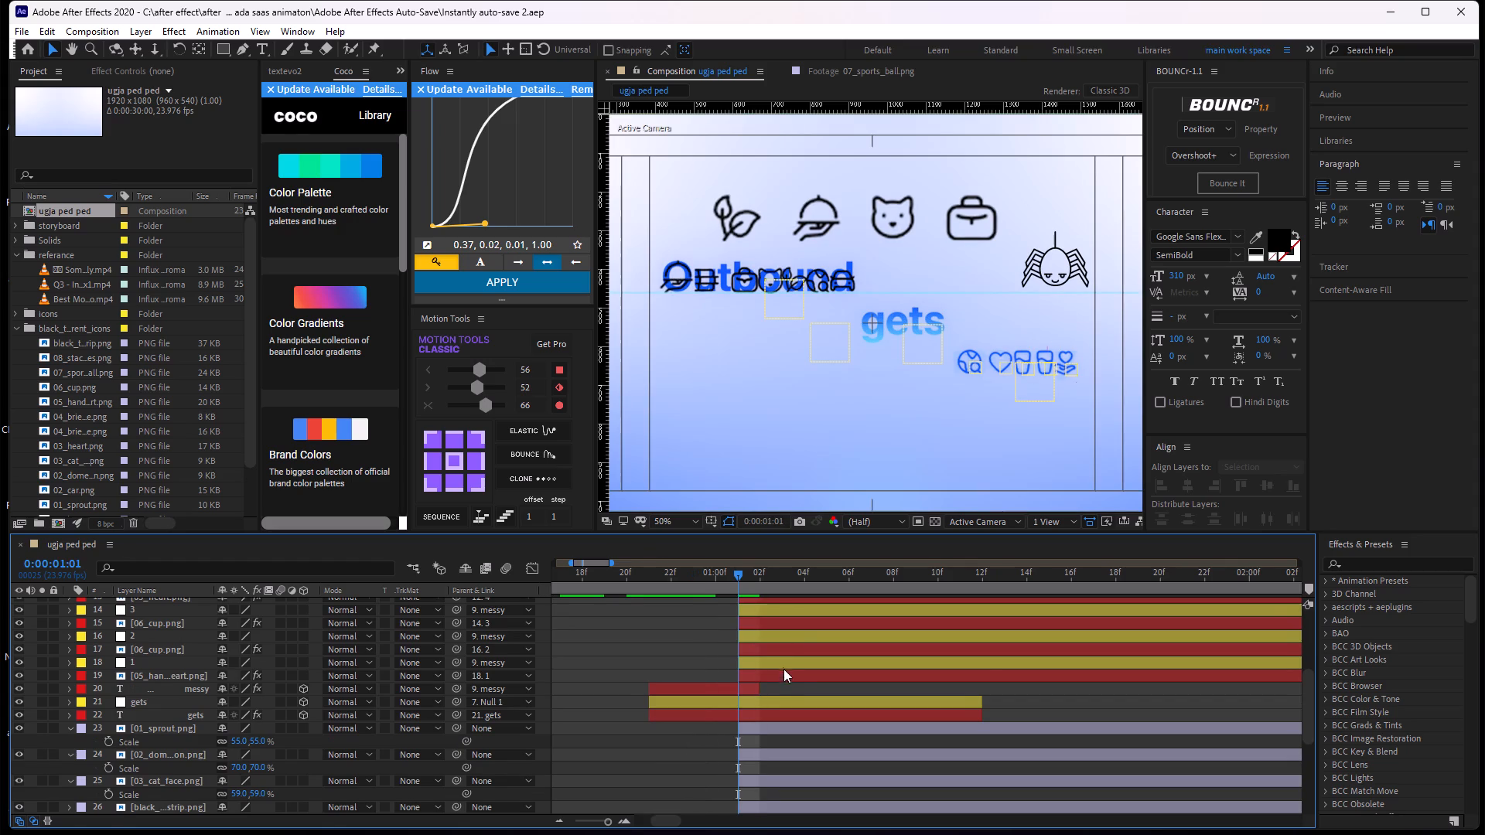
{"action": "middle_click_drag", "start_coordinate": [790, 679], "coordinate": [797, 588]}
{"action": "middle_click_drag", "start_coordinate": [798, 653], "coordinate": [768, 533]}
{"action": "middle_click_drag", "start_coordinate": [848, 666], "coordinate": [859, 721]}
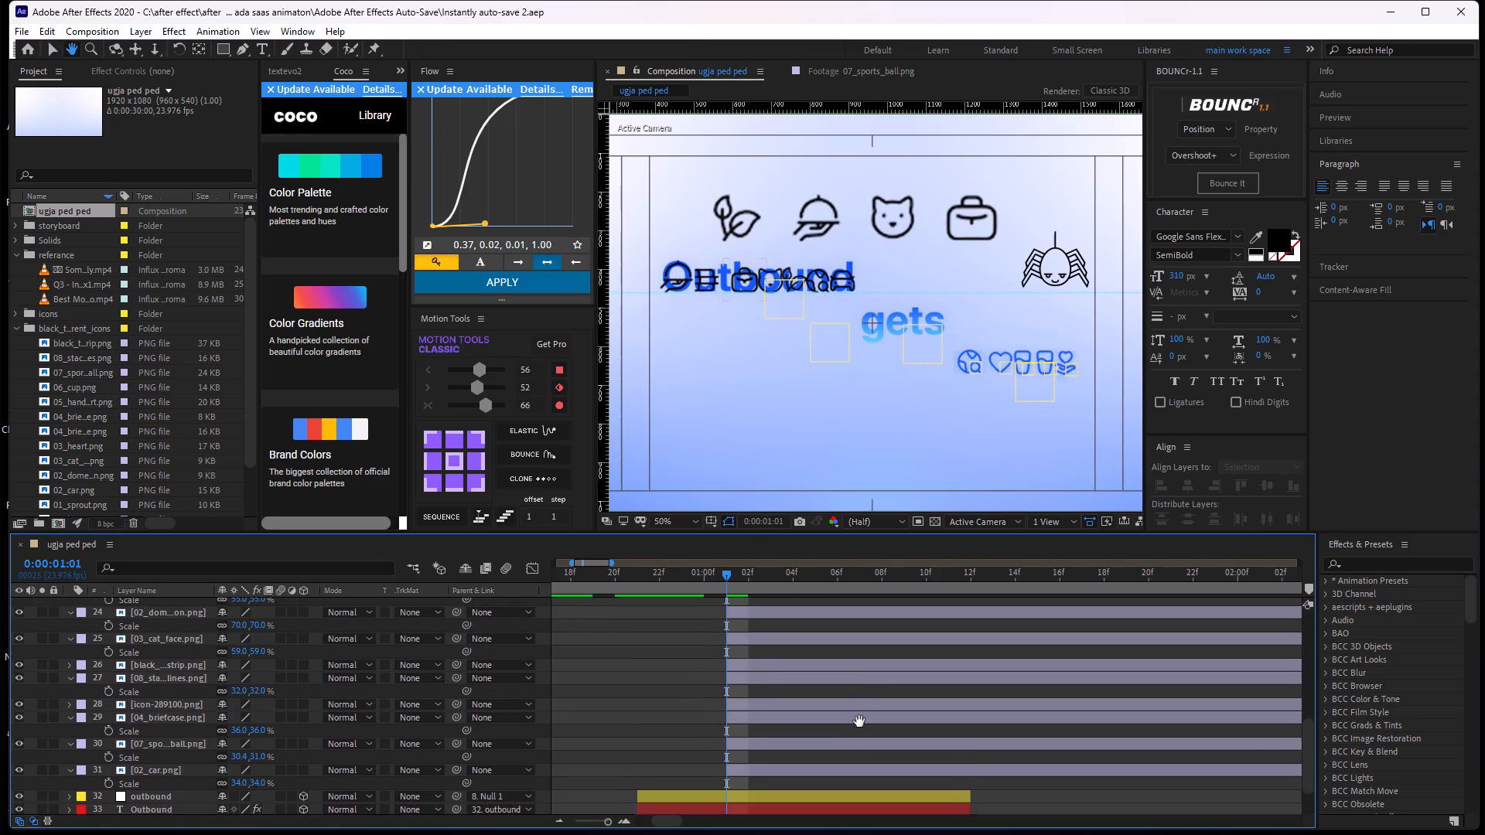
{"action": "middle_click_drag", "start_coordinate": [859, 721], "coordinate": [859, 721]}
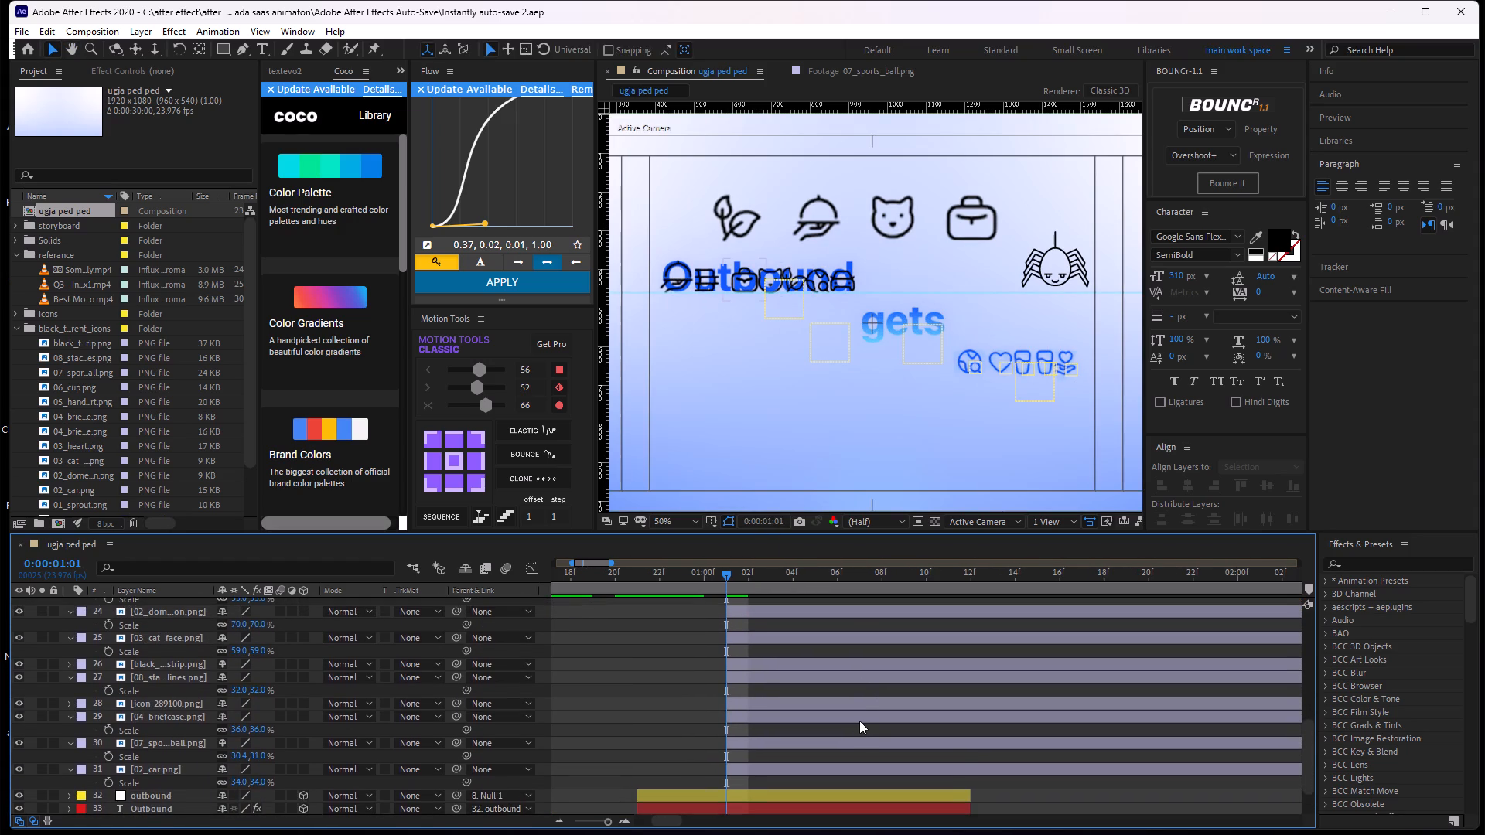
{"action": "middle_click_drag", "start_coordinate": [637, 663], "coordinate": [637, 754]}
{"action": "scroll", "coordinate": [637, 754], "scroll_direction": "up", "scroll_amount": 1}
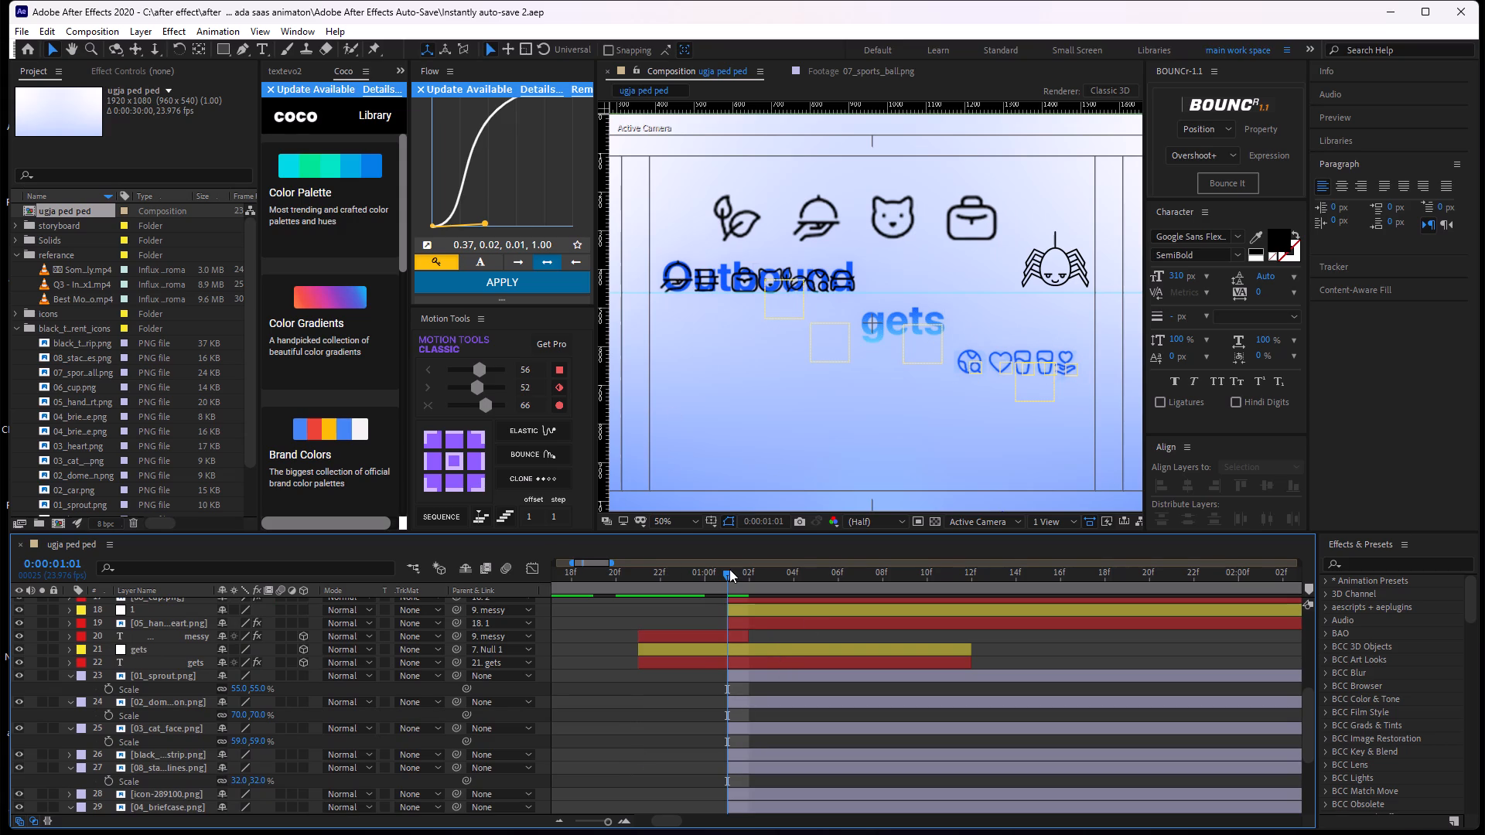
{"action": "left_click_drag", "start_coordinate": [729, 569], "coordinate": [721, 609]}
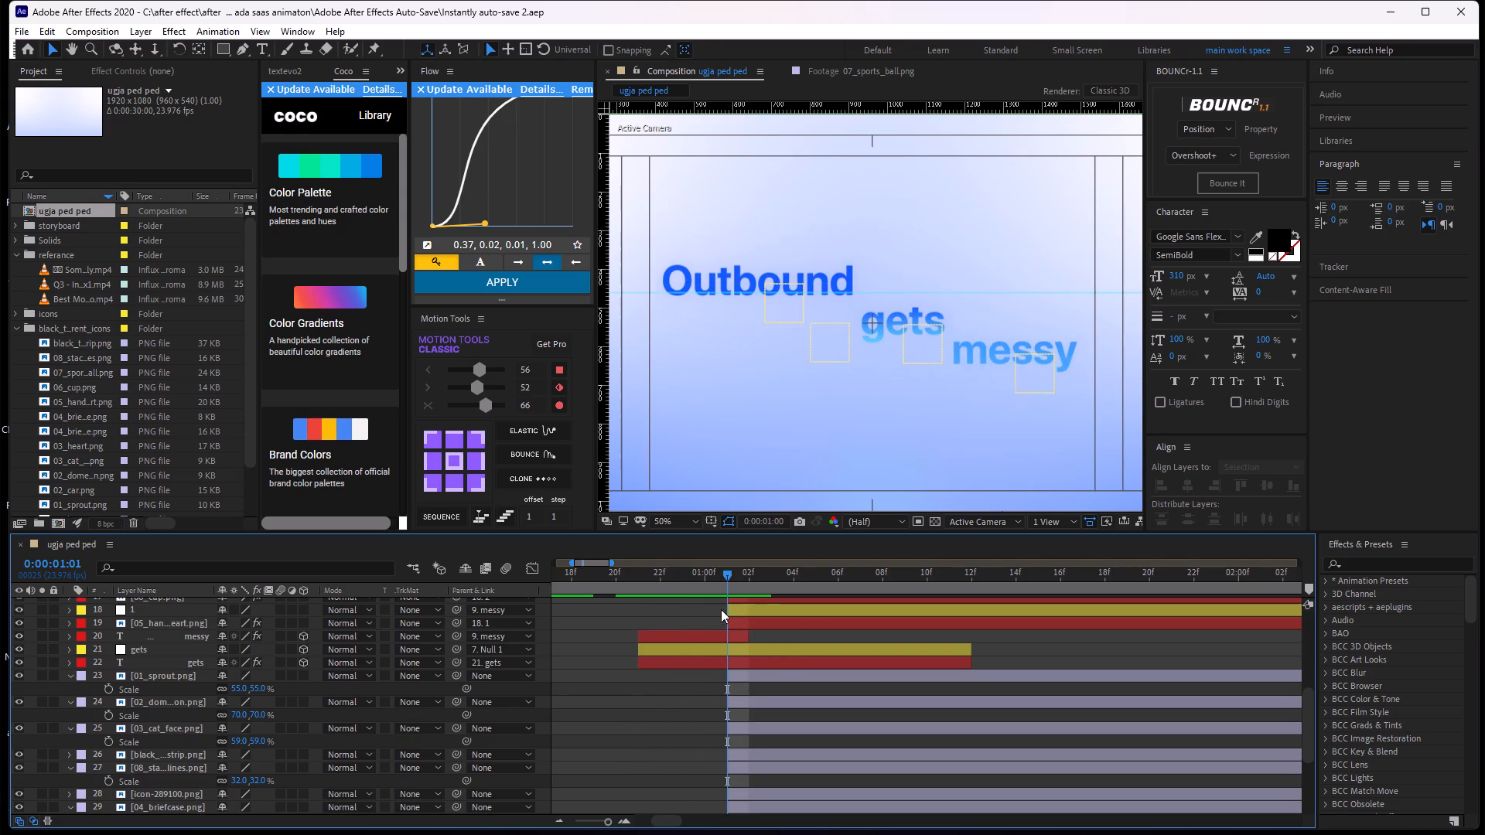
{"action": "left_click_drag", "start_coordinate": [721, 609], "coordinate": [681, 629]}
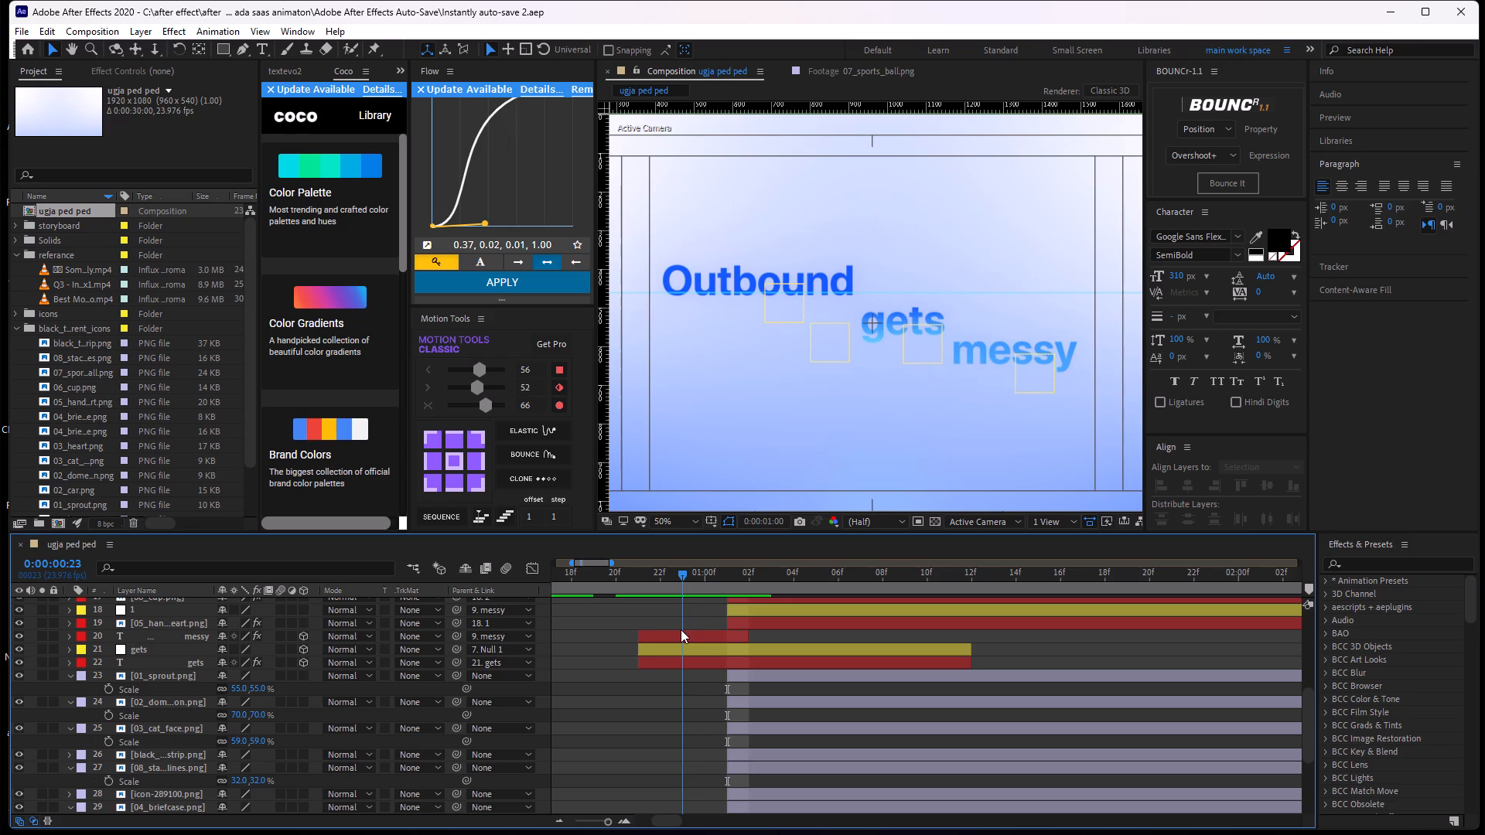
{"action": "left_click_drag", "start_coordinate": [681, 629], "coordinate": [706, 635]}
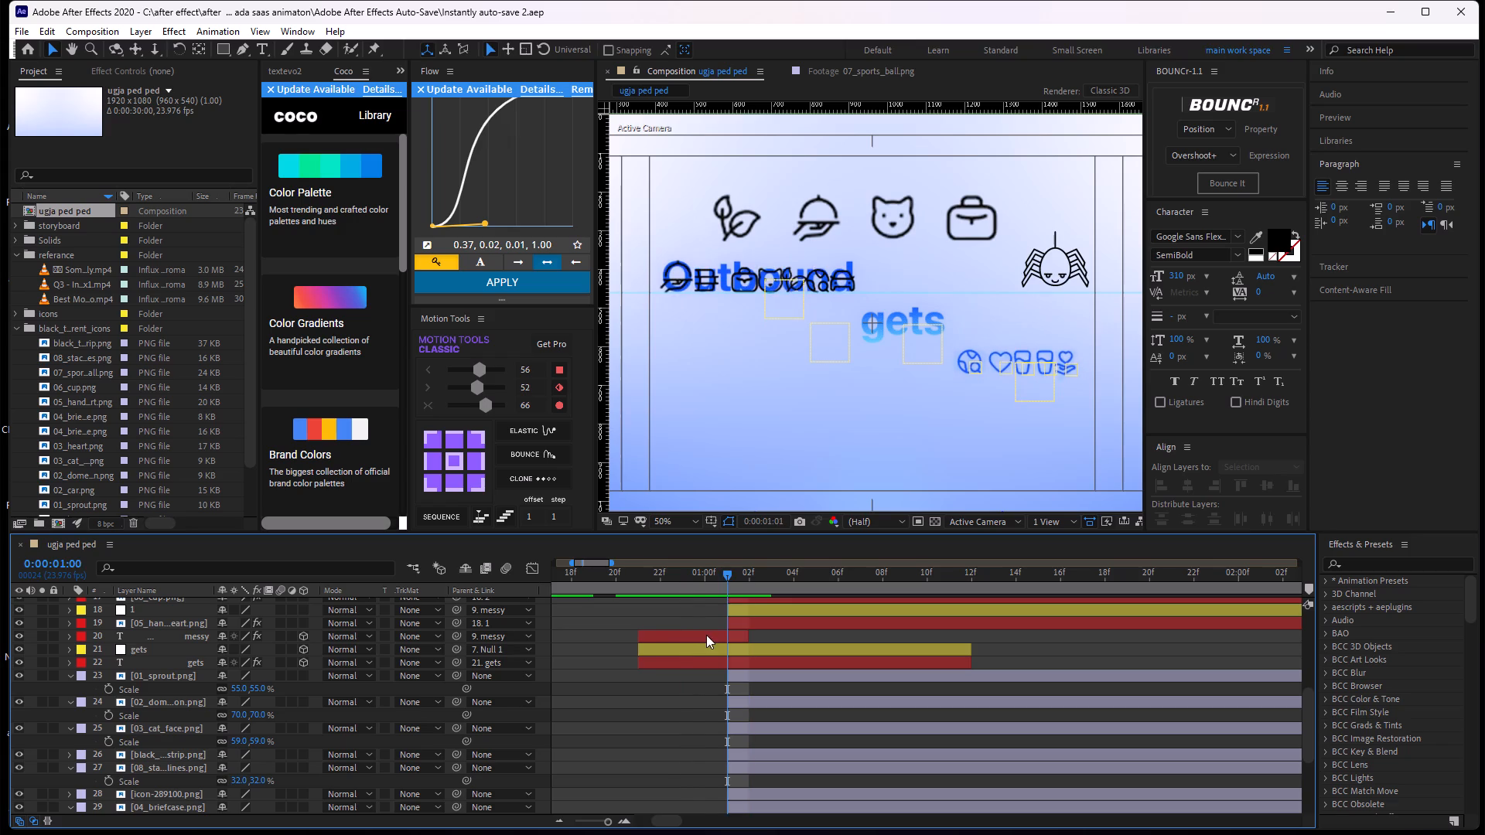
{"action": "left_click_drag", "start_coordinate": [706, 635], "coordinate": [720, 631]}
Add a null object directly above the 02_car.png layer and trim away its portion before 0:00:01:01 by splitting and deleting.
{"action": "middle_click_drag", "start_coordinate": [721, 675], "coordinate": [712, 630]}
{"action": "middle_click_drag", "start_coordinate": [735, 723], "coordinate": [731, 634]}
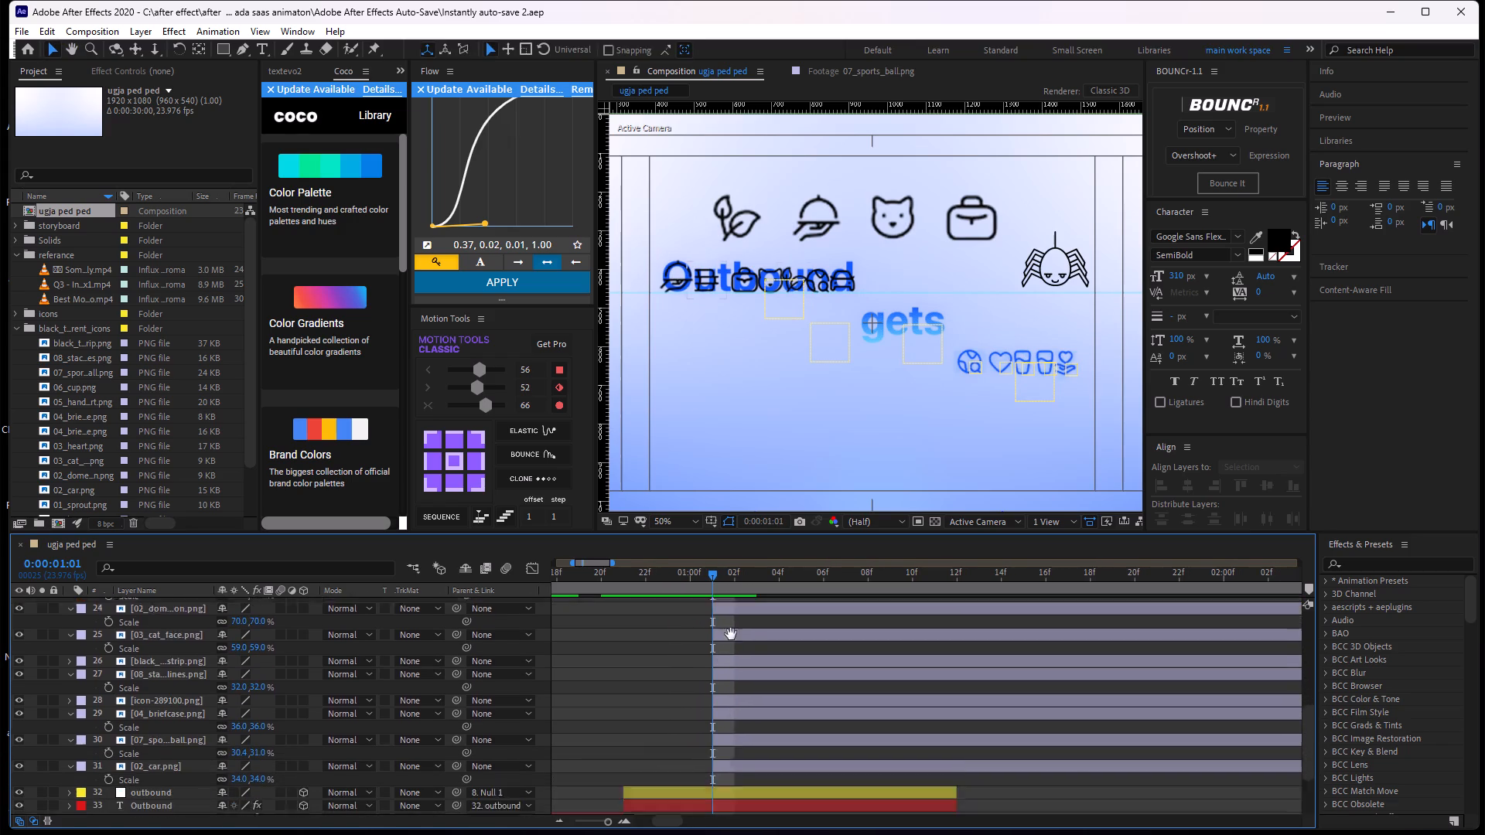
{"action": "middle_click_drag", "start_coordinate": [731, 634], "coordinate": [734, 629]}
{"action": "left_click", "coordinate": [742, 714]}
{"action": "left_click", "coordinate": [742, 717]}
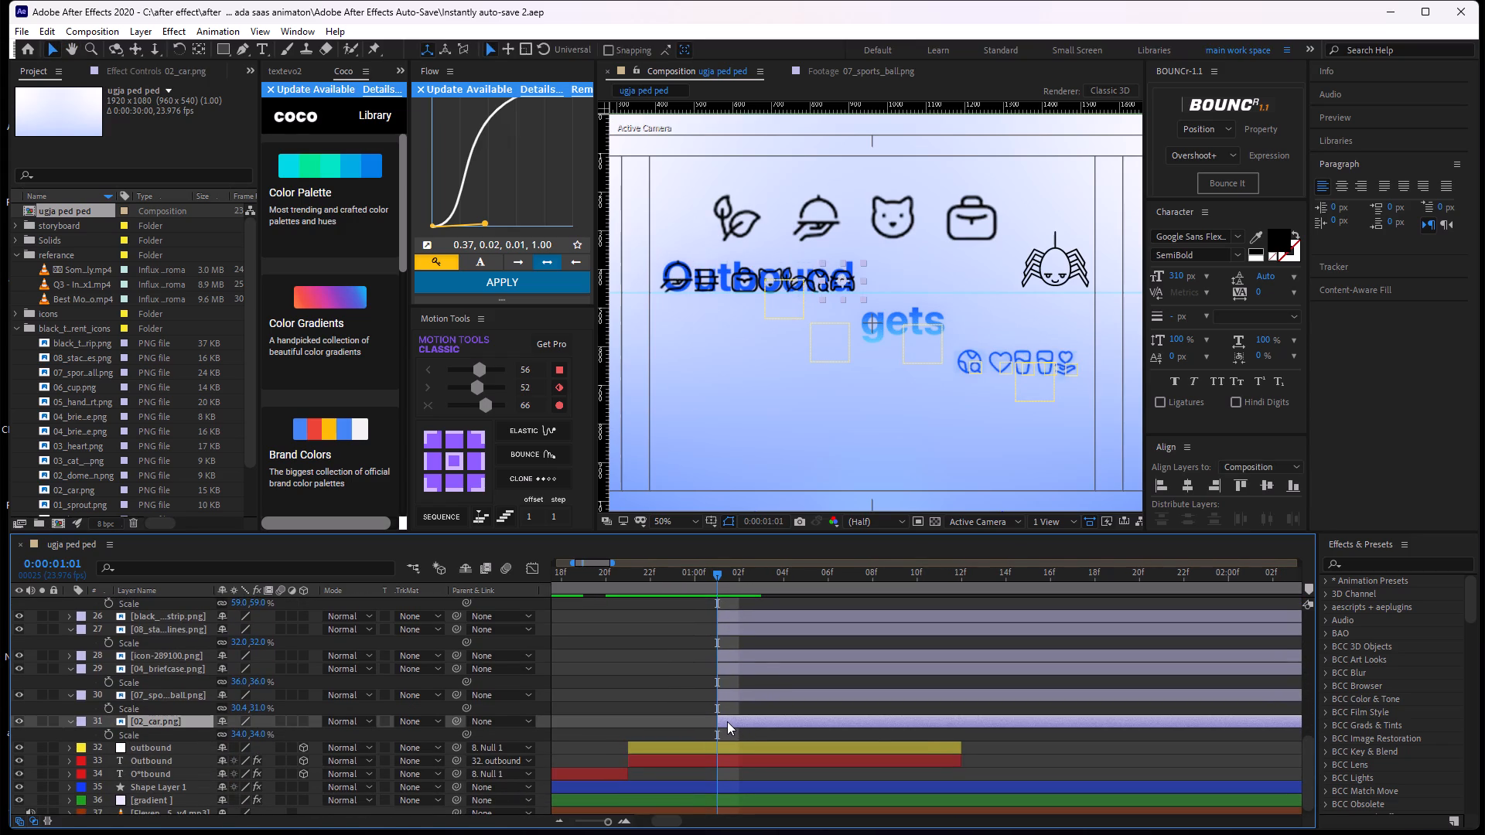
{"action": "key", "text": "ctrl+alt+shift+y"}
{"action": "left_click", "coordinate": [737, 721]}
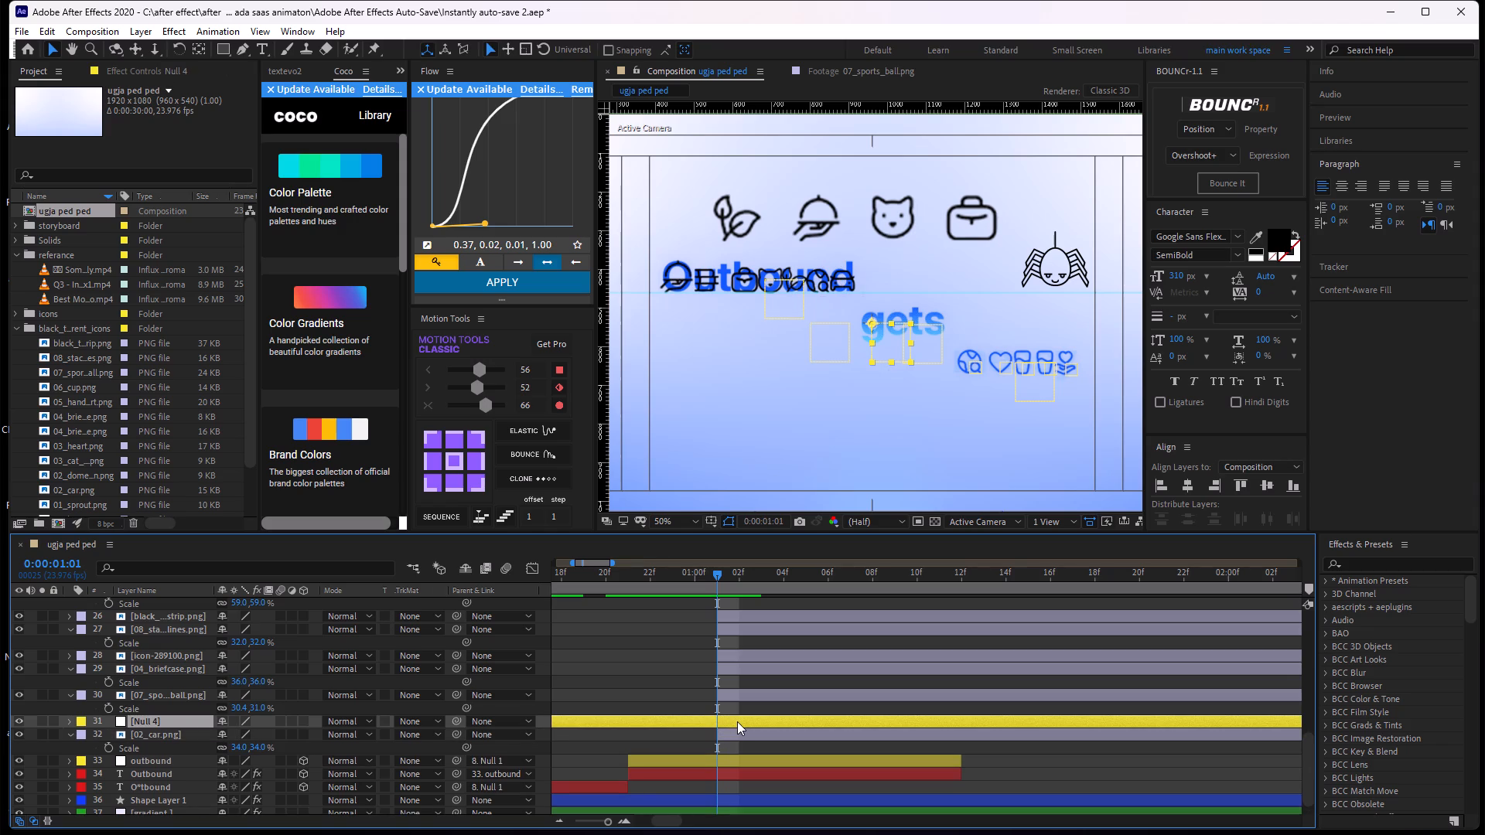
{"action": "key", "text": "ctrl+shift+d"}
{"action": "left_click", "coordinate": [716, 734]}
{"action": "key", "text": "BackSpace"}
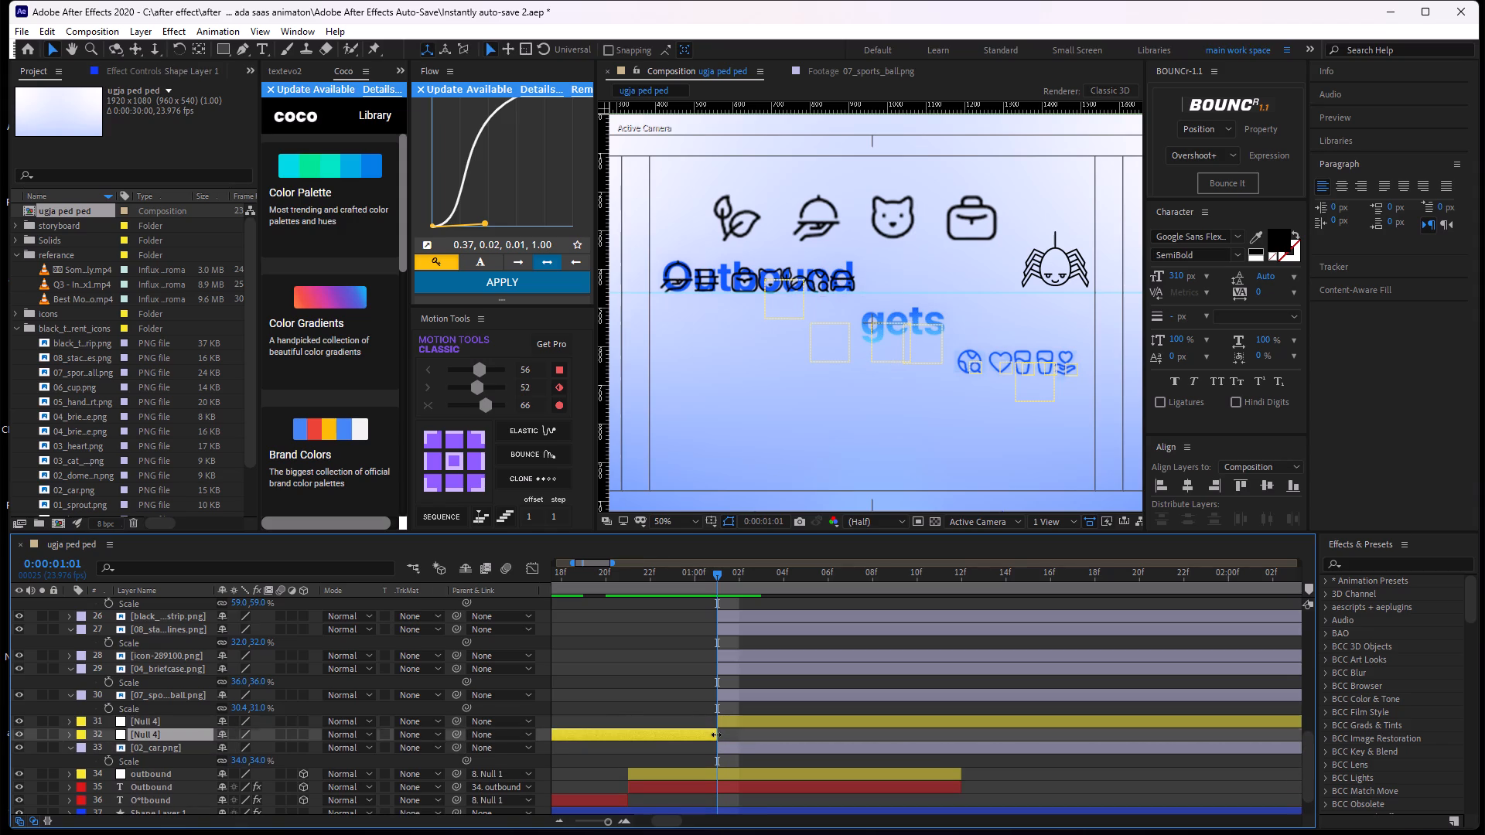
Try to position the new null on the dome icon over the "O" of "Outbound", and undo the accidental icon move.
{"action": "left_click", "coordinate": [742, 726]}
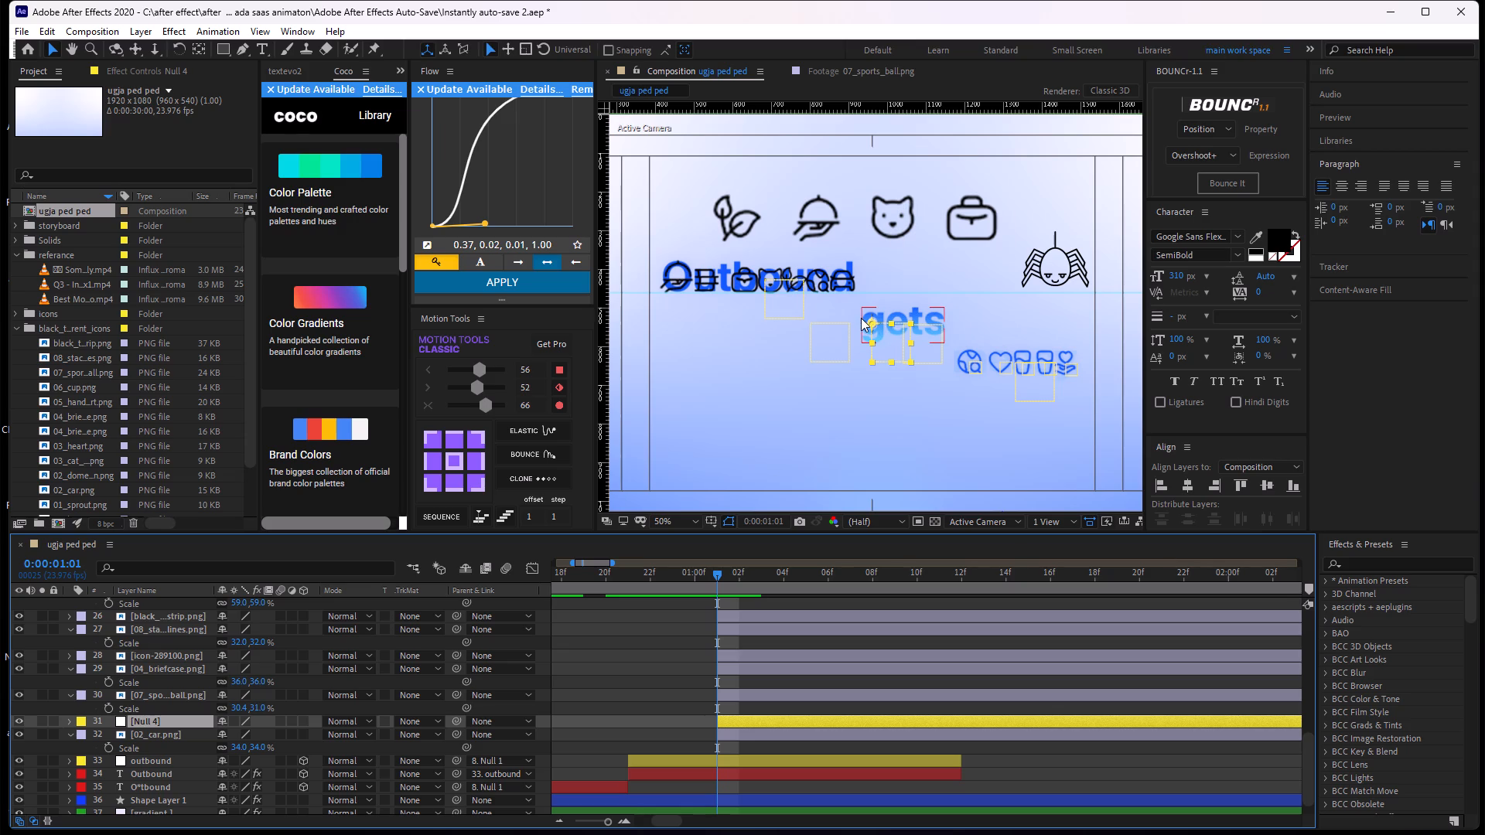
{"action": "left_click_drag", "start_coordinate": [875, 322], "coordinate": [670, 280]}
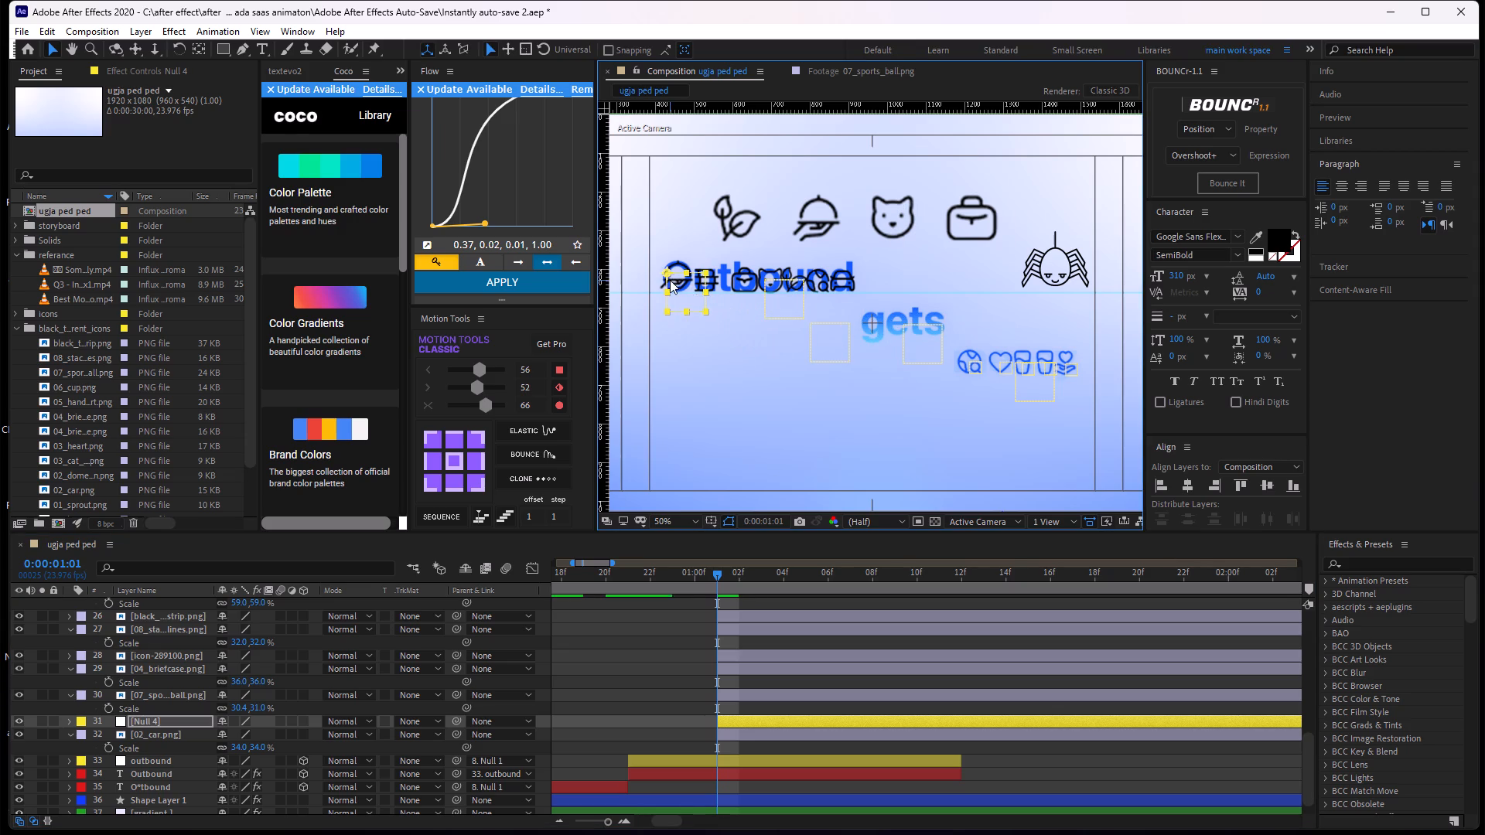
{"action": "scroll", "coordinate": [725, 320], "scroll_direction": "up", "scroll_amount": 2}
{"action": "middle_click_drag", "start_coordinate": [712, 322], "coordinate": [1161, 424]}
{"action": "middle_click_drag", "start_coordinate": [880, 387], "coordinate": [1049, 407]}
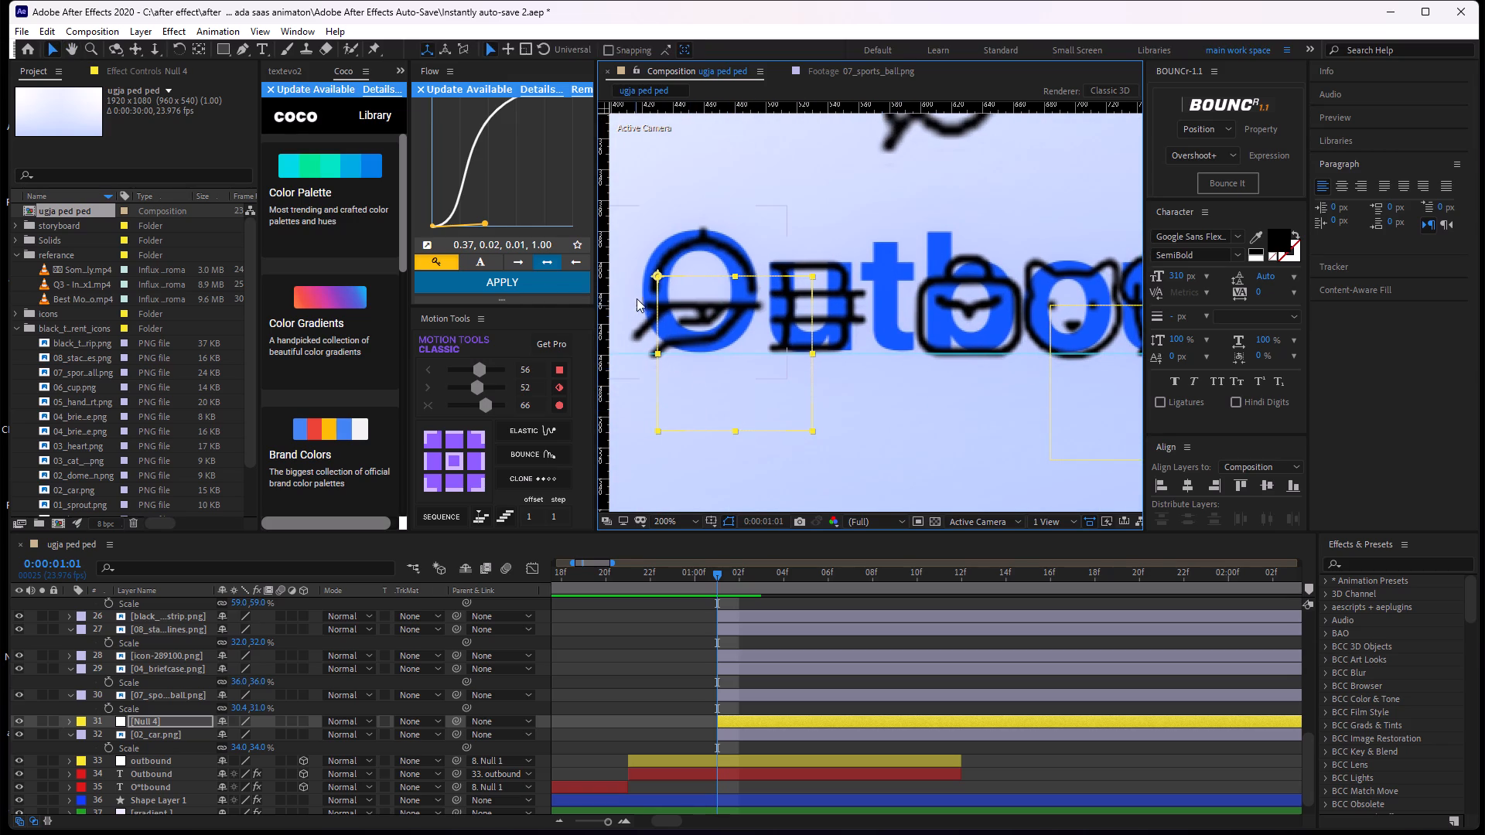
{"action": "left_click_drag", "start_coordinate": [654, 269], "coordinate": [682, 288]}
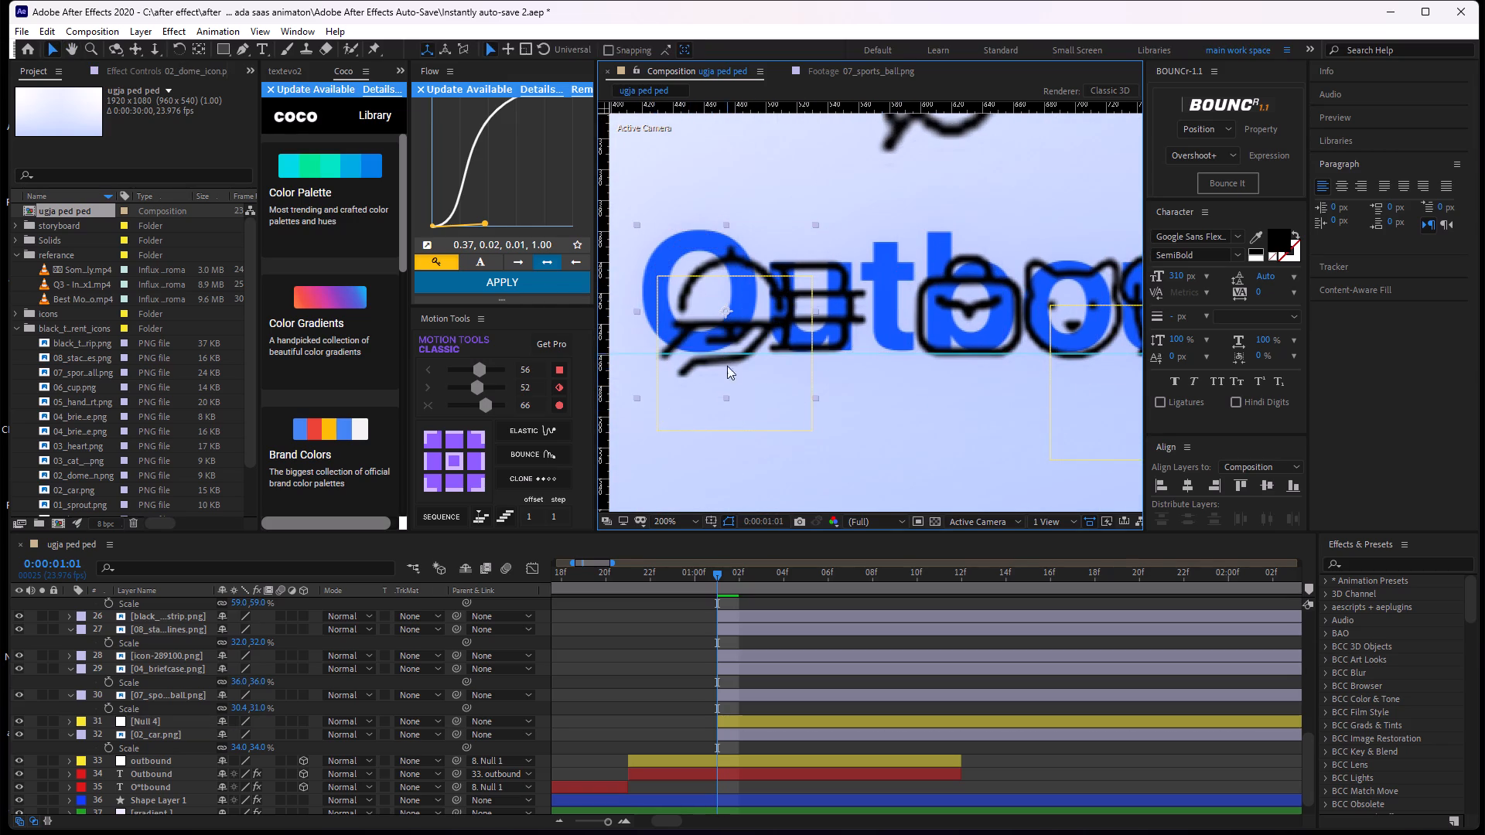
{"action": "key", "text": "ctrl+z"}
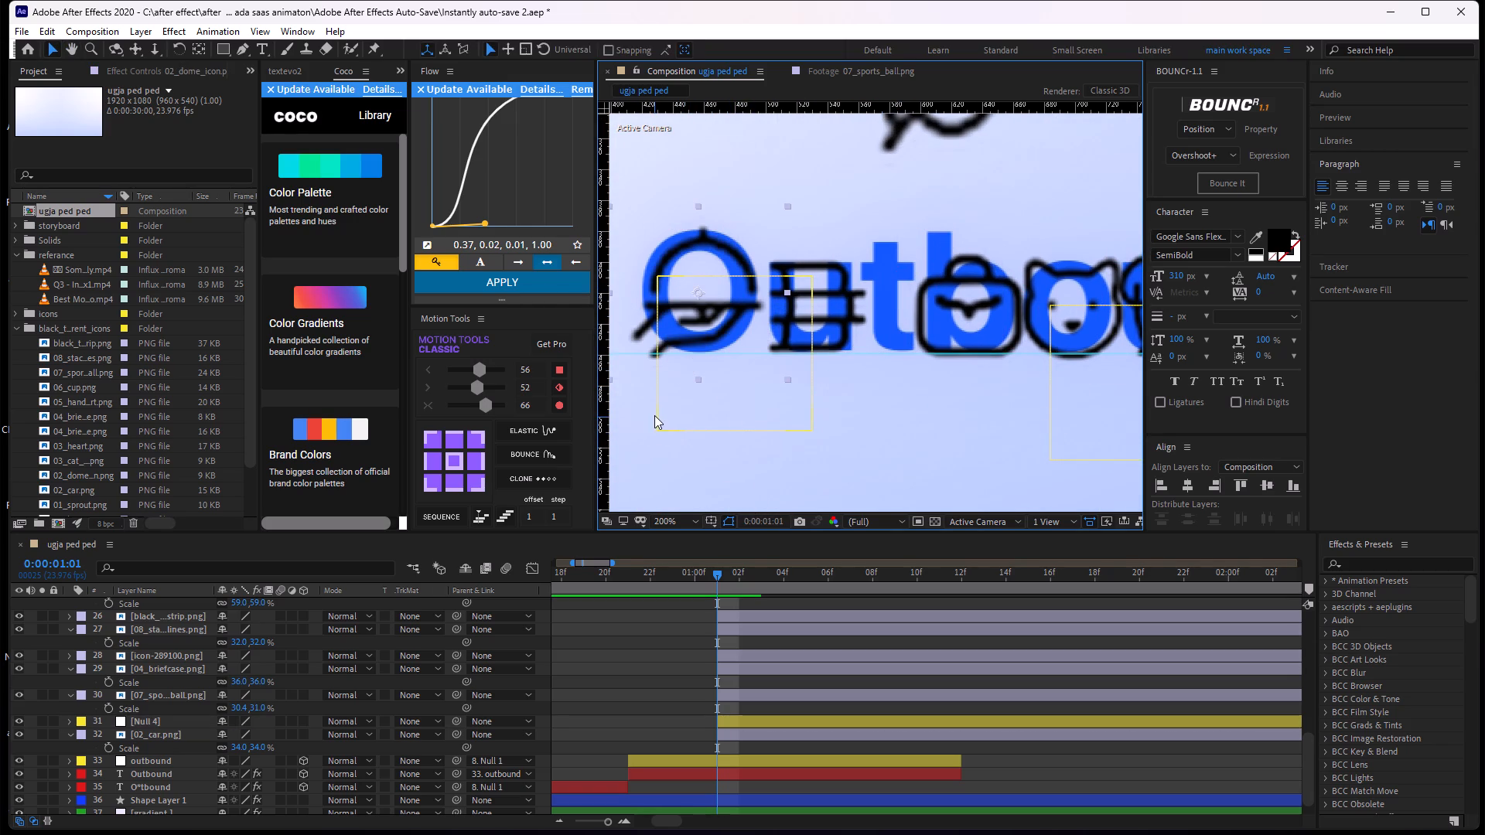
Move the null's anchor onto the centre of the car icon over the "d" of "Outbound".
{"action": "left_click", "coordinate": [661, 428]}
{"action": "left_click_drag", "start_coordinate": [716, 414], "coordinate": [1063, 442]}
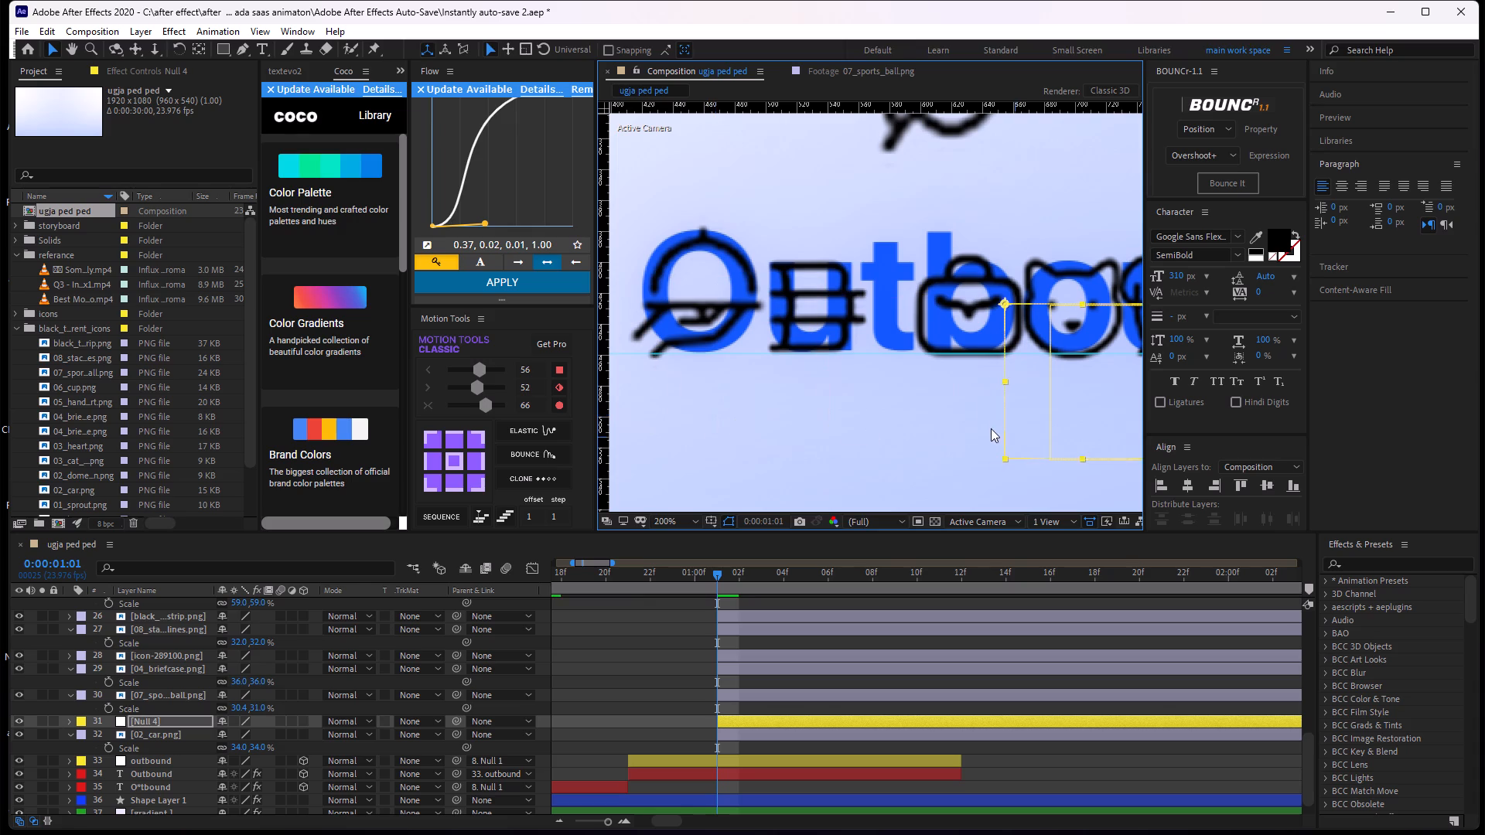
{"action": "middle_click_drag", "start_coordinate": [990, 425], "coordinate": [460, 406]}
{"action": "left_click_drag", "start_coordinate": [628, 433], "coordinate": [630, 433]}
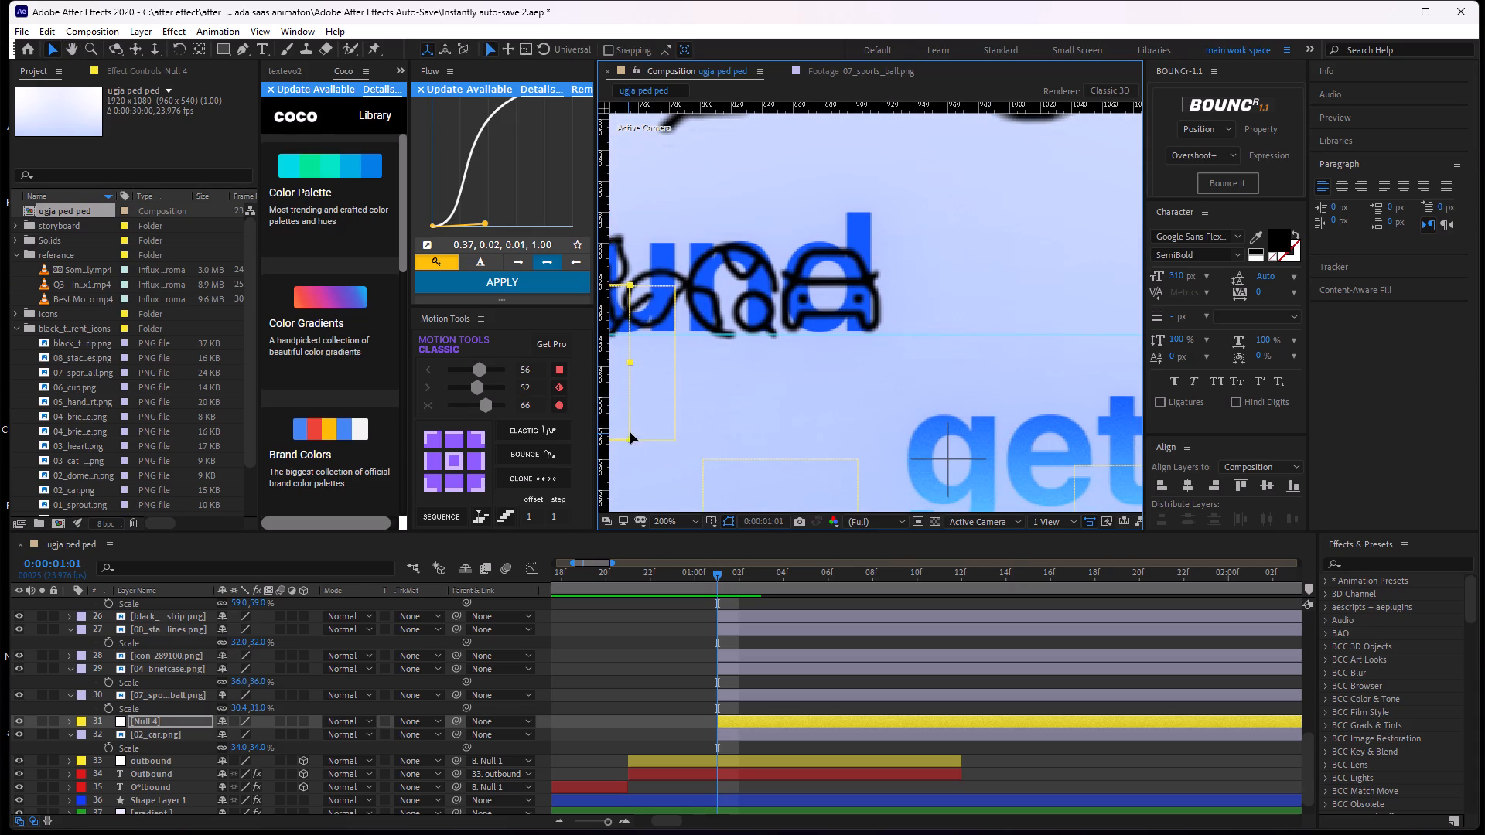
{"action": "left_click_drag", "start_coordinate": [630, 433], "coordinate": [982, 440]}
{"action": "scroll", "coordinate": [951, 396], "scroll_direction": "up", "scroll_amount": 2}
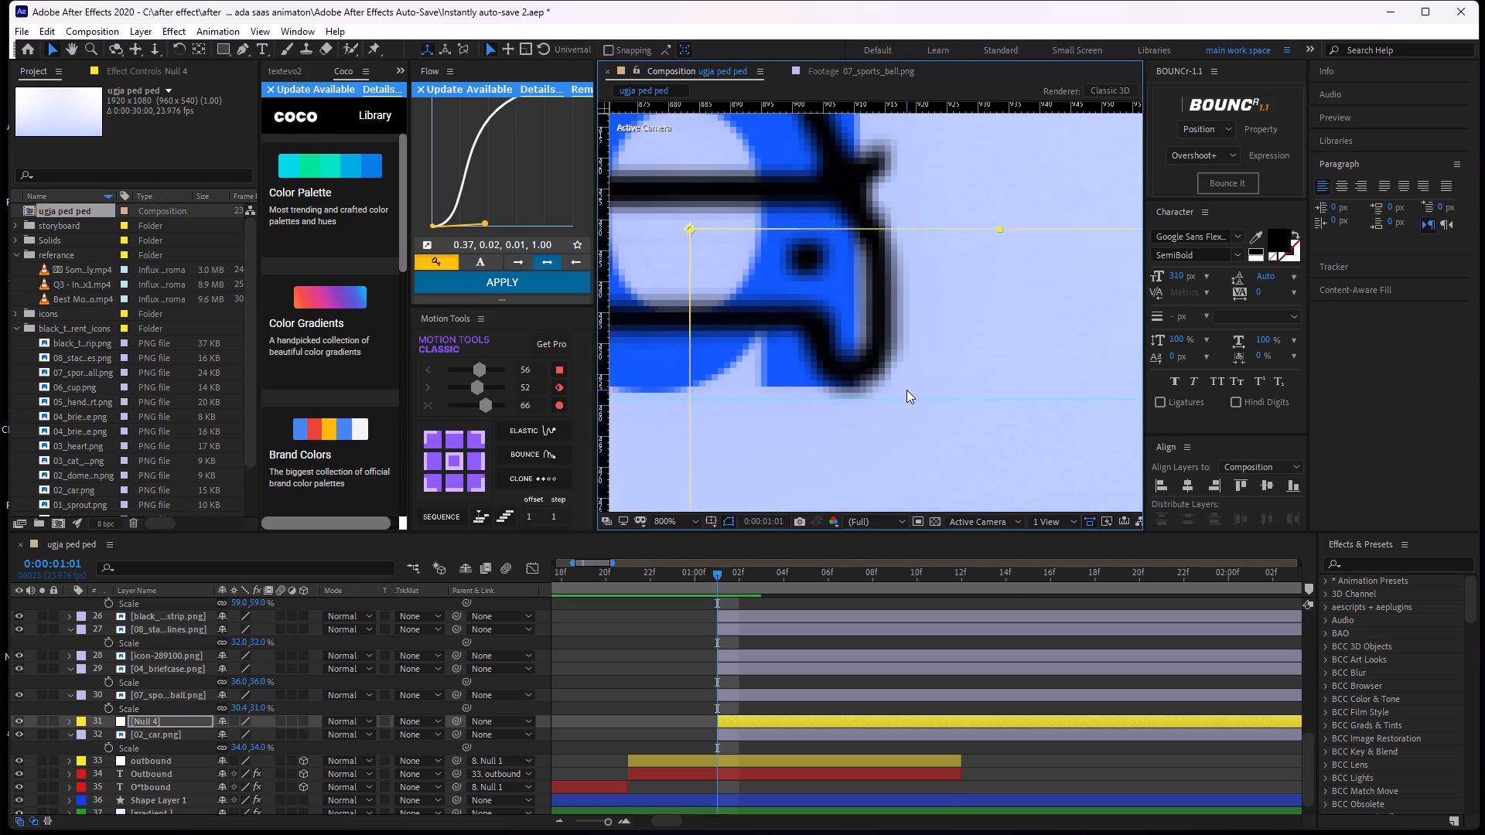
{"action": "scroll", "coordinate": [906, 390], "scroll_direction": "up", "scroll_amount": 1}
{"action": "scroll", "coordinate": [906, 390], "scroll_direction": "down", "scroll_amount": 2}
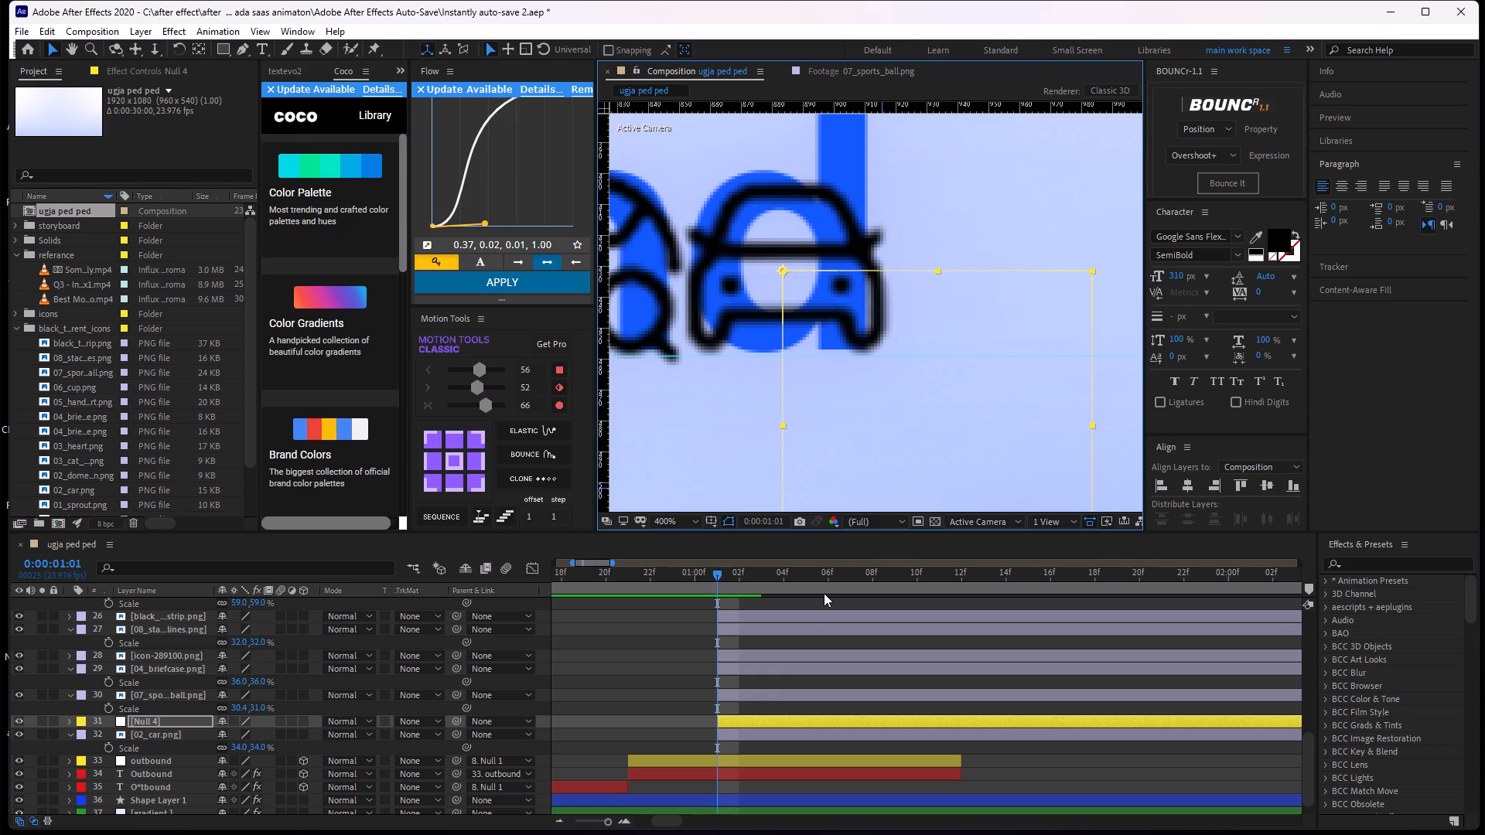
Duplicate the car icon's null and place the copy directly above the 07_sports_ball.png layer.
{"action": "left_click", "coordinate": [756, 731]}
{"action": "left_click", "coordinate": [772, 701]}
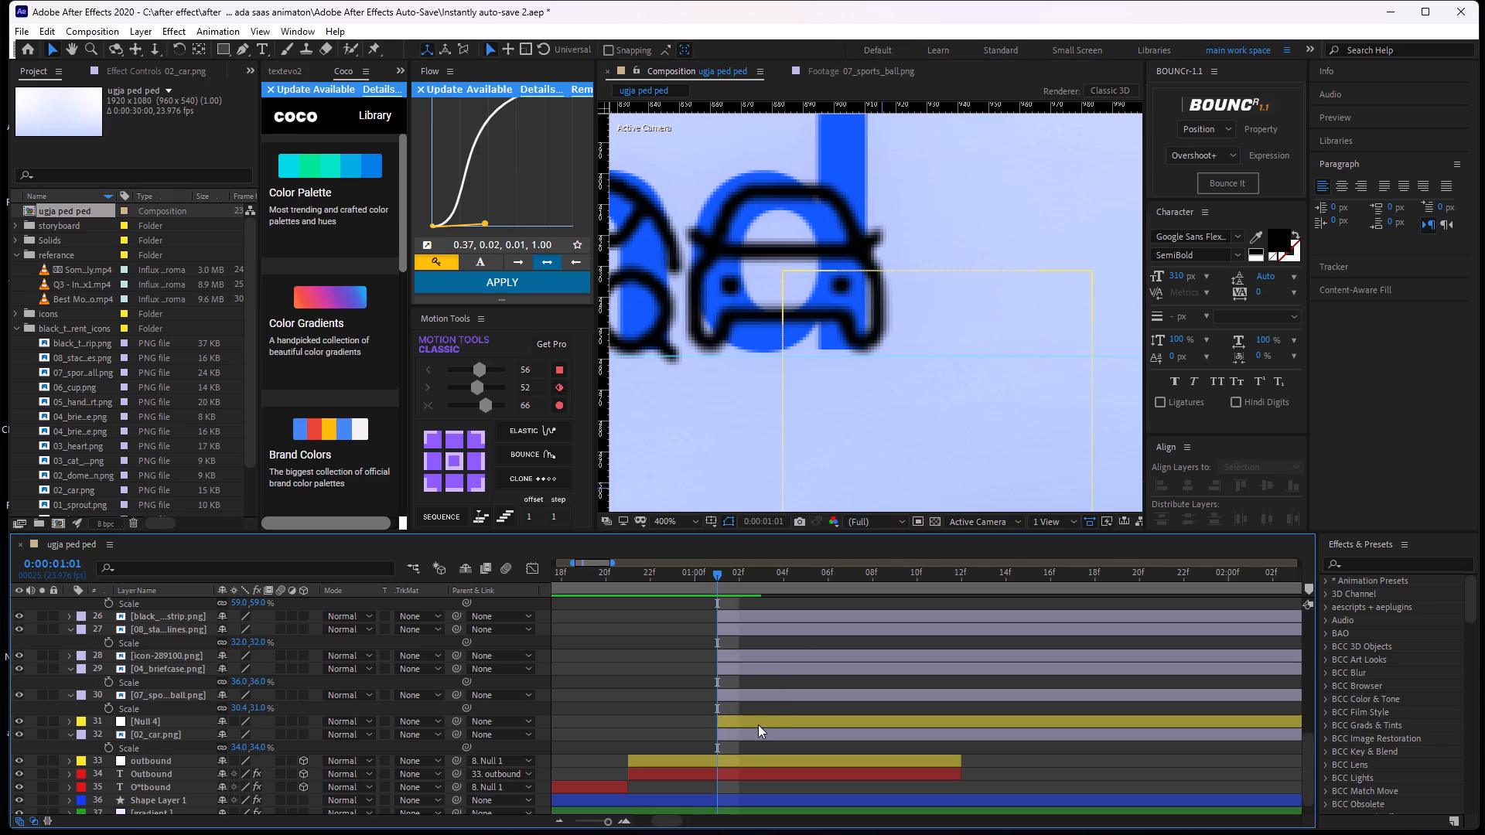
{"action": "left_click", "coordinate": [764, 711]}
{"action": "left_click", "coordinate": [729, 721]}
{"action": "key", "text": "ctrl+d"}
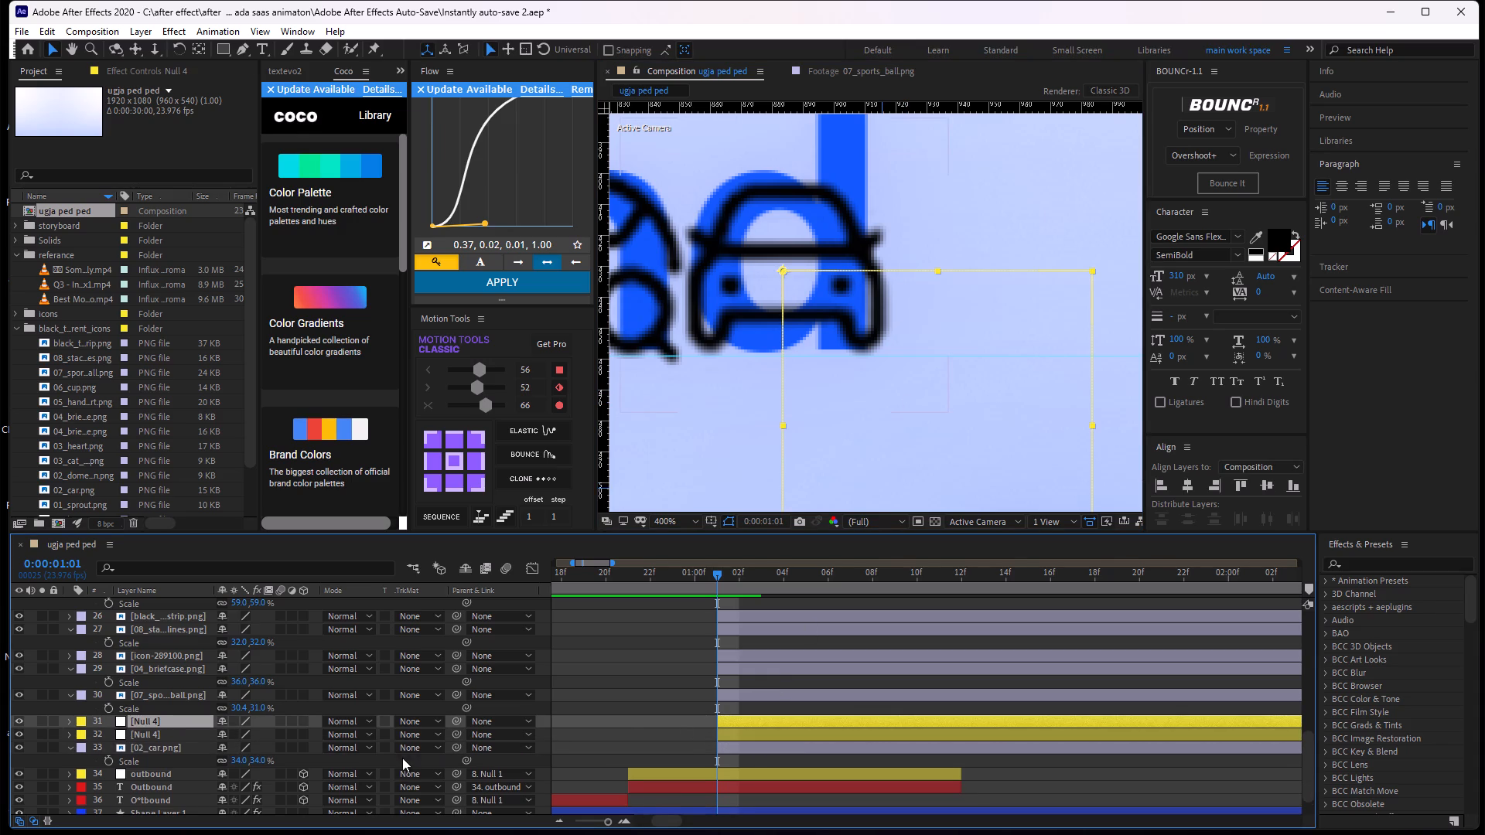
{"action": "left_click_drag", "start_coordinate": [186, 719], "coordinate": [180, 685]}
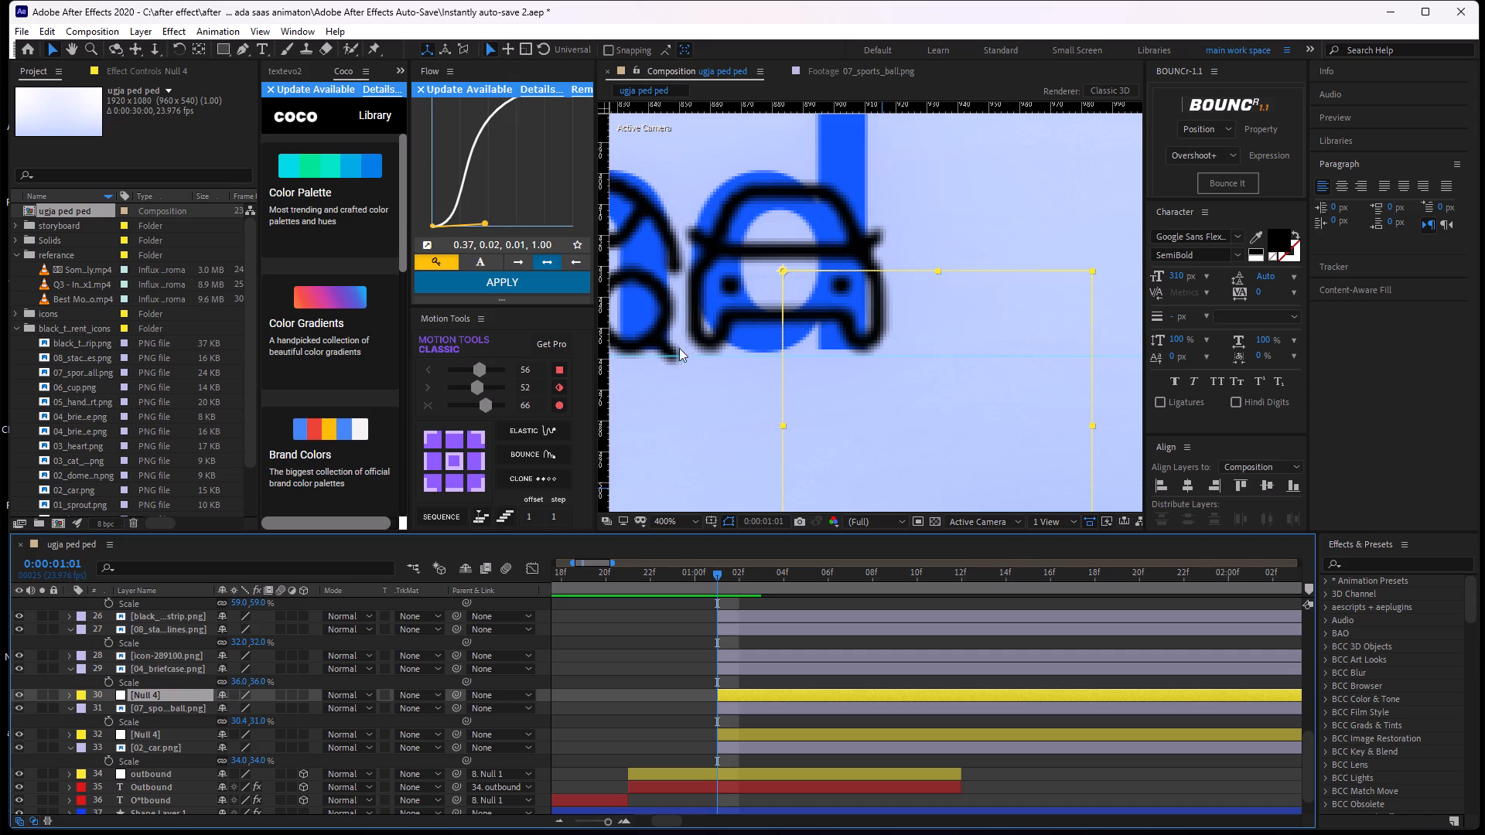
Move the duplicated null's anchor onto the centre of the sports ball icon in "Outbound".
{"action": "middle_click_drag", "start_coordinate": [684, 343], "coordinate": [881, 370]}
{"action": "scroll", "coordinate": [881, 370], "scroll_direction": "up", "scroll_amount": 1}
{"action": "left_click_drag", "start_coordinate": [976, 304], "coordinate": [783, 323]}
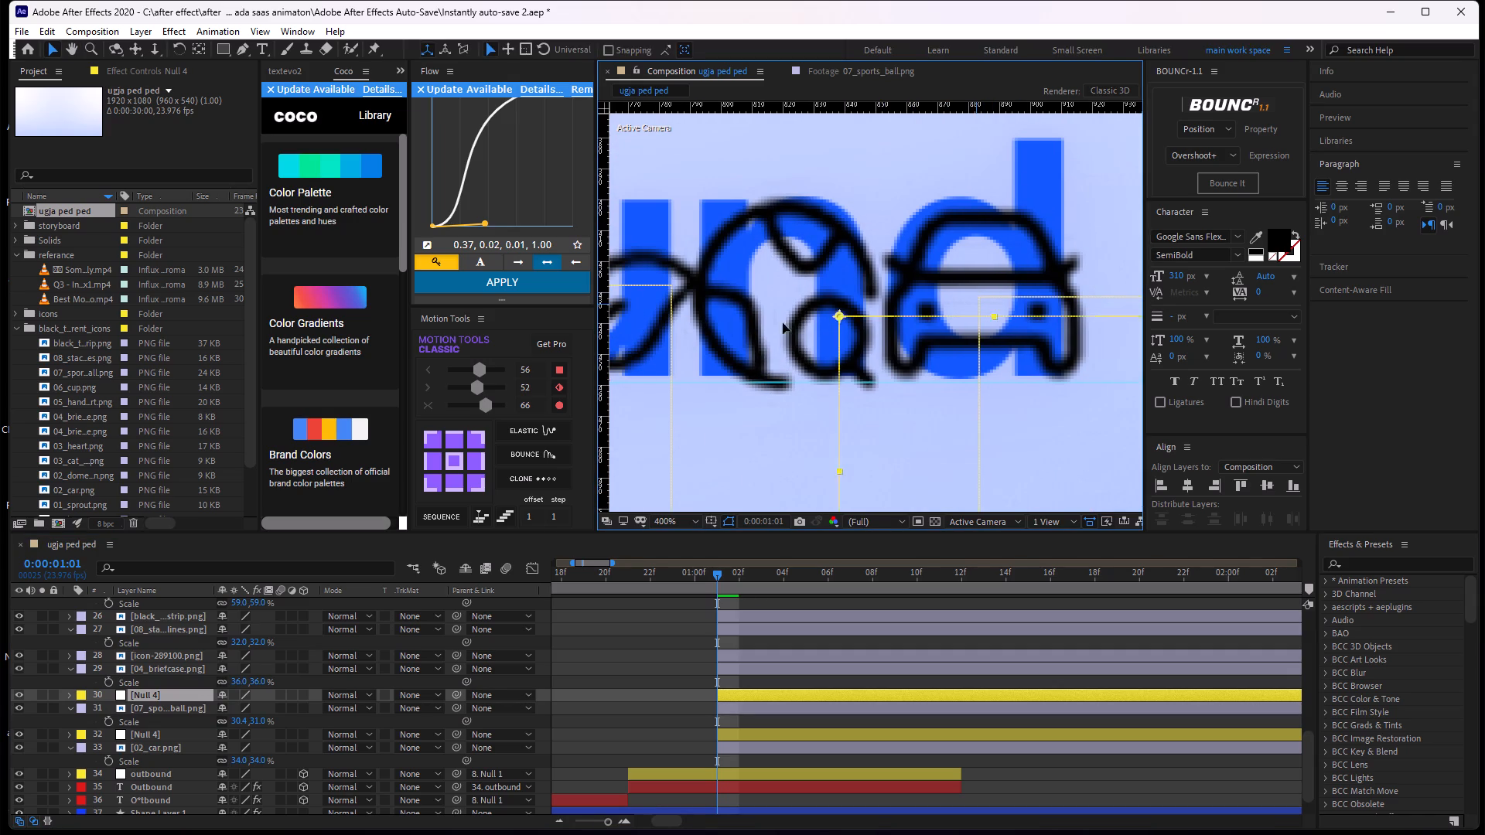
{"action": "left_click_drag", "start_coordinate": [783, 323], "coordinate": [781, 302]}
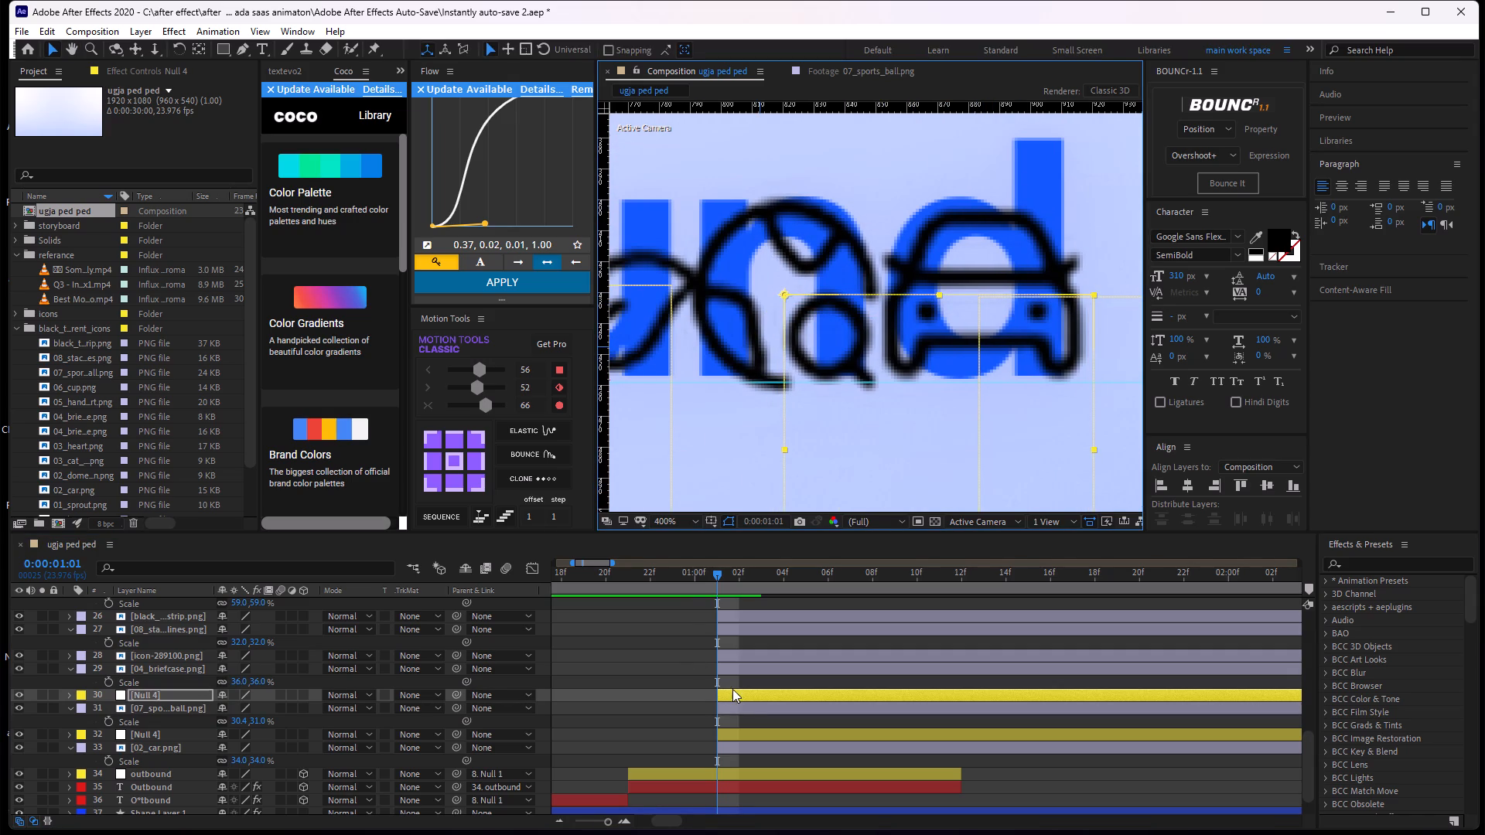
Check which timeline layers hold the briefcase, stacked lines, cat face and sports ball icons over "Outbound".
{"action": "left_click", "coordinate": [737, 704]}
{"action": "left_click", "coordinate": [759, 663]}
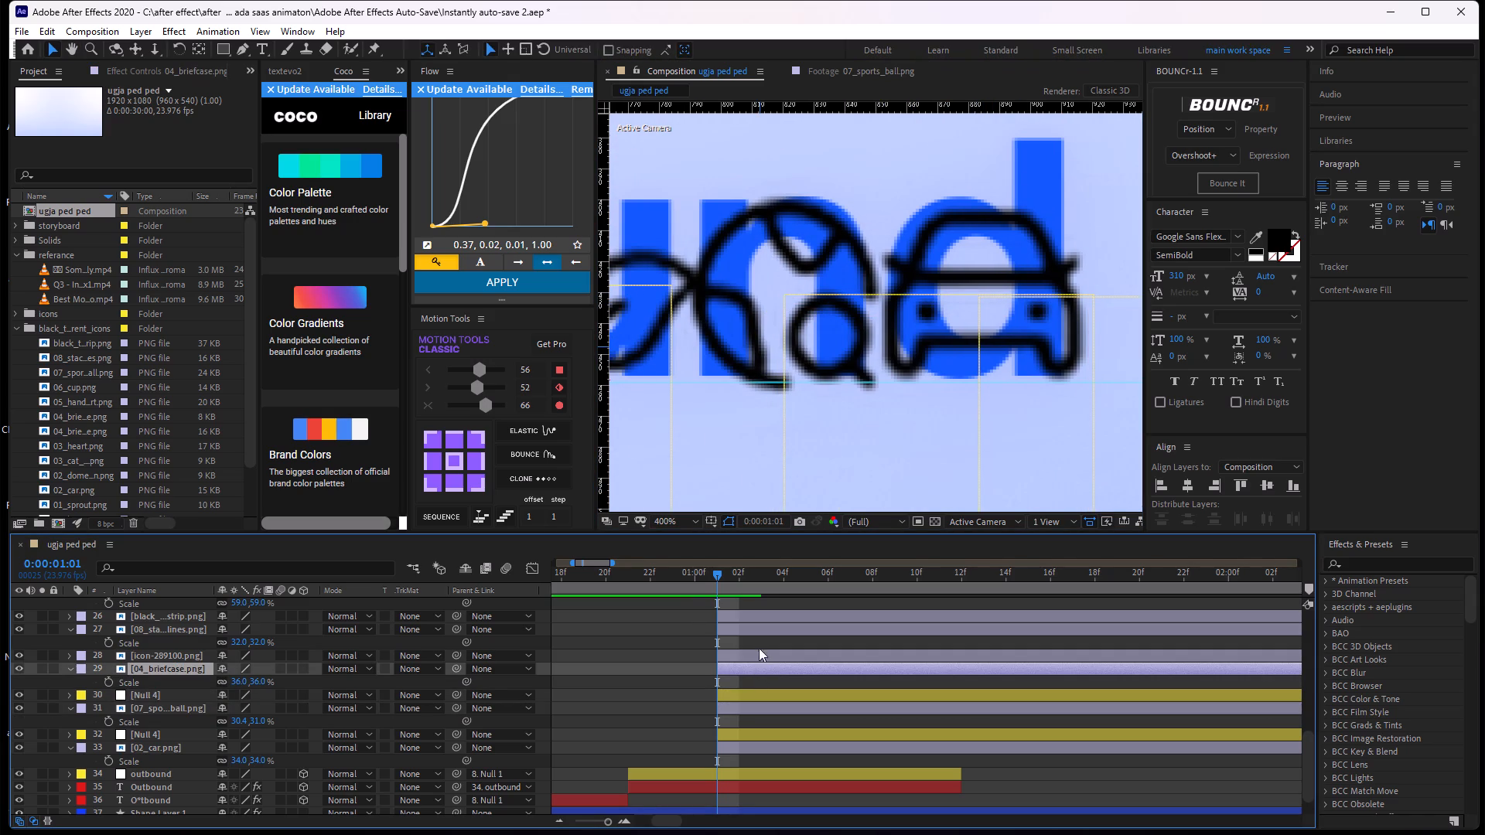
{"action": "middle_click_drag", "start_coordinate": [795, 445], "coordinate": [1071, 466]}
{"action": "scroll", "coordinate": [805, 516], "scroll_direction": "down", "scroll_amount": 1}
{"action": "scroll", "coordinate": [831, 410], "scroll_direction": "down", "scroll_amount": 1}
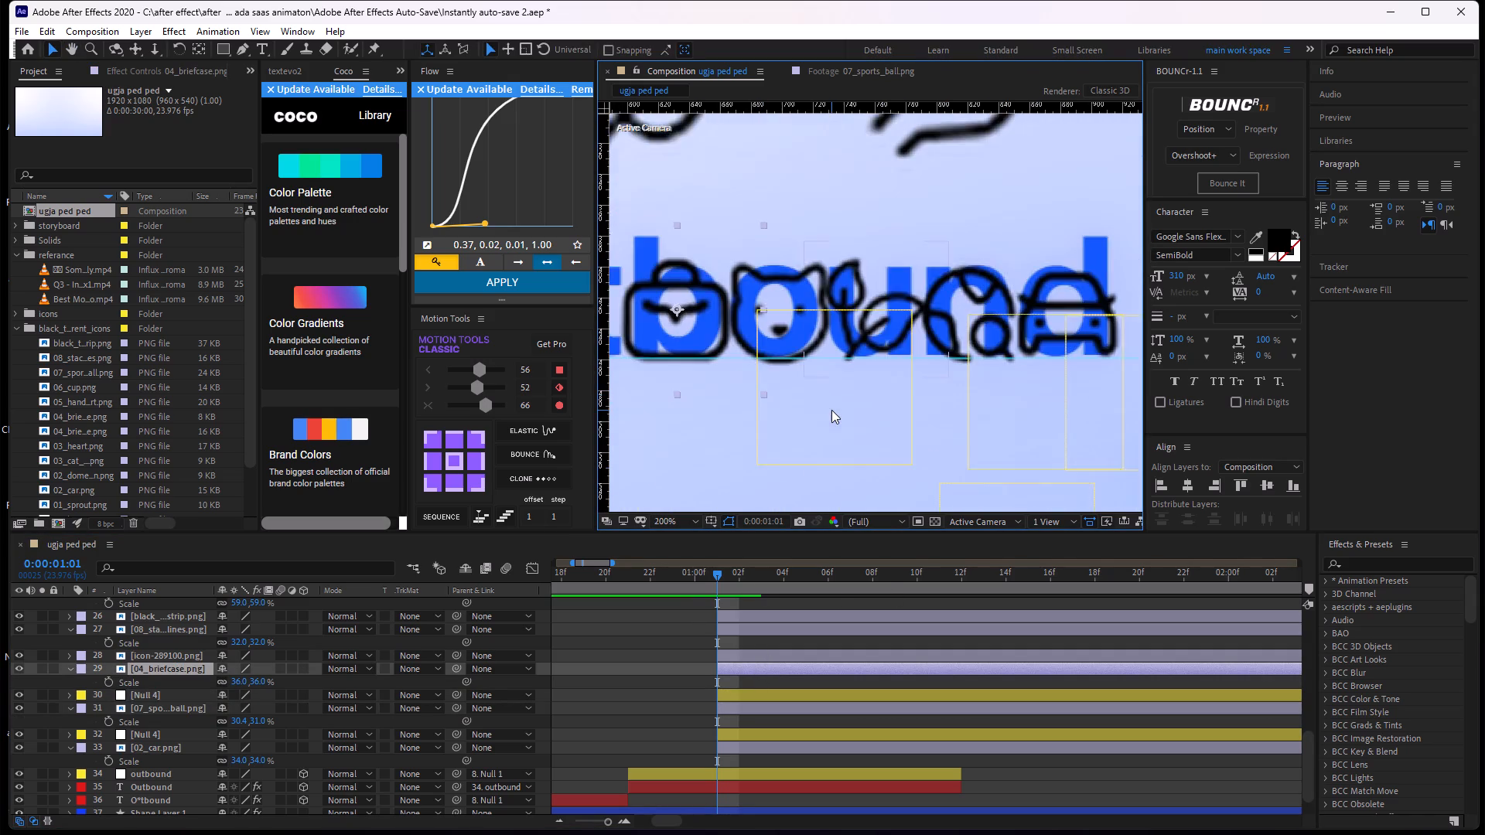
{"action": "scroll", "coordinate": [831, 410], "scroll_direction": "down", "scroll_amount": 1}
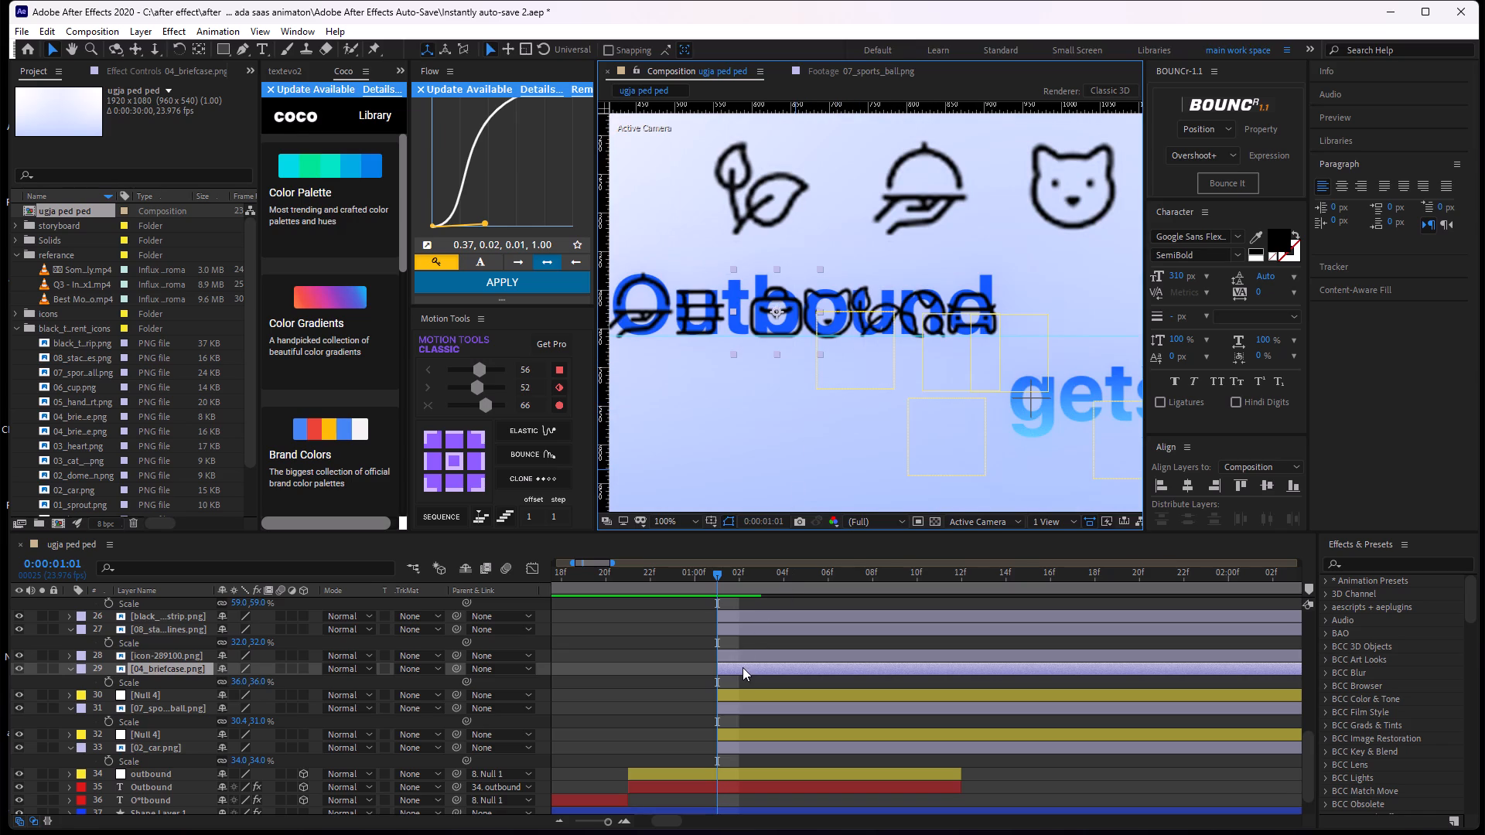
{"action": "left_click", "coordinate": [746, 652]}
{"action": "left_click", "coordinate": [751, 659]}
{"action": "left_click", "coordinate": [768, 615]}
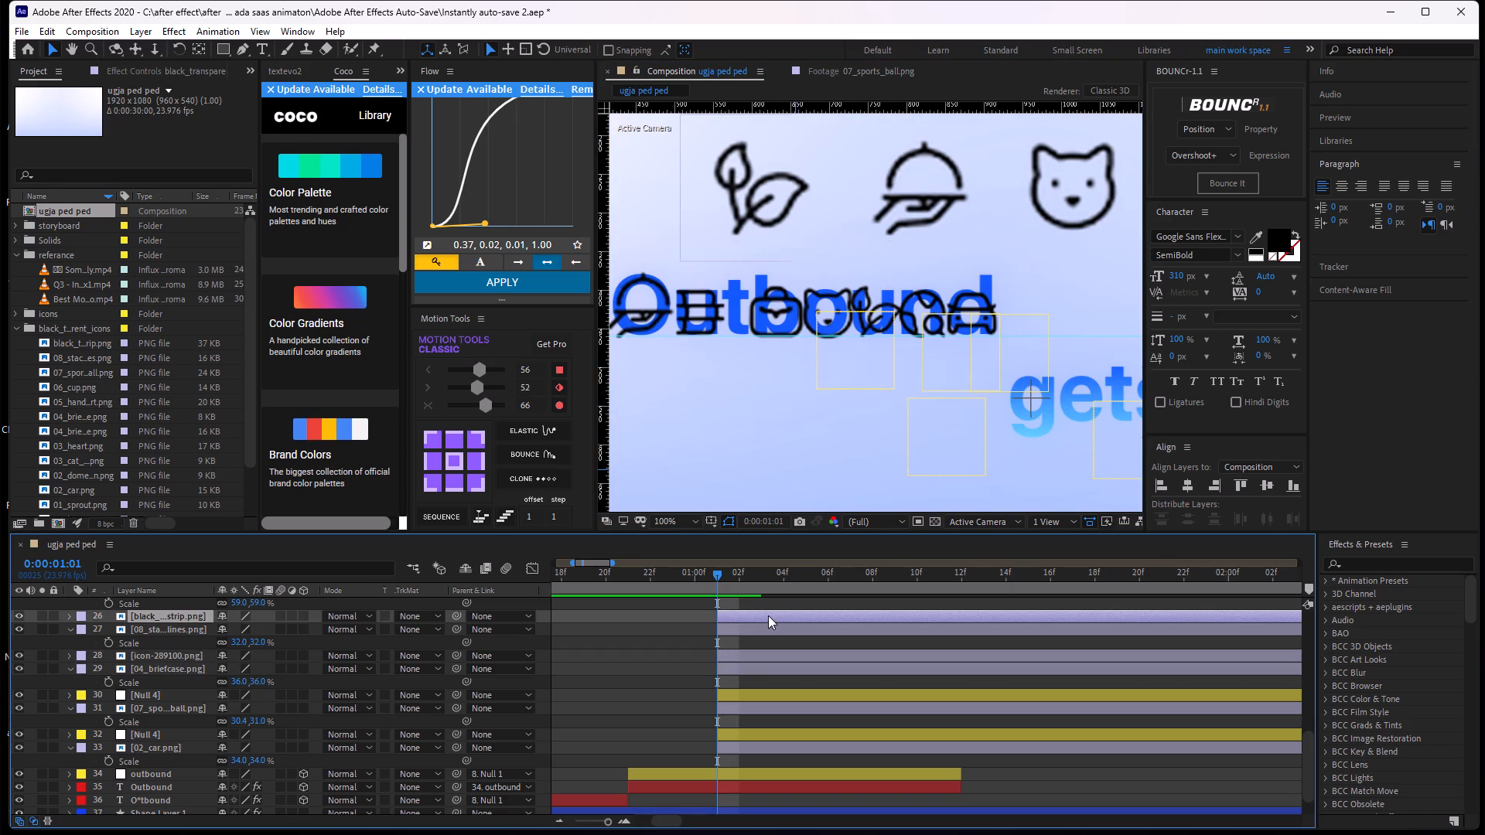
{"action": "left_click", "coordinate": [763, 625]}
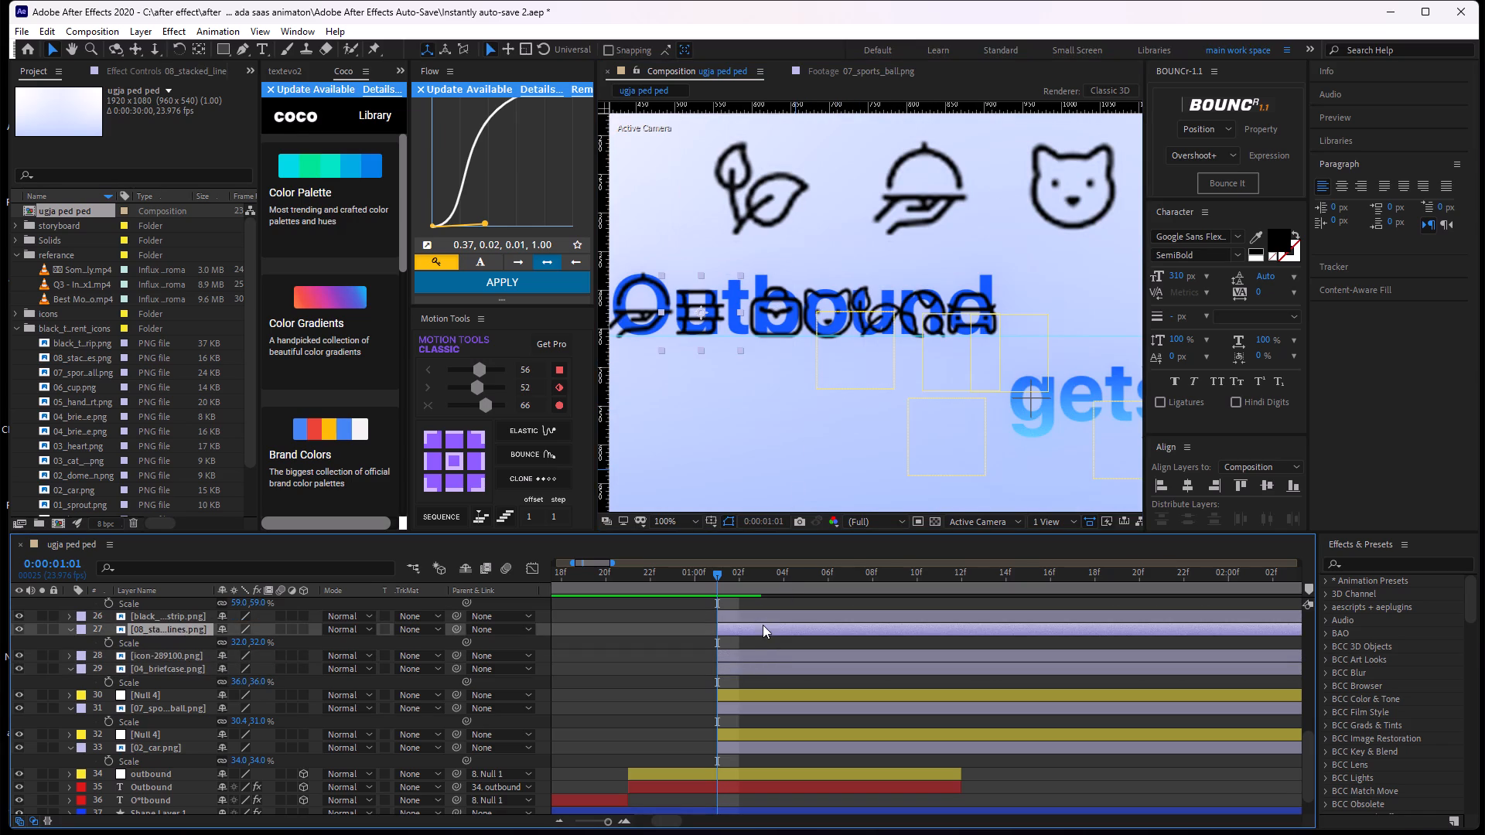
{"action": "left_click", "coordinate": [813, 339]}
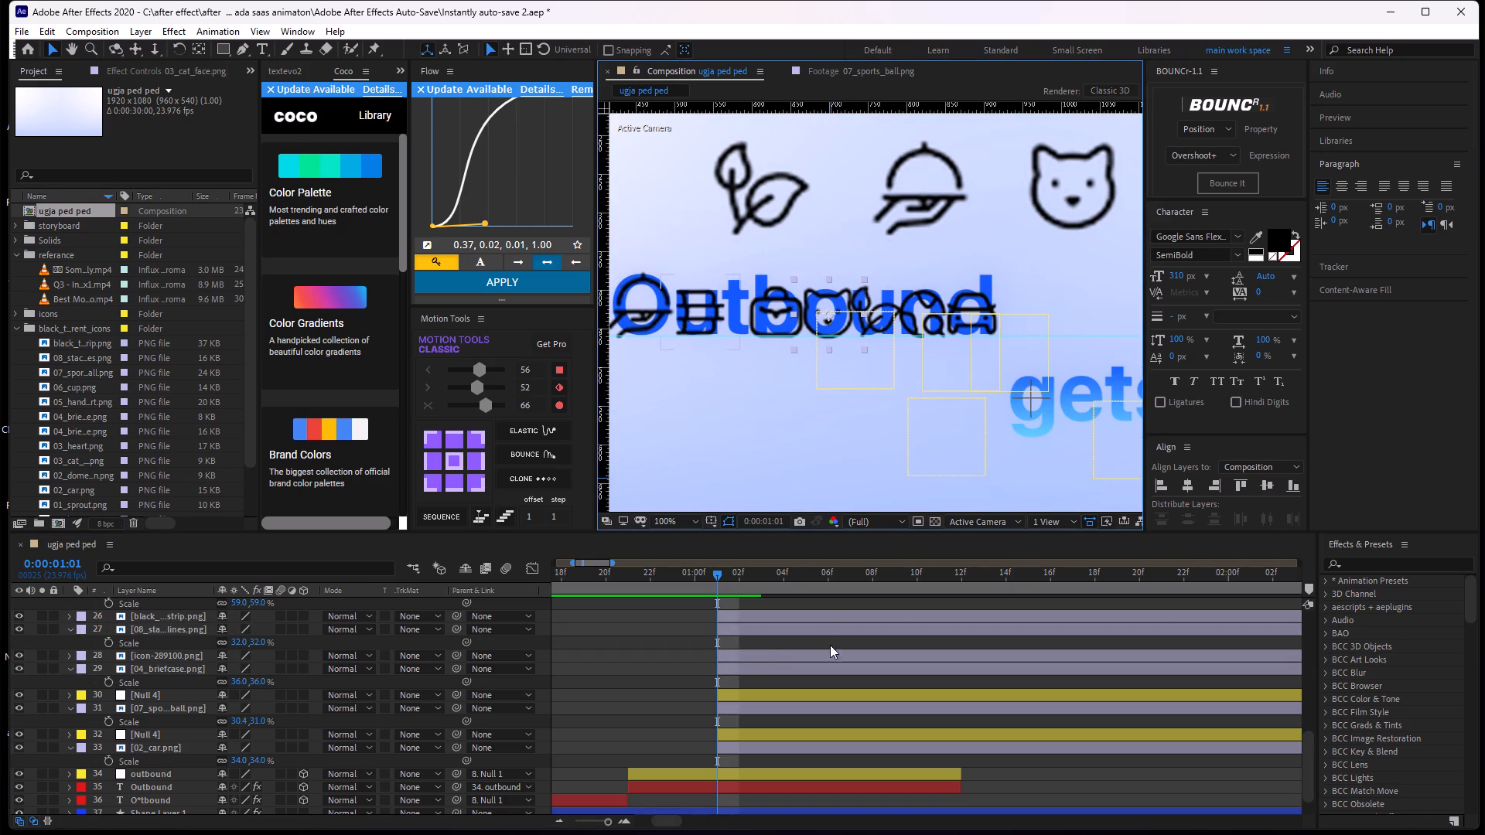
{"action": "scroll", "coordinate": [830, 645], "scroll_direction": "up", "scroll_amount": 3}
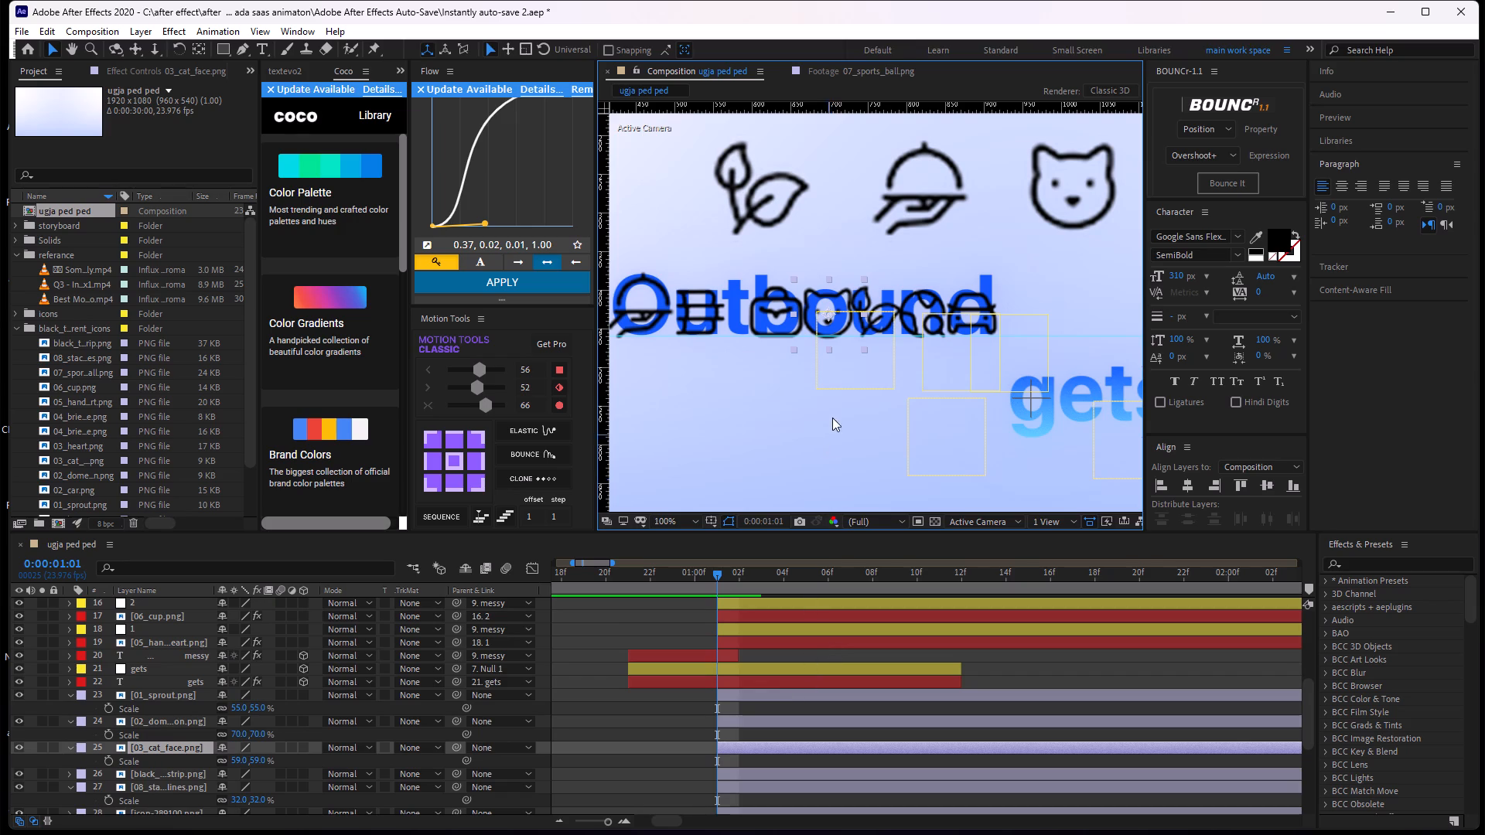
{"action": "scroll", "coordinate": [874, 368], "scroll_direction": "up", "scroll_amount": 1}
{"action": "middle_click_drag", "start_coordinate": [934, 394], "coordinate": [801, 331]}
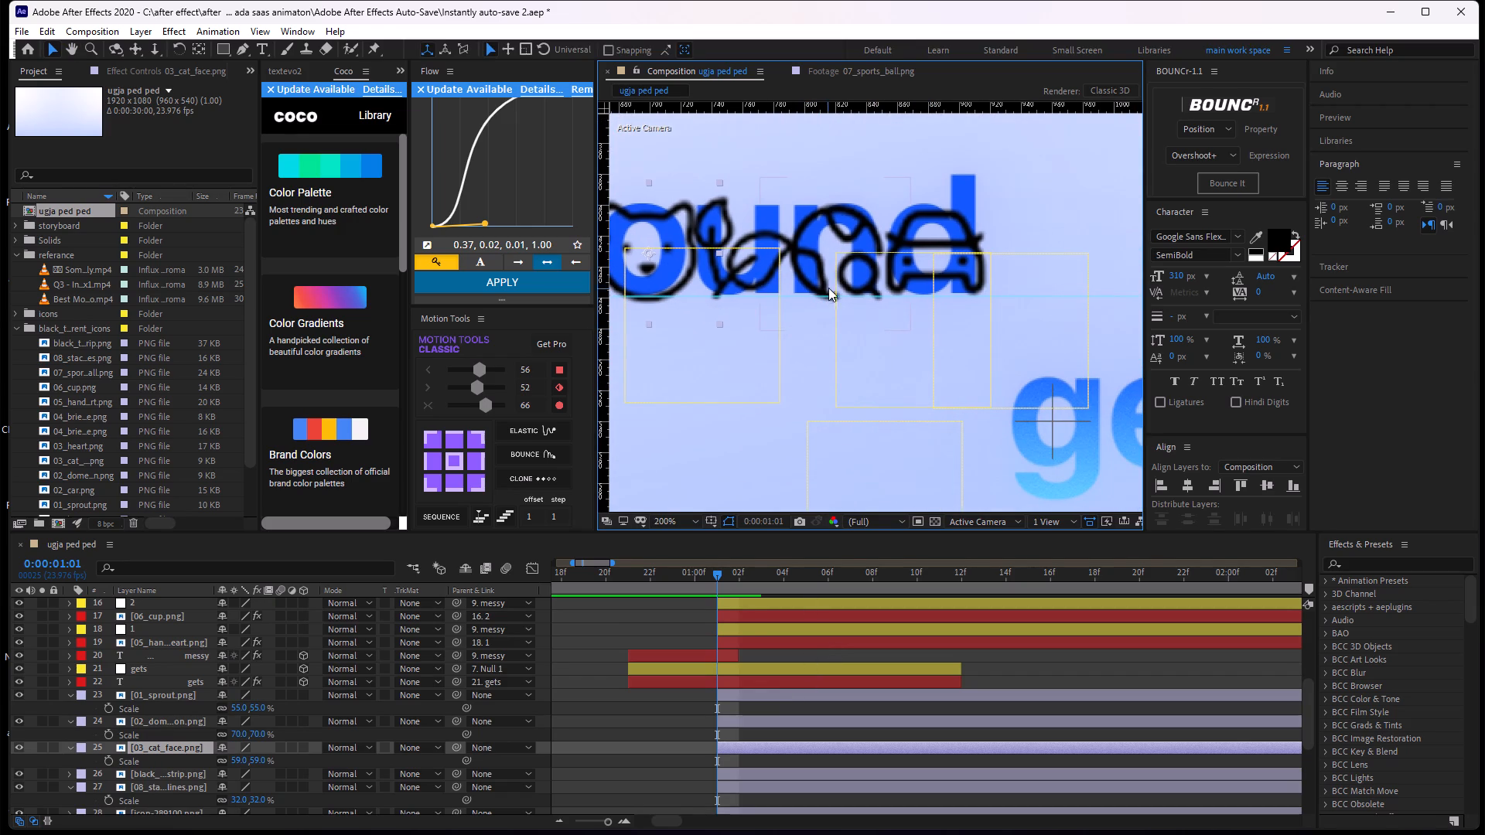
{"action": "left_click", "coordinate": [830, 286]}
{"action": "scroll", "coordinate": [818, 741], "scroll_direction": "down", "scroll_amount": 2}
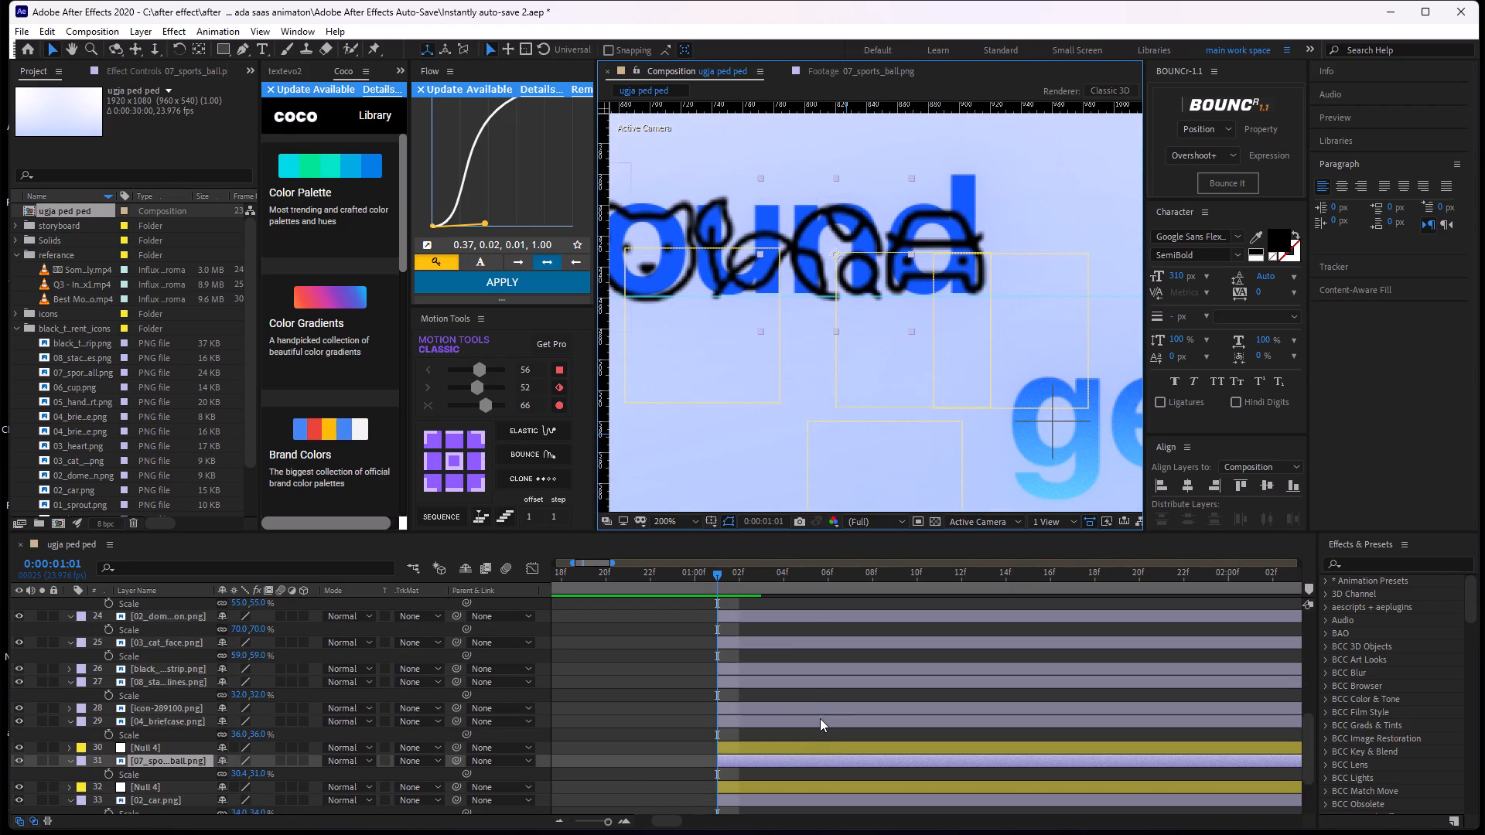
Move the 01_sprout.png layer down the layer stack to directly above the sports ball icon's null.
{"action": "left_click", "coordinate": [730, 309]}
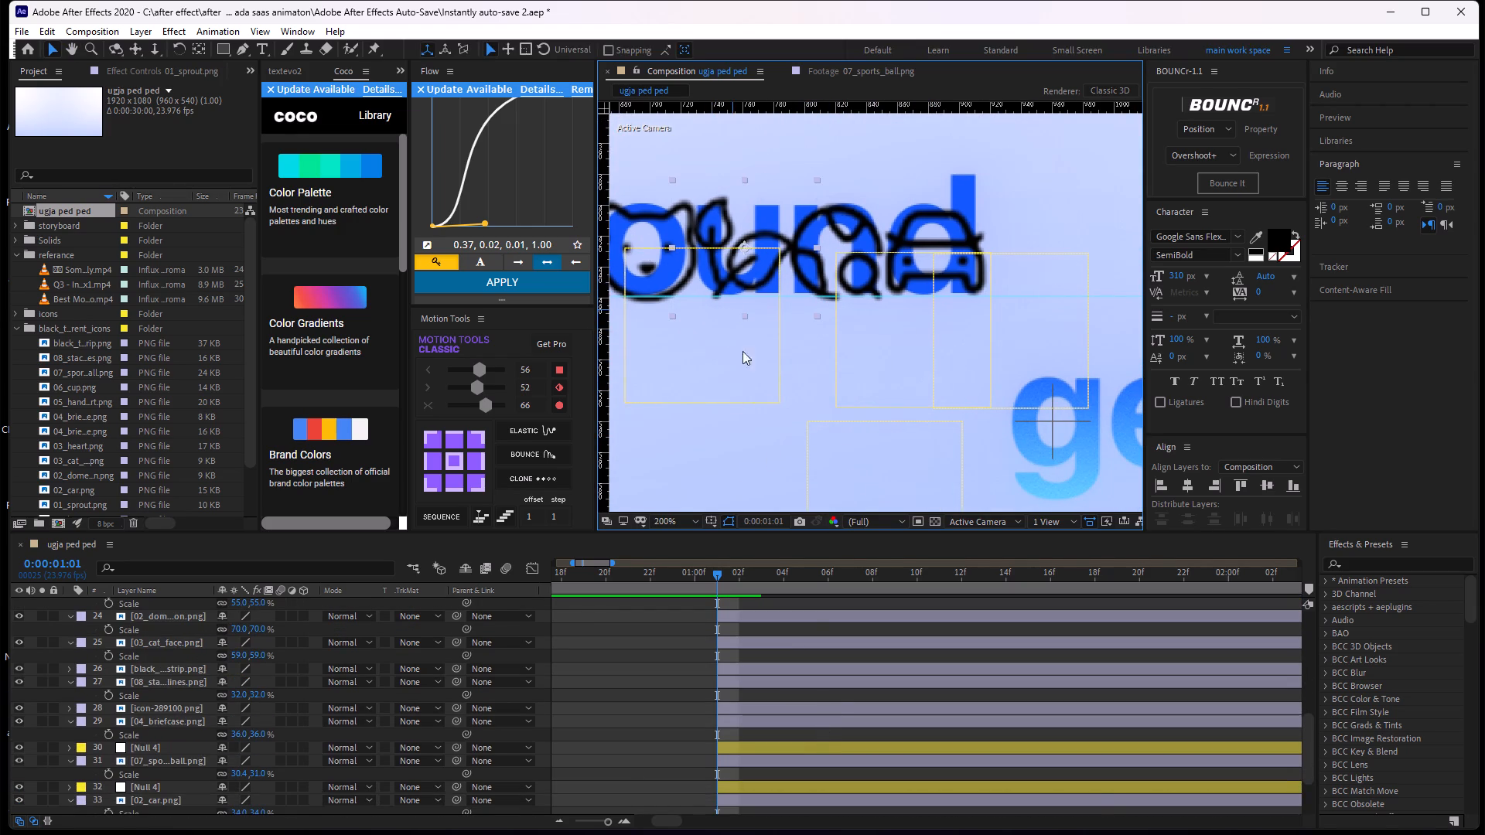
{"action": "scroll", "coordinate": [831, 702], "scroll_direction": "up", "scroll_amount": 2}
{"action": "left_click_drag", "start_coordinate": [170, 700], "coordinate": [170, 704]}
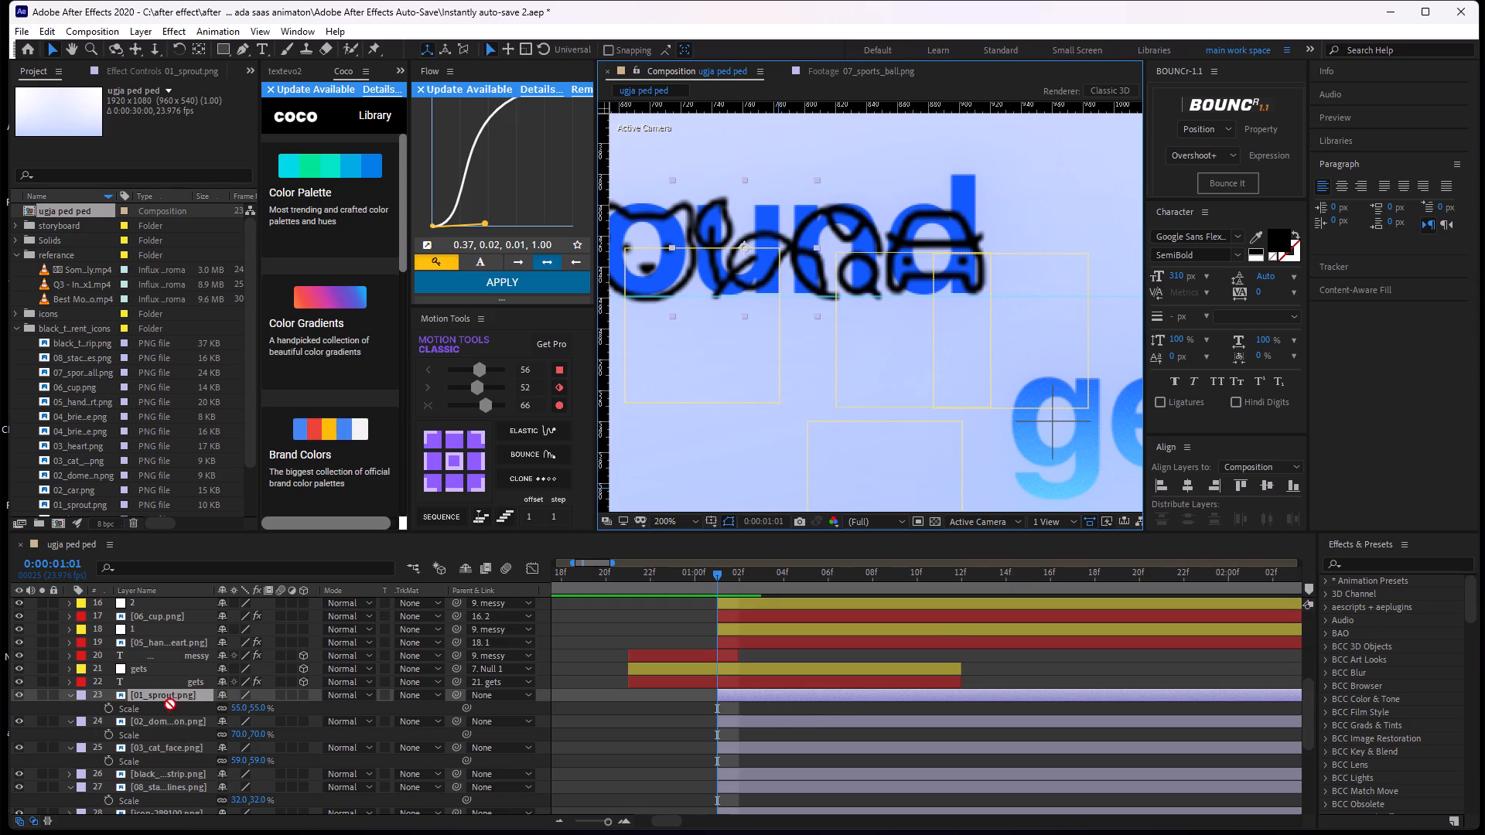
{"action": "left_click_drag", "start_coordinate": [170, 704], "coordinate": [175, 809]}
{"action": "middle_click_drag", "start_coordinate": [446, 723], "coordinate": [470, 663]}
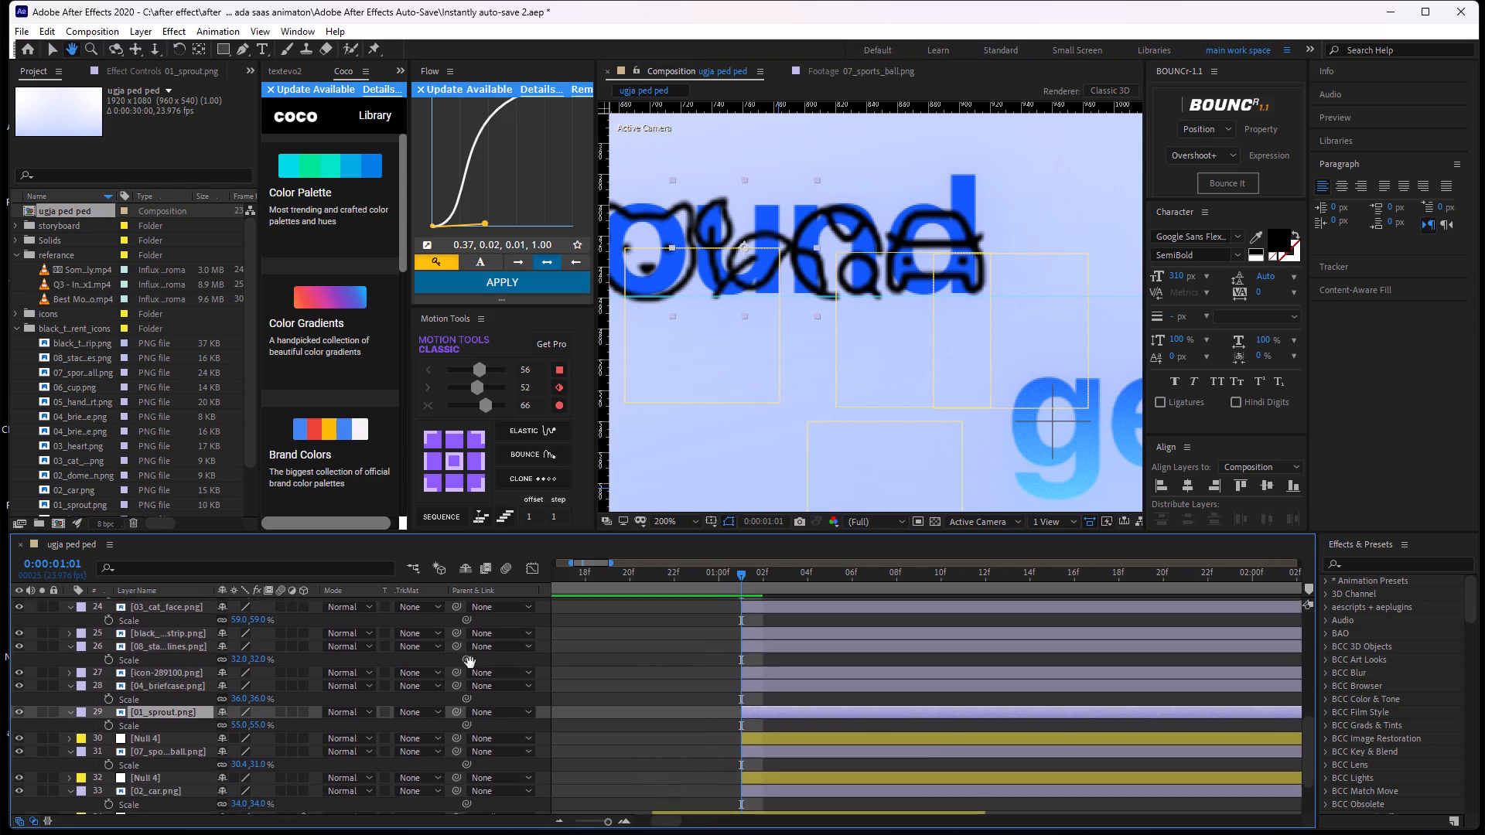
{"action": "middle_click_drag", "start_coordinate": [470, 663], "coordinate": [456, 634]}
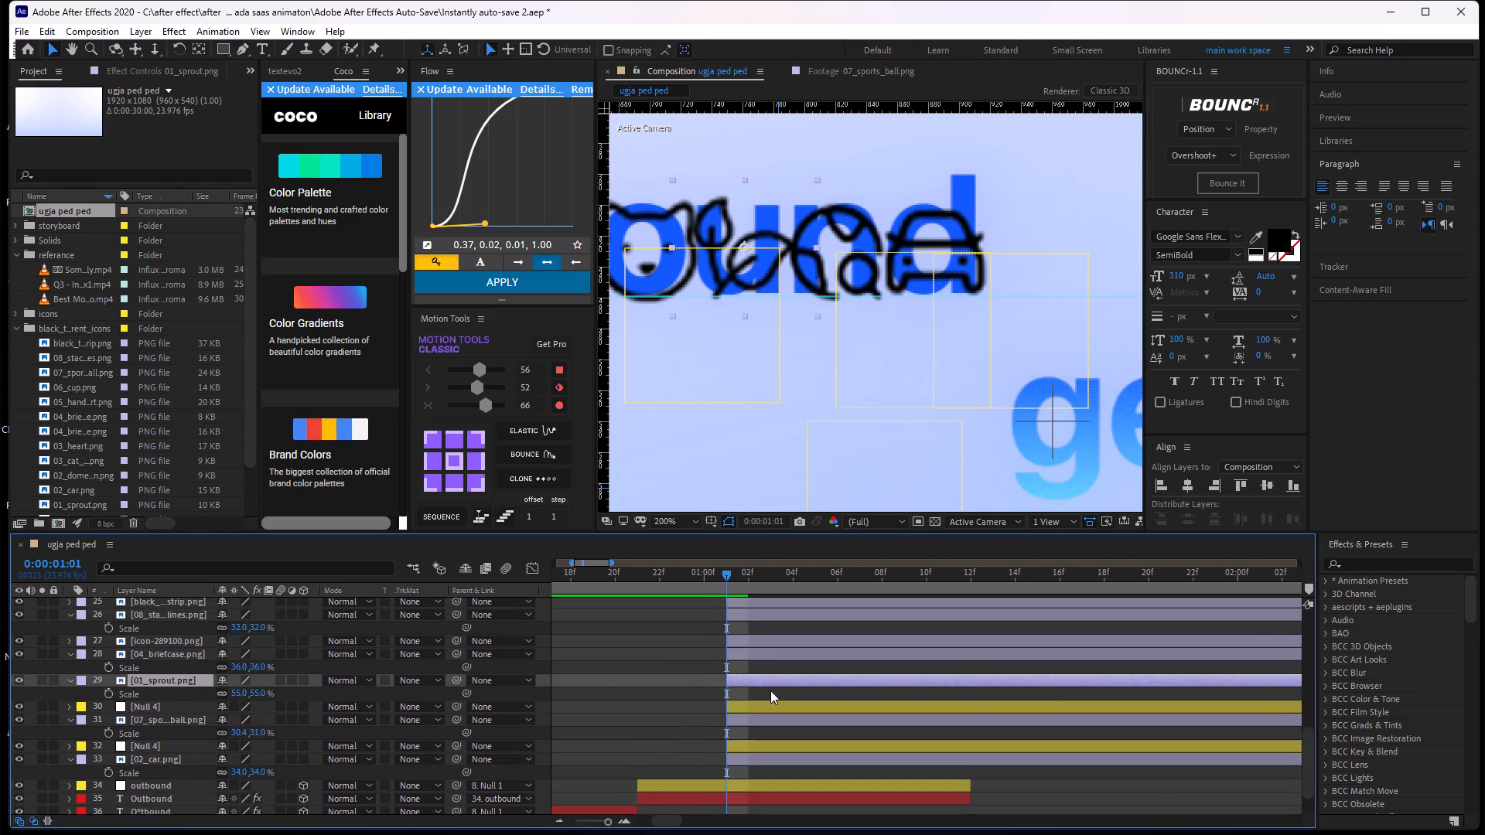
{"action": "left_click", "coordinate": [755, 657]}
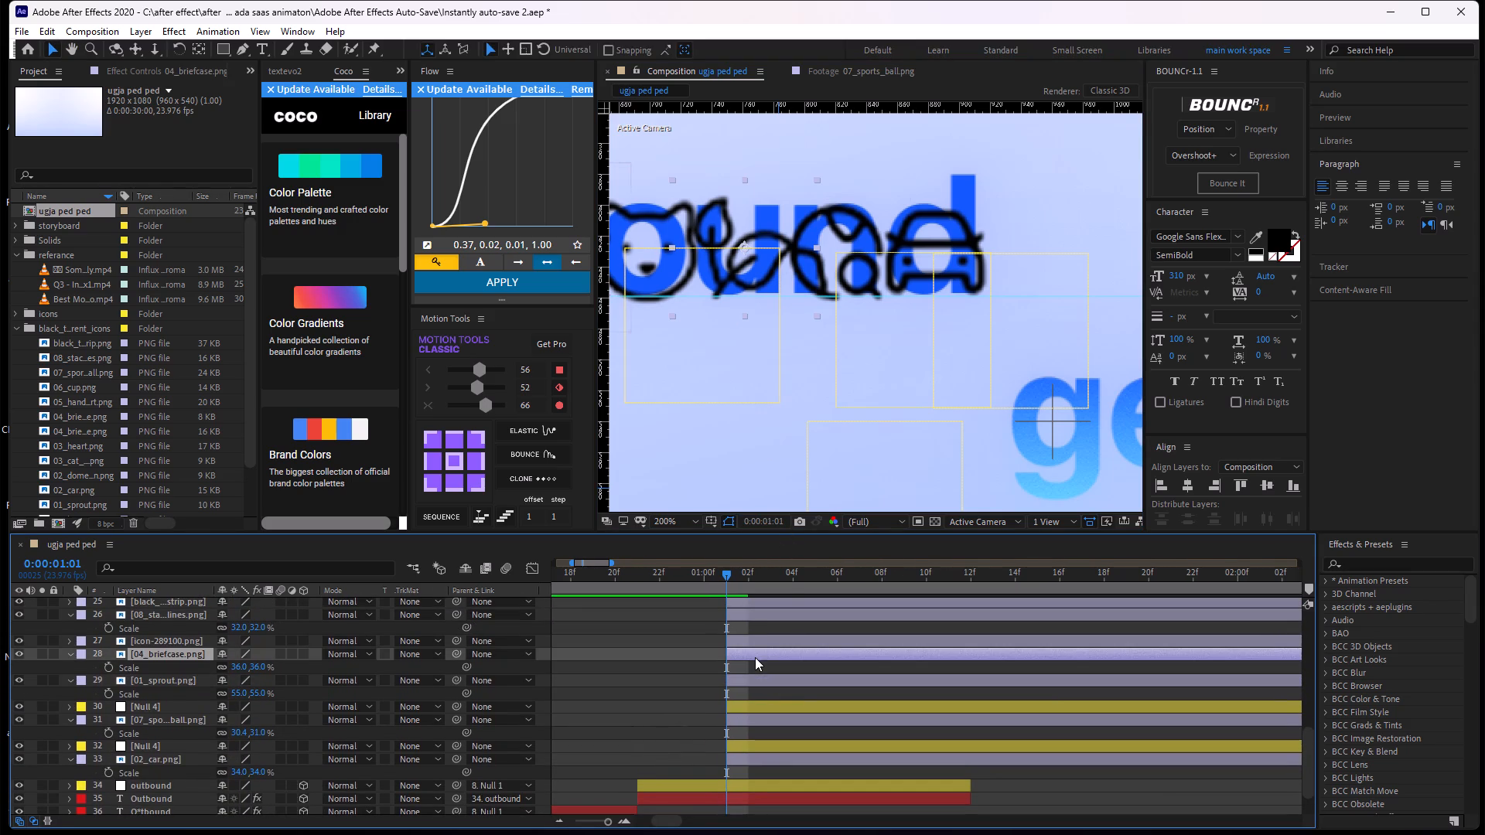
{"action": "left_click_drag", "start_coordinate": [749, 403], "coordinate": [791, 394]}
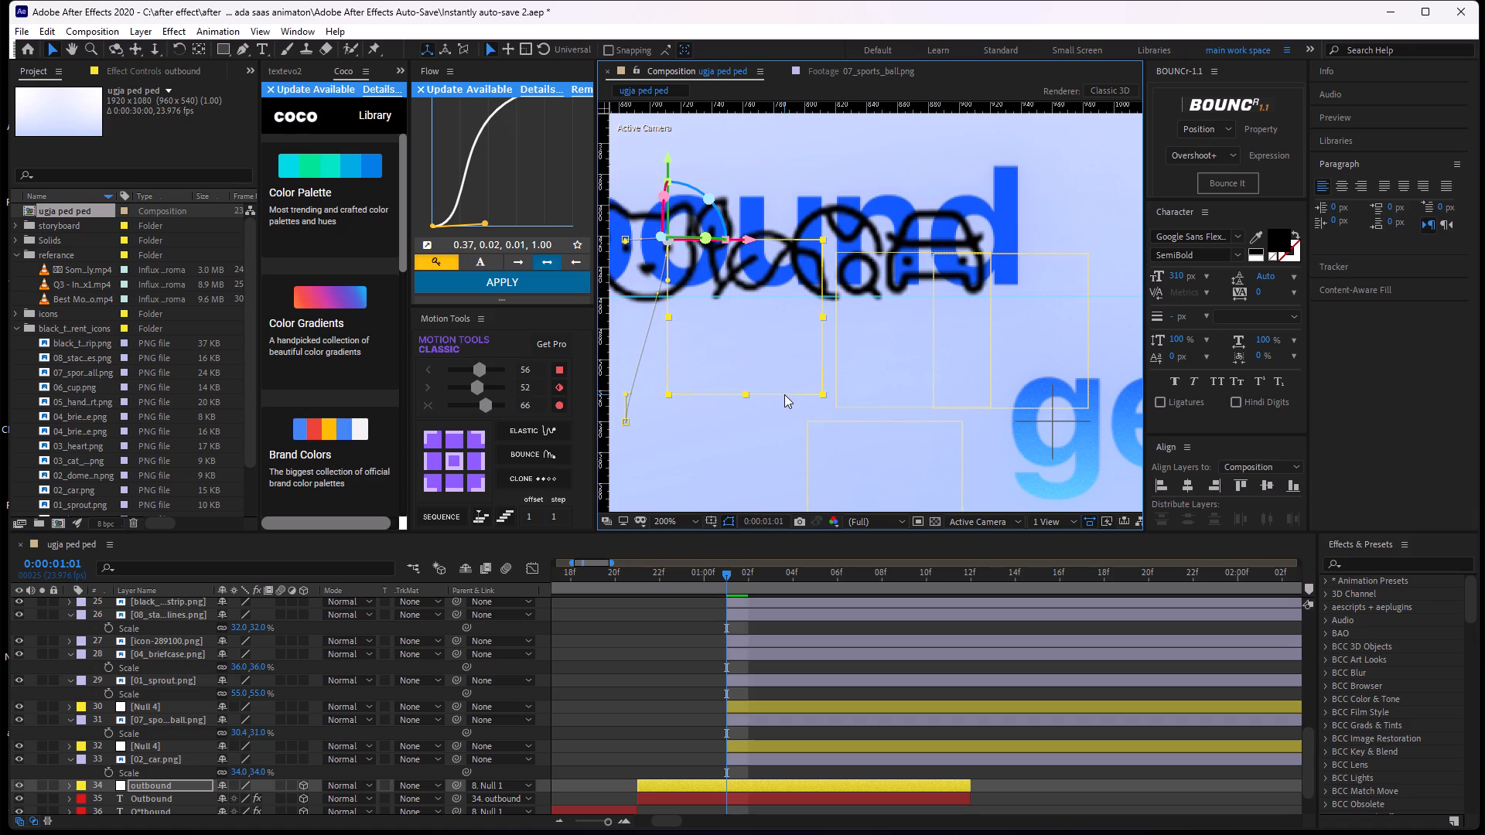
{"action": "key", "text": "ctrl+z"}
Move the 03_cat_face.png layer down the layer stack to directly above the icon-289100.png layer.
{"action": "middle_click_drag", "start_coordinate": [773, 404], "coordinate": [907, 411]}
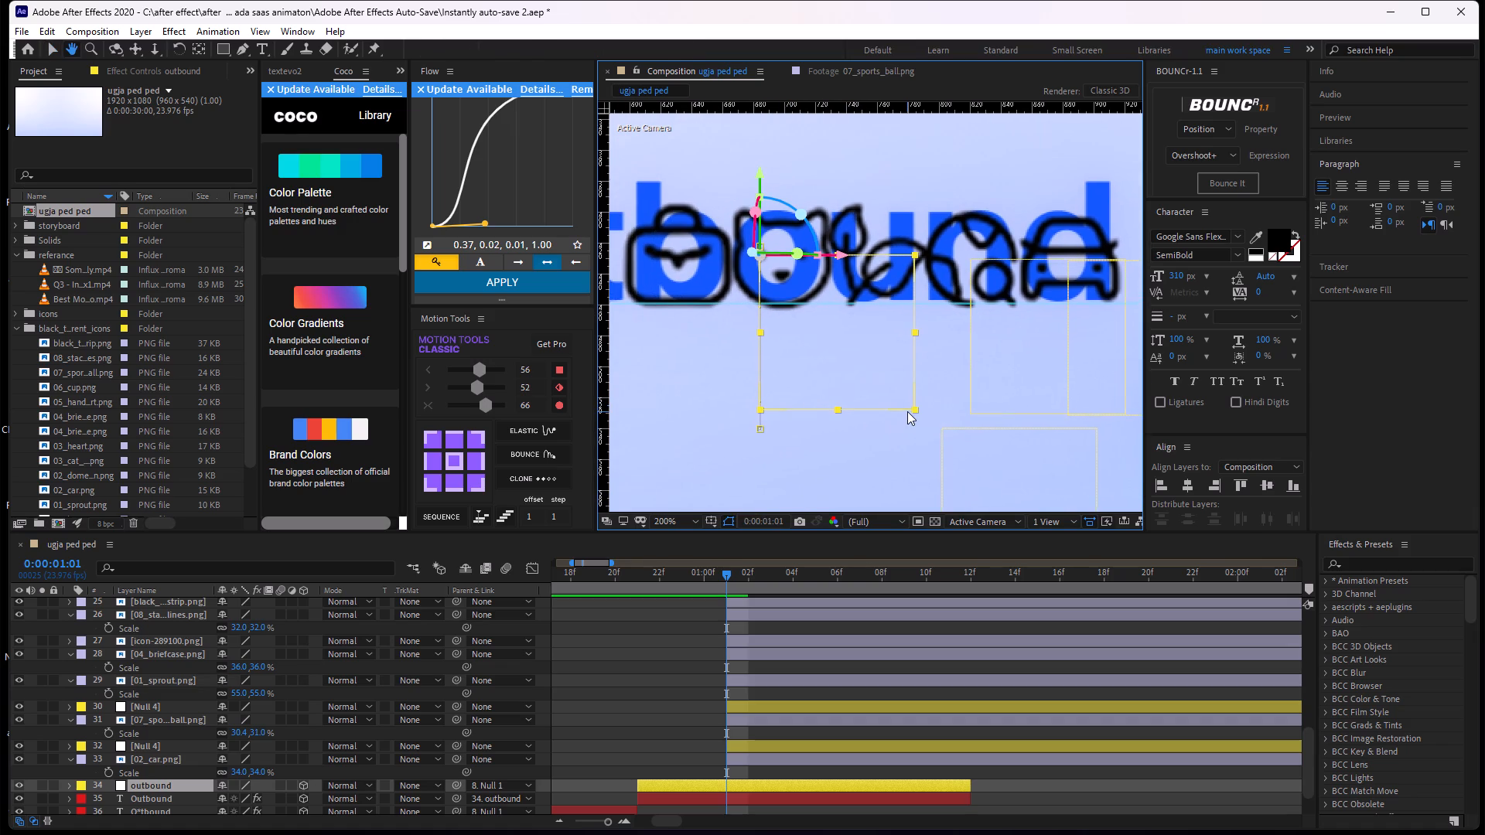
{"action": "left_click", "coordinate": [752, 653]}
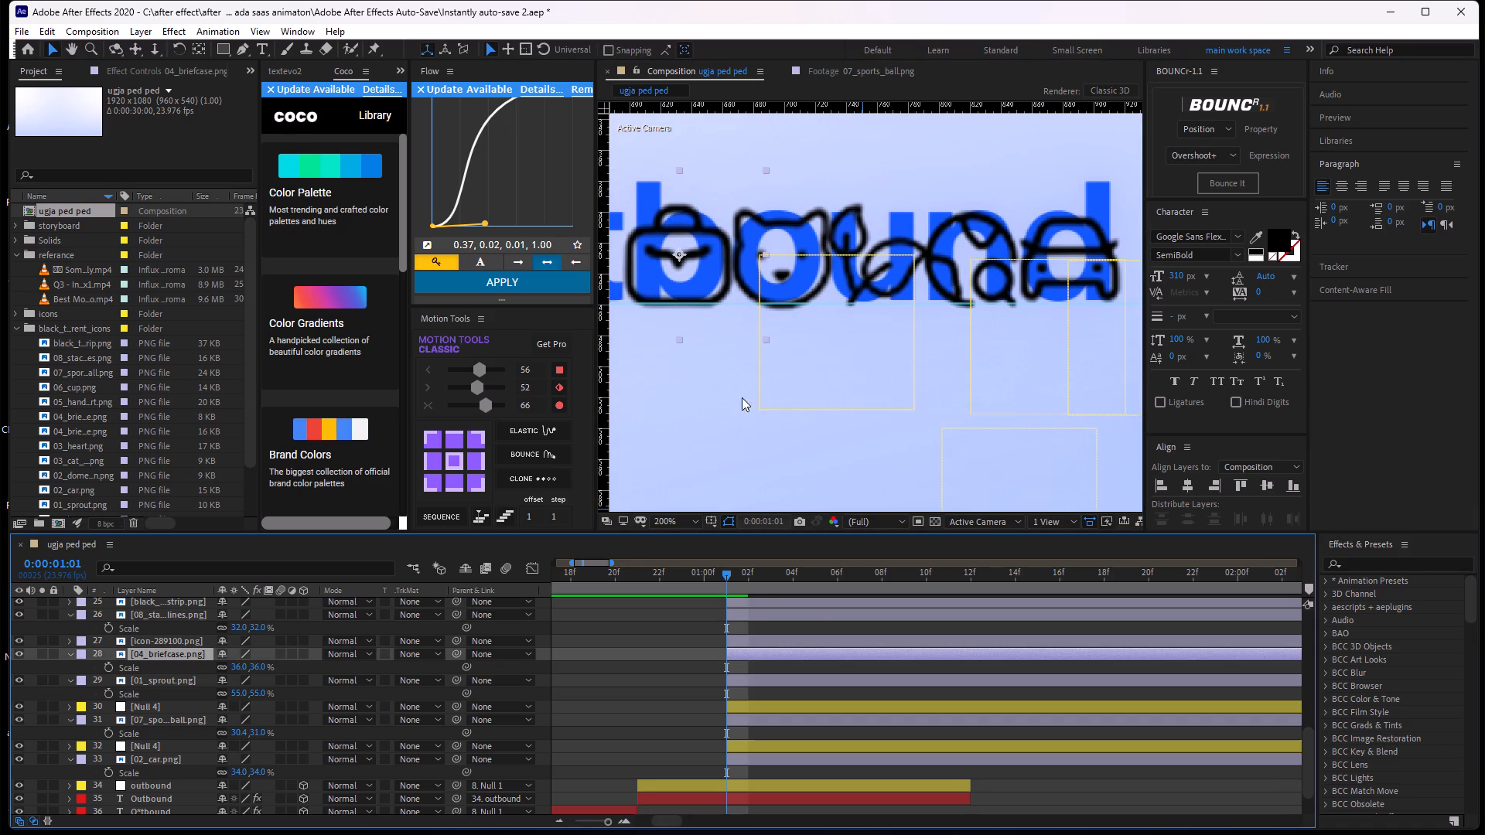
{"action": "left_click", "coordinate": [765, 682]}
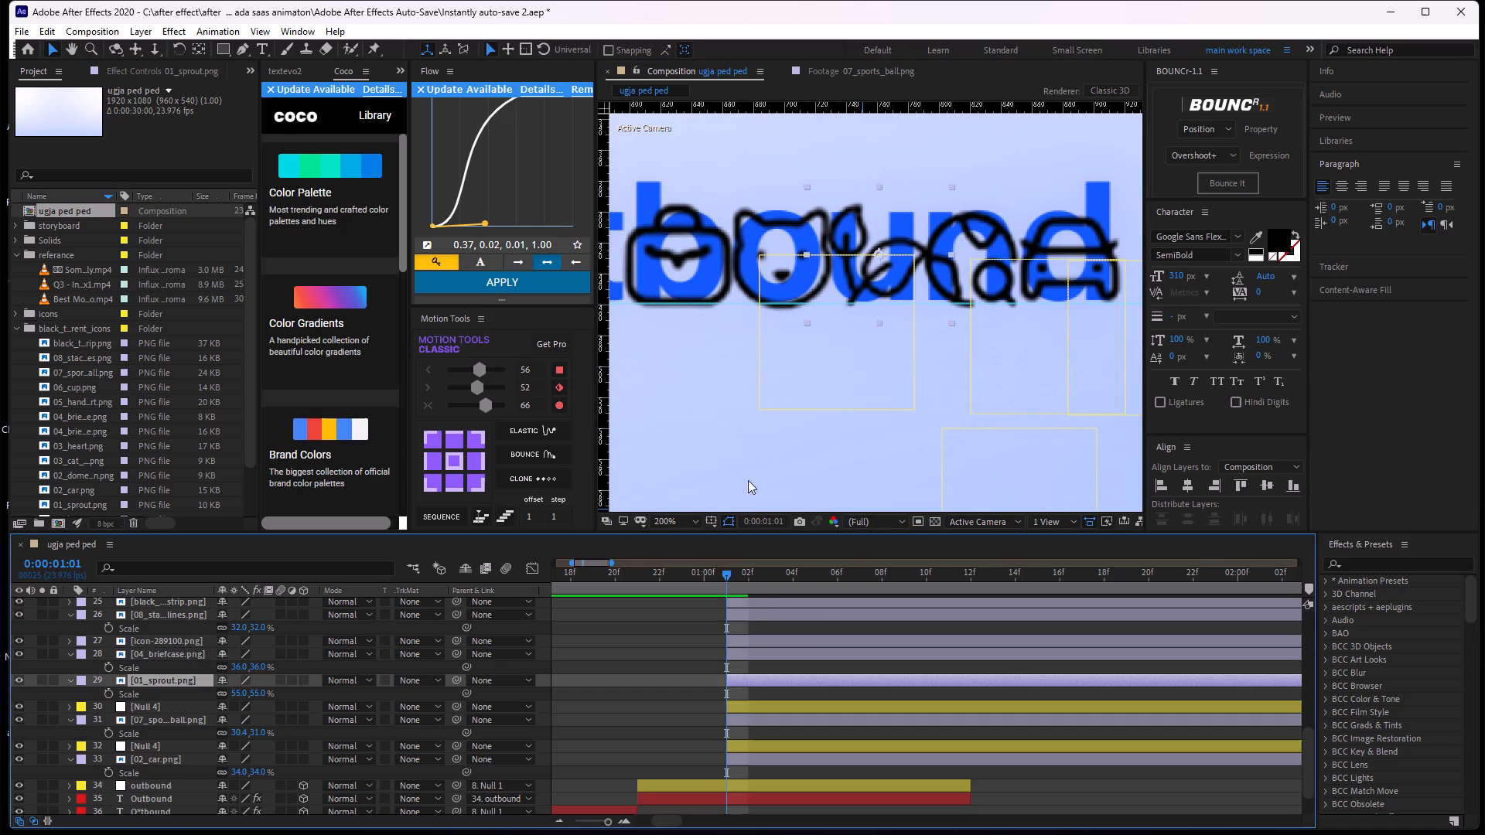
{"action": "left_click", "coordinate": [757, 262]}
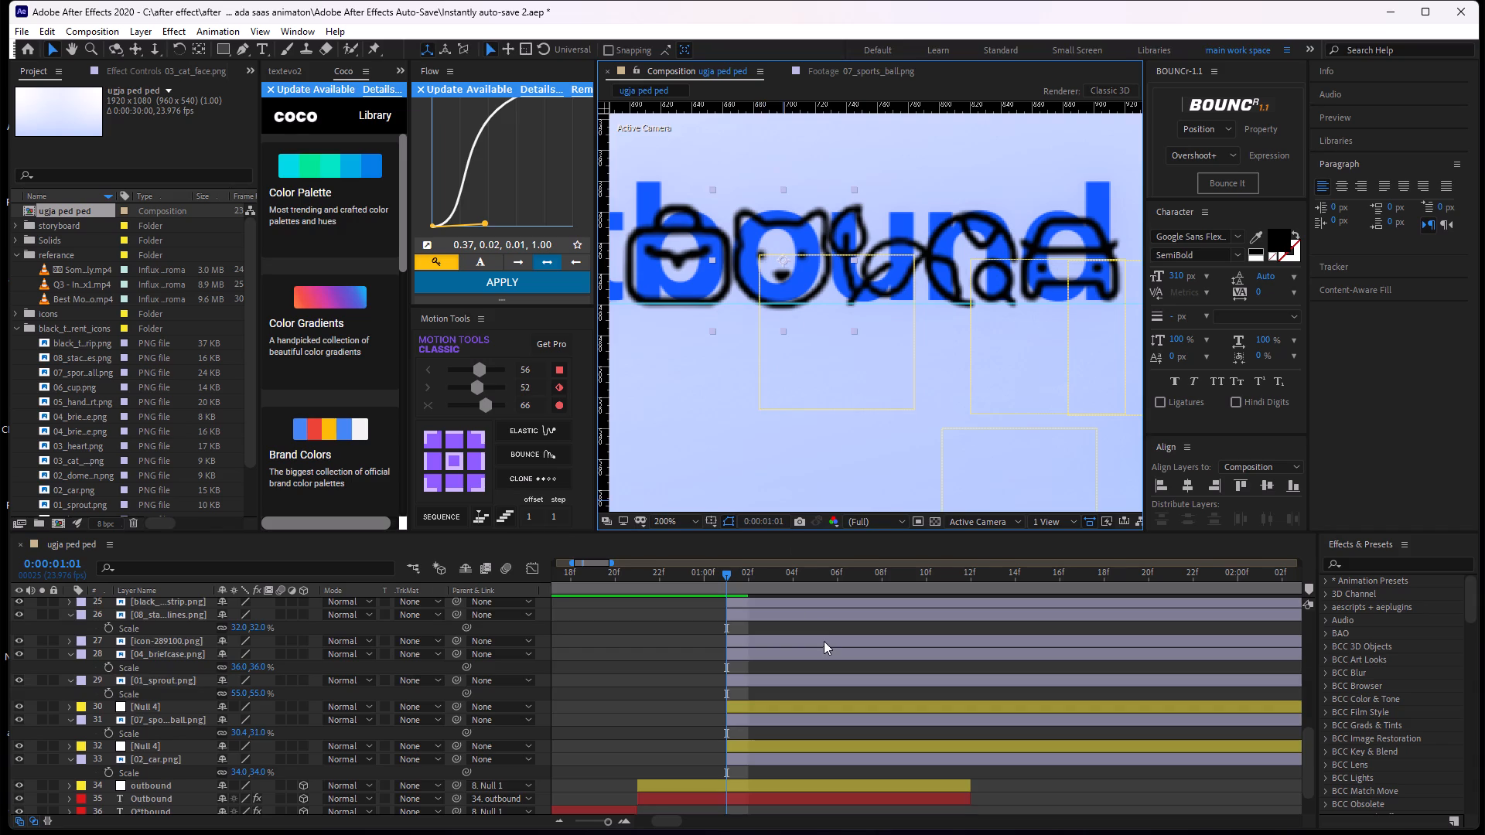
{"action": "scroll", "coordinate": [824, 641], "scroll_direction": "up", "scroll_amount": 2}
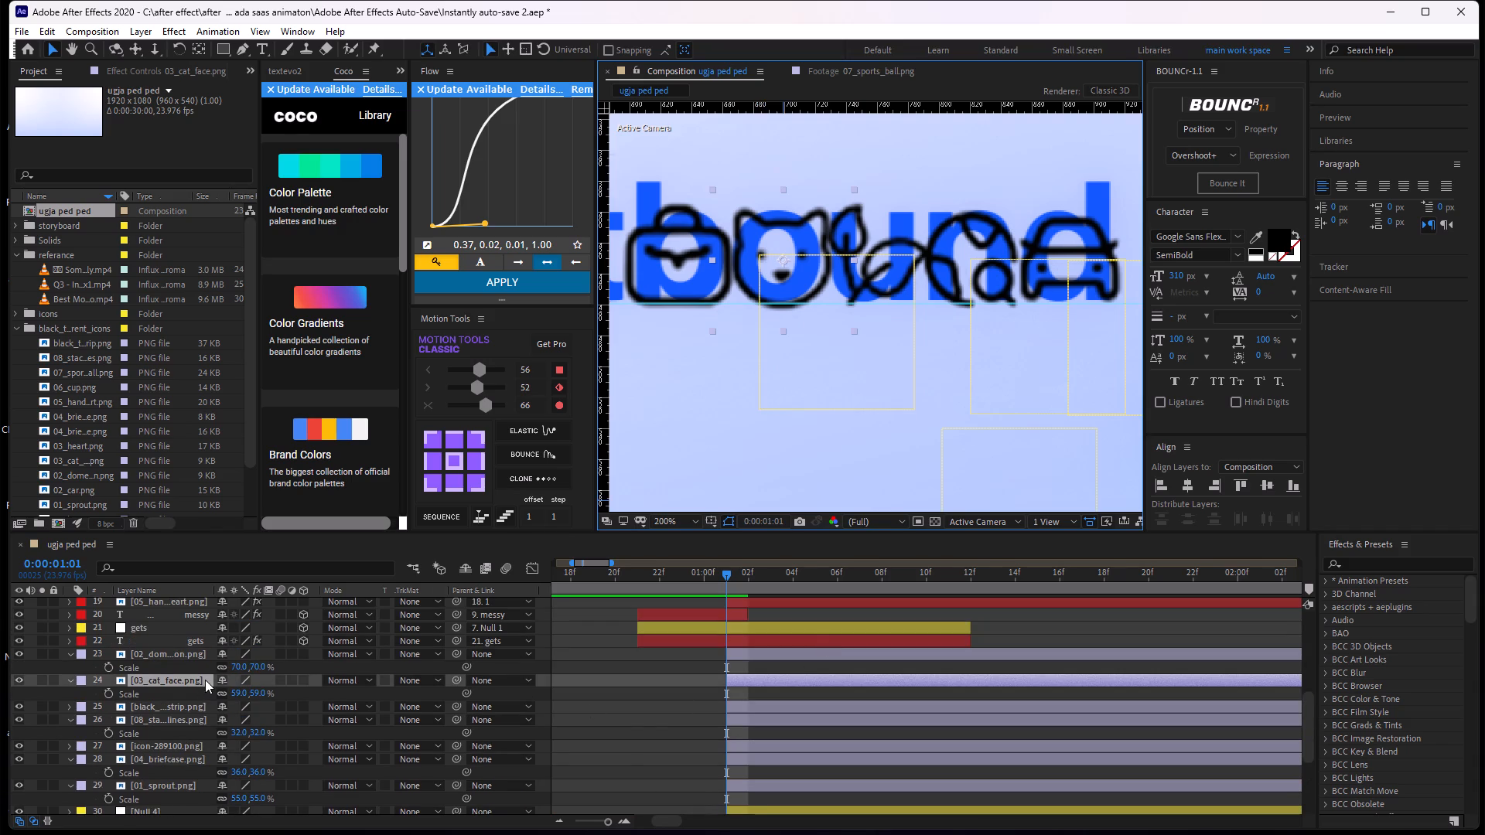
{"action": "left_click_drag", "start_coordinate": [205, 680], "coordinate": [204, 731]}
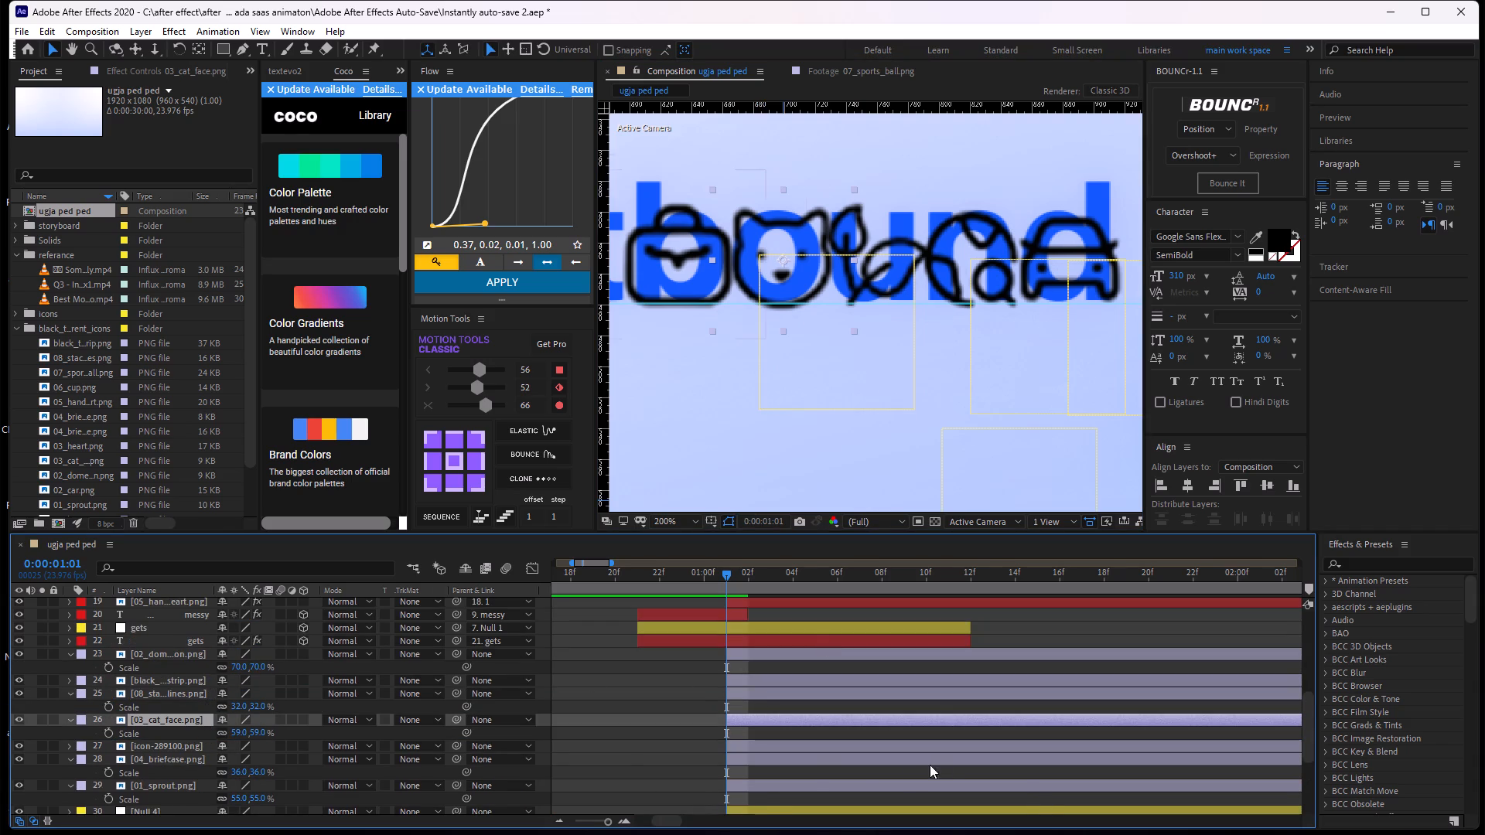
Move the 04_briefcase.png layer up the layer stack to directly above the 03_cat_face.png layer.
{"action": "left_click", "coordinate": [831, 741]}
{"action": "left_click", "coordinate": [831, 741]}
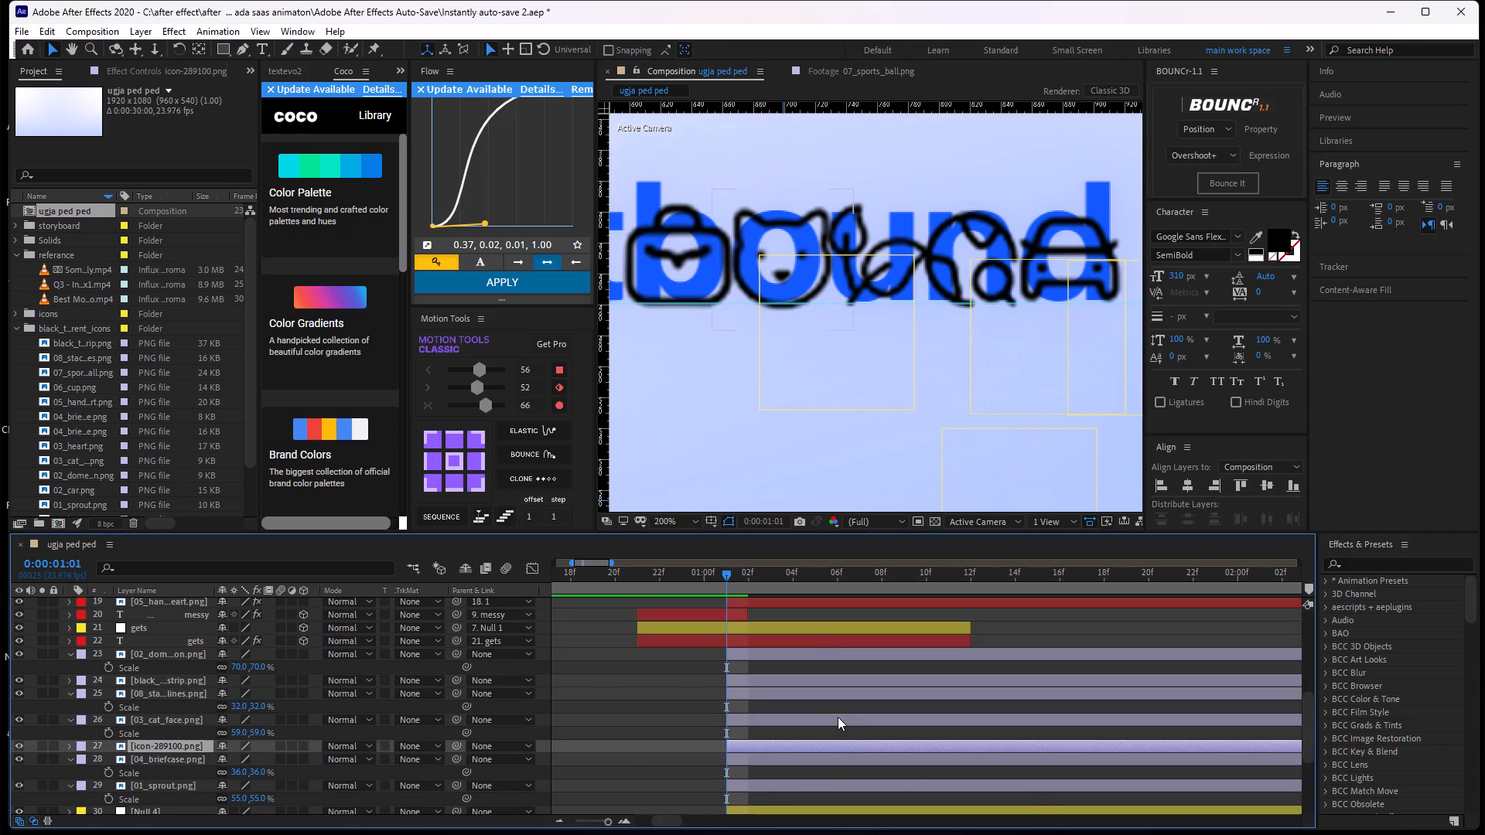
{"action": "left_click", "coordinate": [831, 717]}
{"action": "left_click", "coordinate": [777, 761]}
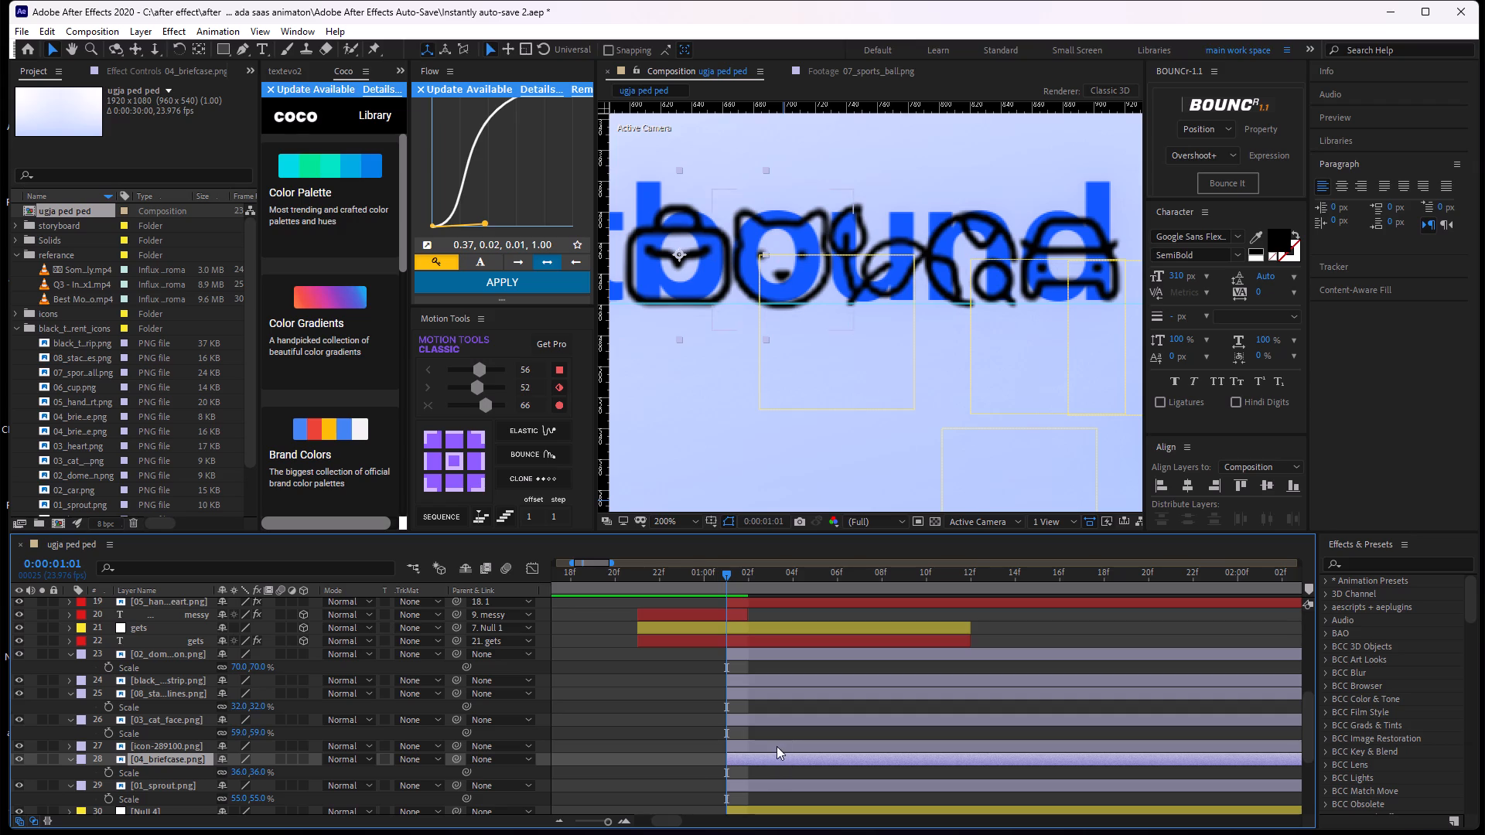
{"action": "left_click_drag", "start_coordinate": [145, 756], "coordinate": [148, 714]}
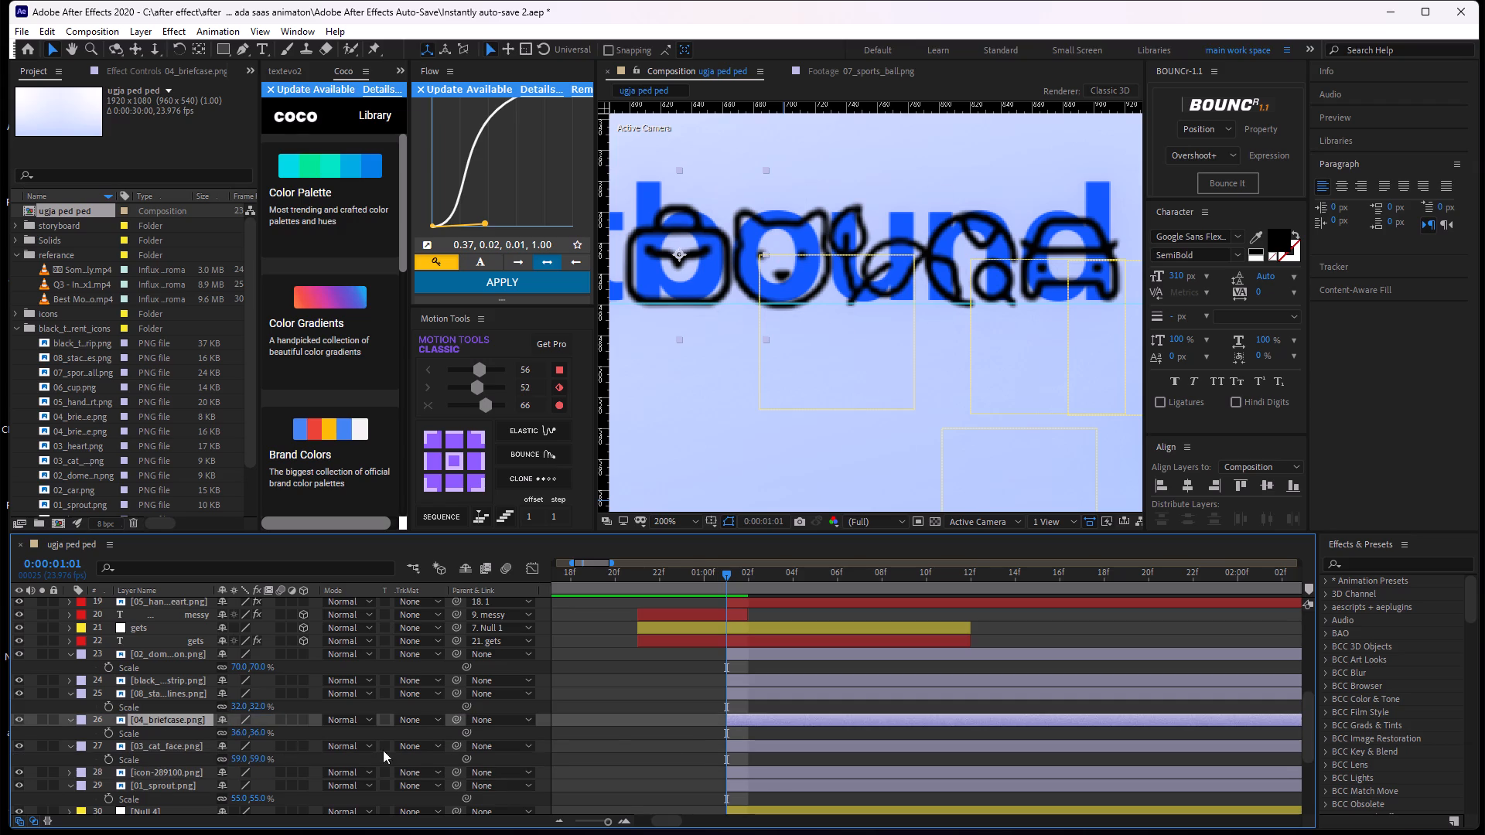
Rename the 02_car.png layer as 1.
{"action": "scroll", "coordinate": [775, 728], "scroll_direction": "down", "scroll_amount": 2}
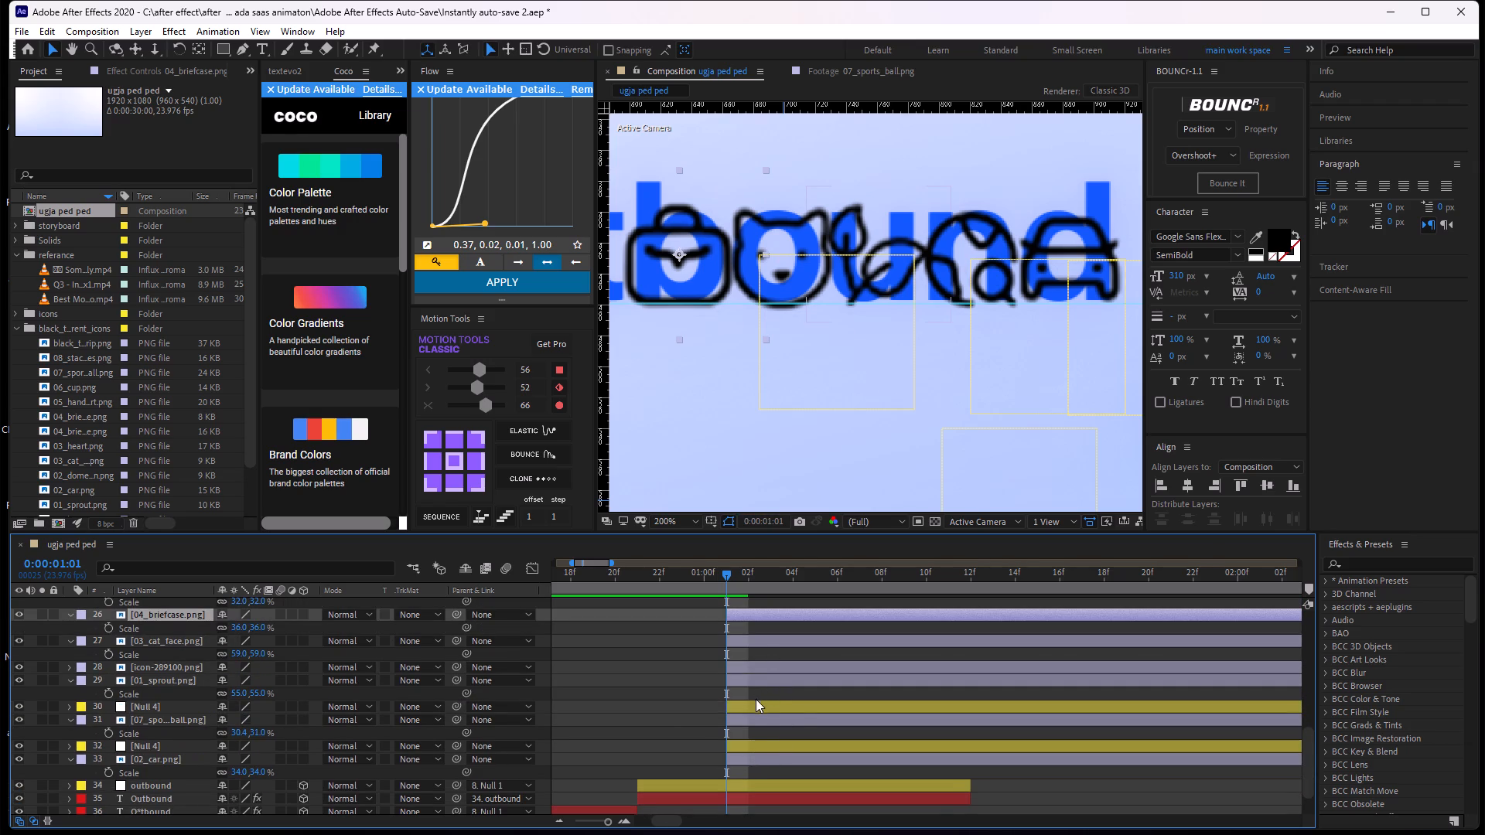
{"action": "left_click", "coordinate": [790, 753]}
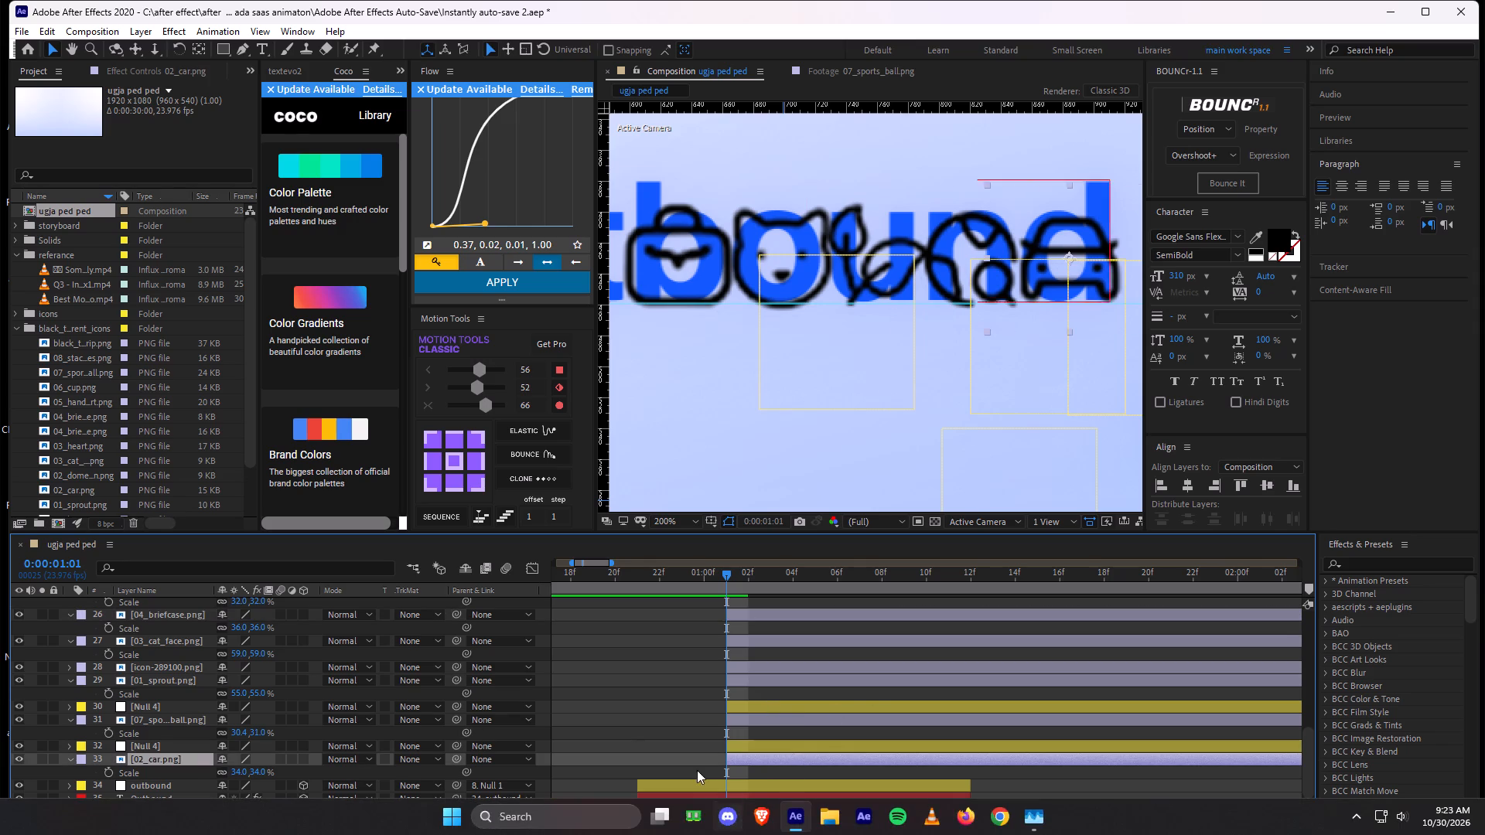
{"action": "left_click", "coordinate": [177, 754]}
{"action": "right_click", "coordinate": [178, 753]}
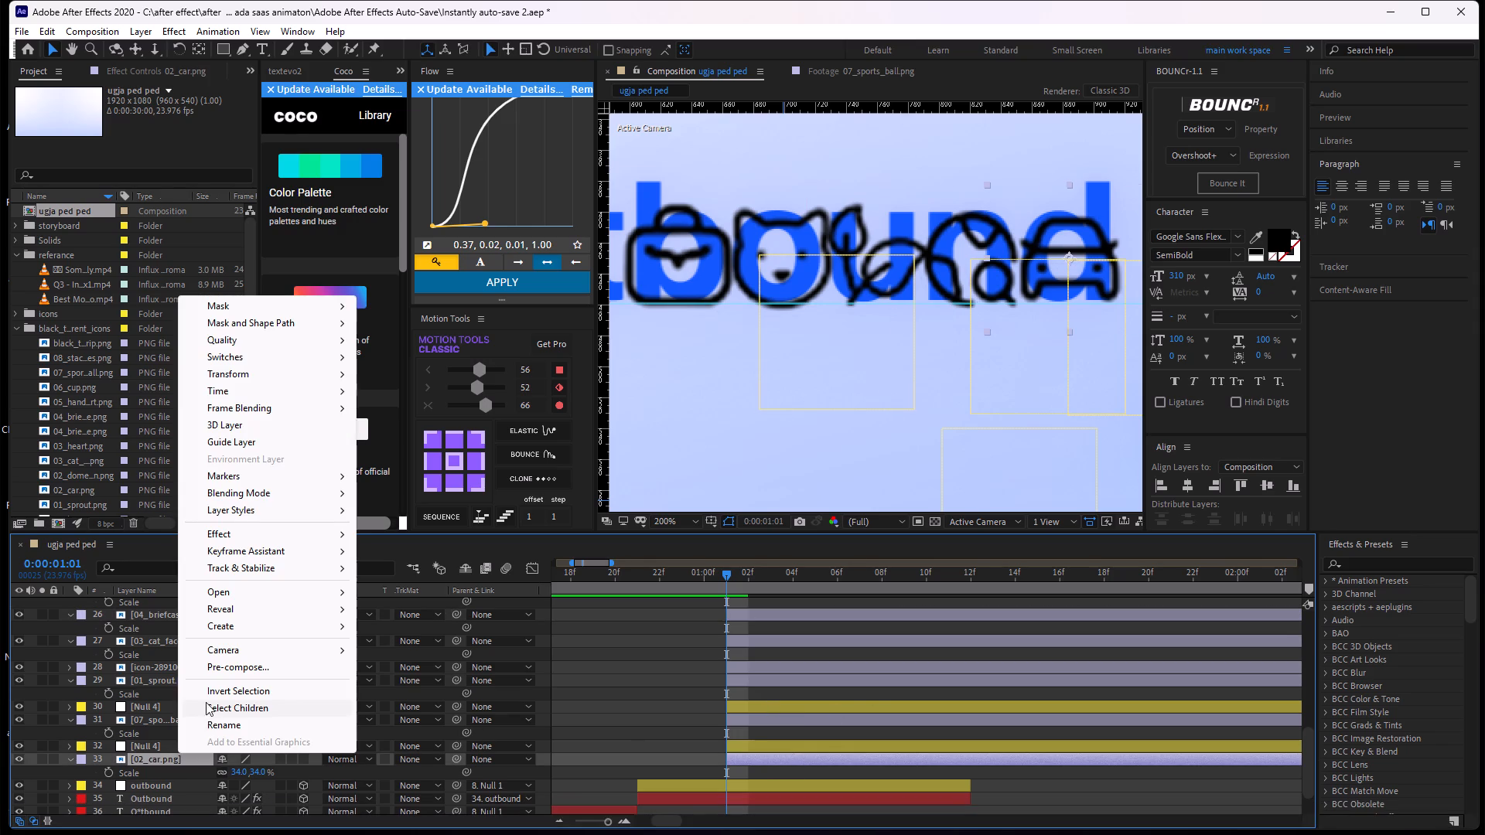
{"action": "left_click", "coordinate": [204, 724]}
{"action": "key", "text": "1"}
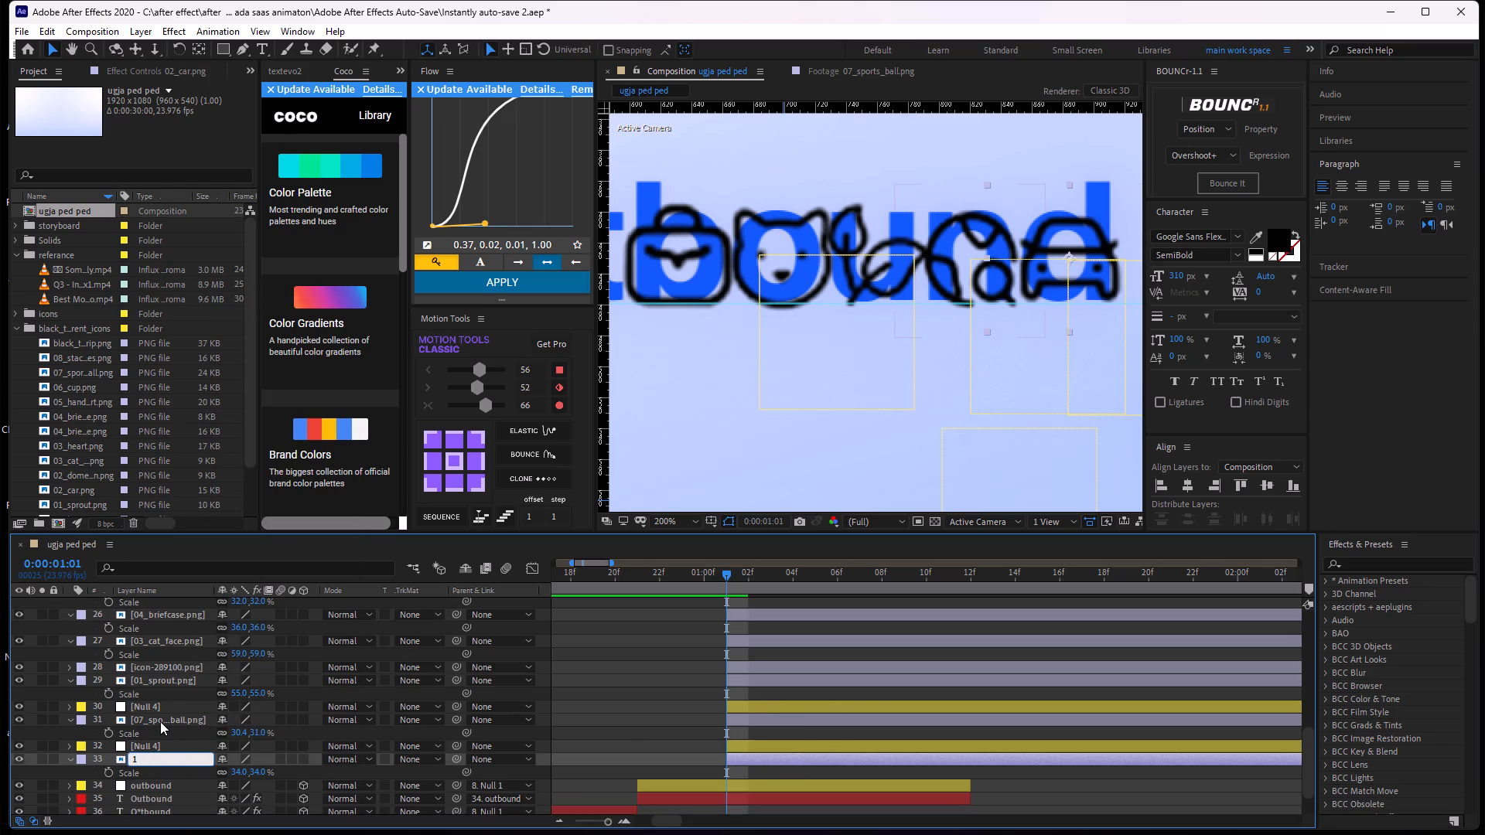
Rename the 07_sports_ball.png layer as 2.
{"action": "left_click", "coordinate": [160, 721]}
{"action": "right_click", "coordinate": [160, 721]}
{"action": "left_click", "coordinate": [197, 690]}
{"action": "key", "text": "1"}
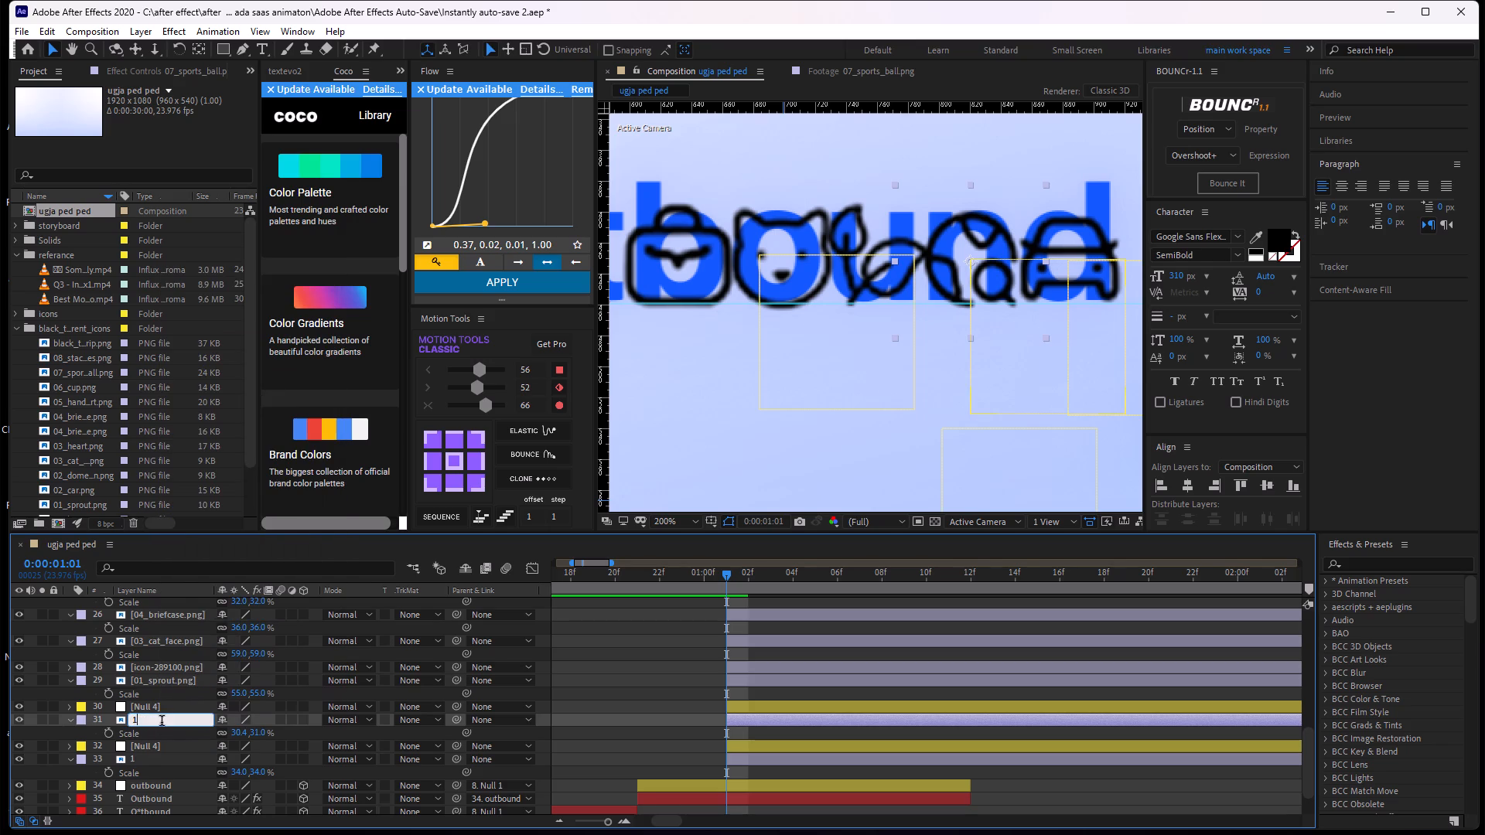
{"action": "key", "text": "BackSpace"}
{"action": "key", "text": "2"}
Rename the 01_sprout.png layer as 3.
{"action": "left_click", "coordinate": [163, 683]}
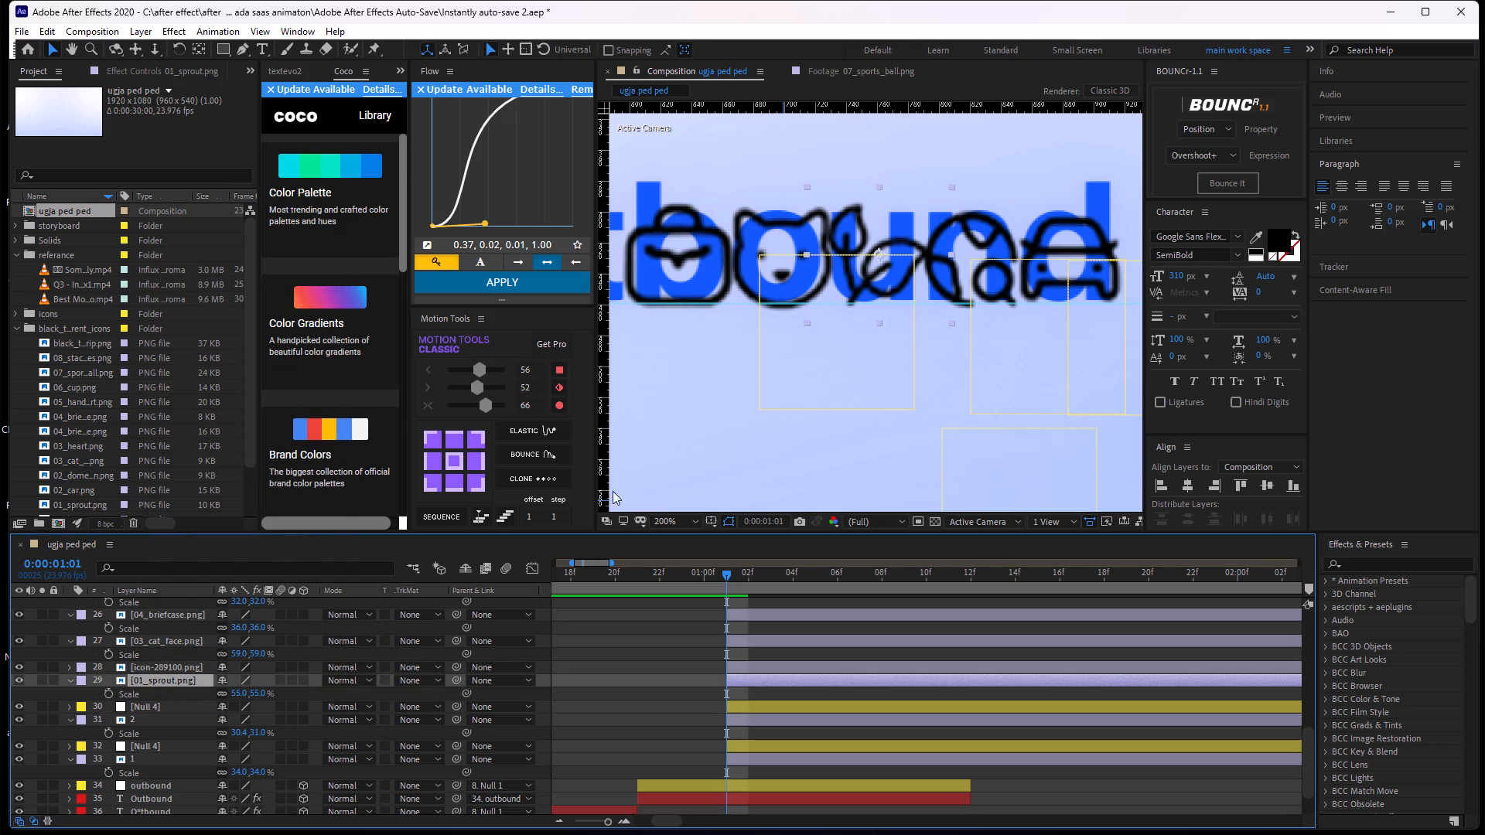
{"action": "left_click", "coordinate": [162, 683]}
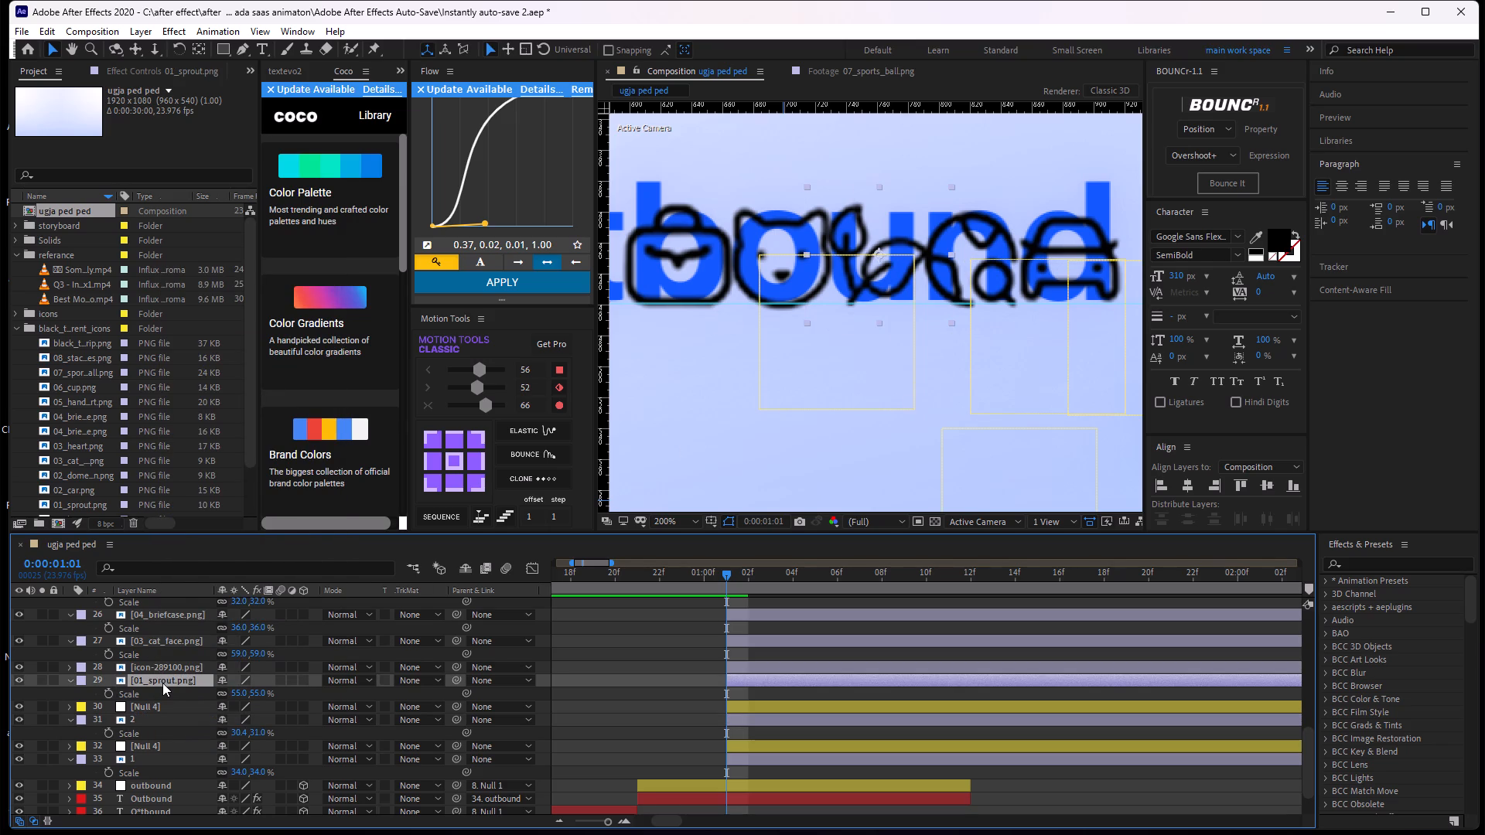
{"action": "right_click", "coordinate": [162, 683]}
{"action": "left_click", "coordinate": [210, 659]}
{"action": "key", "text": "3"}
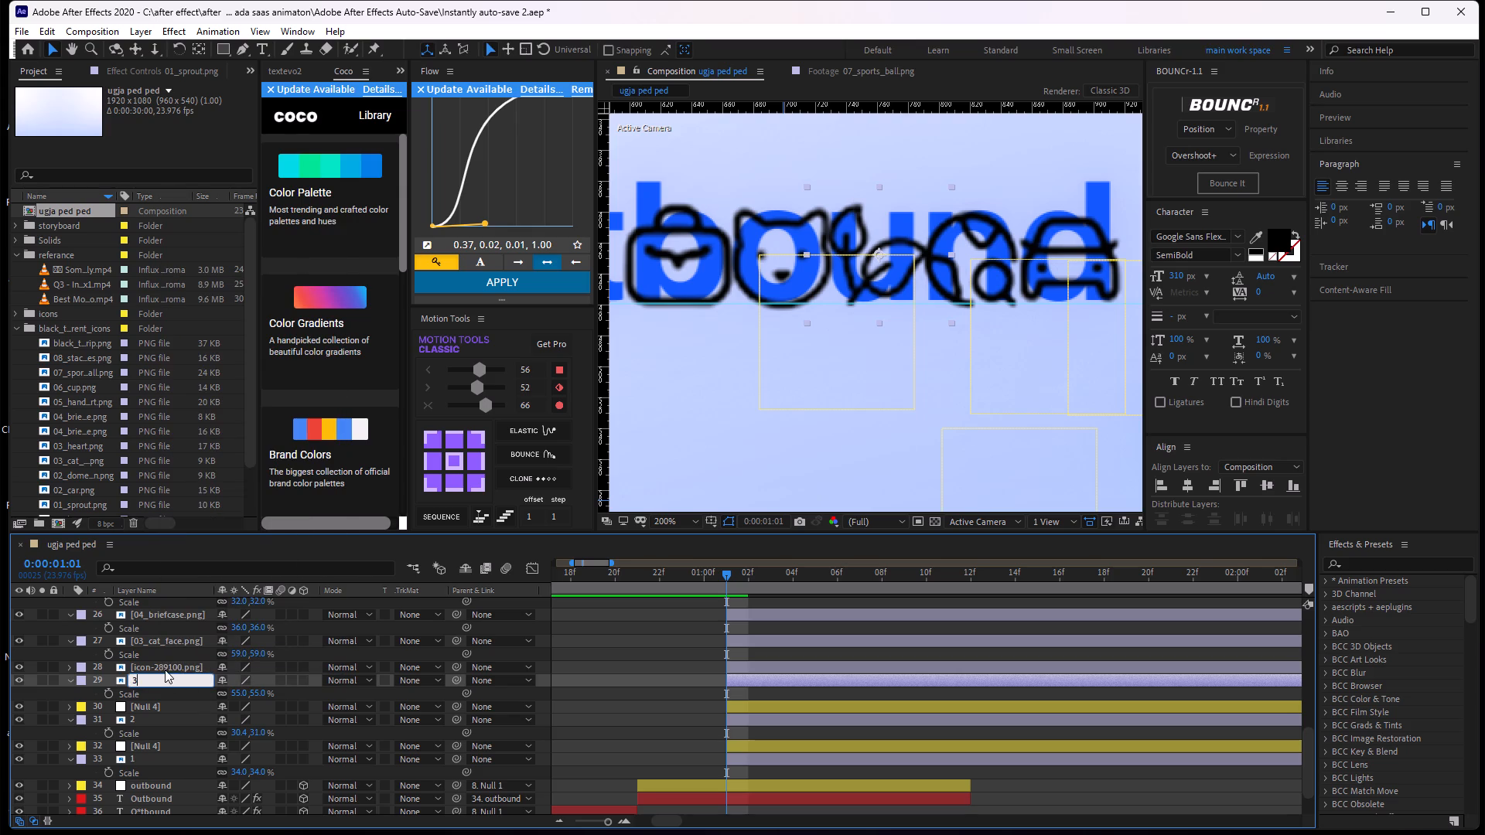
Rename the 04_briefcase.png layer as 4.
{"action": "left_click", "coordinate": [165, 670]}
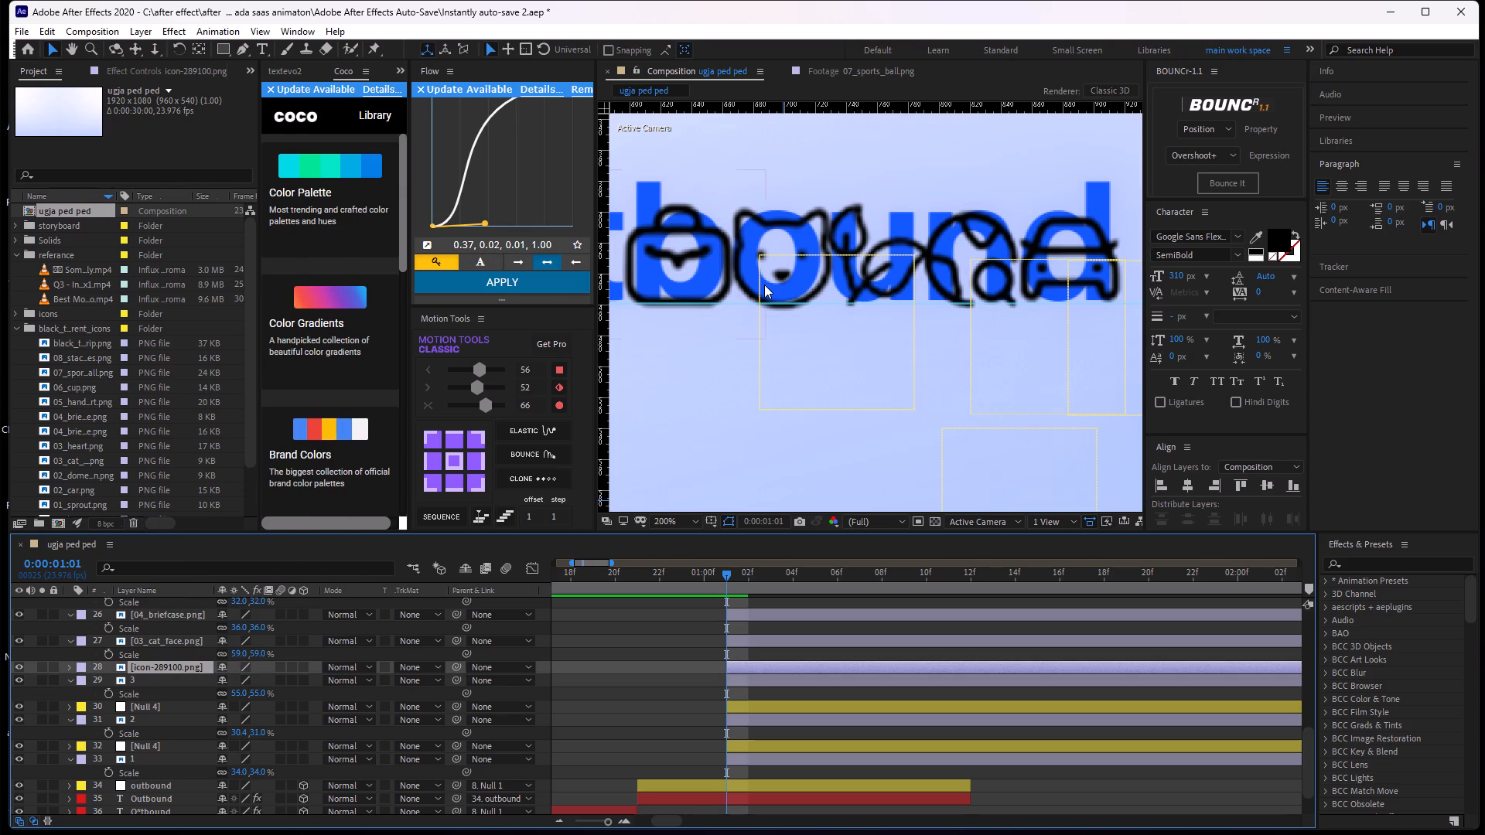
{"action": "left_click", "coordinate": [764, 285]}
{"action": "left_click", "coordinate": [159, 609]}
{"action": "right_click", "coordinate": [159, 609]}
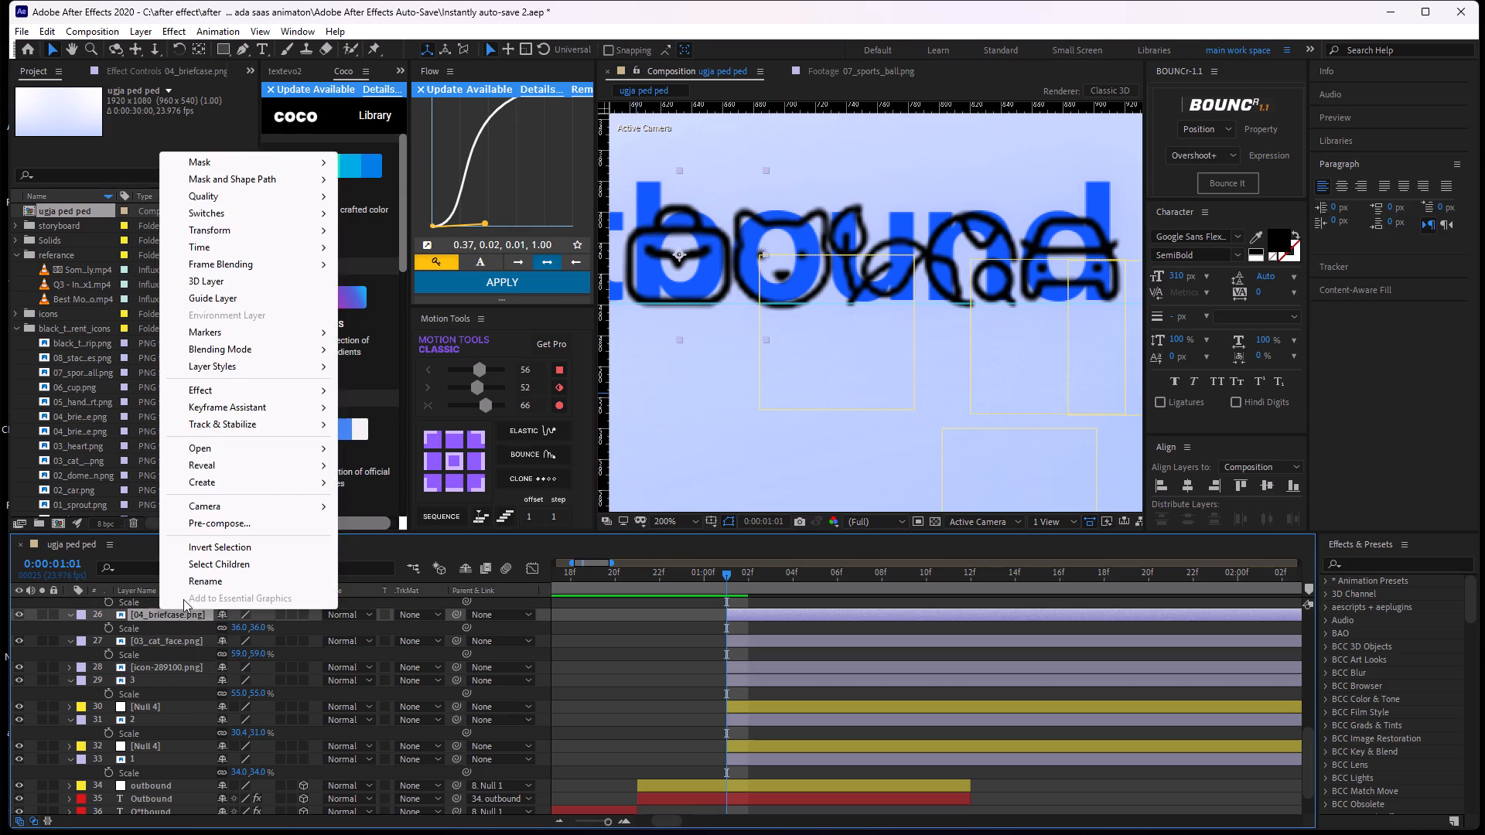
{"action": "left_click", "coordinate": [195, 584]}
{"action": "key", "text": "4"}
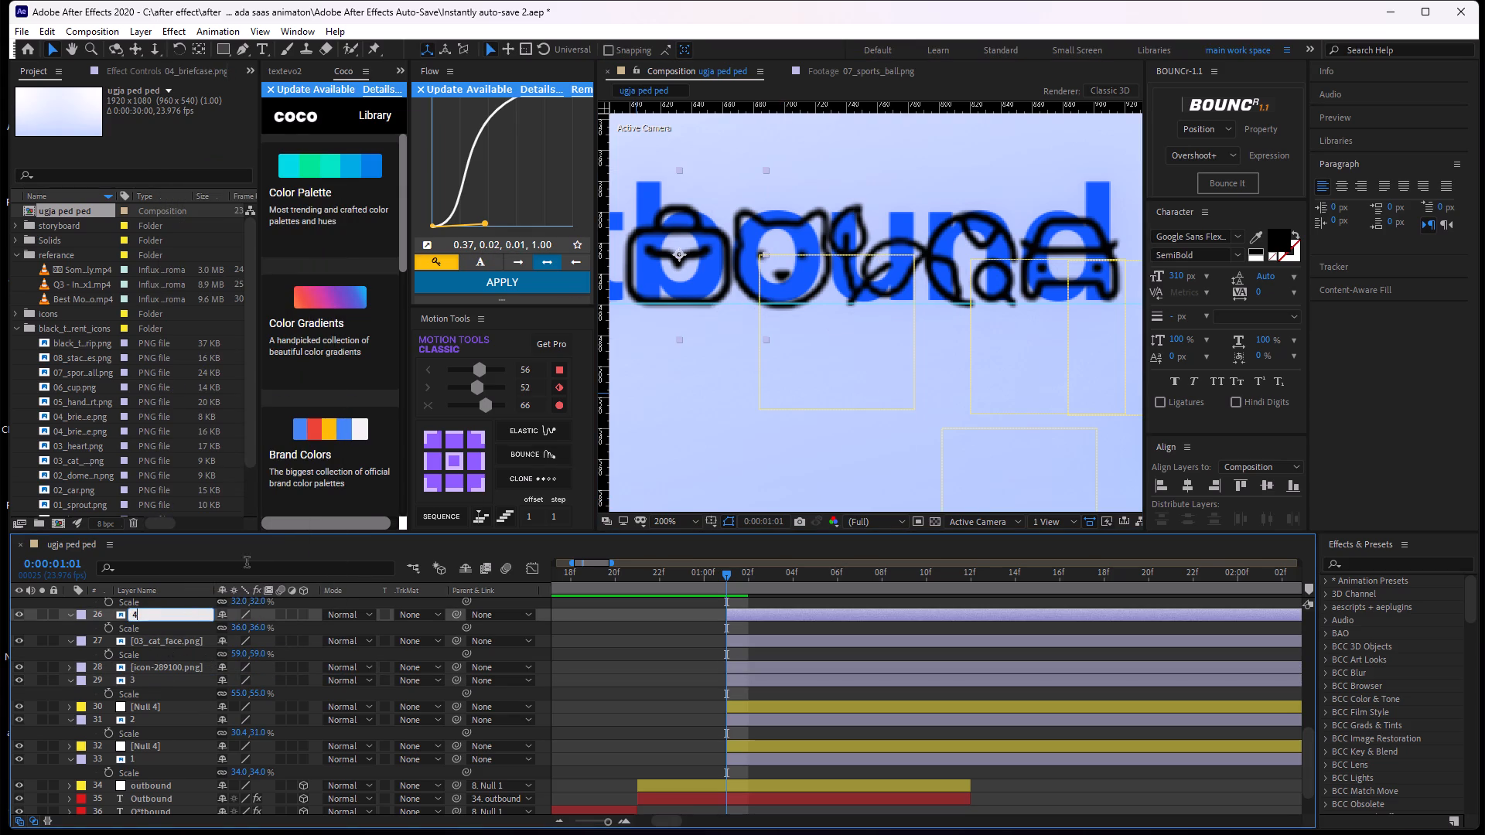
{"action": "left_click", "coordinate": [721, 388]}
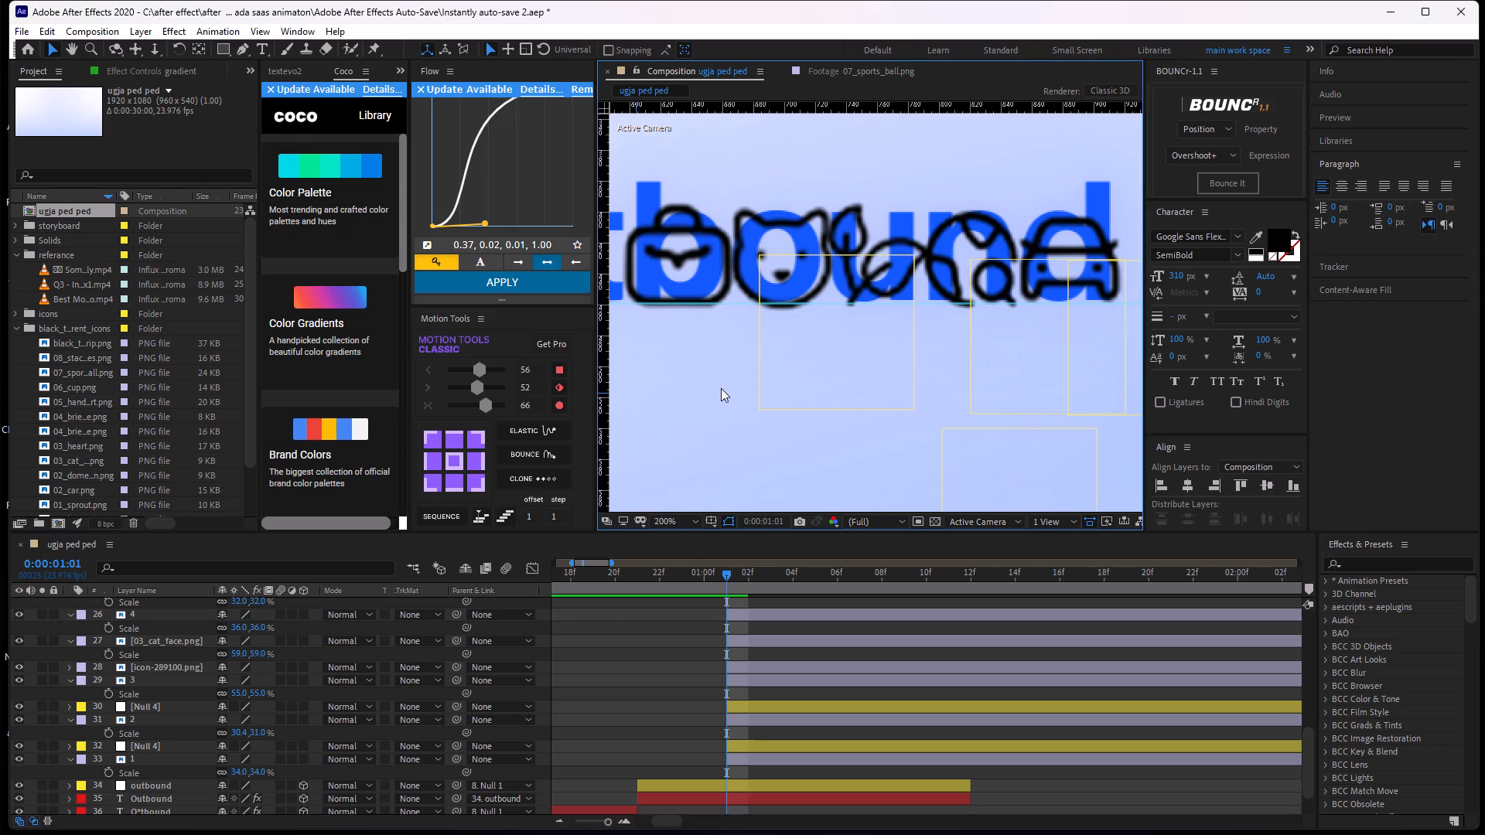
Examine the icons over "Outbound" and check which layer holds the one just before the sprout.
{"action": "left_click", "coordinate": [777, 298]}
{"action": "left_click", "coordinate": [725, 317]}
{"action": "left_click", "coordinate": [765, 307]}
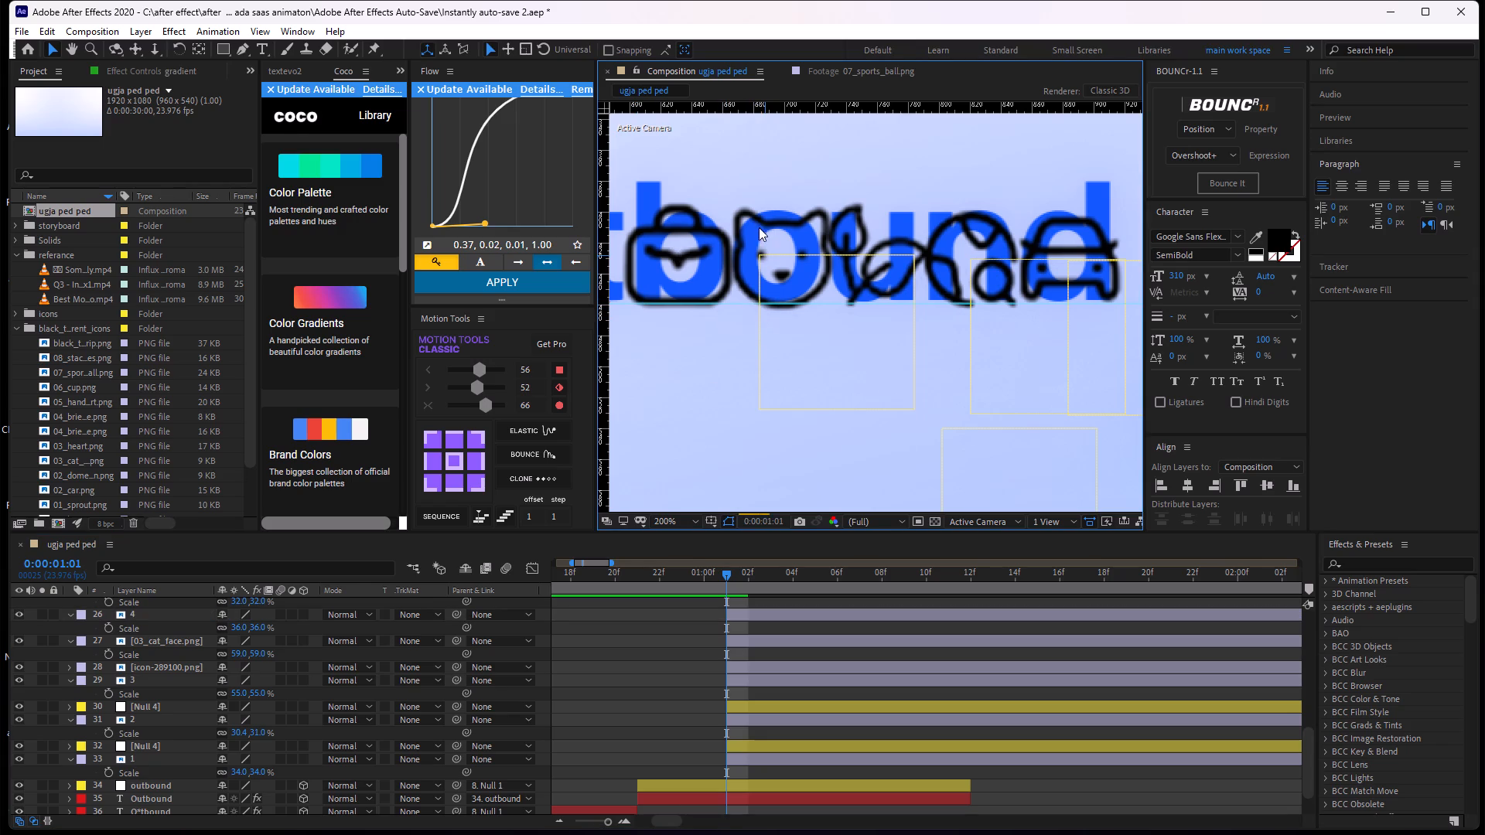
{"action": "left_click", "coordinate": [756, 223]}
{"action": "left_click", "coordinate": [772, 227]}
{"action": "scroll", "coordinate": [809, 360], "scroll_direction": "up", "scroll_amount": 1}
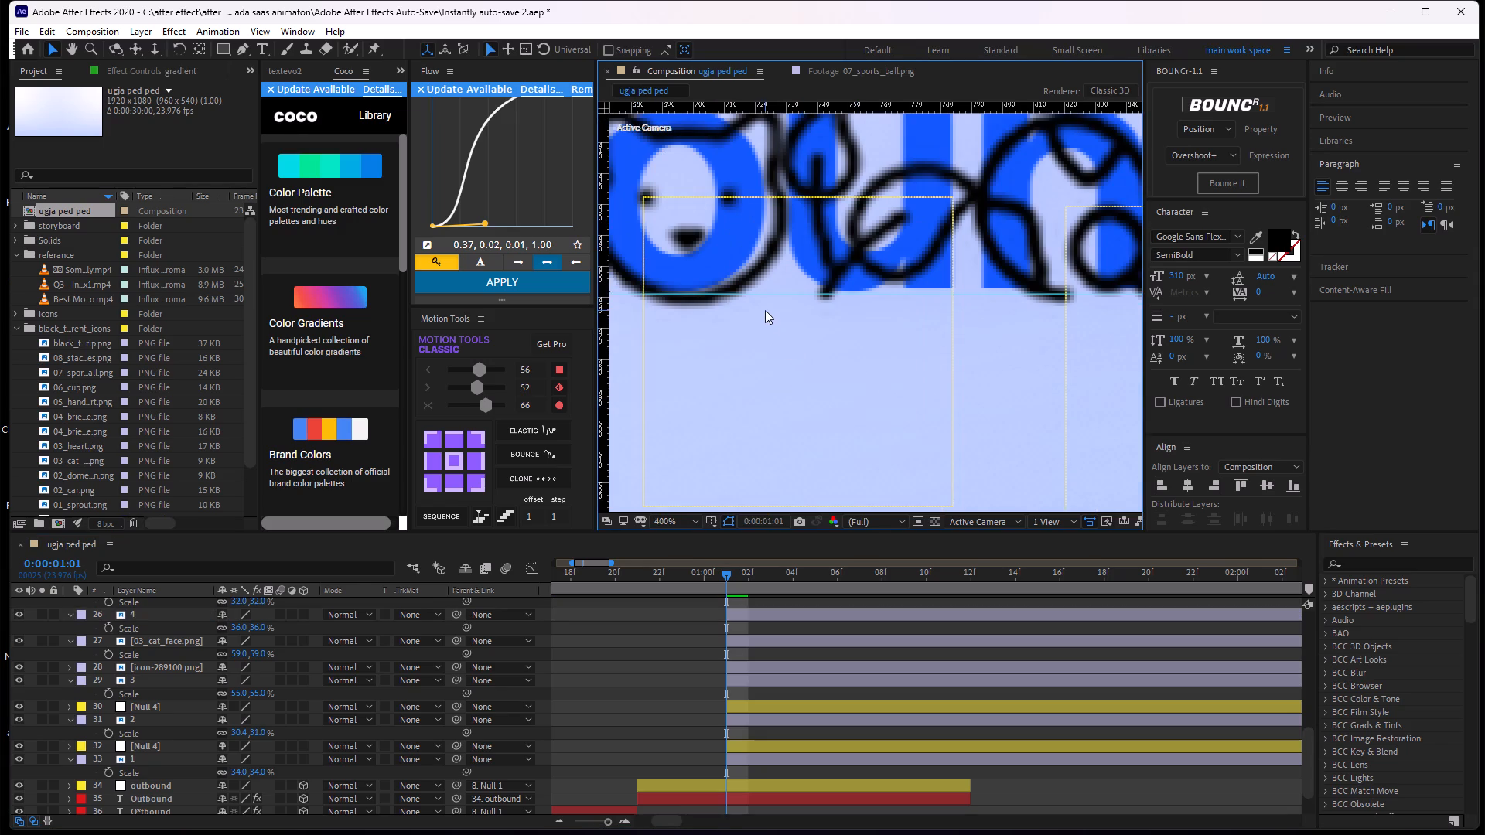
{"action": "middle_click_drag", "start_coordinate": [757, 324], "coordinate": [787, 411]}
{"action": "left_click", "coordinate": [774, 295]}
{"action": "scroll", "coordinate": [749, 346], "scroll_direction": "down", "scroll_amount": 2}
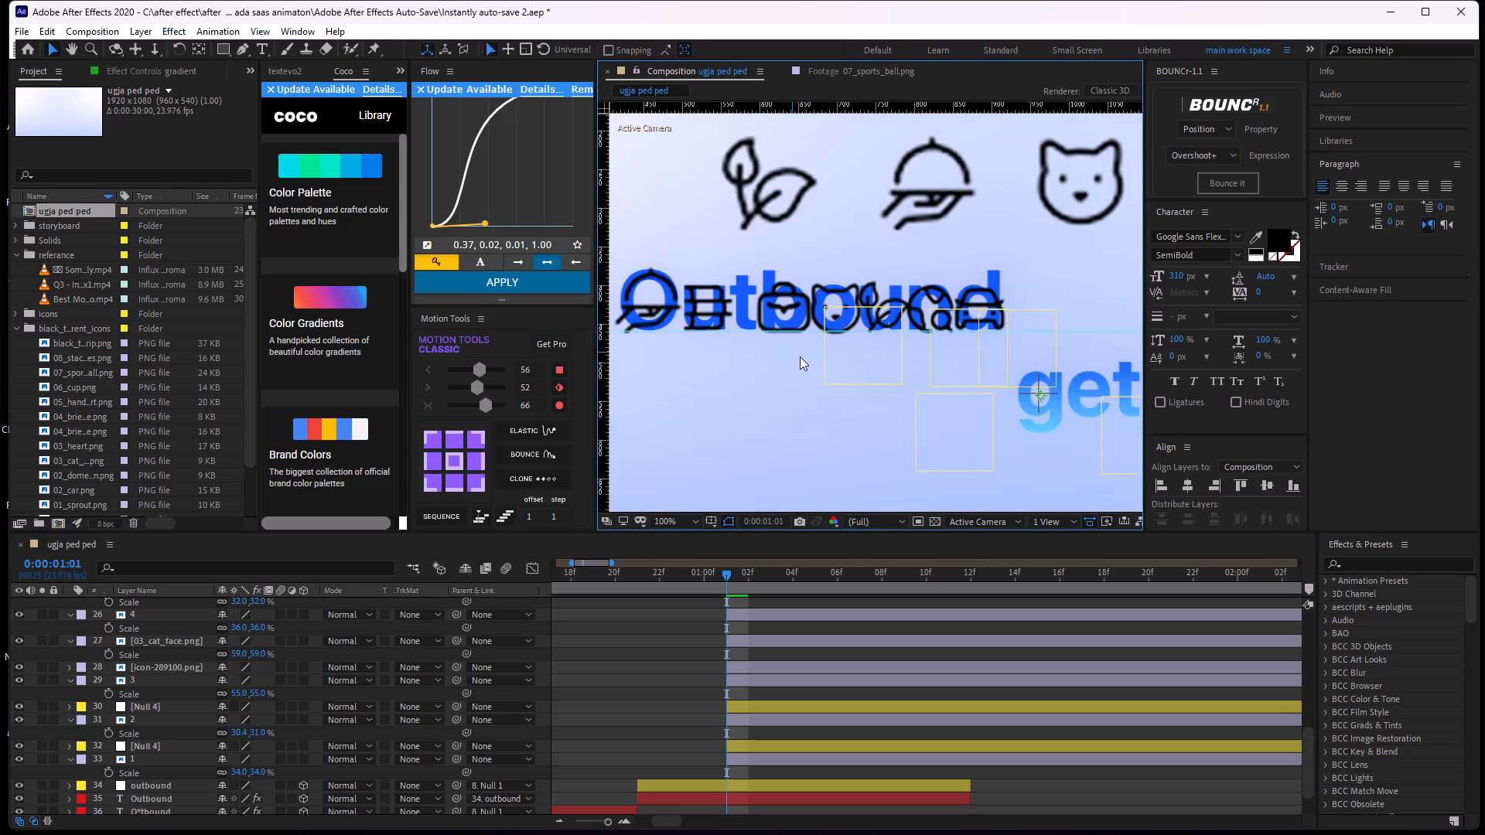
{"action": "scroll", "coordinate": [800, 356], "scroll_direction": "down", "scroll_amount": 1}
{"action": "left_click", "coordinate": [854, 663]}
{"action": "left_click", "coordinate": [823, 697]}
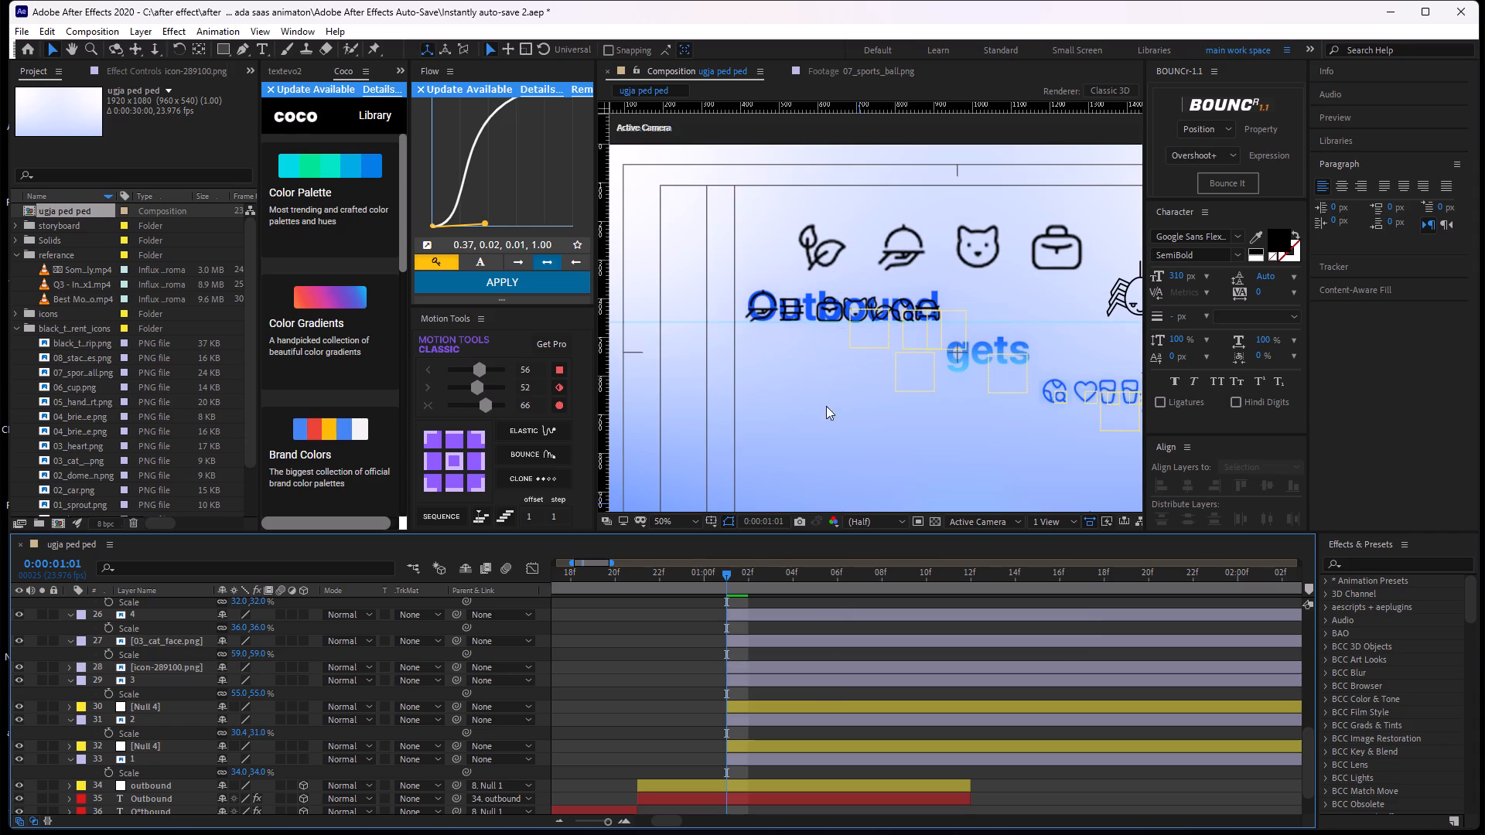
{"action": "scroll", "coordinate": [851, 300], "scroll_direction": "up", "scroll_amount": 3}
{"action": "scroll", "coordinate": [876, 257], "scroll_direction": "down", "scroll_amount": 1}
{"action": "left_click", "coordinate": [805, 647]}
{"action": "left_click", "coordinate": [780, 697]}
{"action": "left_click", "coordinate": [779, 704]}
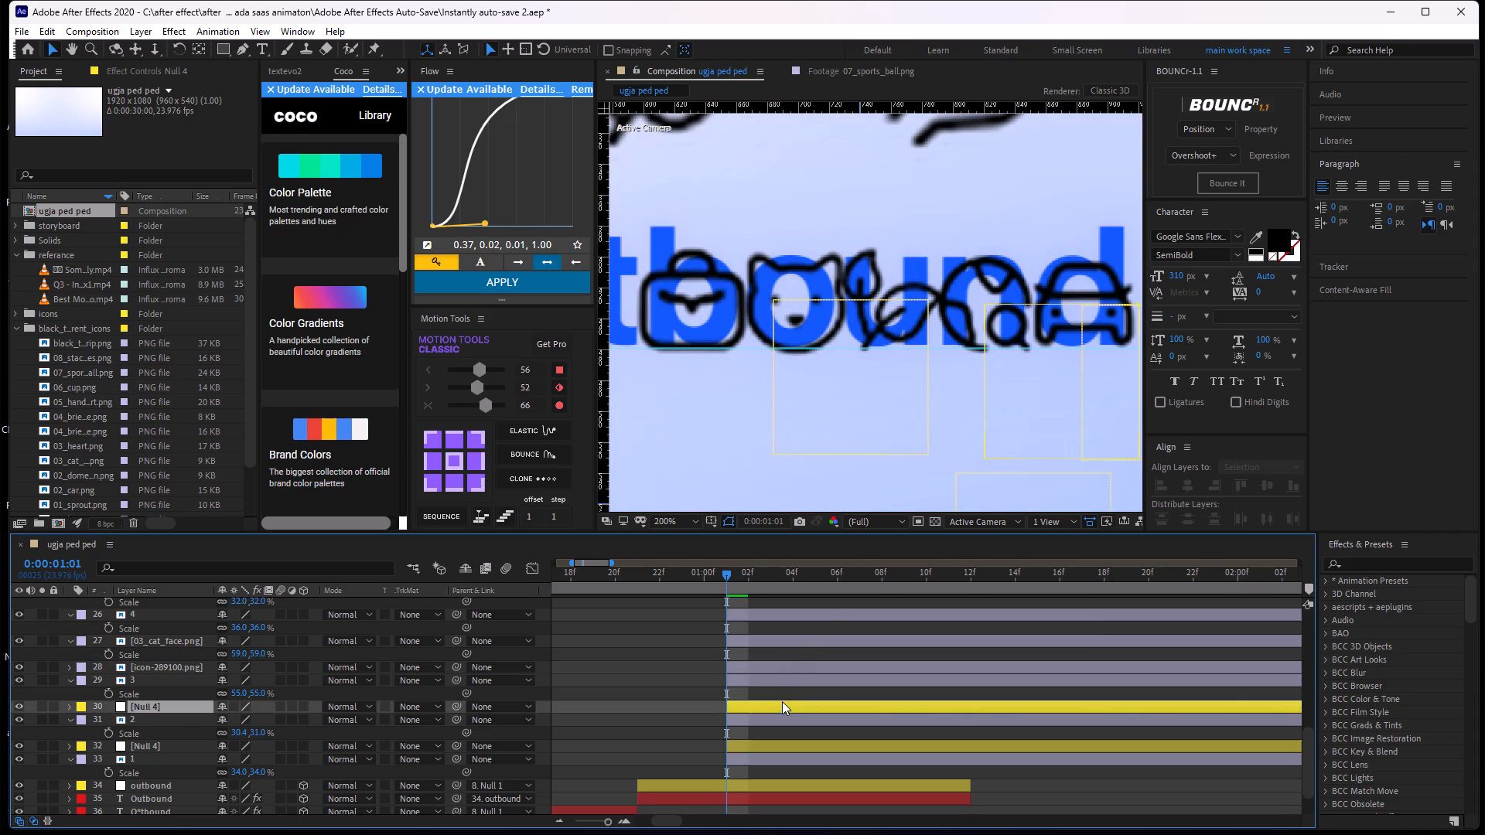
{"action": "left_click", "coordinate": [796, 674]}
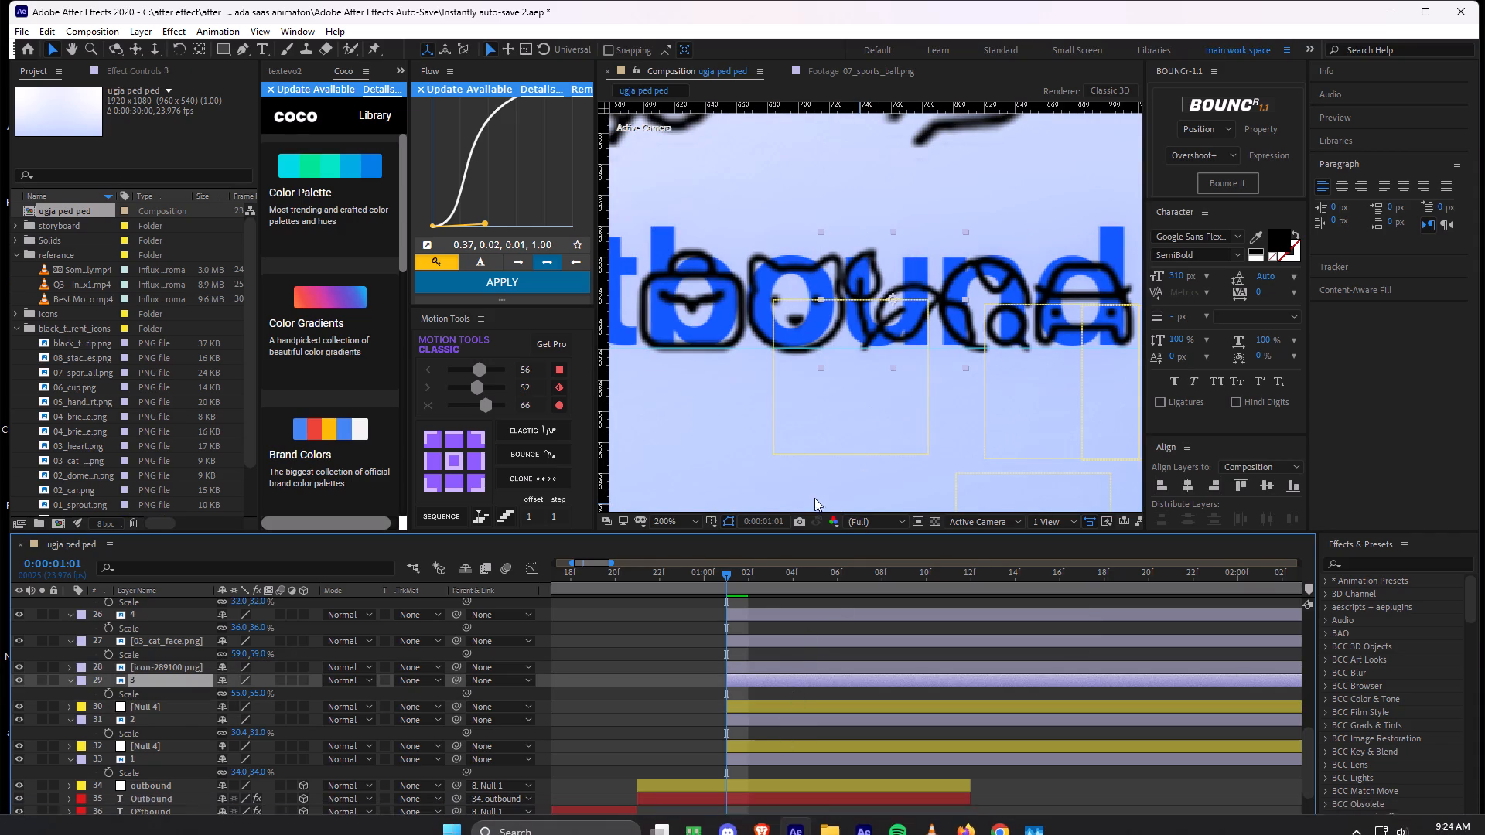
{"action": "left_click", "coordinate": [787, 657]}
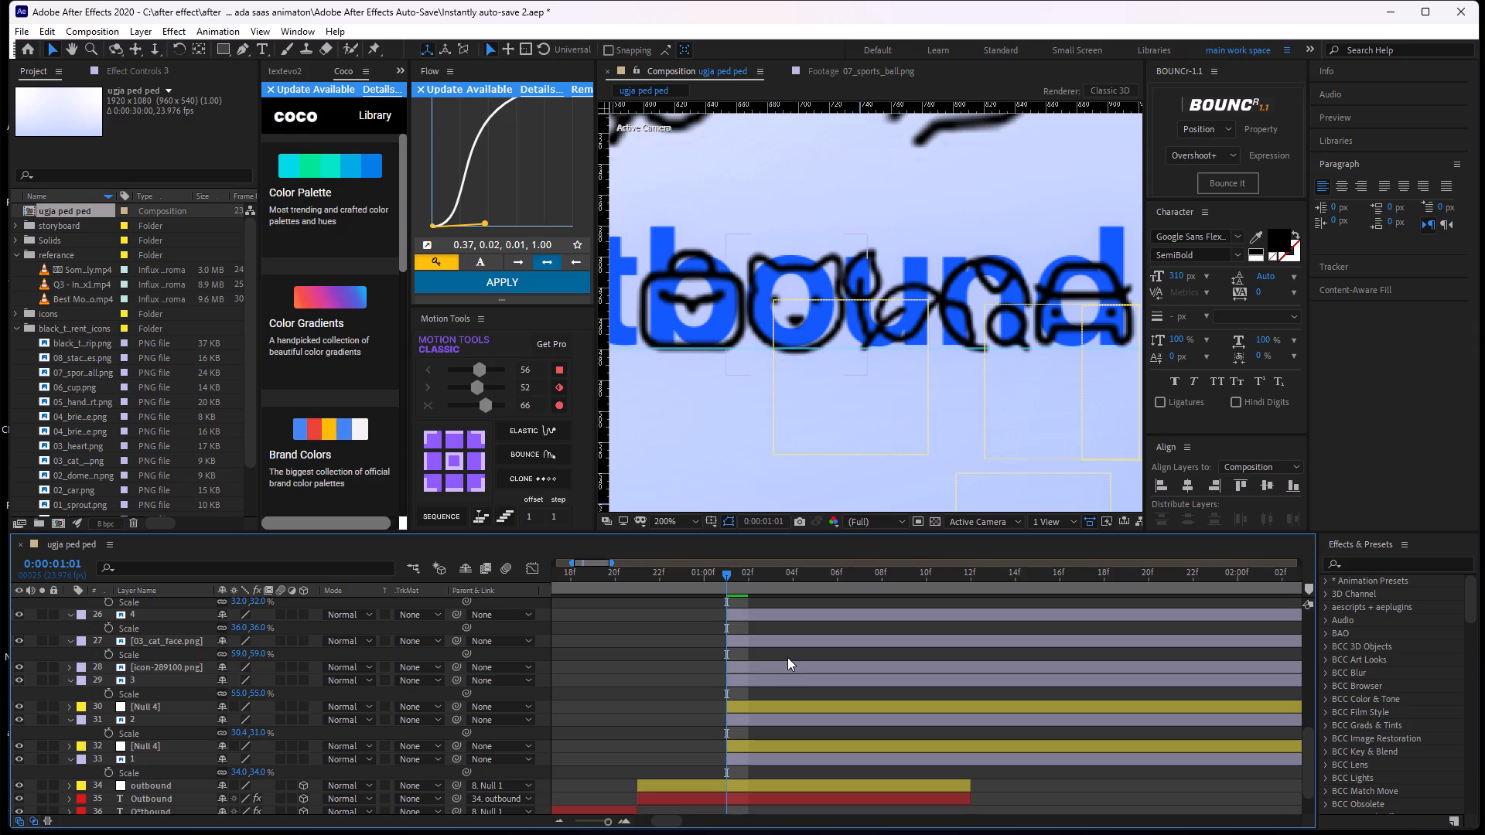
{"action": "left_click", "coordinate": [780, 670]}
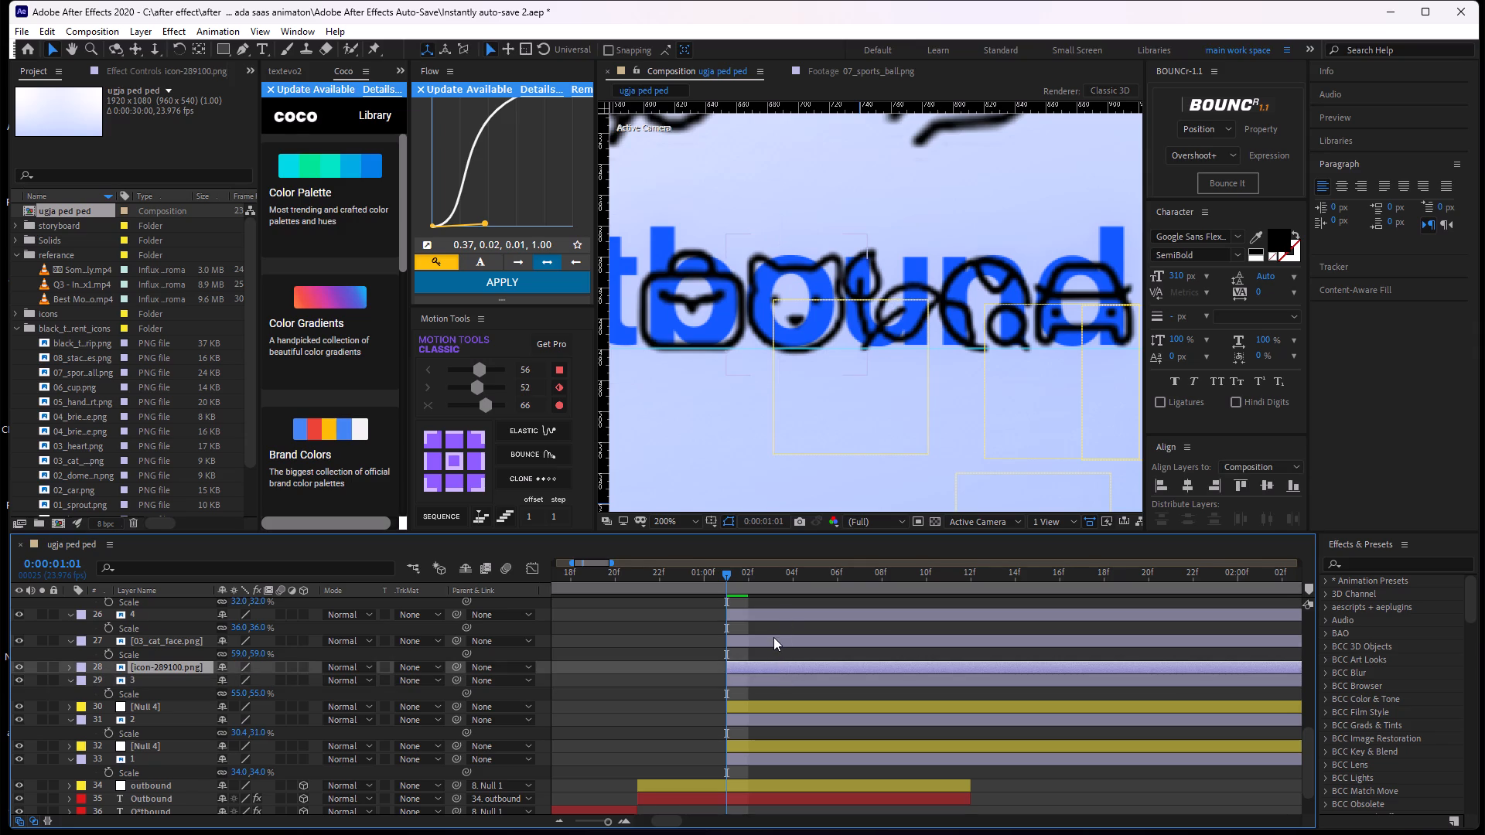
Rename the 03_cat_face.png layer as 4.
{"action": "left_click", "coordinate": [773, 637]}
{"action": "left_click", "coordinate": [183, 648]}
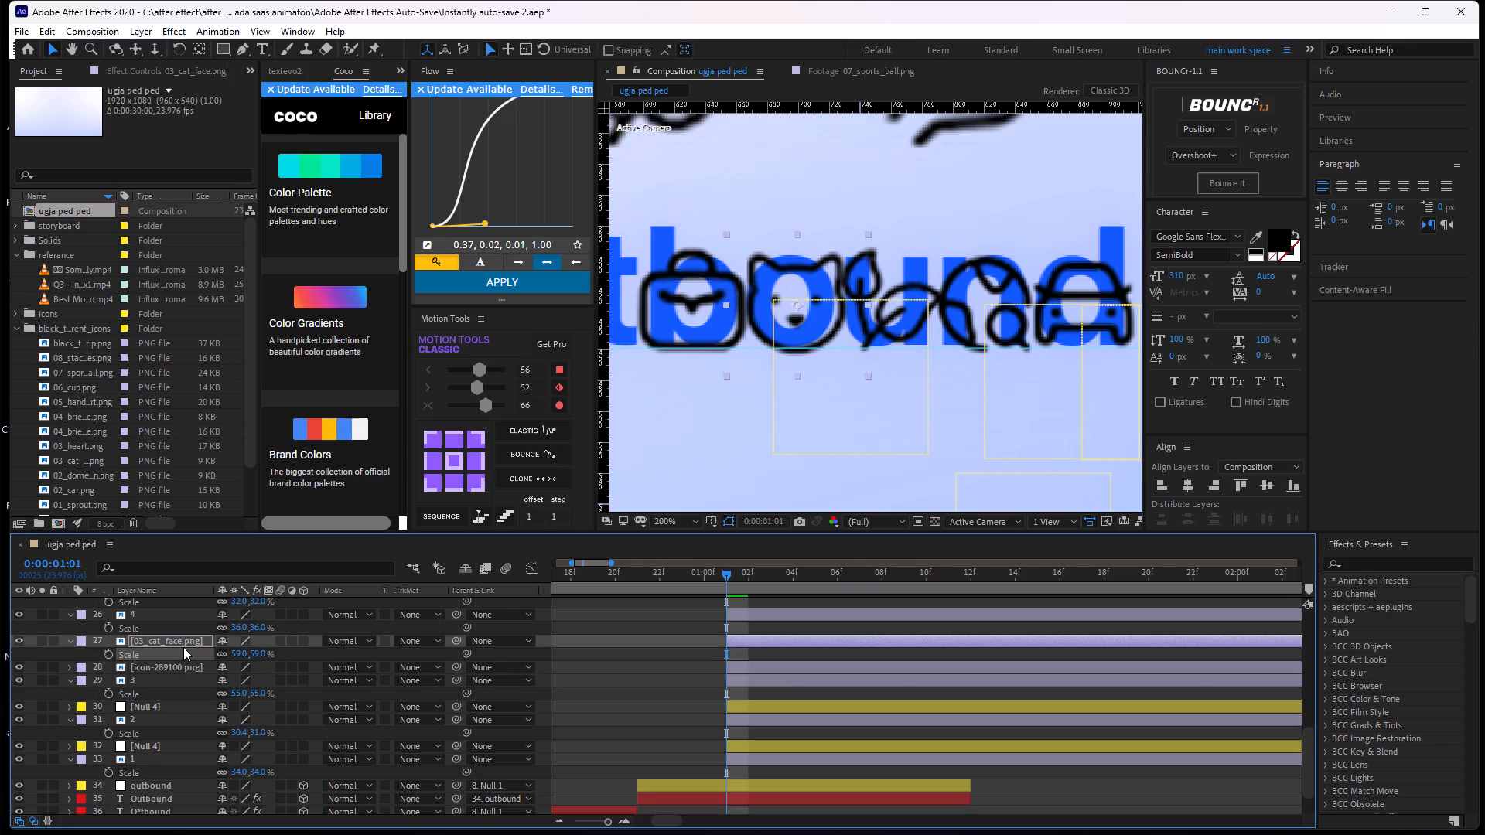
{"action": "right_click", "coordinate": [183, 647]}
{"action": "left_click", "coordinate": [225, 622]}
{"action": "key", "text": "4"}
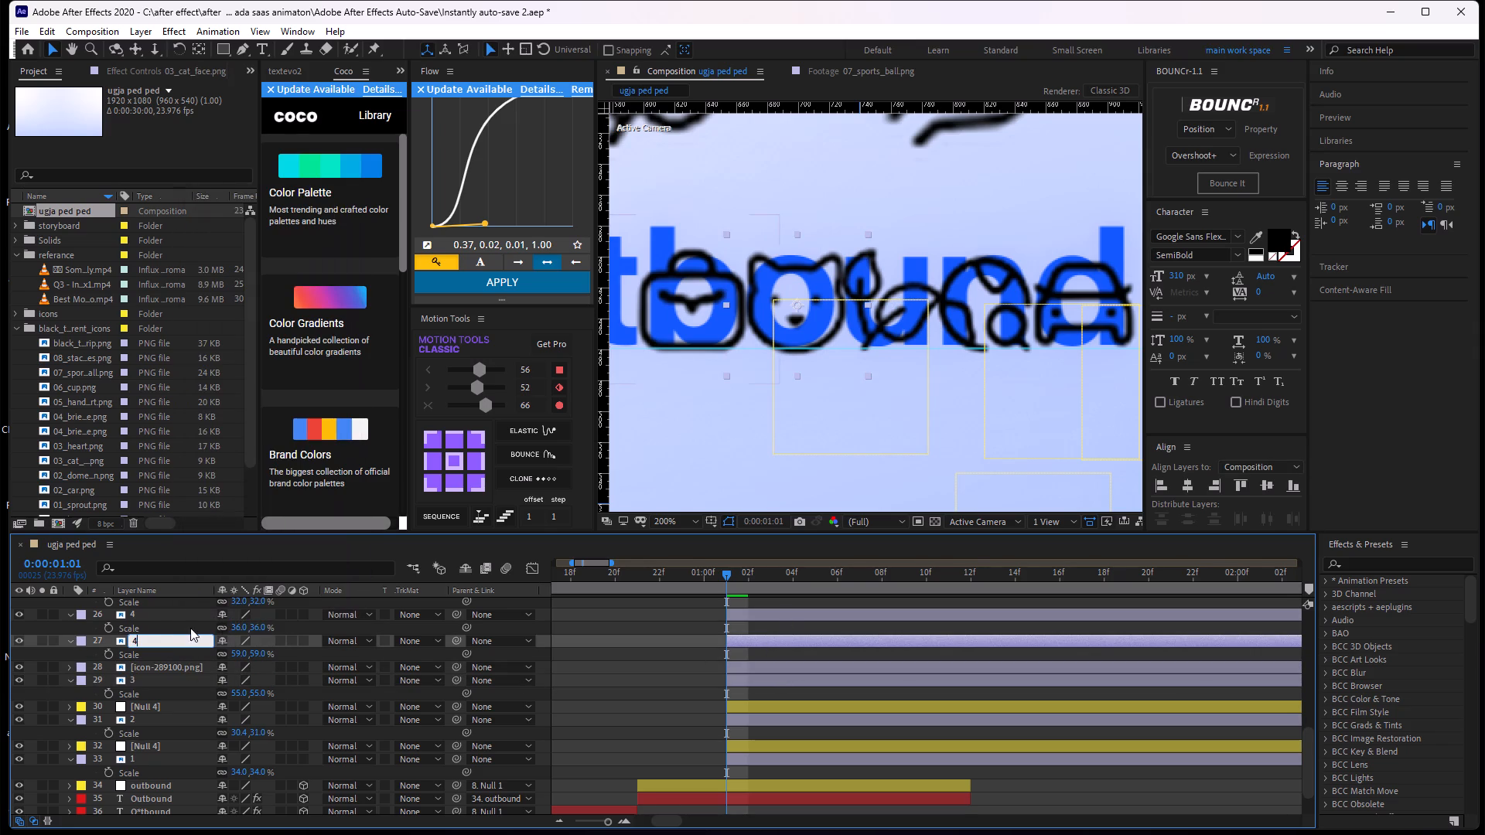
Rename the briefcase icon layer, directly above the cat face layer, as 5.
{"action": "left_click", "coordinate": [149, 608]}
{"action": "right_click", "coordinate": [142, 614]}
{"action": "left_click", "coordinate": [217, 583]}
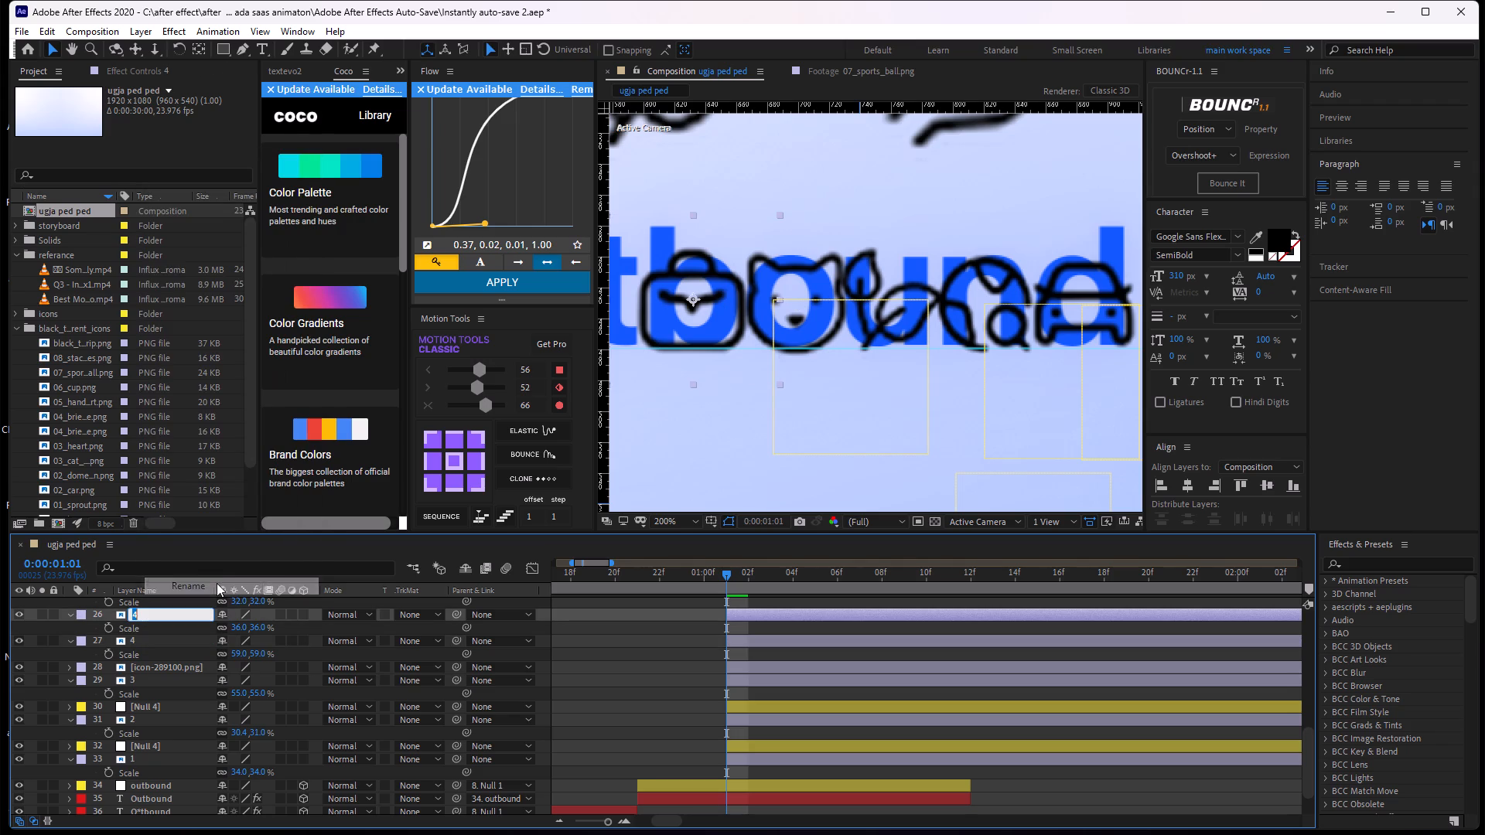
{"action": "key", "text": "5"}
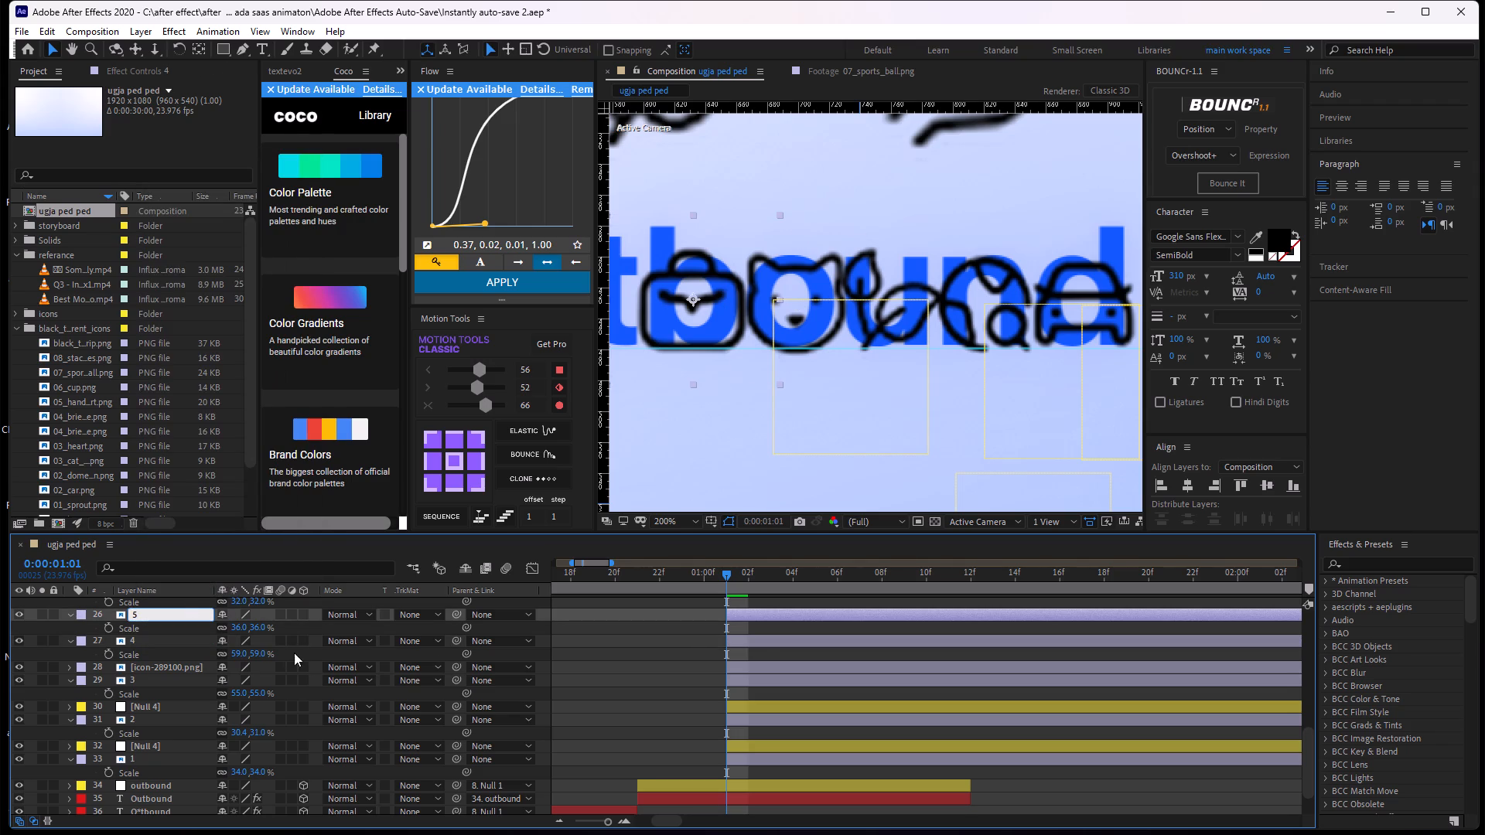
{"action": "left_click", "coordinate": [643, 646]}
Rename the 08_stacked_lines.png layer as 6.
{"action": "left_click", "coordinate": [718, 335]}
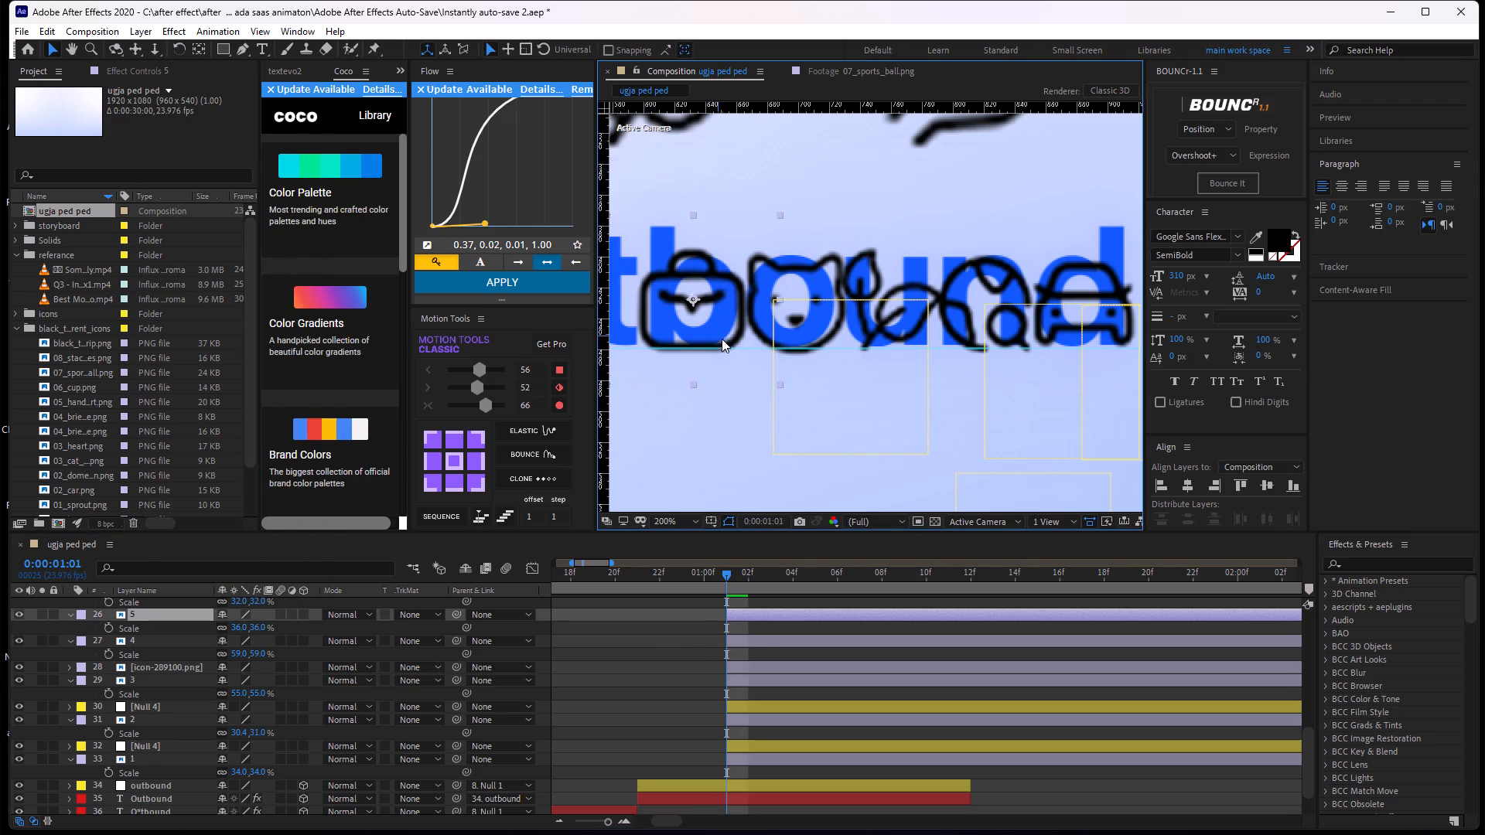
{"action": "middle_click_drag", "start_coordinate": [773, 332], "coordinate": [972, 359]}
{"action": "left_click", "coordinate": [770, 366]}
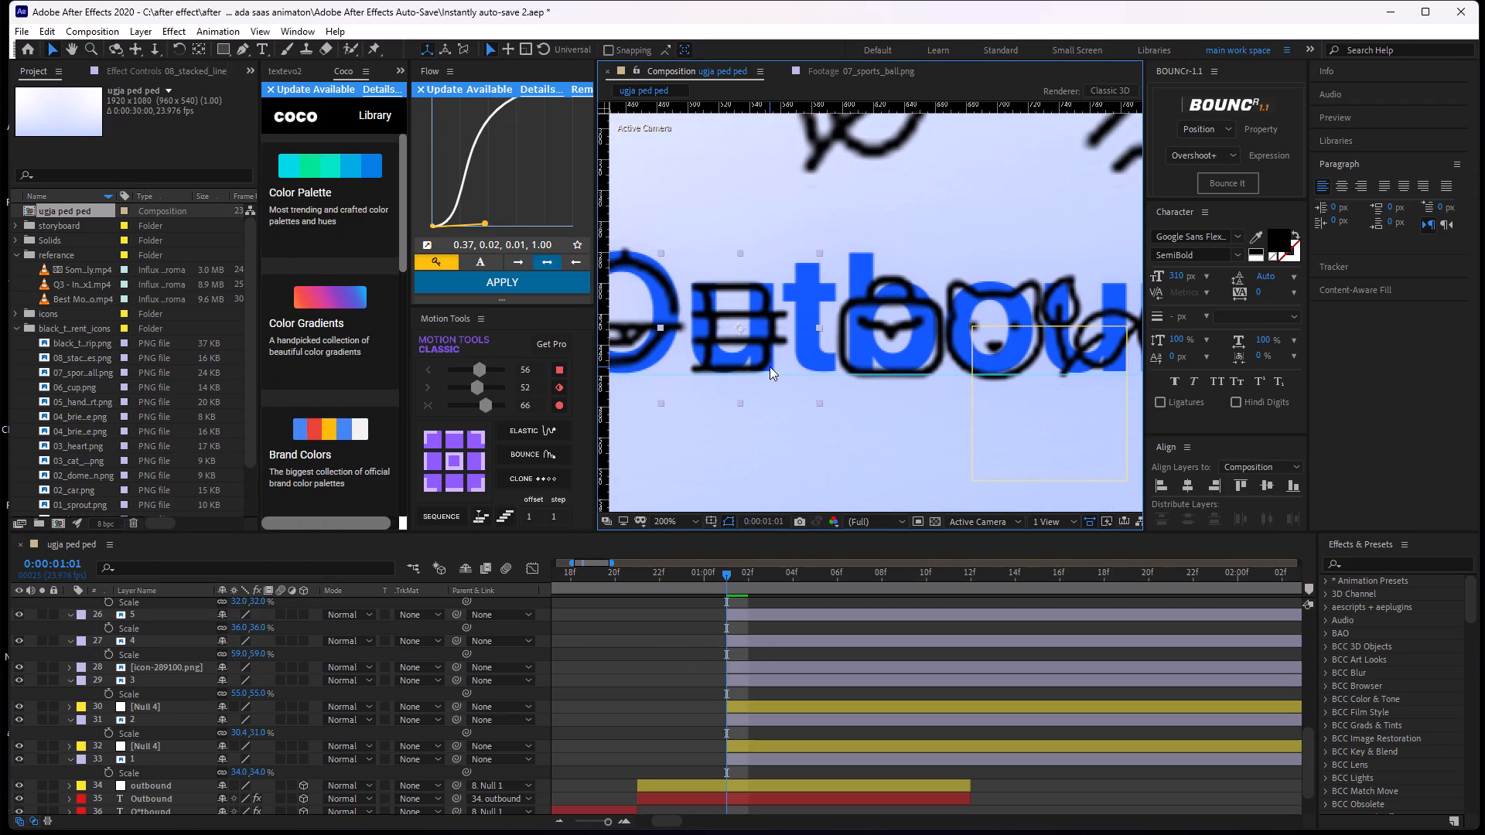
{"action": "scroll", "coordinate": [762, 637], "scroll_direction": "up", "scroll_amount": 2}
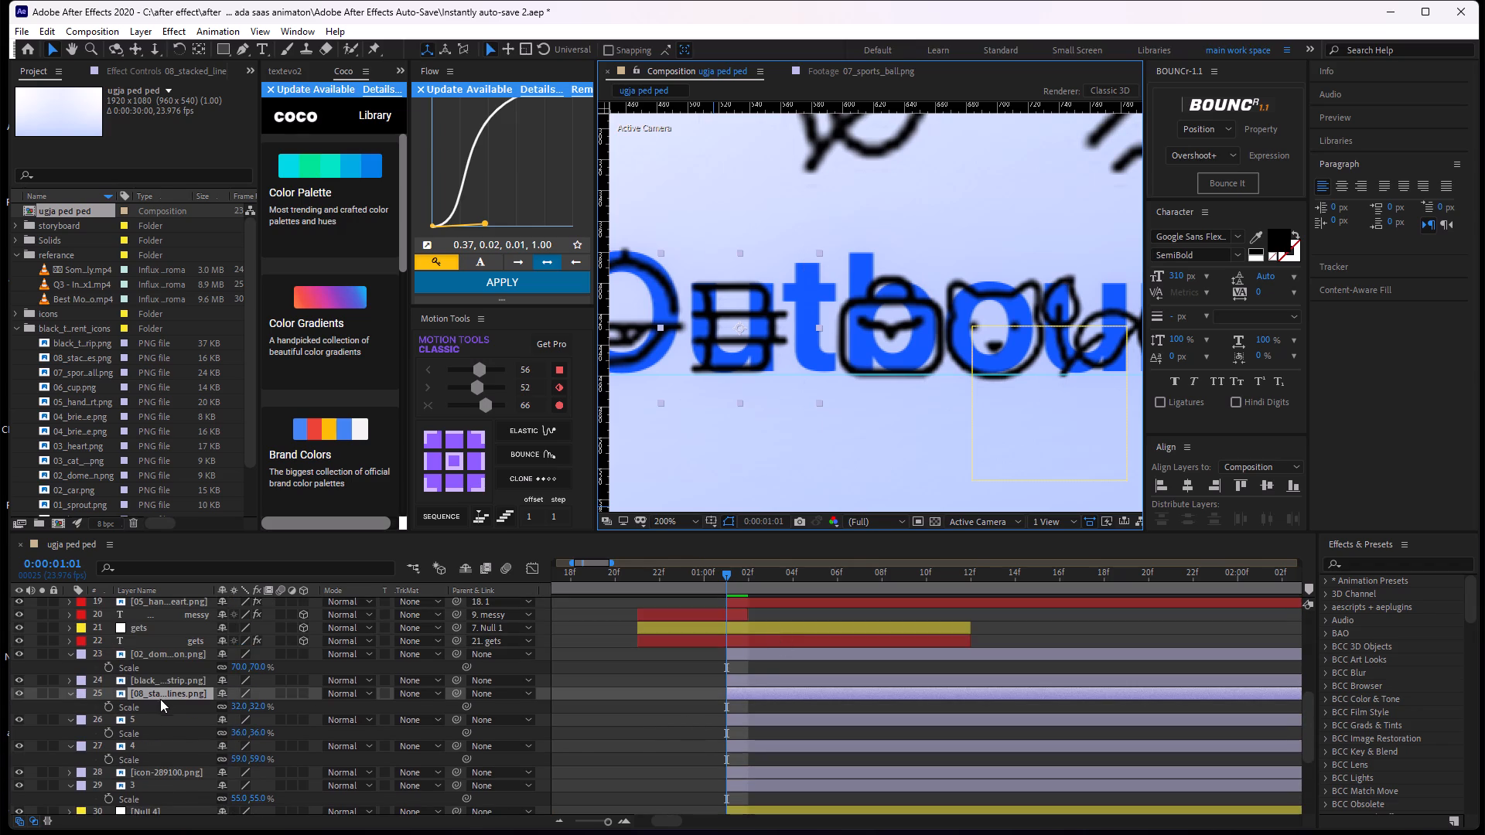
{"action": "left_click", "coordinate": [163, 697]}
{"action": "right_click", "coordinate": [161, 697]}
{"action": "left_click", "coordinate": [193, 672]}
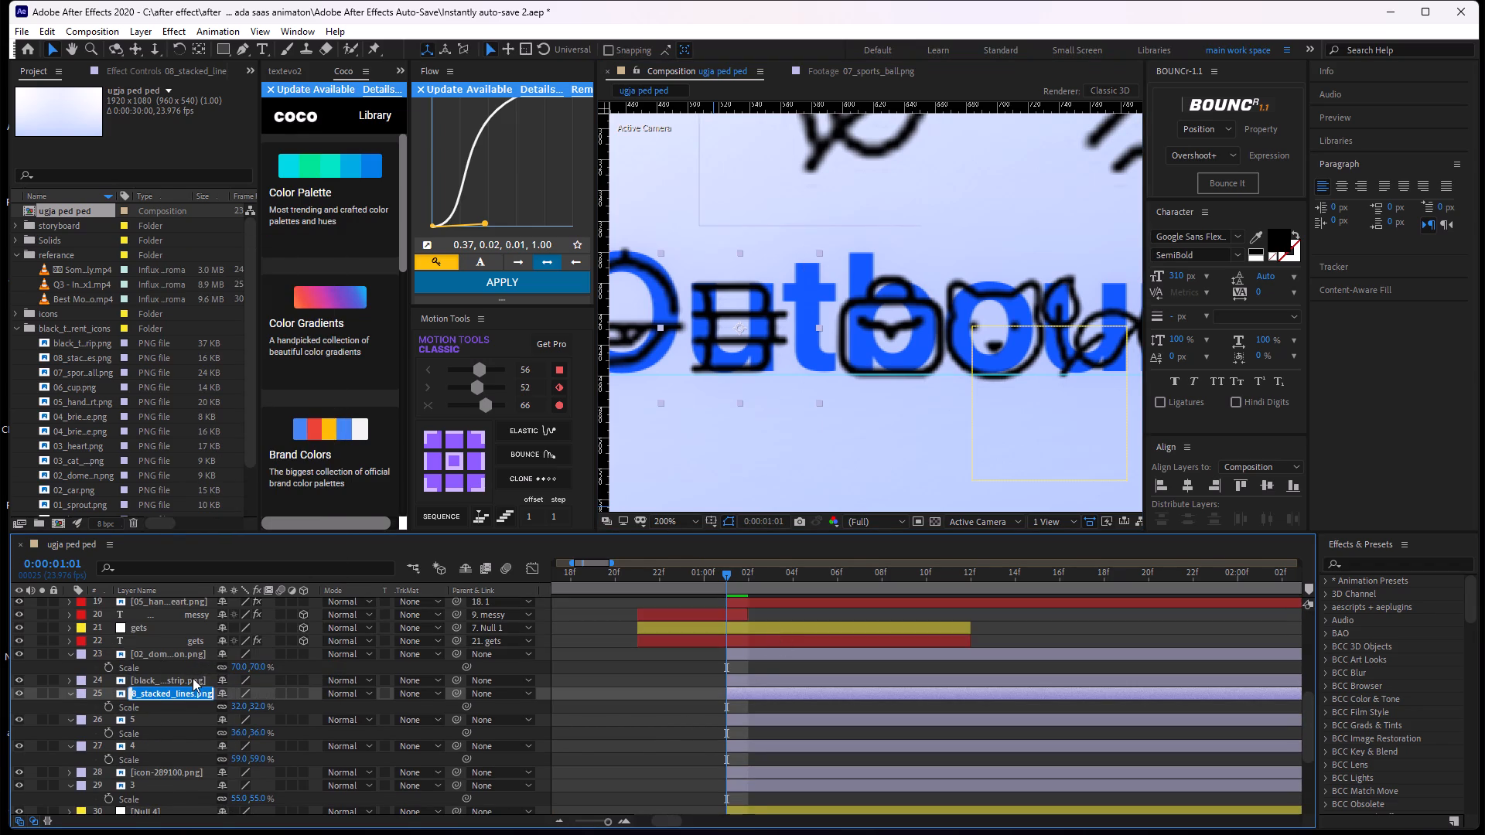
{"action": "key", "text": "6"}
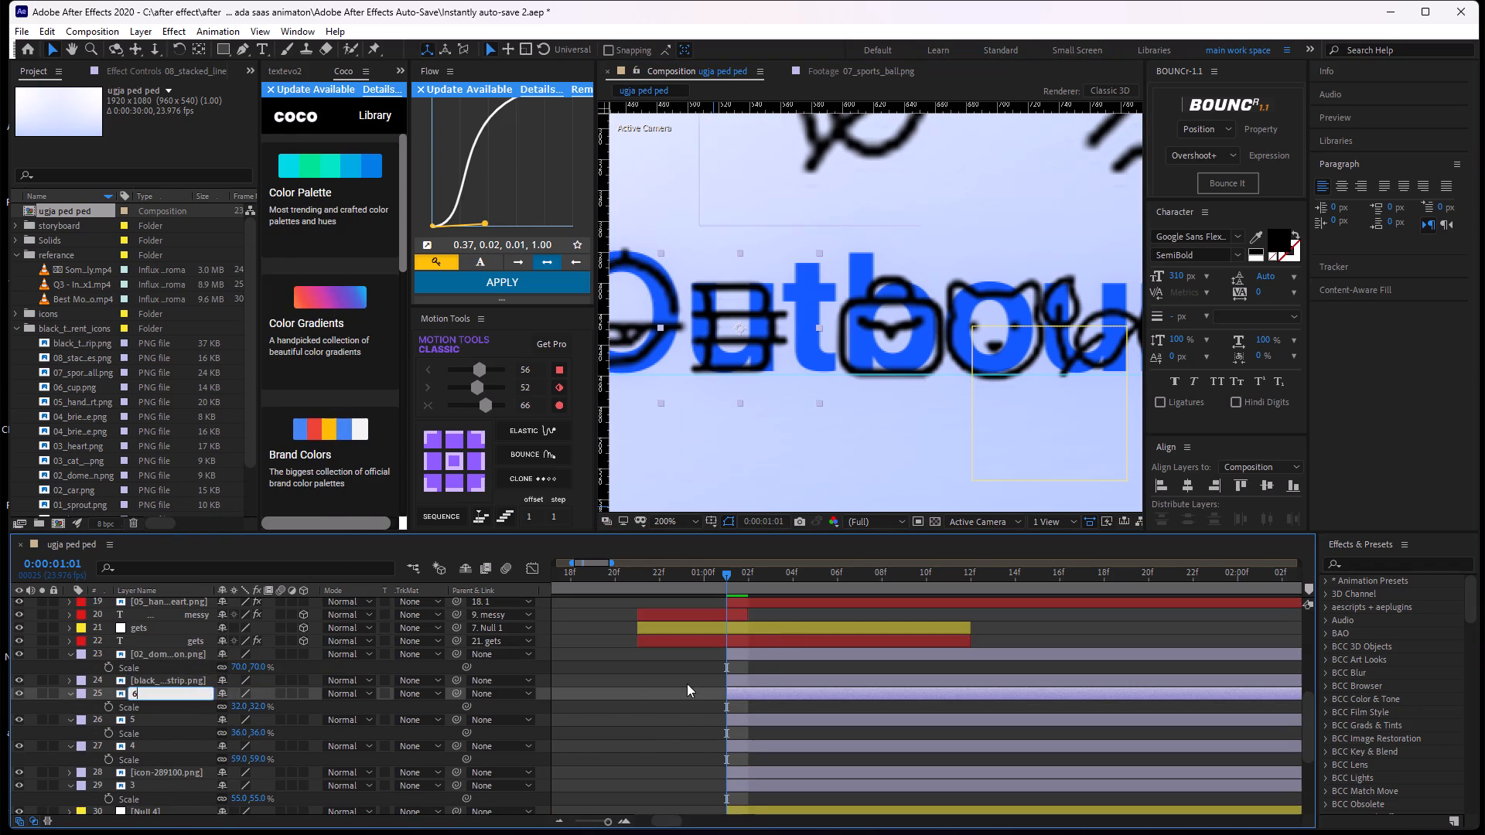
{"action": "left_click", "coordinate": [688, 683]}
Rename the 02_dome_icon.png layer, over the "O" of "Outbound", as 7.
{"action": "left_click", "coordinate": [758, 687]}
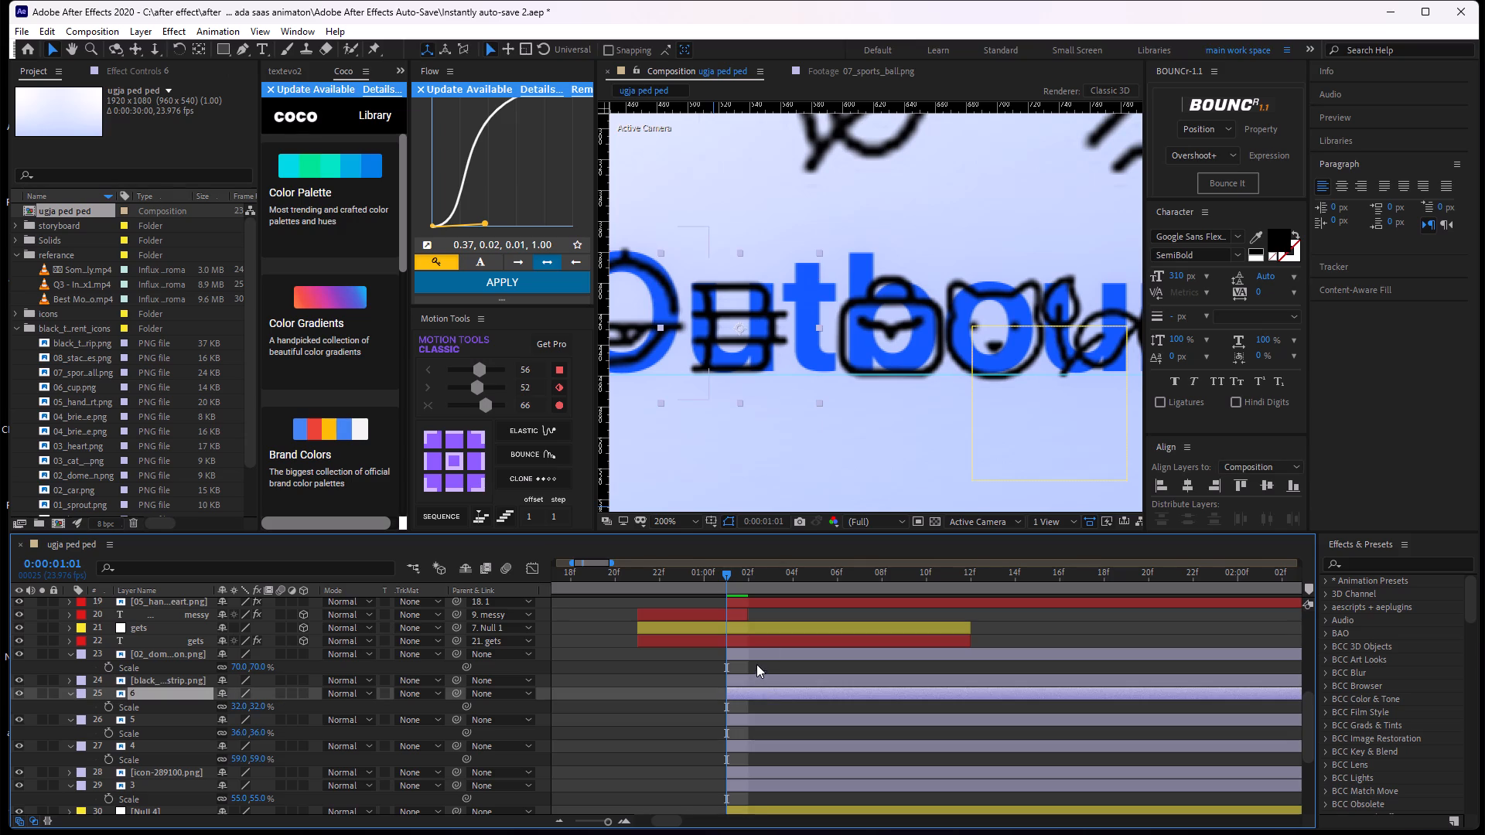
{"action": "left_click", "coordinate": [753, 677]}
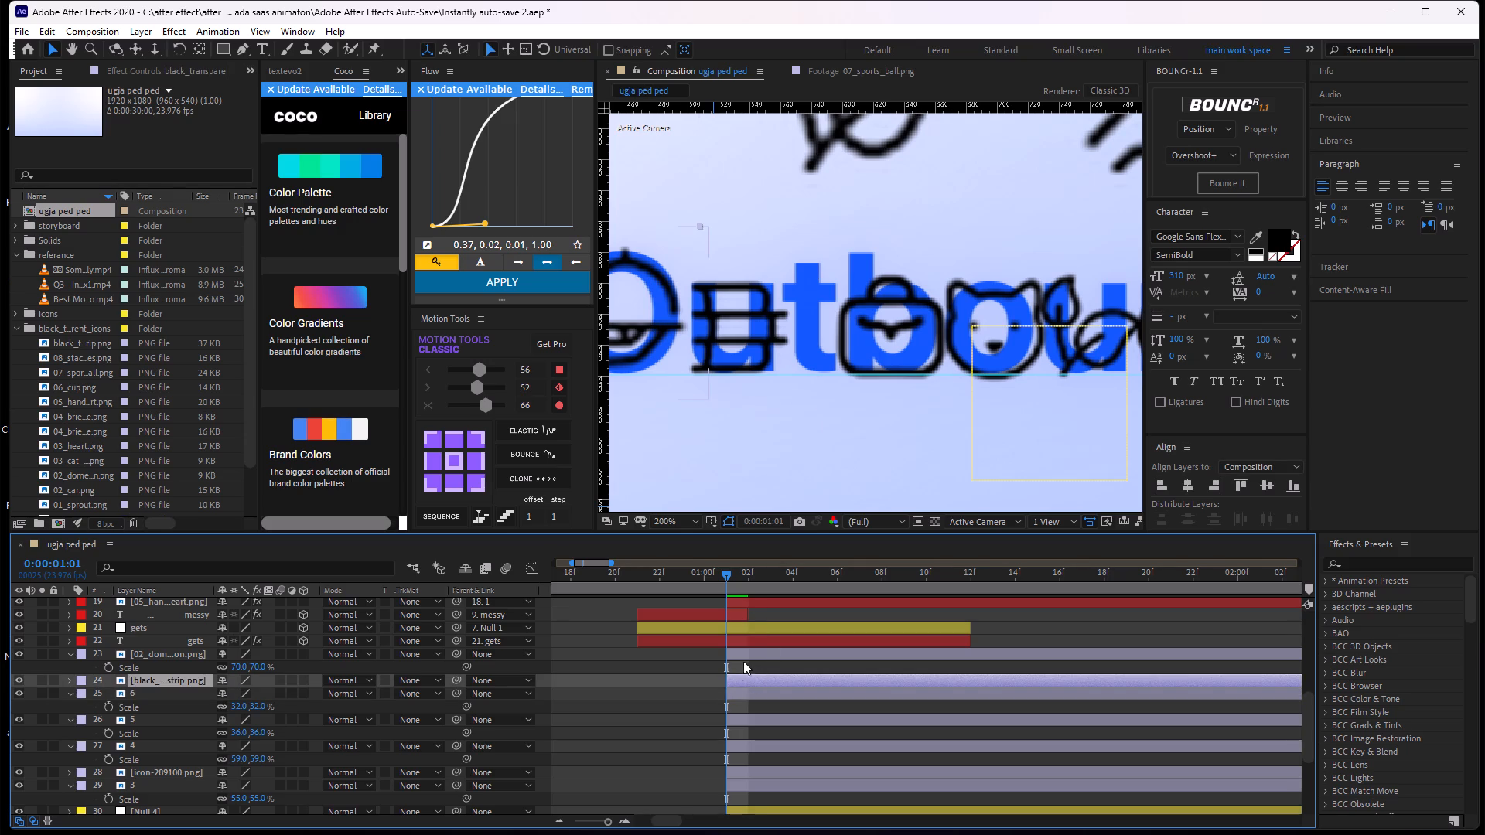
{"action": "left_click", "coordinate": [751, 652]}
{"action": "middle_click_drag", "start_coordinate": [704, 422], "coordinate": [909, 439]}
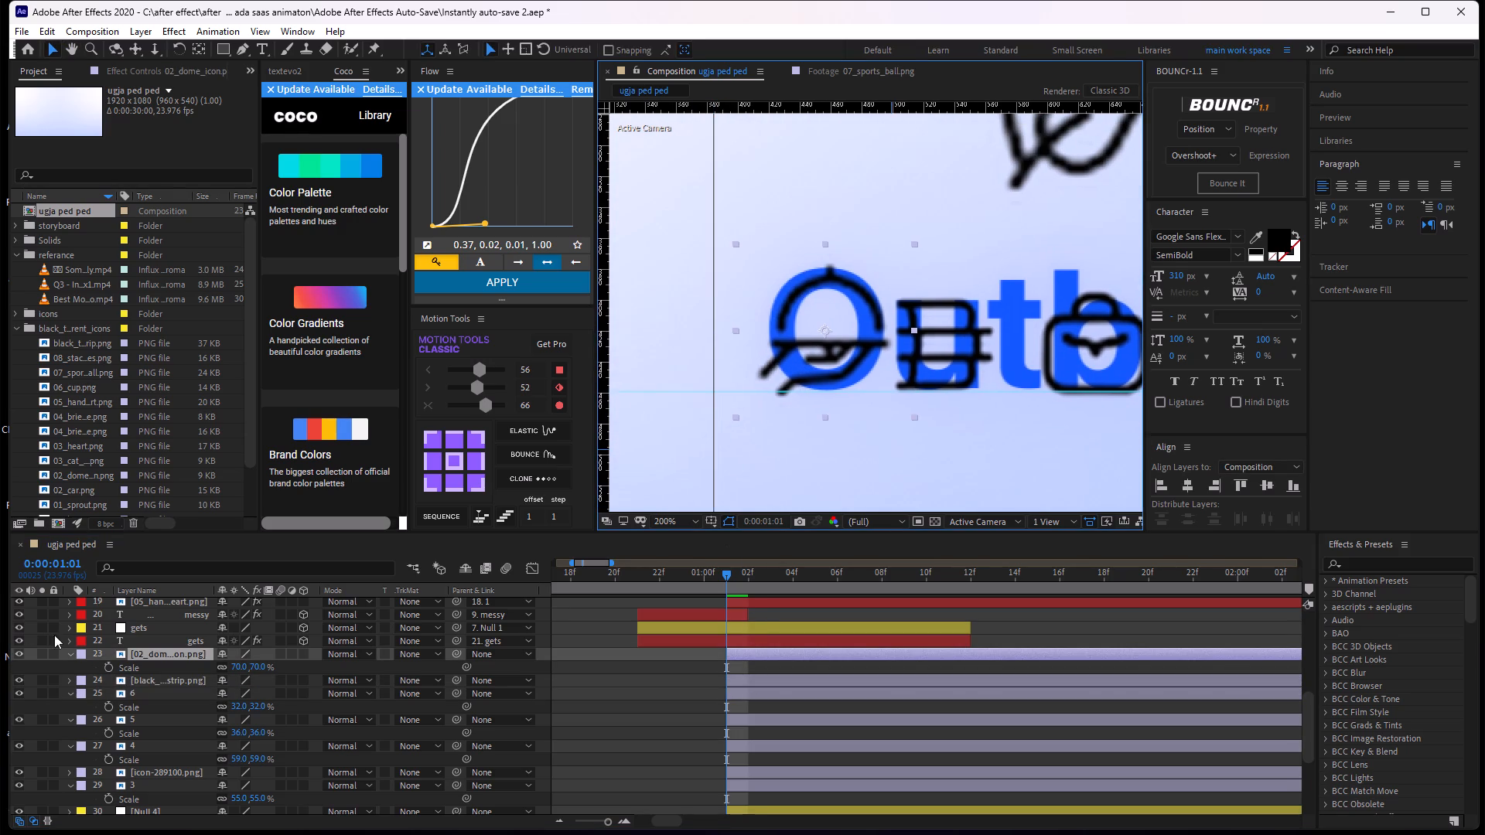
{"action": "left_click", "coordinate": [196, 653]}
{"action": "right_click", "coordinate": [196, 653]}
{"action": "left_click", "coordinate": [249, 618]}
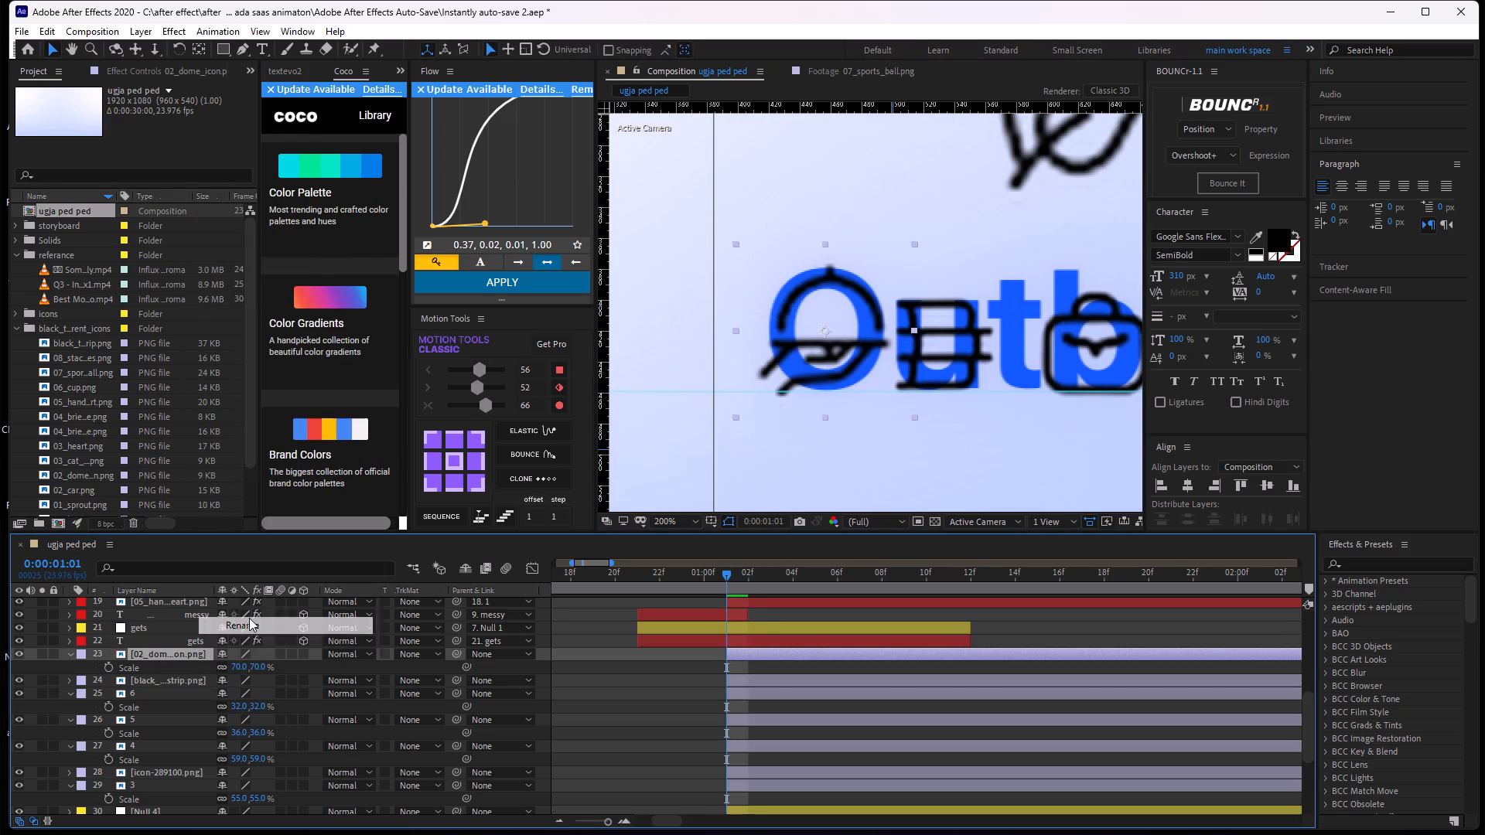
{"action": "key", "text": "7"}
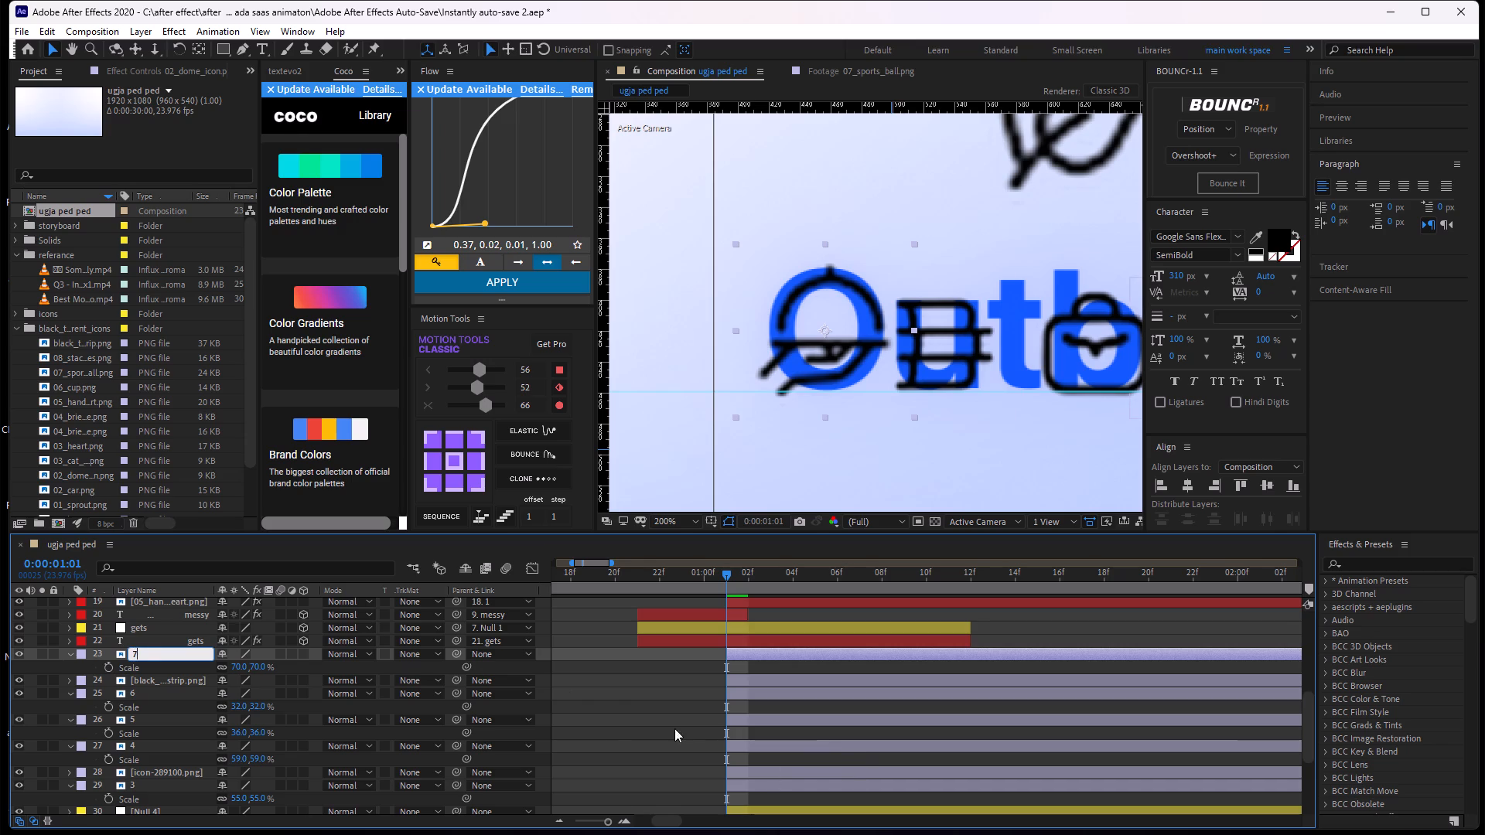
{"action": "left_click", "coordinate": [735, 713]}
Reorder the stack so the icon-289100.png layer sits directly above layer 7, out of the numbered icon layers.
{"action": "scroll", "coordinate": [733, 690], "scroll_direction": "down", "scroll_amount": 1}
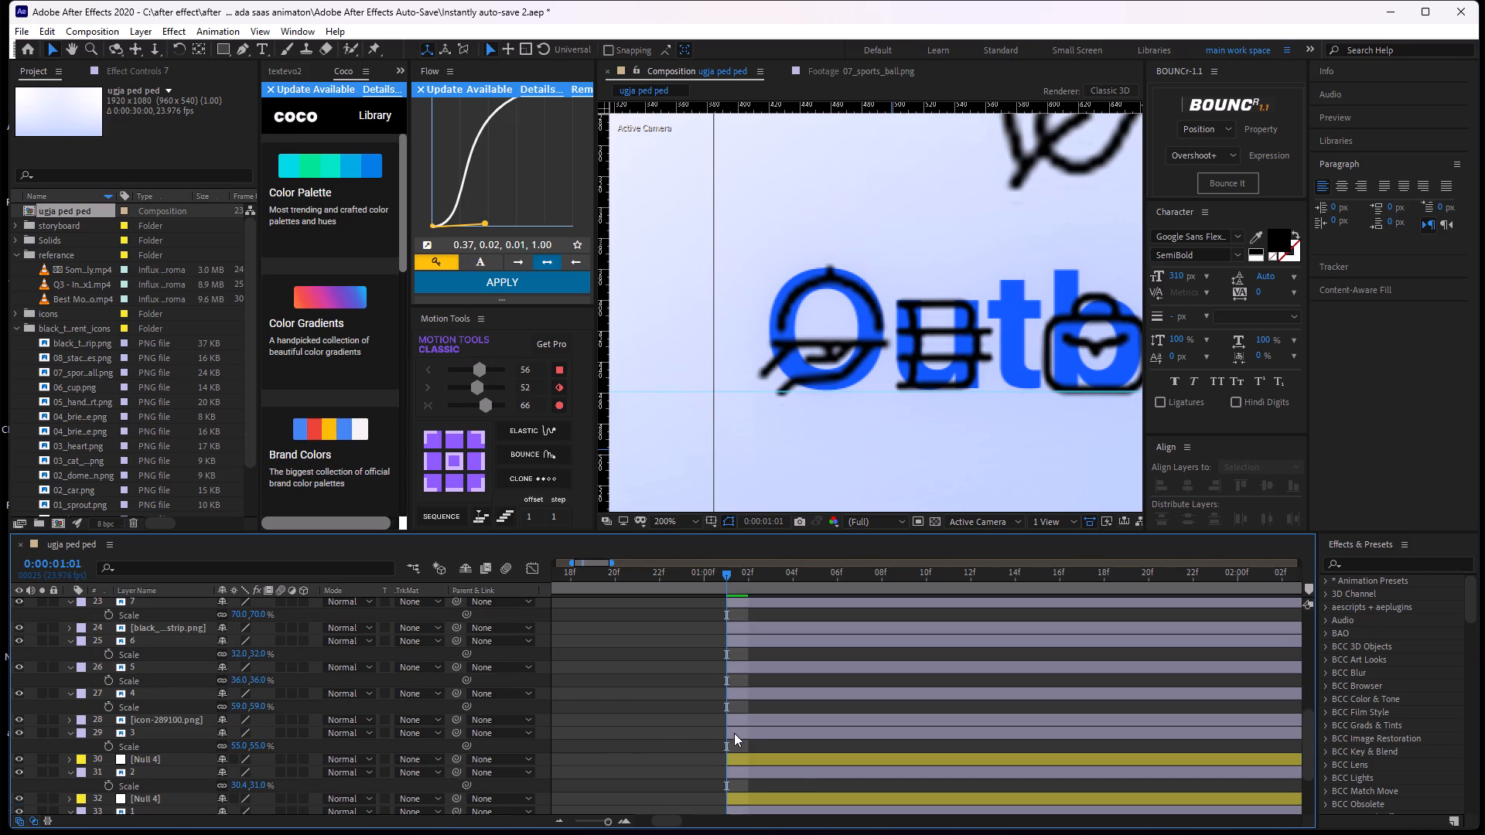
{"action": "scroll", "coordinate": [741, 710], "scroll_direction": "down", "scroll_amount": 1}
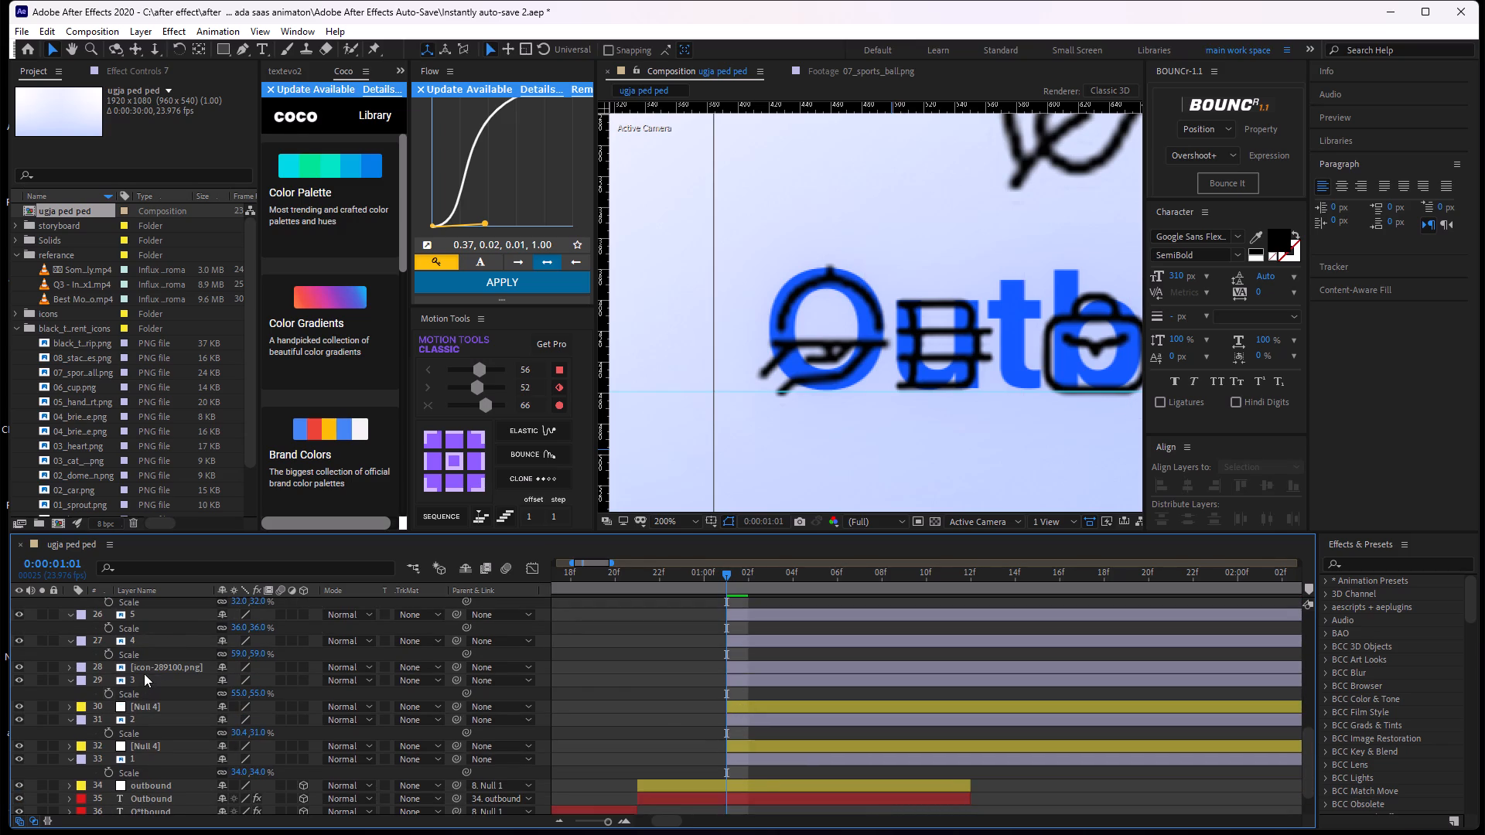
{"action": "left_click_drag", "start_coordinate": [144, 673], "coordinate": [153, 694]}
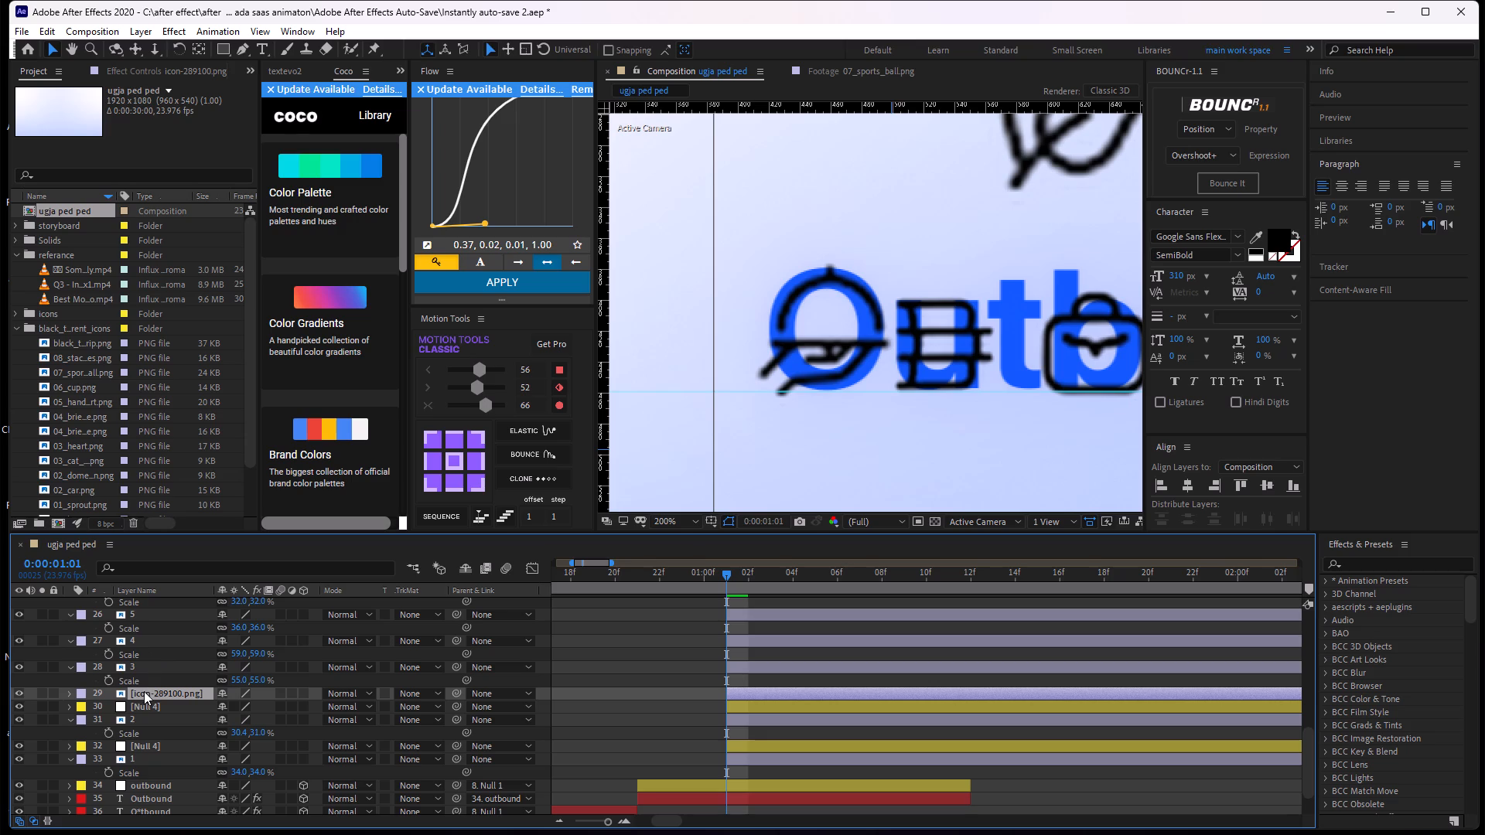
{"action": "left_click_drag", "start_coordinate": [146, 695], "coordinate": [160, 650]}
{"action": "left_click_drag", "start_coordinate": [136, 663], "coordinate": [150, 635]}
{"action": "middle_click_drag", "start_coordinate": [167, 633], "coordinate": [169, 642]}
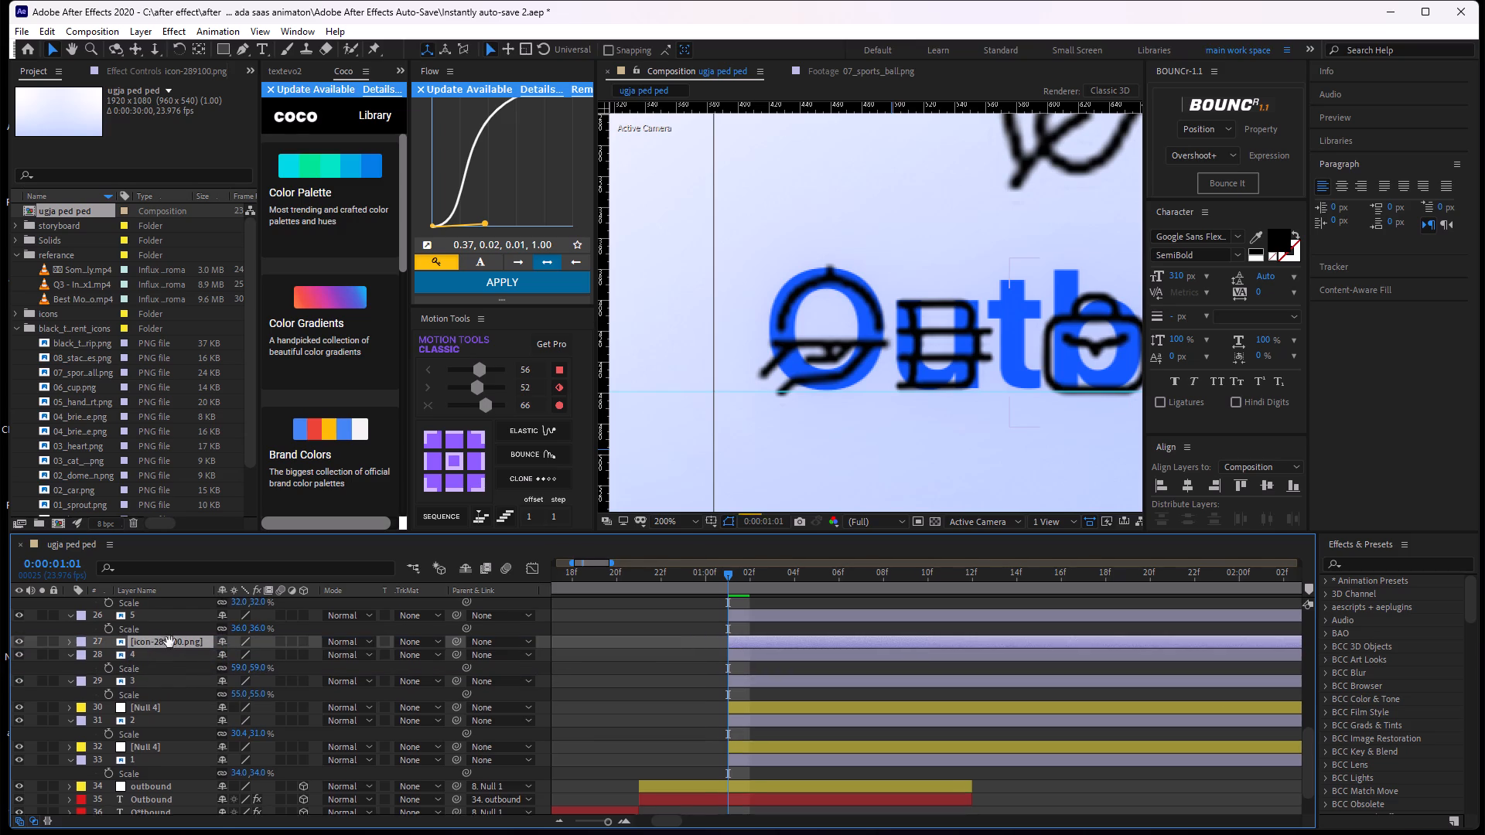
{"action": "middle_click_drag", "start_coordinate": [169, 642], "coordinate": [172, 701]}
{"action": "scroll", "coordinate": [690, 412], "scroll_direction": "down", "scroll_amount": 1}
{"action": "scroll", "coordinate": [813, 377], "scroll_direction": "down", "scroll_amount": 1}
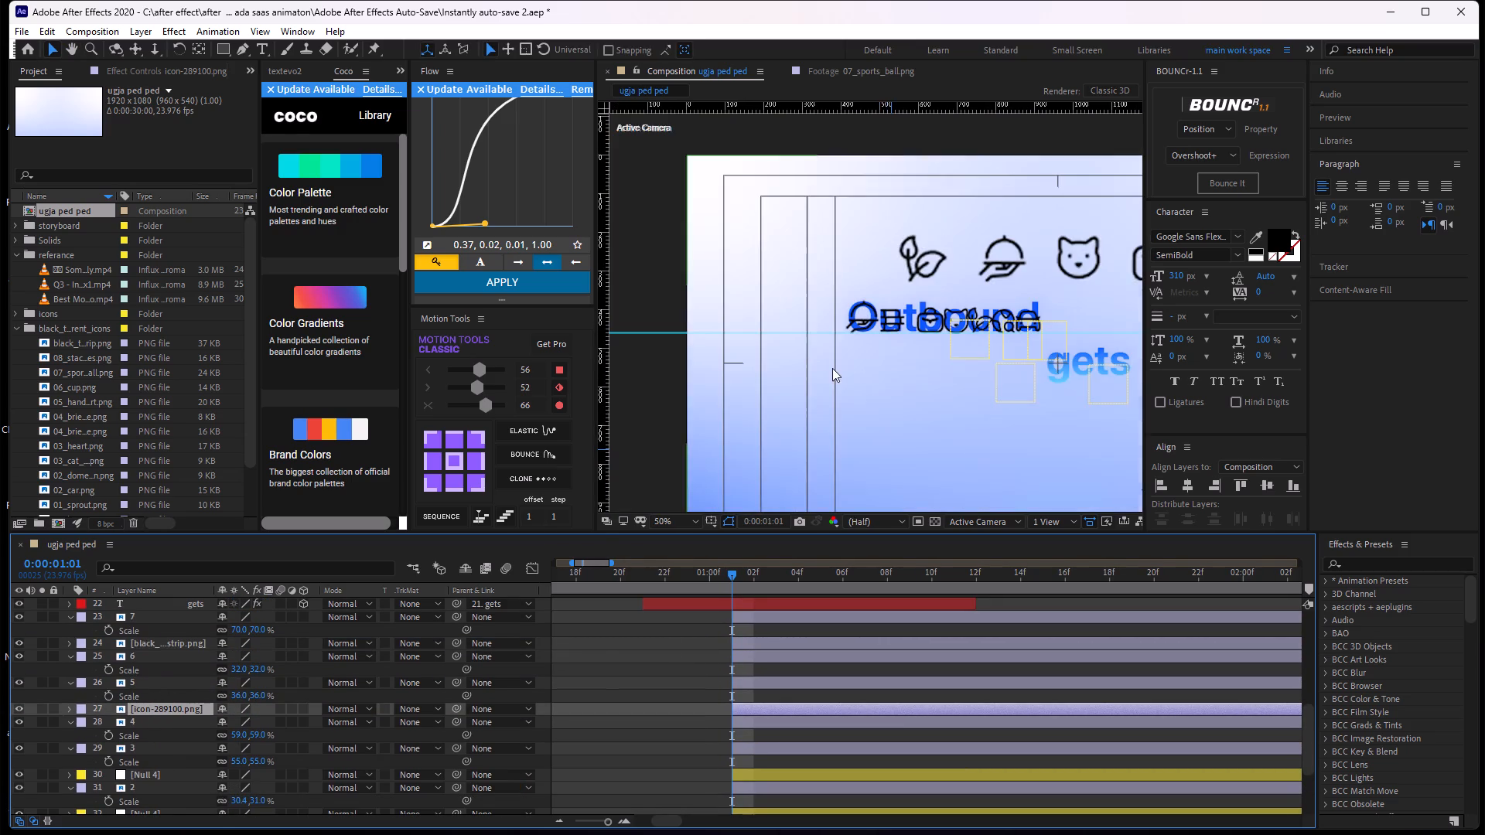
{"action": "scroll", "coordinate": [988, 339], "scroll_direction": "up", "scroll_amount": 1}
{"action": "middle_click_drag", "start_coordinate": [988, 339], "coordinate": [917, 373]}
{"action": "scroll", "coordinate": [909, 375], "scroll_direction": "down", "scroll_amount": 2}
{"action": "scroll", "coordinate": [999, 360], "scroll_direction": "up", "scroll_amount": 1}
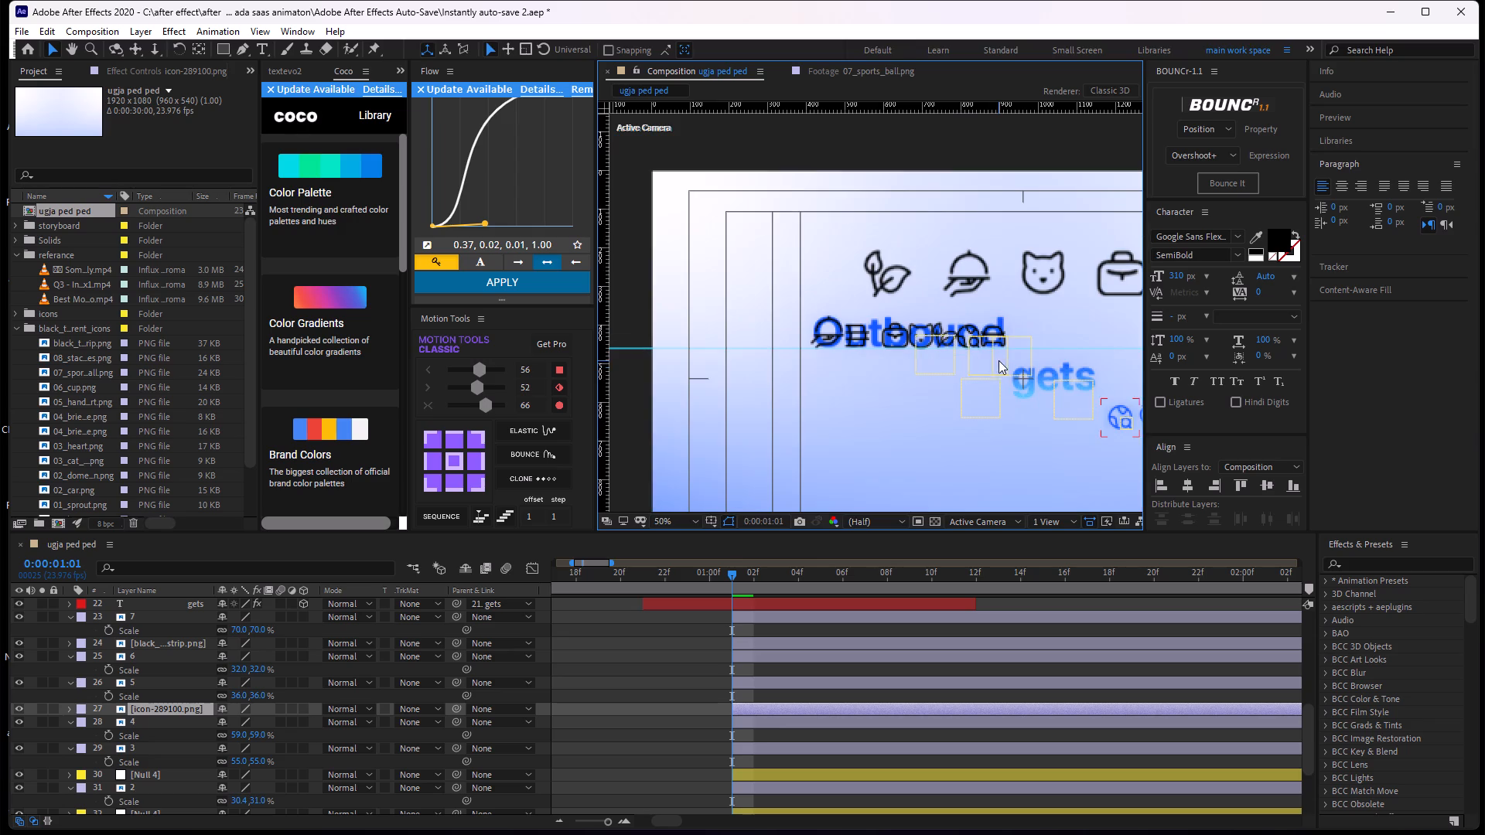
{"action": "left_click_drag", "start_coordinate": [176, 707], "coordinate": [187, 624]}
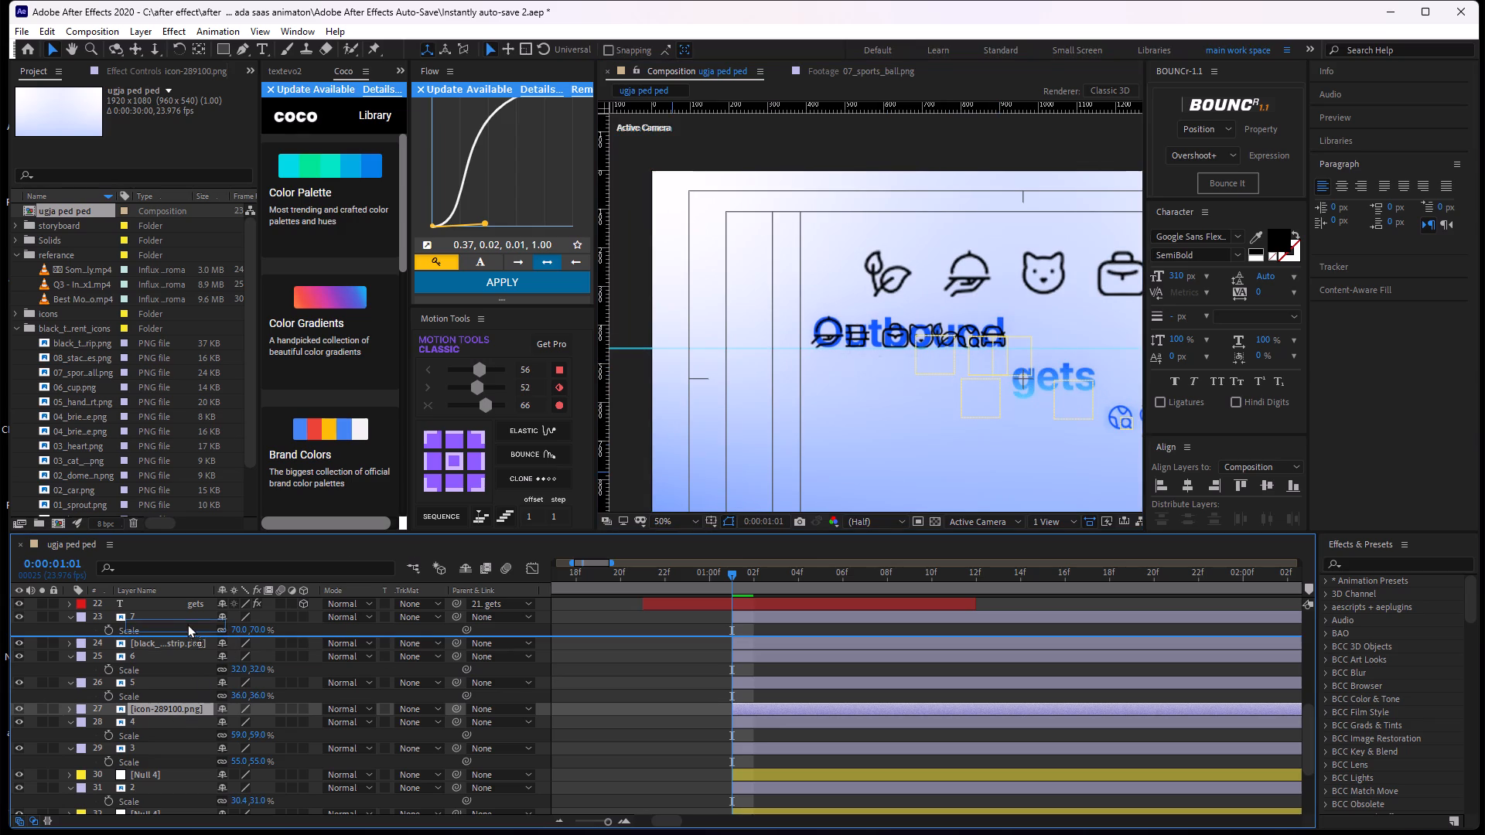
{"action": "left_click_drag", "start_coordinate": [187, 624], "coordinate": [187, 630]}
{"action": "left_click_drag", "start_coordinate": [175, 617], "coordinate": [172, 654]}
Move the black icon strip PNG layer up the stack to directly above layer 7.
{"action": "left_click_drag", "start_coordinate": [158, 662], "coordinate": [158, 659]}
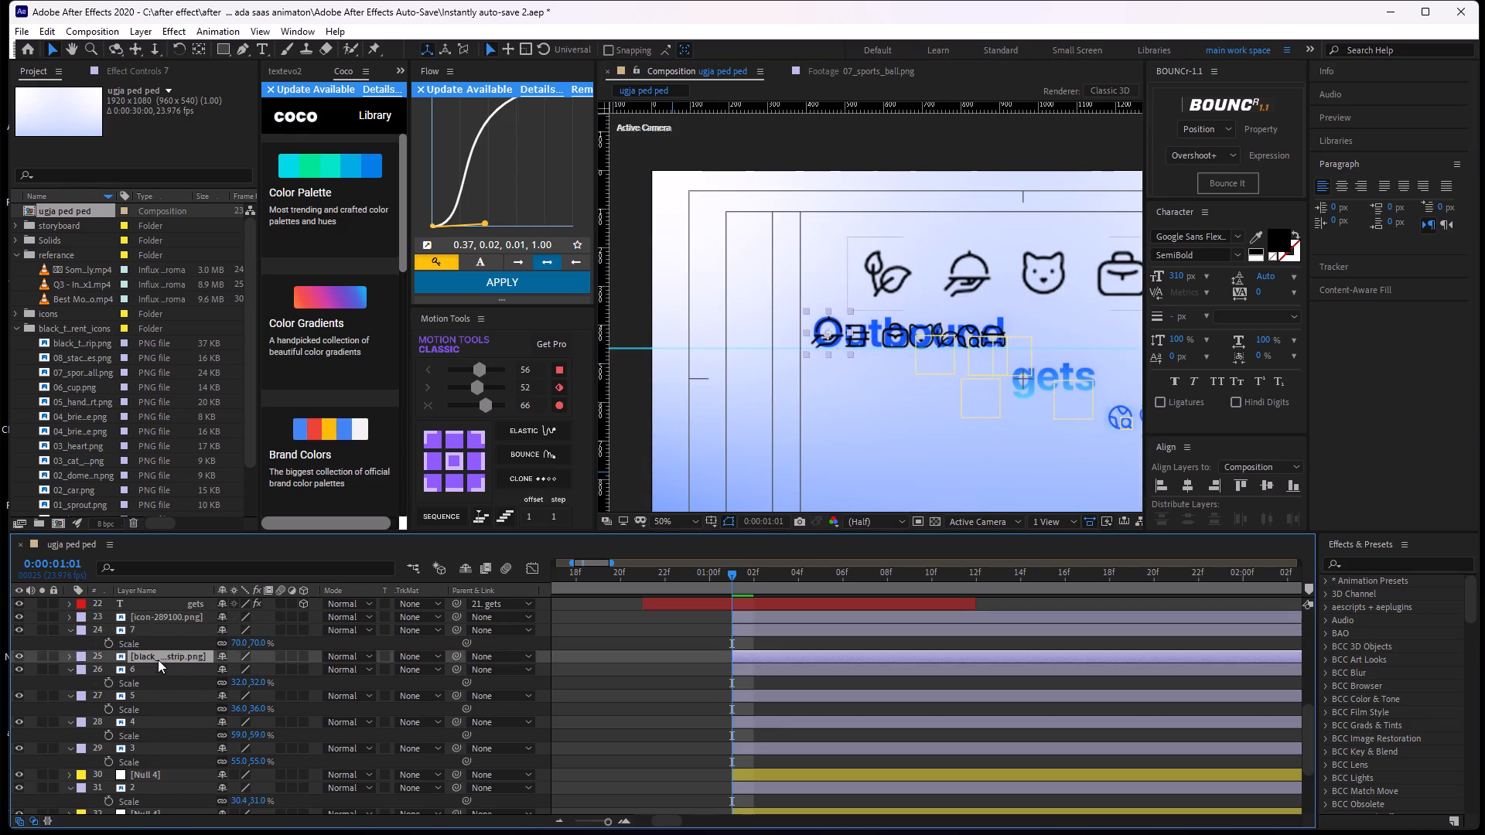
{"action": "left_click_drag", "start_coordinate": [158, 659], "coordinate": [160, 620]}
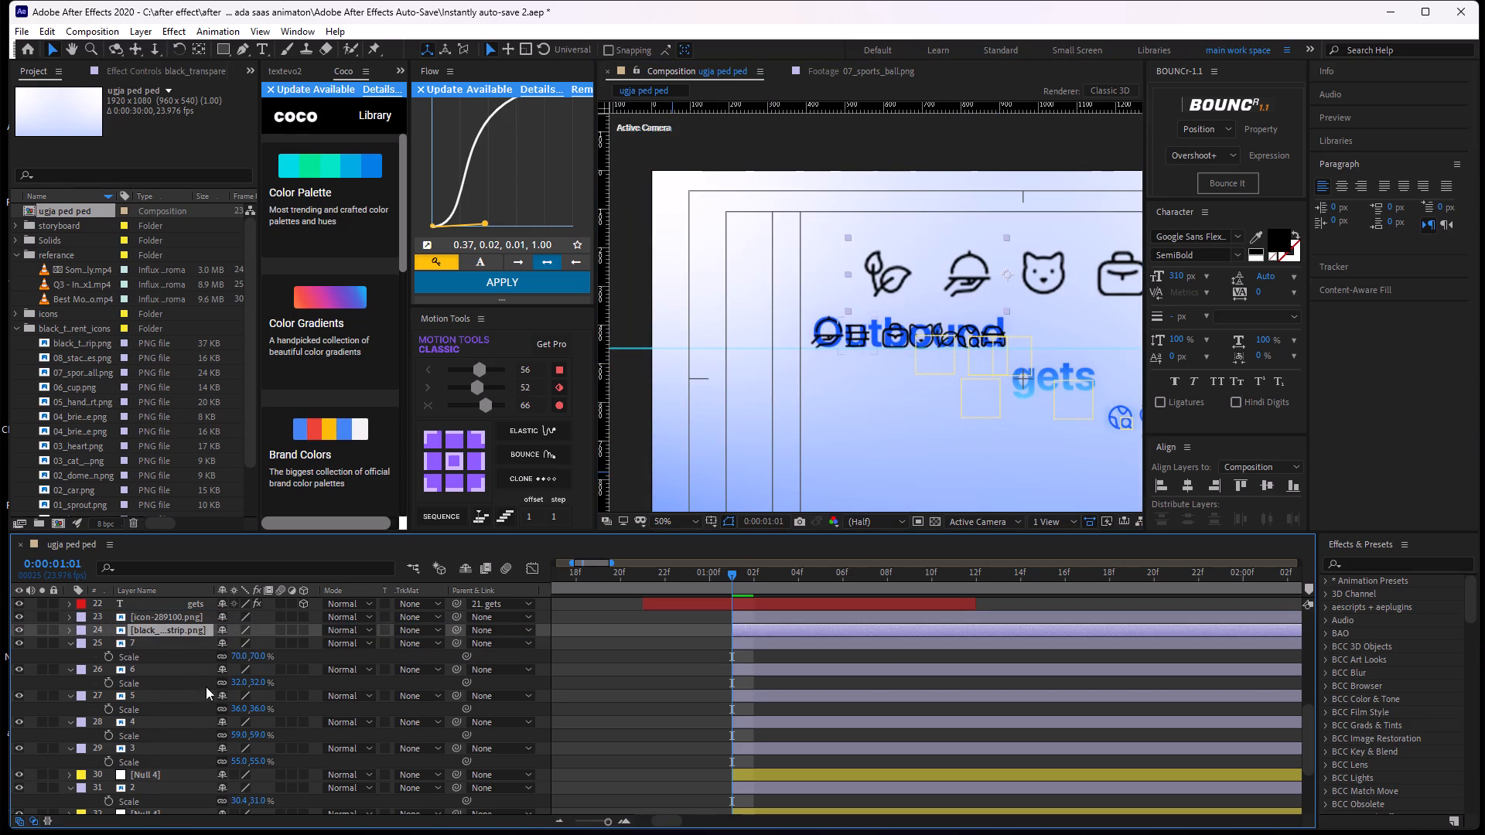
Delete the black icon strip PNG layer and the icon-289100.png layer from above layer 7.
{"action": "middle_click_drag", "start_coordinate": [620, 656], "coordinate": [574, 636]}
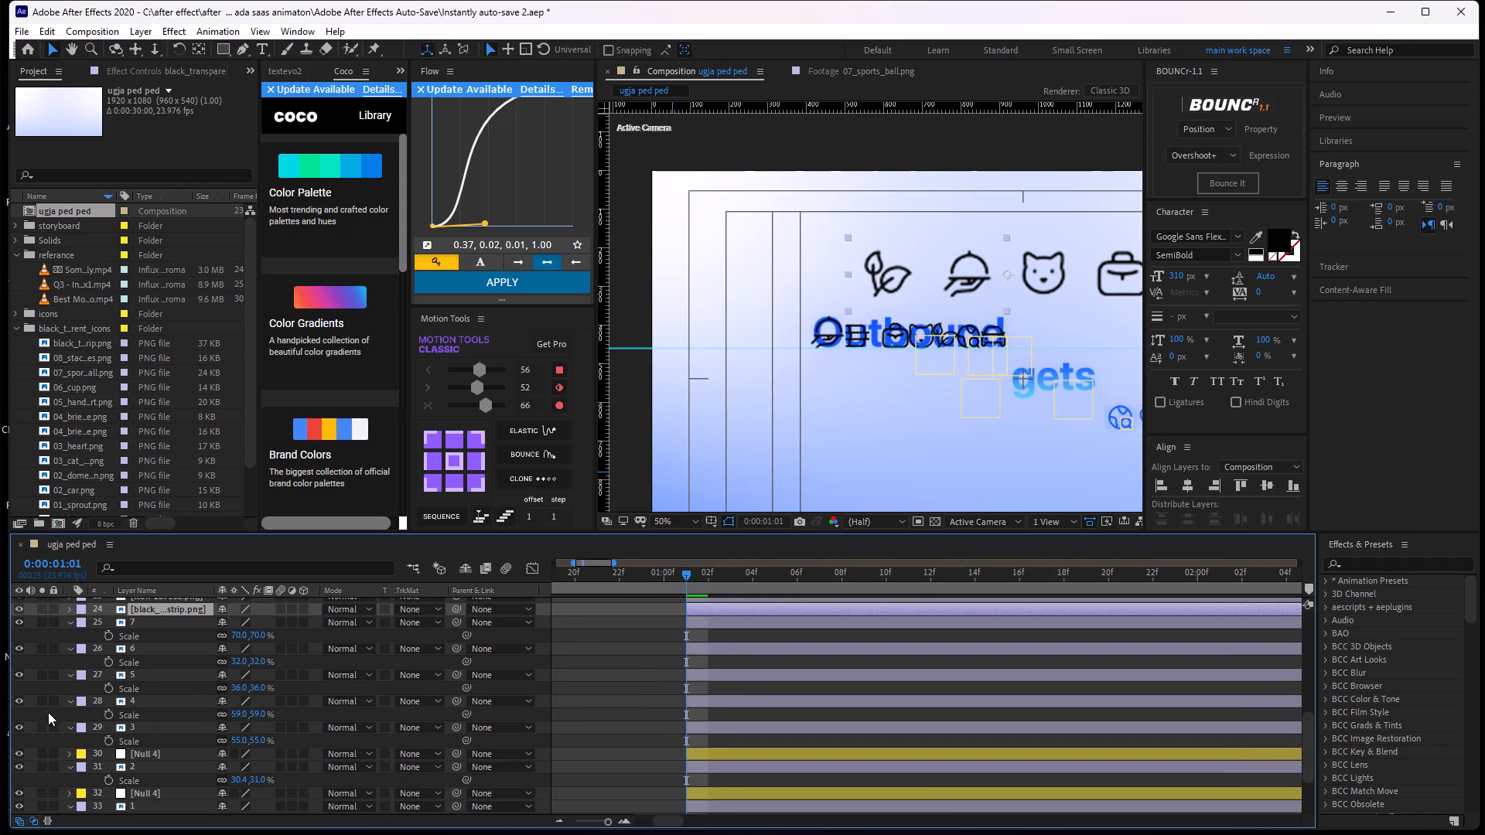
{"action": "middle_click_drag", "start_coordinate": [216, 659], "coordinate": [200, 683]}
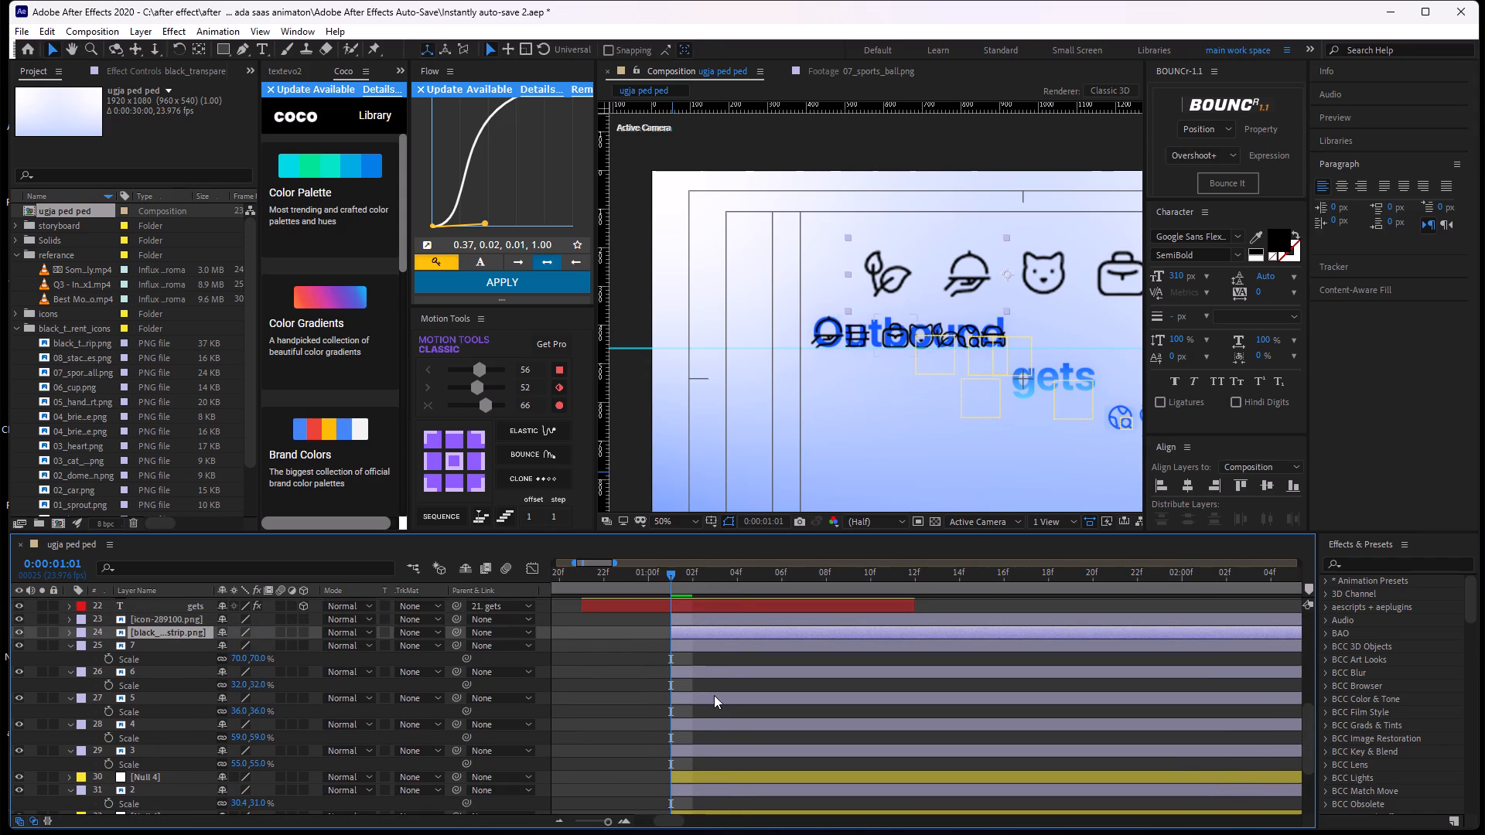
{"action": "scroll", "coordinate": [713, 642], "scroll_direction": "up", "scroll_amount": 1}
{"action": "key", "text": "BackSpace"}
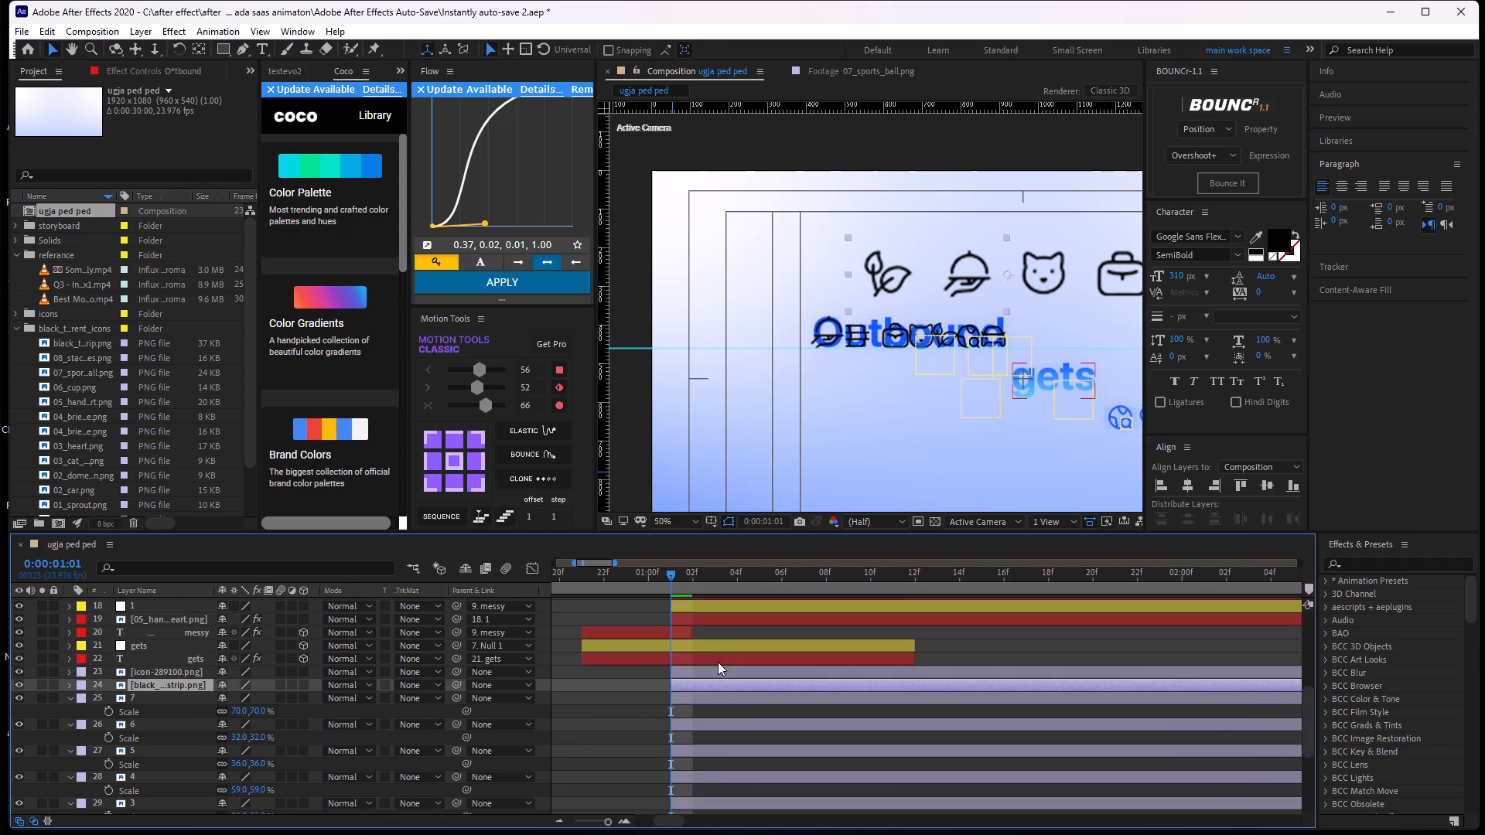
{"action": "left_click", "coordinate": [703, 672]}
{"action": "key", "text": "BackSpace"}
{"action": "left_click", "coordinate": [715, 670]}
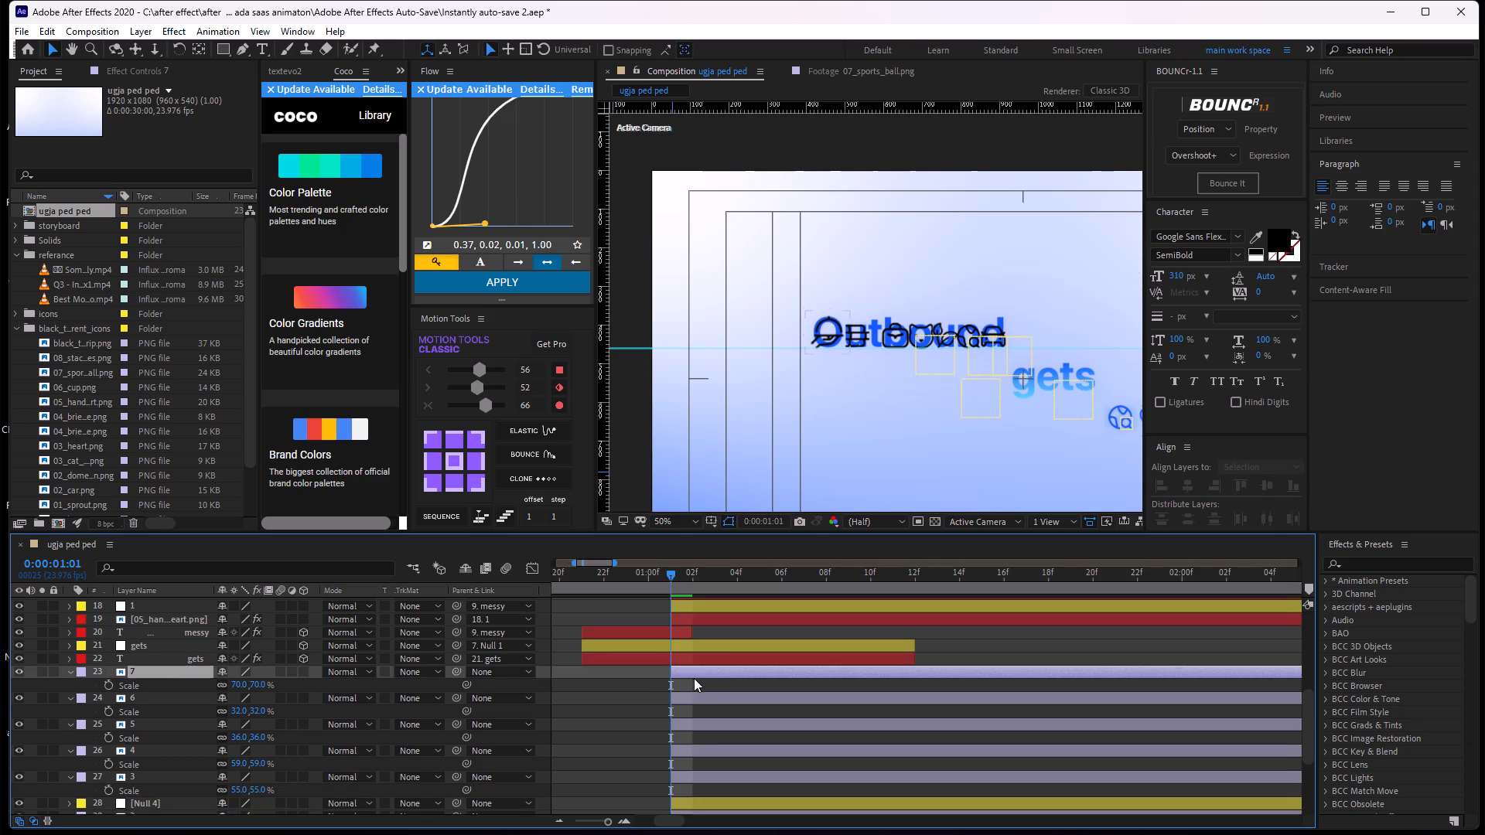
{"action": "left_click", "coordinate": [686, 687]}
Set the scale of the null directly above icon layer 2 to 30%.
{"action": "scroll", "coordinate": [996, 311], "scroll_direction": "up", "scroll_amount": 1}
{"action": "middle_click_drag", "start_coordinate": [984, 319], "coordinate": [982, 319]}
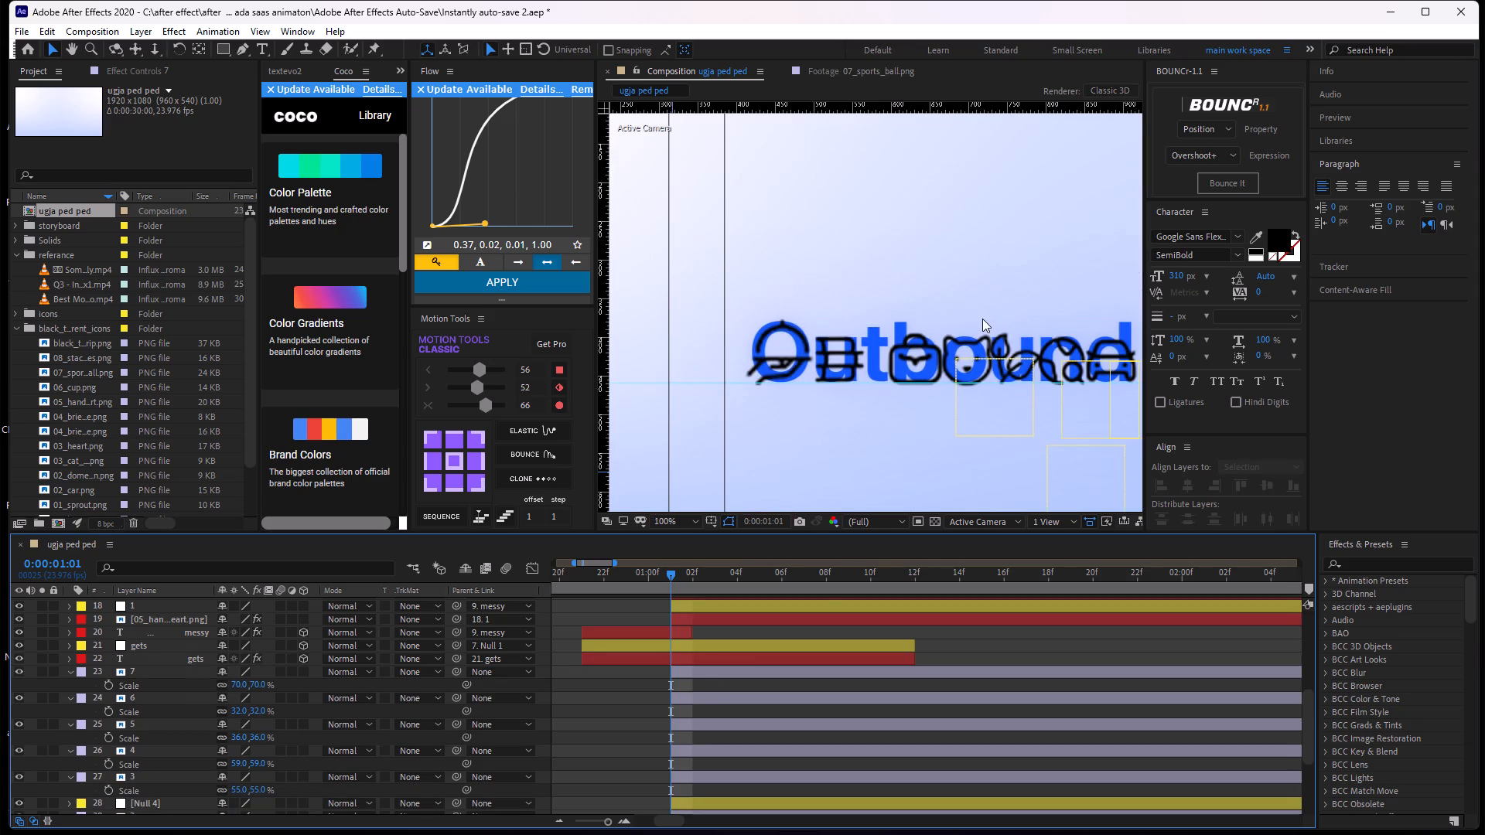
{"action": "middle_click_drag", "start_coordinate": [982, 319], "coordinate": [975, 317]}
{"action": "scroll", "coordinate": [714, 770], "scroll_direction": "down", "scroll_amount": 1}
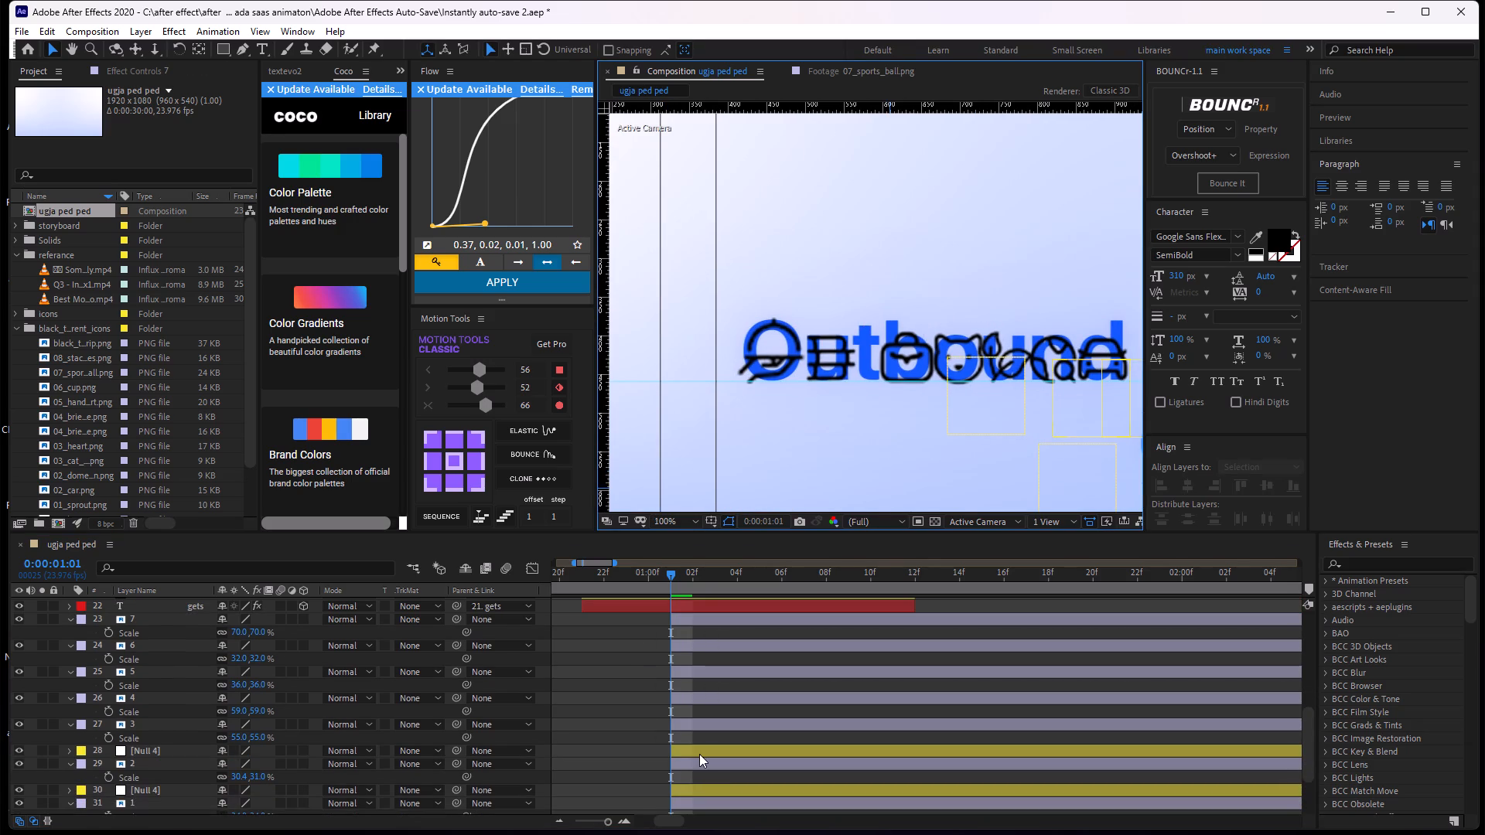
{"action": "left_click", "coordinate": [699, 753]}
{"action": "middle_click_drag", "start_coordinate": [870, 366], "coordinate": [729, 365]}
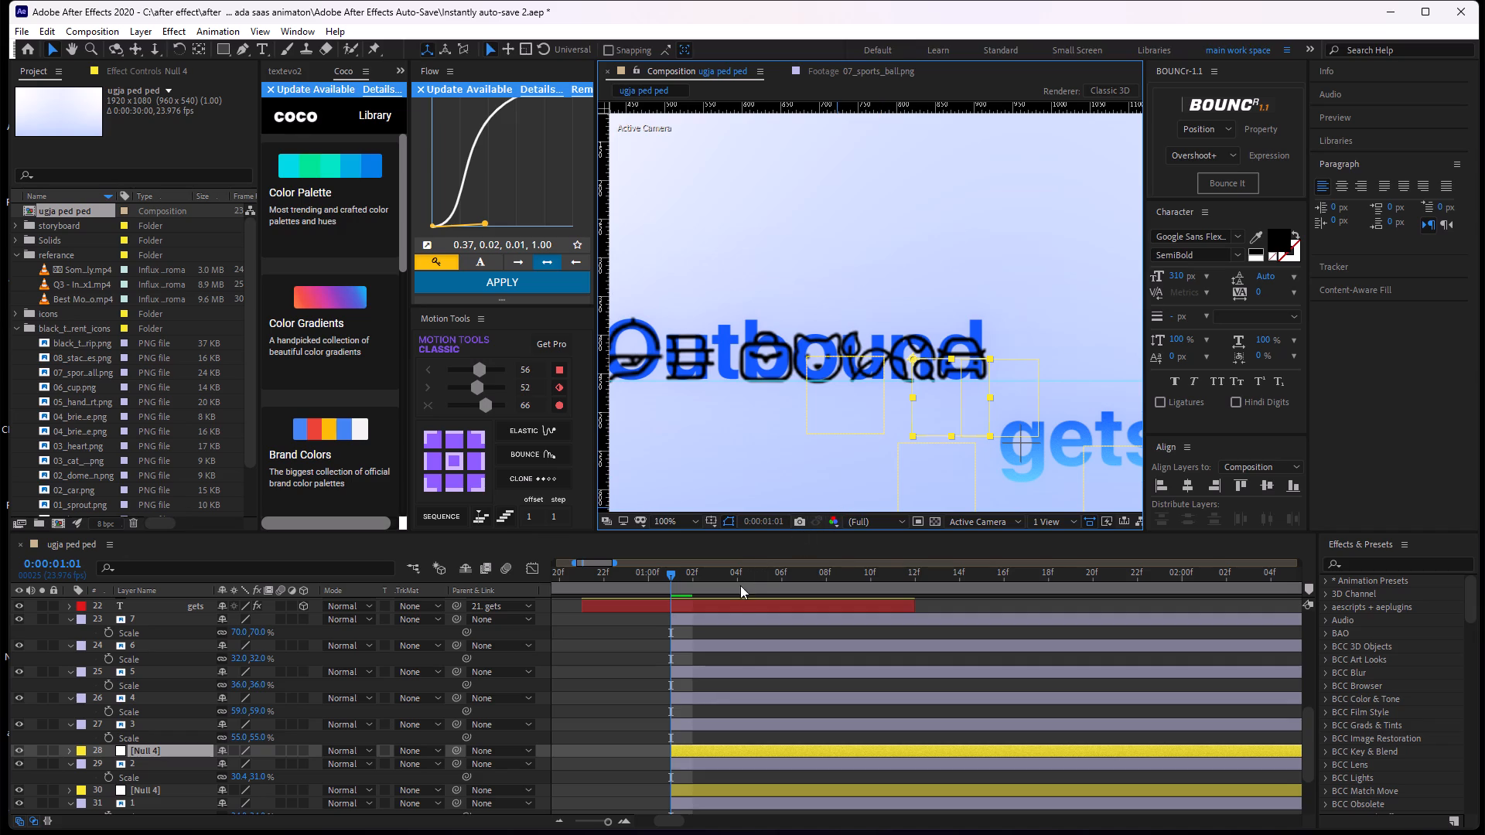
{"action": "scroll", "coordinate": [732, 677], "scroll_direction": "down", "scroll_amount": 1}
{"action": "key", "text": "s"}
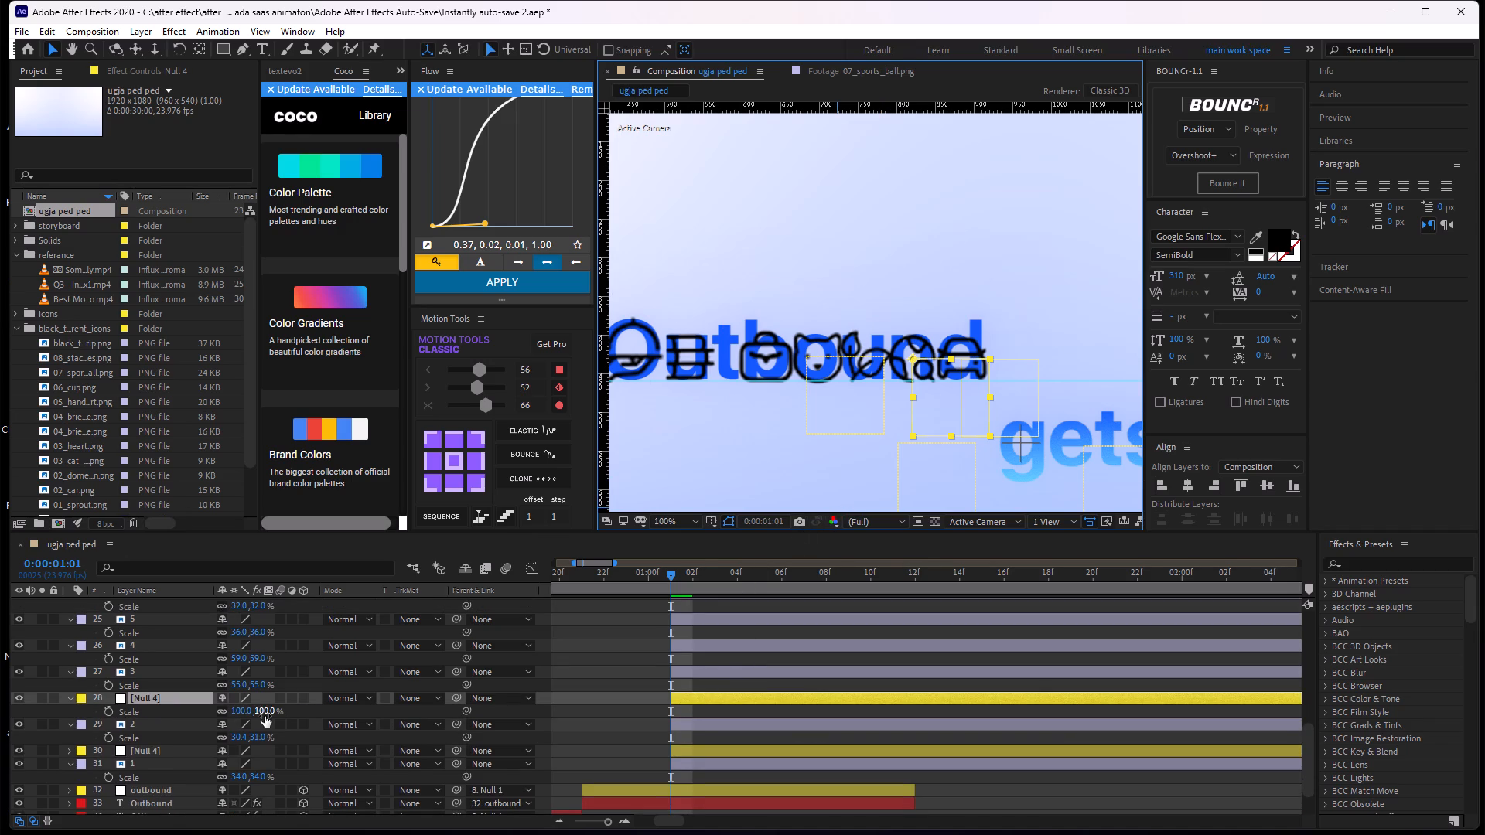
{"action": "left_click", "coordinate": [265, 716]}
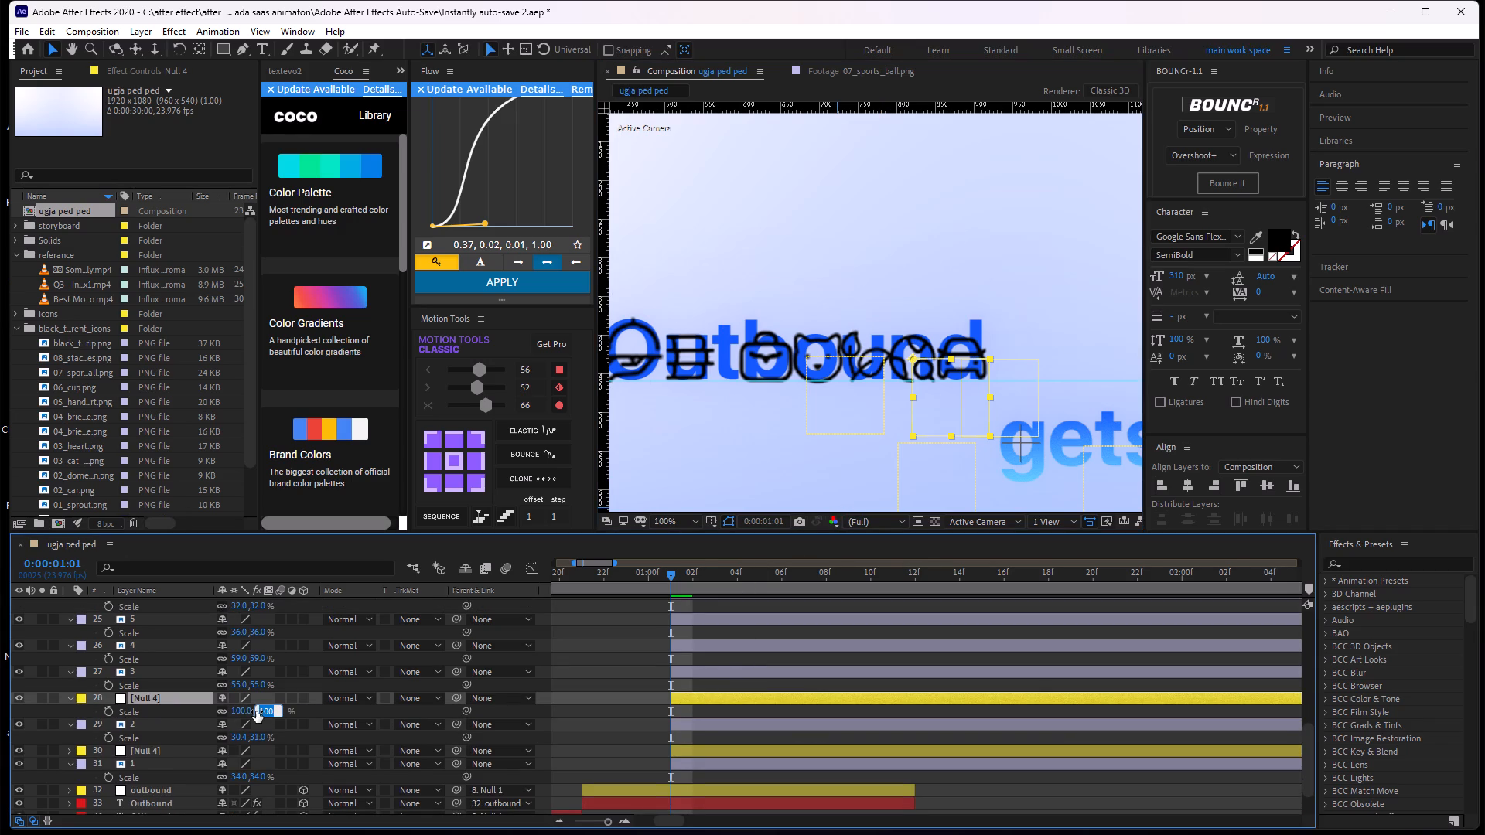
{"action": "type", "text": "30"}
{"action": "key", "text": "Return"}
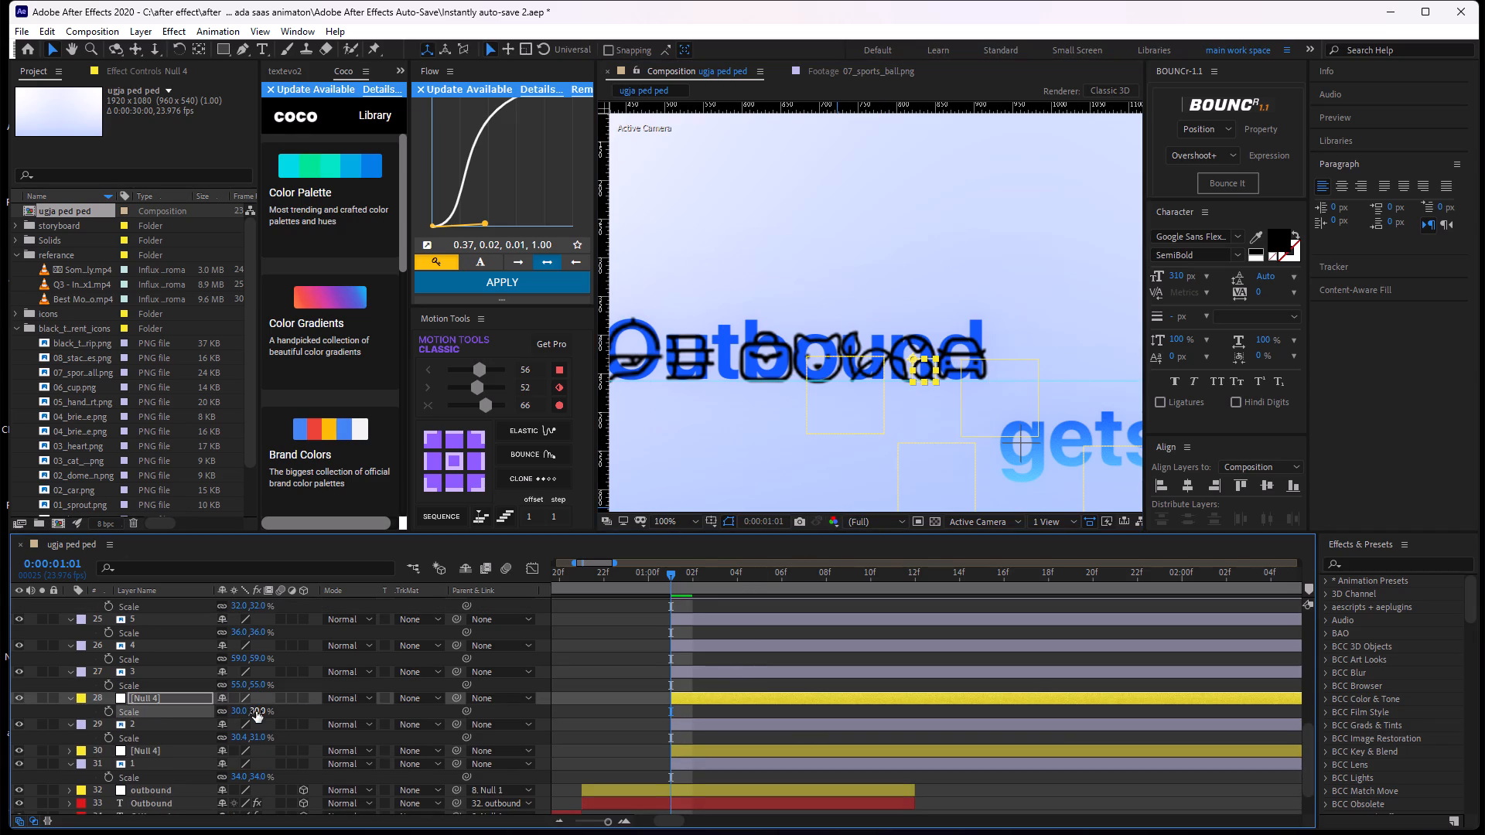
Set the scale of the null directly above icon layer 1 to 30%.
{"action": "left_click", "coordinate": [727, 748]}
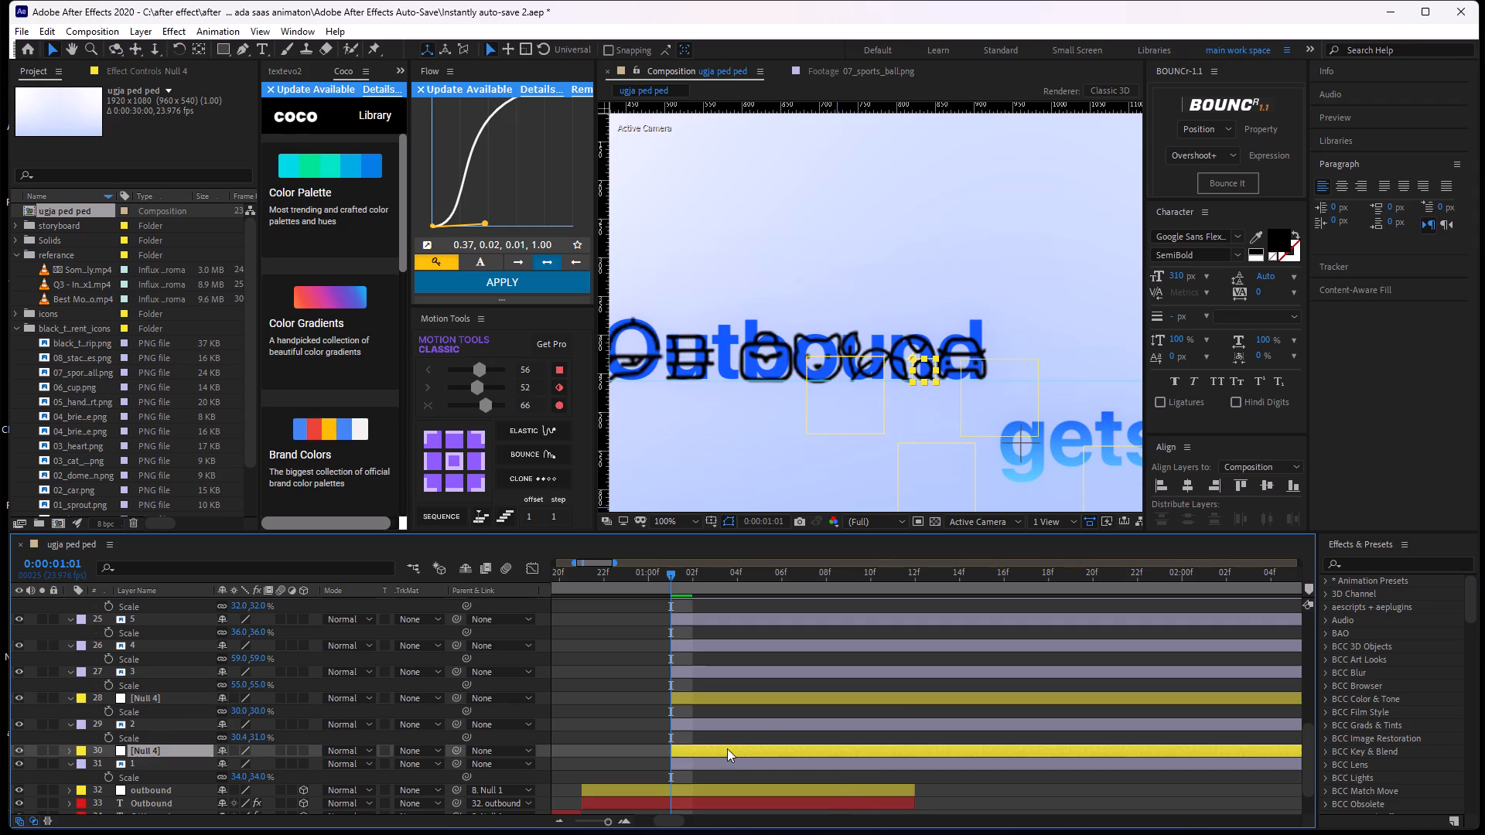
{"action": "key", "text": "s"}
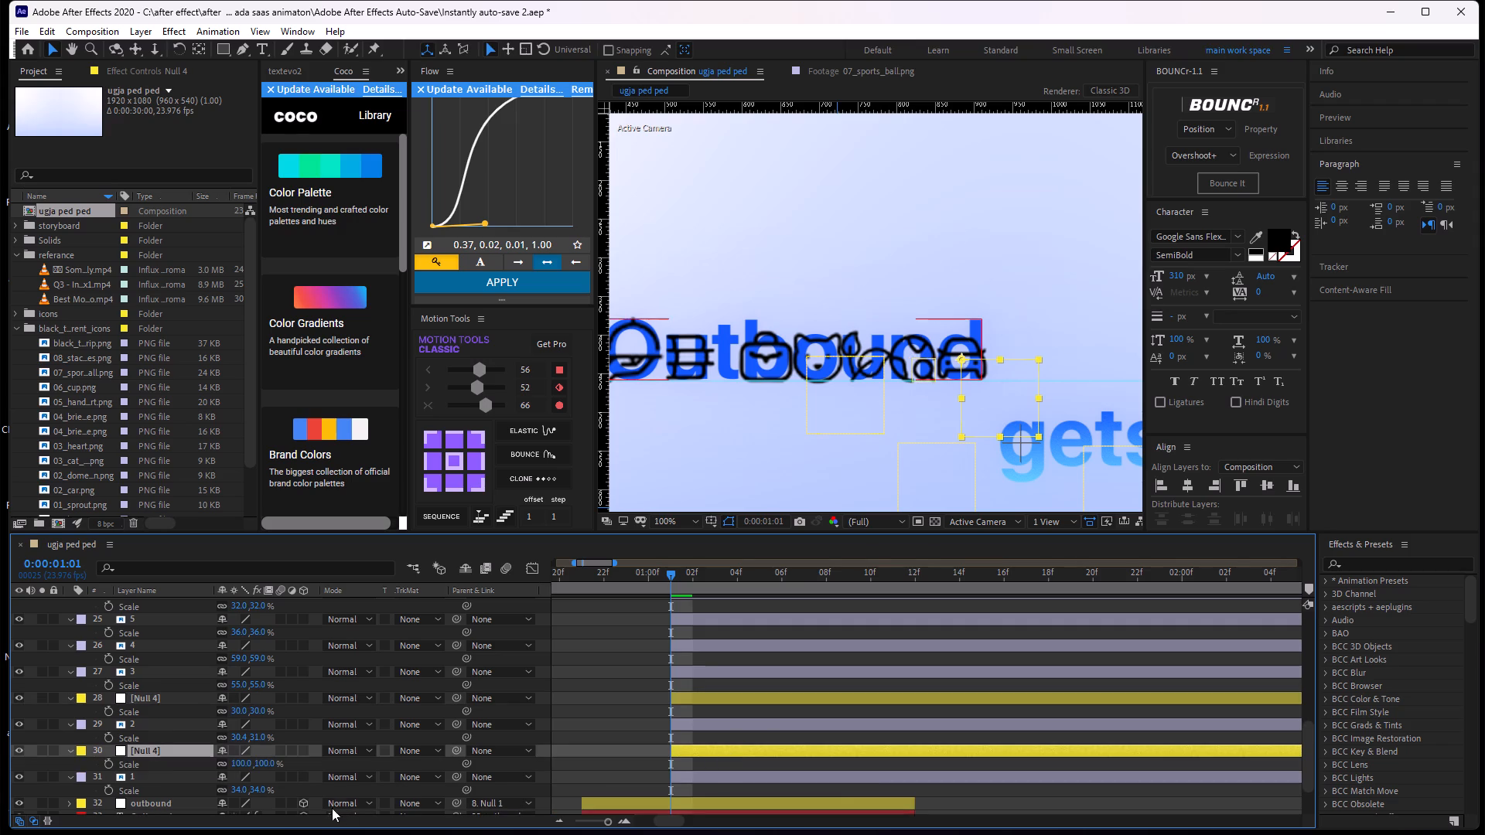
{"action": "left_click", "coordinate": [273, 769]}
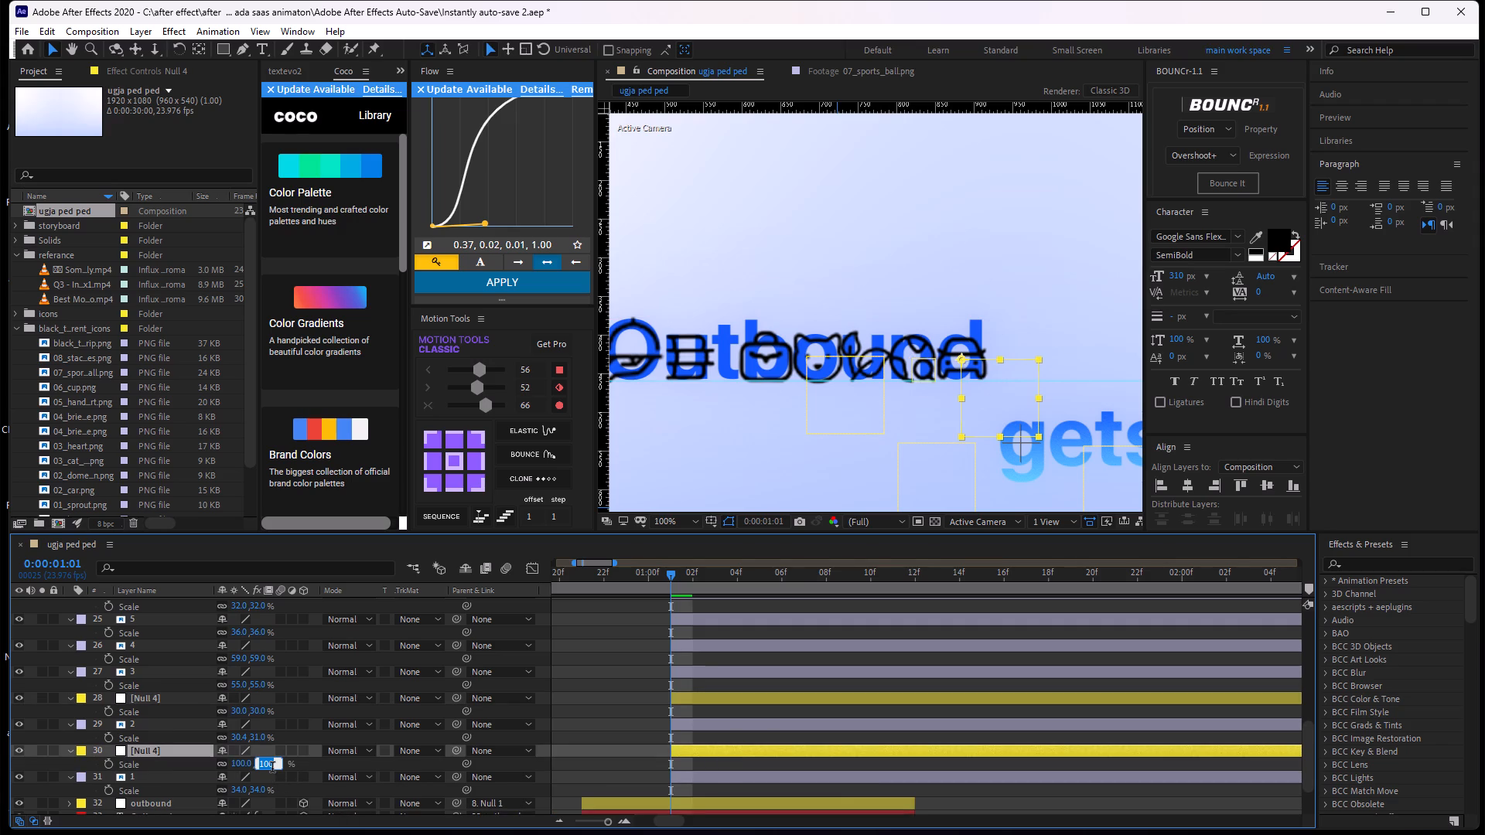
{"action": "type", "text": "30"}
{"action": "key", "text": "Return"}
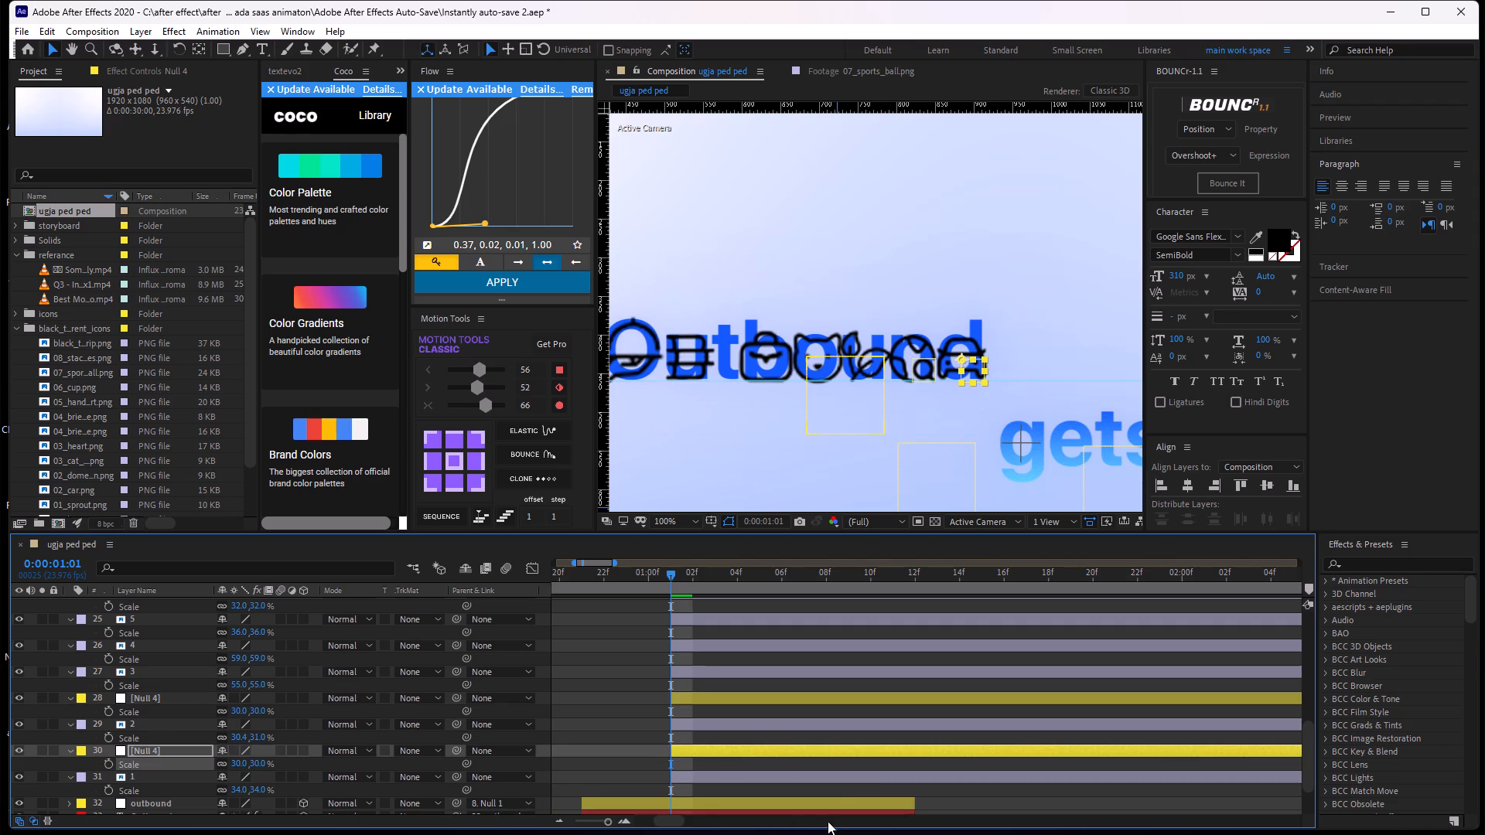
Centre the anchor point of the null above layer 1 and place the null on the icon over the "d" of "Outbound".
{"action": "key", "text": "ctrl+alt+Home"}
{"action": "key", "text": "ctrl+Home"}
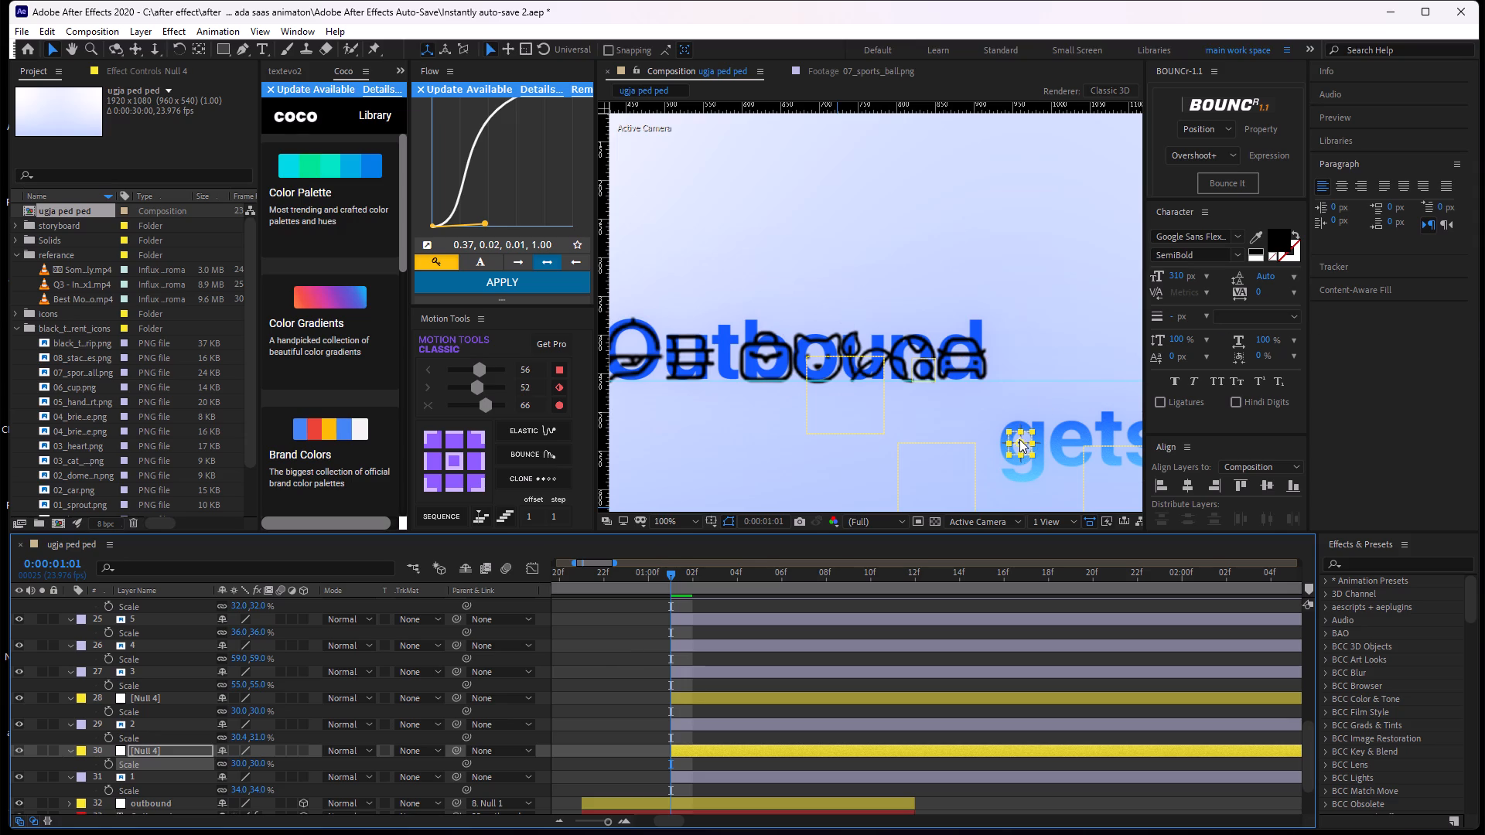
{"action": "left_click_drag", "start_coordinate": [1019, 439], "coordinate": [964, 354]}
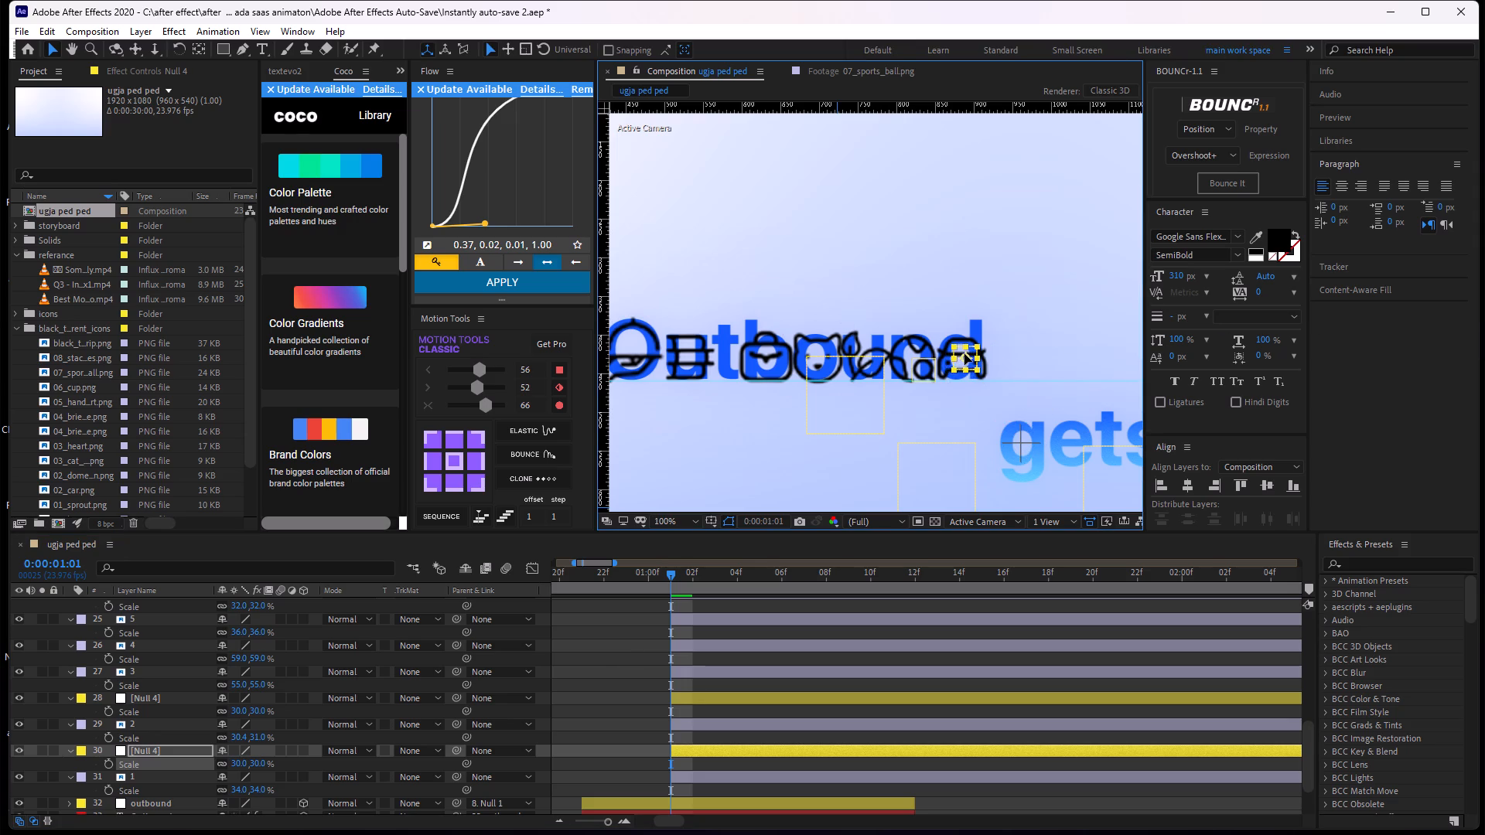
{"action": "left_click_drag", "start_coordinate": [964, 354], "coordinate": [958, 354]}
{"action": "left_click_drag", "start_coordinate": [958, 354], "coordinate": [961, 354]}
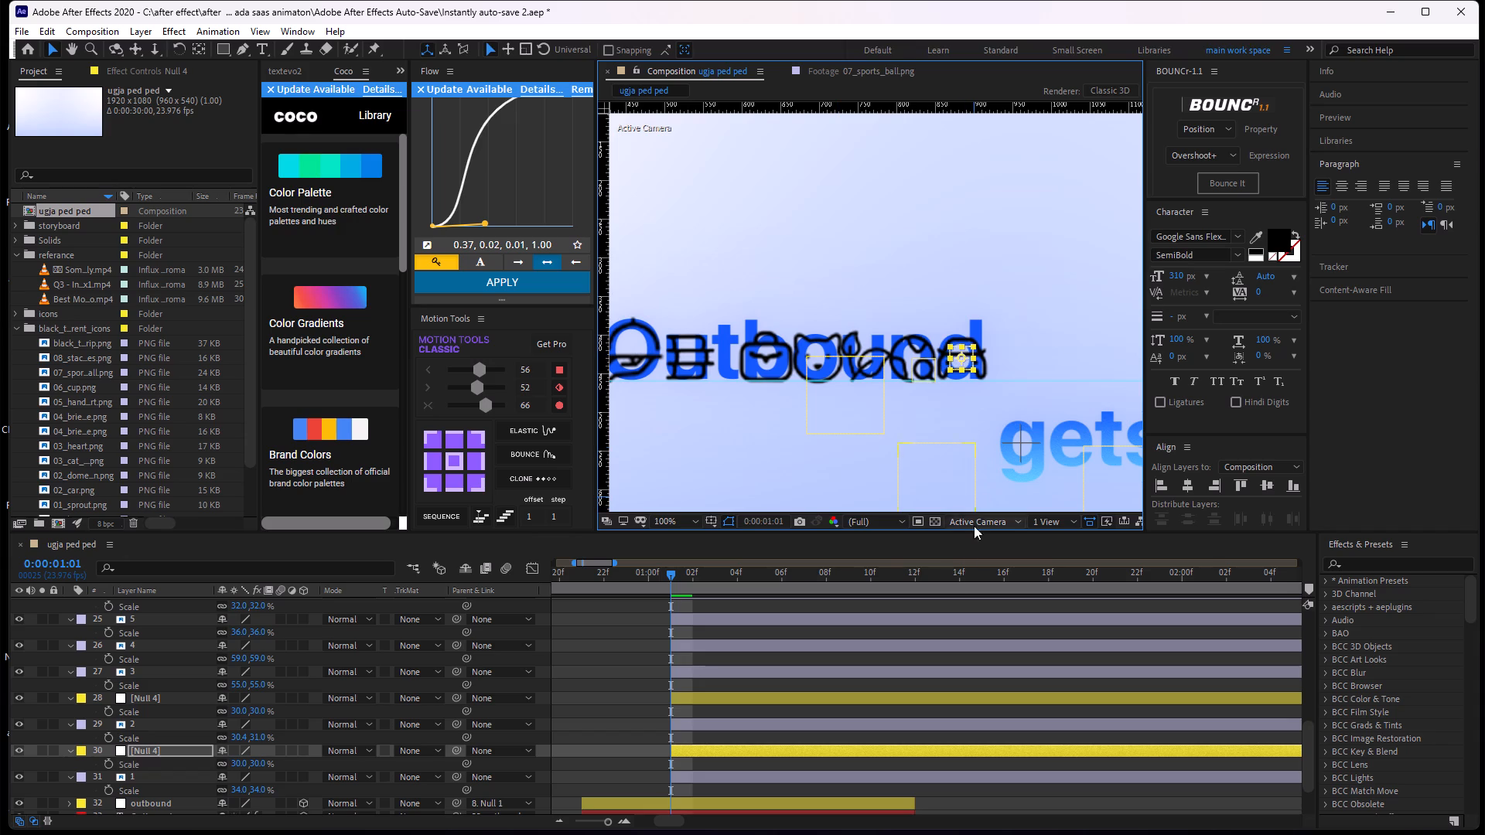
Centre the anchor point of the null above layer 2 and place the null on the icon over the "n" of "Outbound".
{"action": "left_click", "coordinate": [757, 694]}
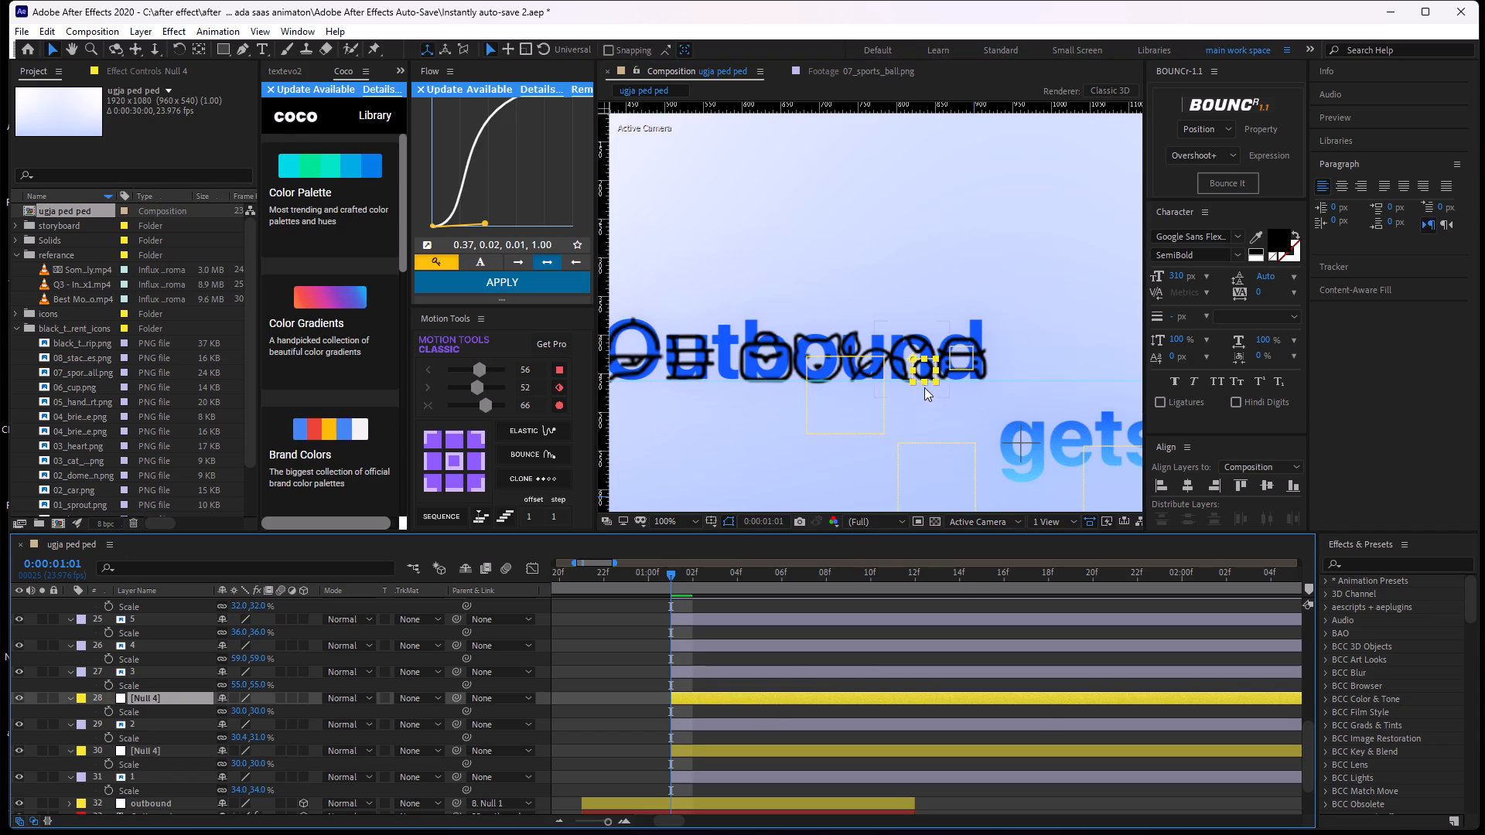
{"action": "key", "text": "ctrl+Home"}
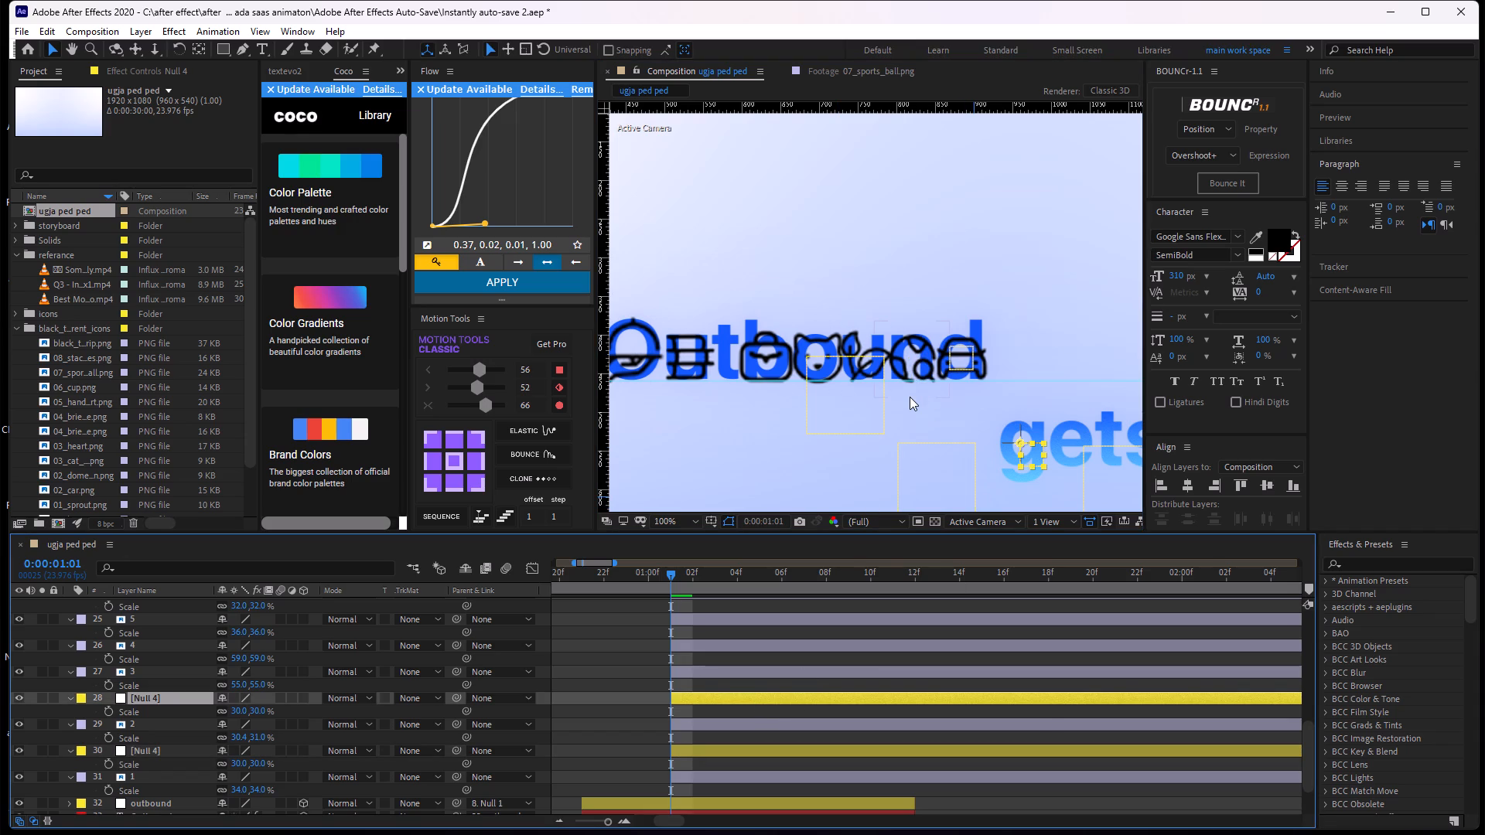
{"action": "key", "text": "ctrl+alt+Home"}
{"action": "left_click_drag", "start_coordinate": [1026, 445], "coordinate": [896, 388]}
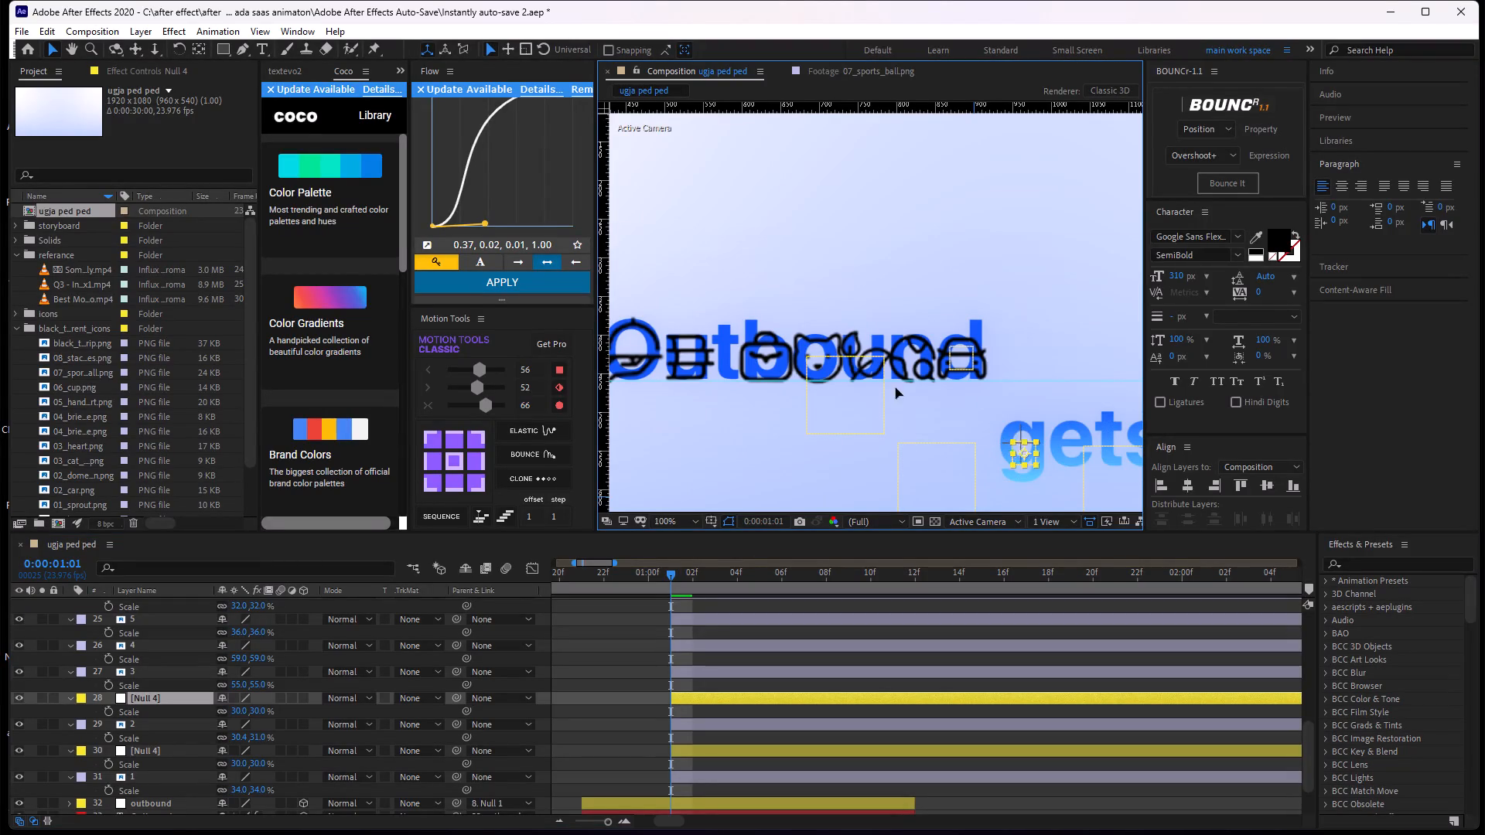
{"action": "left_click_drag", "start_coordinate": [896, 388], "coordinate": [906, 351]}
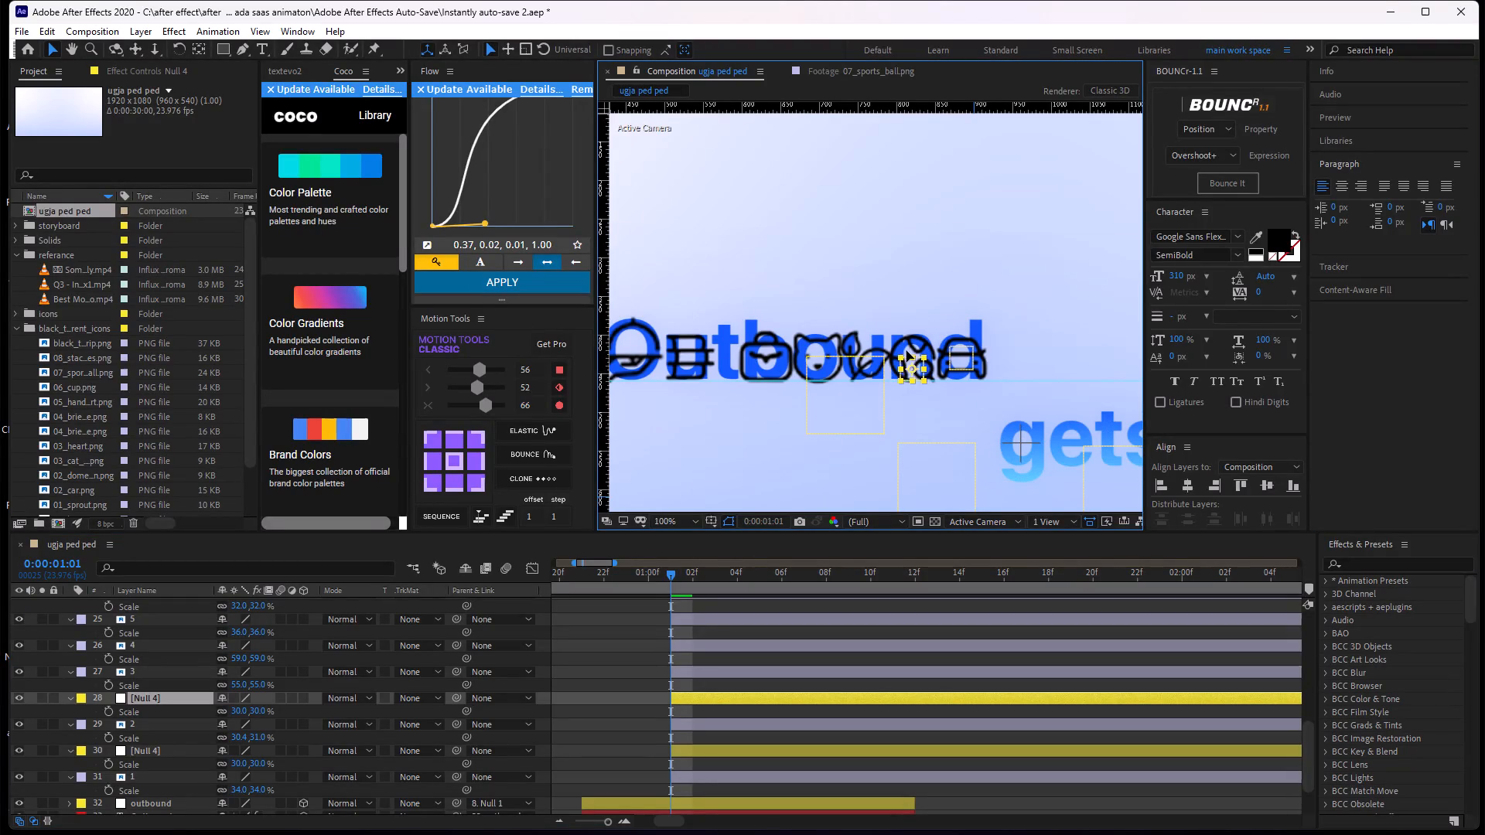
{"action": "left_click_drag", "start_coordinate": [906, 351], "coordinate": [906, 349]}
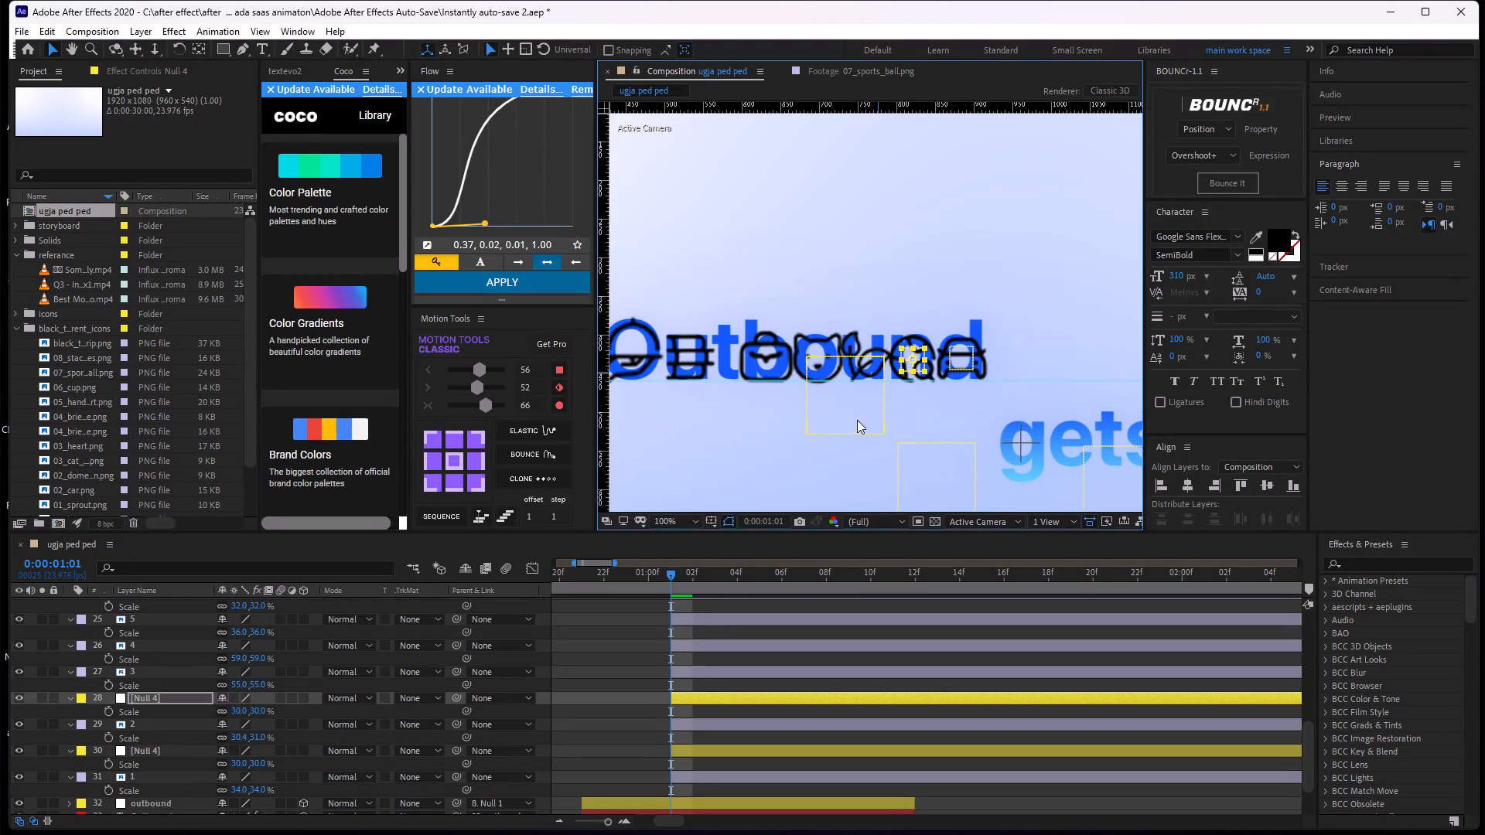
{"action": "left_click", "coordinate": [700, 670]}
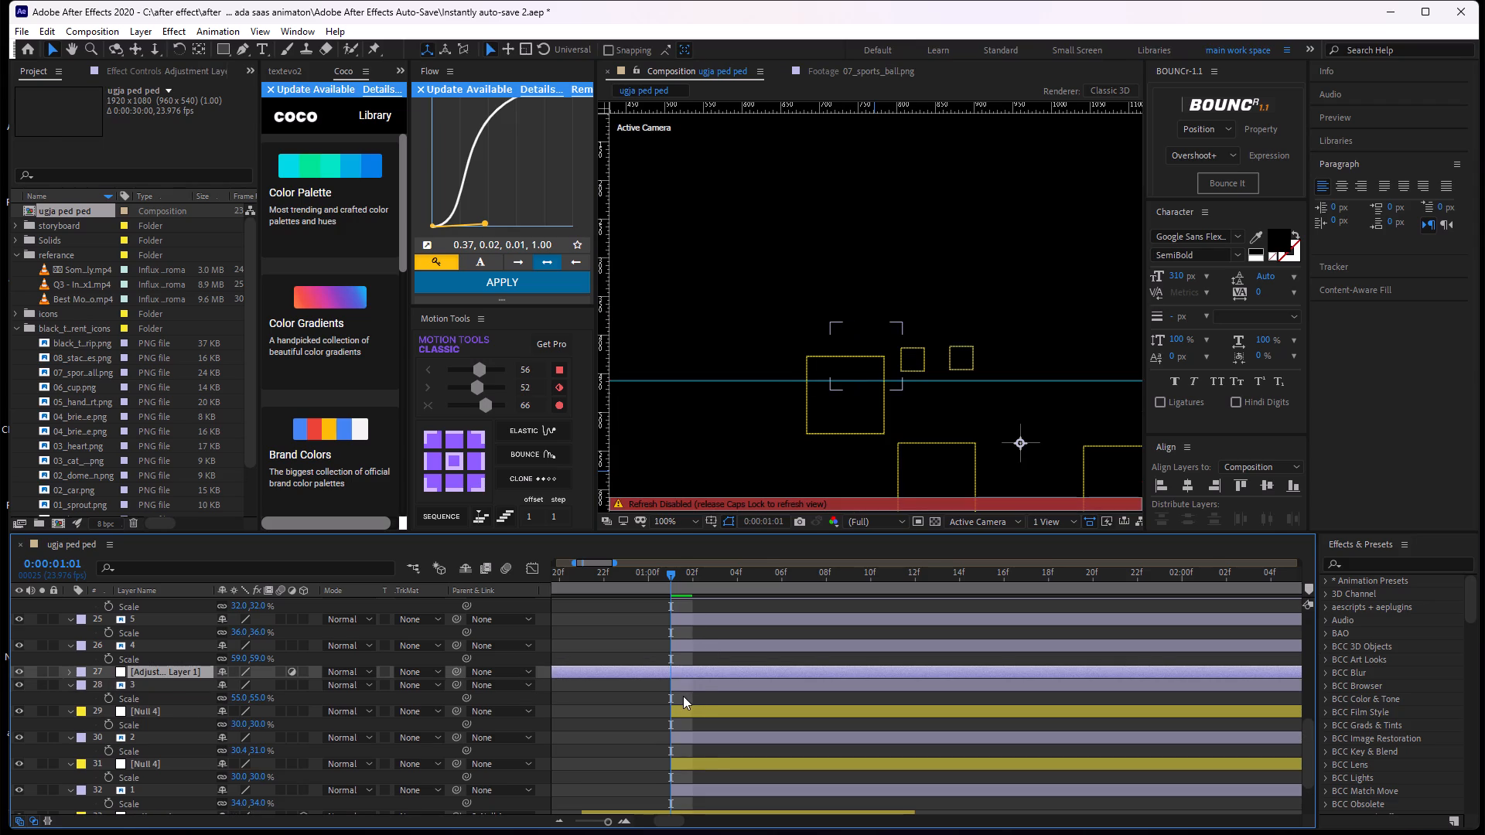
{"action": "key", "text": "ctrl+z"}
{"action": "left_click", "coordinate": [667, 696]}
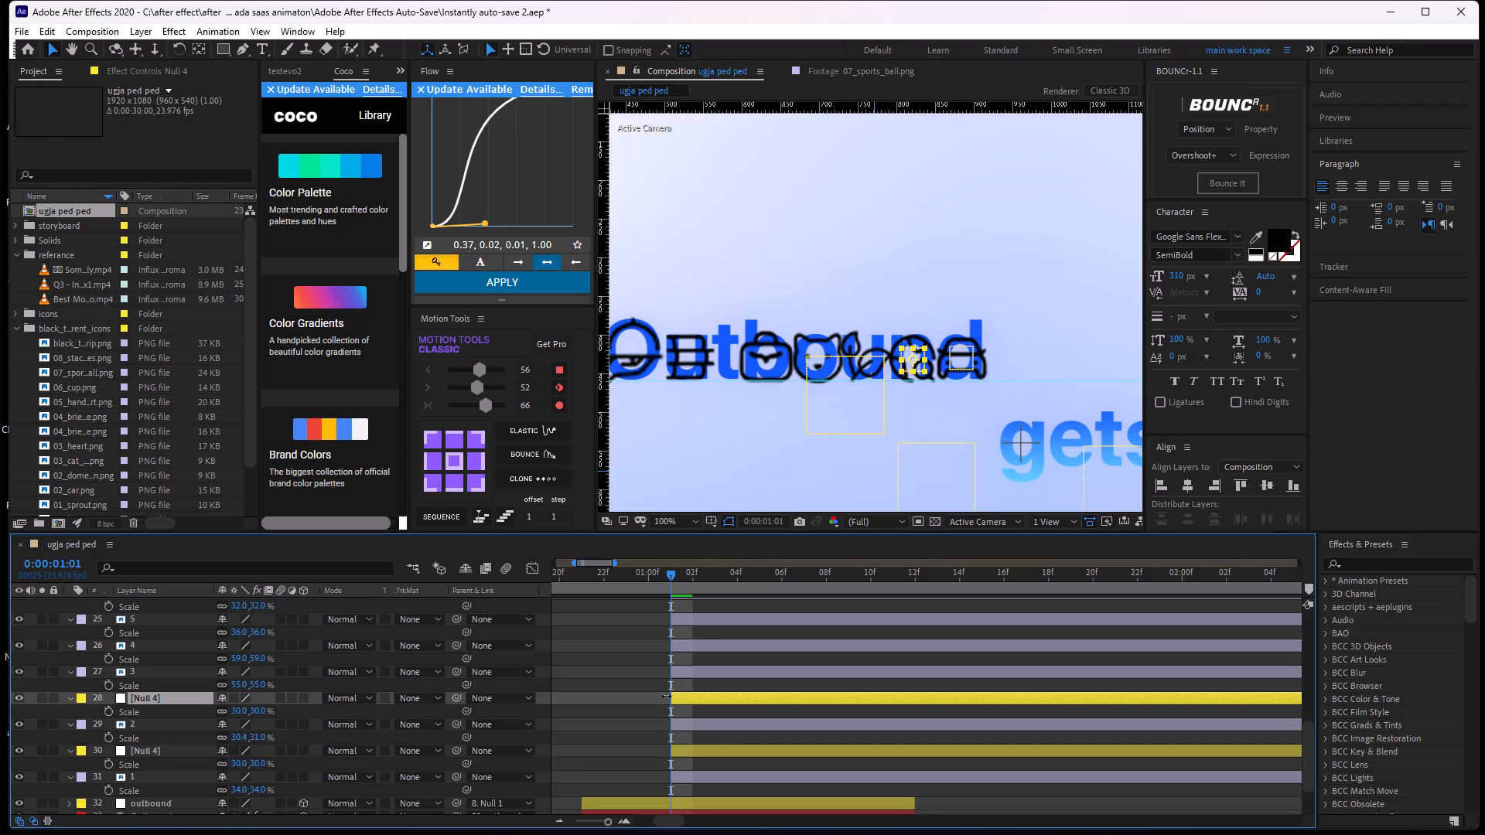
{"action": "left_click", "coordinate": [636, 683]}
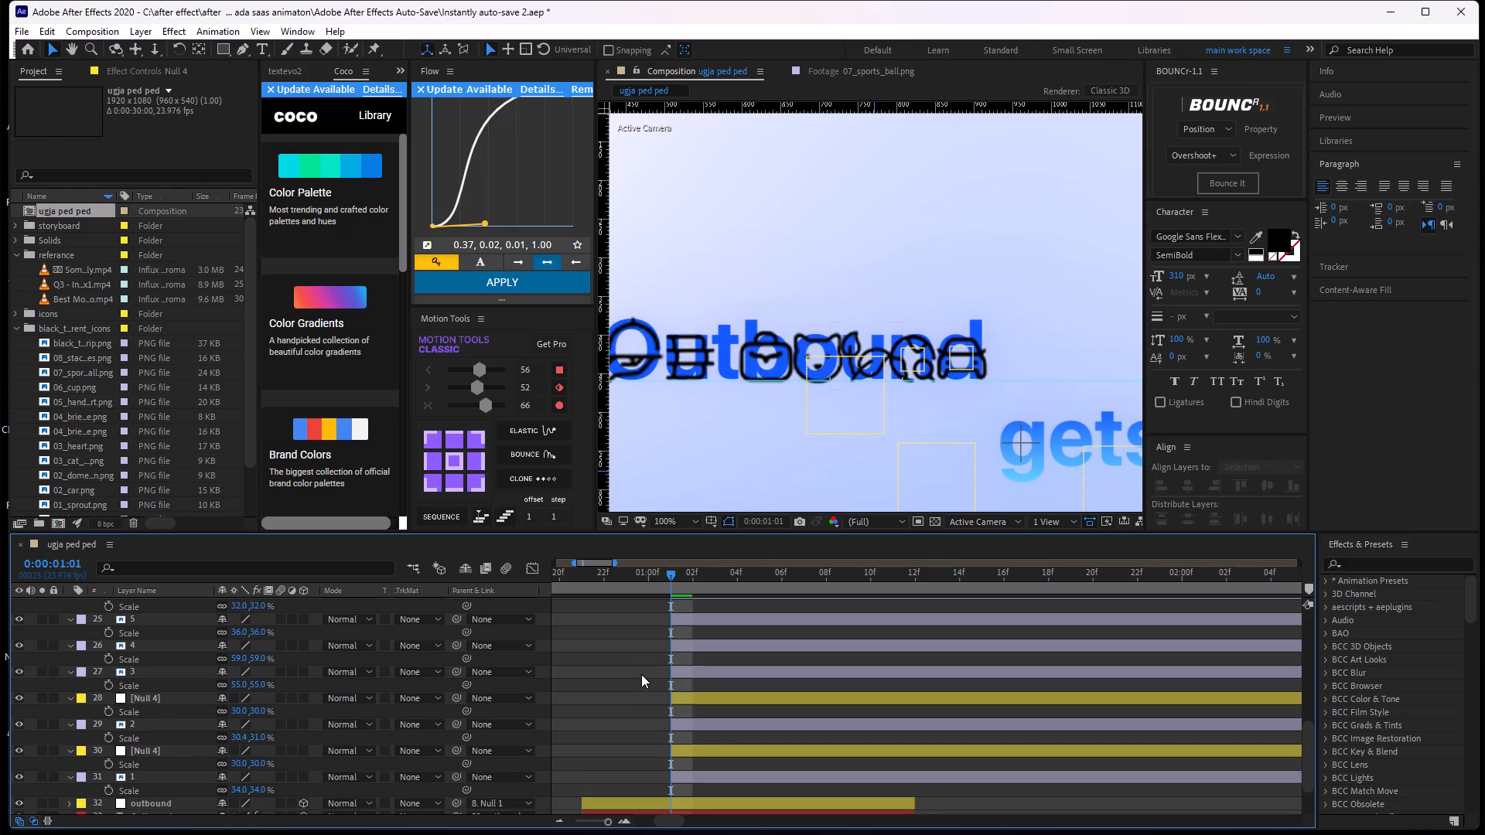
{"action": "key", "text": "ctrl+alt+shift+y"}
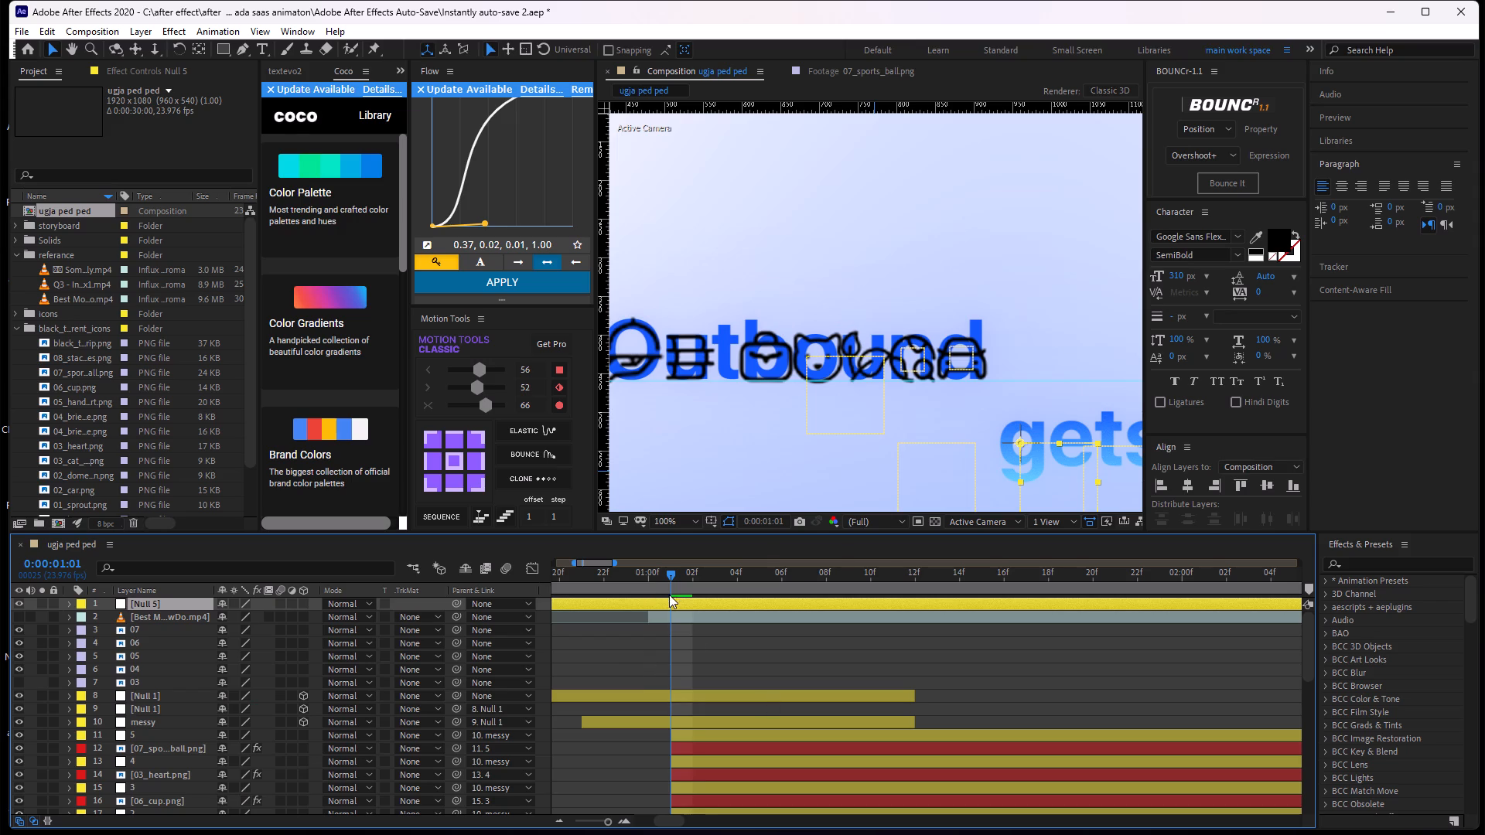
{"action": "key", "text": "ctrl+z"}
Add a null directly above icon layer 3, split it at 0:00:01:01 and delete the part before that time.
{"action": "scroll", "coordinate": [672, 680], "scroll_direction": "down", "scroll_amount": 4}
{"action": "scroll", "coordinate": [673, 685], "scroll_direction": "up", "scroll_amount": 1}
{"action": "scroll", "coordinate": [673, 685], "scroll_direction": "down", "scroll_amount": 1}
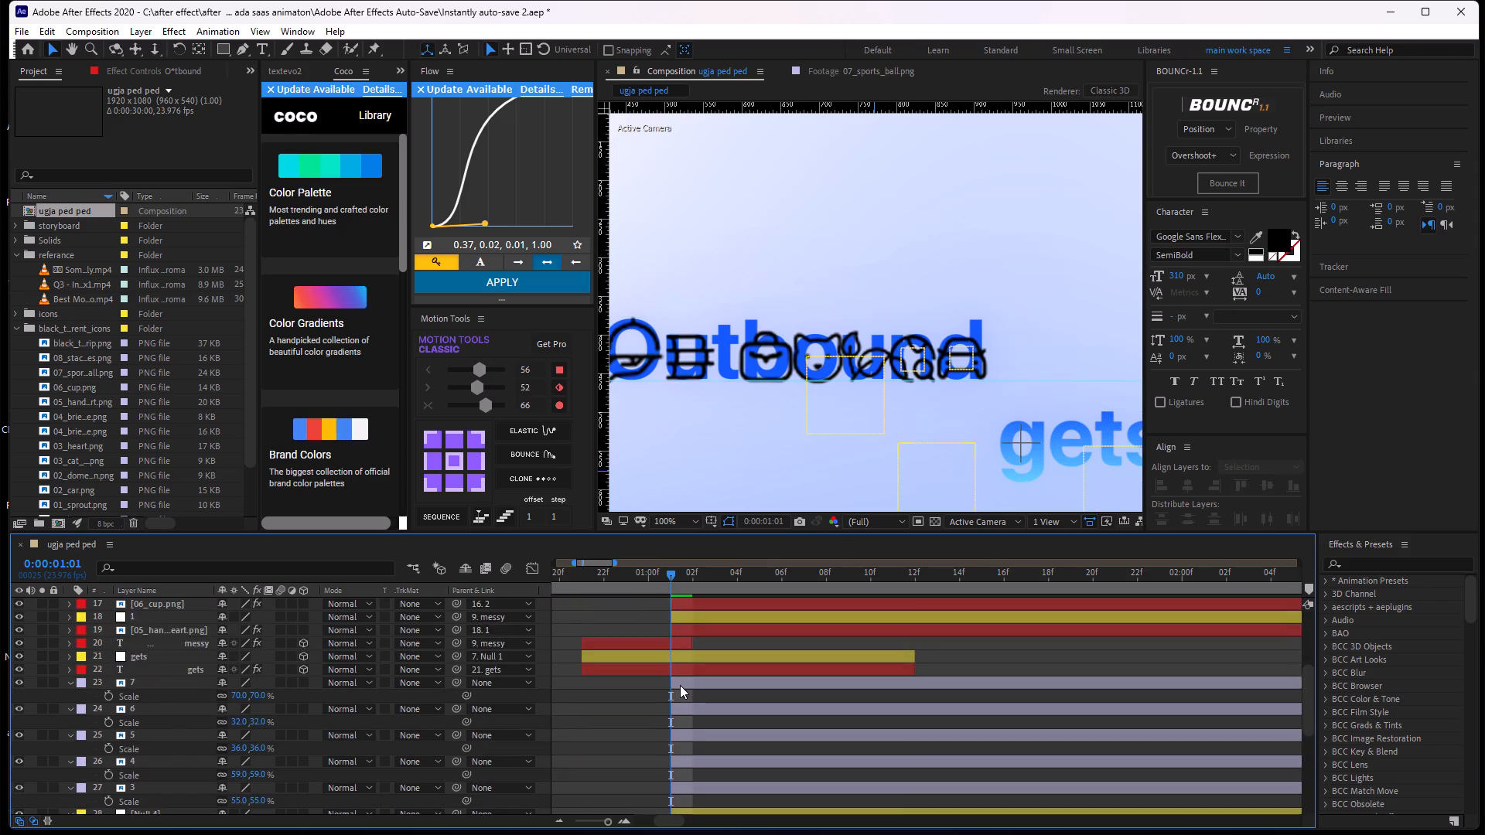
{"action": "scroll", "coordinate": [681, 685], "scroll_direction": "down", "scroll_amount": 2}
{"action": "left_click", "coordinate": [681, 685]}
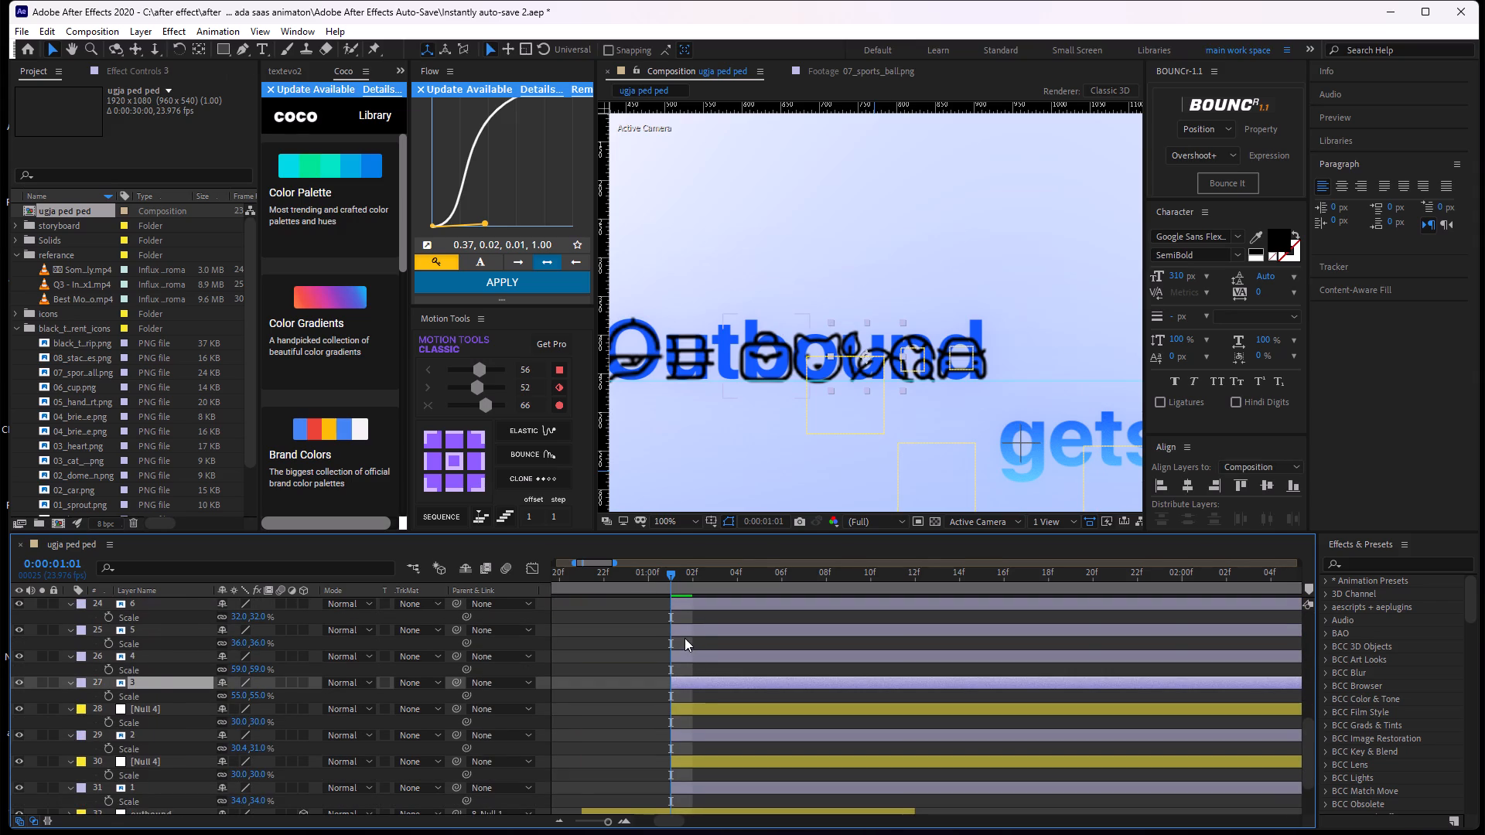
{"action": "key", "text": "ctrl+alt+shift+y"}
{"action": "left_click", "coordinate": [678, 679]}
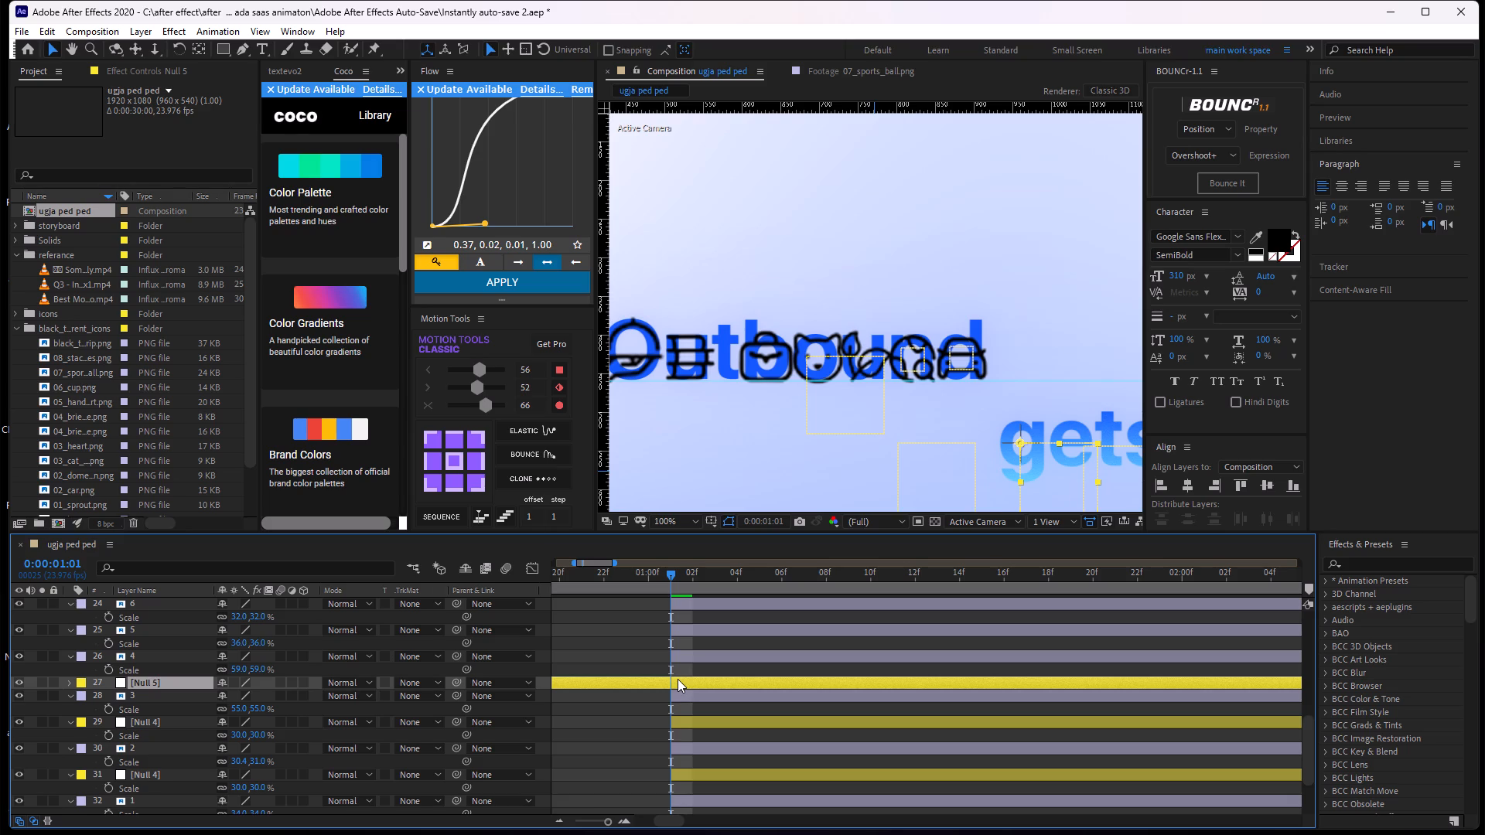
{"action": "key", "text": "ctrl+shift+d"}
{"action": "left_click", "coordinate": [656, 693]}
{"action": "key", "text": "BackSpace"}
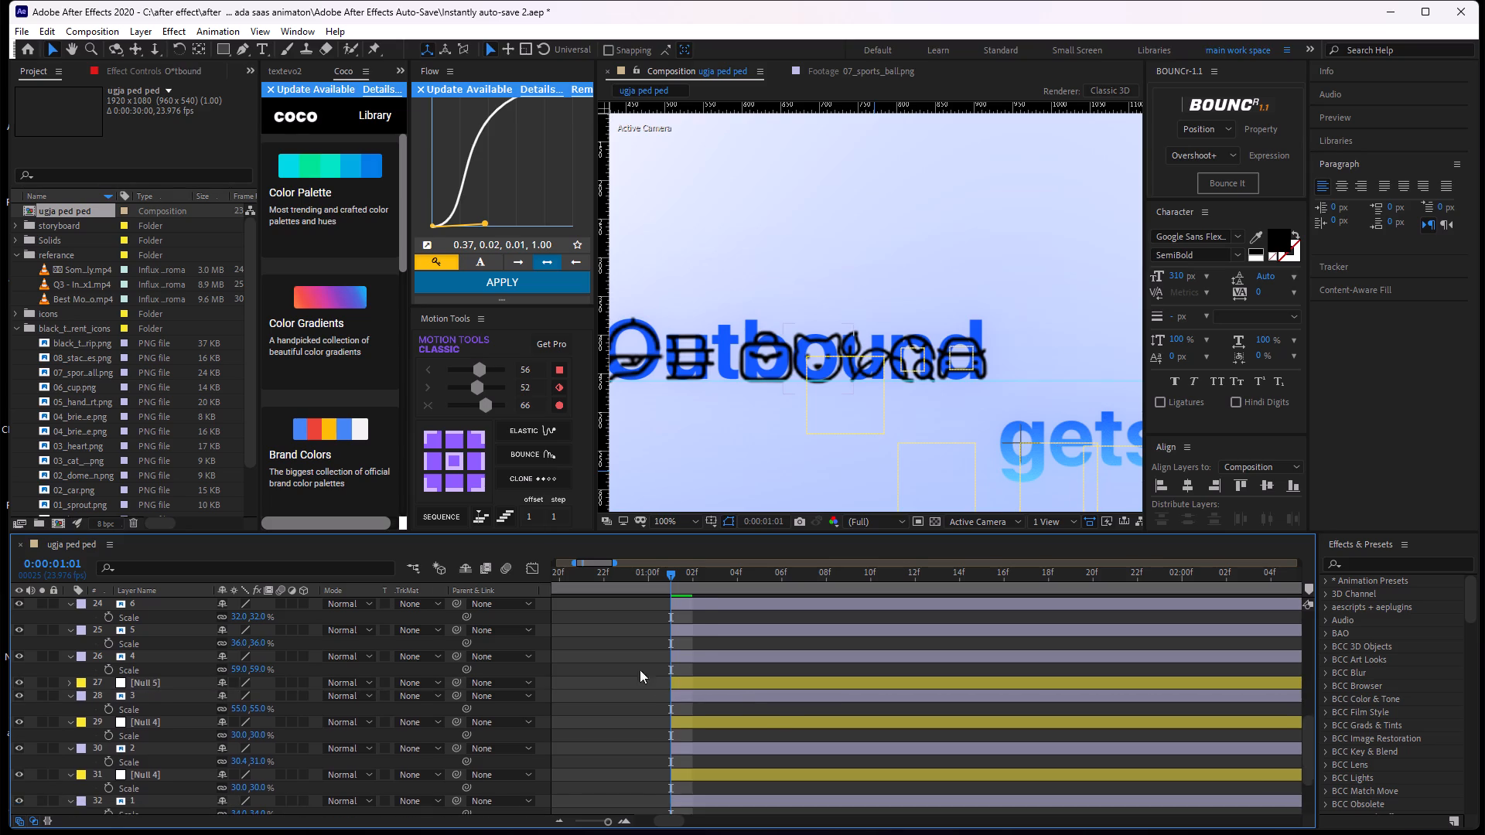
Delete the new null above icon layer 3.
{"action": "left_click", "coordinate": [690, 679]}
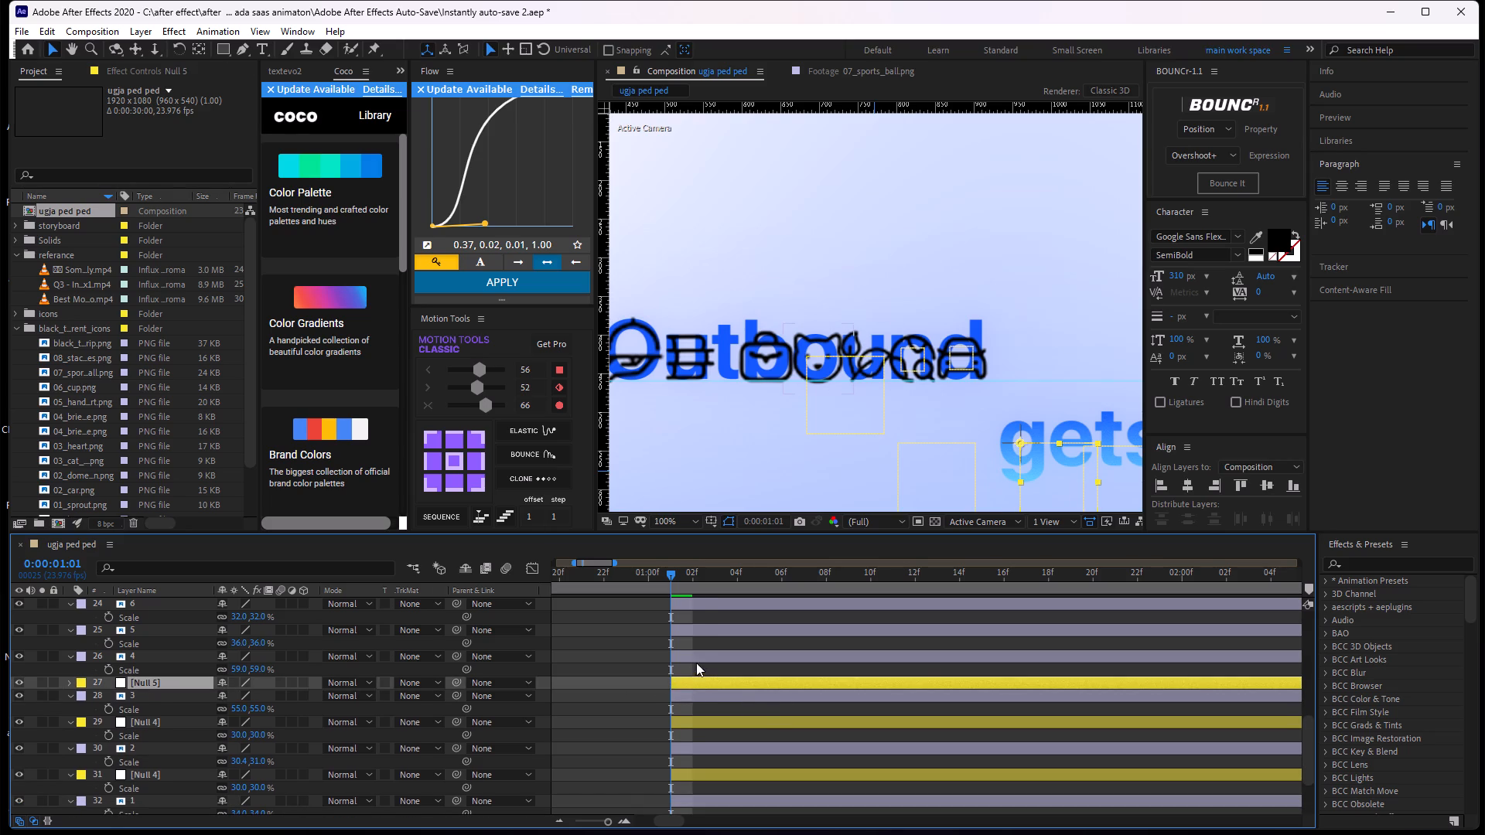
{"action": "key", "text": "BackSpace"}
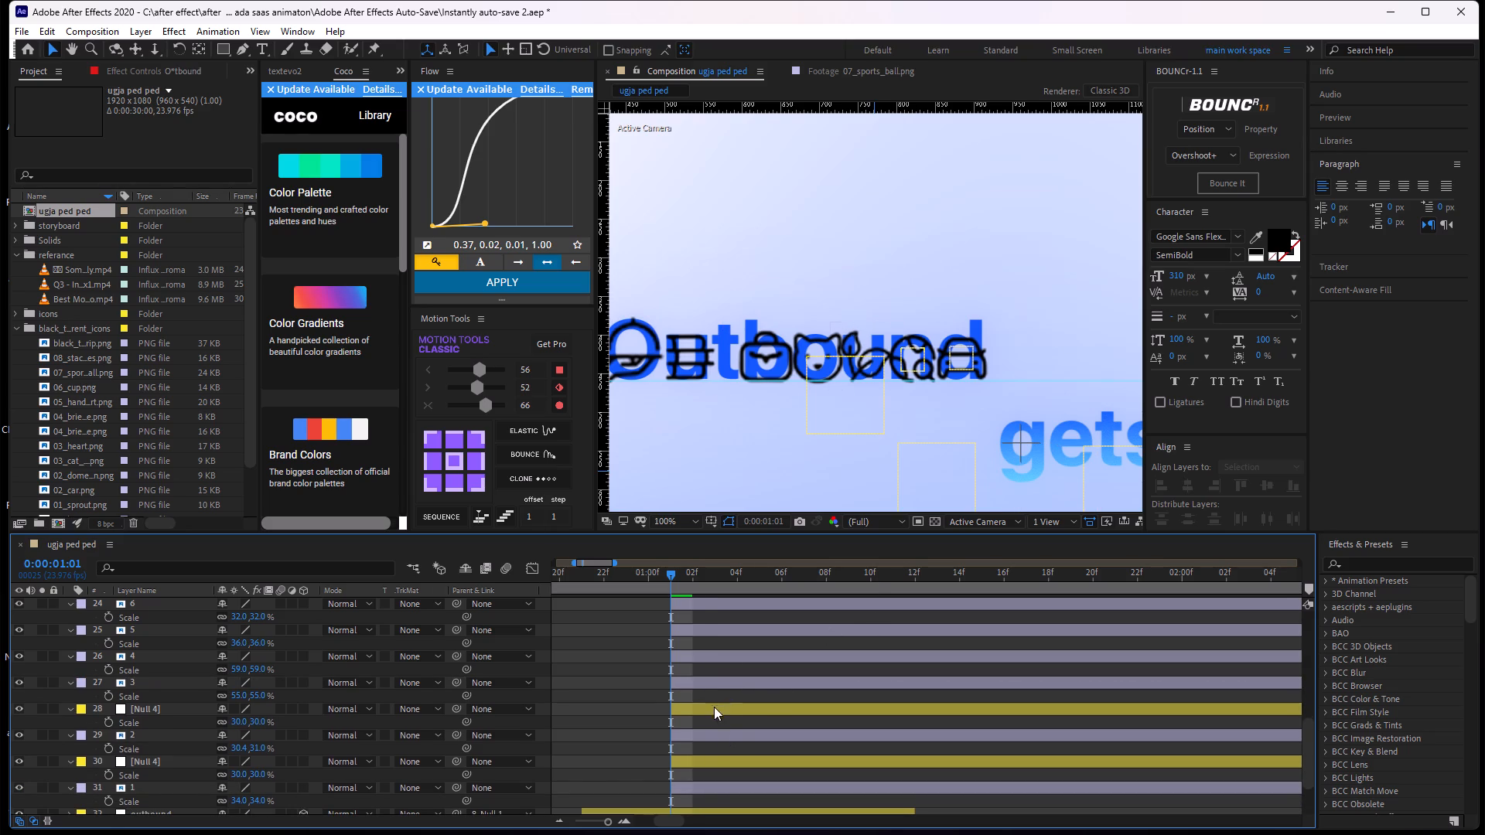
Duplicate the null above icon layer 2 and place one copy directly above each of icon layers 3, 4 and 5.
{"action": "left_click_drag", "start_coordinate": [712, 714], "coordinate": [718, 707]}
{"action": "key", "text": "ctrl+d"}
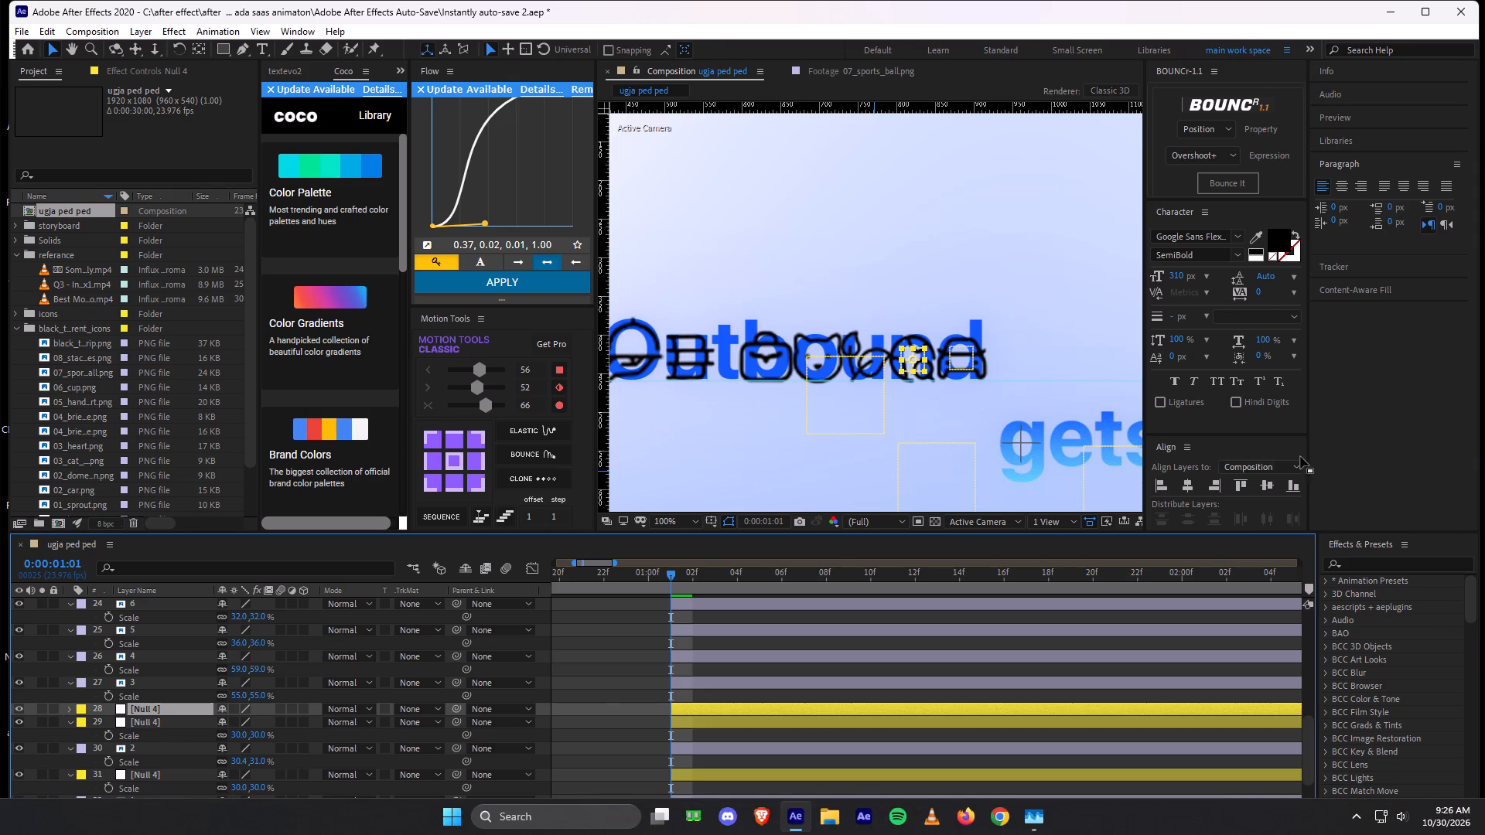
{"action": "left_click_drag", "start_coordinate": [189, 706], "coordinate": [188, 673]}
{"action": "key", "text": "ctrl+d"}
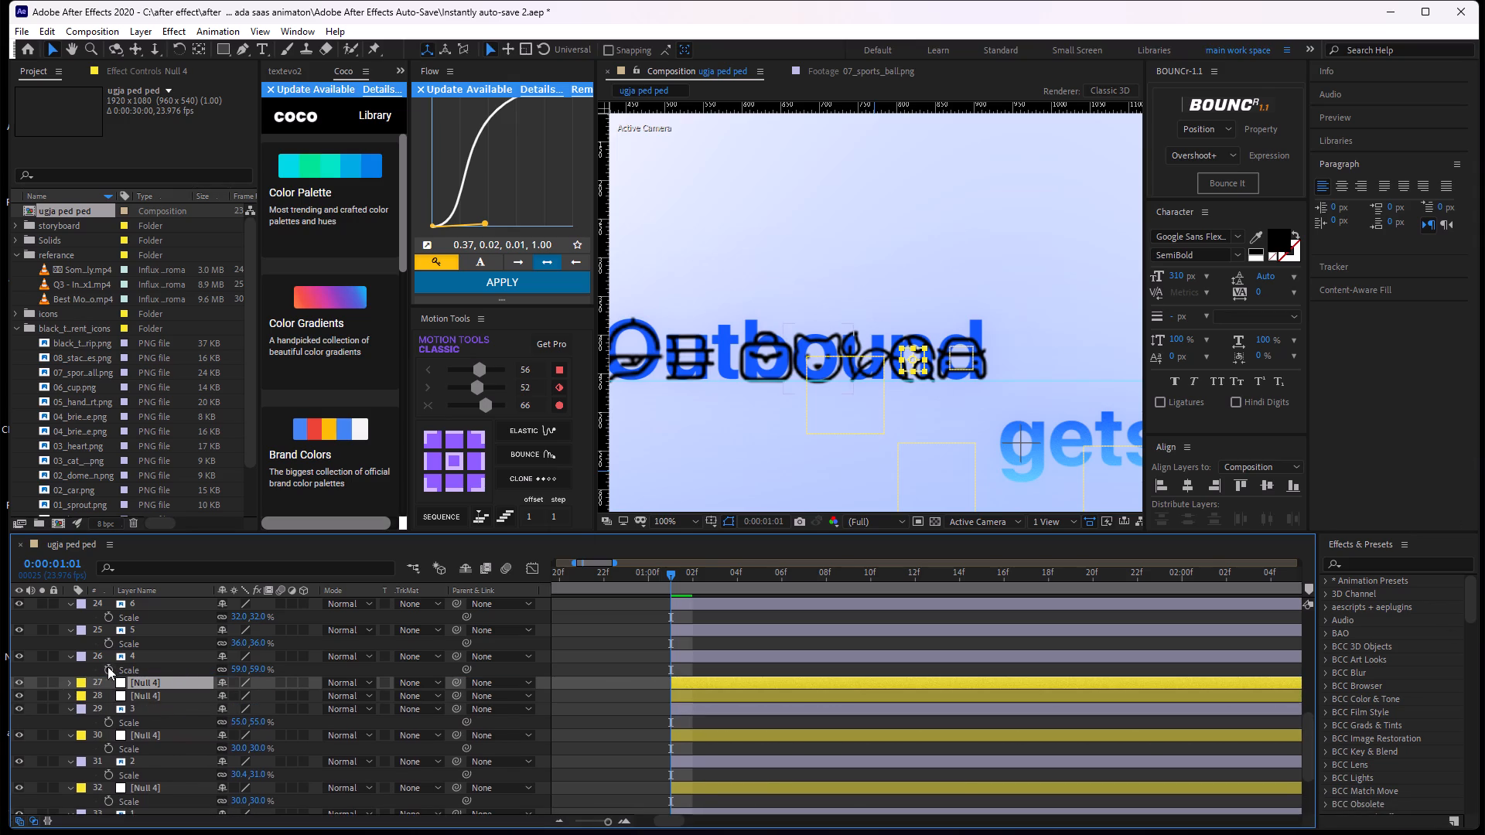
{"action": "left_click_drag", "start_coordinate": [143, 683], "coordinate": [138, 647]}
{"action": "key", "text": "ctrl+d"}
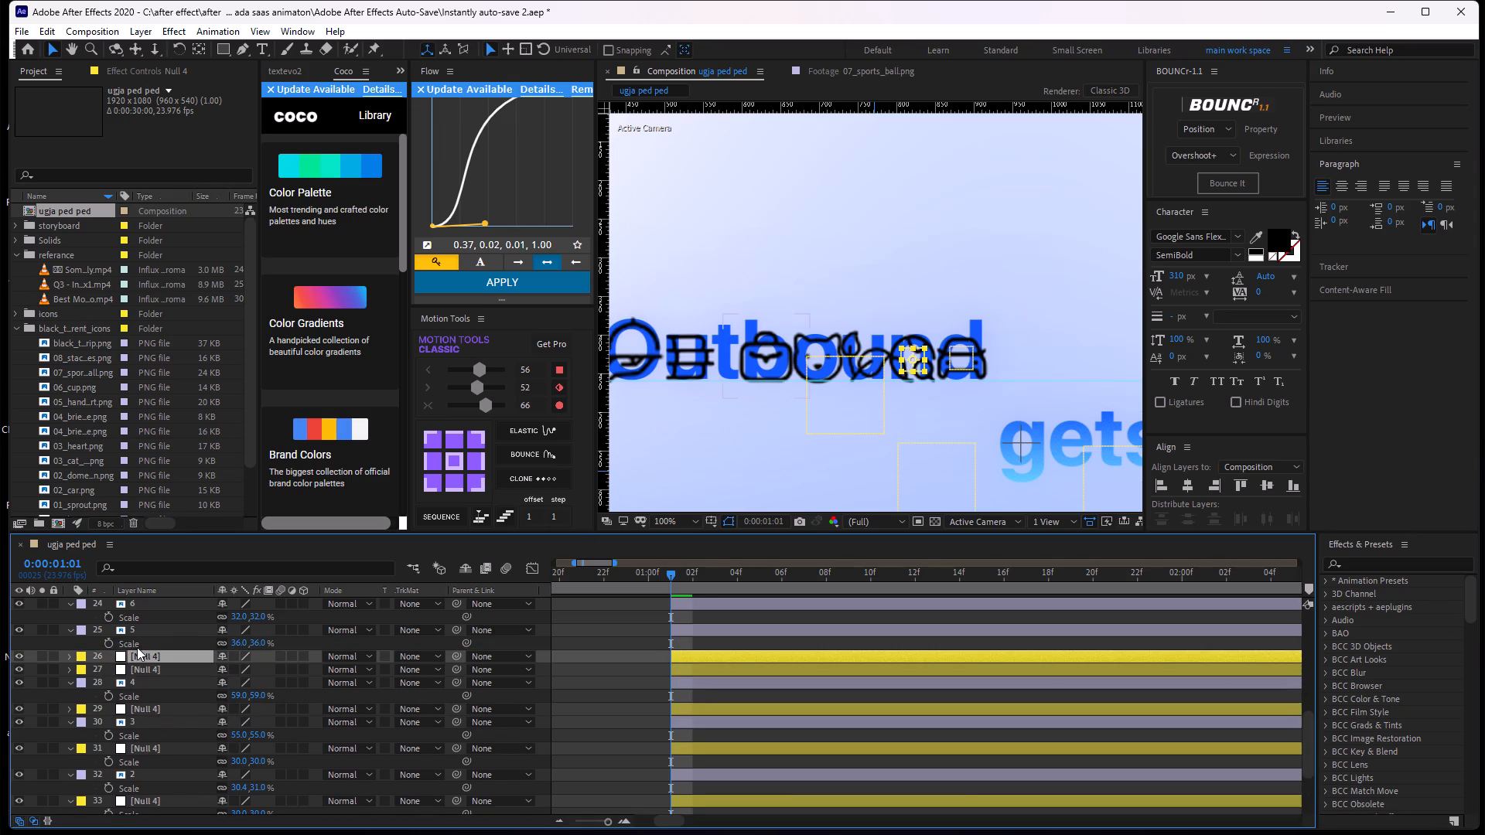
{"action": "left_click_drag", "start_coordinate": [152, 659], "coordinate": [147, 623]}
Duplicate the null above icon layer 5 and place one copy directly above each of icon layers 6 and 7.
{"action": "key", "text": "ctrl+d"}
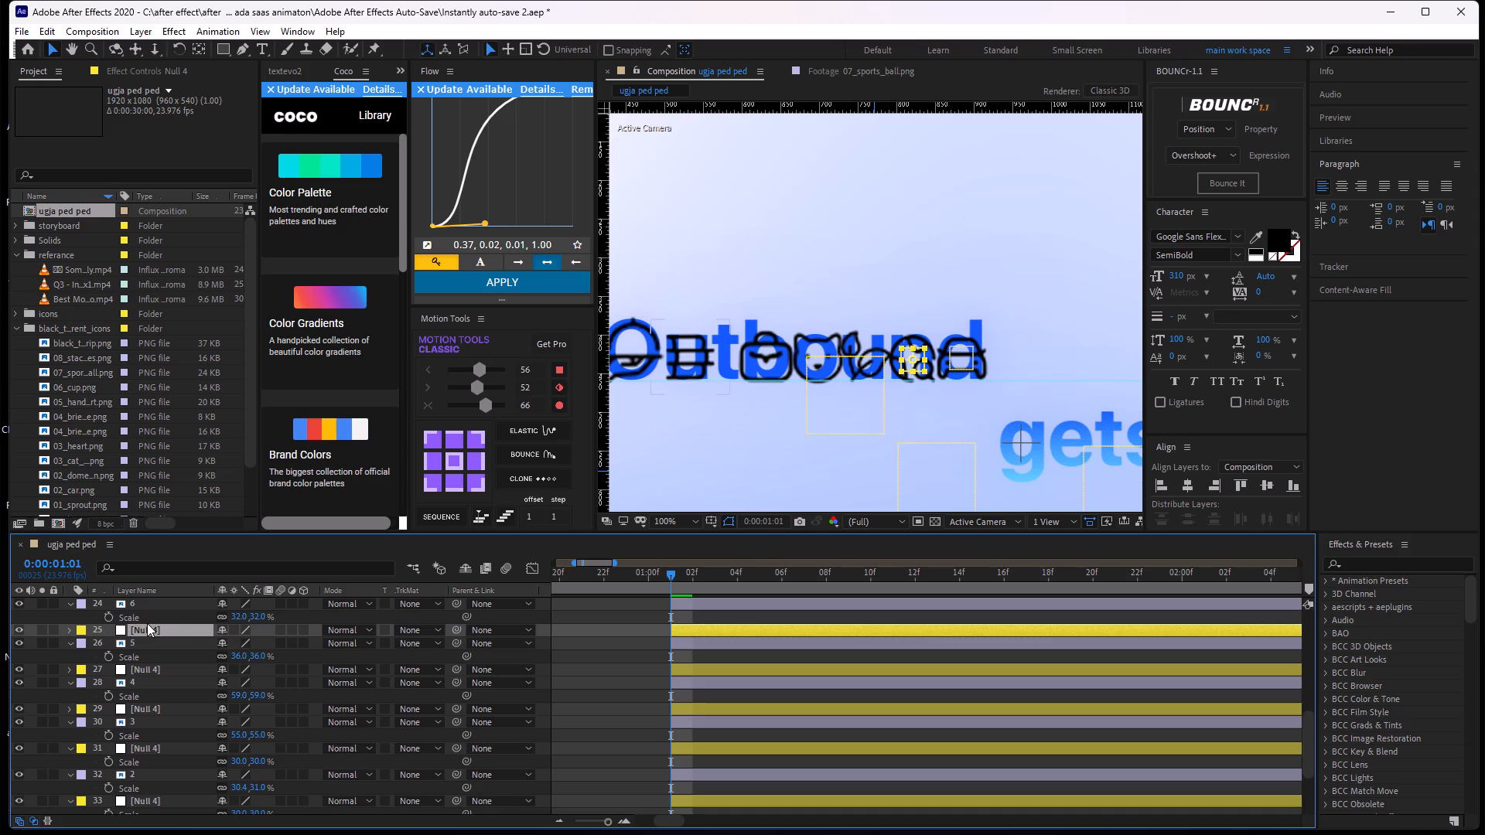
{"action": "left_click_drag", "start_coordinate": [147, 632], "coordinate": [131, 732]}
{"action": "middle_click_drag", "start_coordinate": [285, 707], "coordinate": [305, 560]}
{"action": "key", "text": "ctrl+z"}
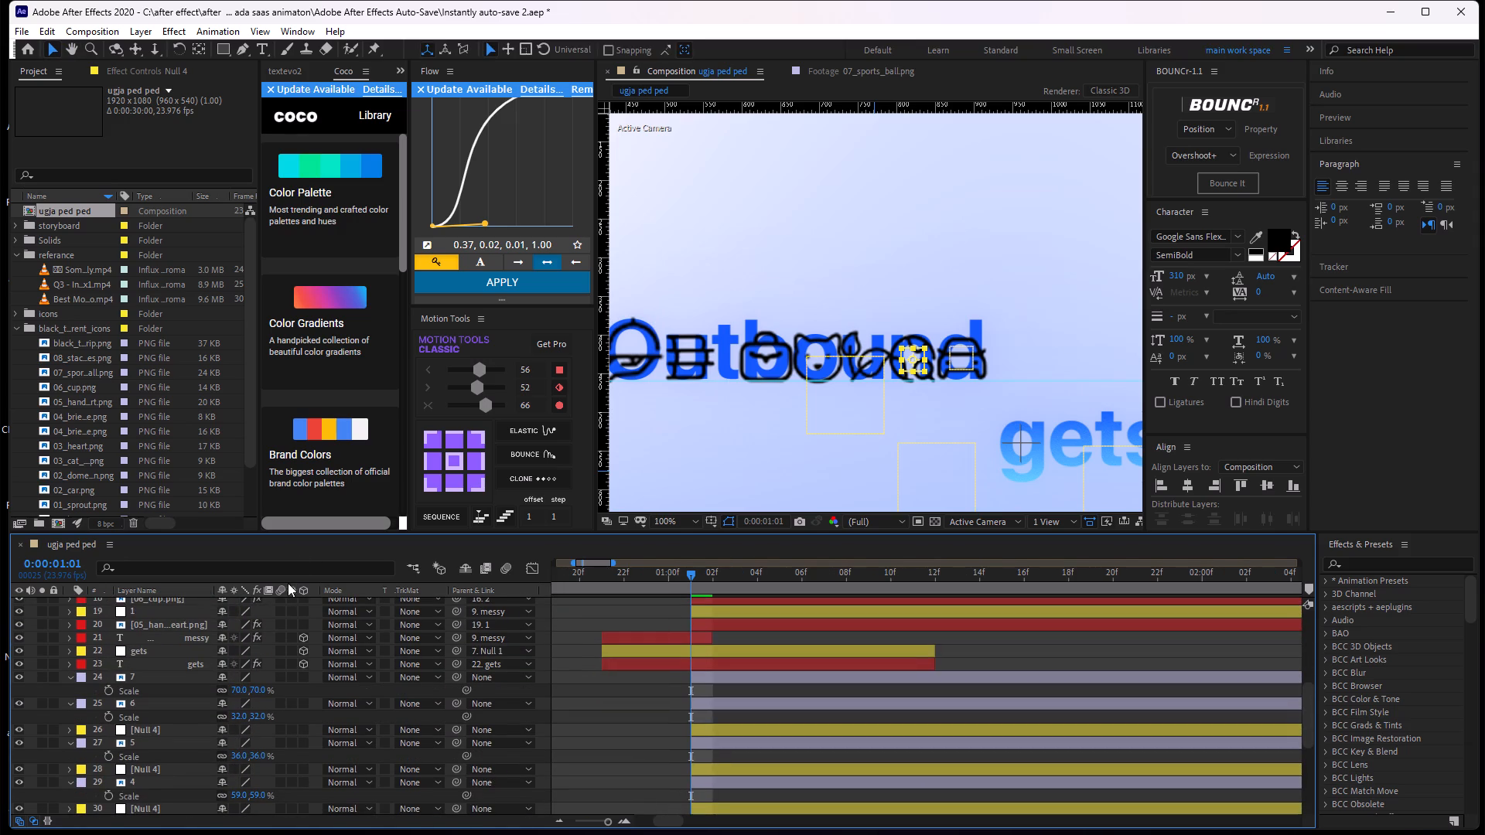
{"action": "left_click_drag", "start_coordinate": [159, 716], "coordinate": [162, 683]}
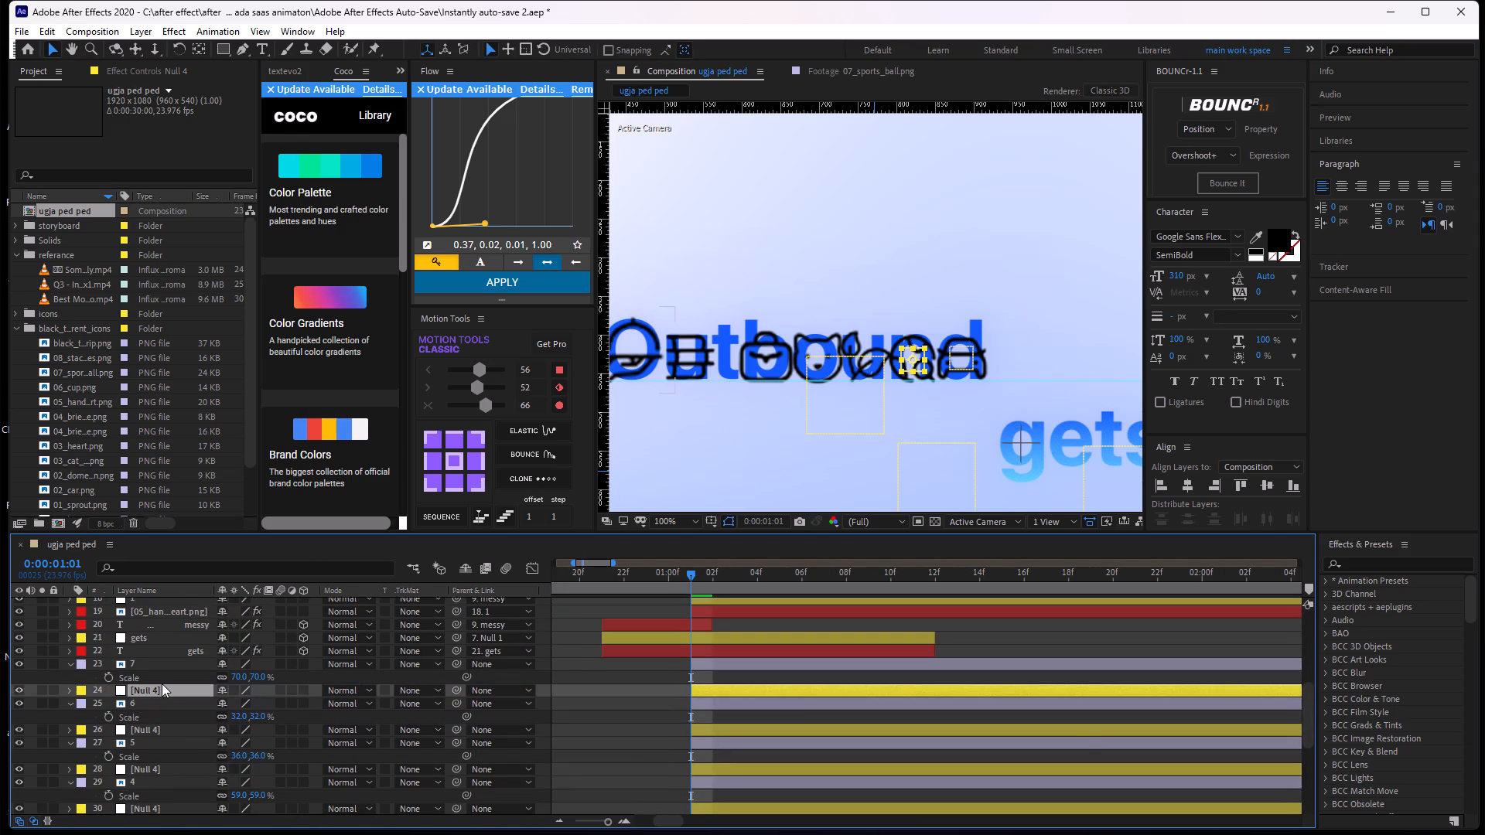
{"action": "key", "text": "ctrl+d"}
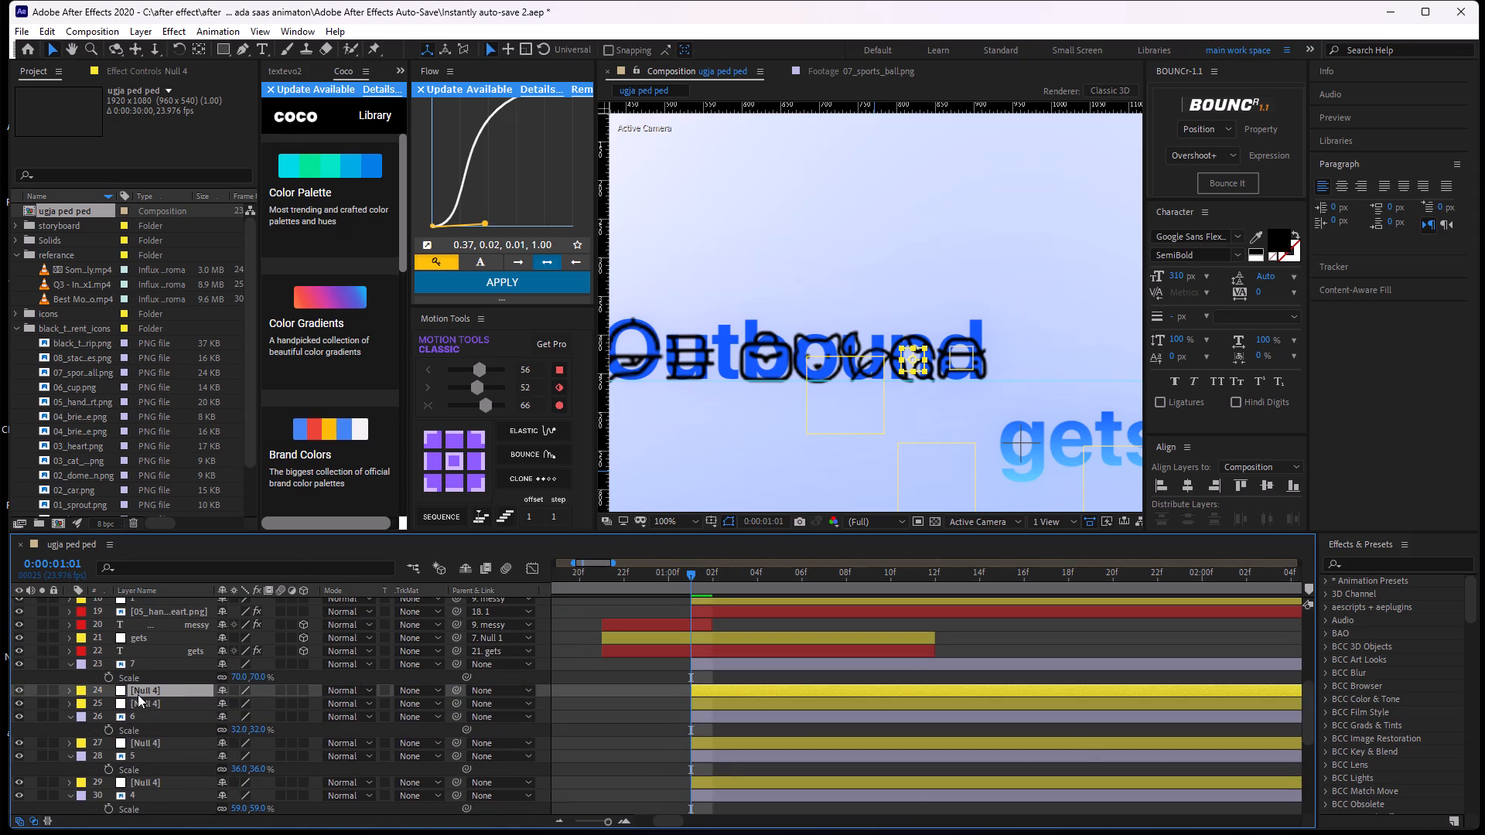
{"action": "left_click_drag", "start_coordinate": [138, 694], "coordinate": [144, 659]}
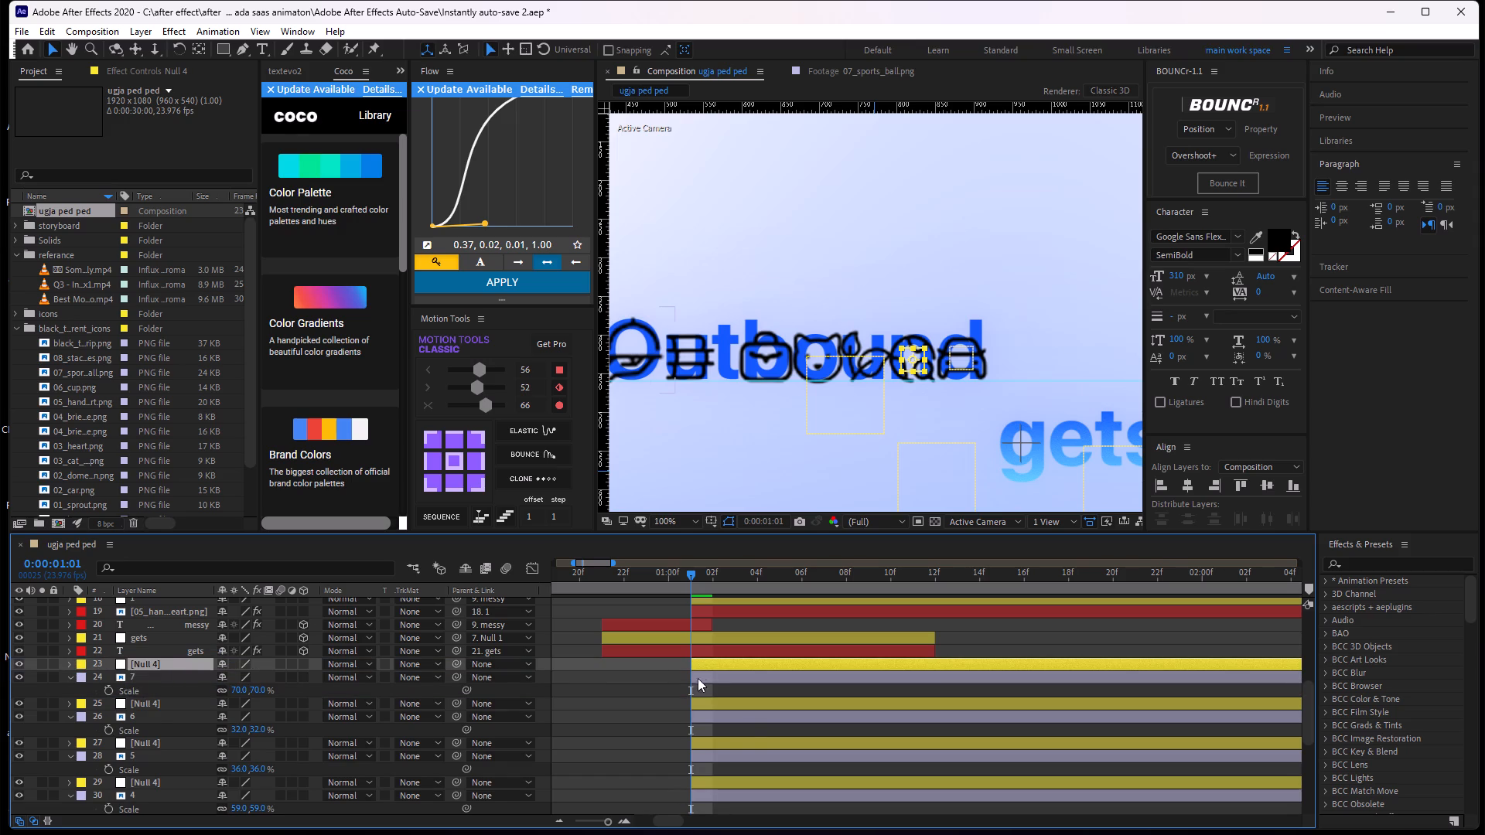
{"action": "left_click", "coordinate": [653, 692]}
Set the label colour of icon layers 1, 2, 3 and 4 to Red.
{"action": "scroll", "coordinate": [787, 751], "scroll_direction": "down", "scroll_amount": 2}
{"action": "scroll", "coordinate": [787, 751], "scroll_direction": "up", "scroll_amount": 1}
{"action": "scroll", "coordinate": [787, 751], "scroll_direction": "down", "scroll_amount": 1}
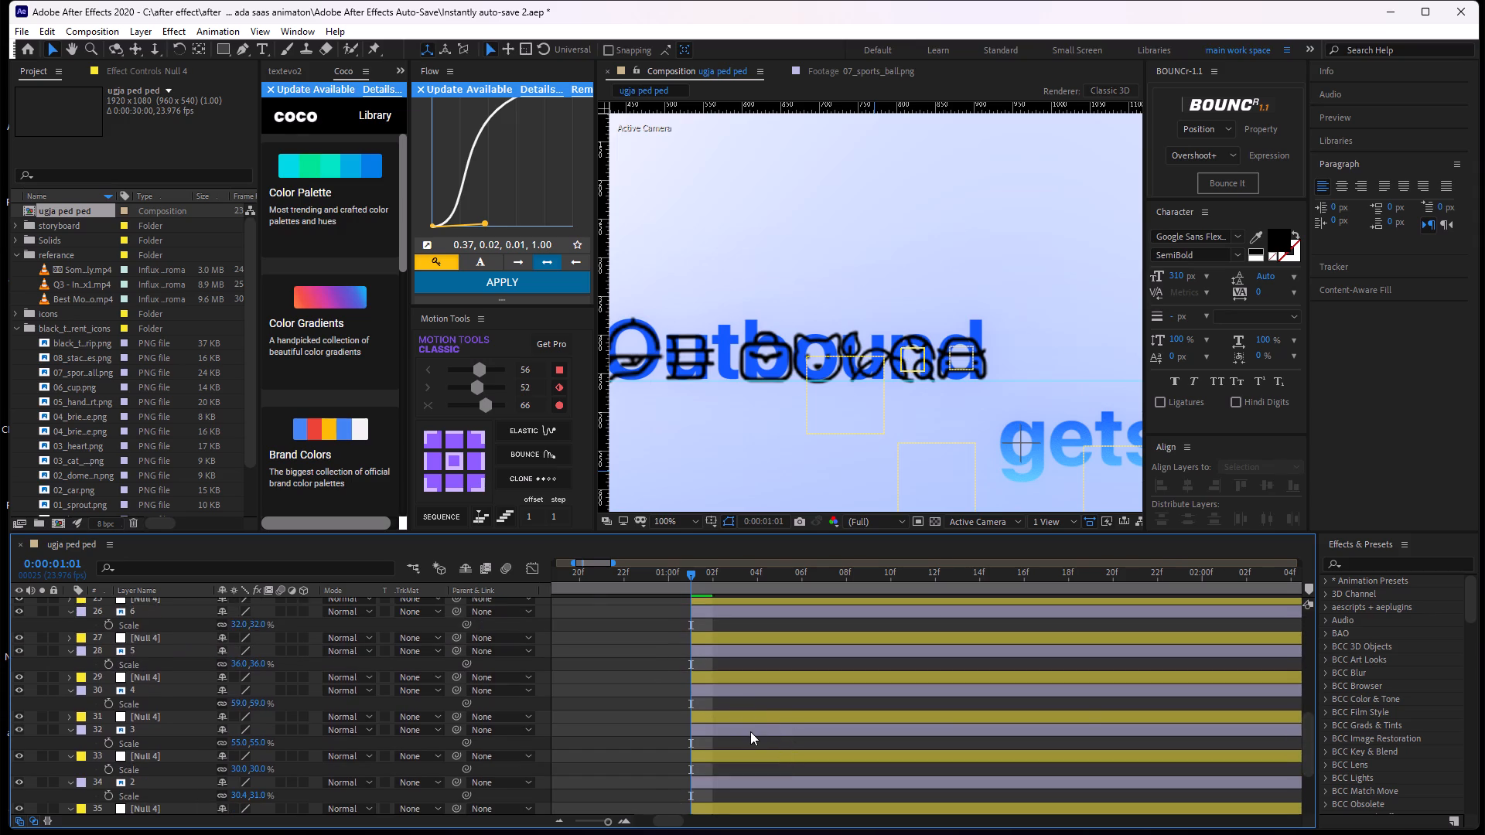
{"action": "scroll", "coordinate": [753, 728], "scroll_direction": "down", "scroll_amount": 1}
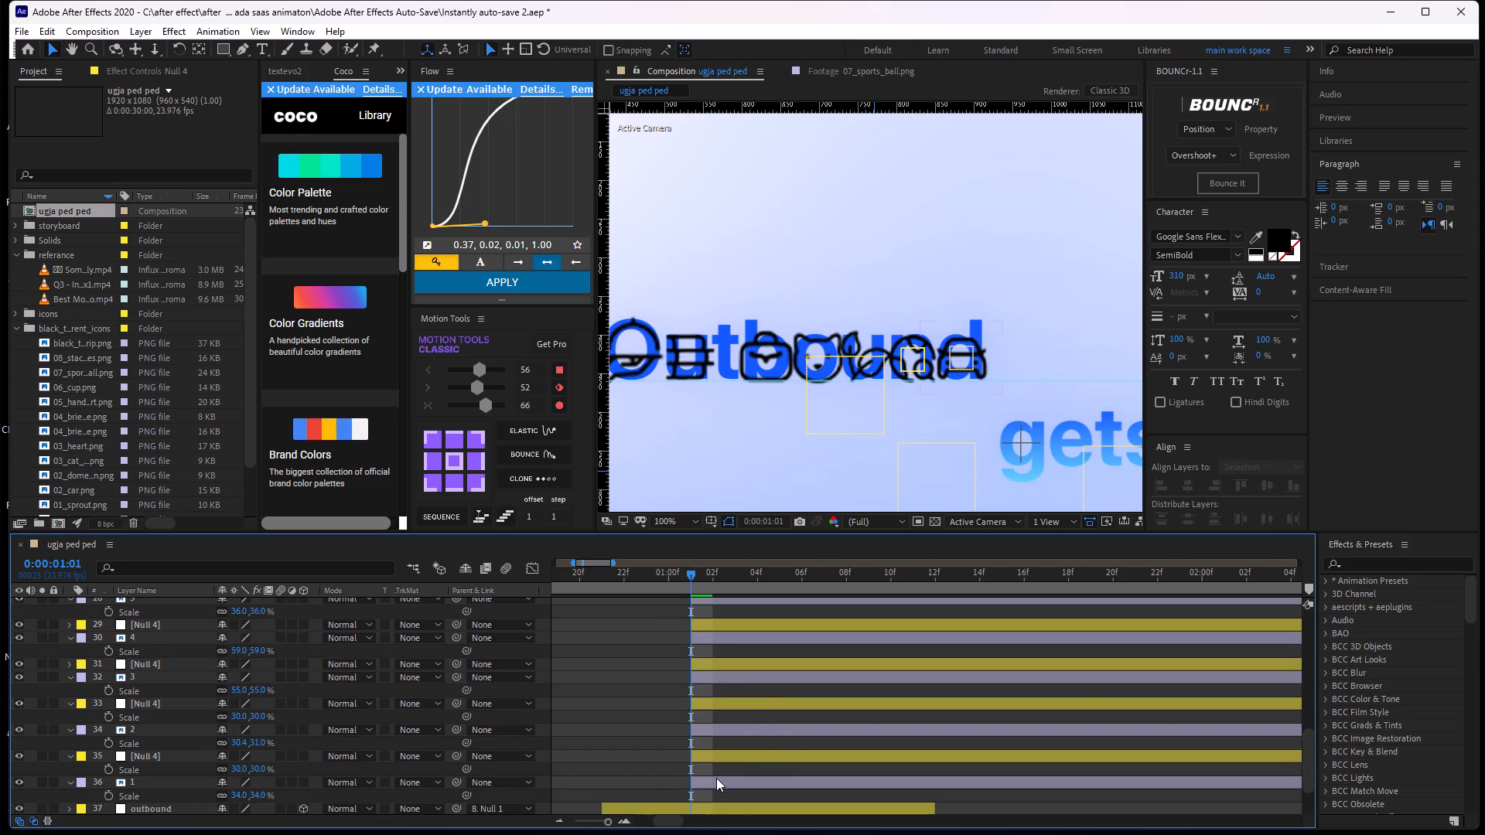
{"action": "left_click", "coordinate": [716, 778]}
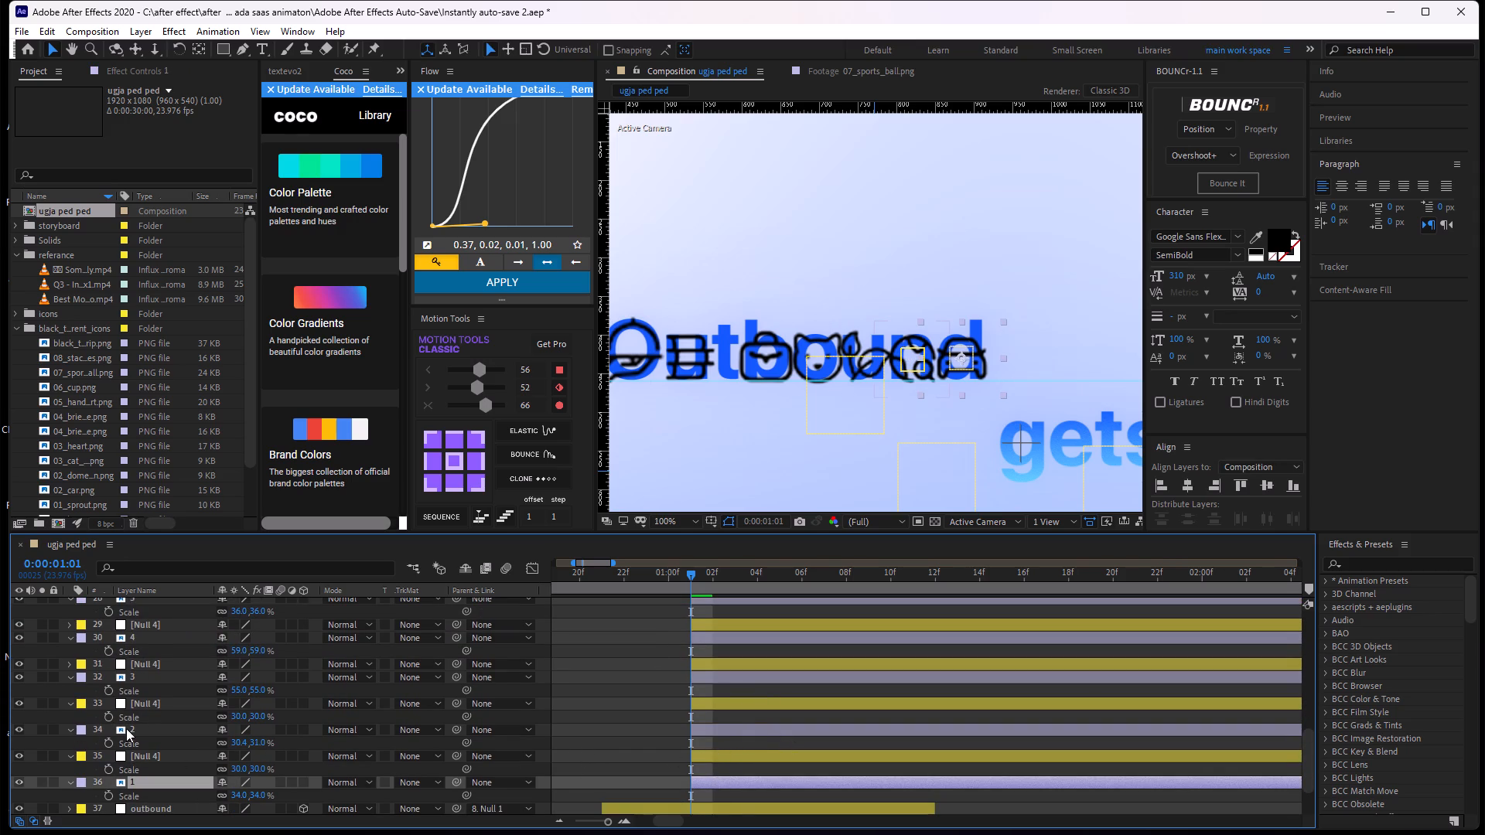
{"action": "left_click", "coordinate": [126, 728], "text": "ctrl"}
{"action": "left_click", "coordinate": [126, 700], "text": "ctrl"}
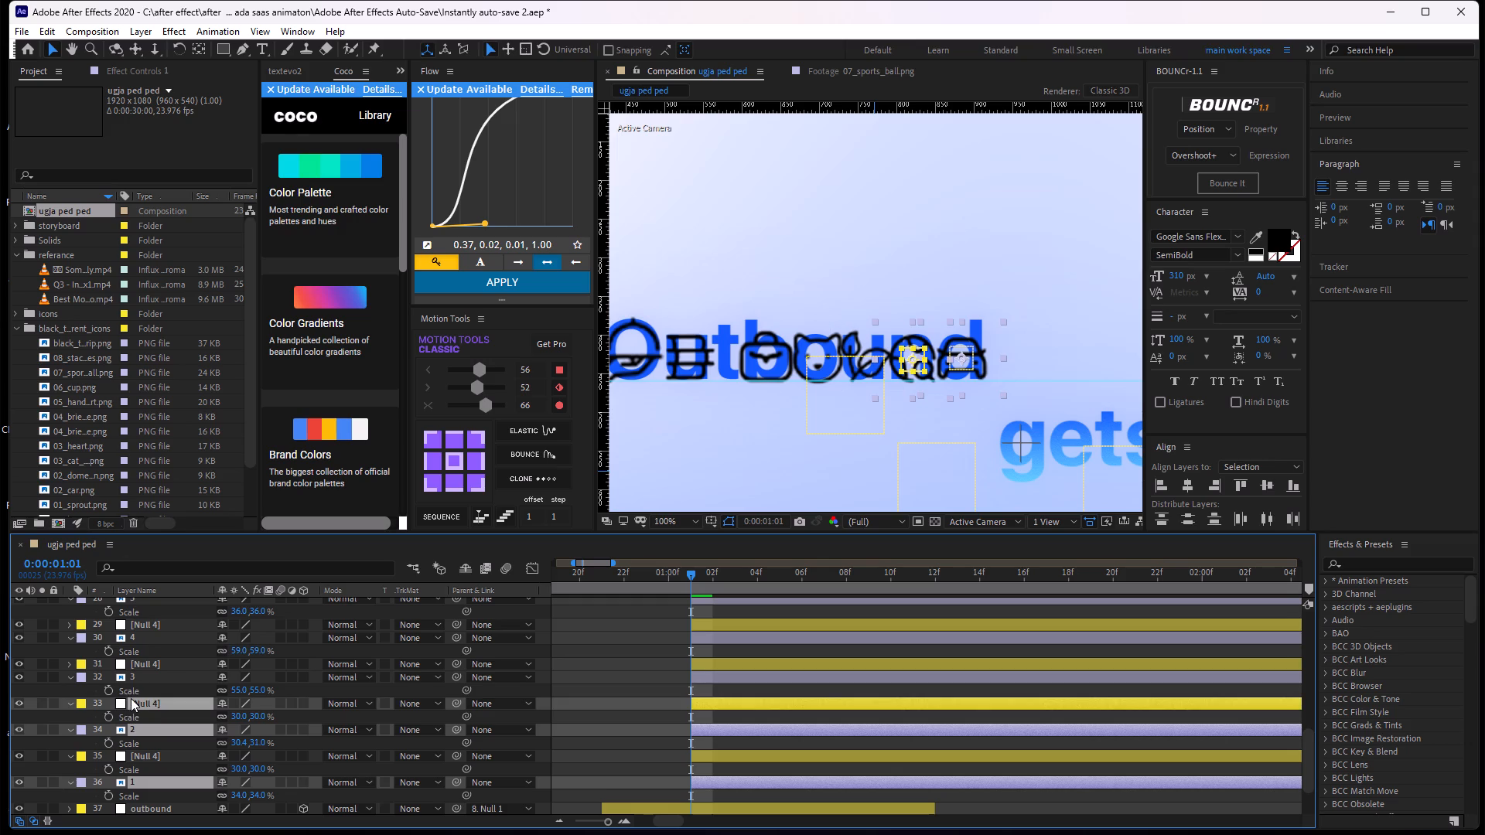
{"action": "left_click", "coordinate": [131, 698], "text": "ctrl"}
{"action": "left_click", "coordinate": [131, 667], "text": "ctrl"}
{"action": "left_click", "coordinate": [129, 677], "text": "ctrl"}
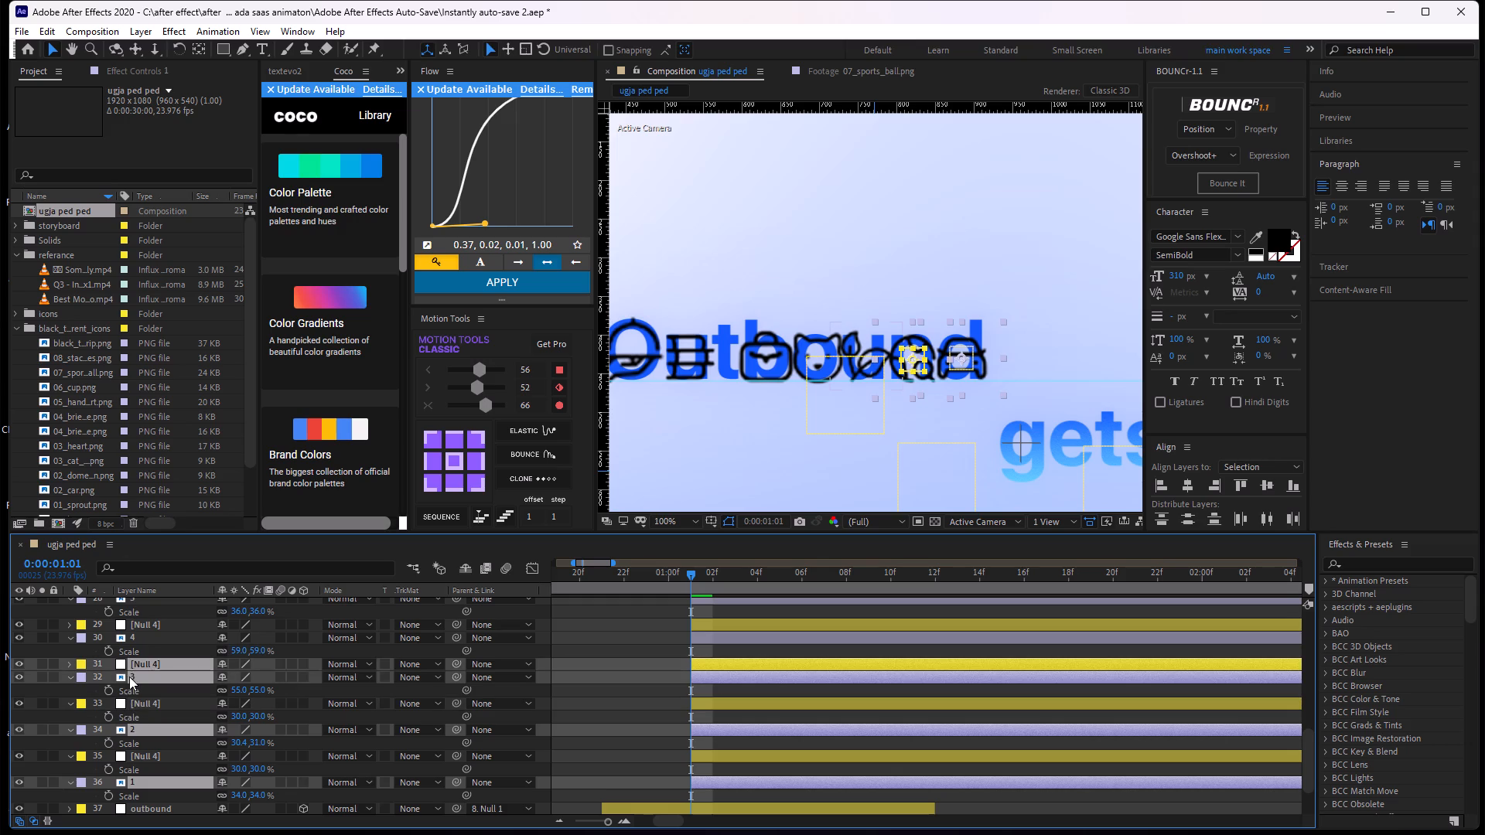
{"action": "left_click", "coordinate": [130, 661], "text": "ctrl"}
{"action": "left_click", "coordinate": [132, 639], "text": "ctrl"}
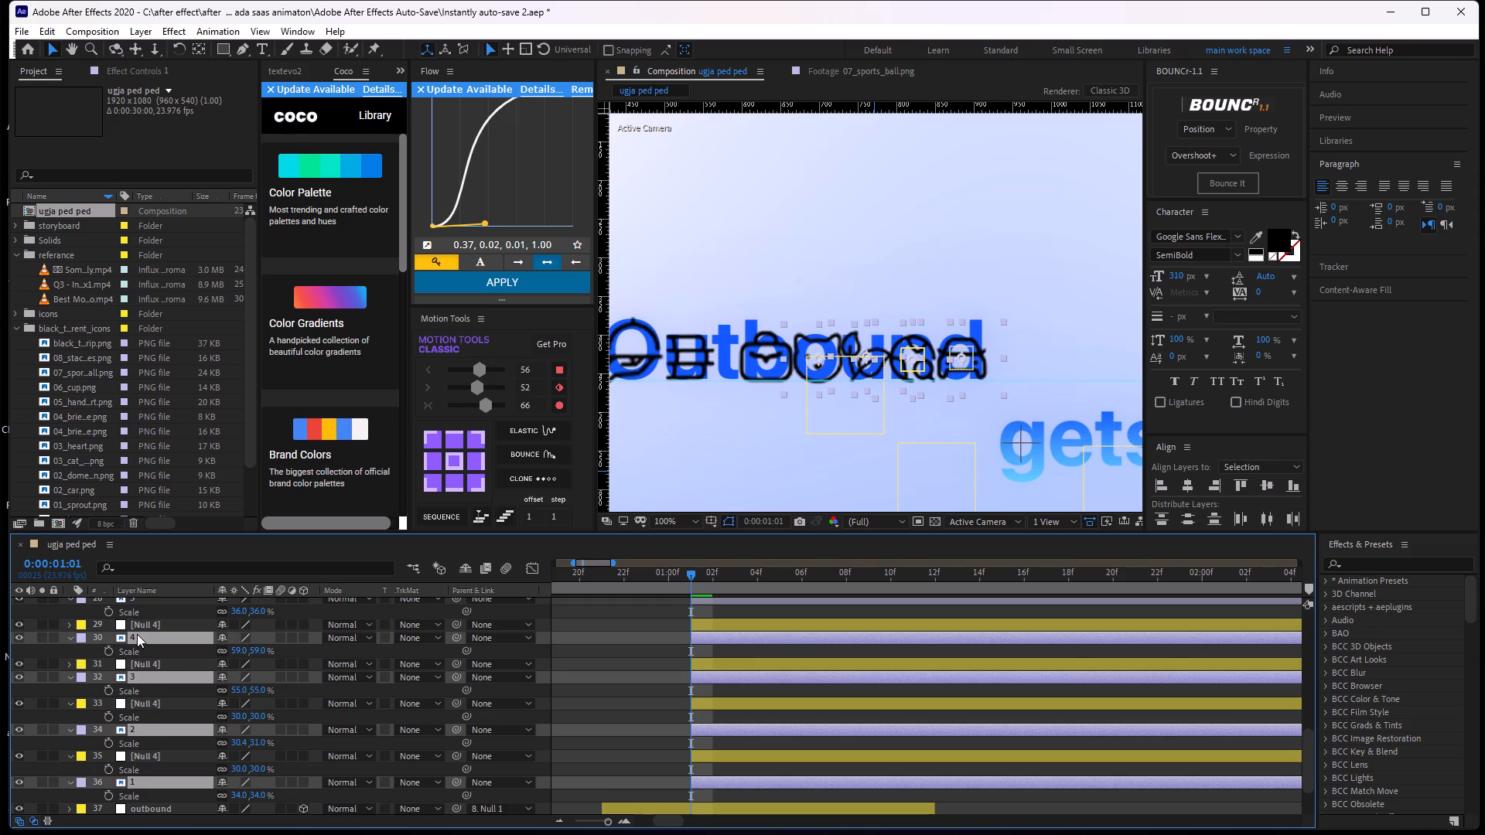
{"action": "left_click", "coordinate": [83, 642]}
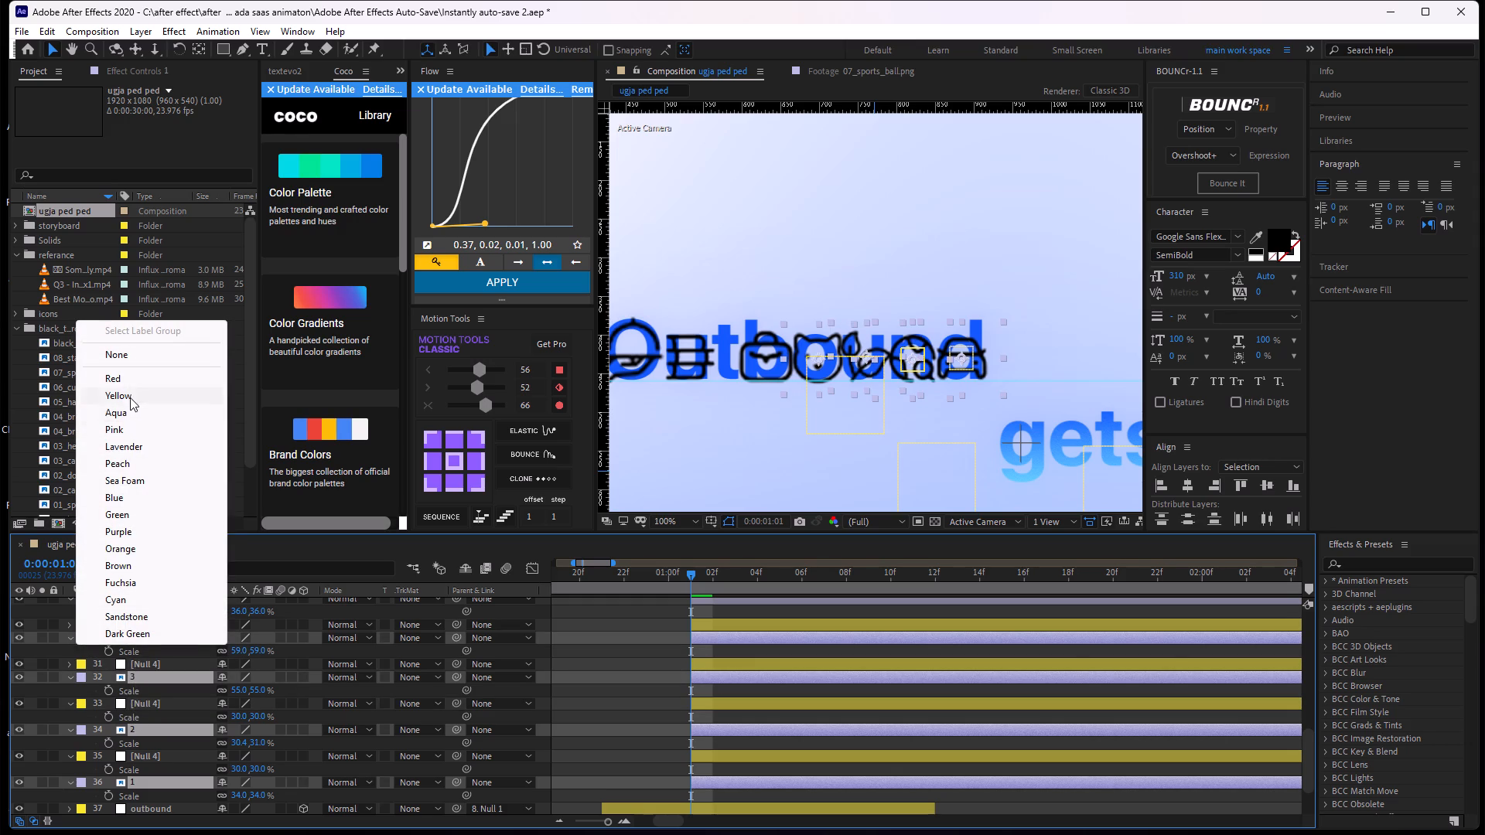
{"action": "left_click", "coordinate": [129, 374]}
{"action": "left_click", "coordinate": [573, 652]}
Set the label colour of icon layers 5 and 6 to Red.
{"action": "scroll", "coordinate": [752, 701], "scroll_direction": "up", "scroll_amount": 1}
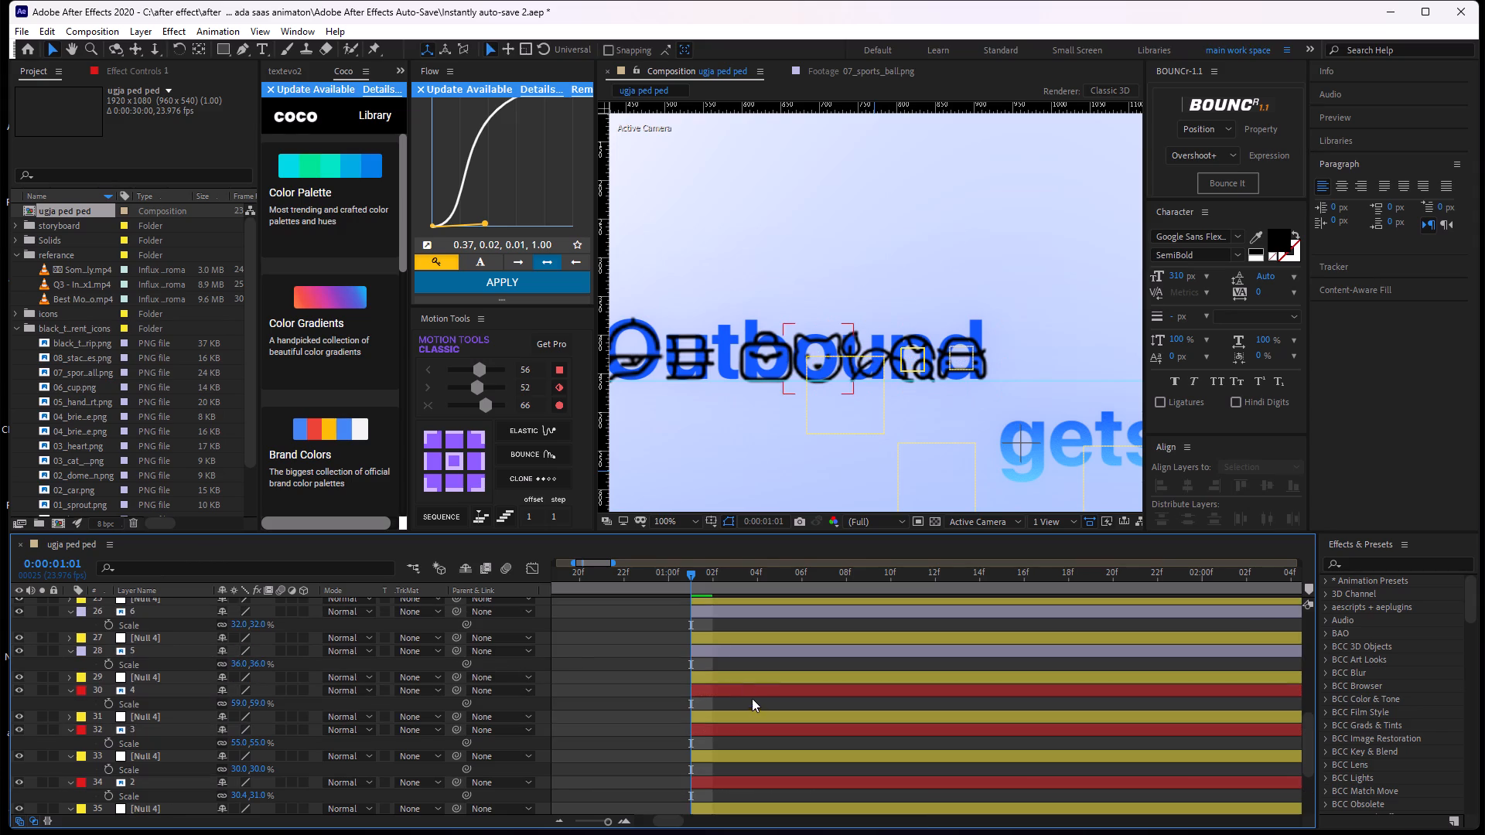
{"action": "left_click", "coordinate": [715, 648], "text": "ctrl"}
{"action": "left_click", "coordinate": [730, 615], "text": "ctrl"}
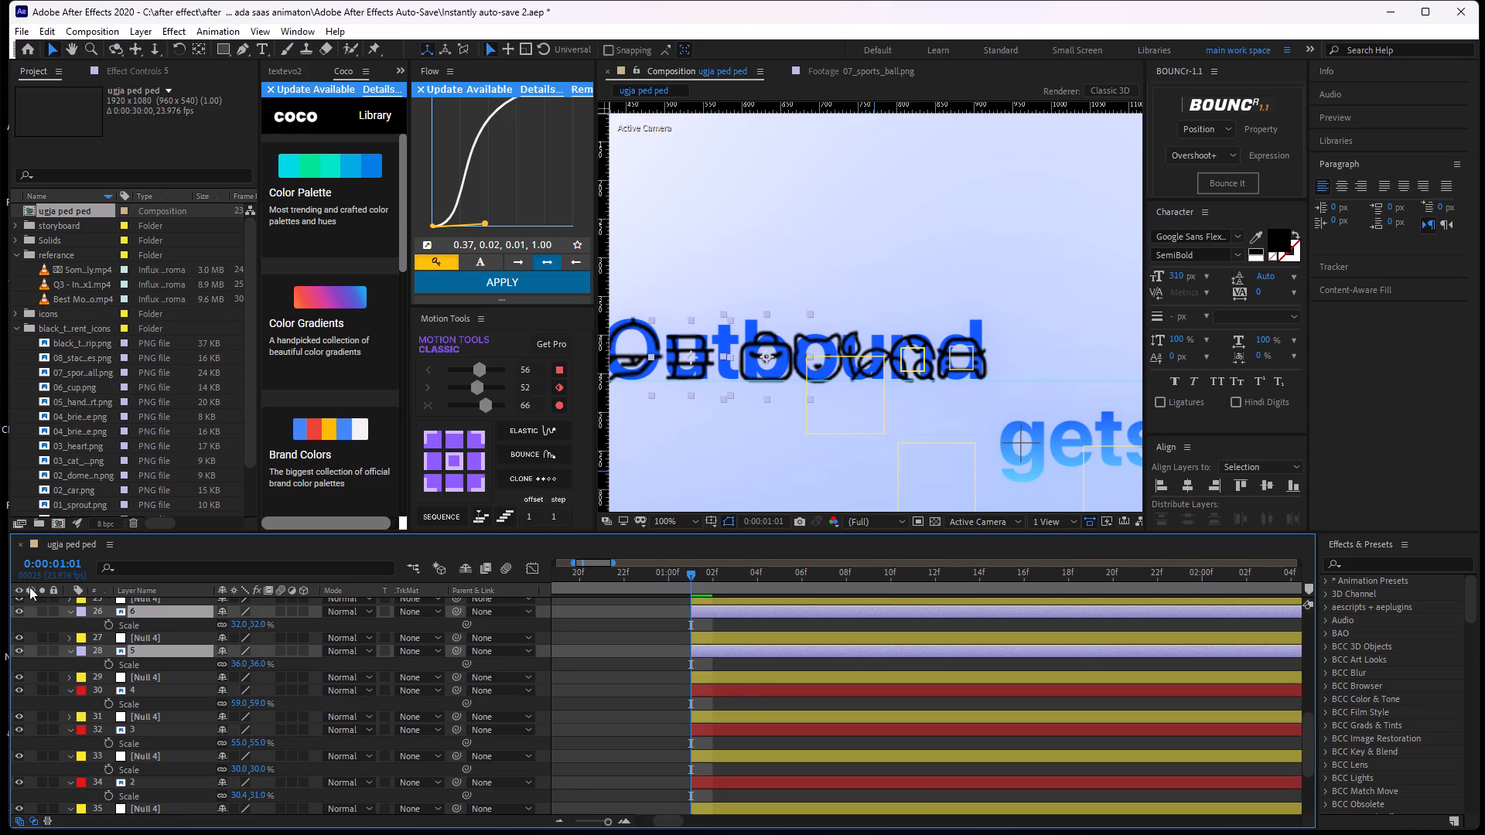
{"action": "left_click", "coordinate": [84, 611]}
{"action": "left_click", "coordinate": [151, 349]}
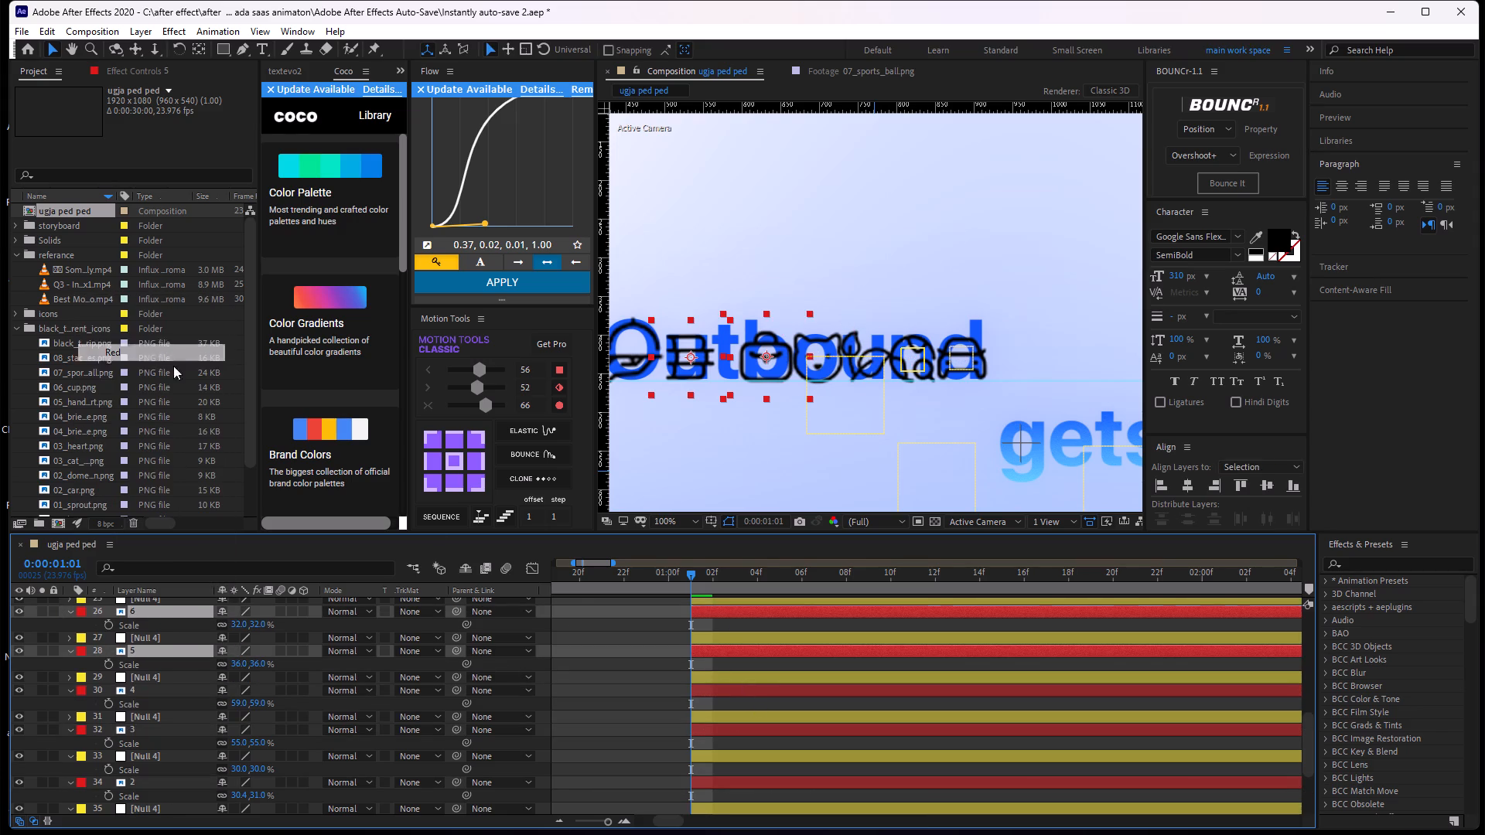
{"action": "left_click", "coordinate": [633, 703]}
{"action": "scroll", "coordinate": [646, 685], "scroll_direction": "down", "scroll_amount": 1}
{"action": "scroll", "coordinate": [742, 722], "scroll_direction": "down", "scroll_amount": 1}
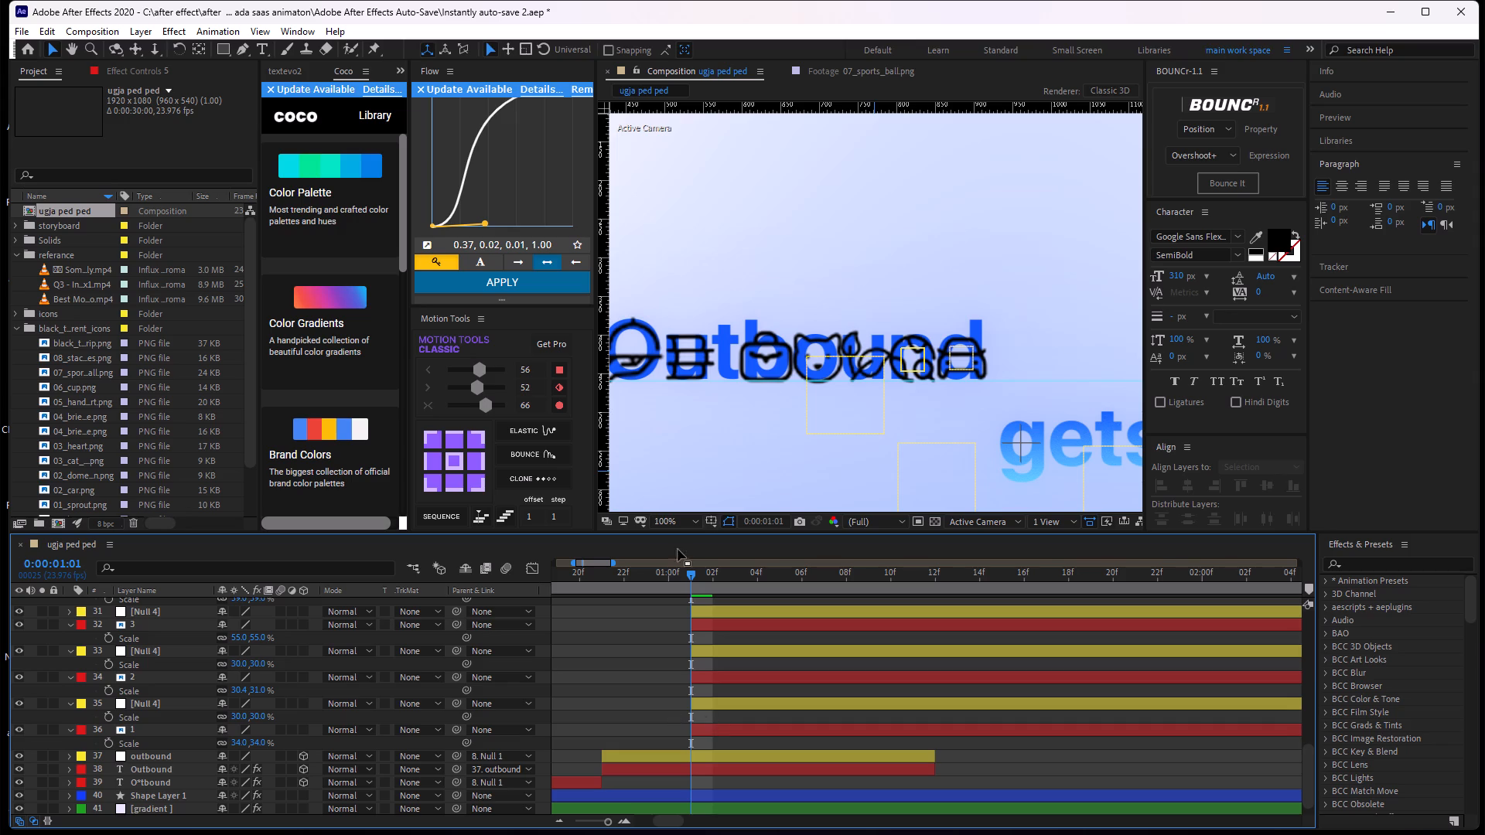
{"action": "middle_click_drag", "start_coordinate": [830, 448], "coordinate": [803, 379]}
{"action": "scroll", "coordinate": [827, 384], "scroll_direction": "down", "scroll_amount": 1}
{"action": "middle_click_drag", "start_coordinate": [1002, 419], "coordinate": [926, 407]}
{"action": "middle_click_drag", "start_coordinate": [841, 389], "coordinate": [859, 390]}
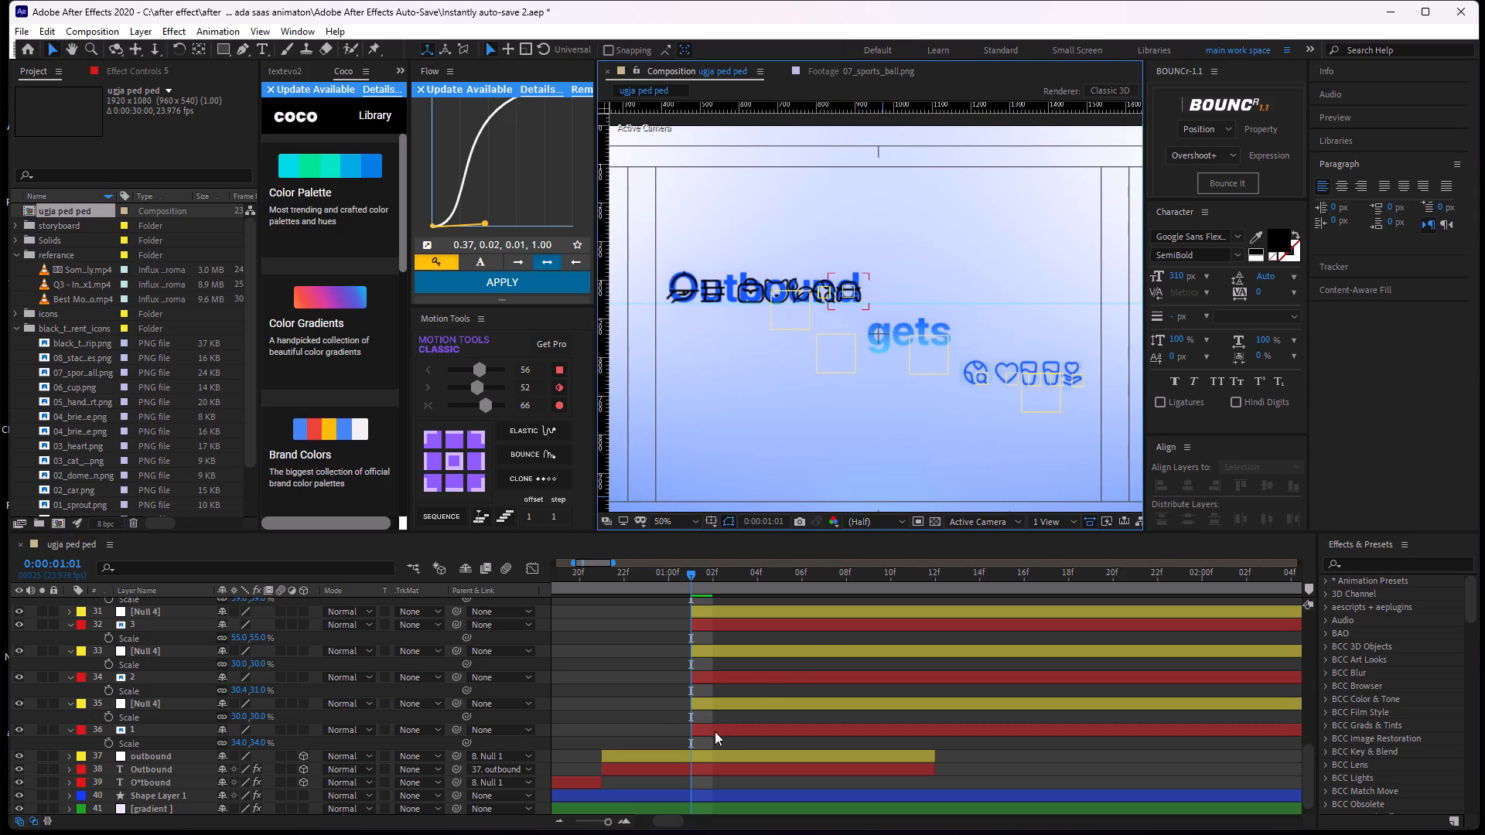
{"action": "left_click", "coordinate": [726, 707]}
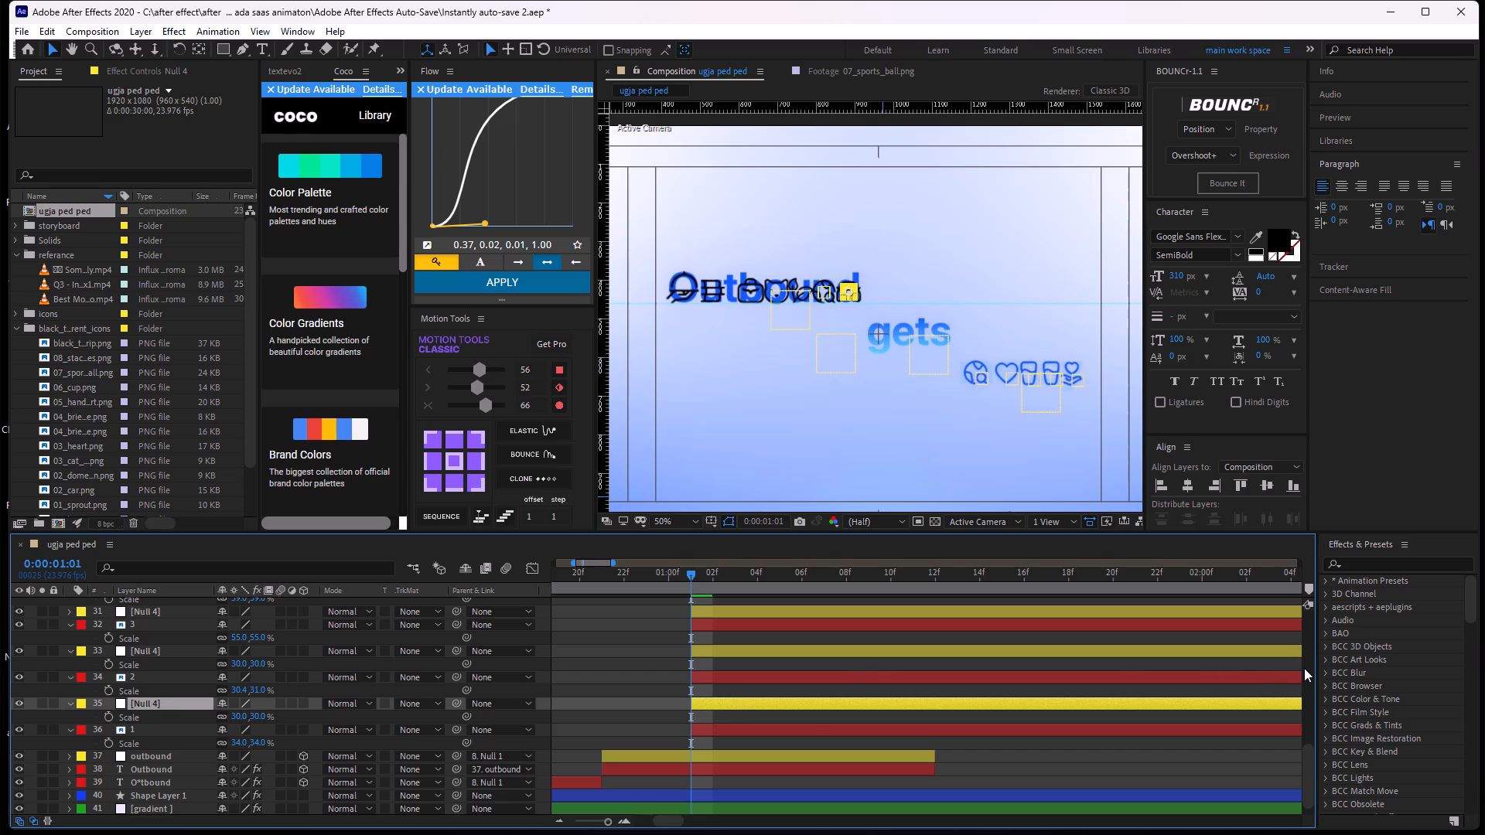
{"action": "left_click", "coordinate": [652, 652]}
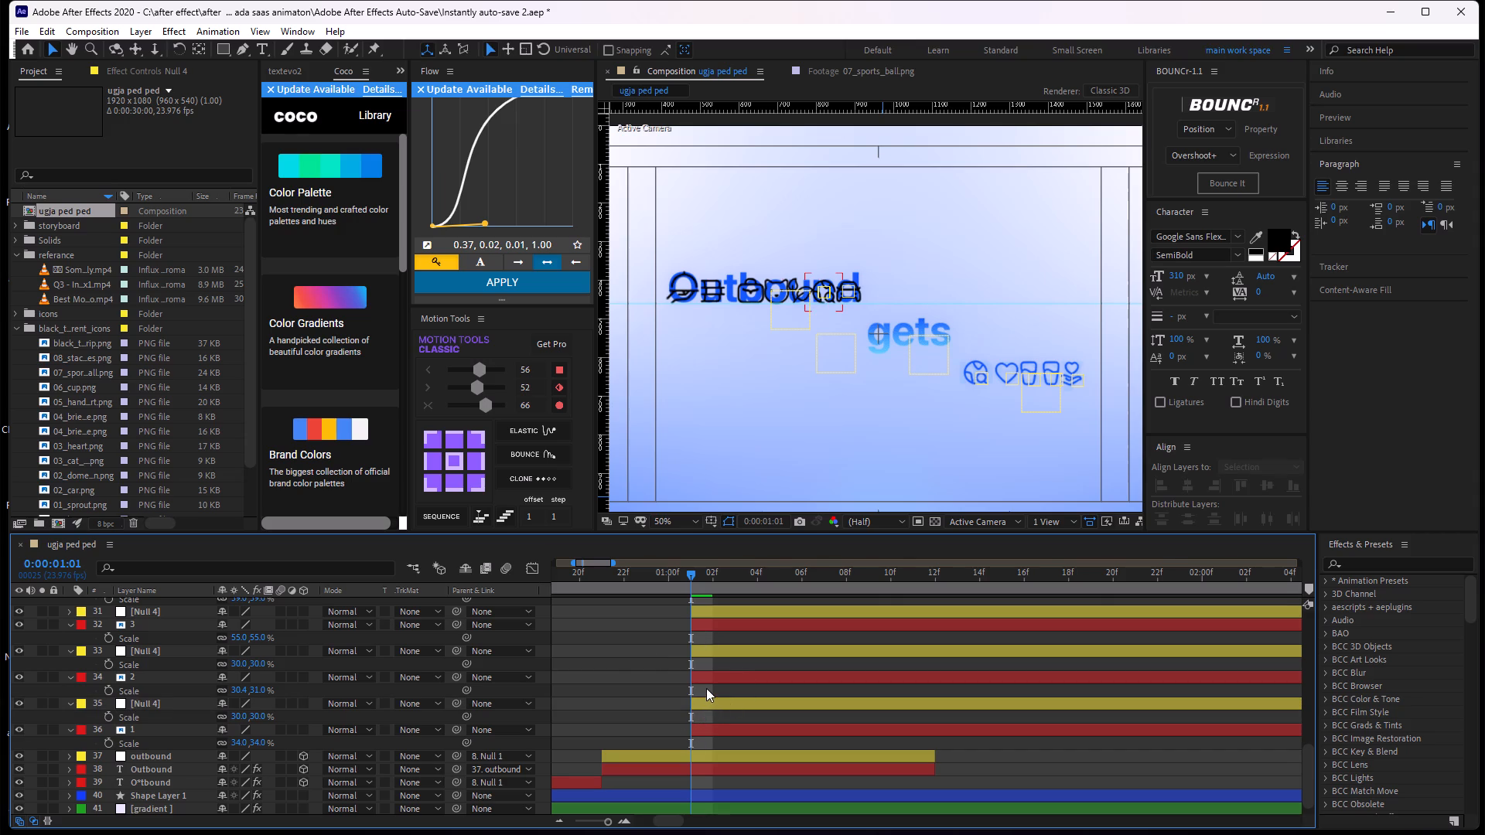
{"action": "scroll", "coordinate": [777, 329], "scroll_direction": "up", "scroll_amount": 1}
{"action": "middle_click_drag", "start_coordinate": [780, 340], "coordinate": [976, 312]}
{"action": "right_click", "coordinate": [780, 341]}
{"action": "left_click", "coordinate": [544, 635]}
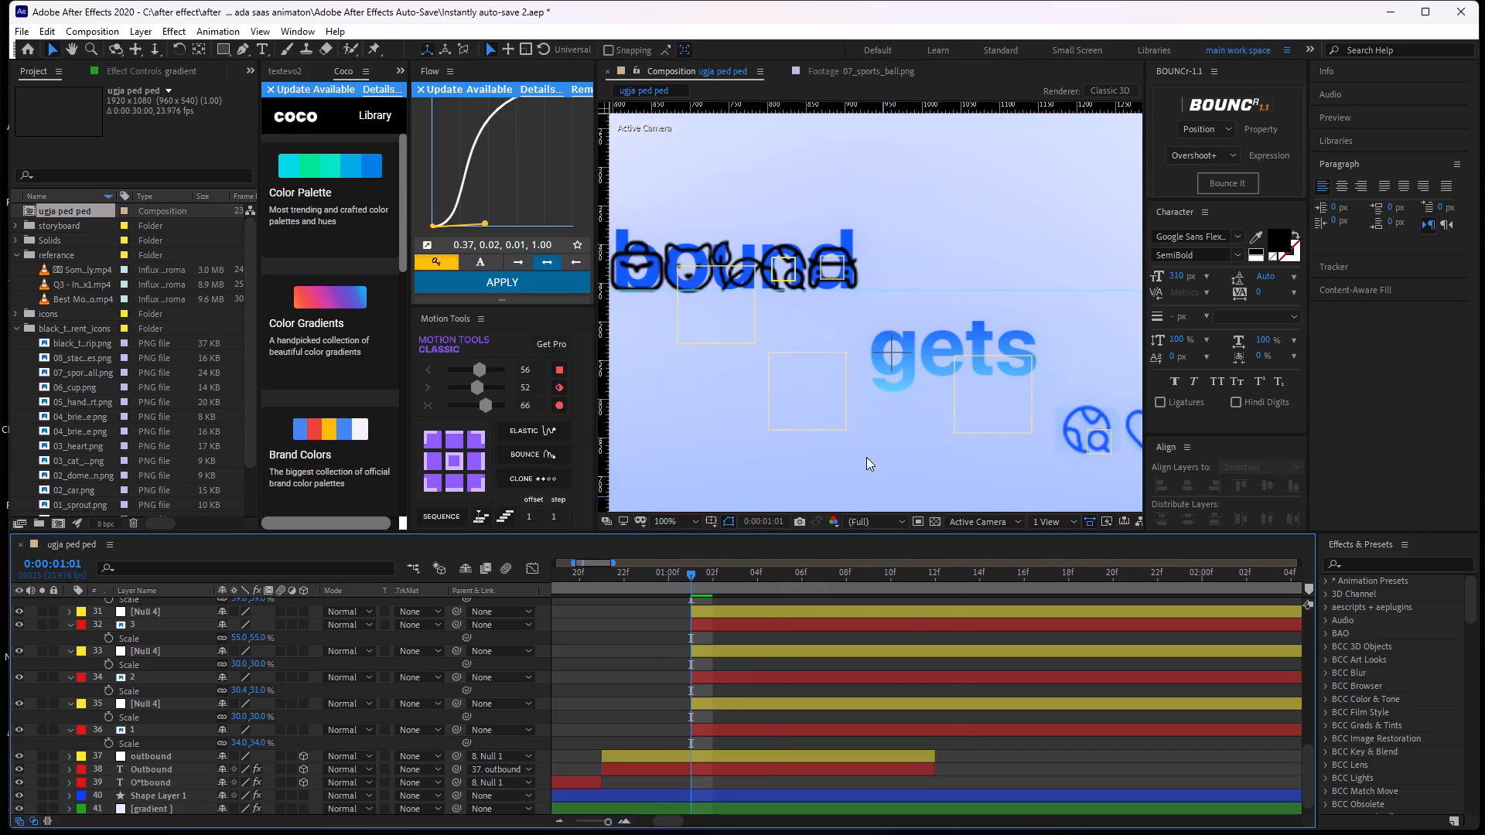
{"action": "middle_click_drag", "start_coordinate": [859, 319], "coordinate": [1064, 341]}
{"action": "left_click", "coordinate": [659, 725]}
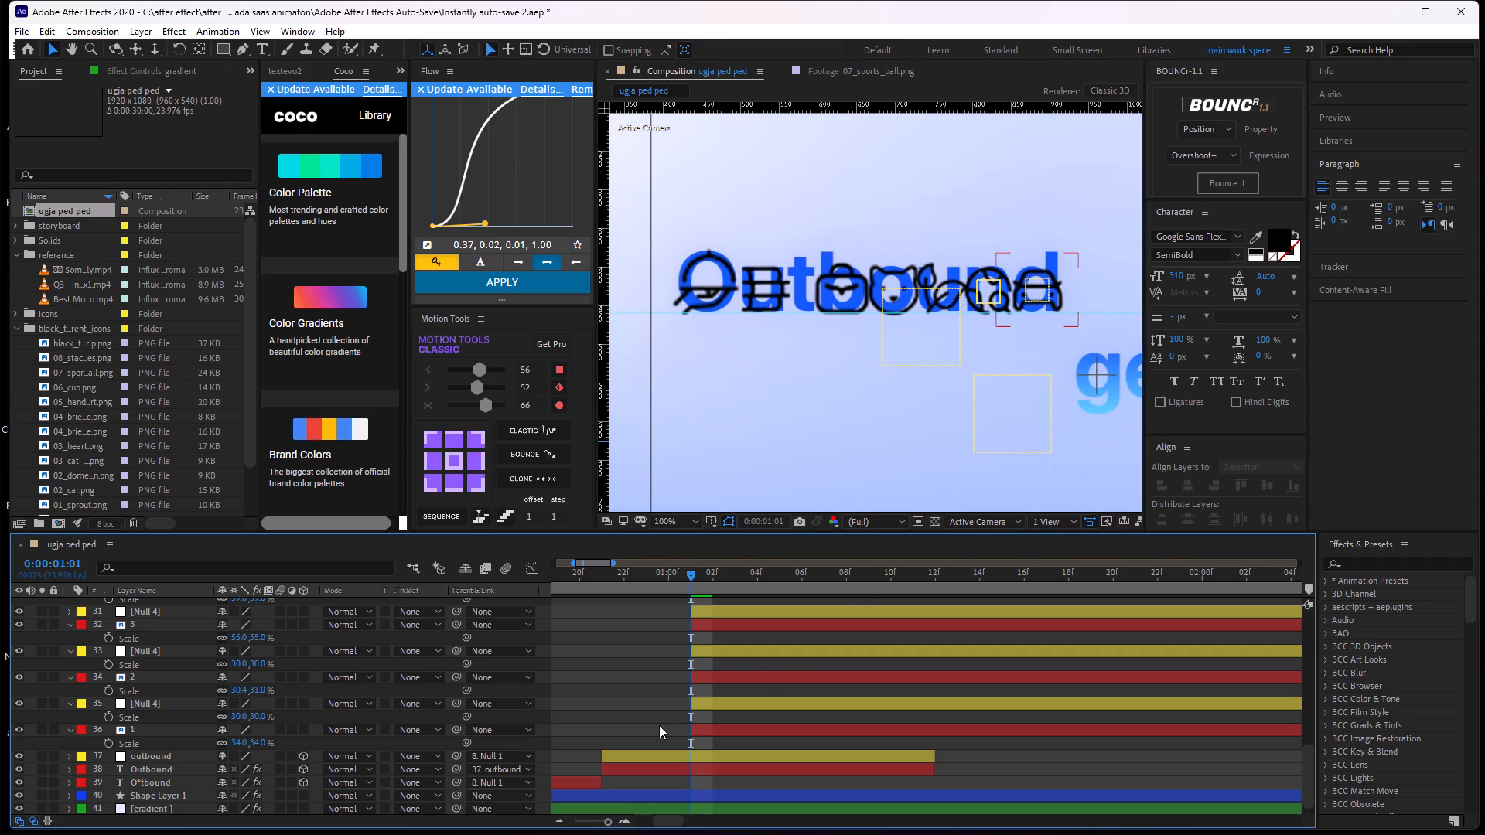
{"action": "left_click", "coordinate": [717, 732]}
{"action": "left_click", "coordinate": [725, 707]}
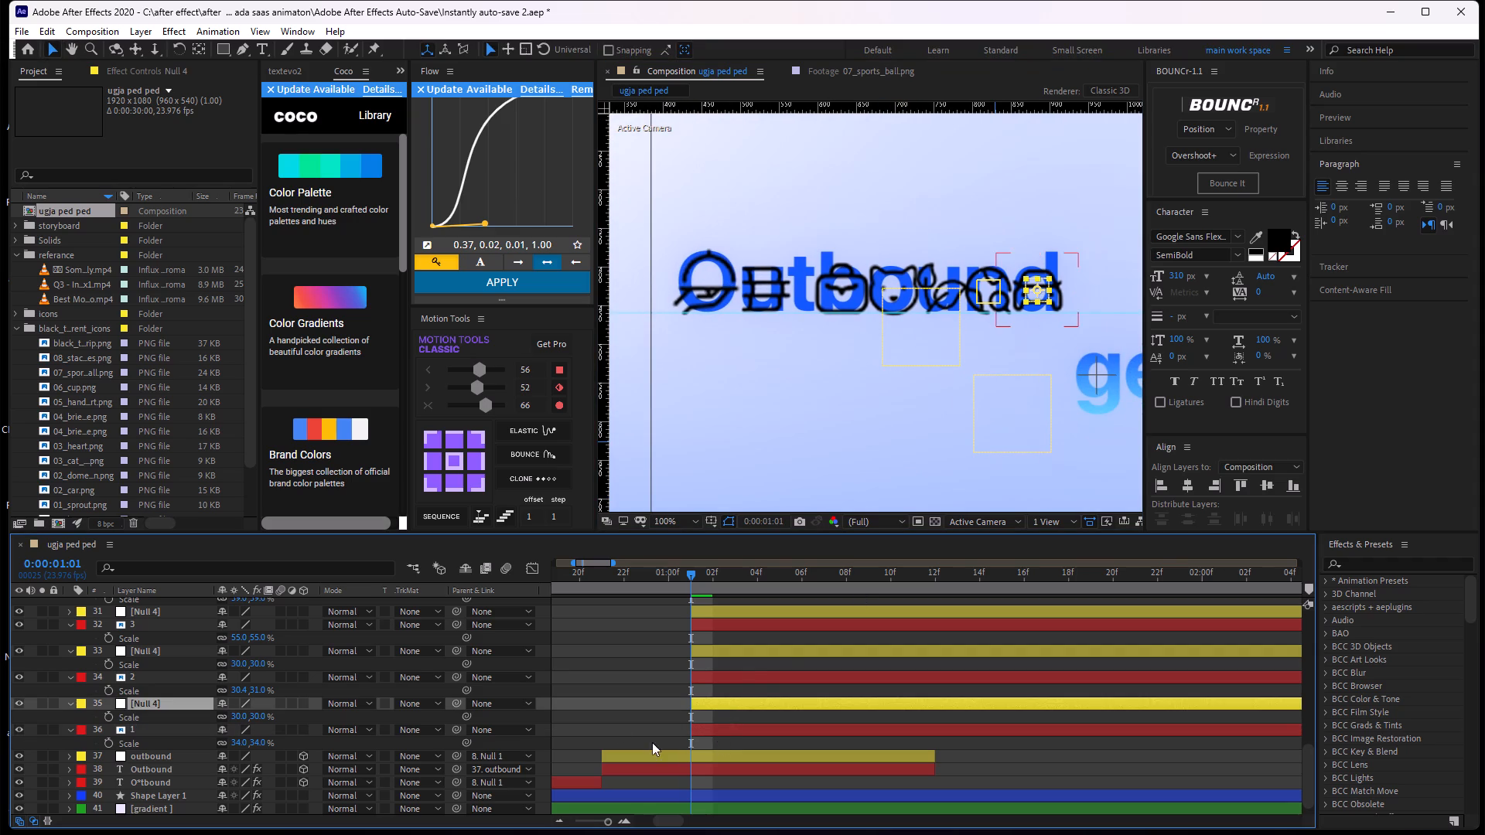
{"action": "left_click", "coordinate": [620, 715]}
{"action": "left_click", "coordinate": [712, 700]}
Move the null above icon layer 3 onto the leaf icon over the "u" of "Outbound".
{"action": "left_click", "coordinate": [725, 649]}
{"action": "scroll", "coordinate": [1110, 288], "scroll_direction": "up", "scroll_amount": 1}
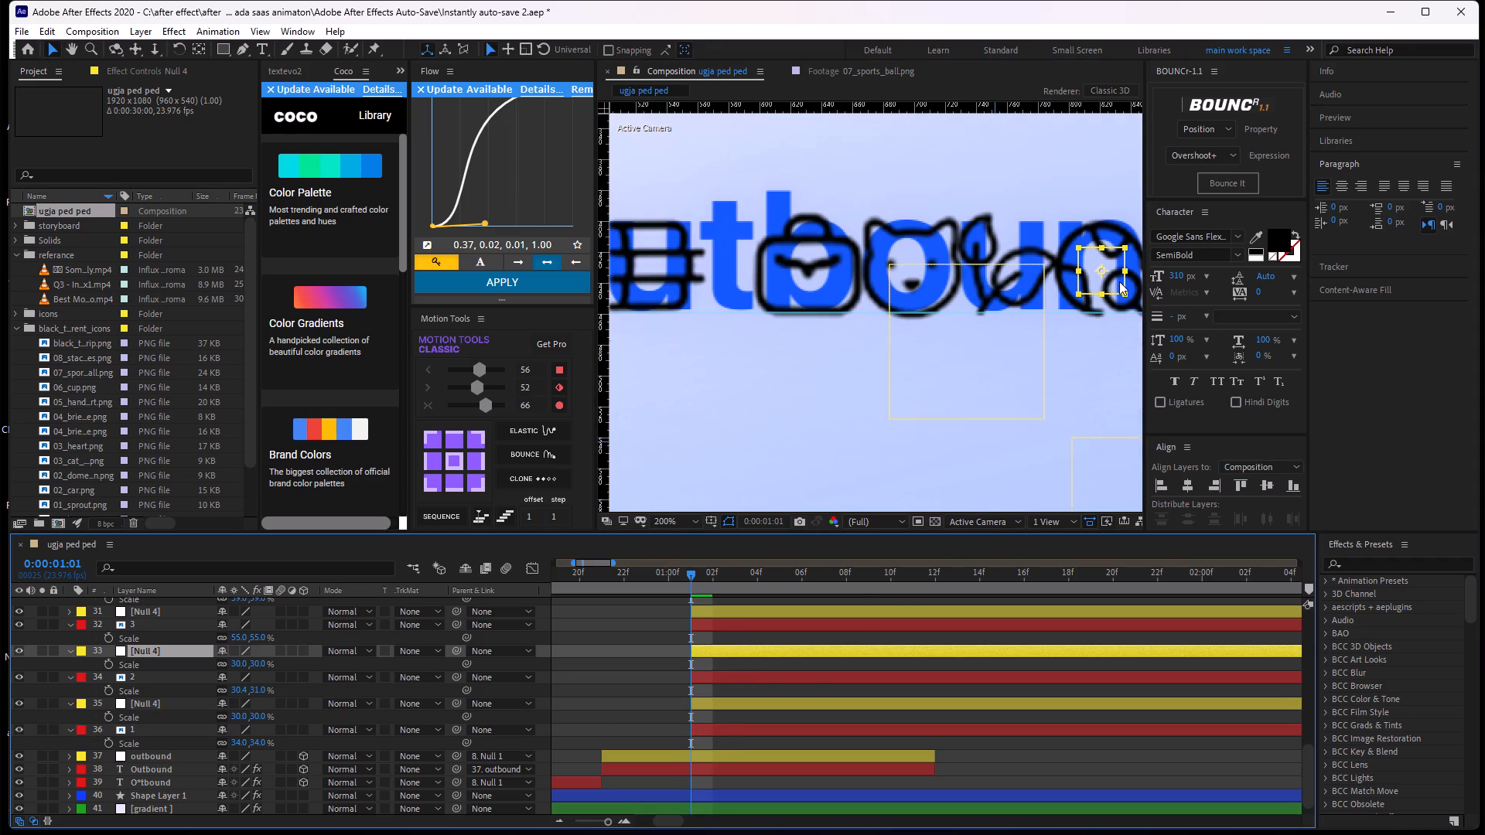
{"action": "middle_click_drag", "start_coordinate": [1079, 274], "coordinate": [937, 290]}
{"action": "scroll", "coordinate": [937, 290], "scroll_direction": "up", "scroll_amount": 1}
{"action": "scroll", "coordinate": [721, 637], "scroll_direction": "down", "scroll_amount": 1}
{"action": "scroll", "coordinate": [721, 637], "scroll_direction": "up", "scroll_amount": 1}
{"action": "scroll", "coordinate": [721, 637], "scroll_direction": "down", "scroll_amount": 2}
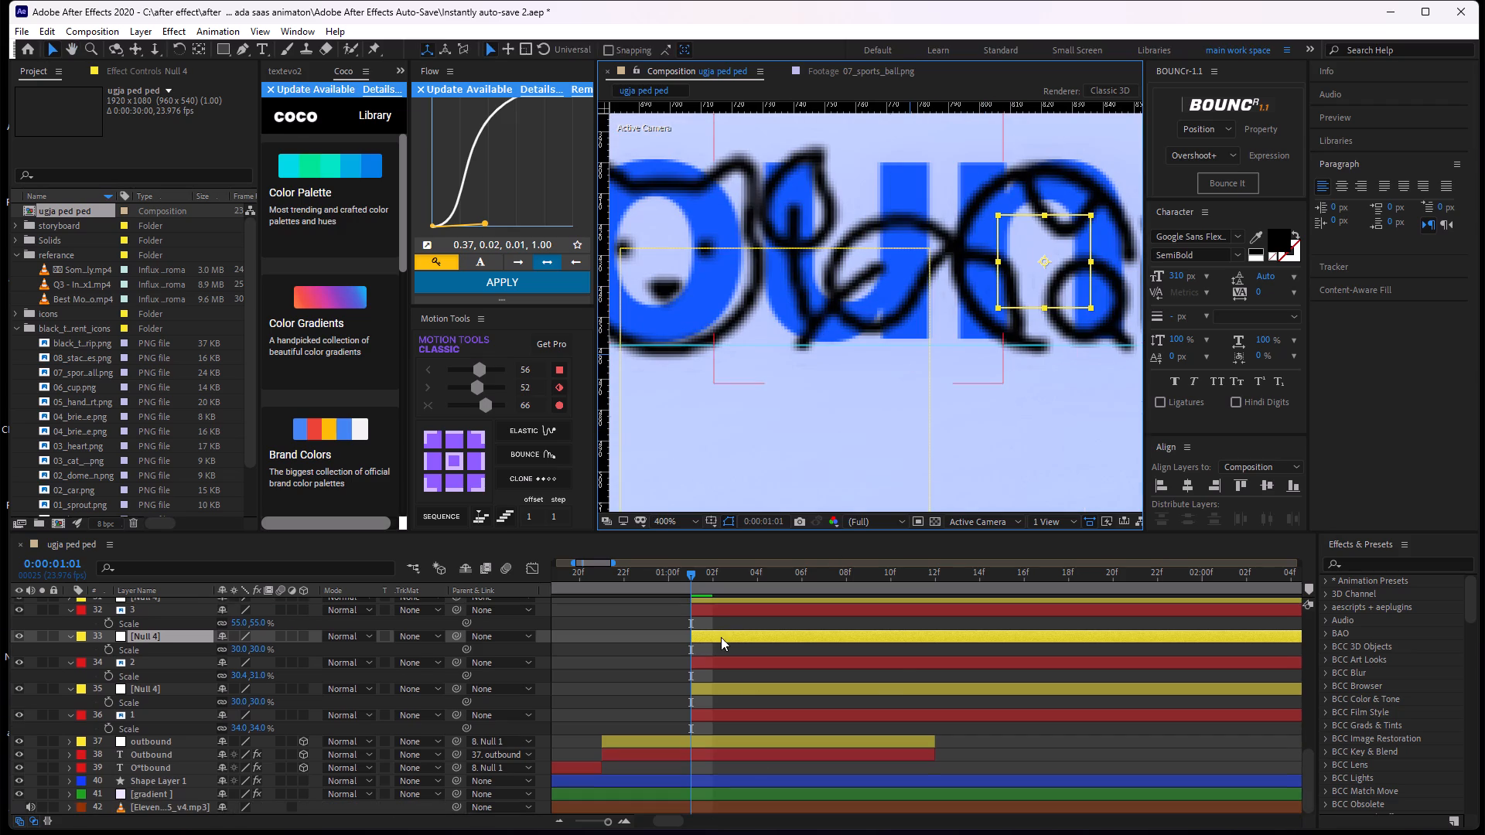
{"action": "middle_click_drag", "start_coordinate": [720, 642], "coordinate": [715, 728]}
{"action": "left_click", "coordinate": [731, 673]}
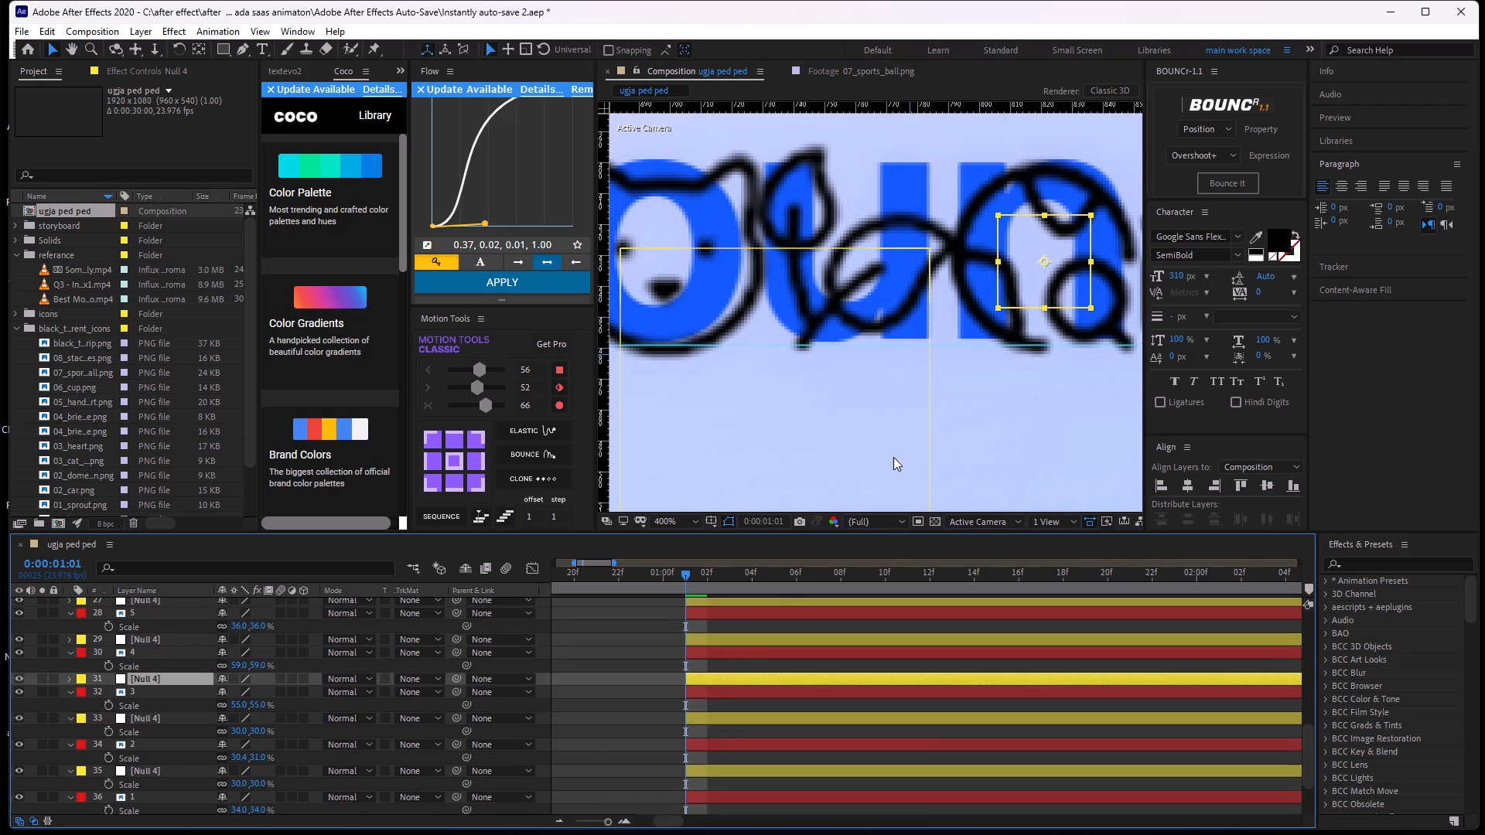
{"action": "middle_click_drag", "start_coordinate": [893, 457], "coordinate": [848, 466]}
{"action": "left_click_drag", "start_coordinate": [1000, 270], "coordinate": [841, 272]}
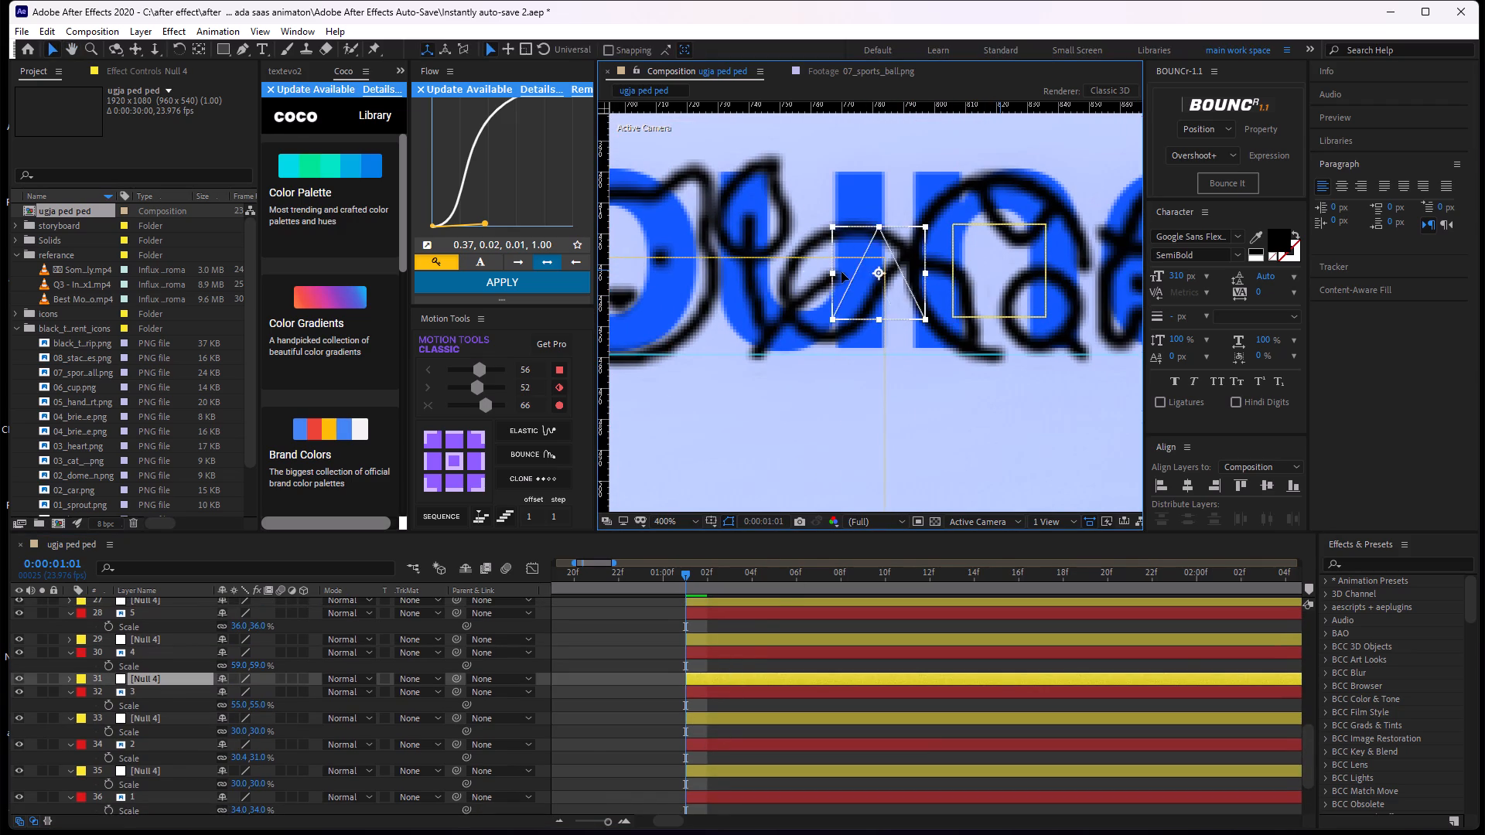
{"action": "left_click_drag", "start_coordinate": [841, 272], "coordinate": [814, 268]}
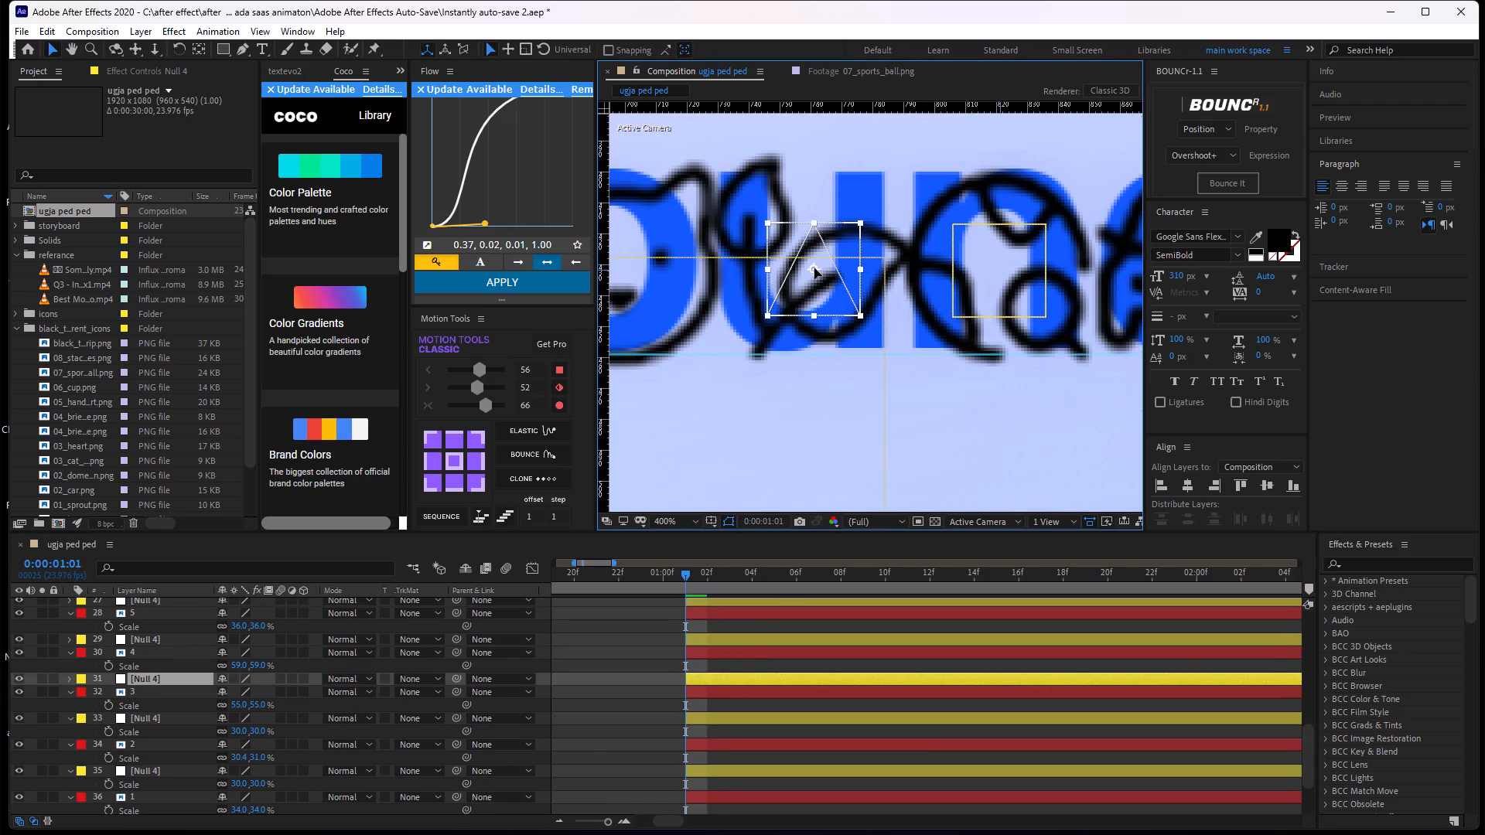
{"action": "left_click_drag", "start_coordinate": [814, 268], "coordinate": [811, 271]}
Set the label colour of icon layer 7 to Red.
{"action": "scroll", "coordinate": [821, 598], "scroll_direction": "up", "scroll_amount": 1}
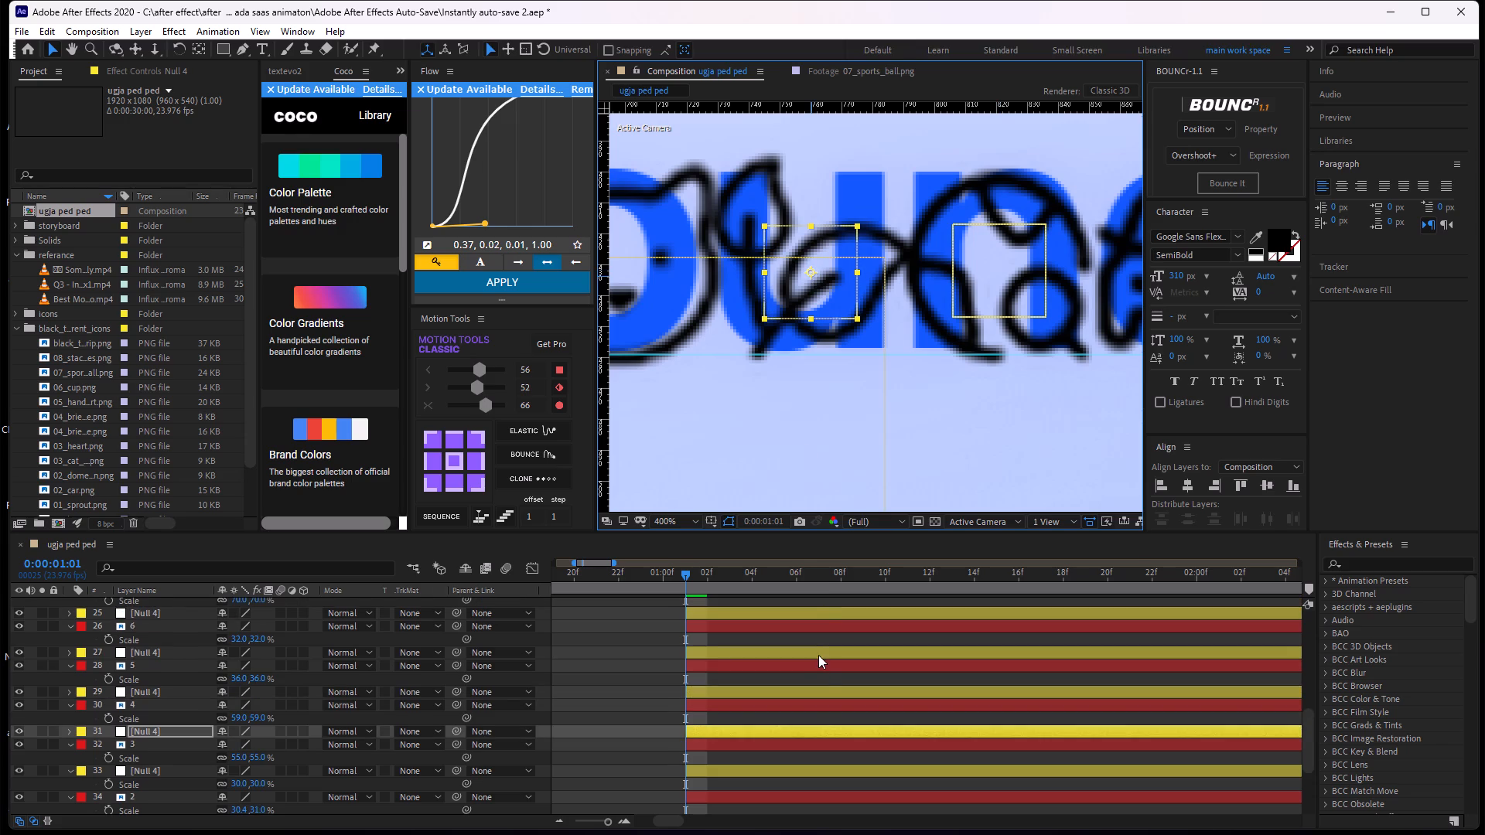
{"action": "middle_click_drag", "start_coordinate": [818, 656], "coordinate": [818, 714]}
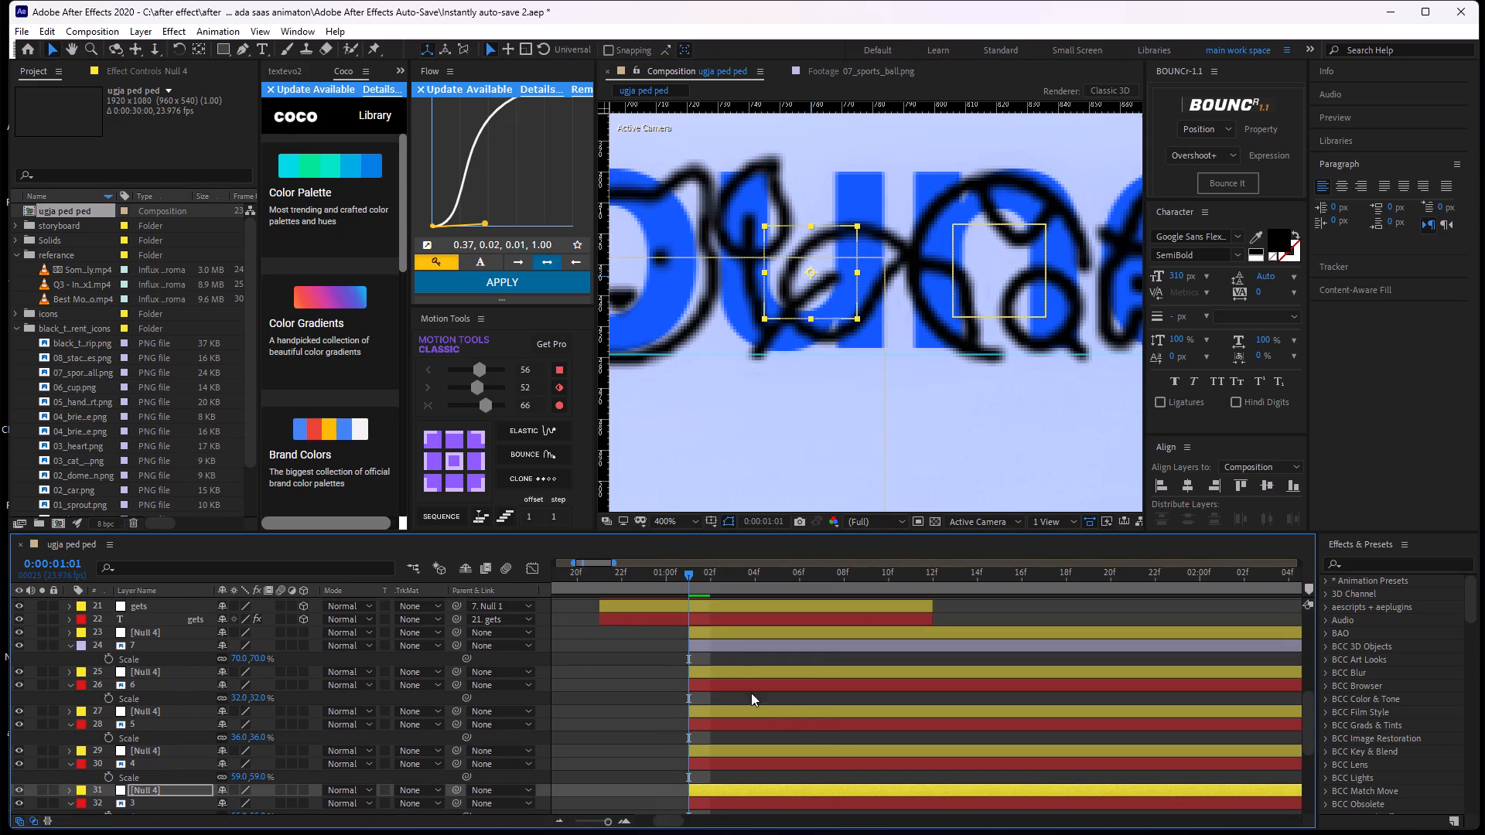
{"action": "left_click", "coordinate": [726, 642]}
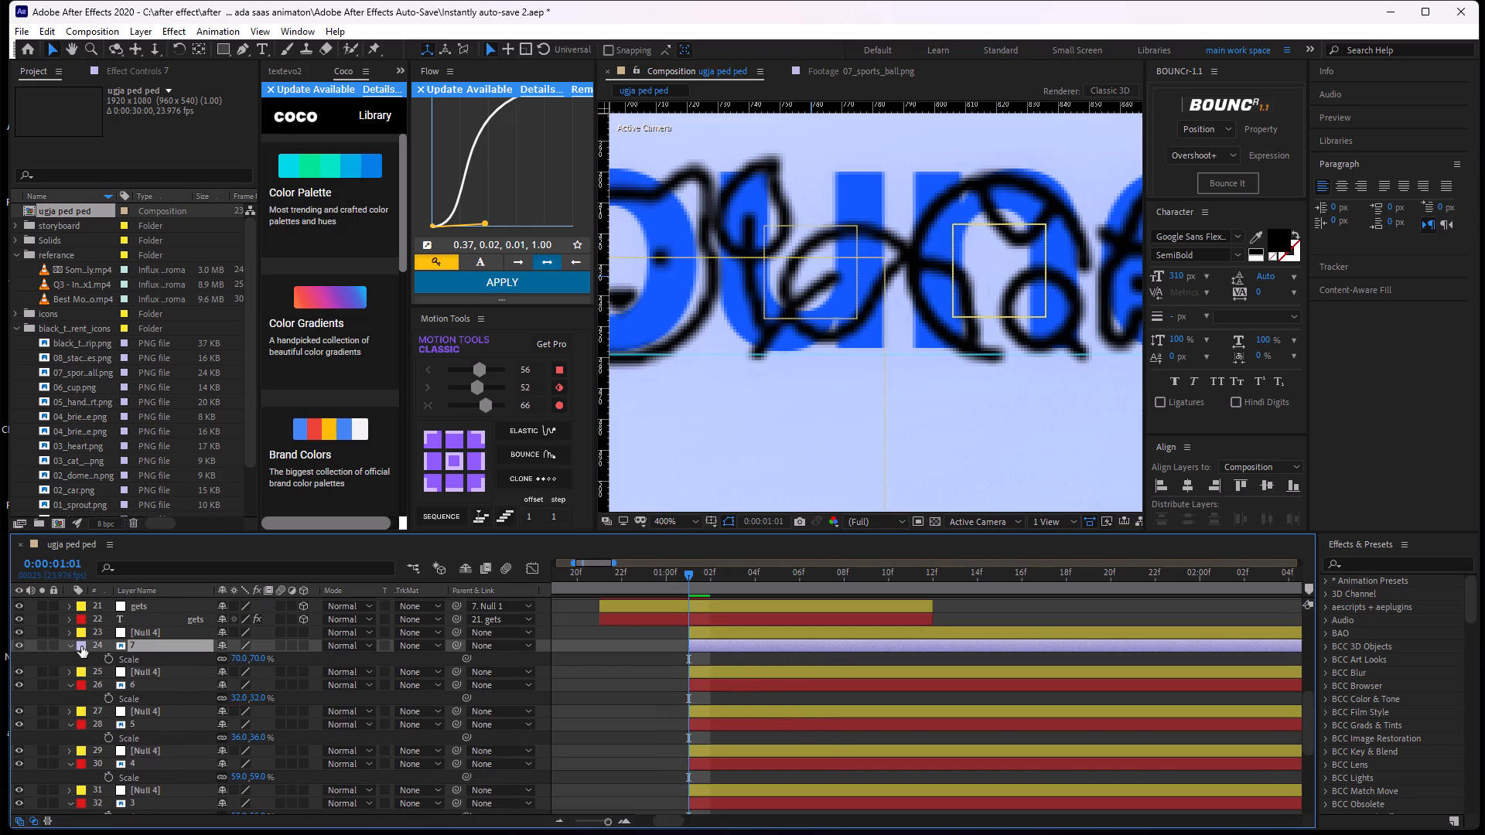
{"action": "left_click", "coordinate": [81, 646]}
{"action": "left_click", "coordinate": [138, 382]}
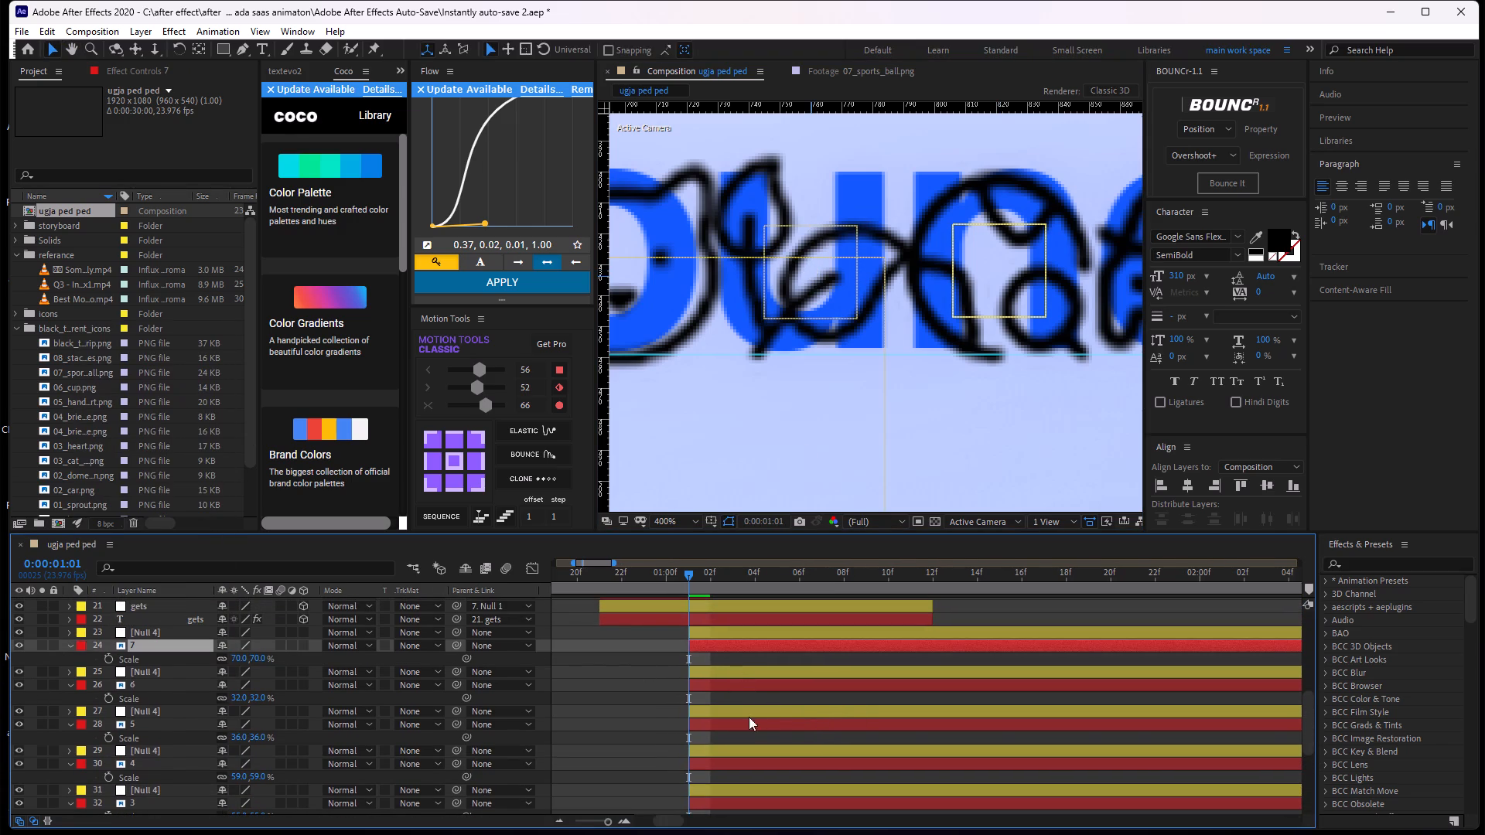
Move the null above icon layer 7 onto the first icon, over the "O" of "Outbound".
{"action": "left_click", "coordinate": [738, 629]}
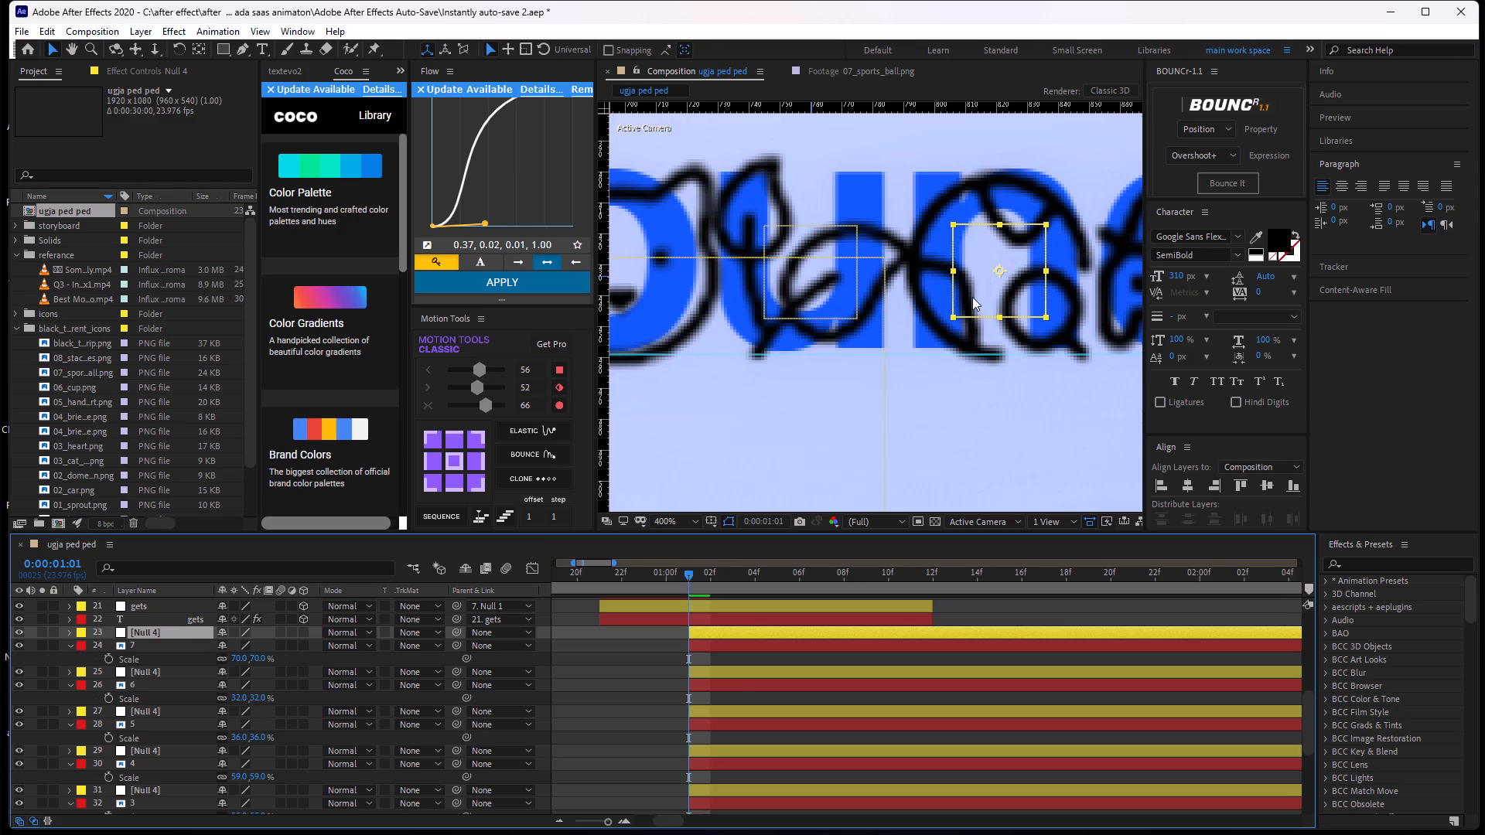
{"action": "middle_click_drag", "start_coordinate": [972, 297], "coordinate": [1019, 287]}
{"action": "scroll", "coordinate": [1012, 291], "scroll_direction": "down", "scroll_amount": 2}
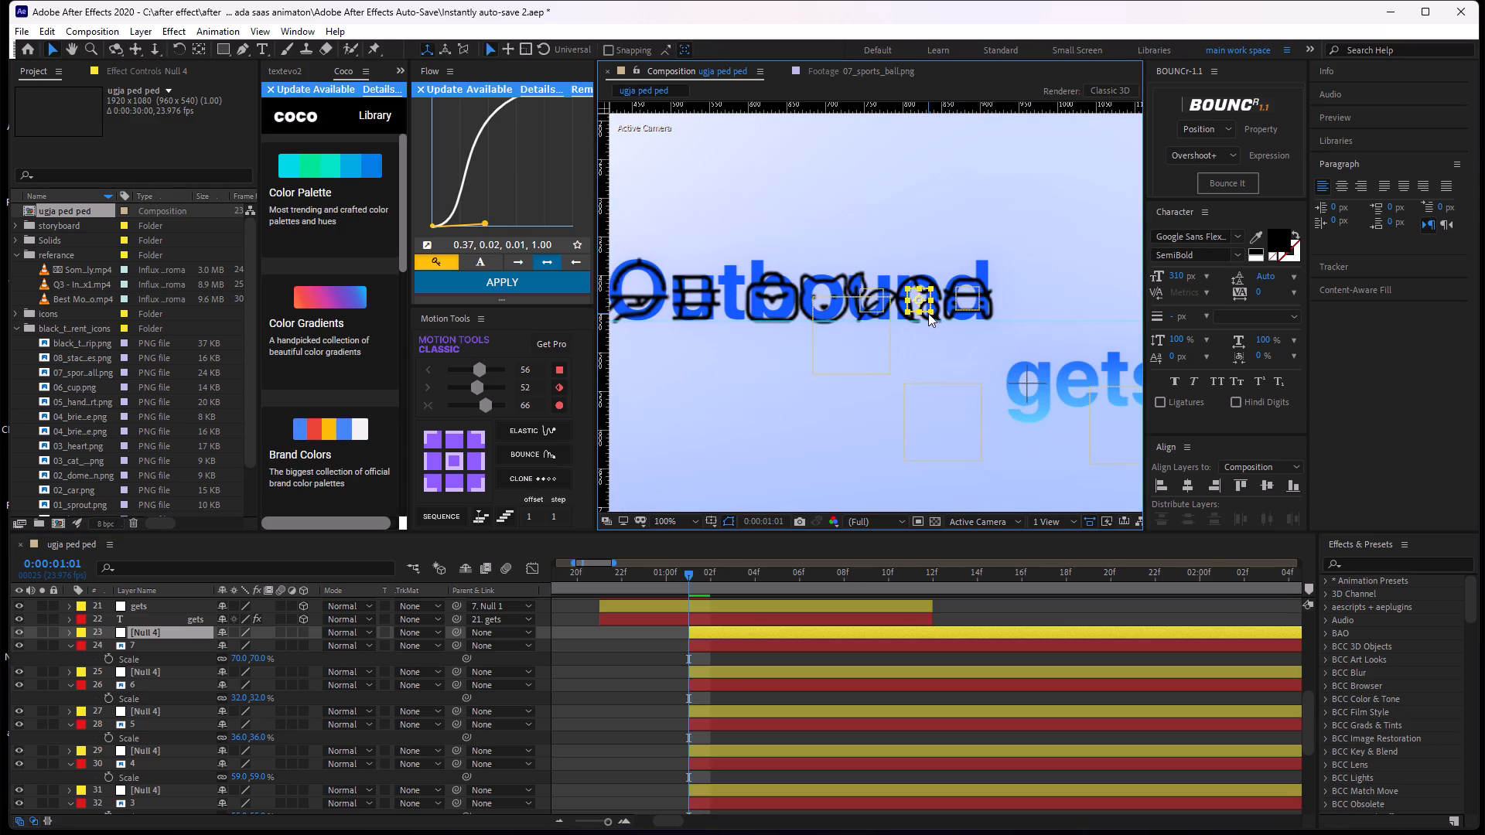
{"action": "left_click_drag", "start_coordinate": [921, 298], "coordinate": [660, 293]}
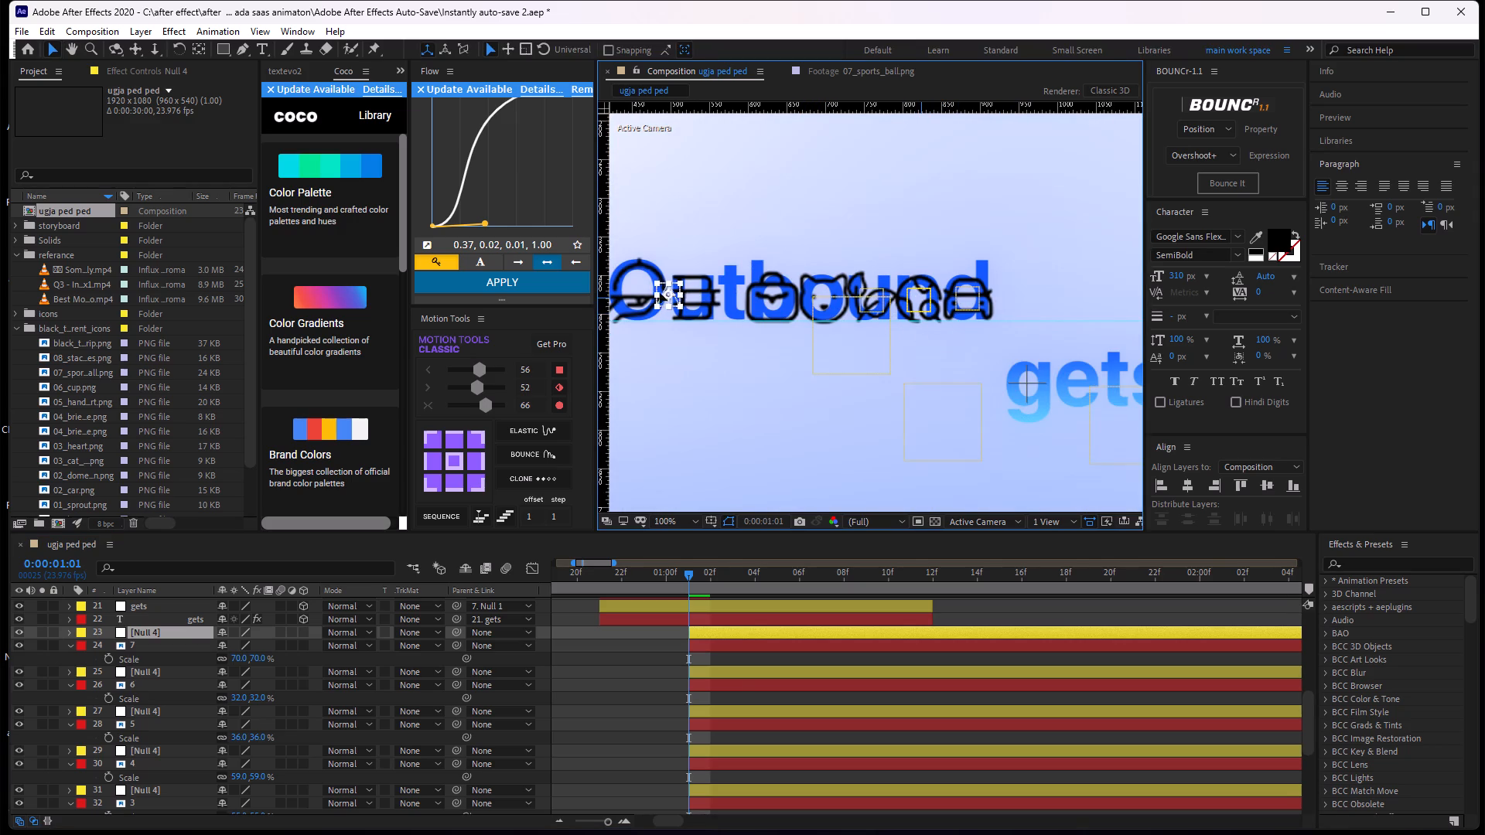
{"action": "left_click_drag", "start_coordinate": [660, 293], "coordinate": [640, 287]}
Move the null above icon layer 6 onto the second icon, over the first "u" of "Outbound".
{"action": "left_click", "coordinate": [719, 670]}
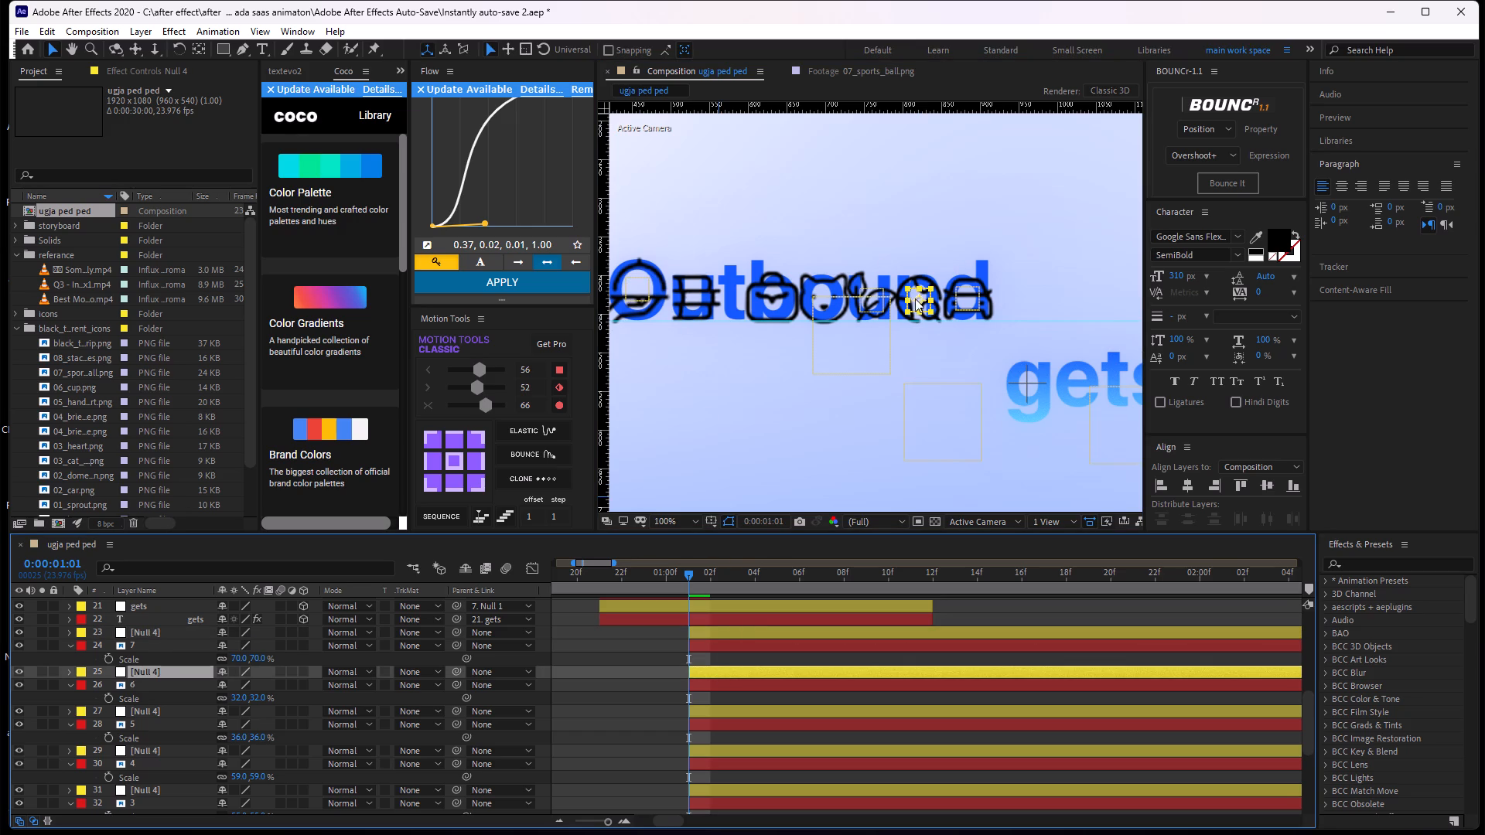
{"action": "left_click_drag", "start_coordinate": [916, 298], "coordinate": [696, 293]}
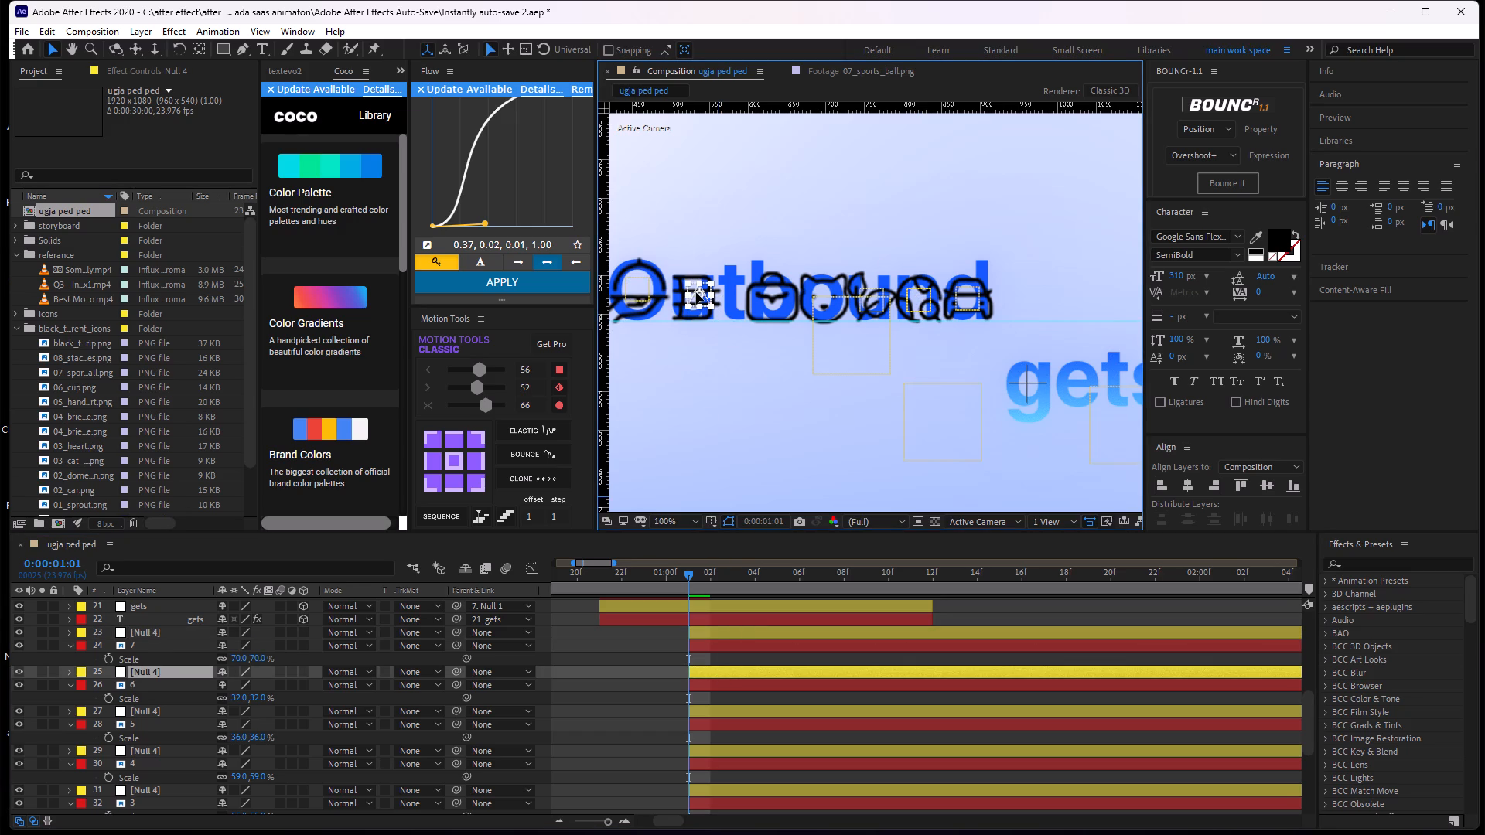
{"action": "left_click_drag", "start_coordinate": [696, 293], "coordinate": [693, 295]}
{"action": "left_click", "coordinate": [729, 686]}
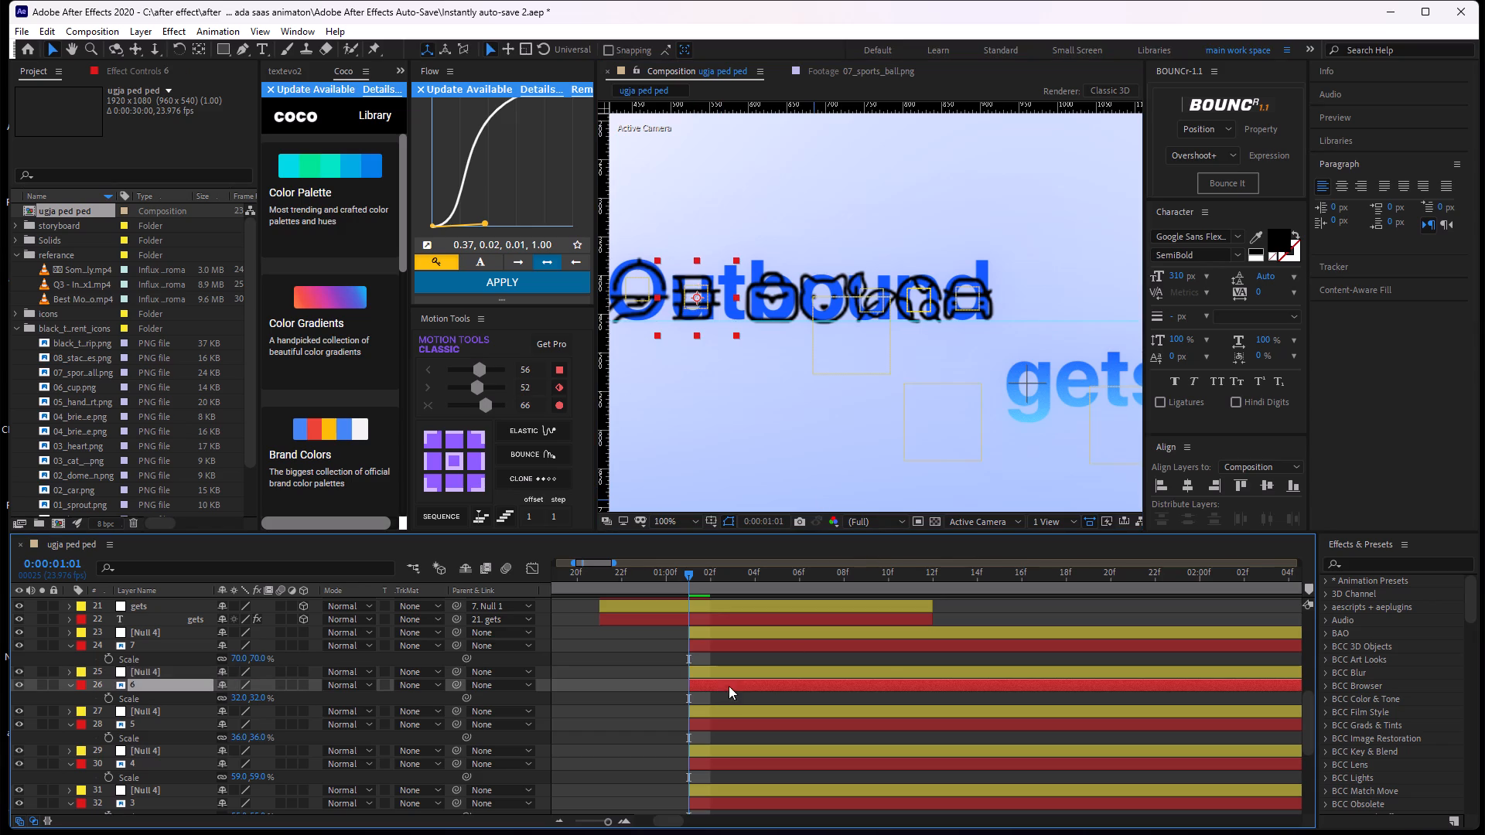
{"action": "left_click", "coordinate": [646, 695]}
Move the null above icon layer 5 onto the centre of the briefcase icon over the "b" of "Outbound".
{"action": "left_click", "coordinate": [770, 720]}
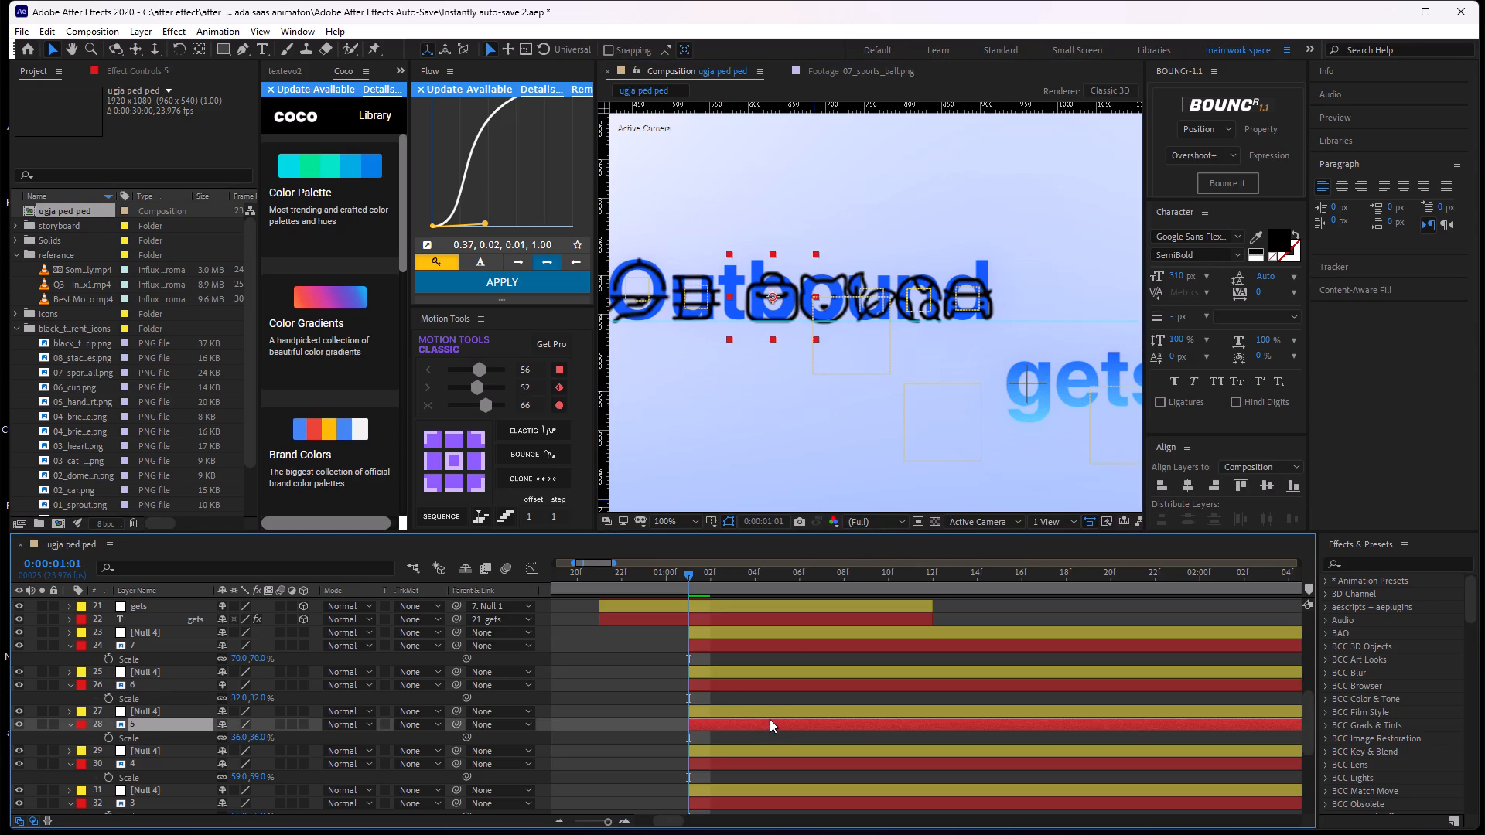
{"action": "left_click", "coordinate": [774, 706]}
{"action": "left_click_drag", "start_coordinate": [921, 298], "coordinate": [920, 298]}
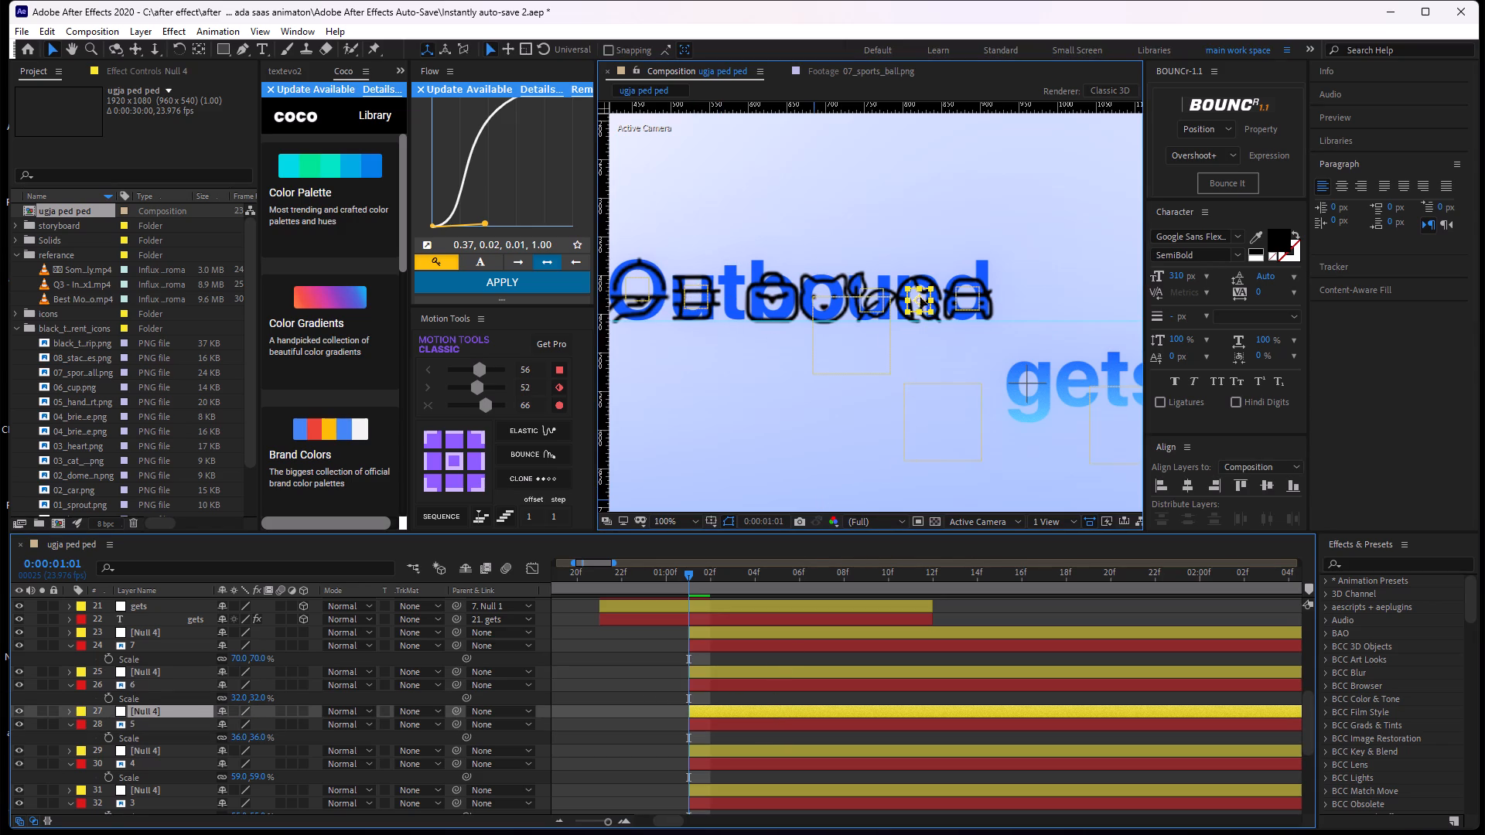
{"action": "left_click_drag", "start_coordinate": [920, 298], "coordinate": [775, 290]}
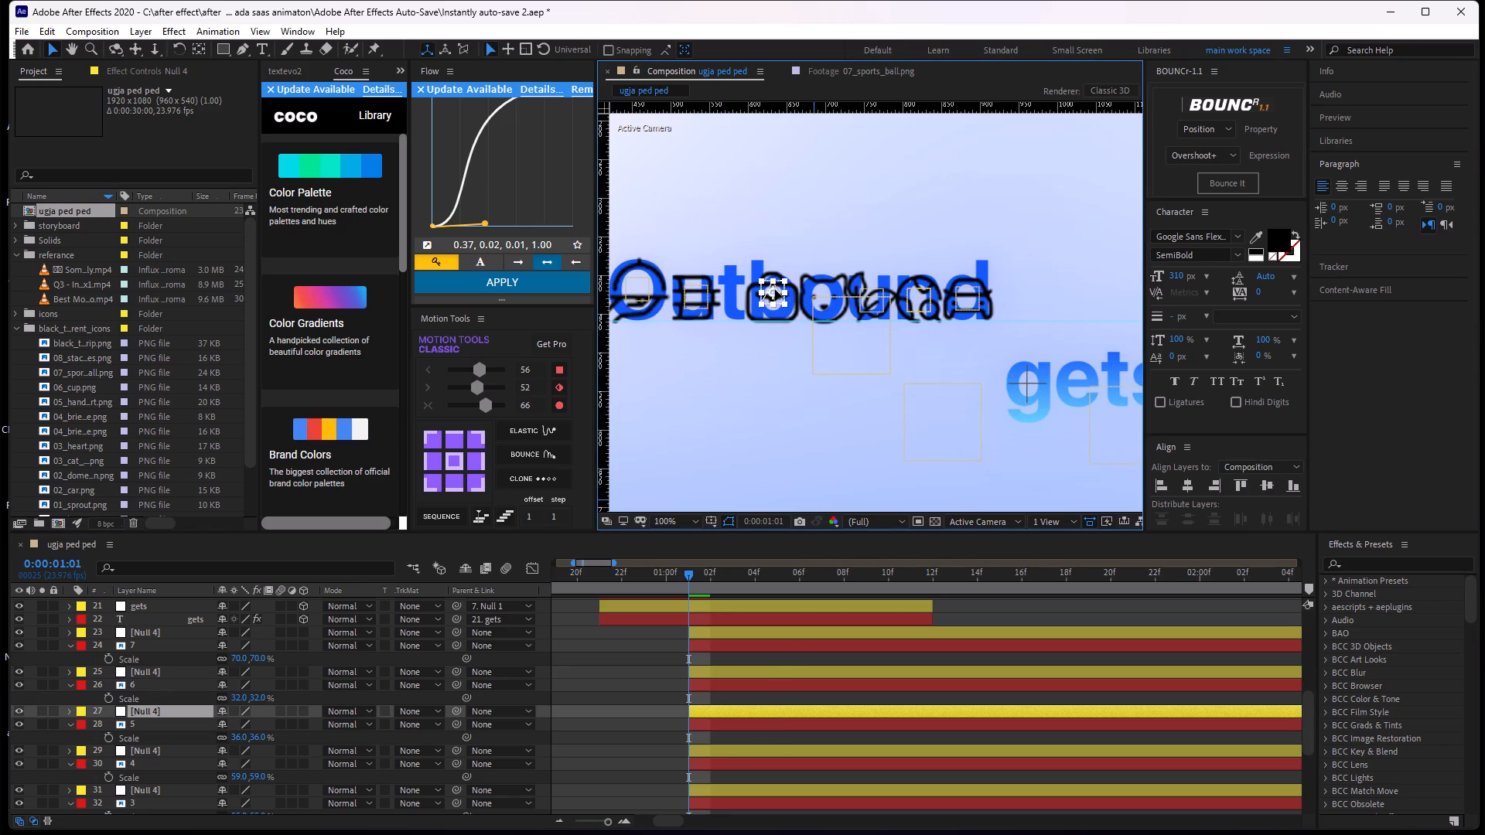
{"action": "left_click_drag", "start_coordinate": [775, 290], "coordinate": [770, 305]}
{"action": "scroll", "coordinate": [773, 329], "scroll_direction": "up", "scroll_amount": 2}
{"action": "middle_click_drag", "start_coordinate": [773, 329], "coordinate": [775, 329]}
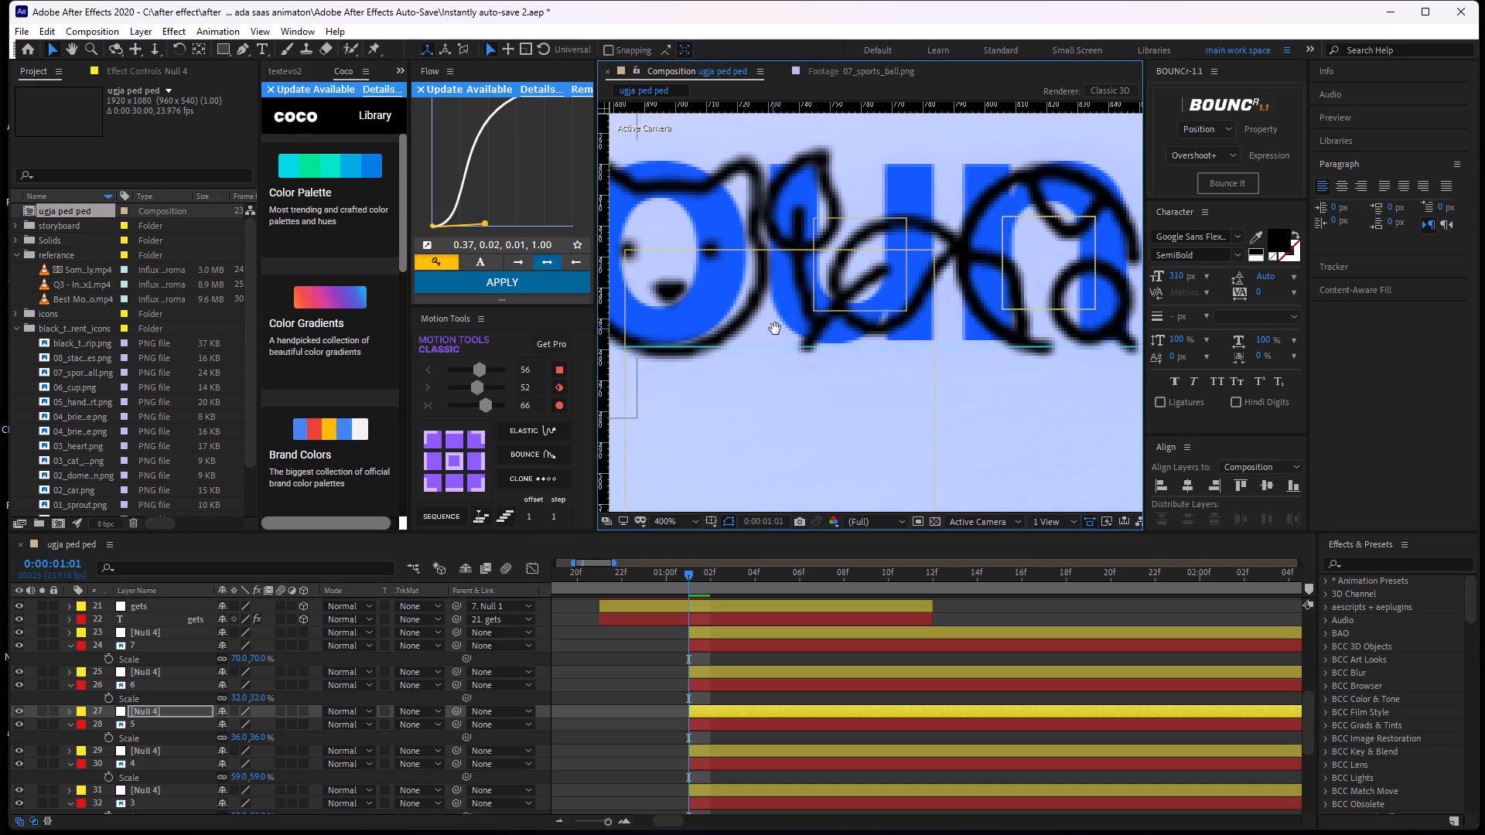
{"action": "middle_click_drag", "start_coordinate": [775, 329], "coordinate": [904, 329]}
{"action": "scroll", "coordinate": [904, 329], "scroll_direction": "down", "scroll_amount": 1}
{"action": "left_click_drag", "start_coordinate": [722, 311], "coordinate": [744, 281]}
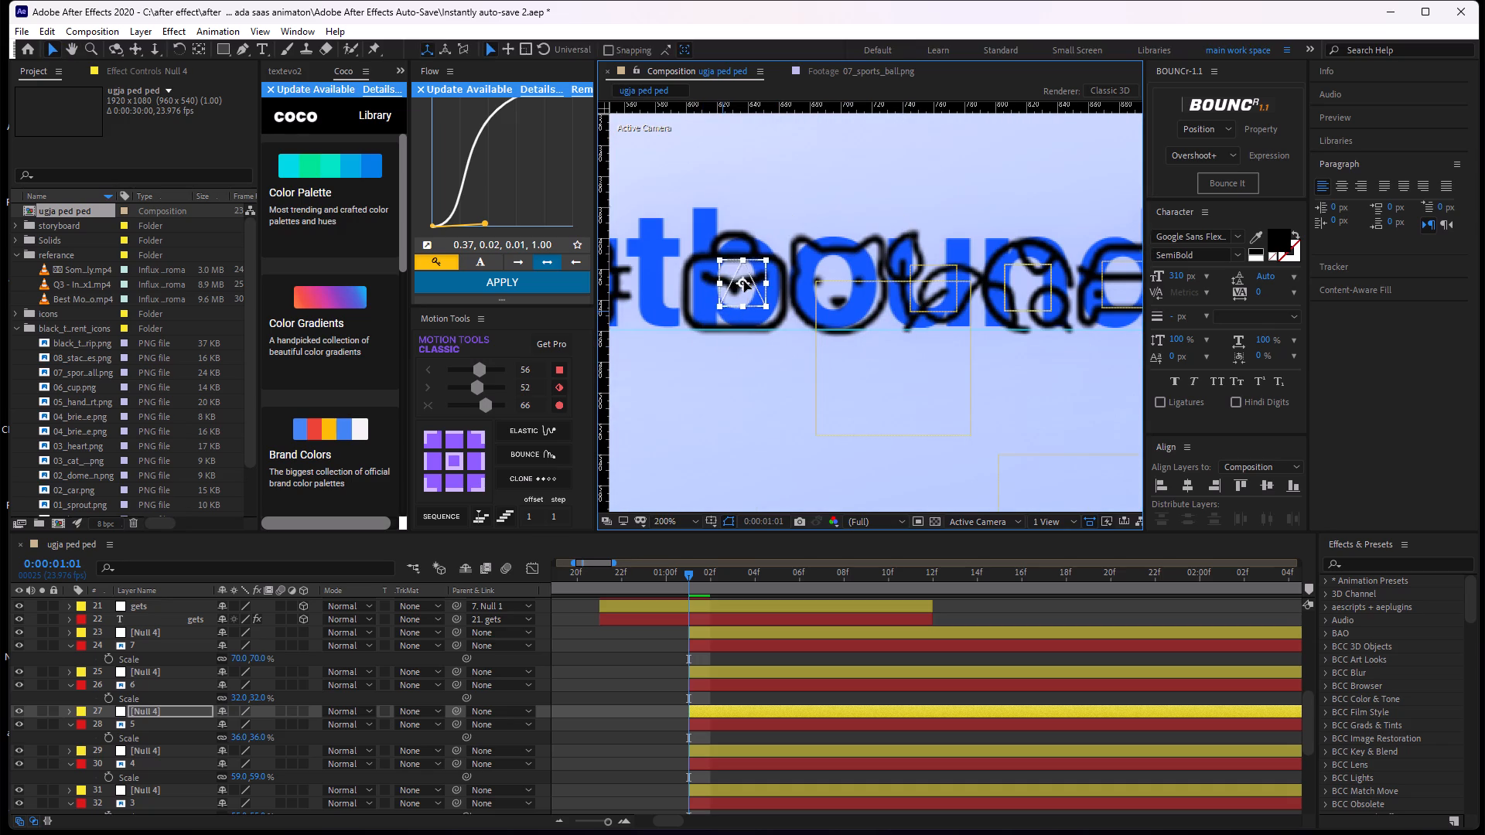
{"action": "left_click_drag", "start_coordinate": [744, 281], "coordinate": [736, 288]}
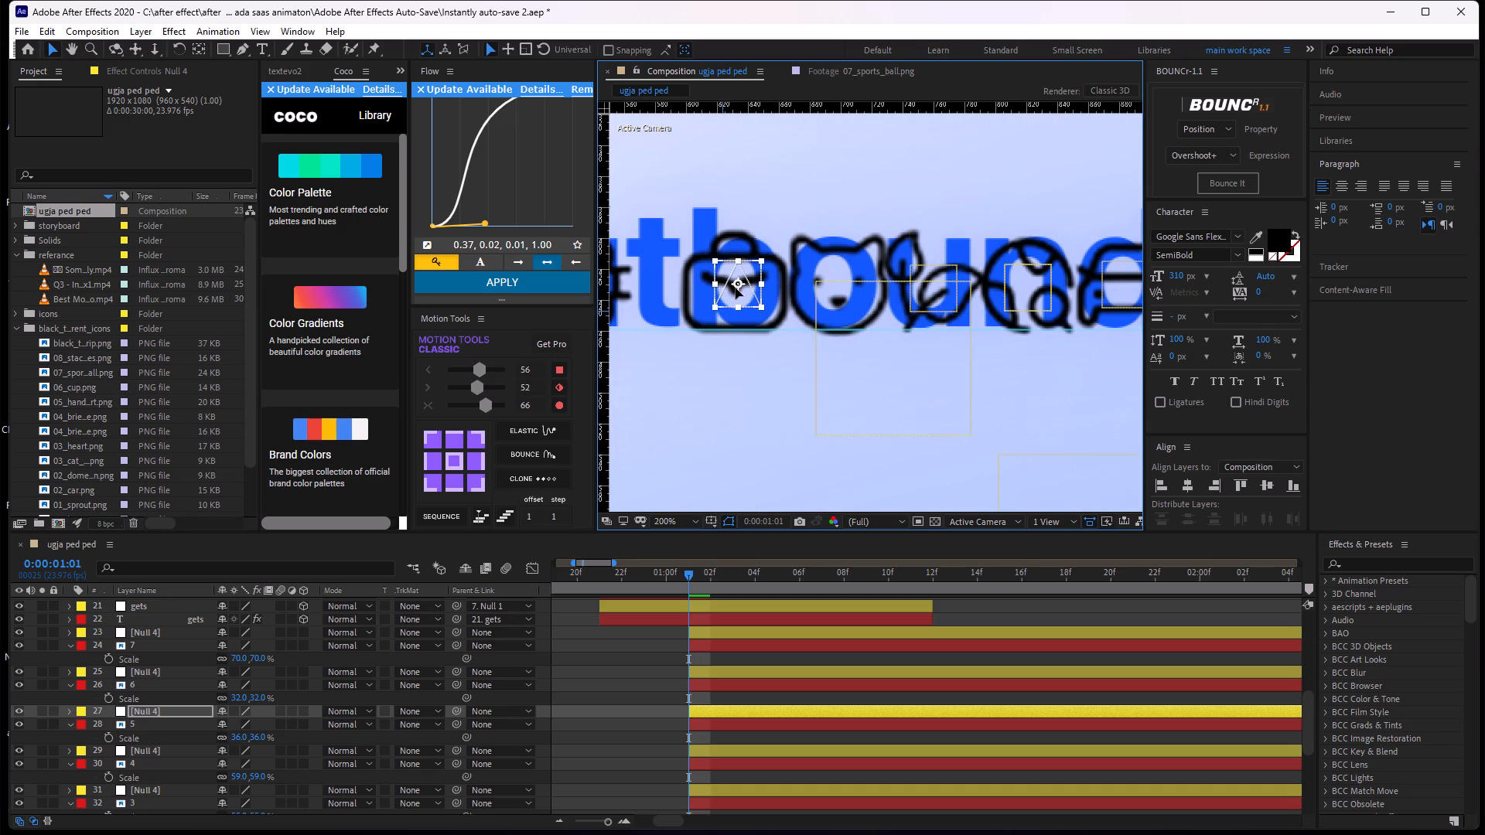
{"action": "left_click_drag", "start_coordinate": [736, 288], "coordinate": [732, 295]}
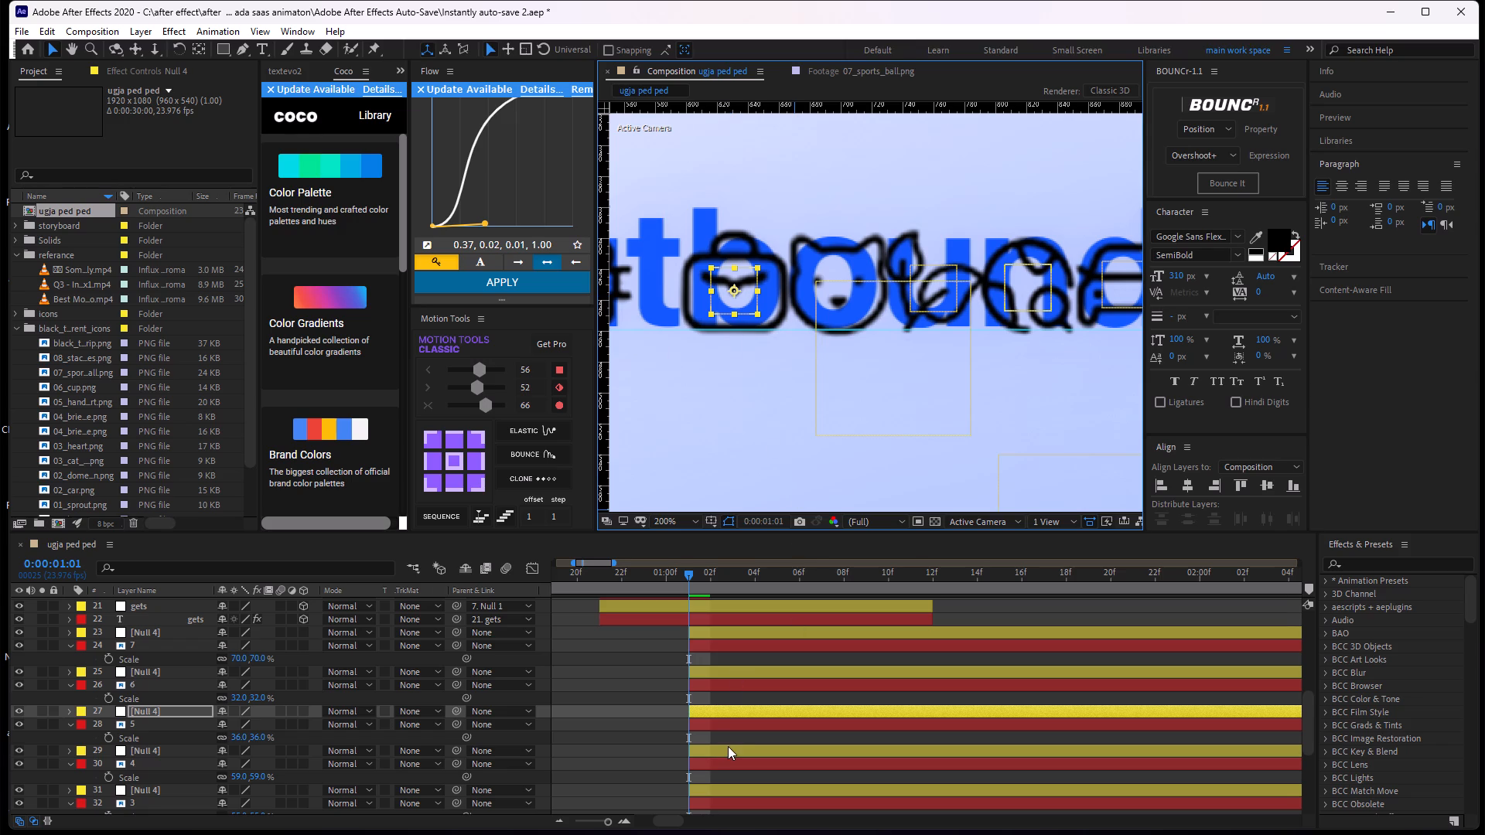
Move the null above icon layer 4 onto the cat icon over the "o" of "Outbound".
{"action": "left_click", "coordinate": [729, 748]}
{"action": "middle_click_drag", "start_coordinate": [951, 344], "coordinate": [899, 359]}
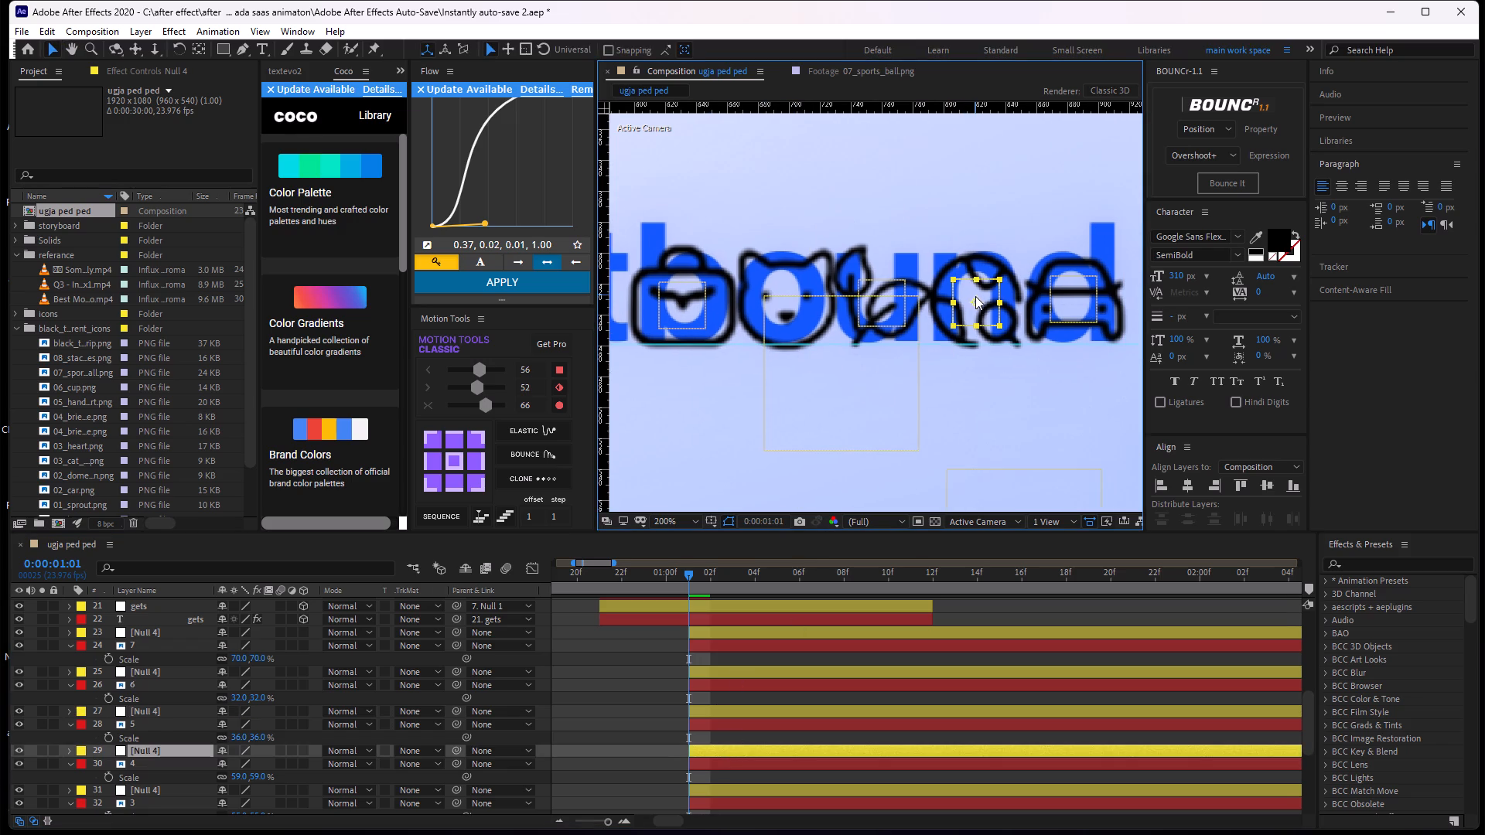
{"action": "left_click_drag", "start_coordinate": [975, 299], "coordinate": [787, 302]}
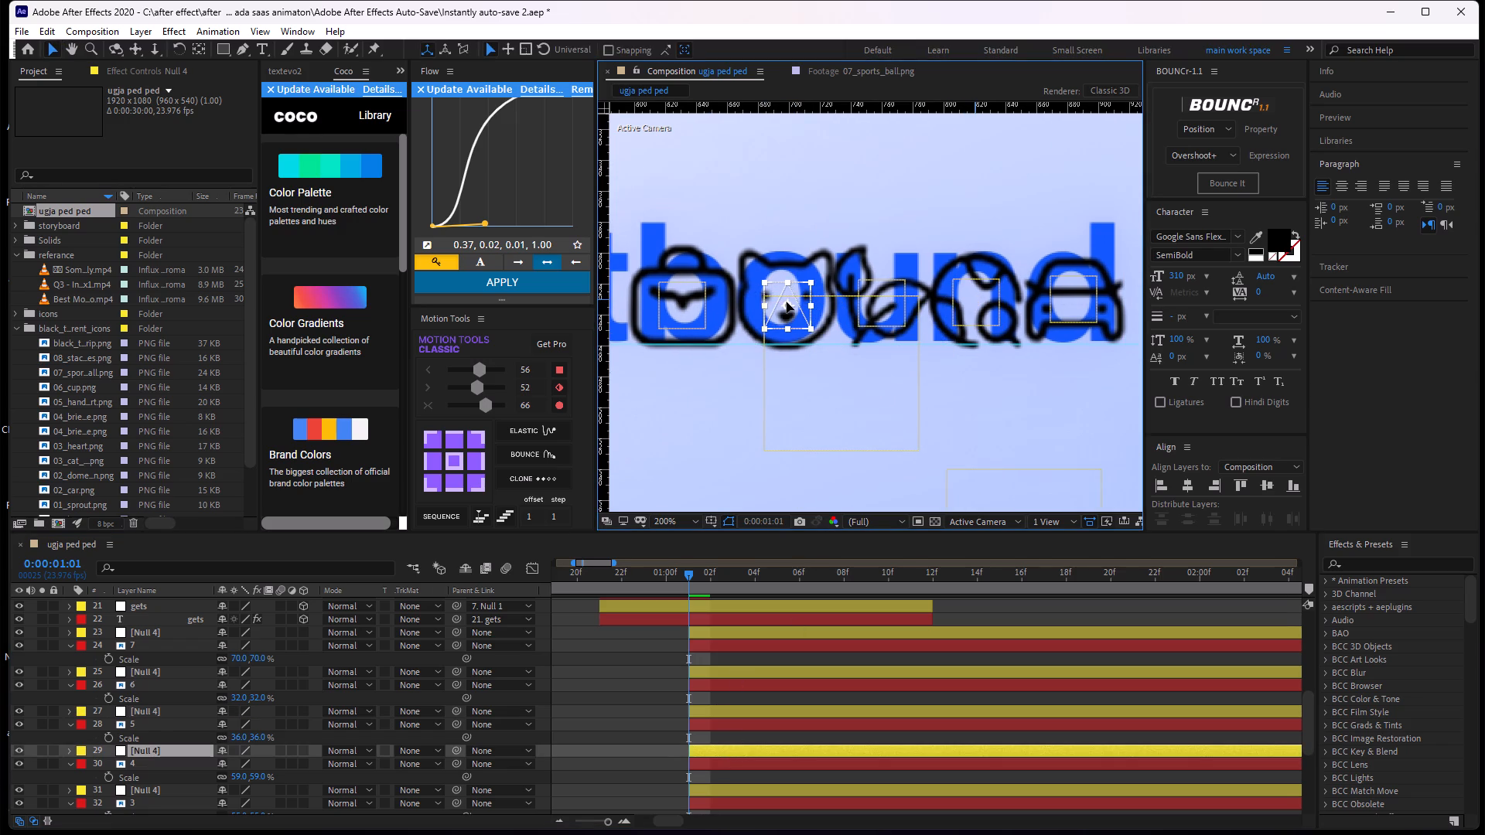
{"action": "left_click_drag", "start_coordinate": [787, 302], "coordinate": [786, 298]}
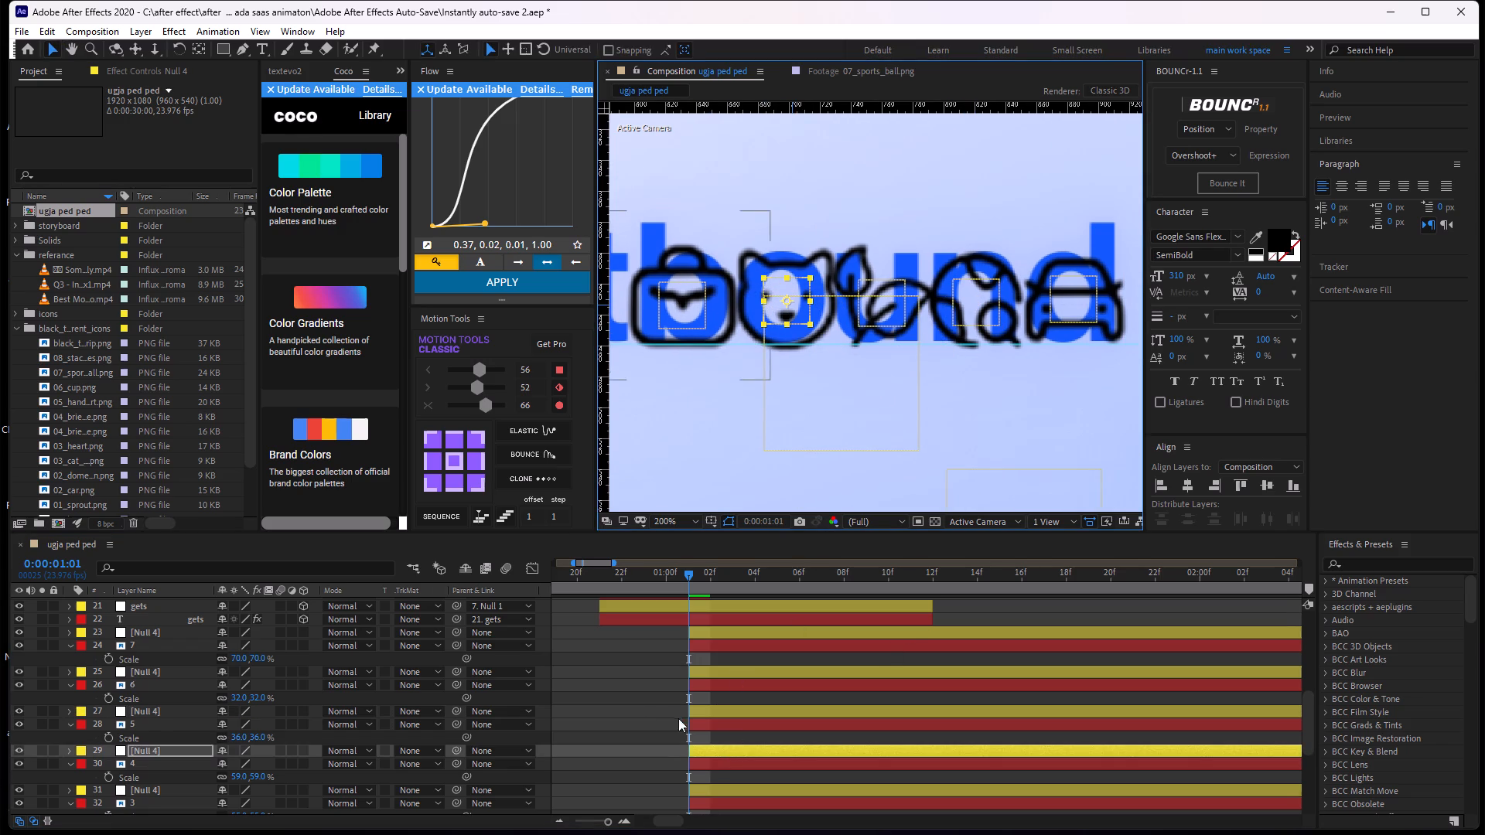
{"action": "left_click", "coordinate": [638, 715]}
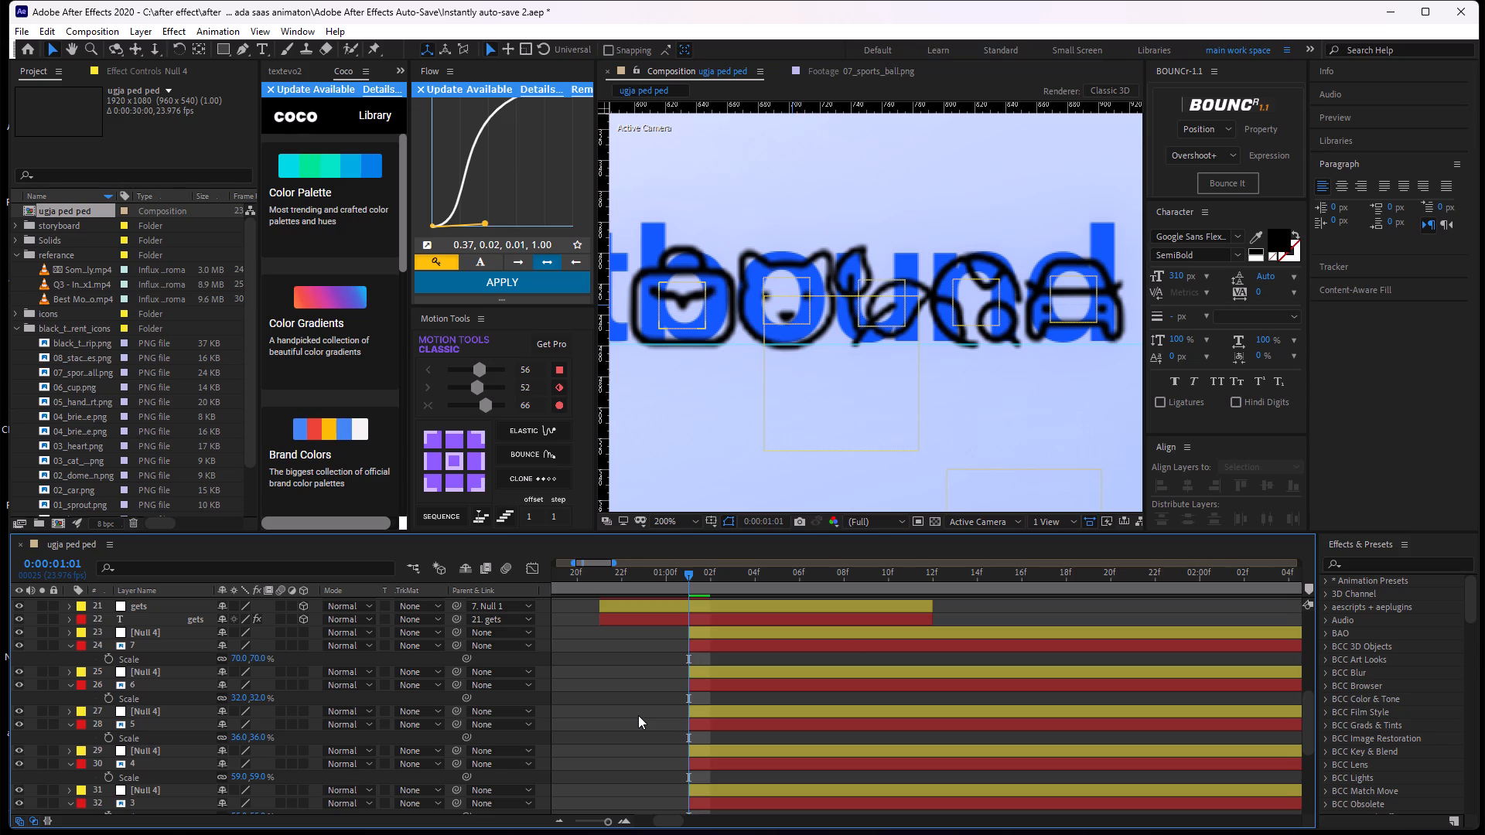
Parent icon layers 7, 6, 5, 4 and 3 each to the null directly above it.
{"action": "left_click", "coordinate": [719, 646]}
{"action": "left_click_drag", "start_coordinate": [459, 649], "coordinate": [174, 634]}
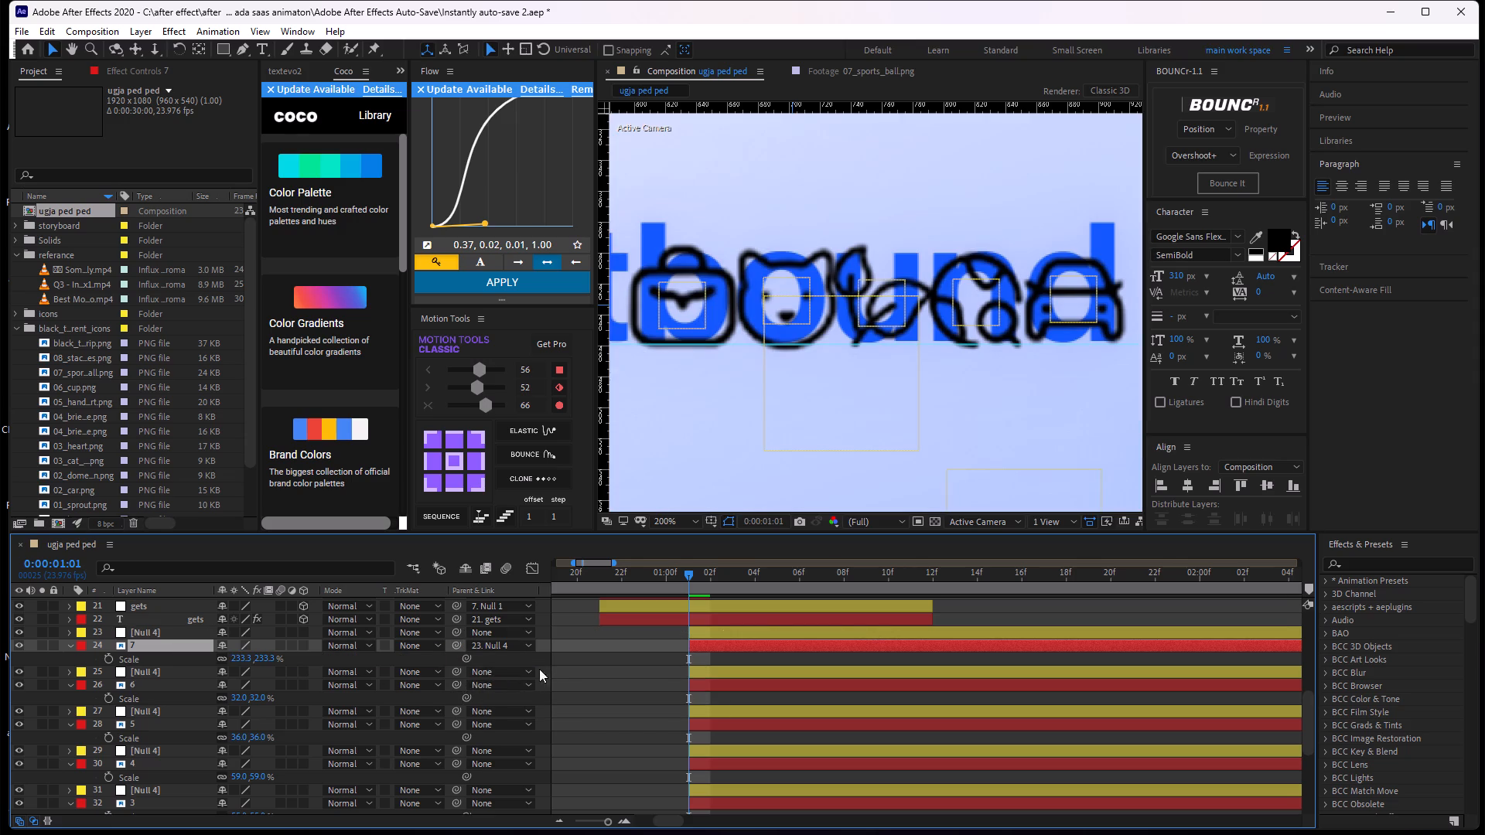
{"action": "left_click_drag", "start_coordinate": [457, 682], "coordinate": [189, 670]}
{"action": "left_click_drag", "start_coordinate": [459, 727], "coordinate": [158, 707]}
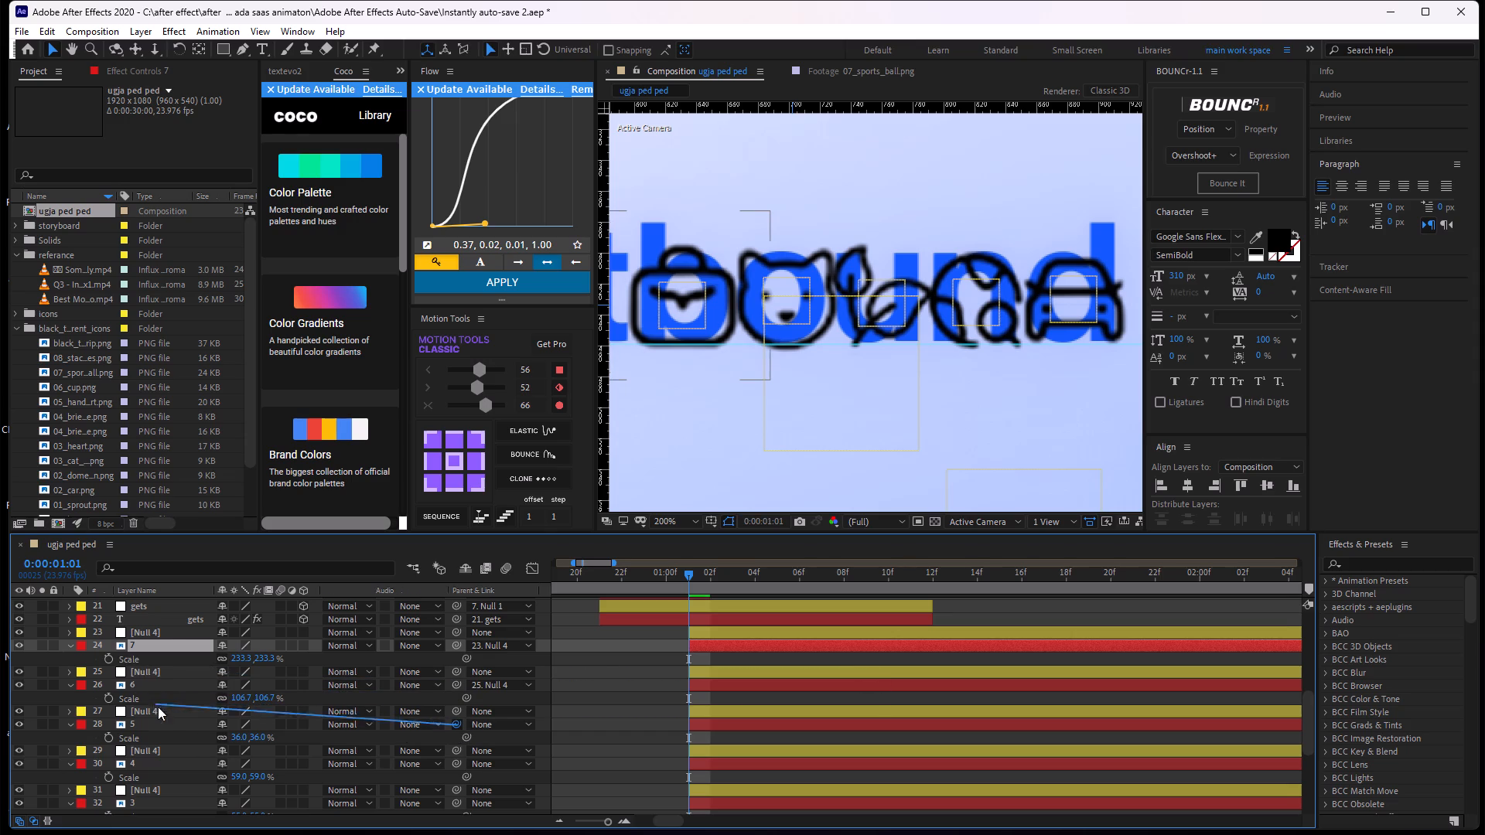
{"action": "left_click_drag", "start_coordinate": [158, 707], "coordinate": [166, 713]}
{"action": "left_click_drag", "start_coordinate": [456, 765], "coordinate": [436, 756]}
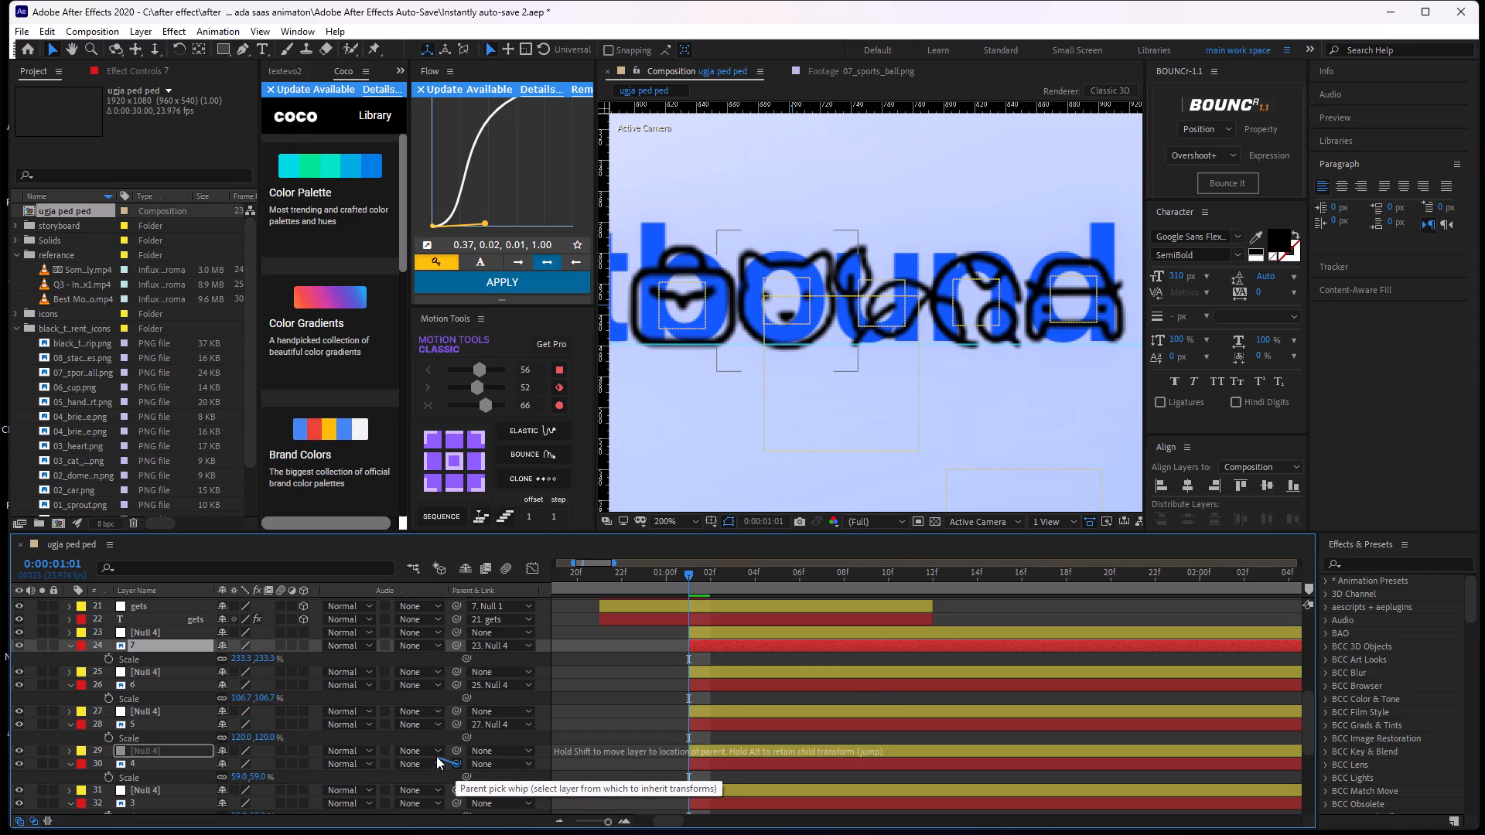
{"action": "left_click_drag", "start_coordinate": [436, 756], "coordinate": [427, 748]}
{"action": "left_click_drag", "start_coordinate": [461, 804], "coordinate": [408, 792]}
Parent the null above icon layer 2 to icon layer 3, and the null above icon layer 1 to icon layer 2.
{"action": "scroll", "coordinate": [424, 789], "scroll_direction": "down", "scroll_amount": 1}
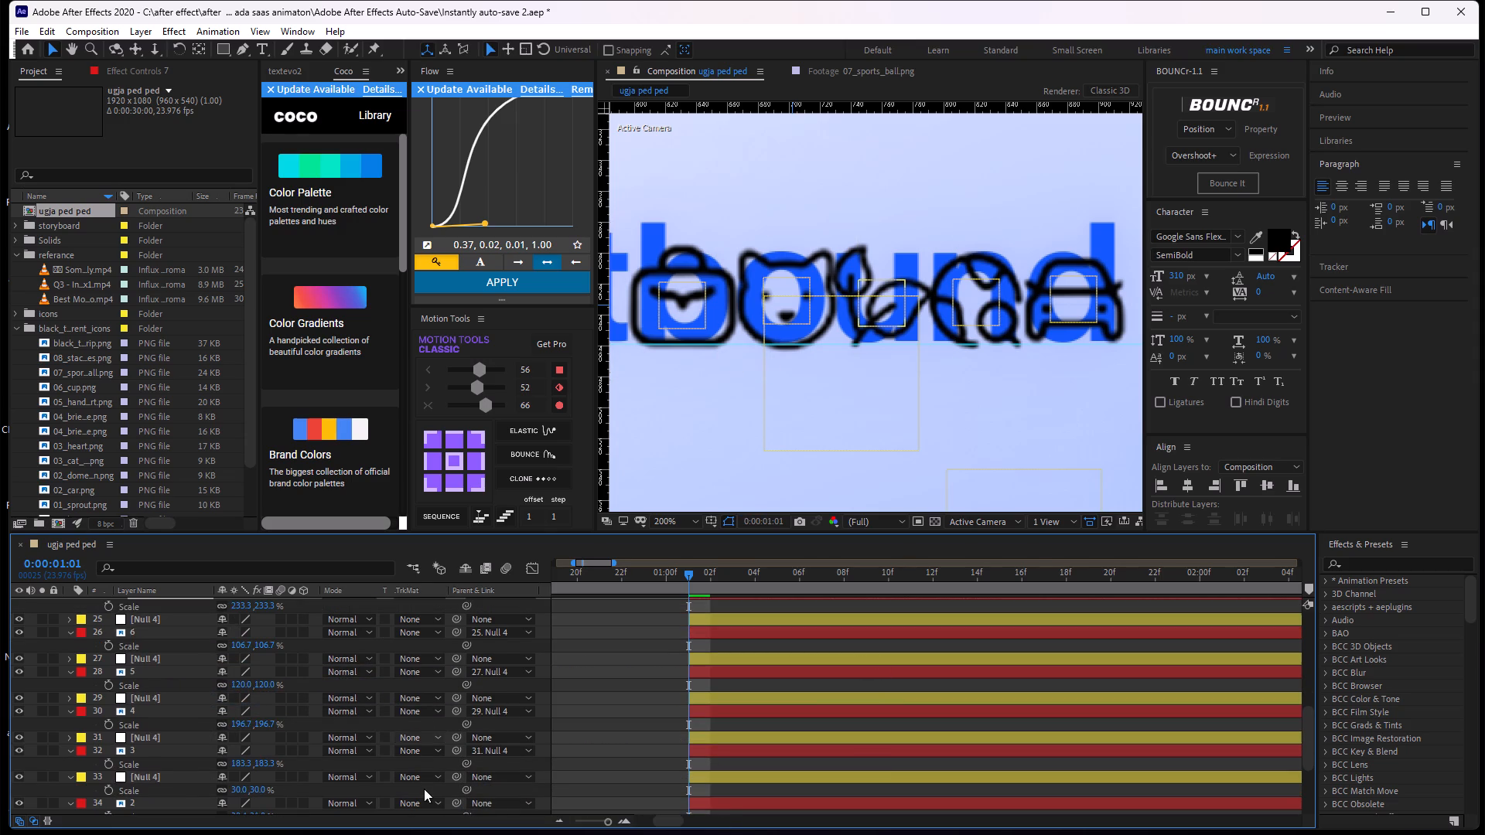
{"action": "left_click_drag", "start_coordinate": [458, 776], "coordinate": [356, 755]}
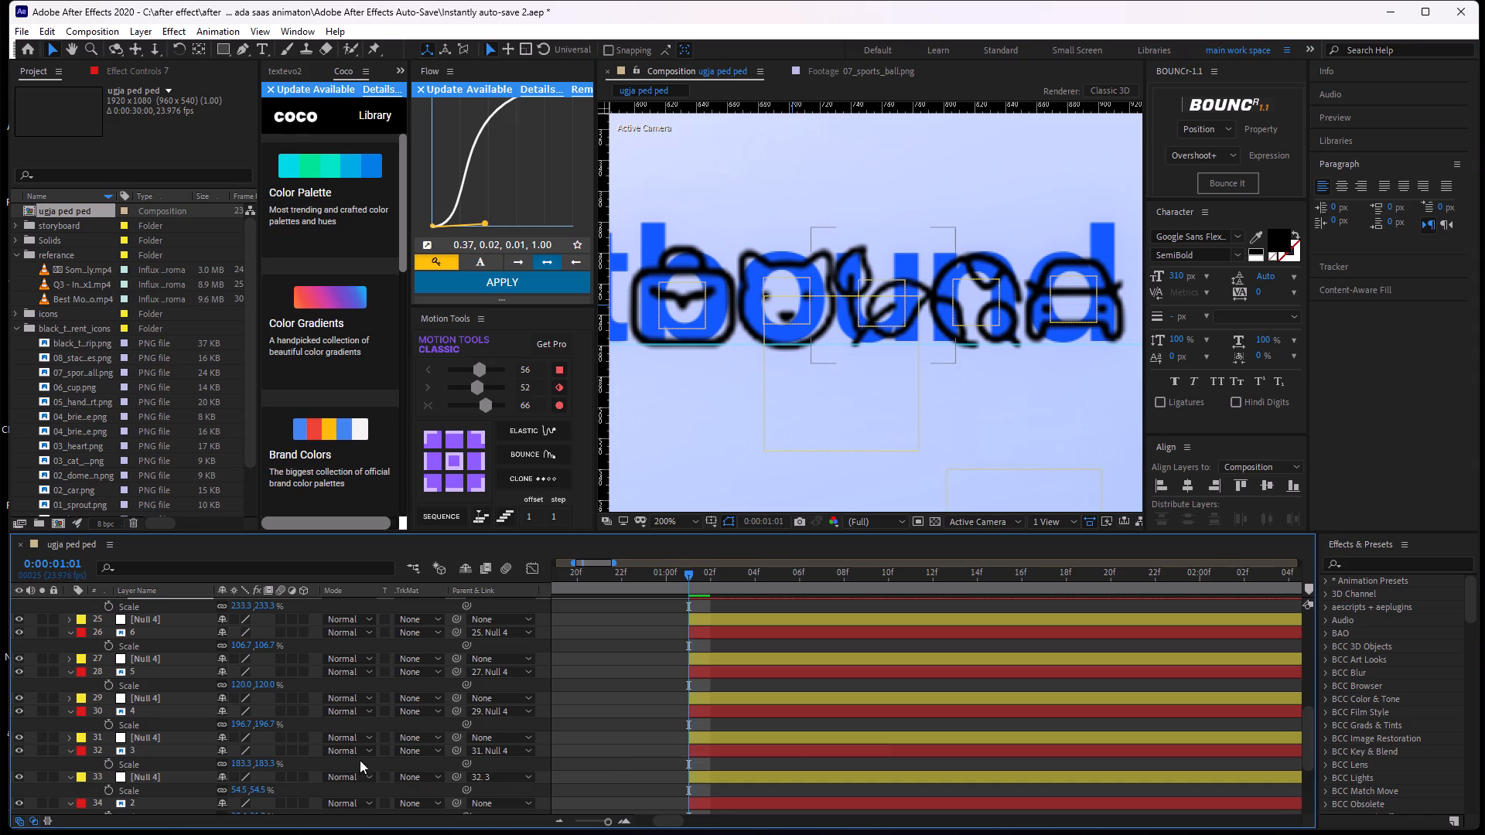
{"action": "scroll", "coordinate": [410, 768], "scroll_direction": "down", "scroll_amount": 1}
{"action": "left_click_drag", "start_coordinate": [459, 779], "coordinate": [285, 751]}
Parent icon layer 1 to the null directly above it and reset that null's own parent to None.
{"action": "scroll", "coordinate": [388, 773], "scroll_direction": "down", "scroll_amount": 1}
{"action": "left_click_drag", "start_coordinate": [453, 748], "coordinate": [360, 731]}
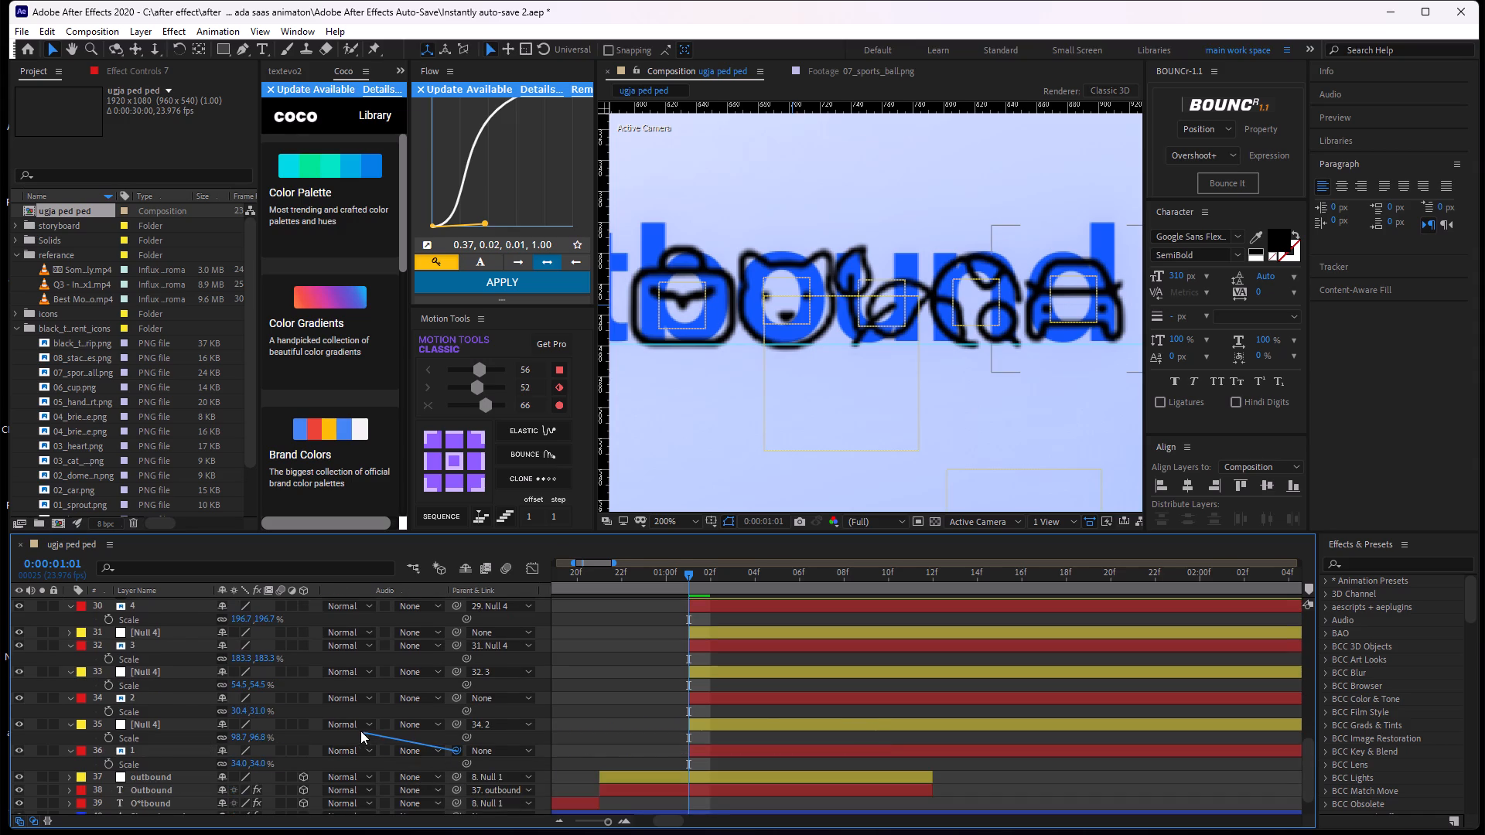
{"action": "left_click_drag", "start_coordinate": [360, 731], "coordinate": [312, 721]}
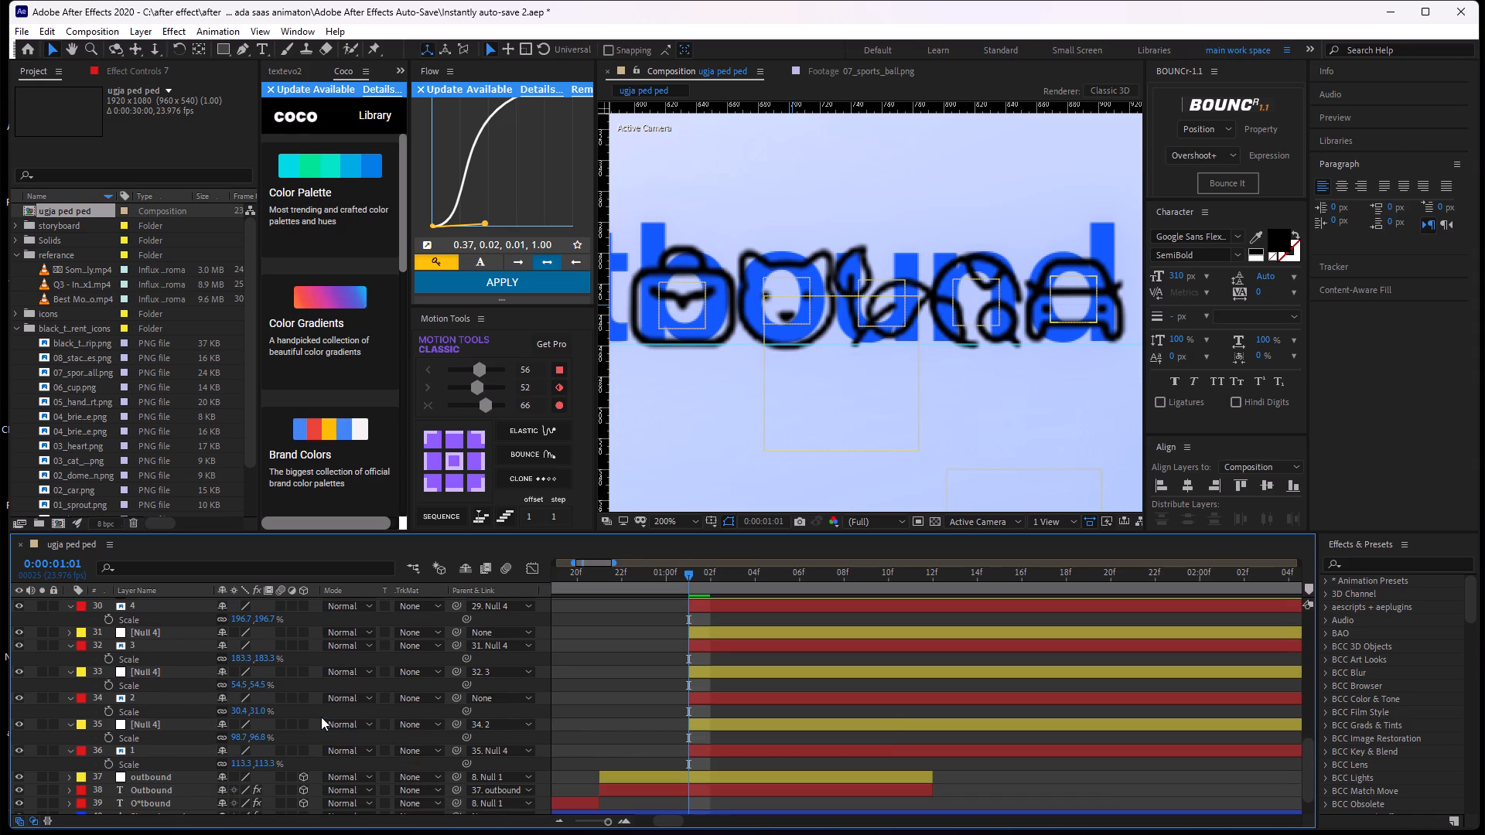
{"action": "left_click", "coordinate": [486, 726]}
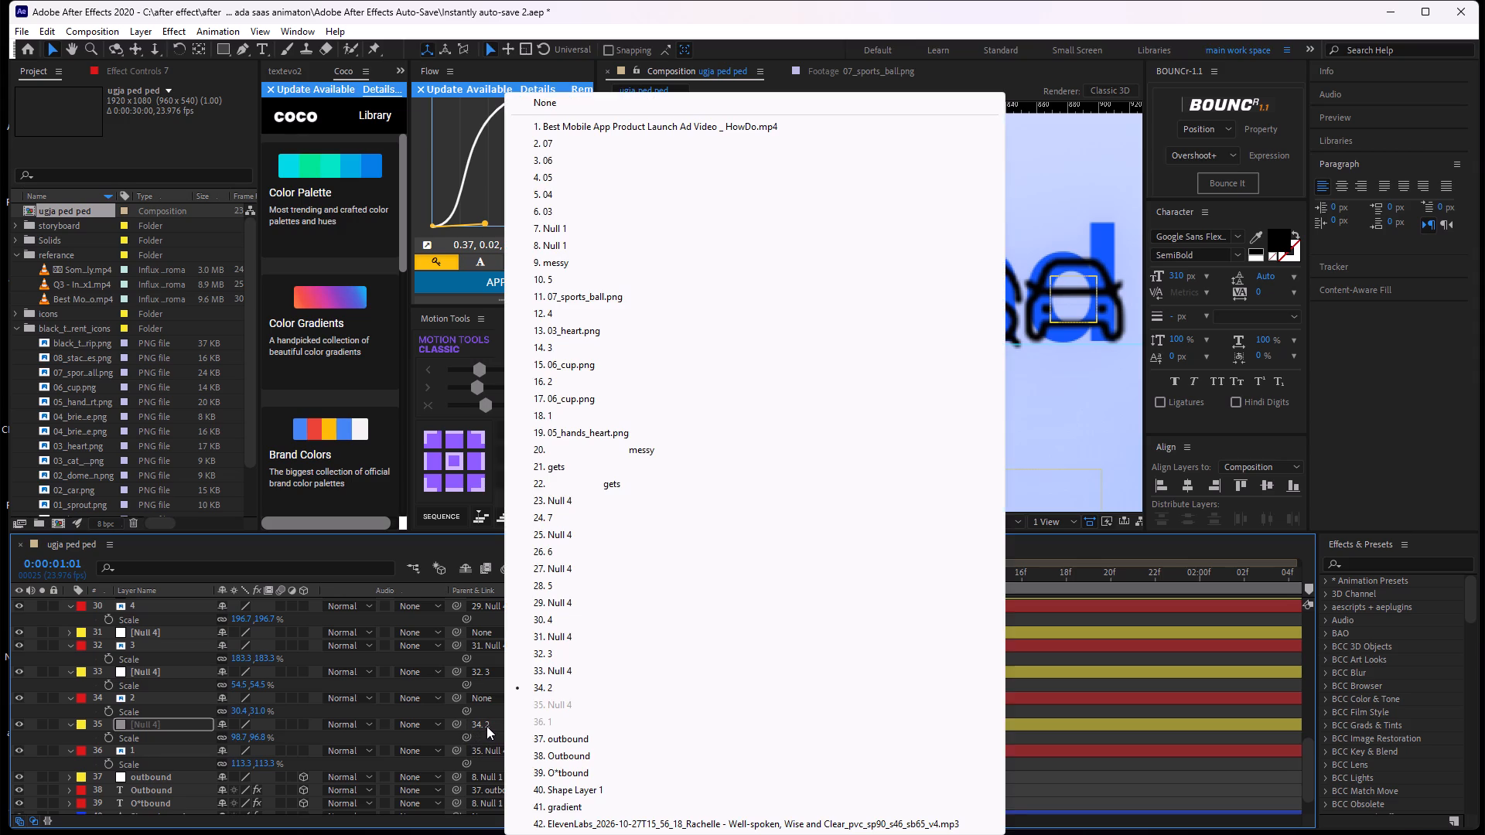
{"action": "left_click", "coordinate": [548, 94]}
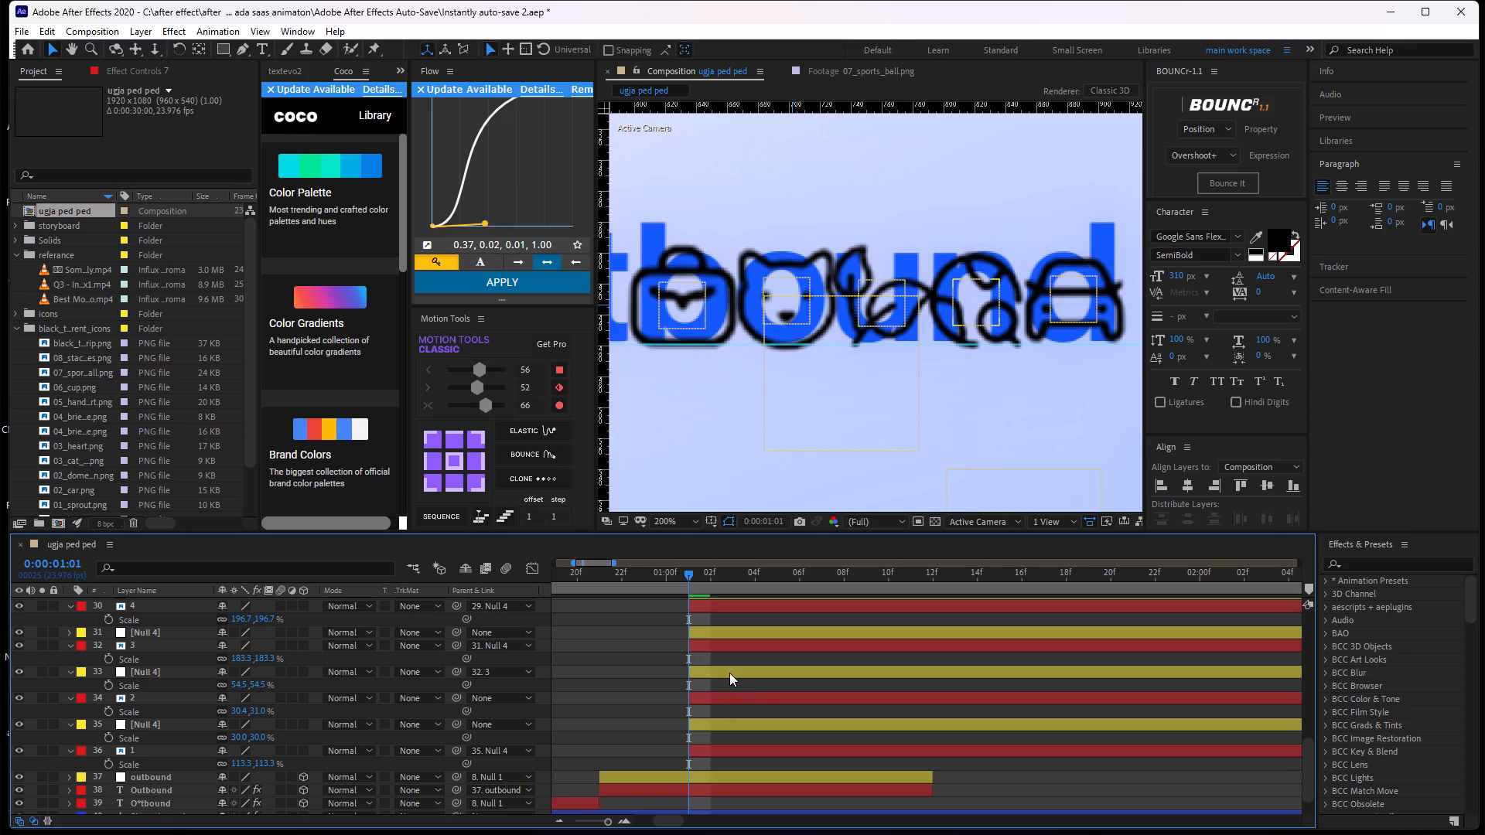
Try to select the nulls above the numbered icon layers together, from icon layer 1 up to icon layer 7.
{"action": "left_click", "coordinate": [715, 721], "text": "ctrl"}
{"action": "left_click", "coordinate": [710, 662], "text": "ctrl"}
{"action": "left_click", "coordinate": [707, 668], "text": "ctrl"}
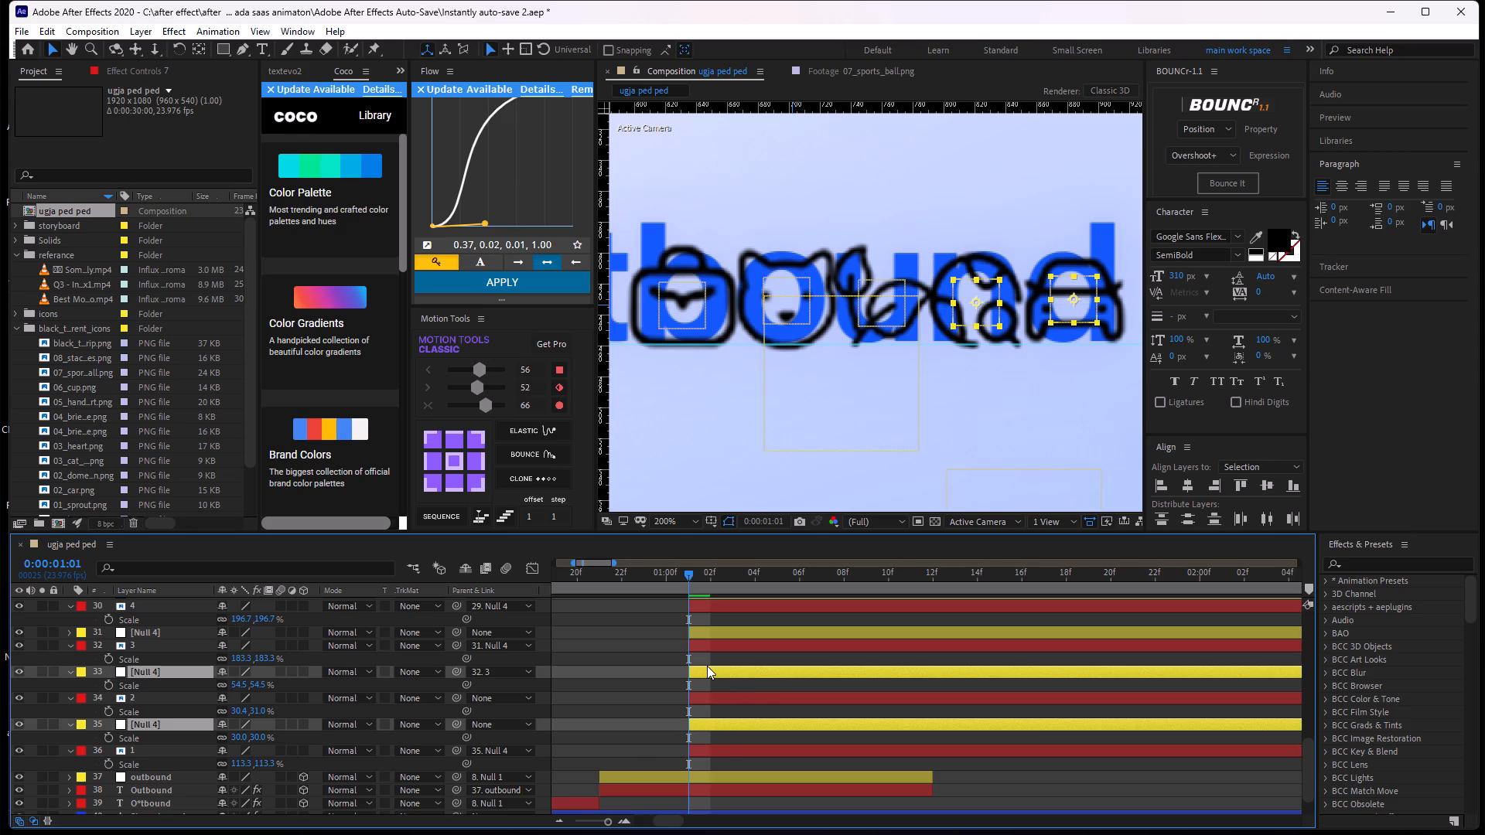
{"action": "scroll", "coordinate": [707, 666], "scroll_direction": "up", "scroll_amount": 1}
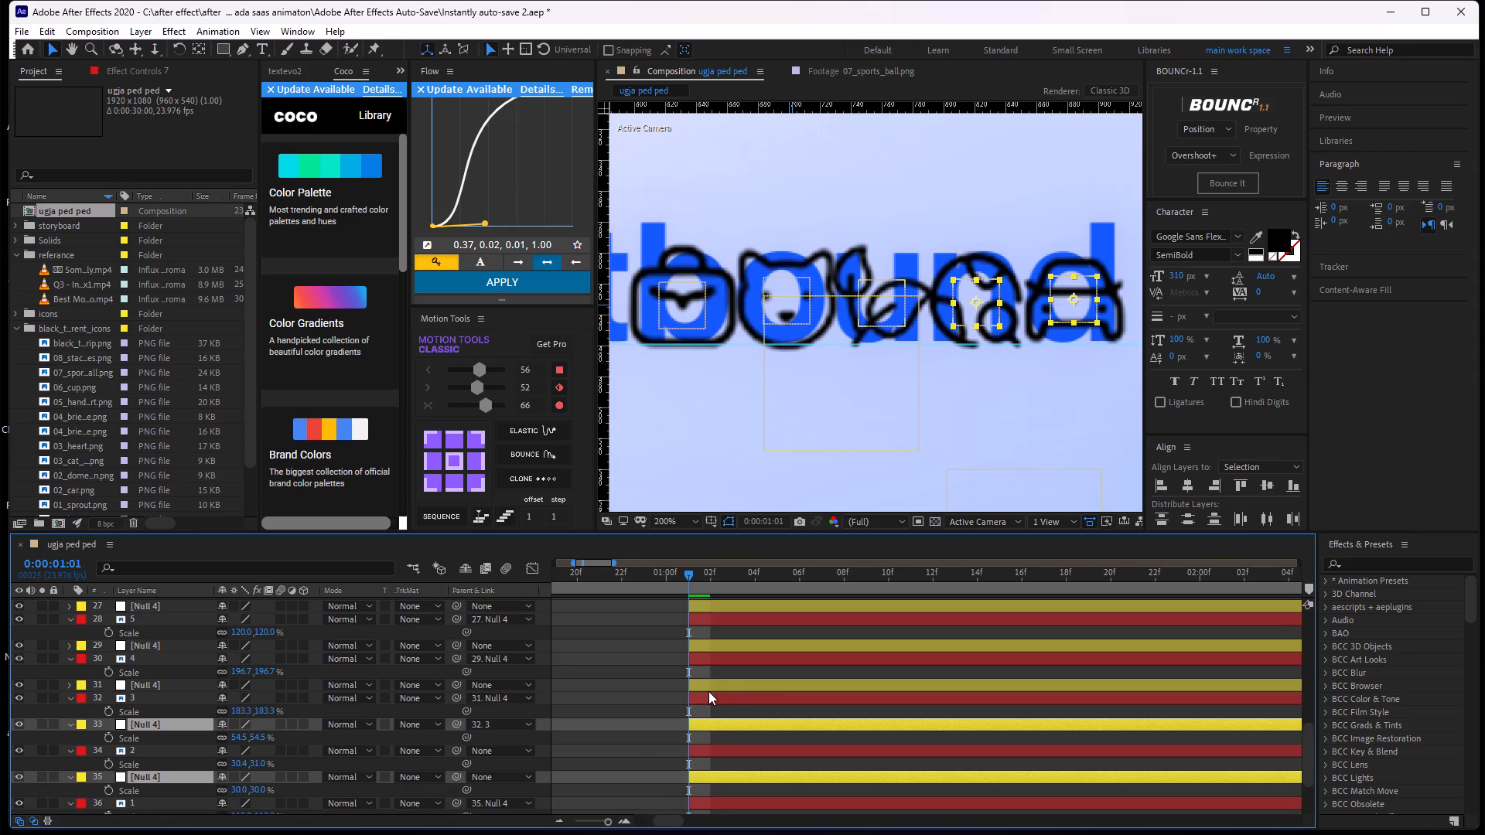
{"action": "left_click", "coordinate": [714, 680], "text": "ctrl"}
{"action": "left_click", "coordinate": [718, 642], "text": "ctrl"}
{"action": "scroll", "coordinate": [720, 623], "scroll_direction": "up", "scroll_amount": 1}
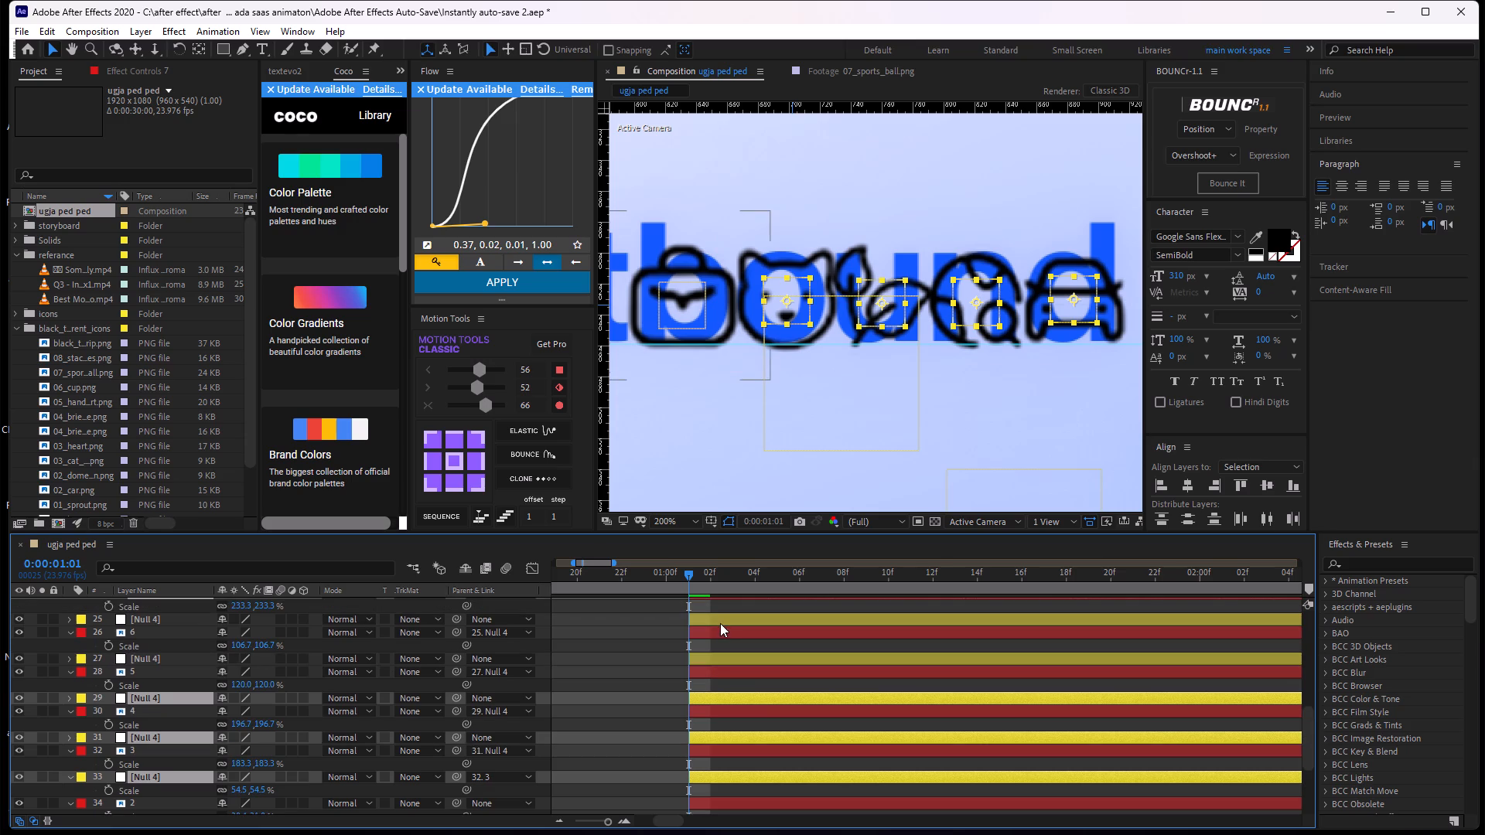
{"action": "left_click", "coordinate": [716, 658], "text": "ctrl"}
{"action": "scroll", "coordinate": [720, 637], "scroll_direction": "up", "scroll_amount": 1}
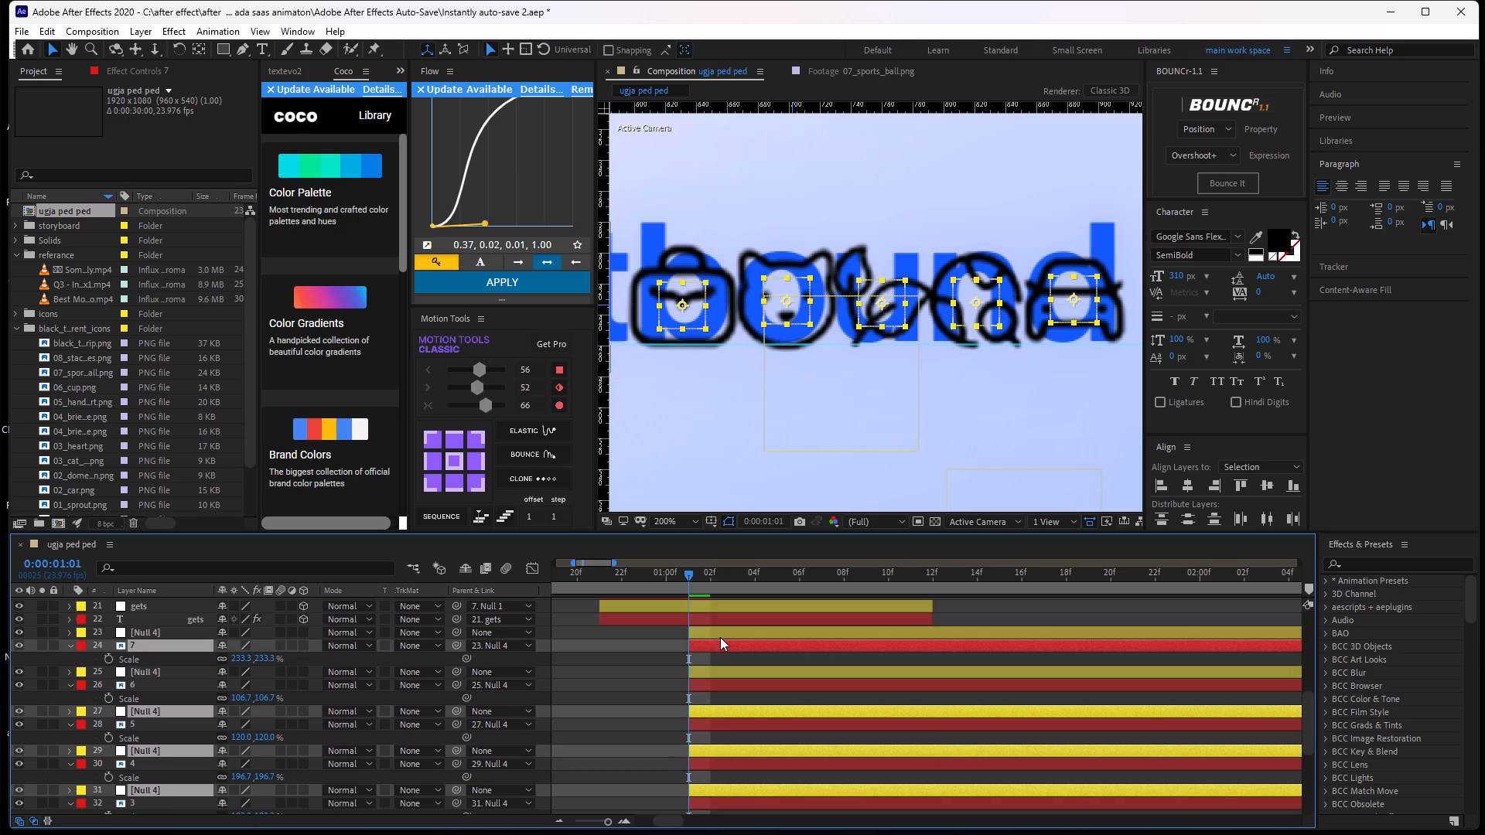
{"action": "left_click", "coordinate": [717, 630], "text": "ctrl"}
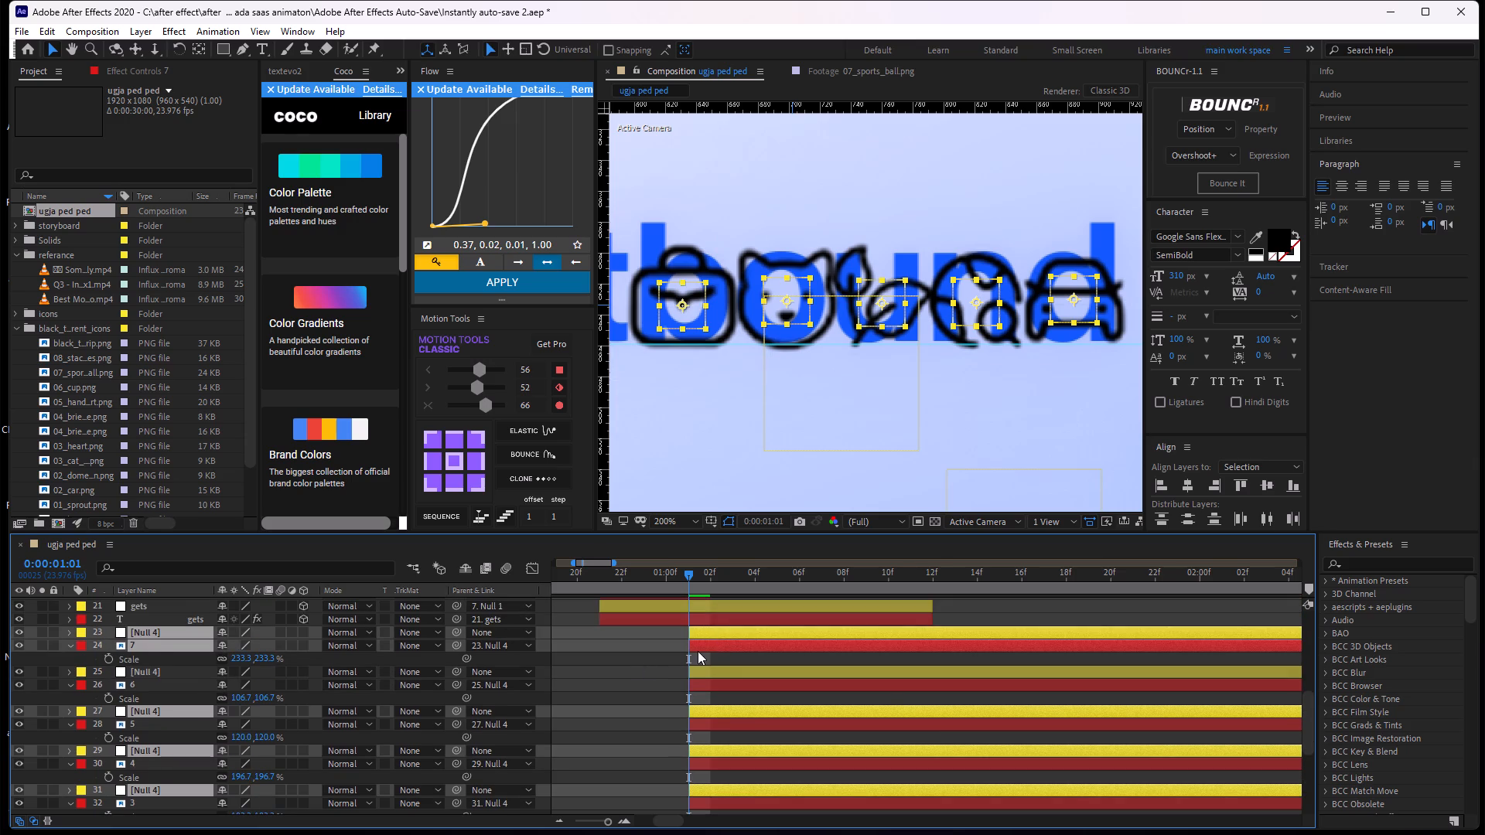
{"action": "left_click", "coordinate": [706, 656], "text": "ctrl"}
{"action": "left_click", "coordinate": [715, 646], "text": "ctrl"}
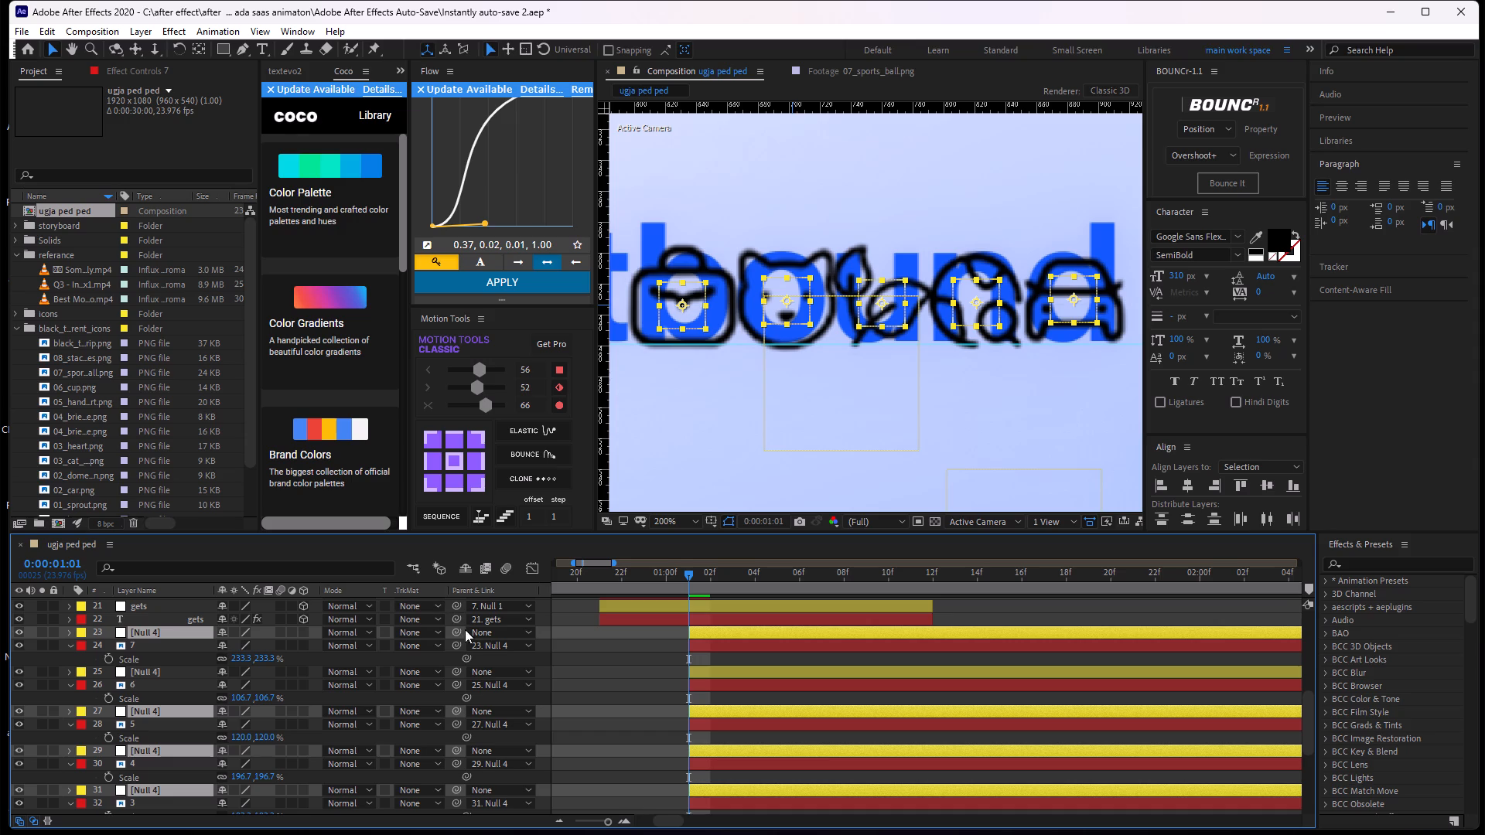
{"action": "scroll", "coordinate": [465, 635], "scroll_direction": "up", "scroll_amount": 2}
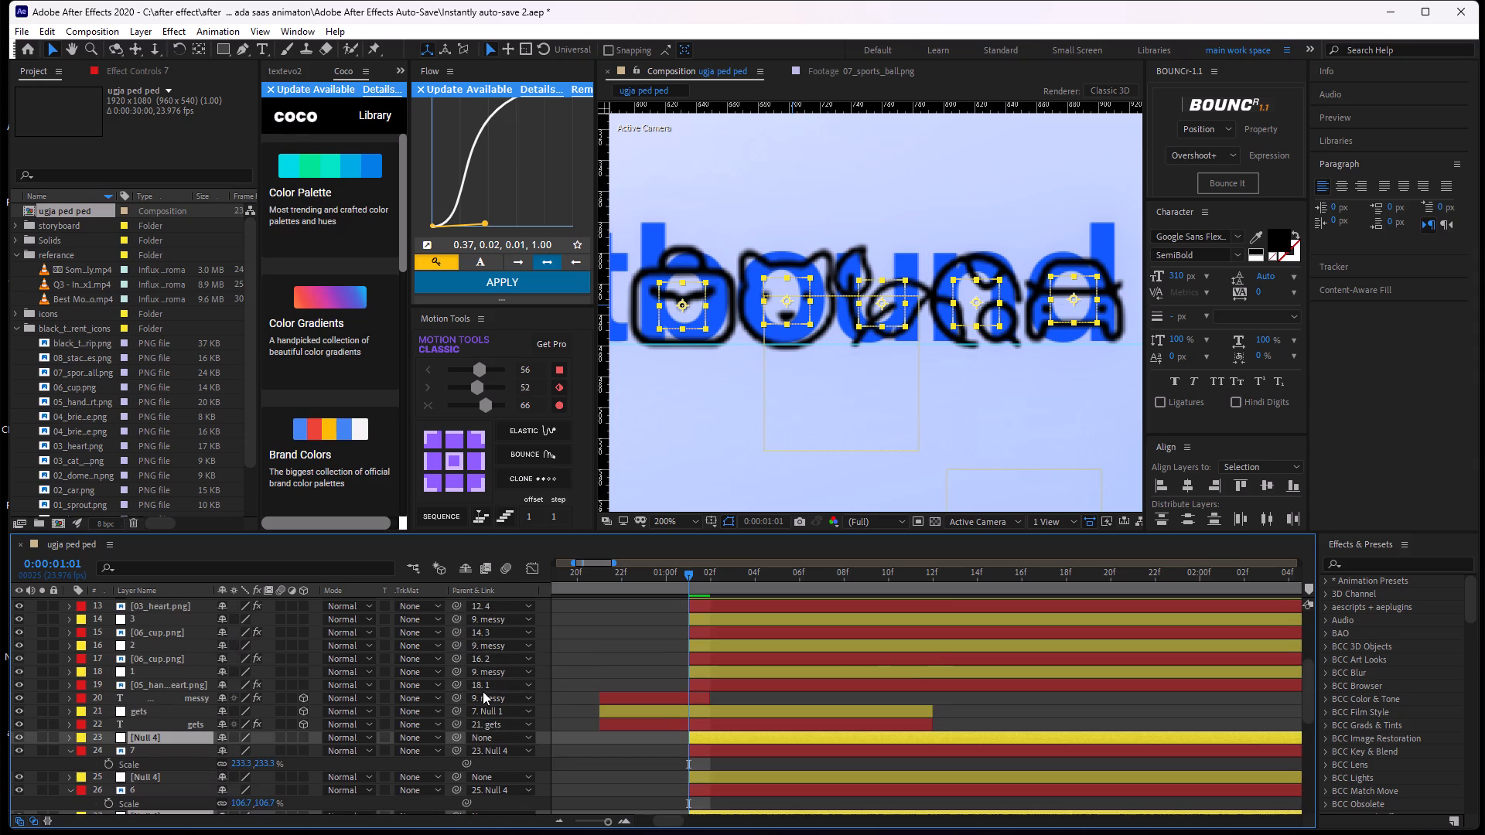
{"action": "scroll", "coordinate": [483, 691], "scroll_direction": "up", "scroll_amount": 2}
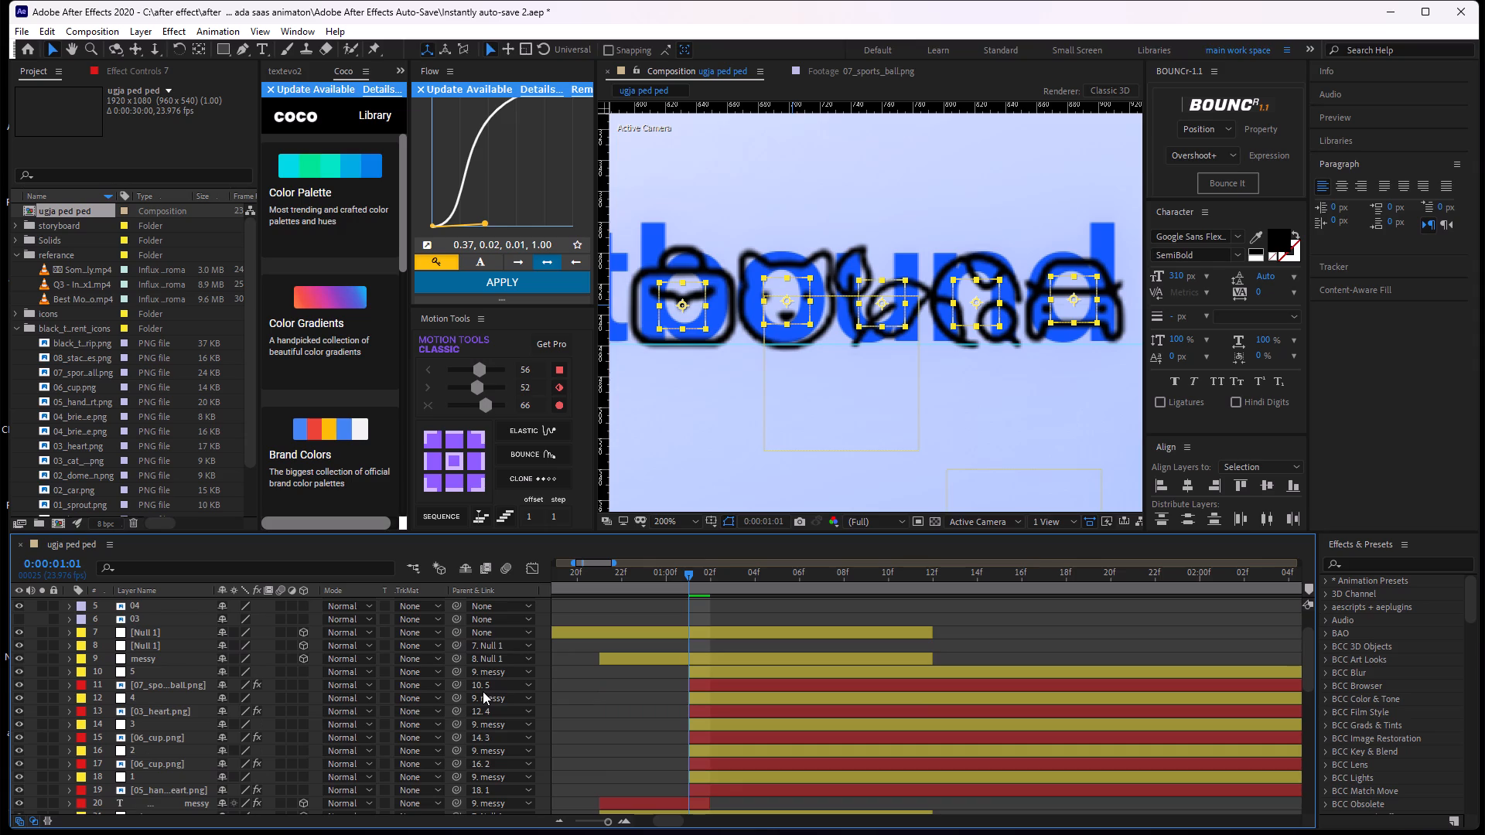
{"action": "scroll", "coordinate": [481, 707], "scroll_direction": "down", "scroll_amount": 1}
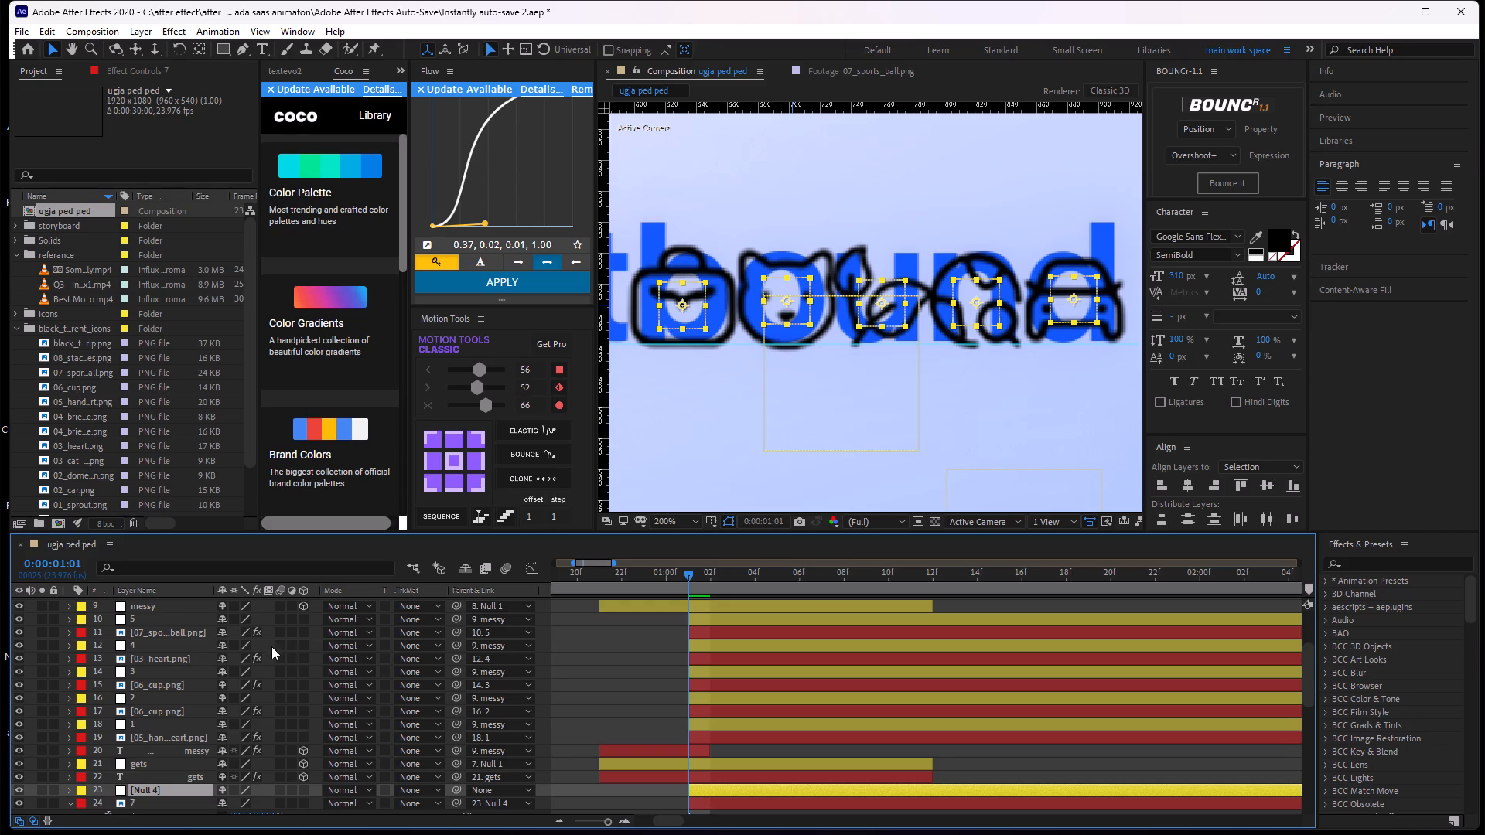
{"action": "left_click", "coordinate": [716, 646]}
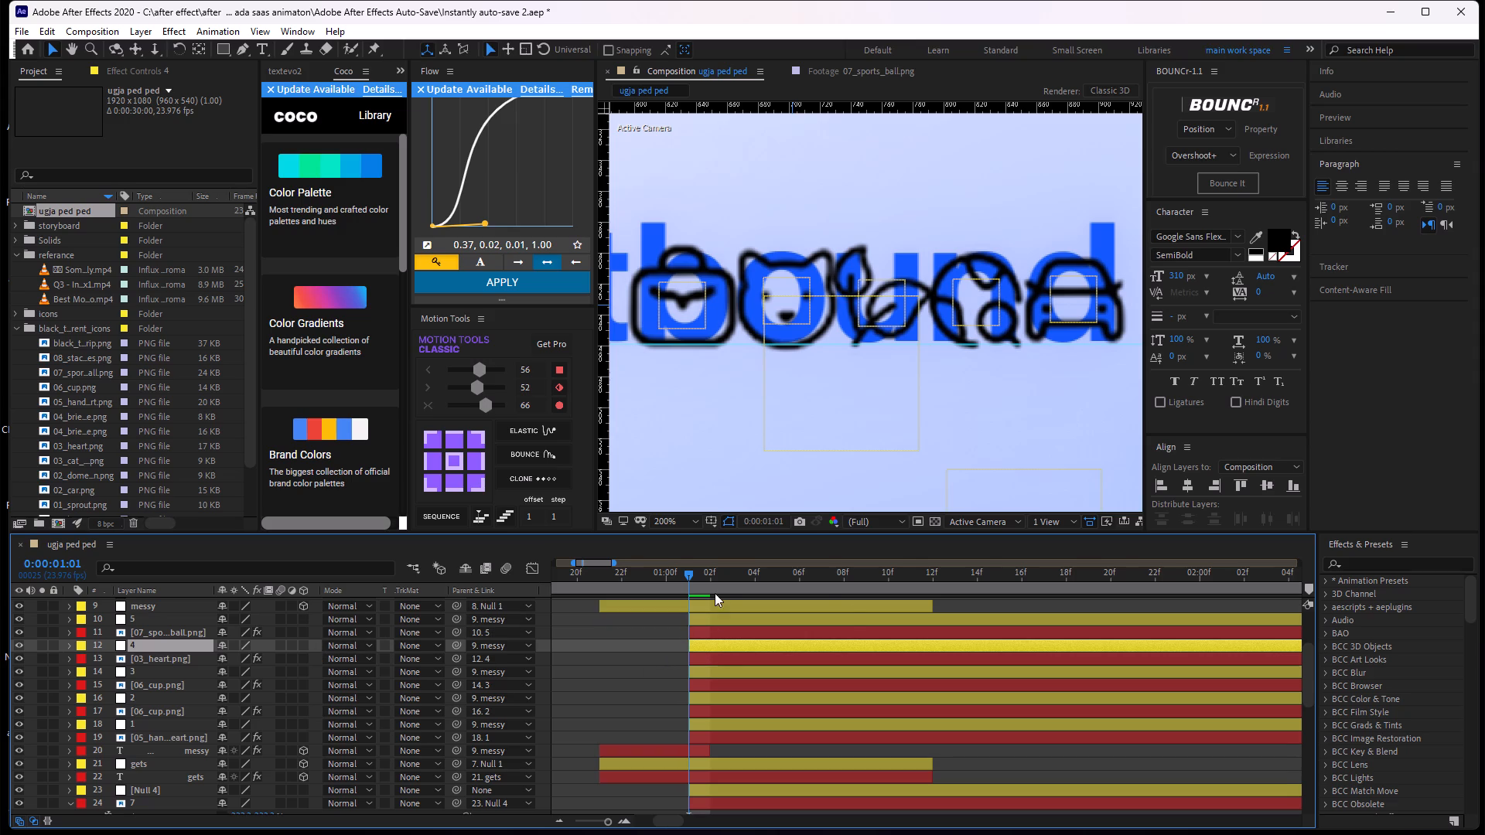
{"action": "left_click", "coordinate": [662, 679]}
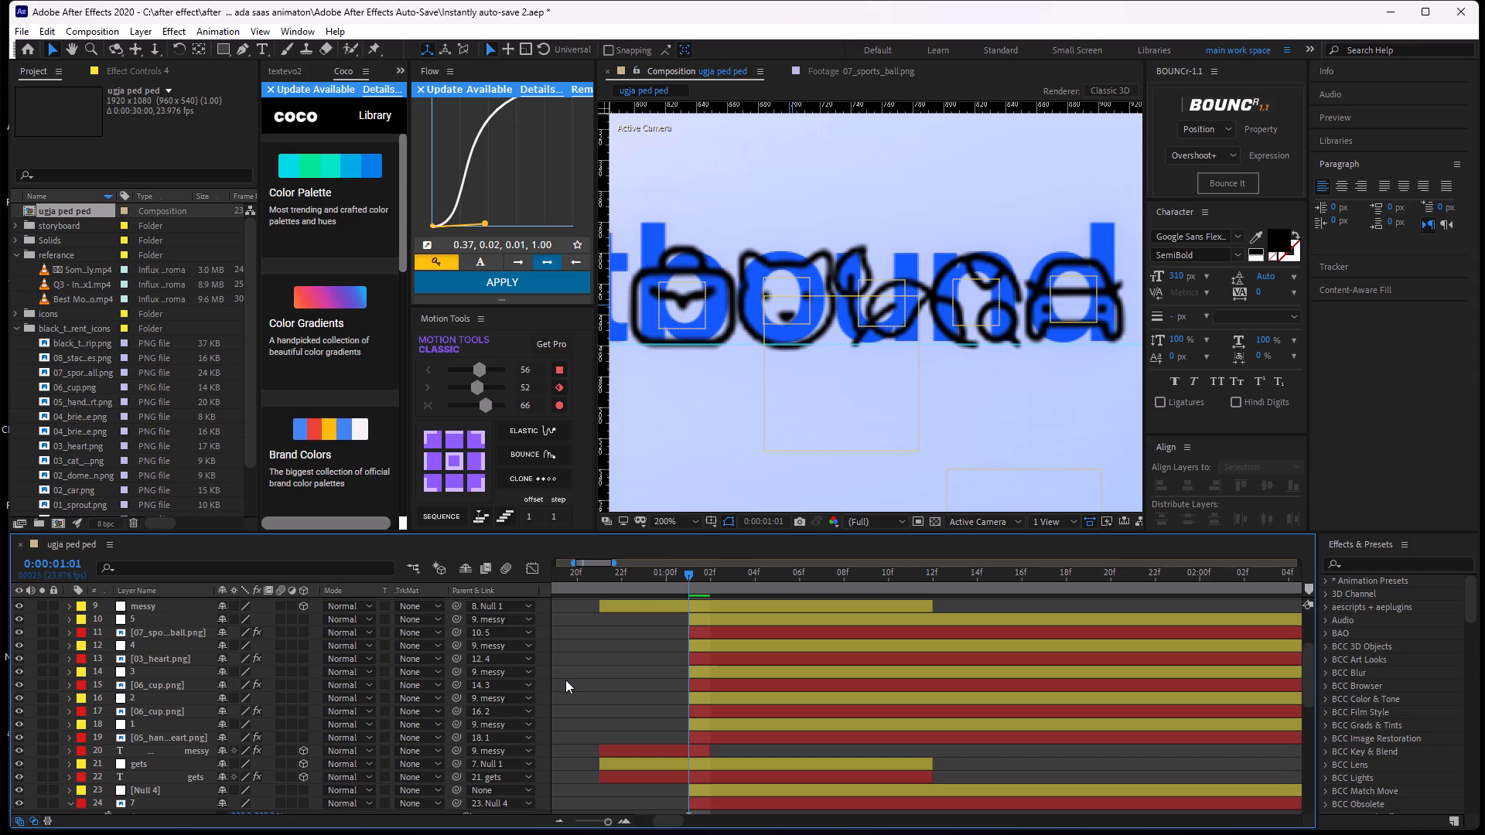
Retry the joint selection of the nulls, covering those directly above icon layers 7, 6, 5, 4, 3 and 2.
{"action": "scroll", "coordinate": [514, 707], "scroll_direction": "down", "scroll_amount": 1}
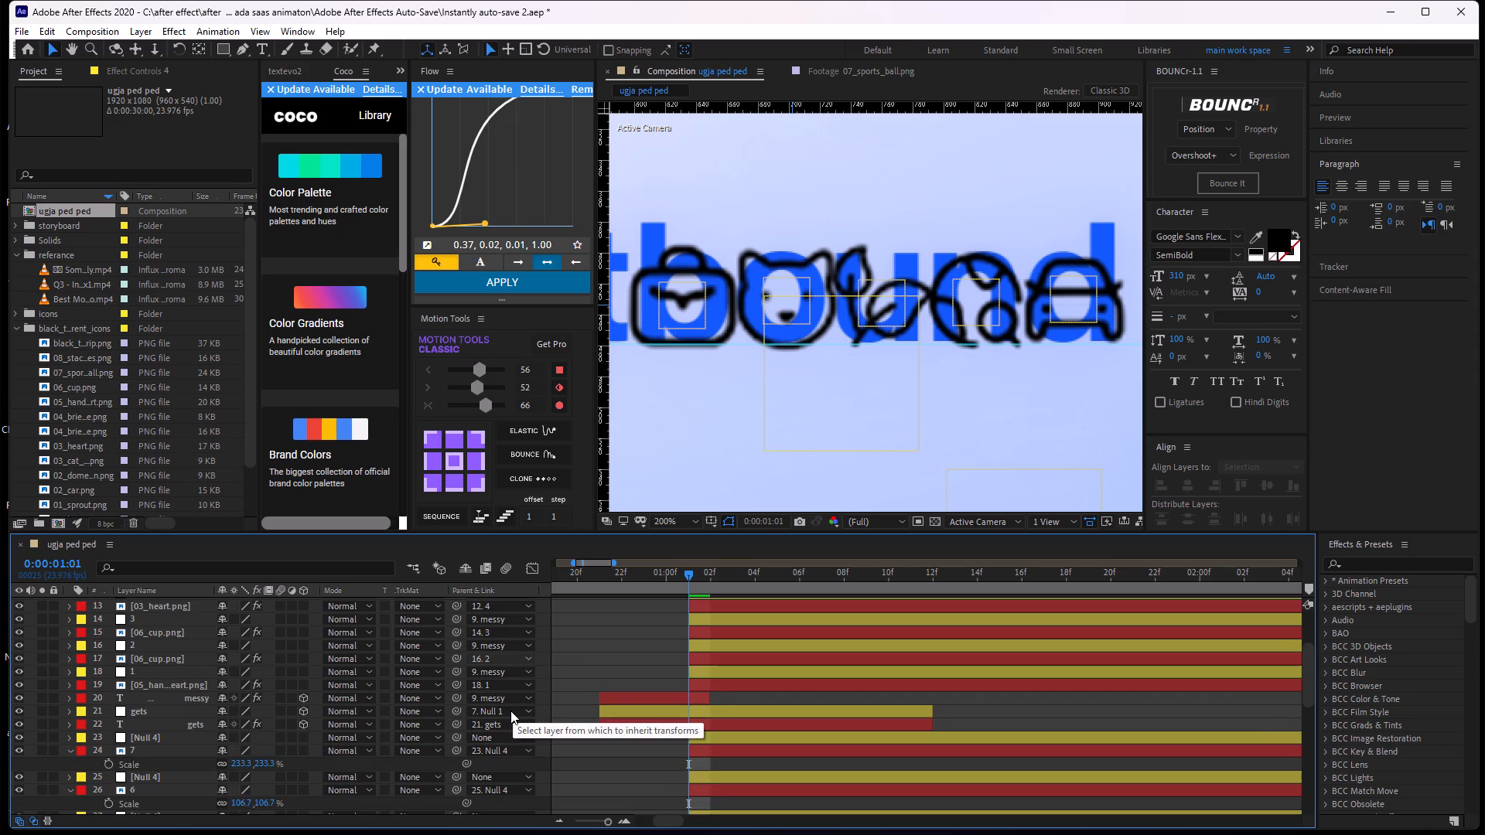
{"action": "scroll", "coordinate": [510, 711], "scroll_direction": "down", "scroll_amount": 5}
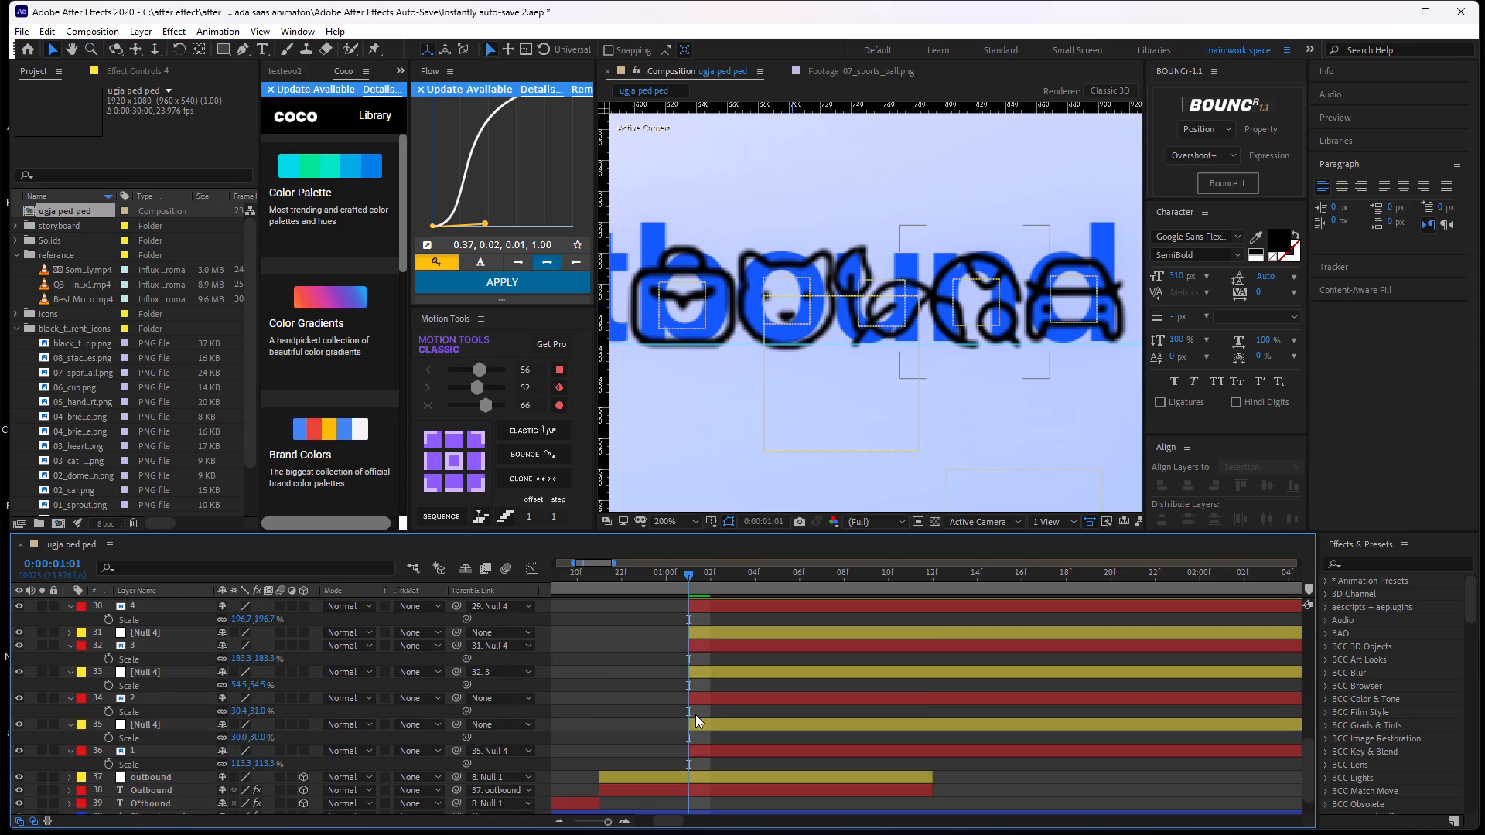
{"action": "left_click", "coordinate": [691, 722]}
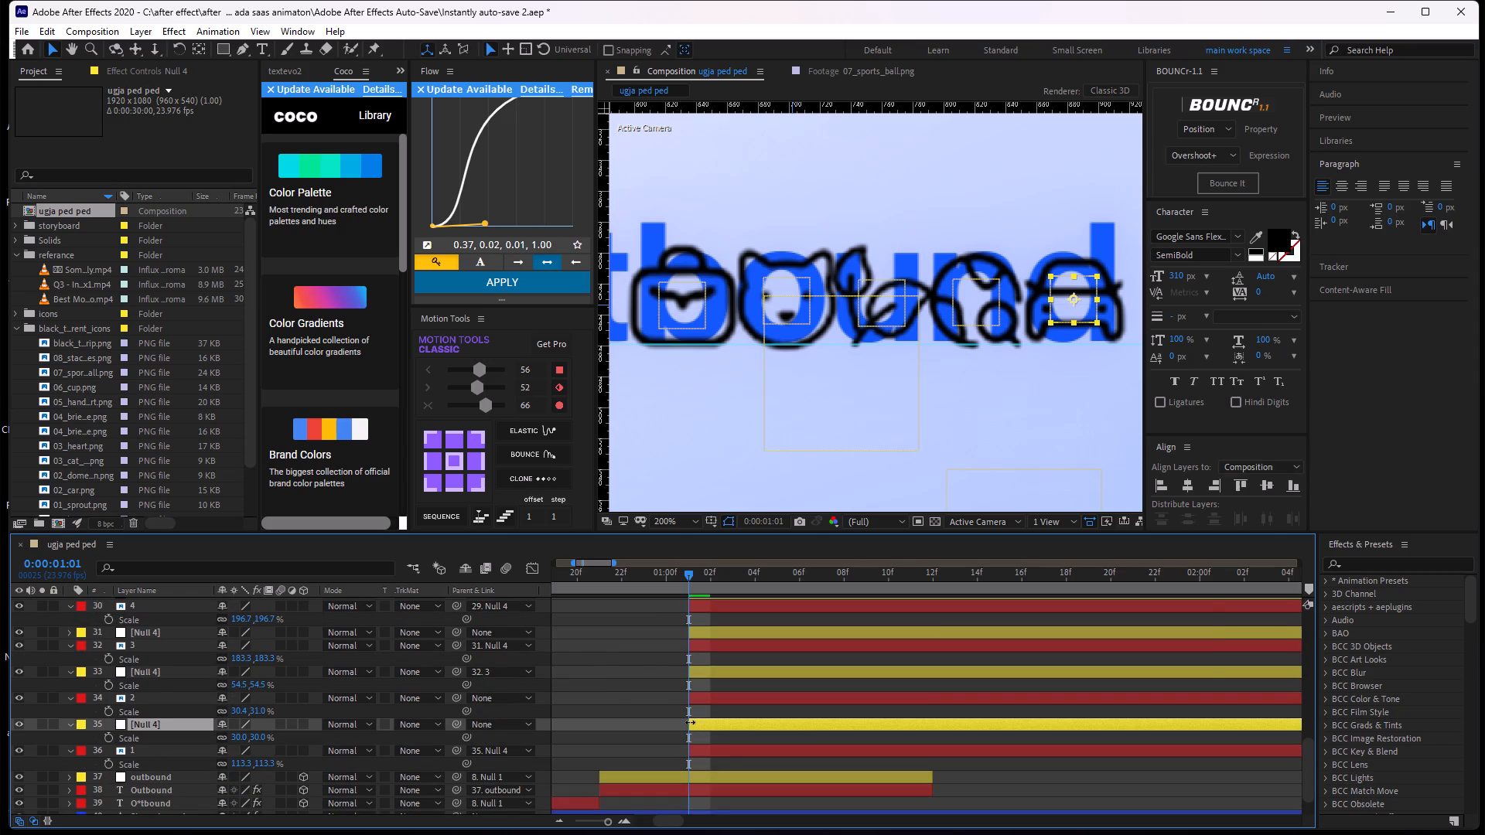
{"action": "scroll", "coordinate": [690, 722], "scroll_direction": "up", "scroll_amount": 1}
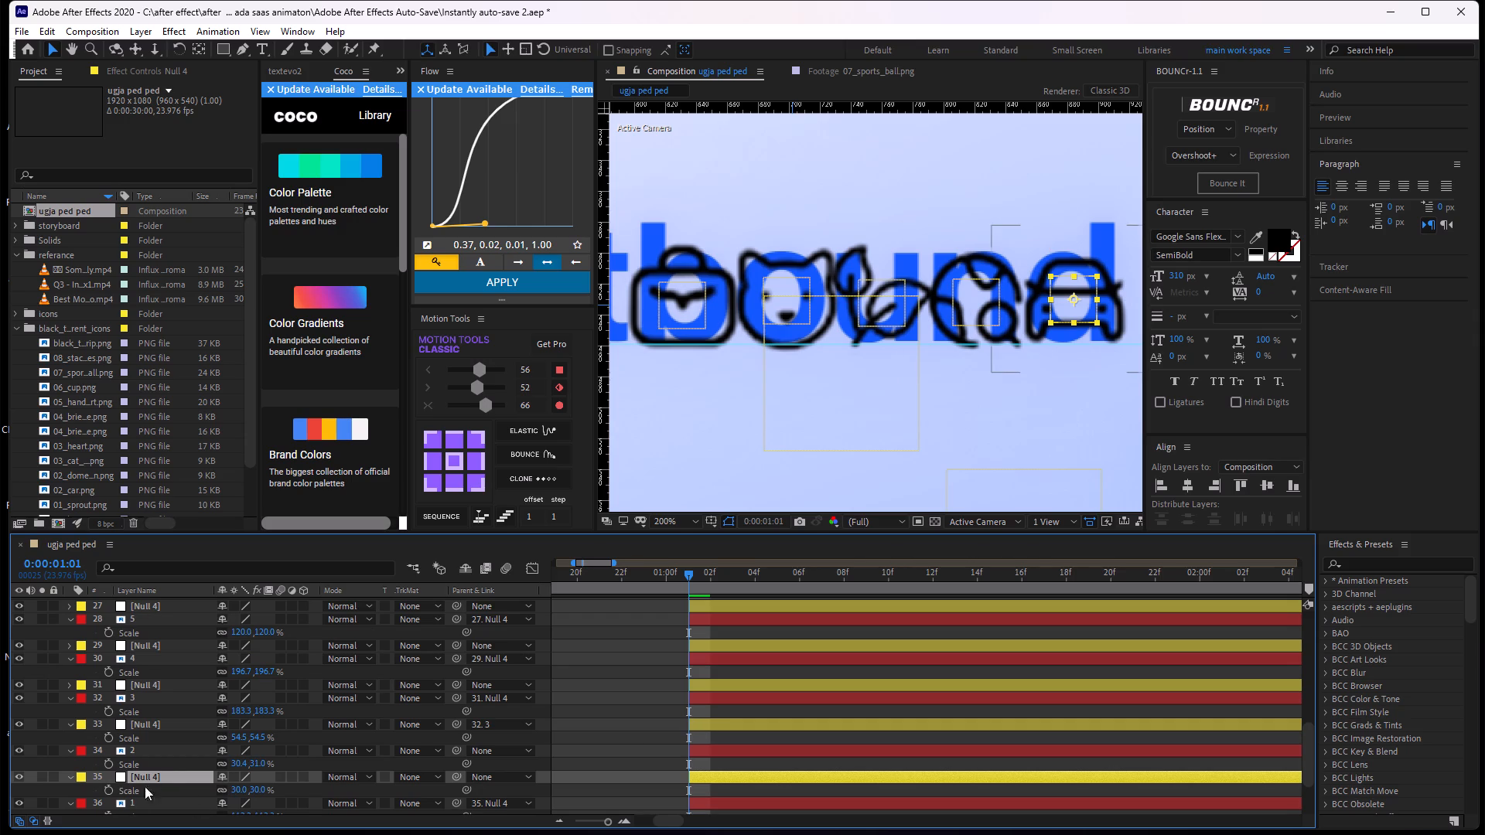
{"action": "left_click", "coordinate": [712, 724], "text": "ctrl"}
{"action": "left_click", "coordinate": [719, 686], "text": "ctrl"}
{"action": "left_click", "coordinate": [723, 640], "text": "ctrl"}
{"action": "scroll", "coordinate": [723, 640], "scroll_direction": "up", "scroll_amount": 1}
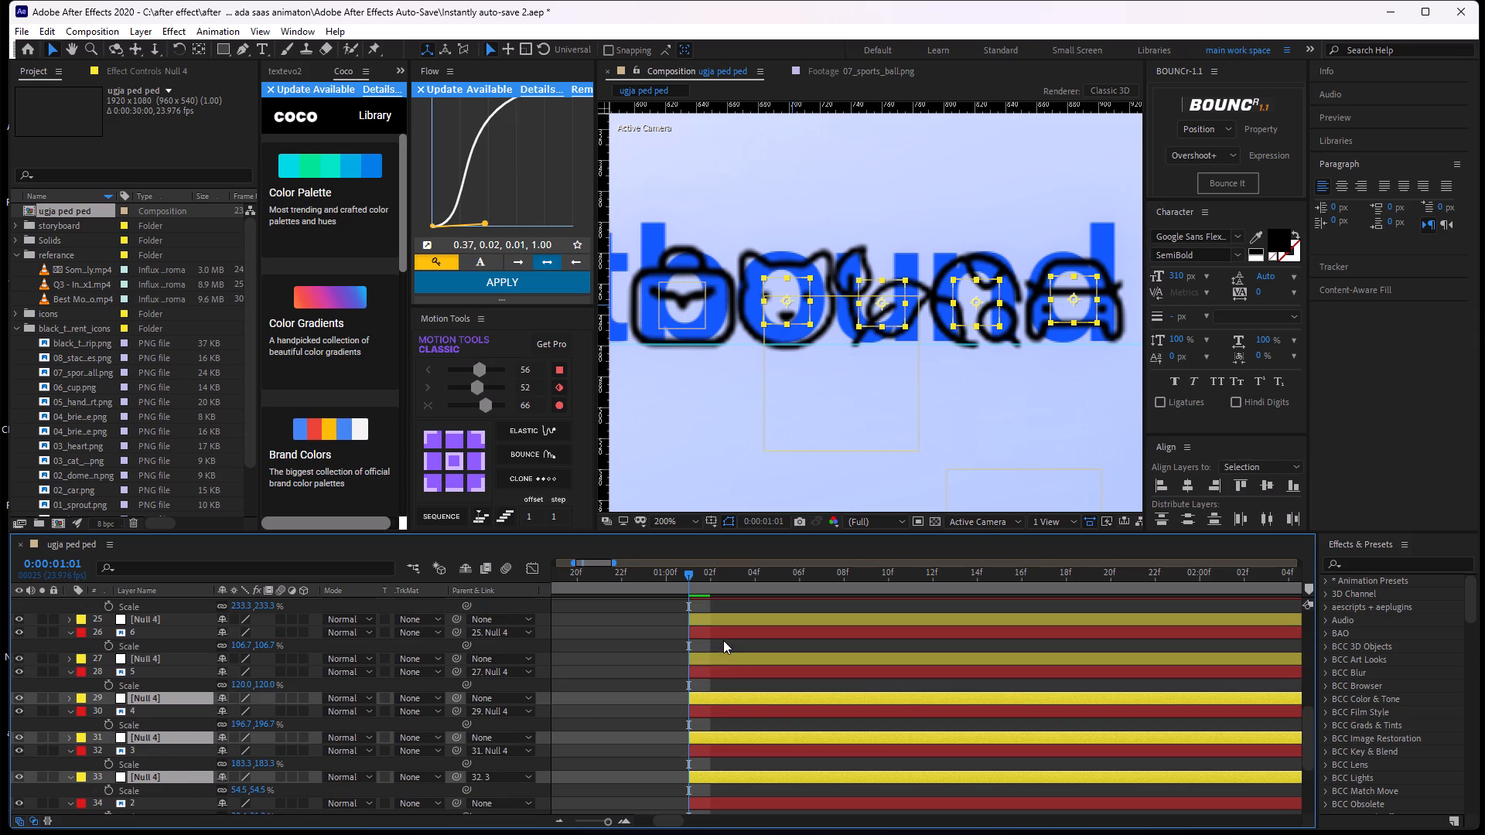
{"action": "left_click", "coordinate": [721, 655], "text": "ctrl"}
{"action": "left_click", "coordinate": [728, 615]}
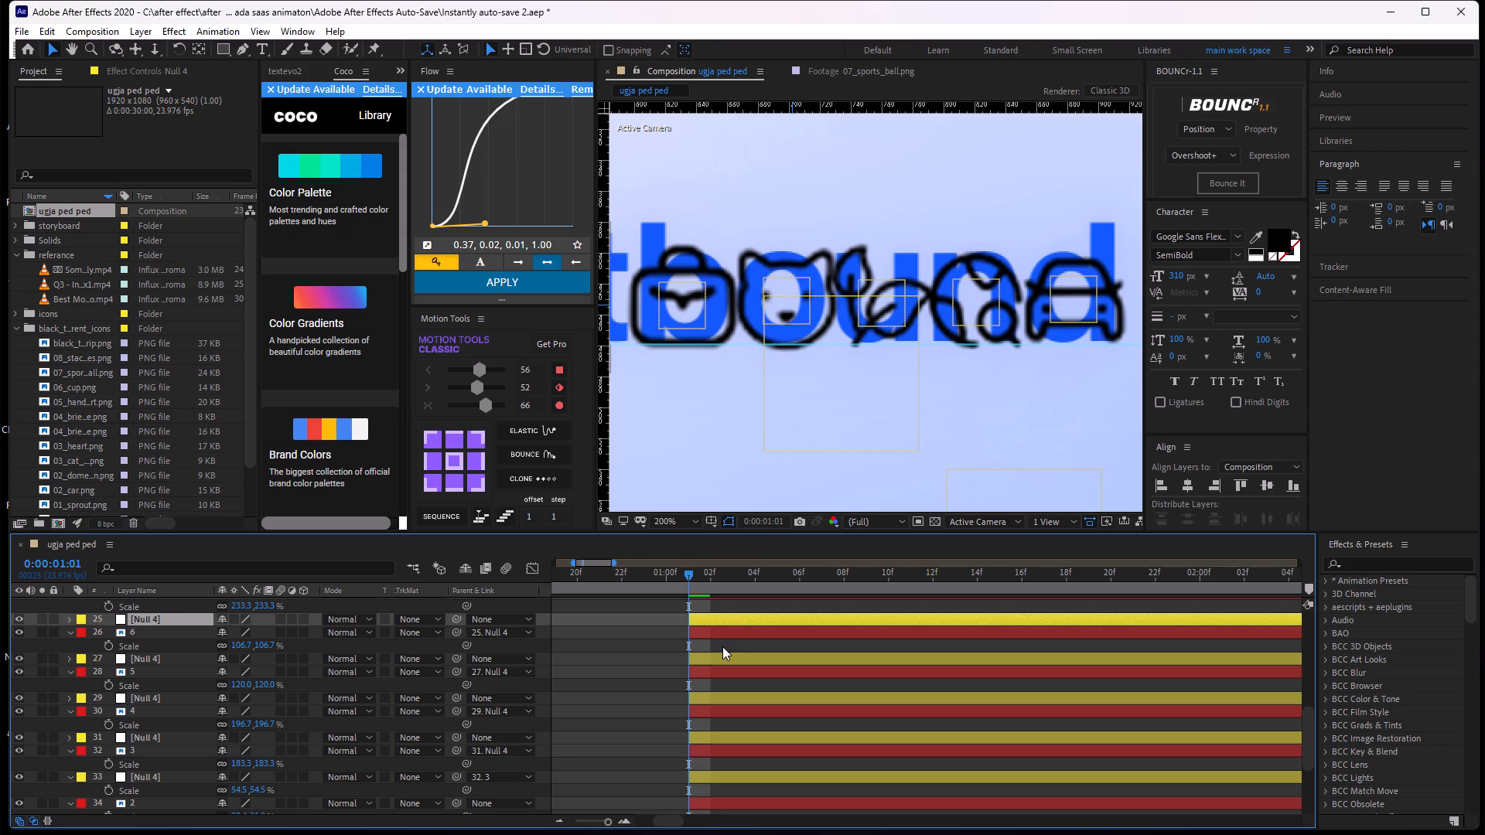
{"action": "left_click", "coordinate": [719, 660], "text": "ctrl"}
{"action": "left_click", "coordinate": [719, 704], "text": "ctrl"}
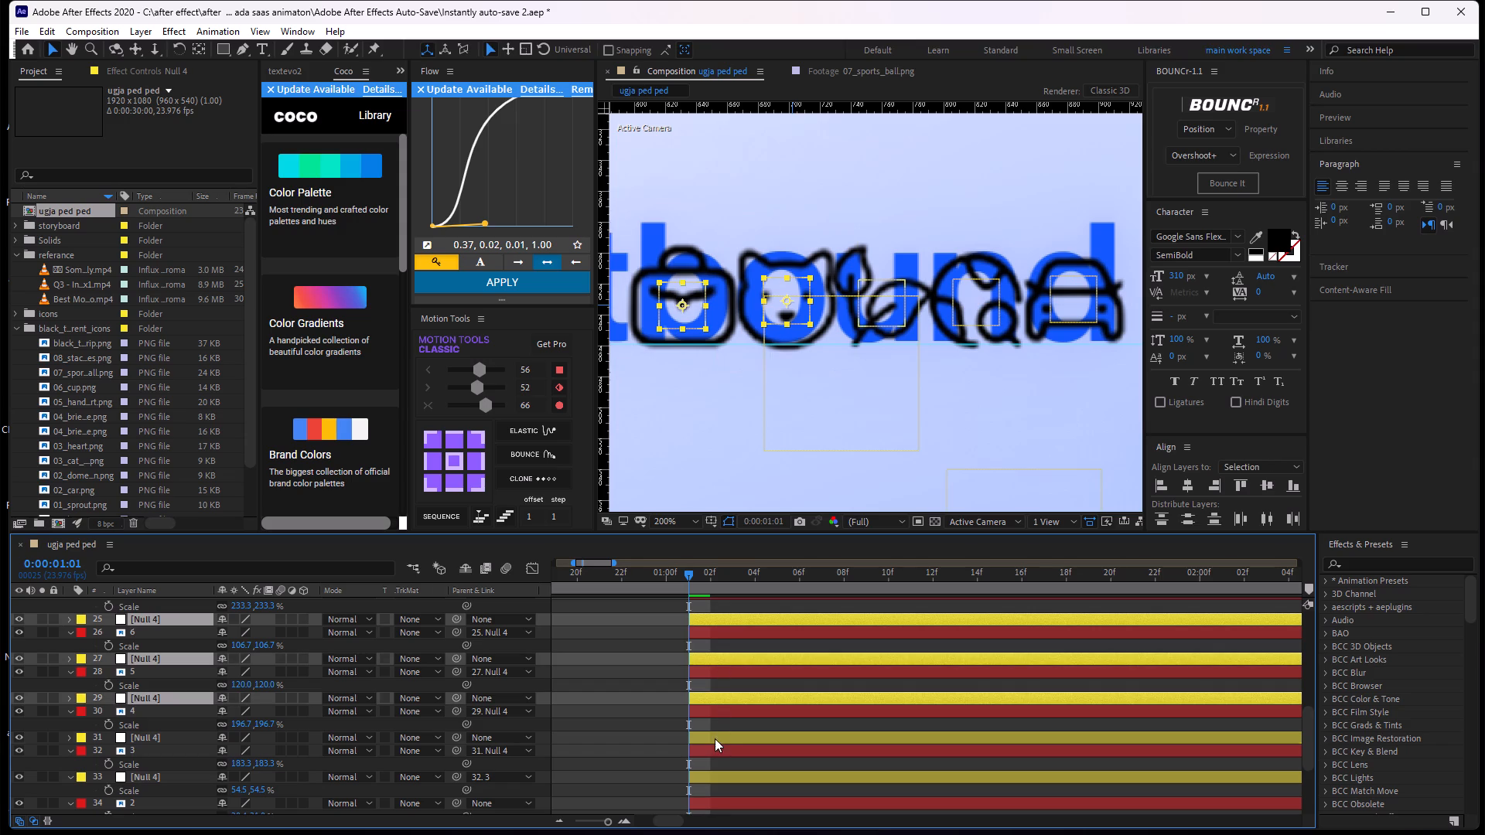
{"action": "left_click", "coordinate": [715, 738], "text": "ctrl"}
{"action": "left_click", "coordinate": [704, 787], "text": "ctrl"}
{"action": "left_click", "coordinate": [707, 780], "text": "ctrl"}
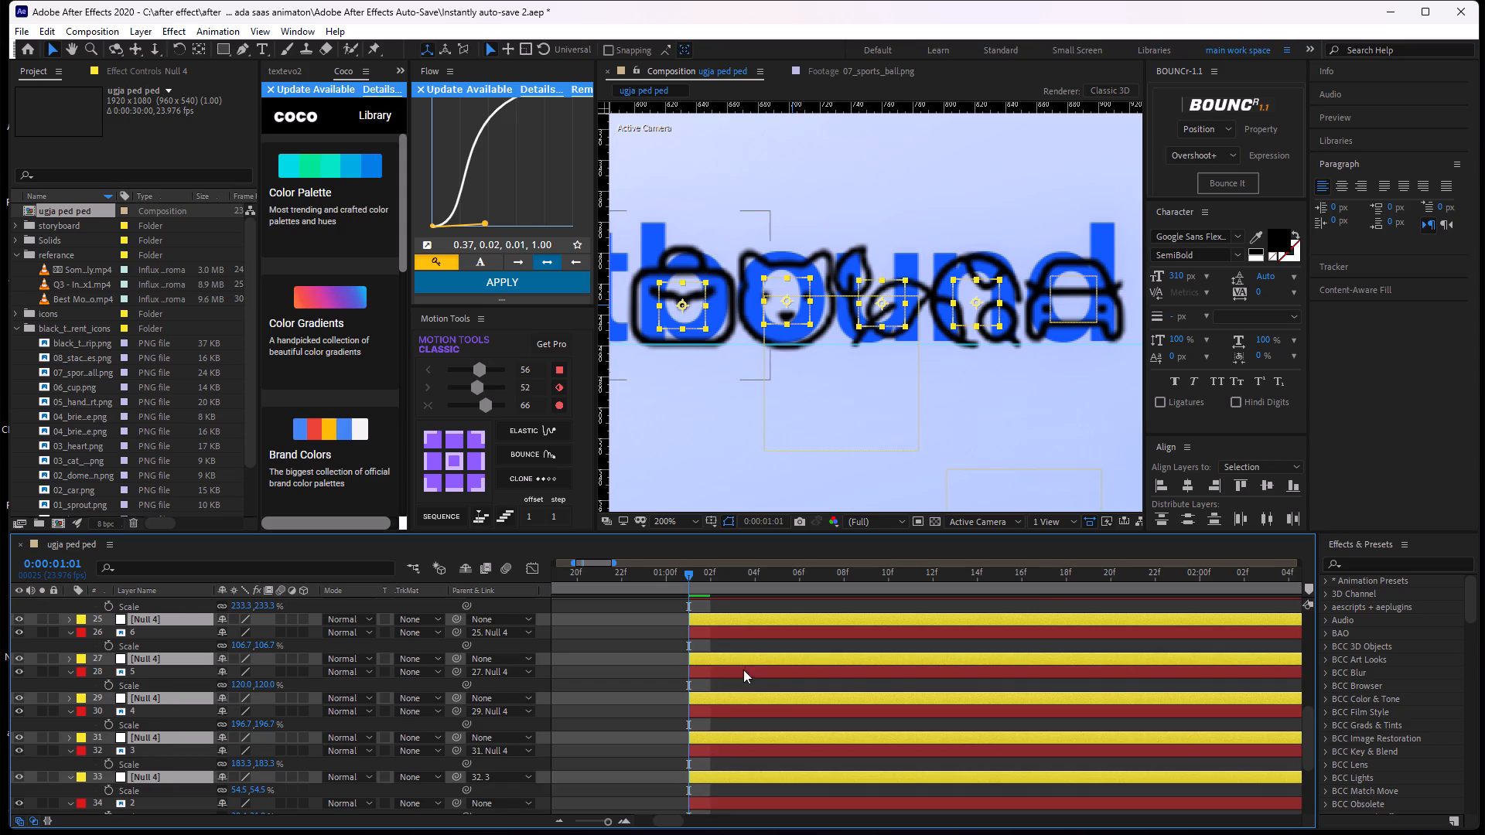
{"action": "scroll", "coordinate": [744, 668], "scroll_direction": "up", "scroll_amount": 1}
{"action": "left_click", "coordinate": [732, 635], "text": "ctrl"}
Examine the layer stack and its parent links, from the top layers down to the outbound and background layers.
{"action": "scroll", "coordinate": [662, 656], "scroll_direction": "up", "scroll_amount": 1}
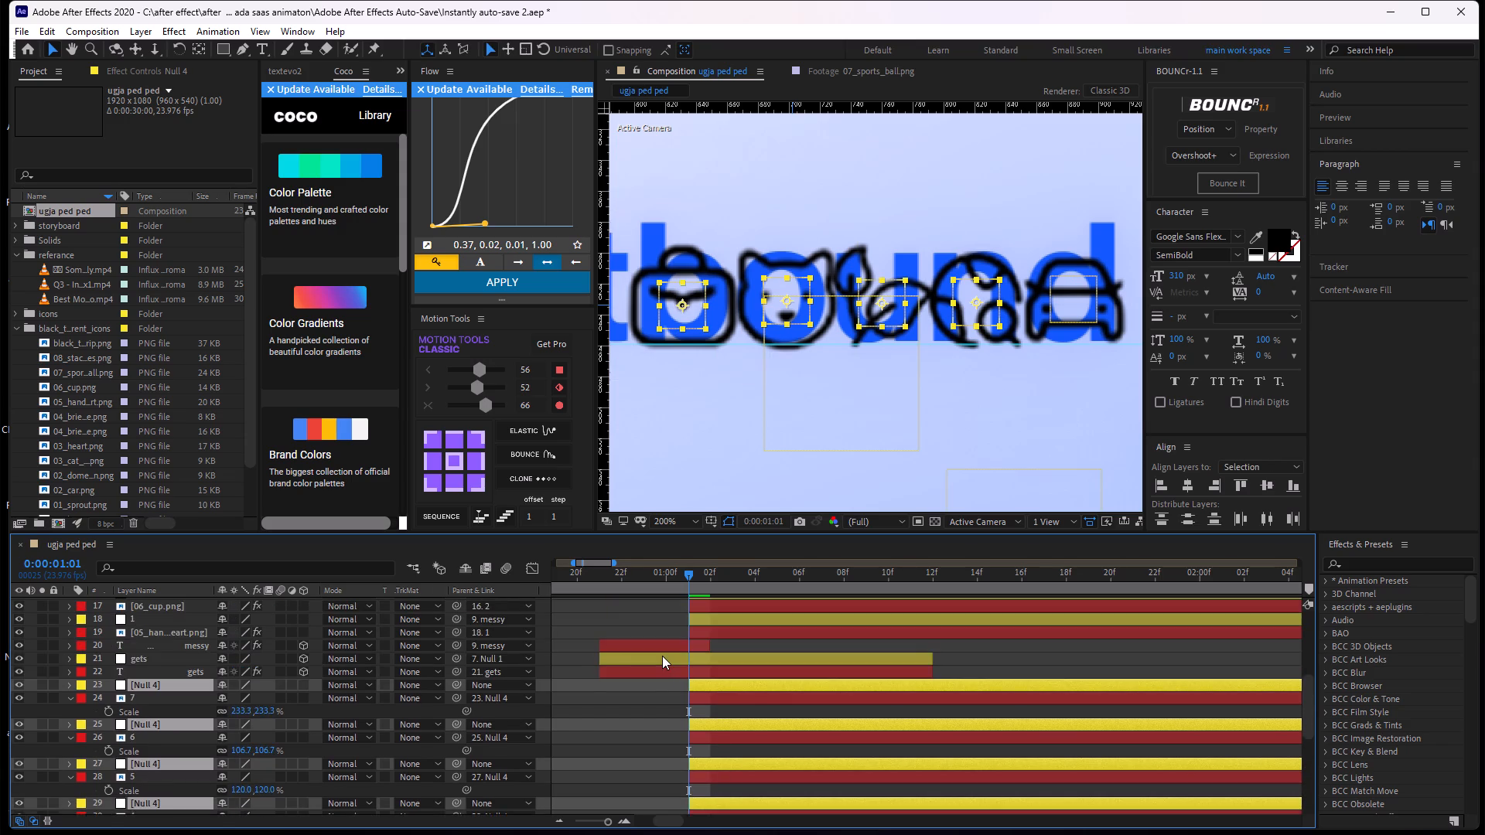
{"action": "scroll", "coordinate": [662, 656], "scroll_direction": "up", "scroll_amount": 4}
{"action": "middle_click_drag", "start_coordinate": [701, 649], "coordinate": [718, 649]}
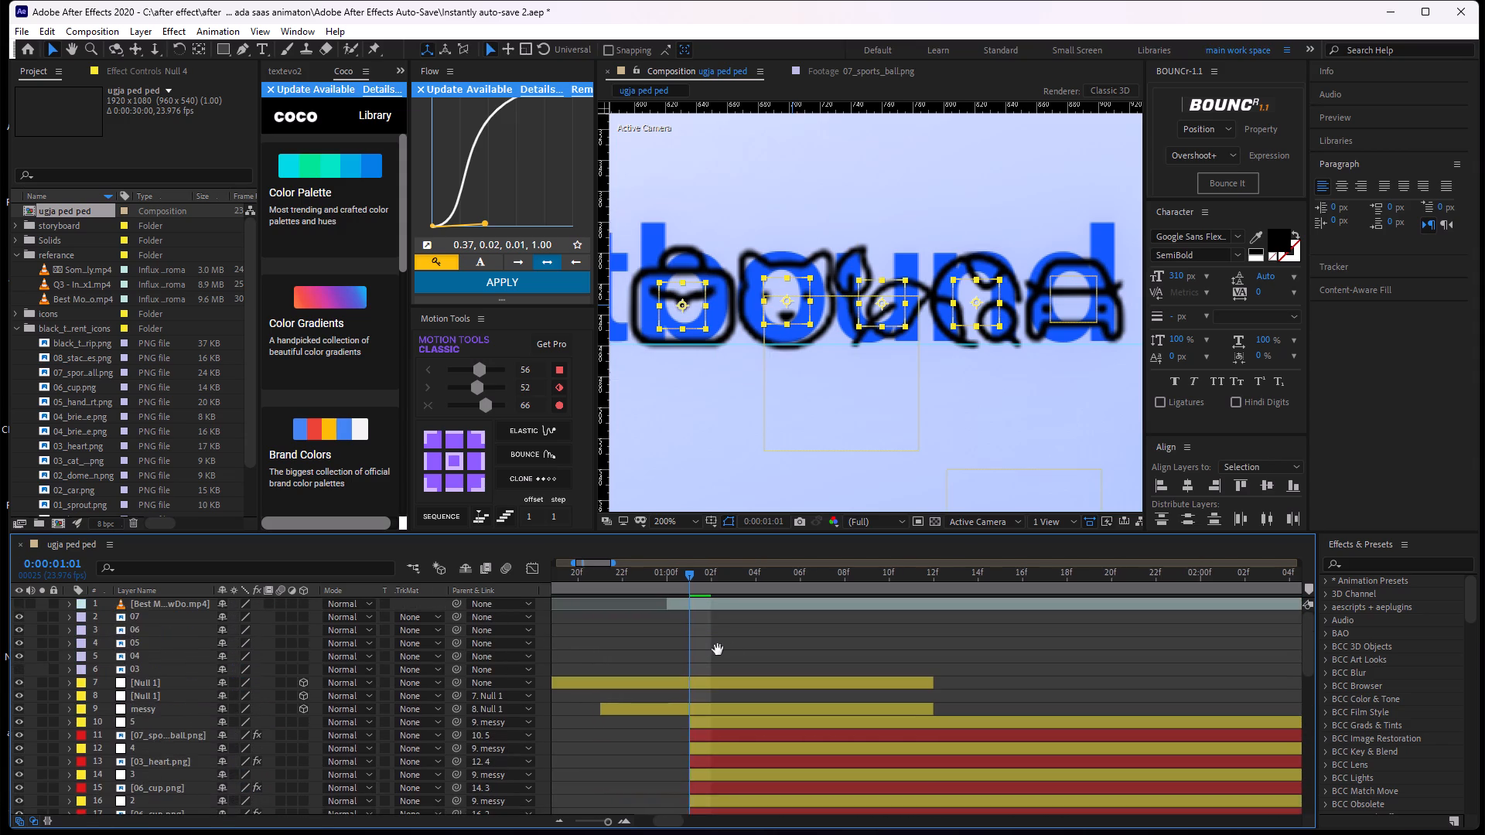
{"action": "middle_click_drag", "start_coordinate": [718, 649], "coordinate": [783, 642]}
{"action": "scroll", "coordinate": [783, 642], "scroll_direction": "down", "scroll_amount": 3}
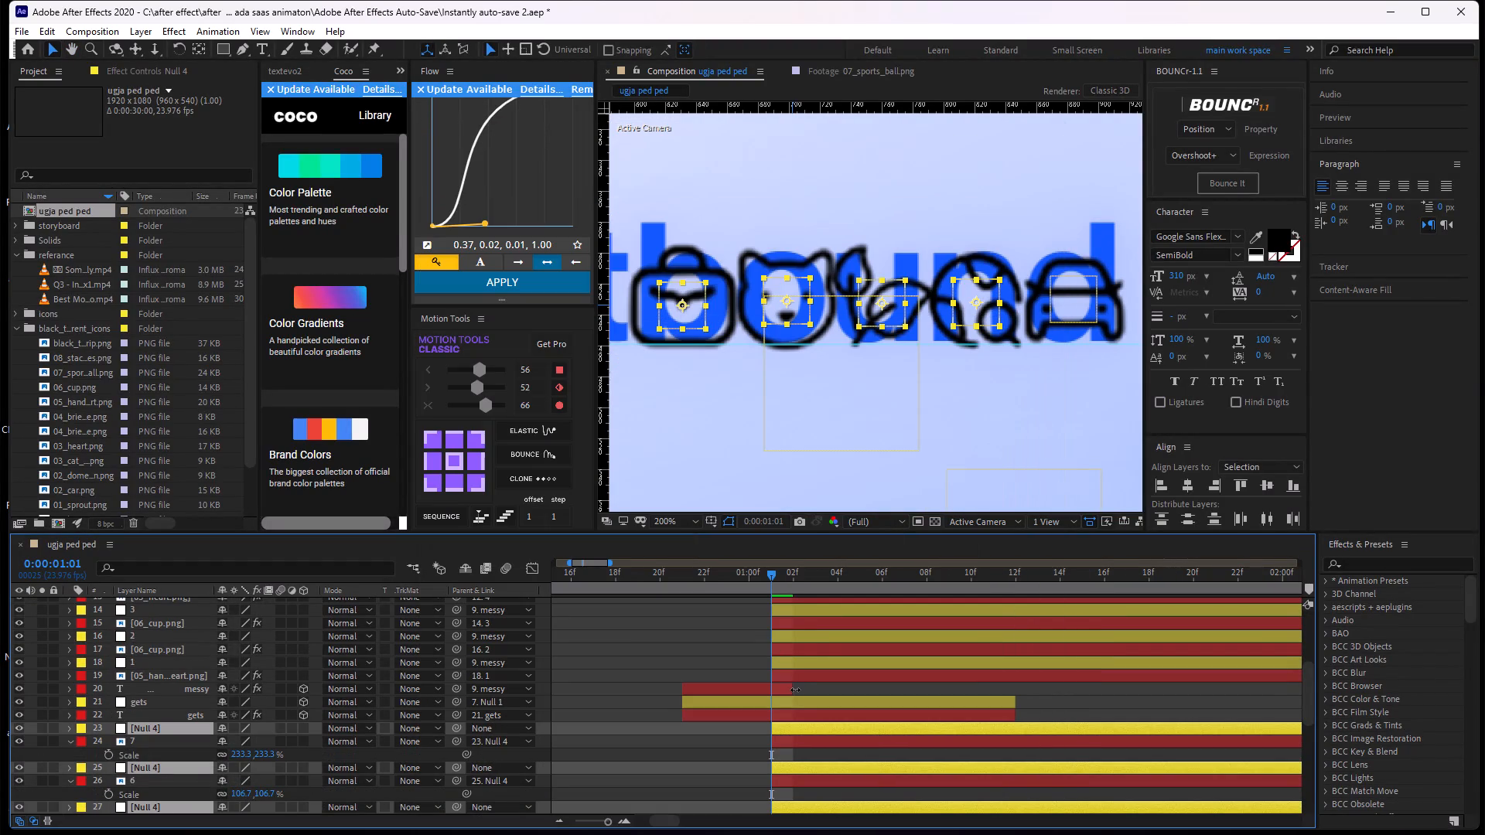
{"action": "scroll", "coordinate": [795, 690], "scroll_direction": "down", "scroll_amount": 2, "text": "alt"}
{"action": "middle_click_drag", "start_coordinate": [766, 712], "coordinate": [779, 540]}
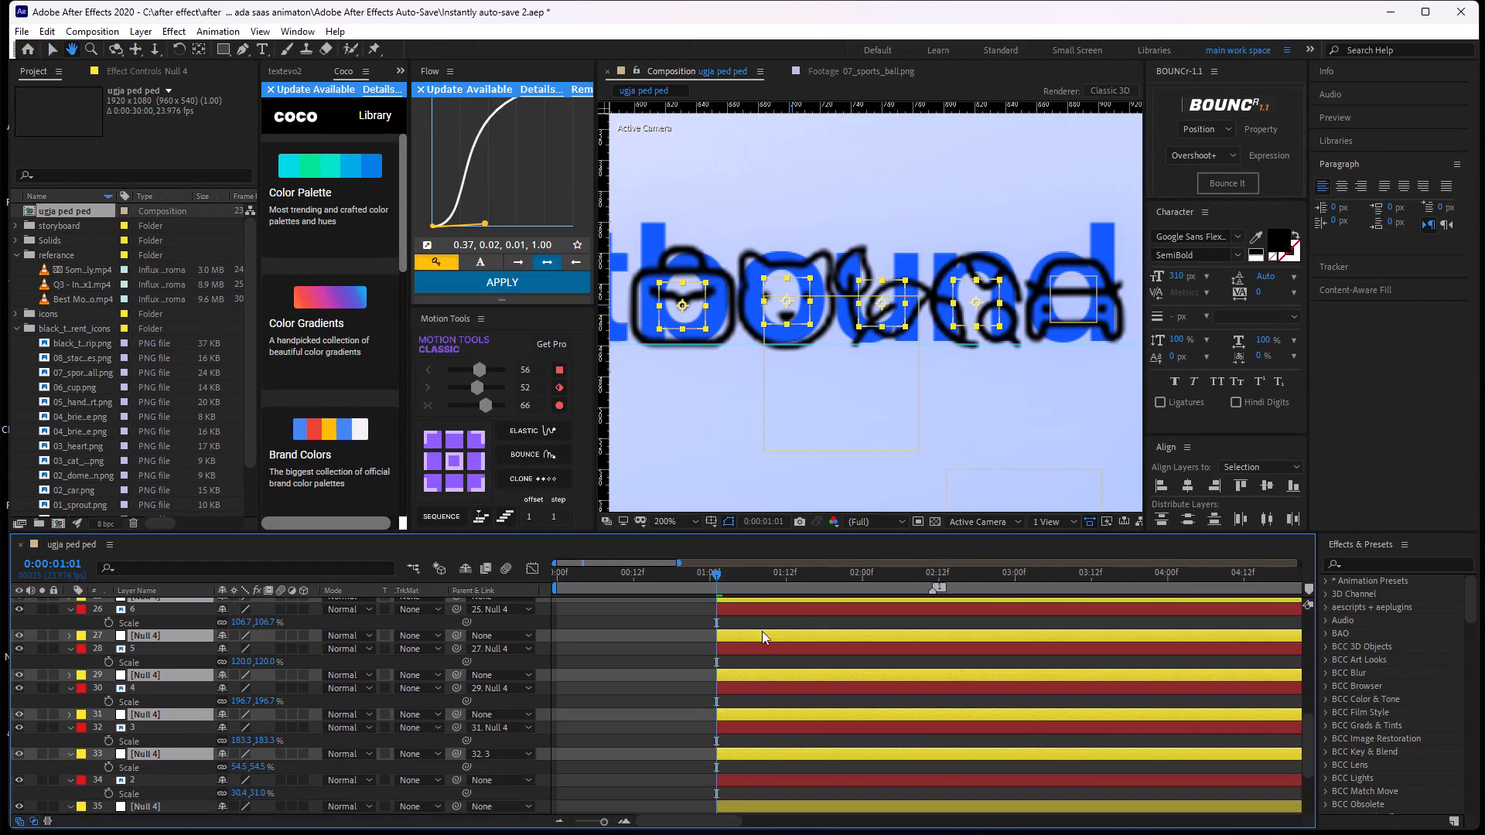
{"action": "middle_click_drag", "start_coordinate": [755, 654], "coordinate": [786, 591]}
{"action": "middle_click_drag", "start_coordinate": [754, 679], "coordinate": [797, 590]}
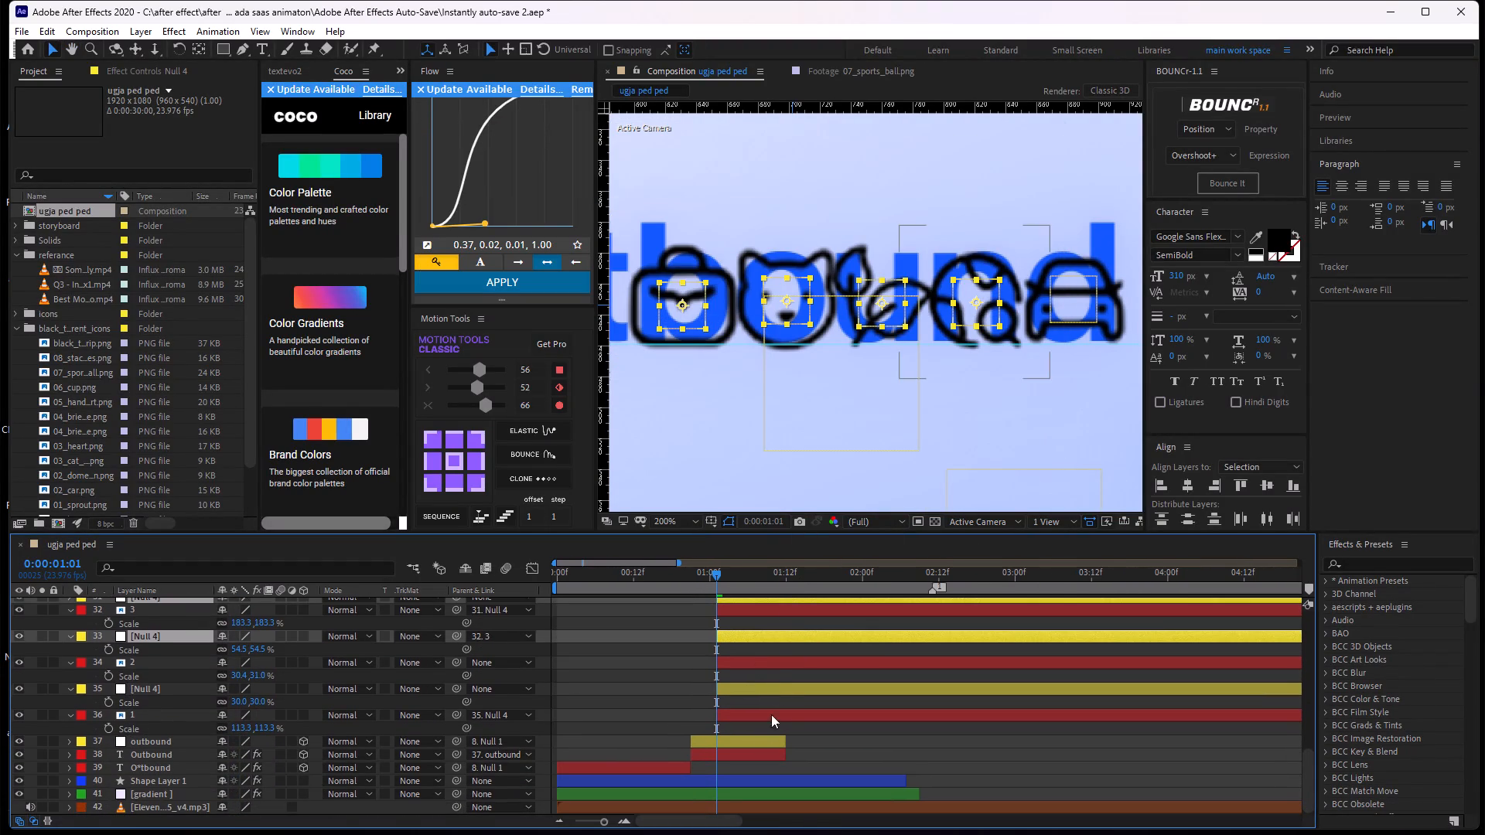
{"action": "scroll", "coordinate": [775, 676], "scroll_direction": "down", "scroll_amount": 2}
{"action": "scroll", "coordinate": [774, 676], "scroll_direction": "up", "scroll_amount": 1}
{"action": "scroll", "coordinate": [774, 676], "scroll_direction": "down", "scroll_amount": 1}
{"action": "scroll", "coordinate": [751, 691], "scroll_direction": "up", "scroll_amount": 1}
{"action": "scroll", "coordinate": [751, 691], "scroll_direction": "down", "scroll_amount": 1}
{"action": "scroll", "coordinate": [751, 691], "scroll_direction": "up", "scroll_amount": 4}
{"action": "scroll", "coordinate": [751, 691], "scroll_direction": "down", "scroll_amount": 2}
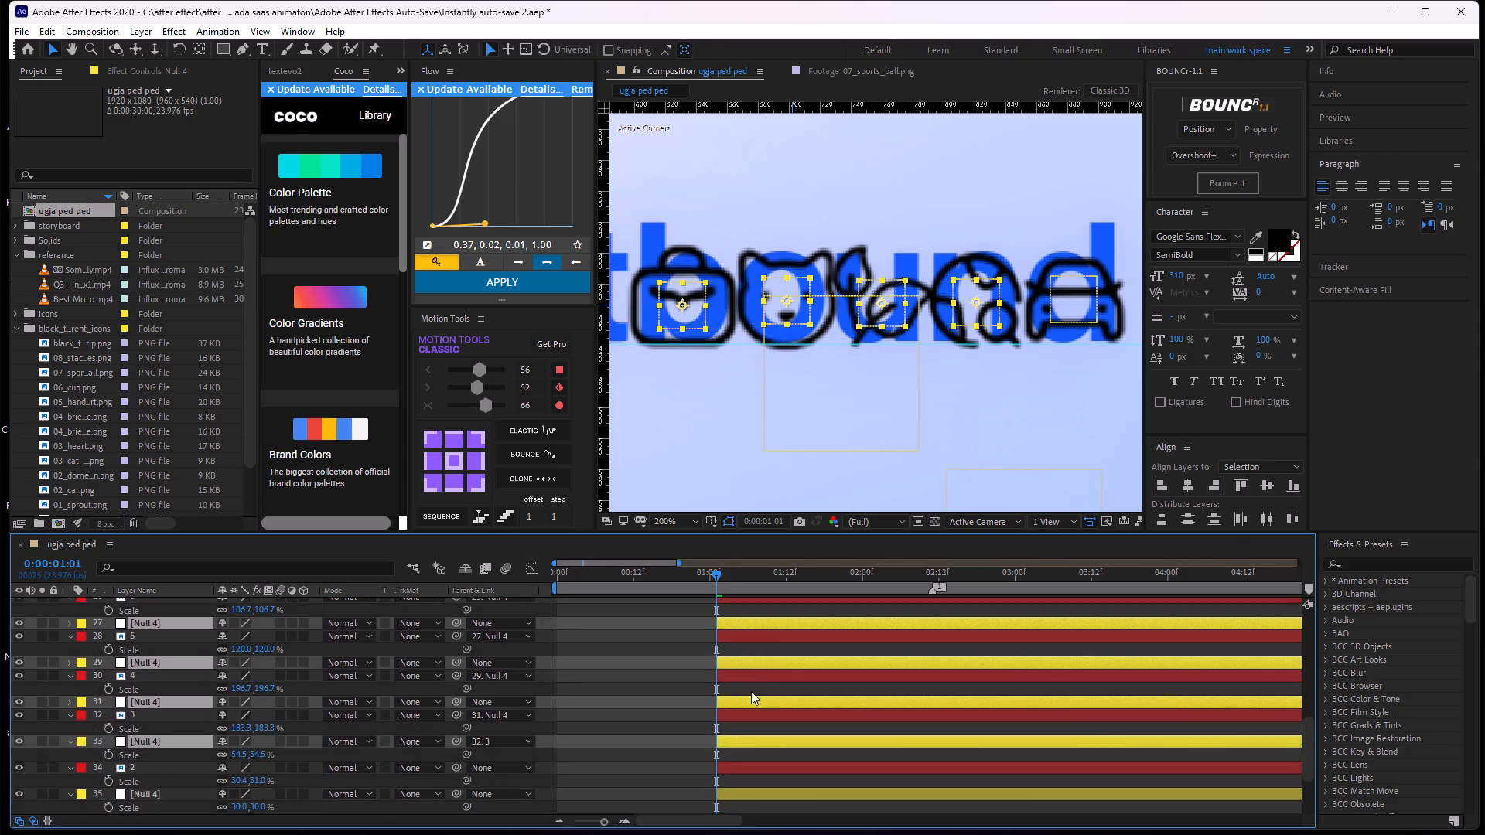
{"action": "scroll", "coordinate": [751, 691], "scroll_direction": "down", "scroll_amount": 2}
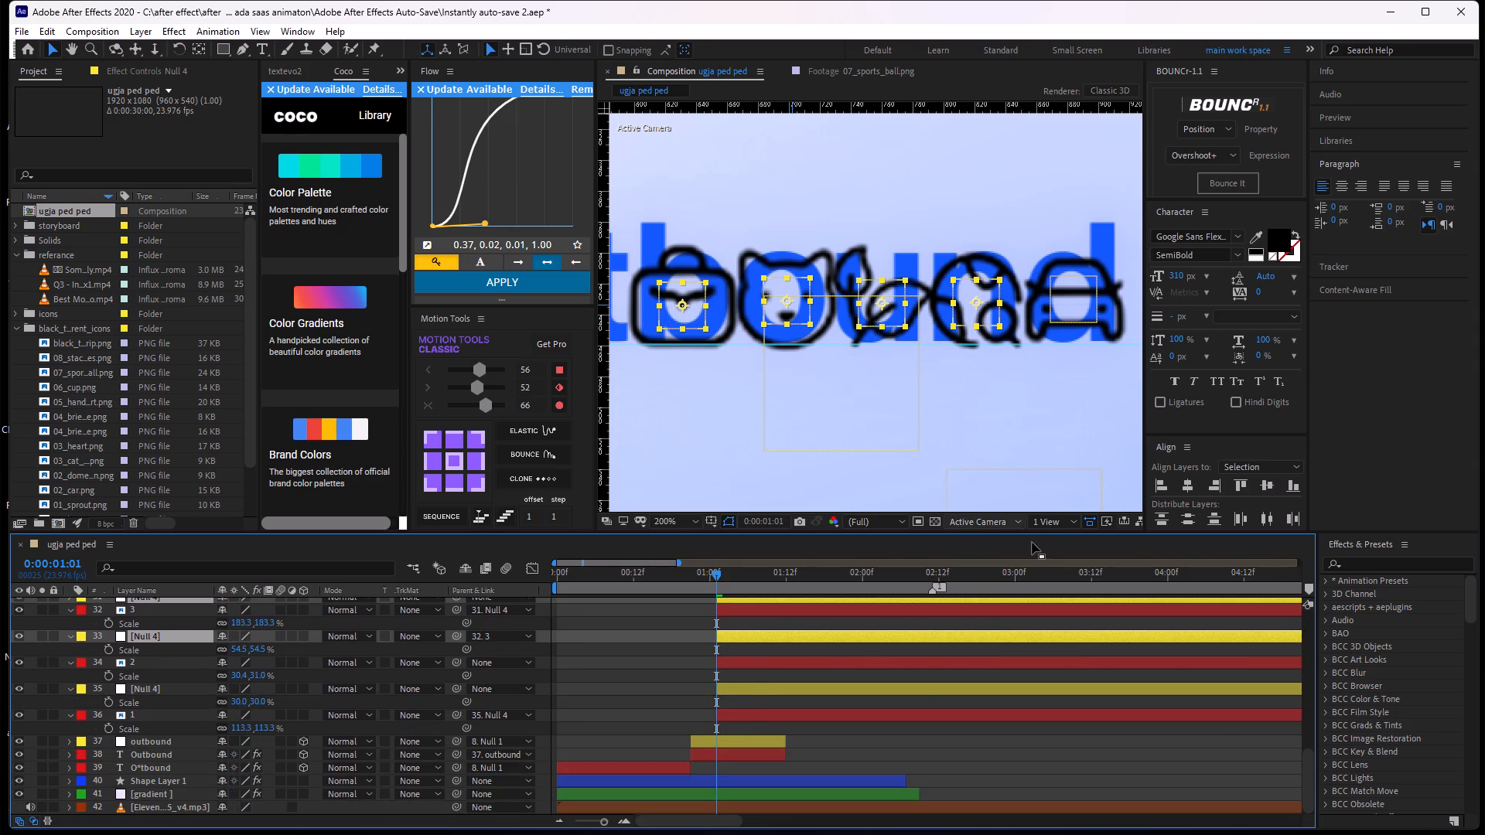
{"action": "scroll", "coordinate": [756, 438], "scroll_direction": "down", "scroll_amount": 1}
{"action": "scroll", "coordinate": [731, 653], "scroll_direction": "up", "scroll_amount": 1}
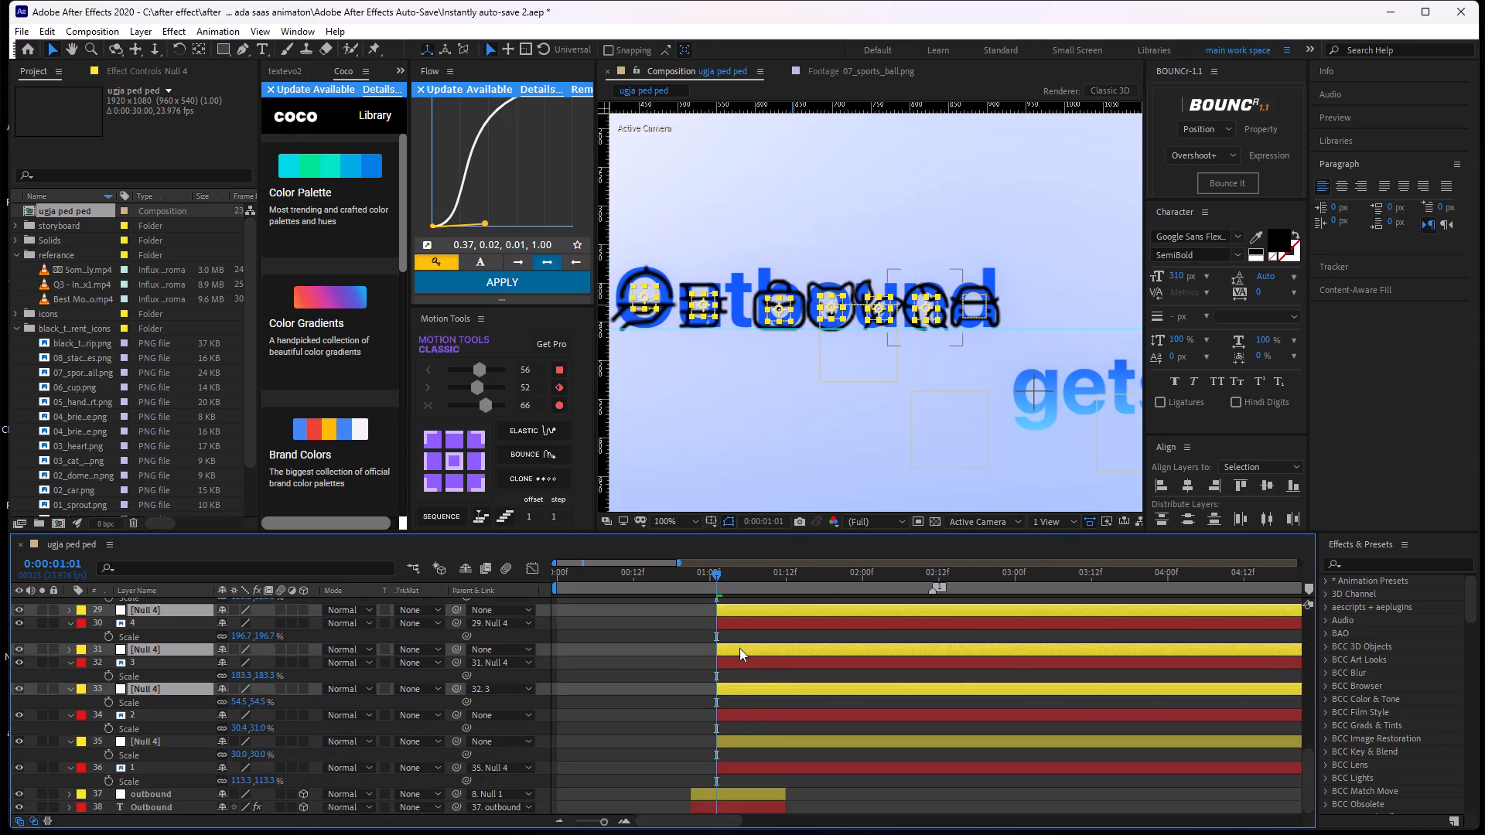
{"action": "middle_click_drag", "start_coordinate": [740, 649], "coordinate": [770, 724]}
{"action": "middle_click_drag", "start_coordinate": [773, 721], "coordinate": [776, 821]}
{"action": "middle_click_drag", "start_coordinate": [784, 746], "coordinate": [790, 806]}
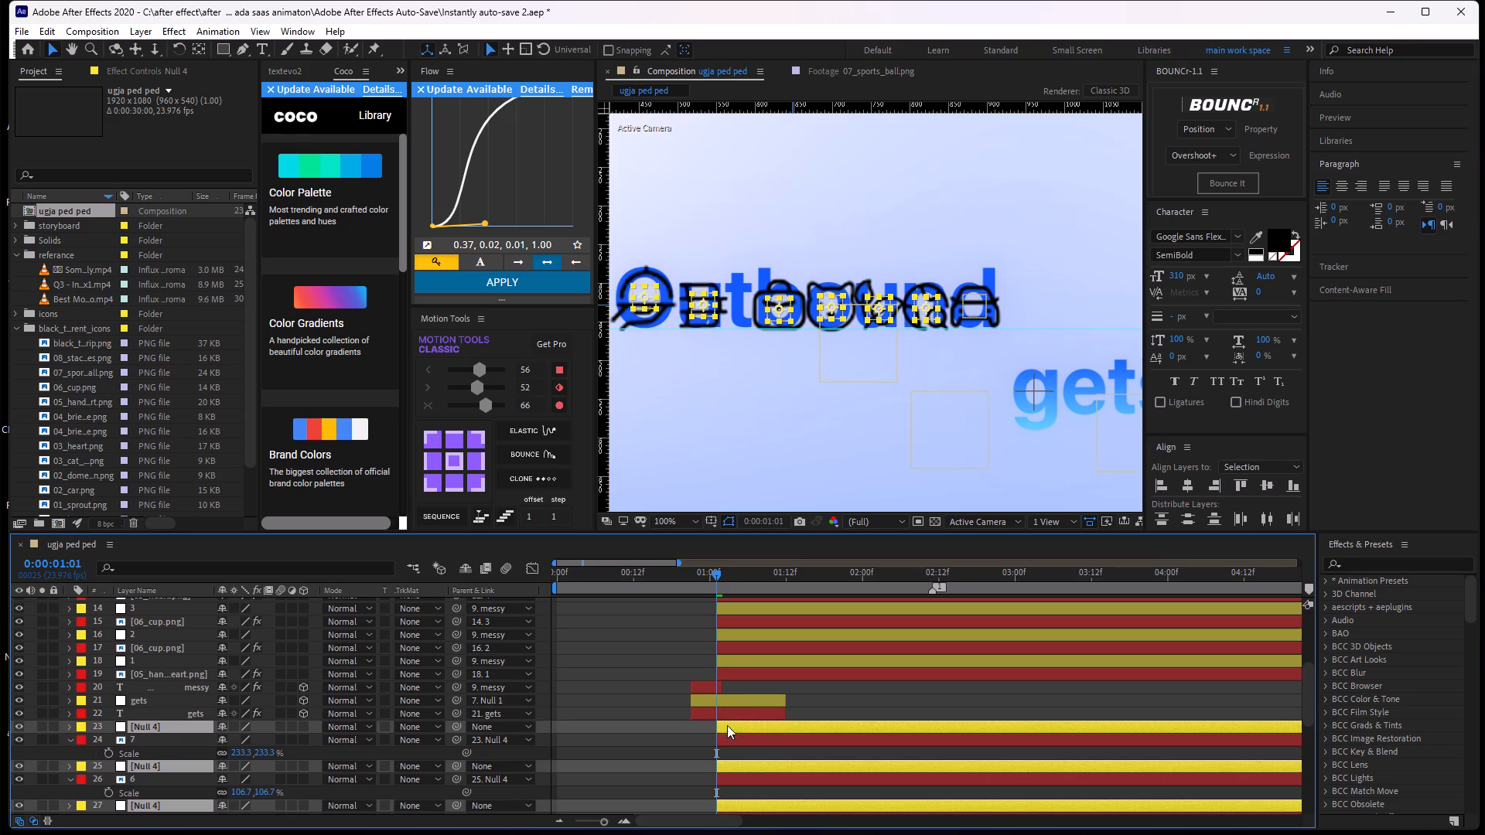
Reveal the keyframed properties of the outbound null and examine the timing of its position keyframes.
{"action": "left_click", "coordinate": [736, 714]}
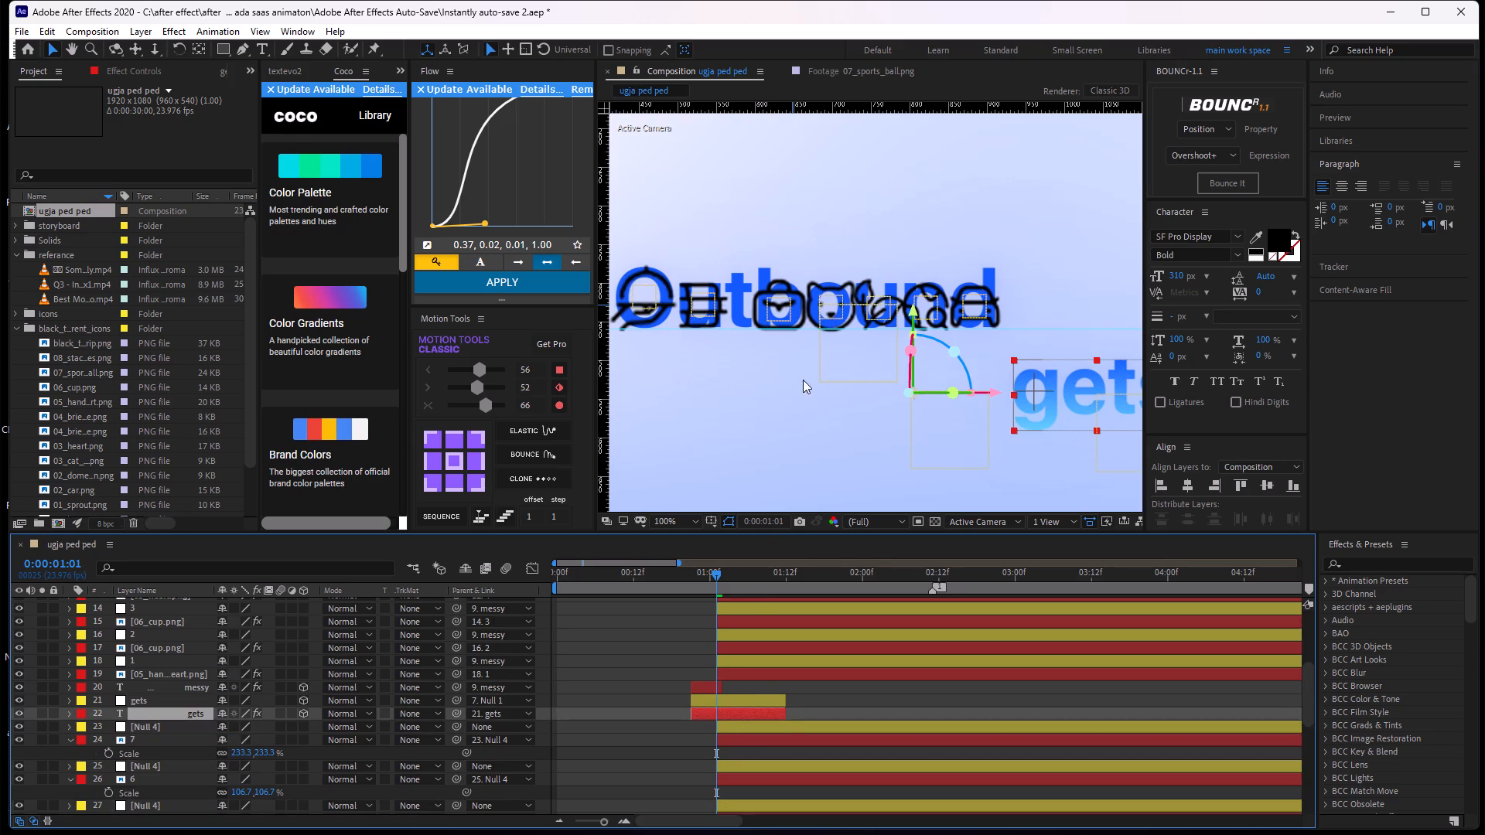
{"action": "scroll", "coordinate": [892, 347], "scroll_direction": "down", "scroll_amount": 1}
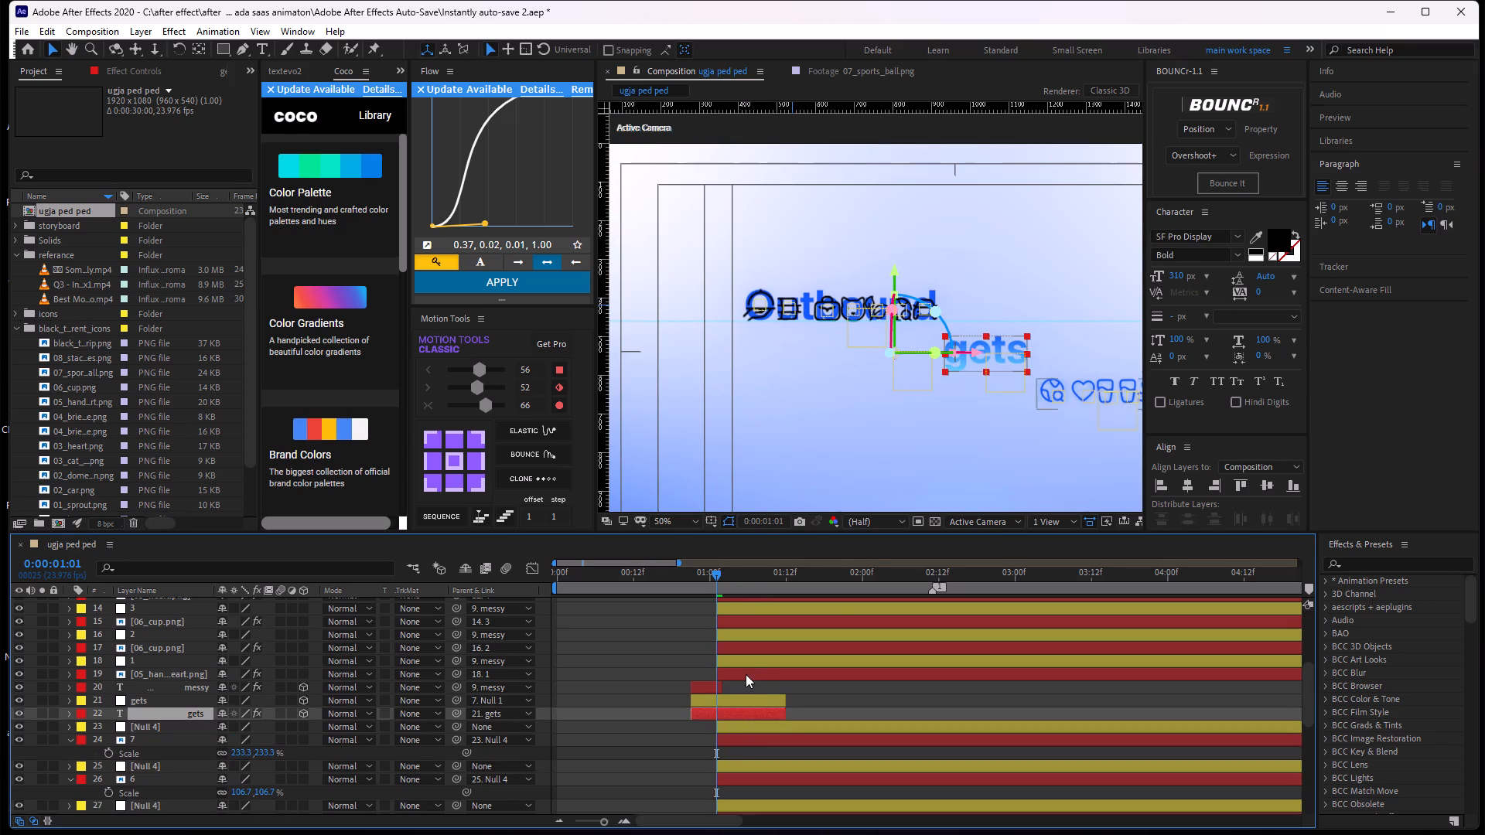
{"action": "scroll", "coordinate": [746, 674], "scroll_direction": "down", "scroll_amount": 5}
{"action": "left_click", "coordinate": [754, 764]}
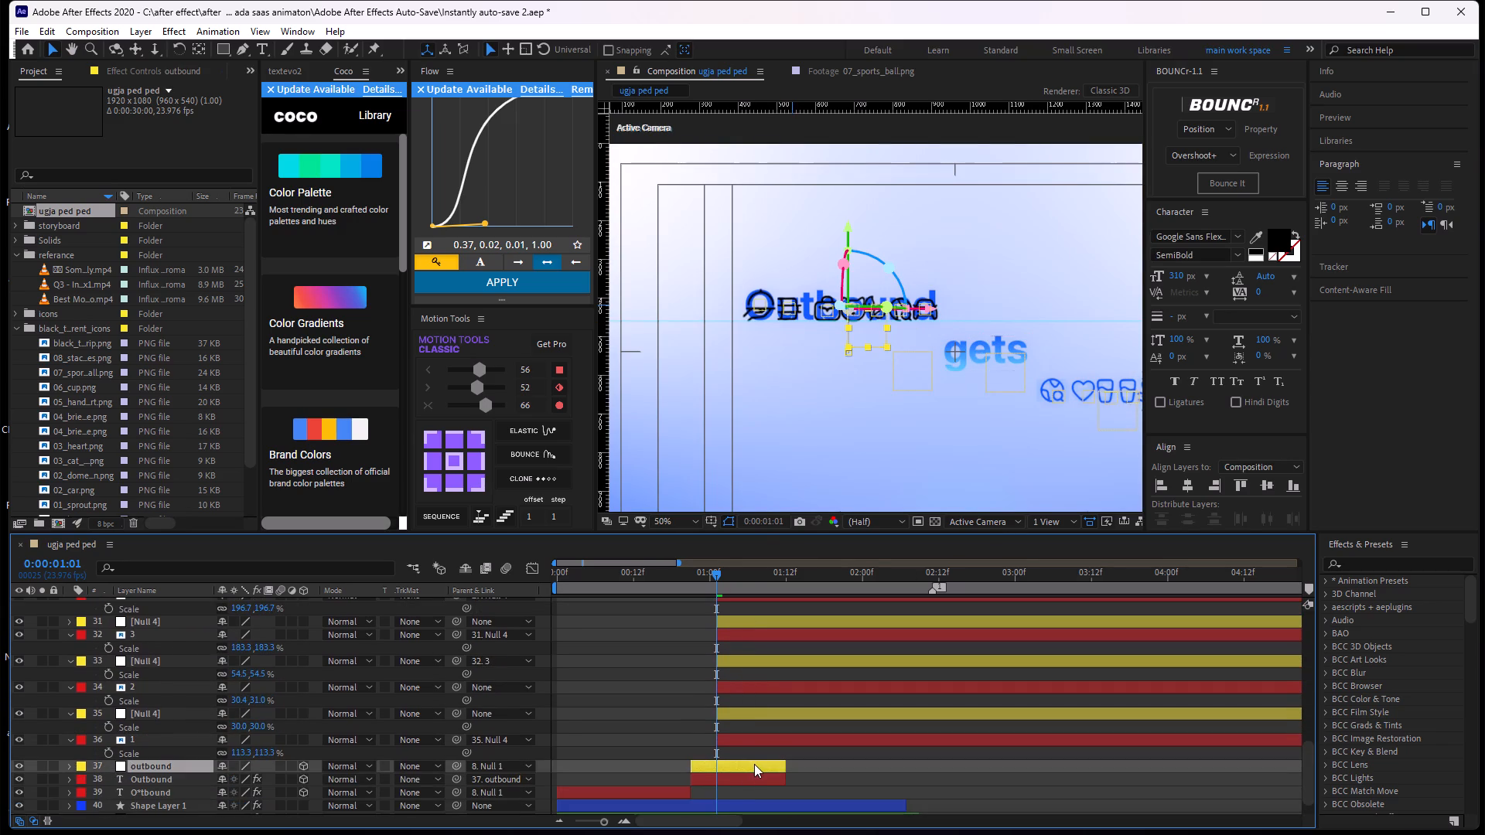
{"action": "key", "text": "u"}
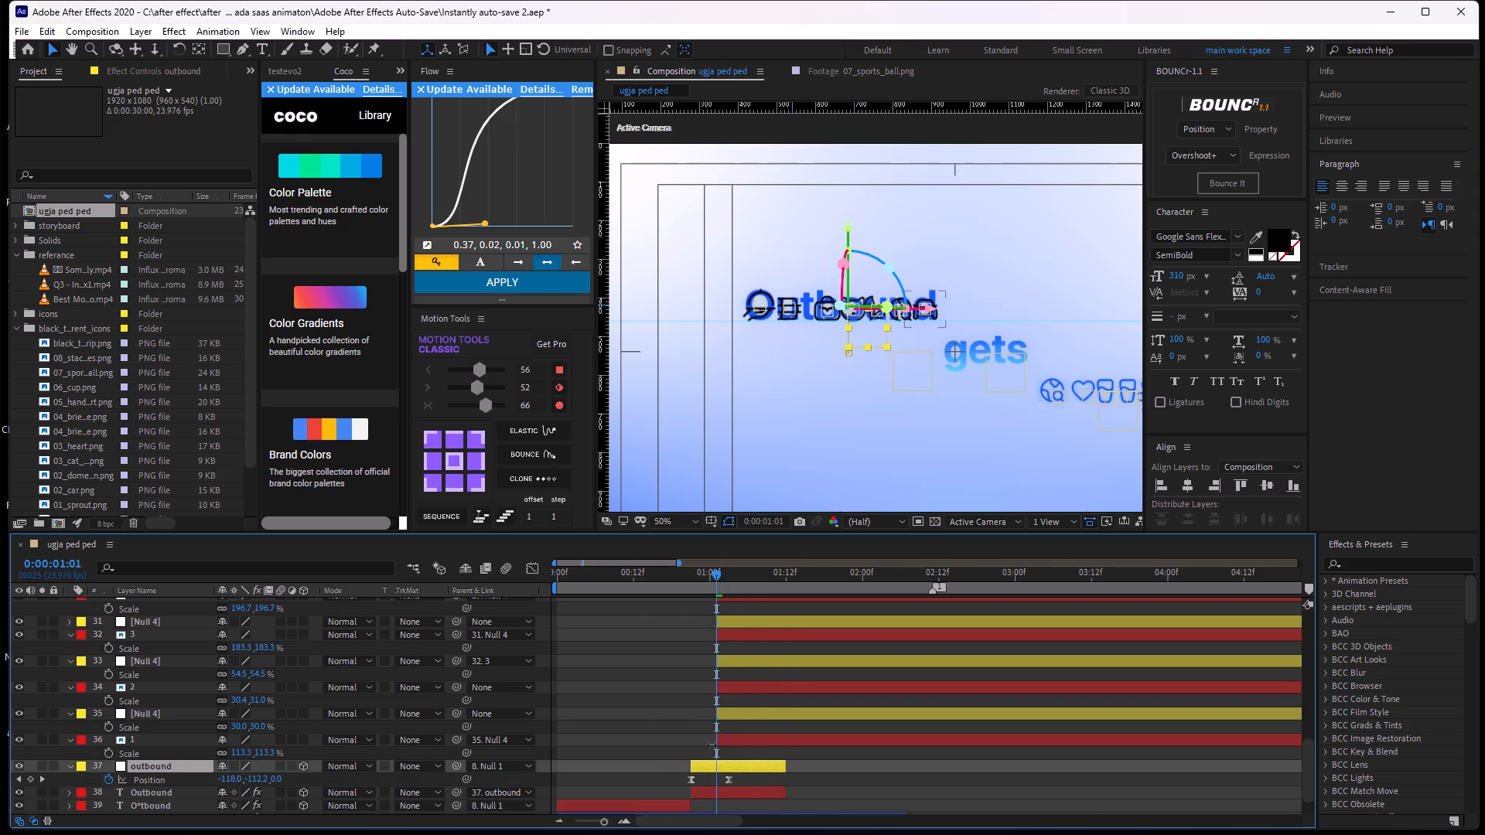
{"action": "scroll", "coordinate": [712, 745], "scroll_direction": "up", "scroll_amount": 2, "text": "alt"}
{"action": "middle_click_drag", "start_coordinate": [812, 792], "coordinate": [801, 680]}
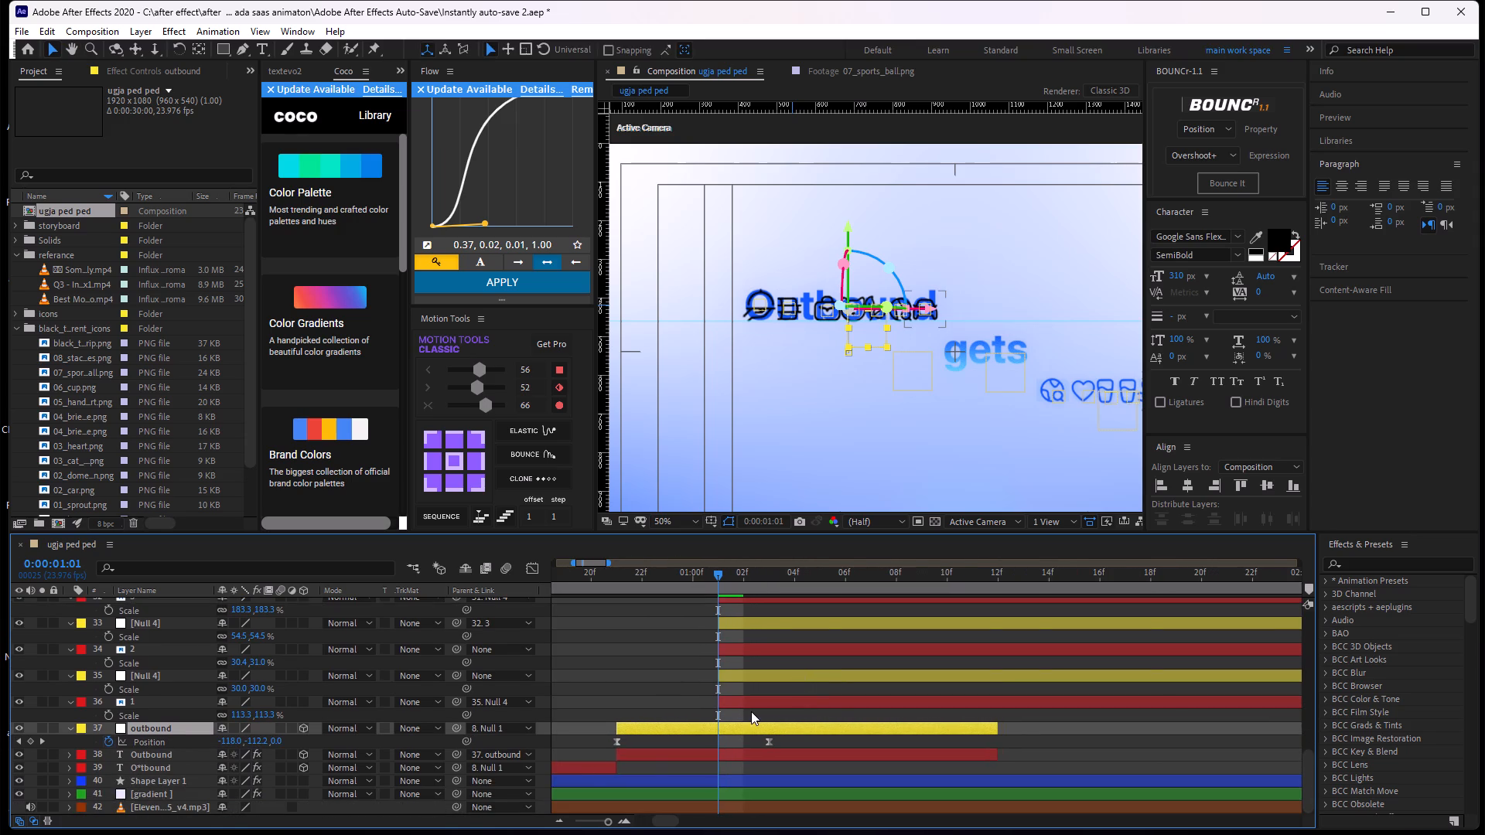
{"action": "scroll", "coordinate": [751, 711], "scroll_direction": "down", "scroll_amount": 2, "text": "alt"}
{"action": "middle_click_drag", "start_coordinate": [797, 692], "coordinate": [775, 820]}
{"action": "middle_click_drag", "start_coordinate": [809, 671], "coordinate": [787, 834]}
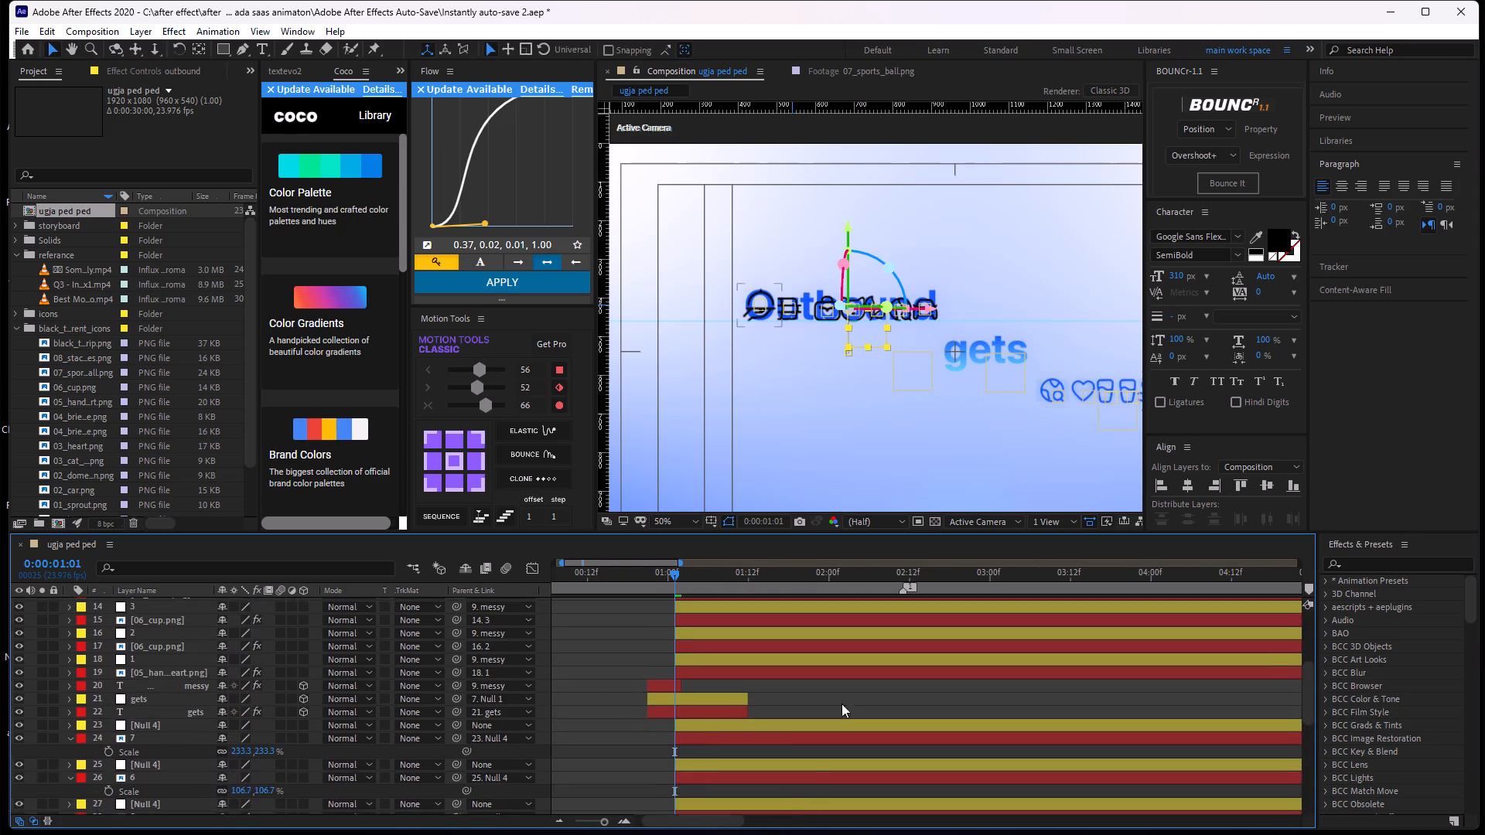
Examine the layer stack and the timing of the gets, messy and outbound layers along with their parent links.
{"action": "middle_click_drag", "start_coordinate": [842, 726], "coordinate": [845, 832]}
{"action": "middle_click_drag", "start_coordinate": [843, 756], "coordinate": [1015, 756]}
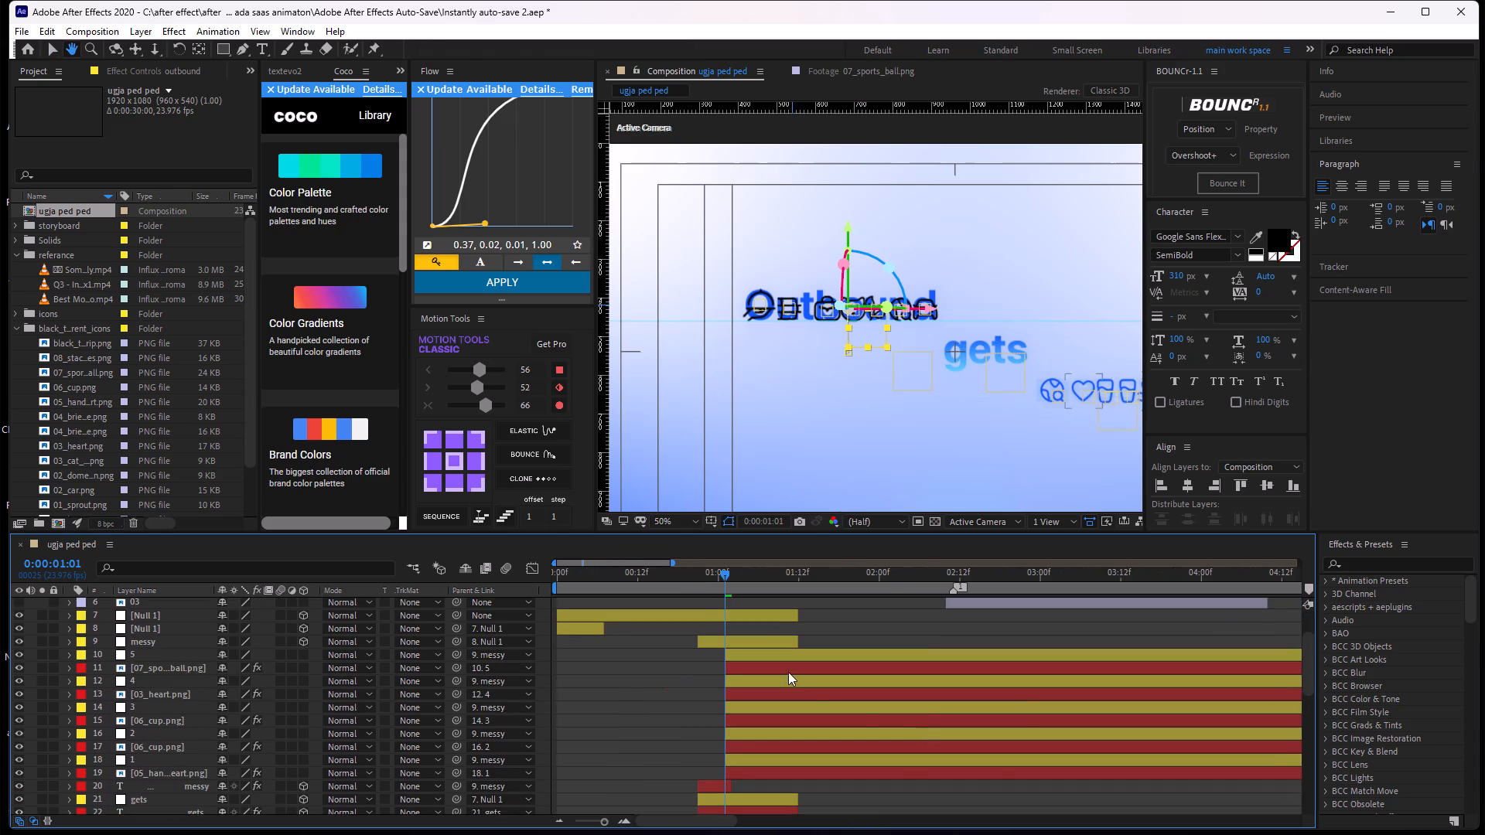
{"action": "middle_click_drag", "start_coordinate": [787, 669], "coordinate": [886, 606]}
{"action": "middle_click_drag", "start_coordinate": [806, 663], "coordinate": [812, 625]}
{"action": "left_click", "coordinate": [758, 708]}
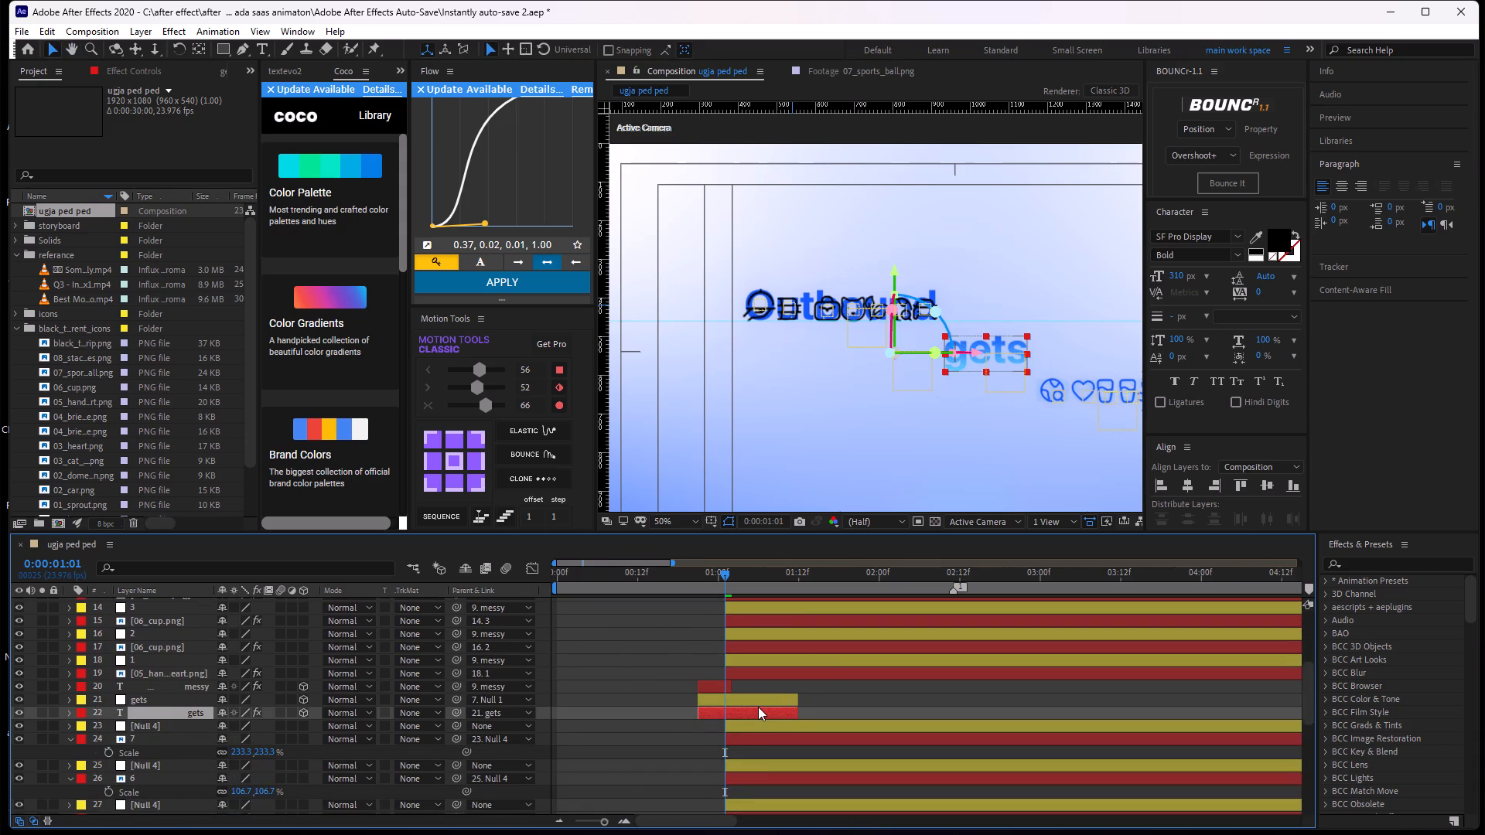
{"action": "scroll", "coordinate": [691, 664], "scroll_direction": "up", "scroll_amount": 3}
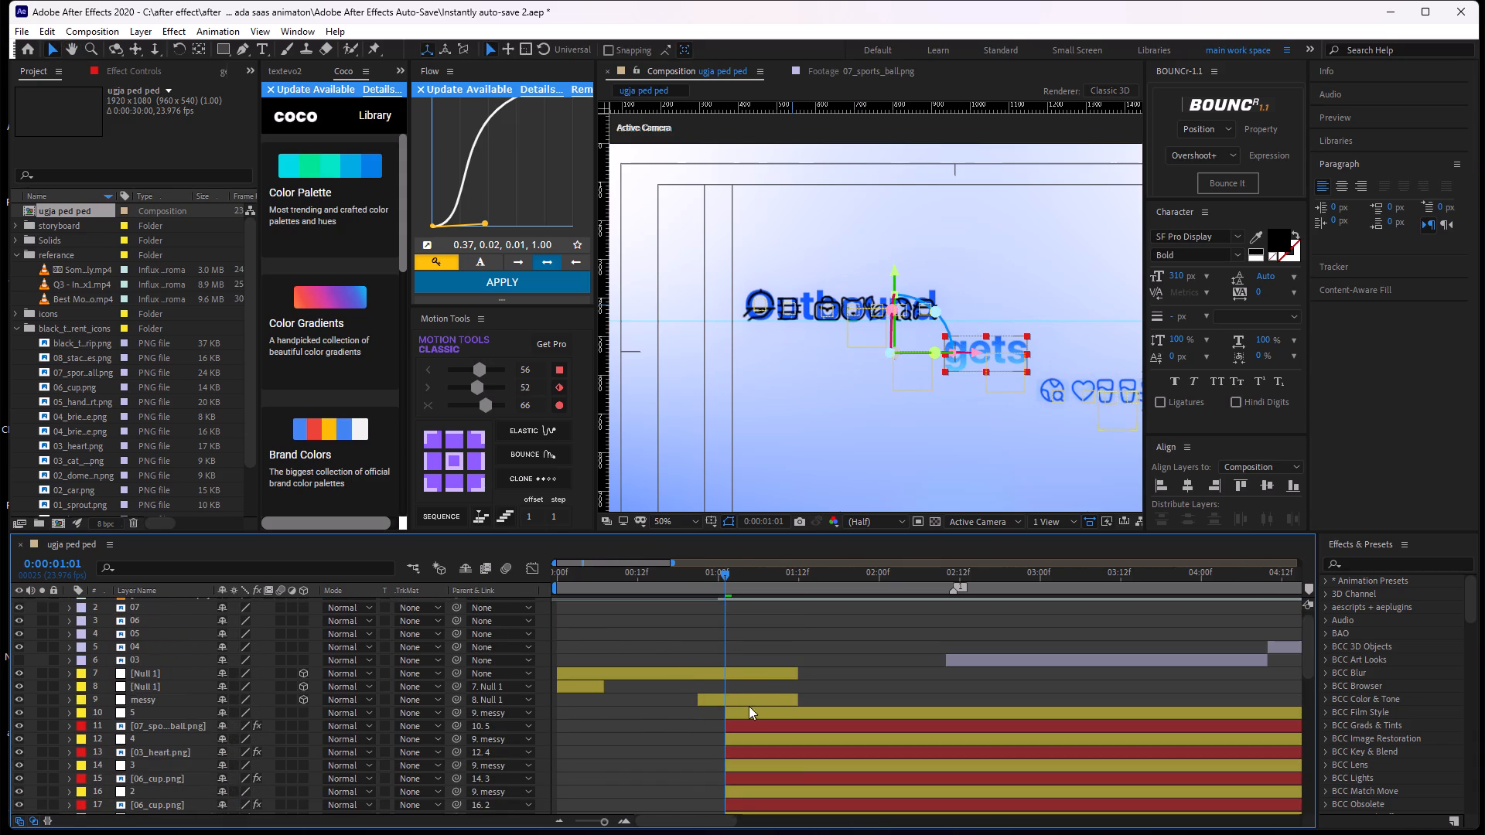
{"action": "left_click", "coordinate": [762, 694]}
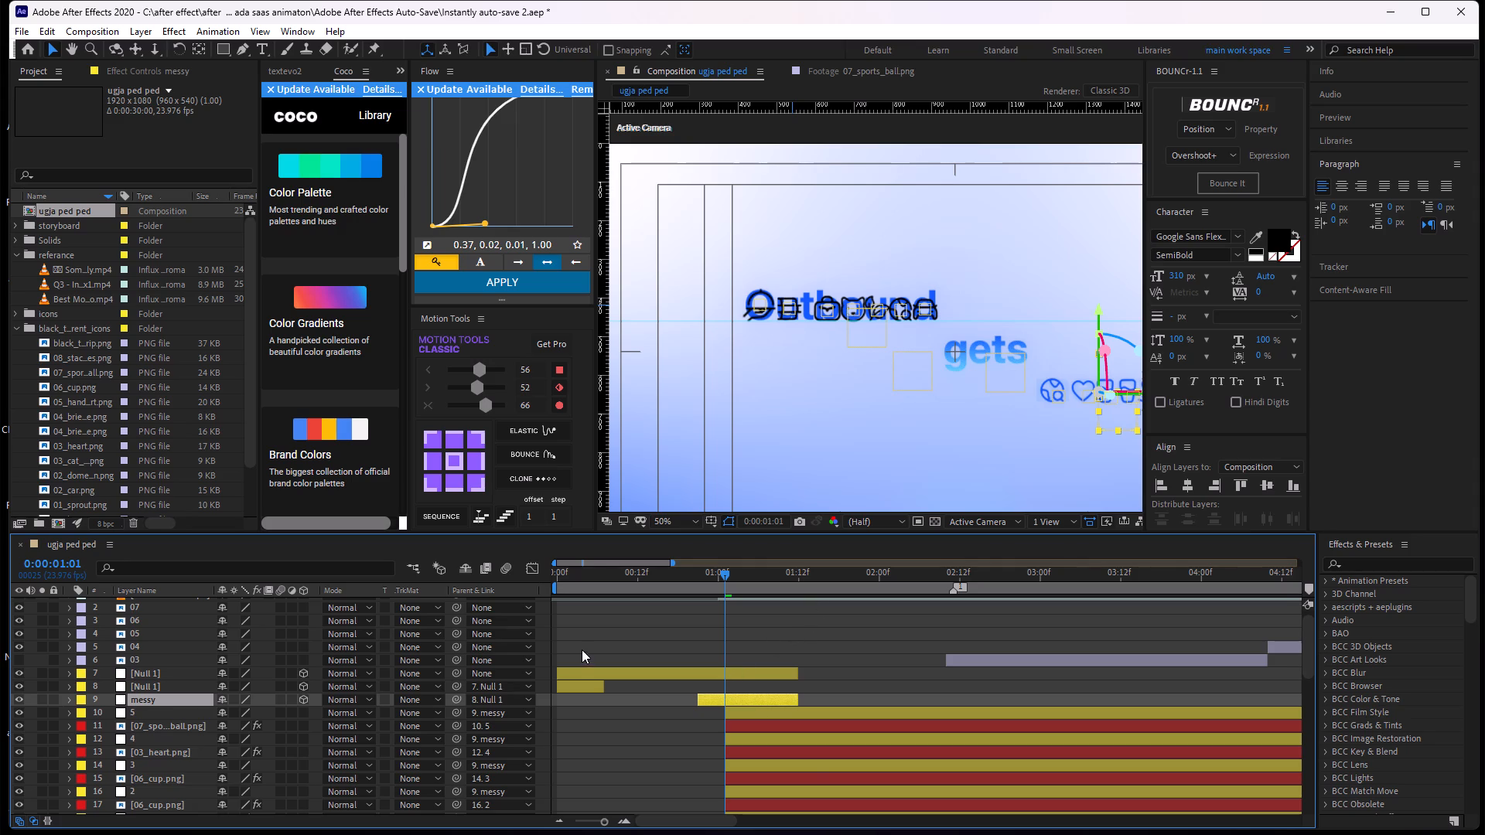
{"action": "scroll", "coordinate": [824, 695], "scroll_direction": "down", "scroll_amount": 1}
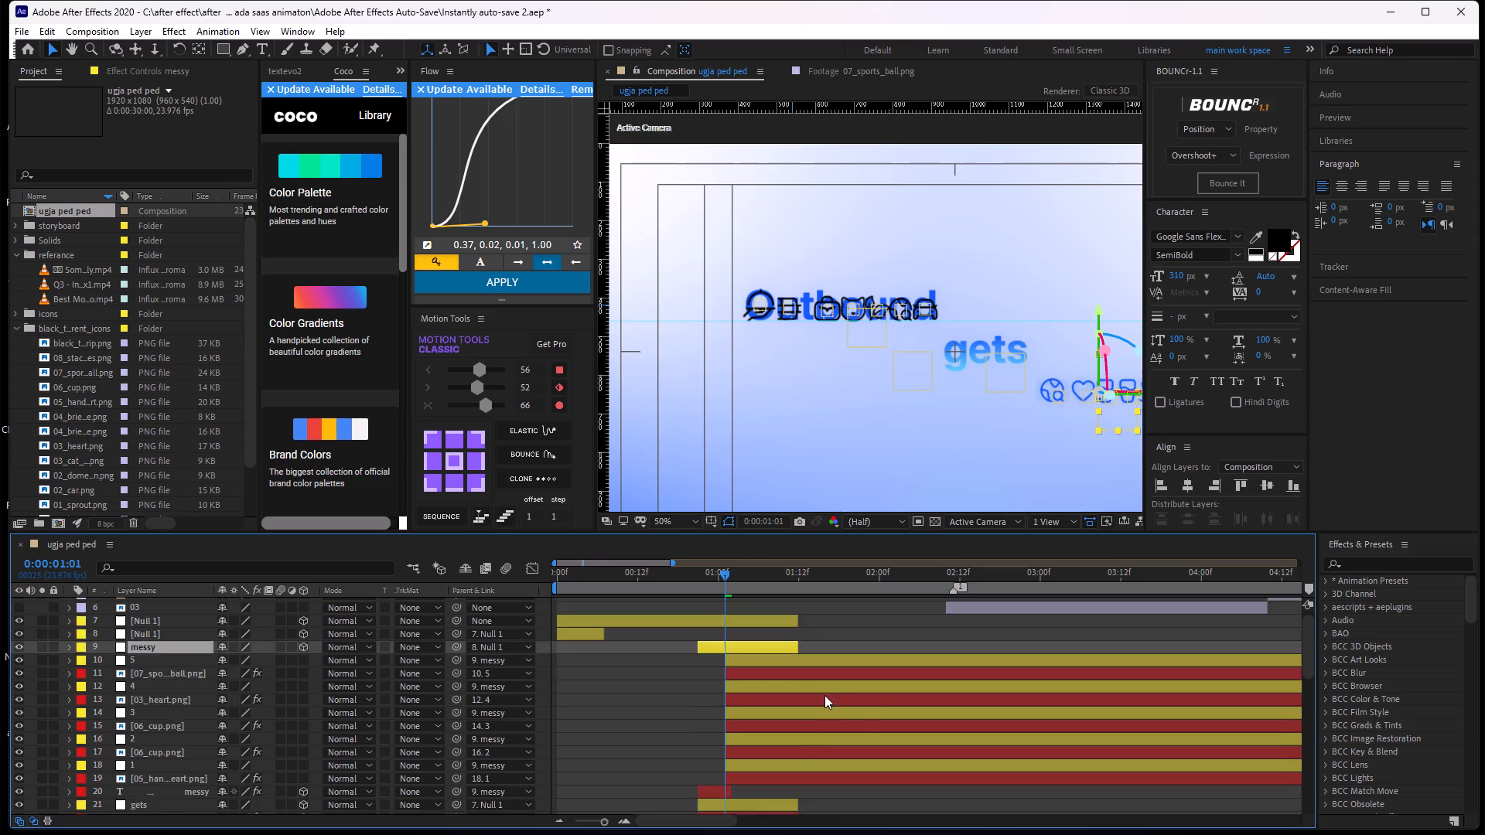
{"action": "scroll", "coordinate": [824, 695], "scroll_direction": "down", "scroll_amount": 1}
{"action": "left_click", "coordinate": [717, 737]}
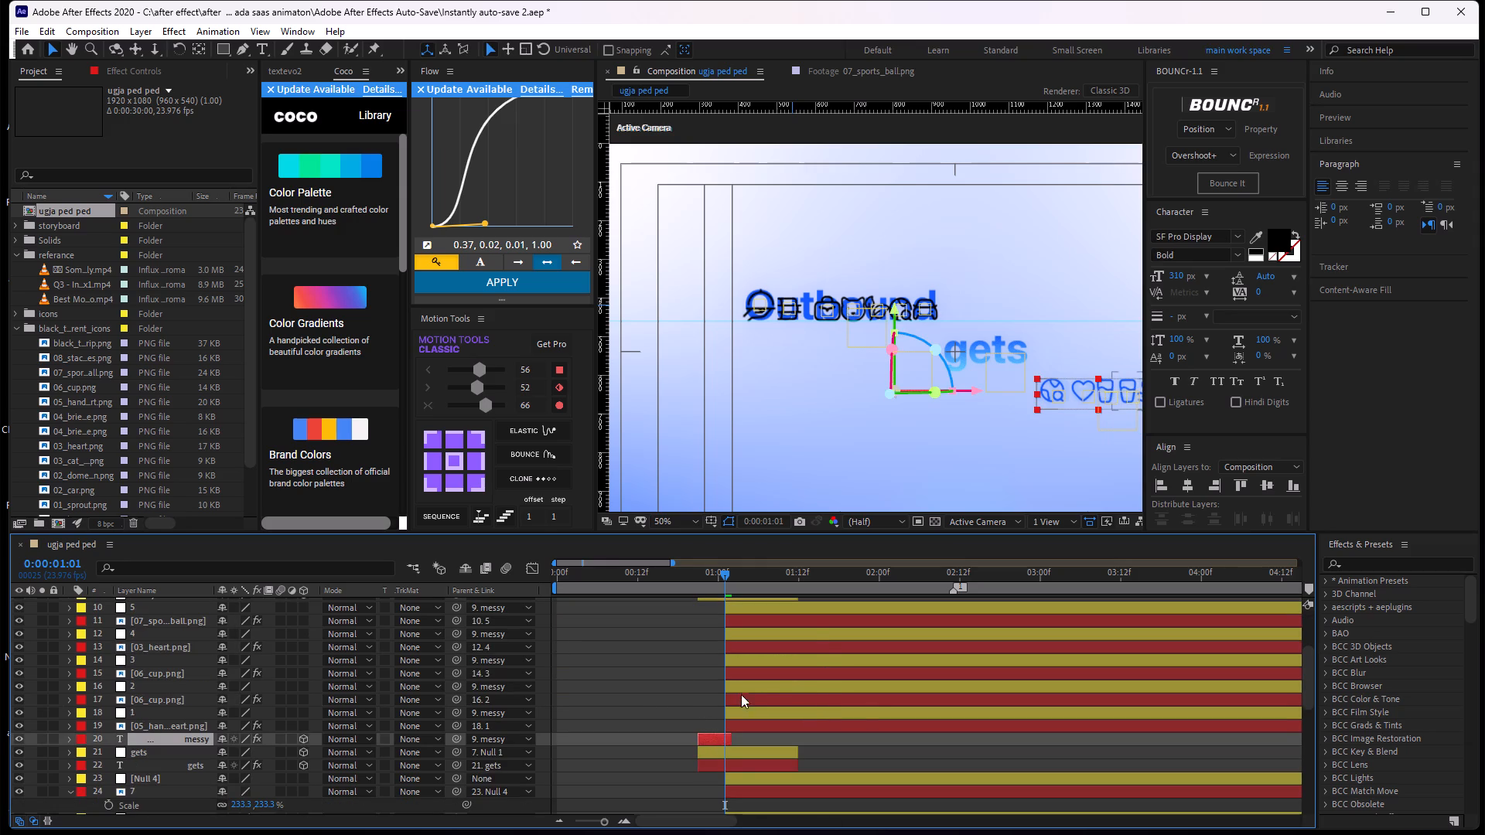
{"action": "scroll", "coordinate": [712, 701], "scroll_direction": "down", "scroll_amount": 3}
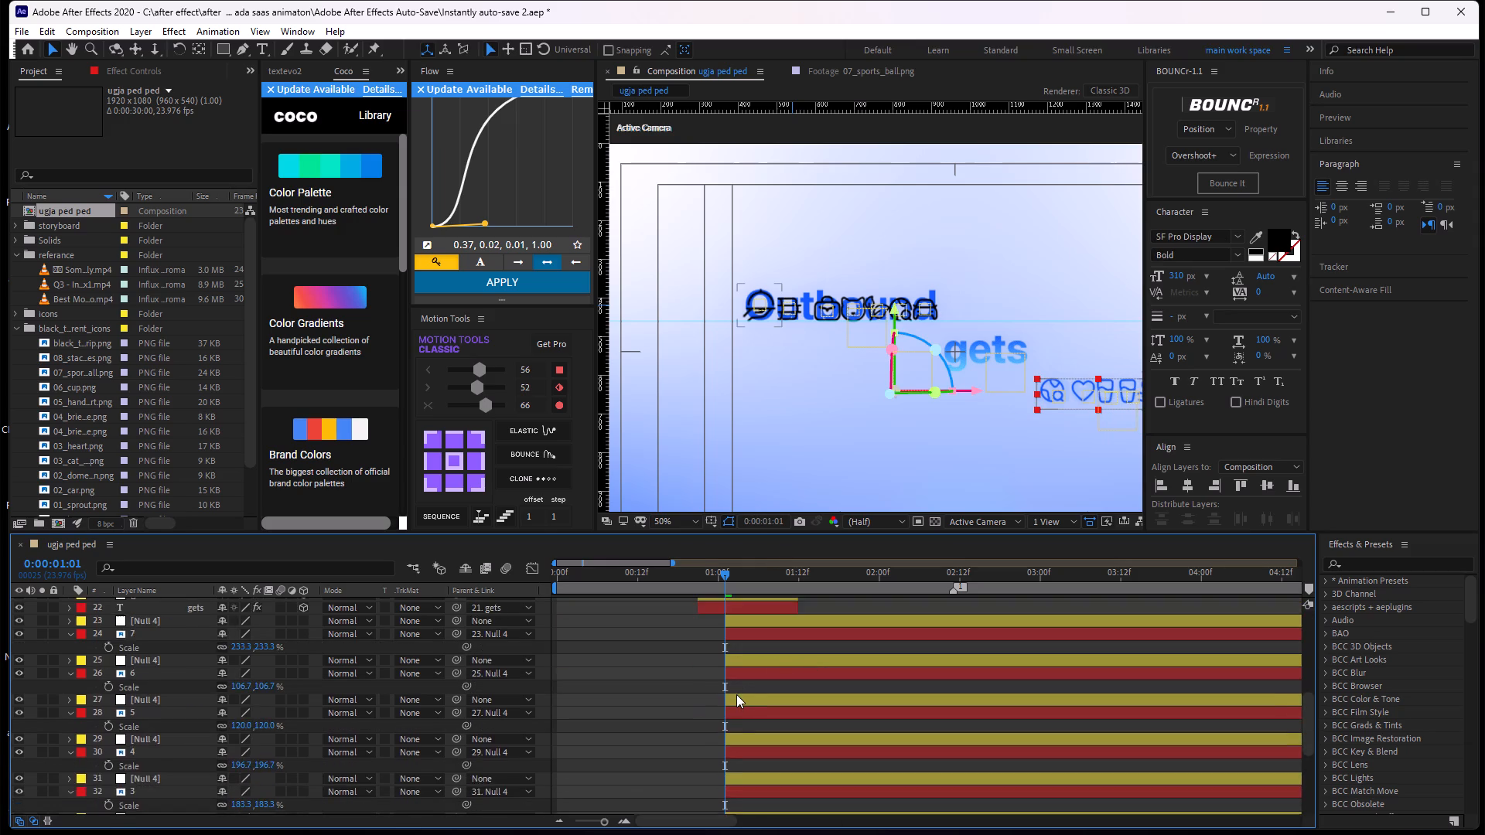
{"action": "scroll", "coordinate": [736, 694], "scroll_direction": "down", "scroll_amount": 5}
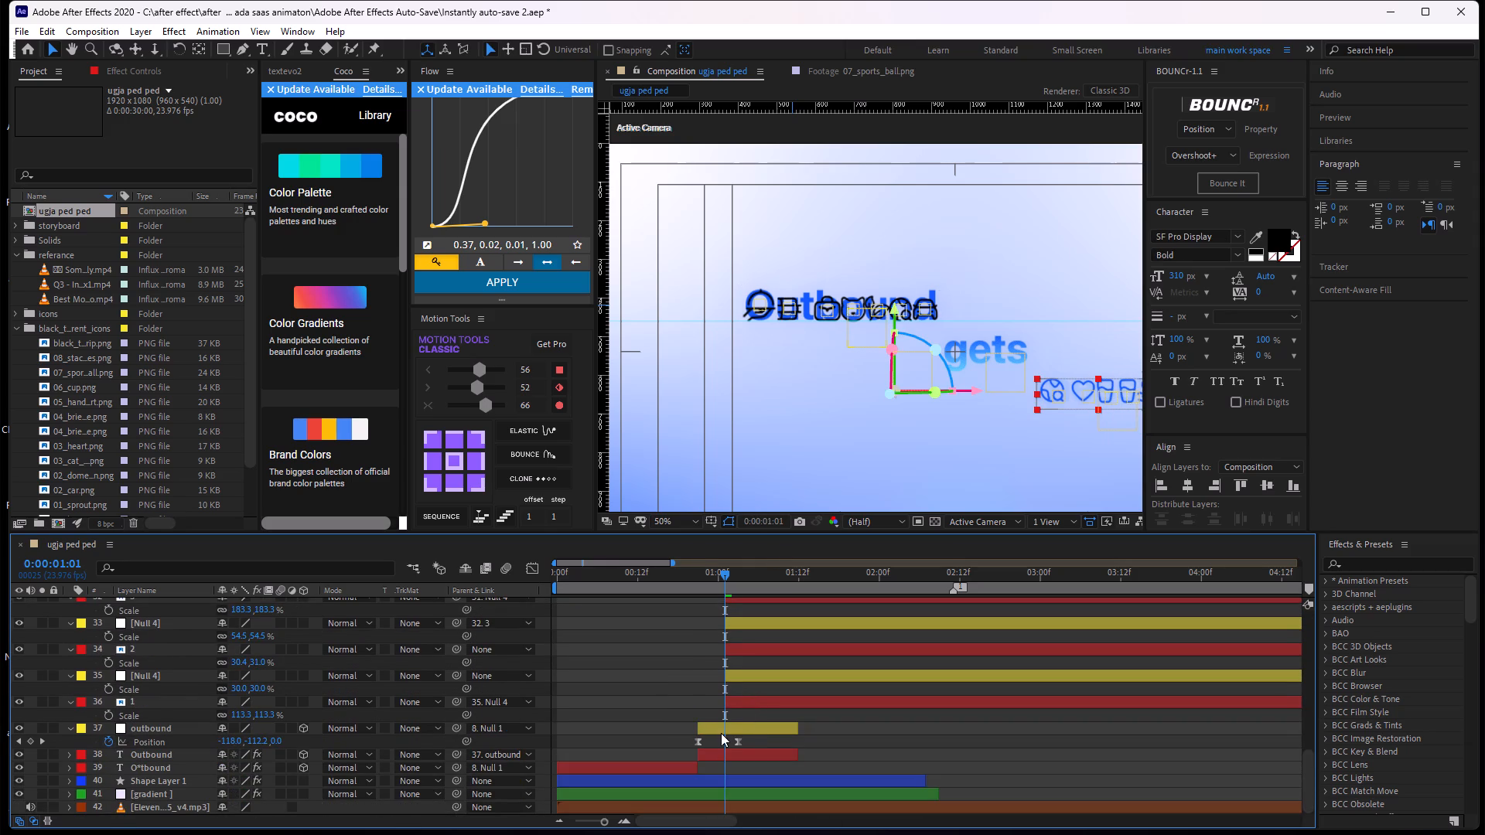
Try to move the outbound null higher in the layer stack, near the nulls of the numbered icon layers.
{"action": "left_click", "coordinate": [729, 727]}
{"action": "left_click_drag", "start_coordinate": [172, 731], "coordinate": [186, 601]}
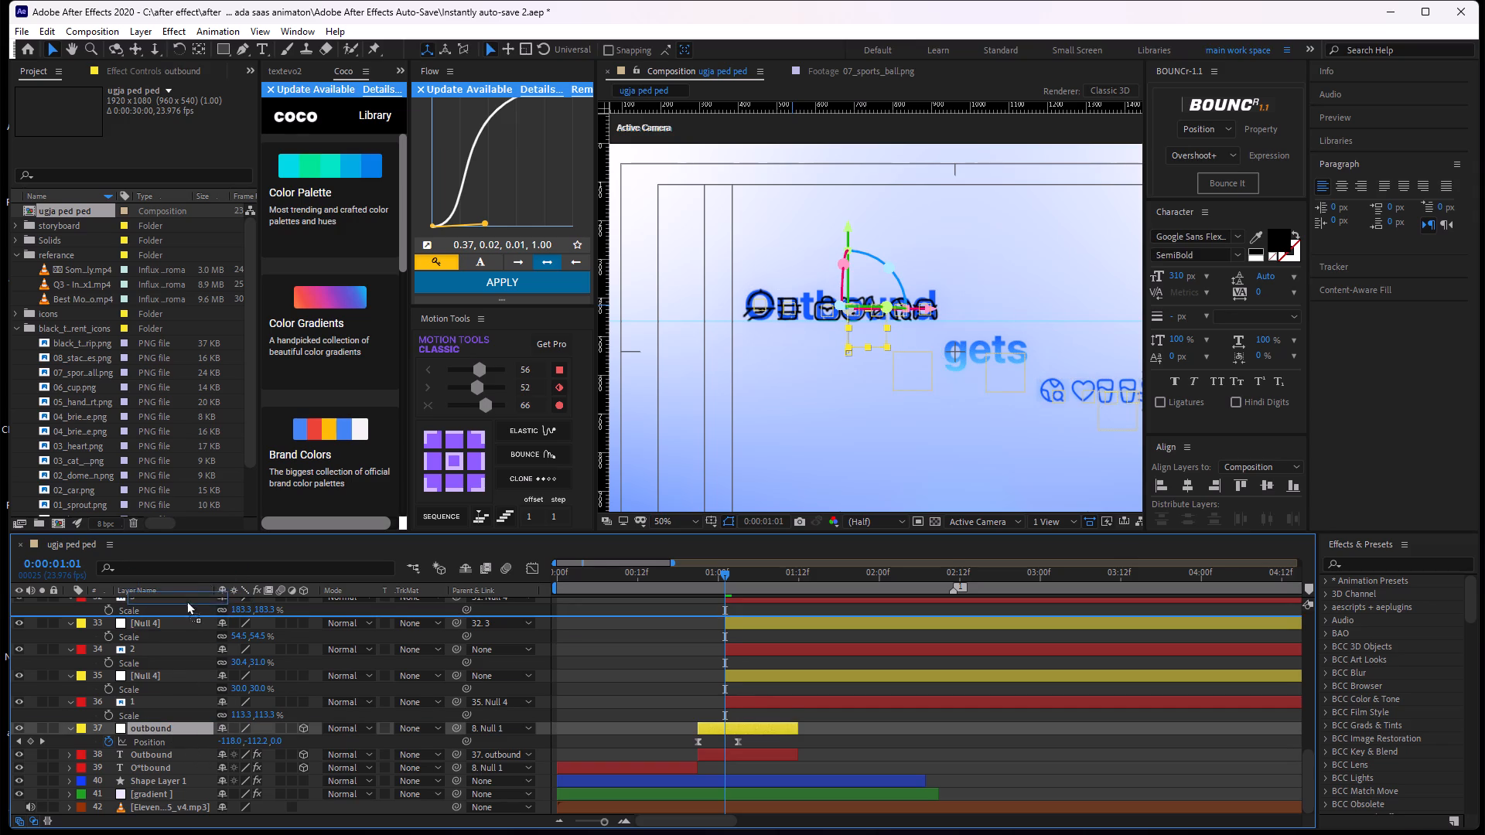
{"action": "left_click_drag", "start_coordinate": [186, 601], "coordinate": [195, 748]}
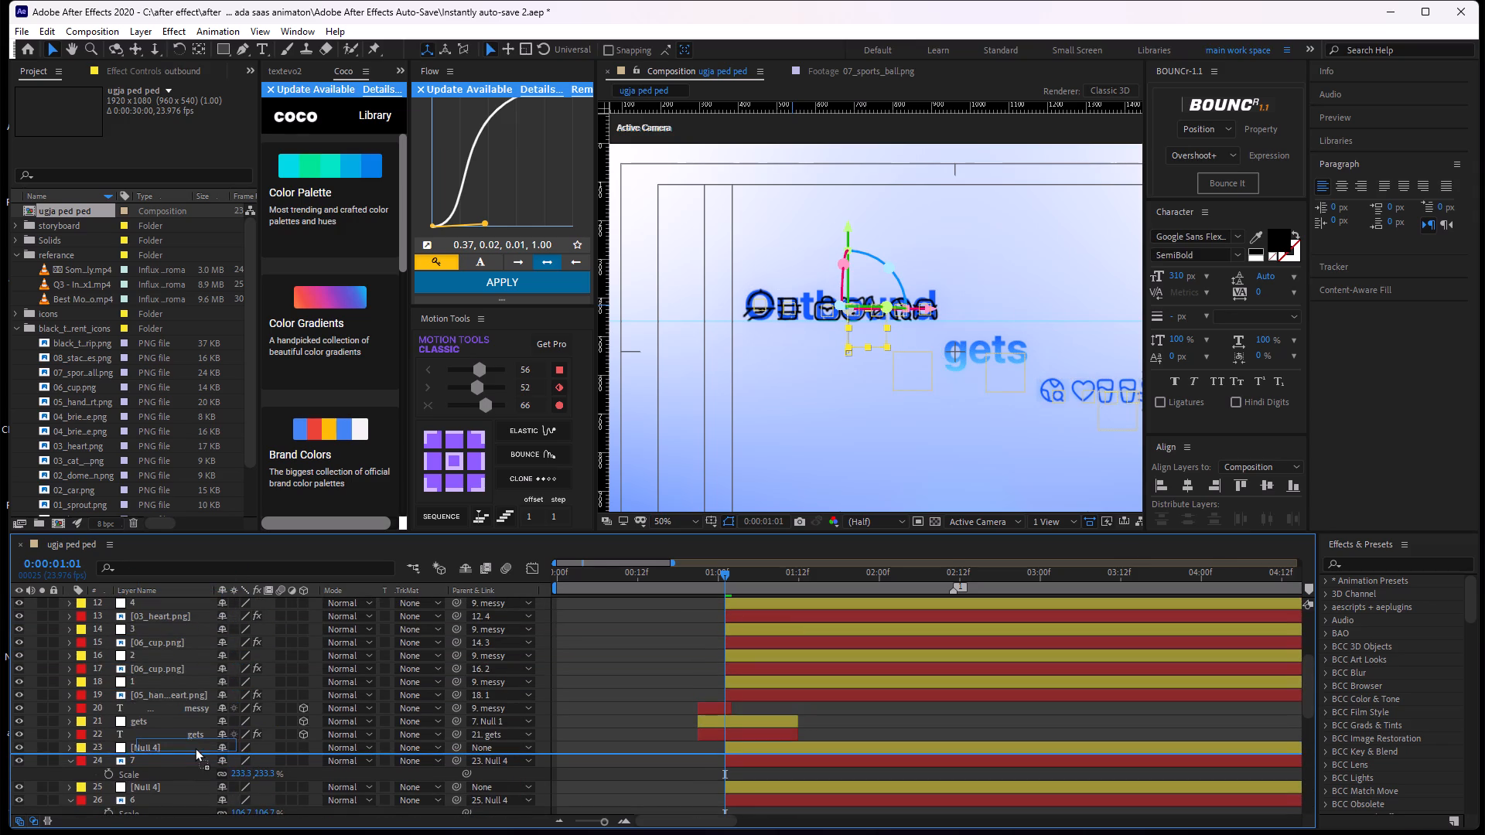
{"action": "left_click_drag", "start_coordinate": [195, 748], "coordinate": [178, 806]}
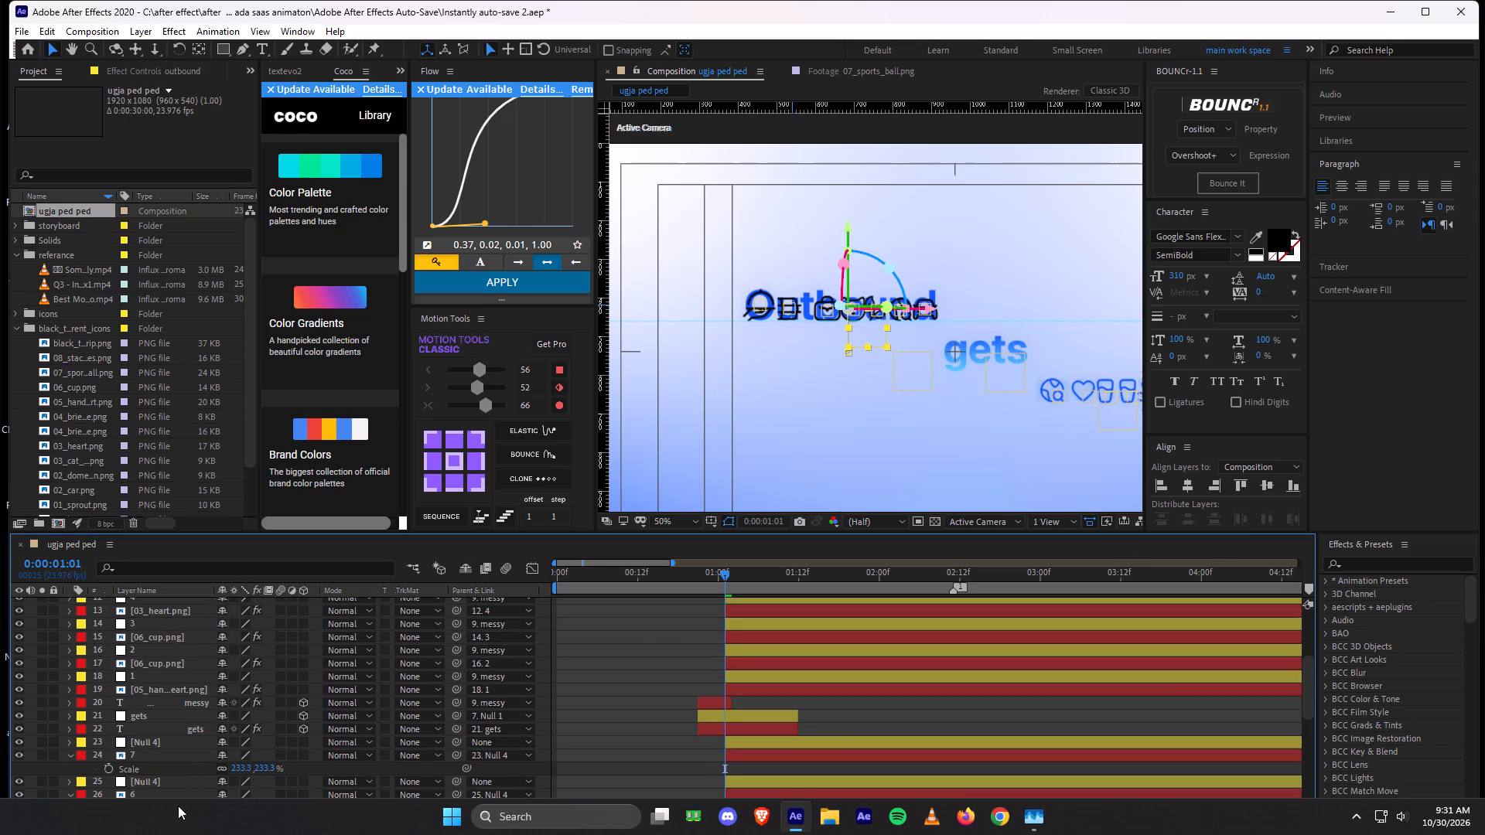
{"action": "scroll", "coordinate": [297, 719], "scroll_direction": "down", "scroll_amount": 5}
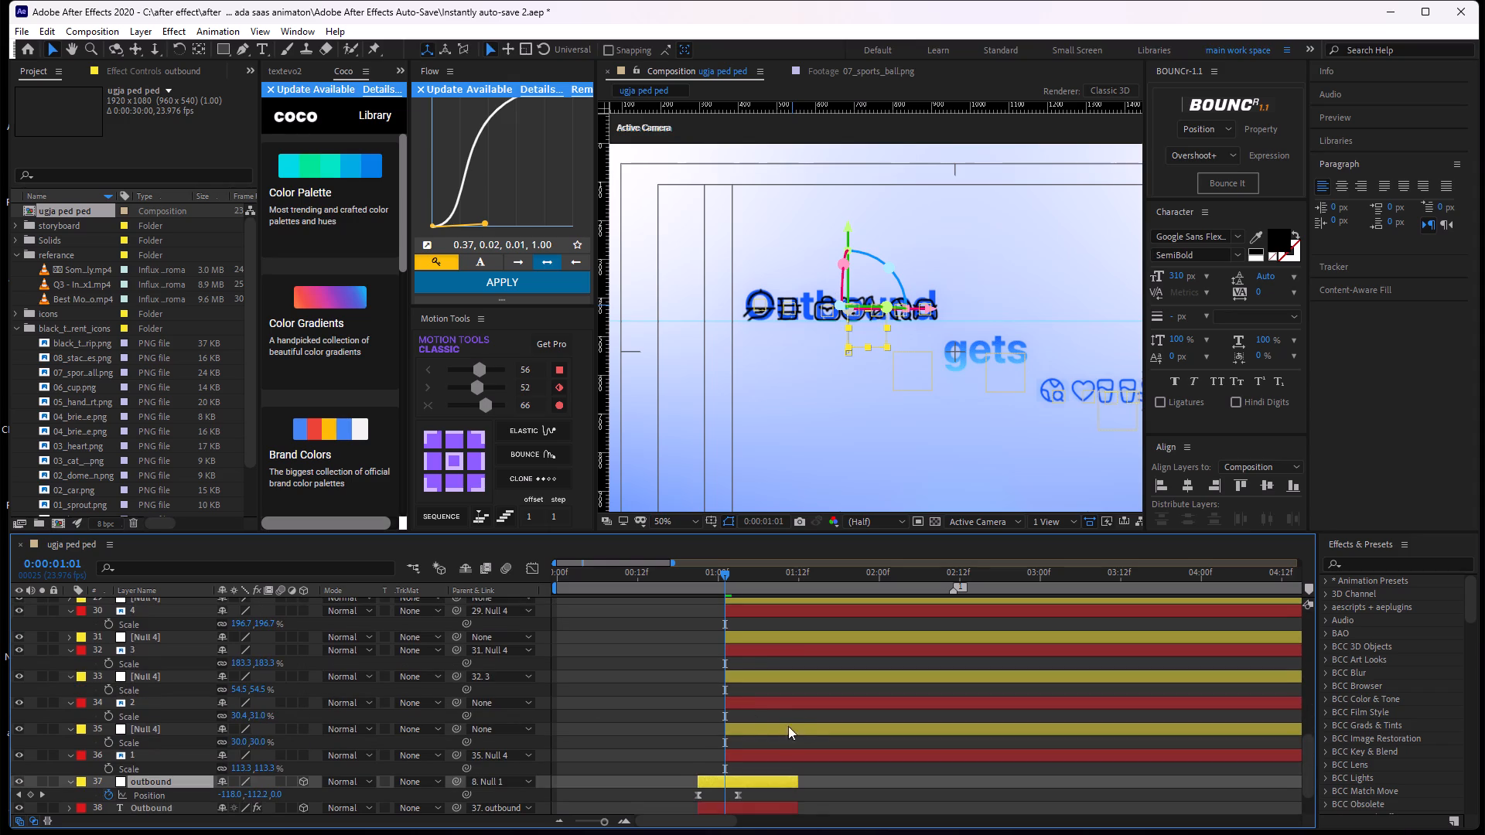
Parent all seven Null 4 layers, which sit above icon layers 1 to 7, to the outbound null.
{"action": "left_click_drag", "start_coordinate": [797, 712], "coordinate": [794, 724]}
{"action": "left_click", "coordinate": [791, 728]}
{"action": "scroll", "coordinate": [784, 683], "scroll_direction": "up", "scroll_amount": 4}
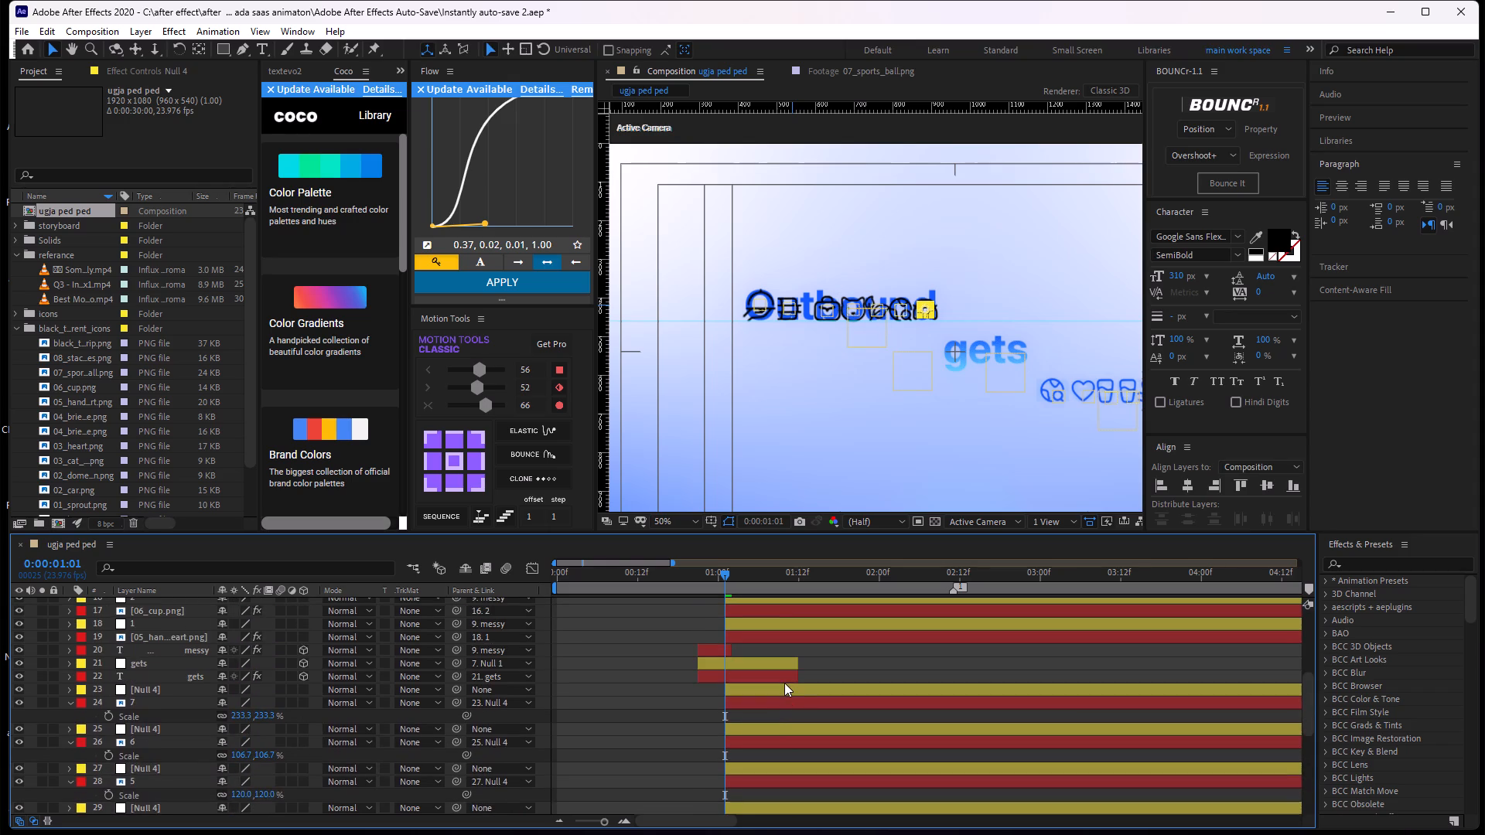
{"action": "left_click", "coordinate": [767, 690], "text": "ctrl"}
{"action": "left_click", "coordinate": [769, 728], "text": "ctrl"}
{"action": "left_click", "coordinate": [773, 768], "text": "ctrl"}
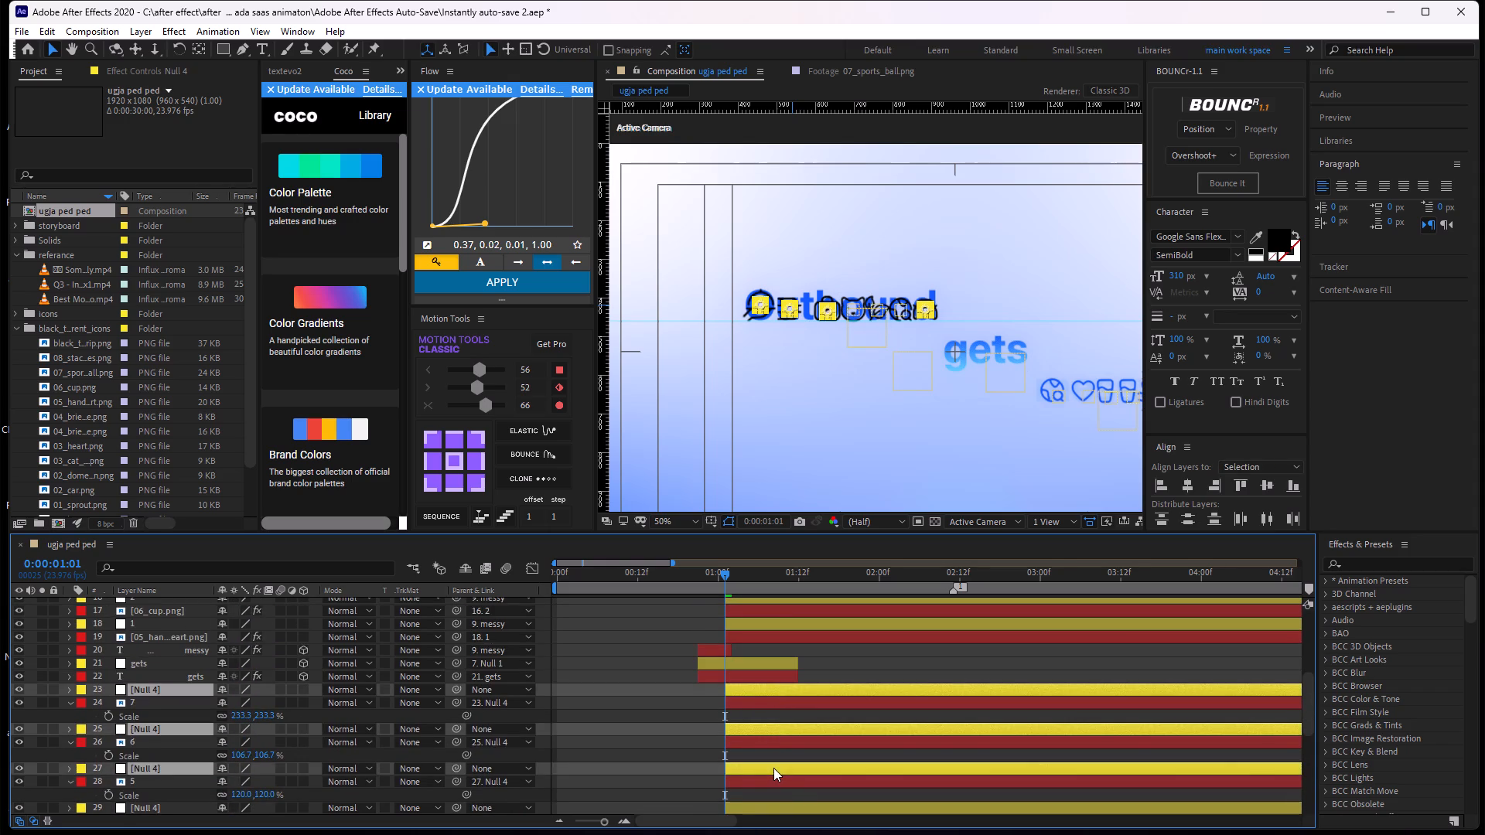
{"action": "scroll", "coordinate": [773, 768], "scroll_direction": "down", "scroll_amount": 1}
{"action": "left_click", "coordinate": [779, 758], "text": "ctrl"}
{"action": "scroll", "coordinate": [776, 767], "scroll_direction": "down", "scroll_amount": 1}
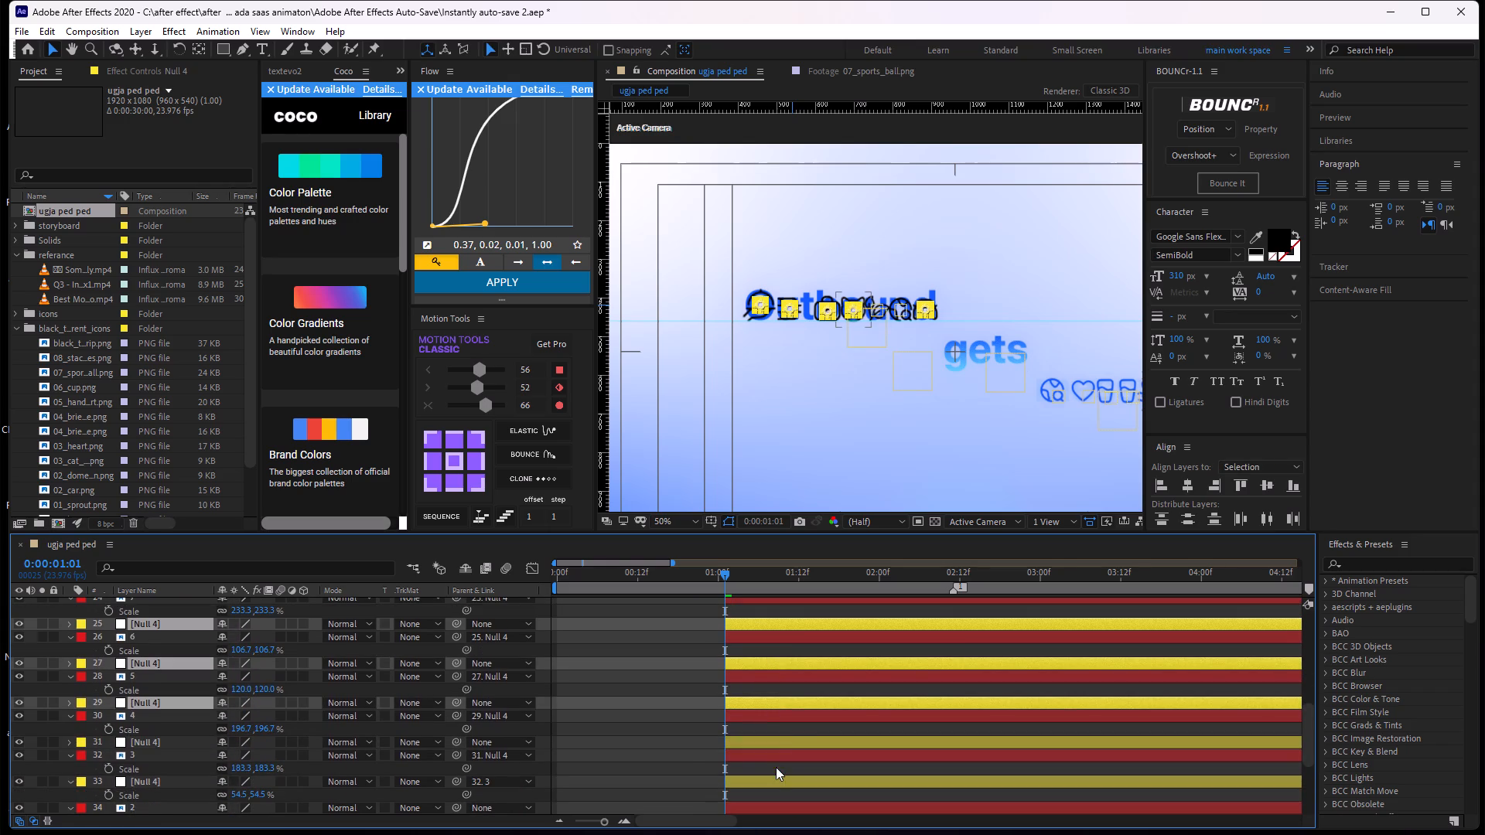
{"action": "left_click", "coordinate": [773, 734], "text": "ctrl"}
{"action": "left_click", "coordinate": [769, 740], "text": "ctrl"}
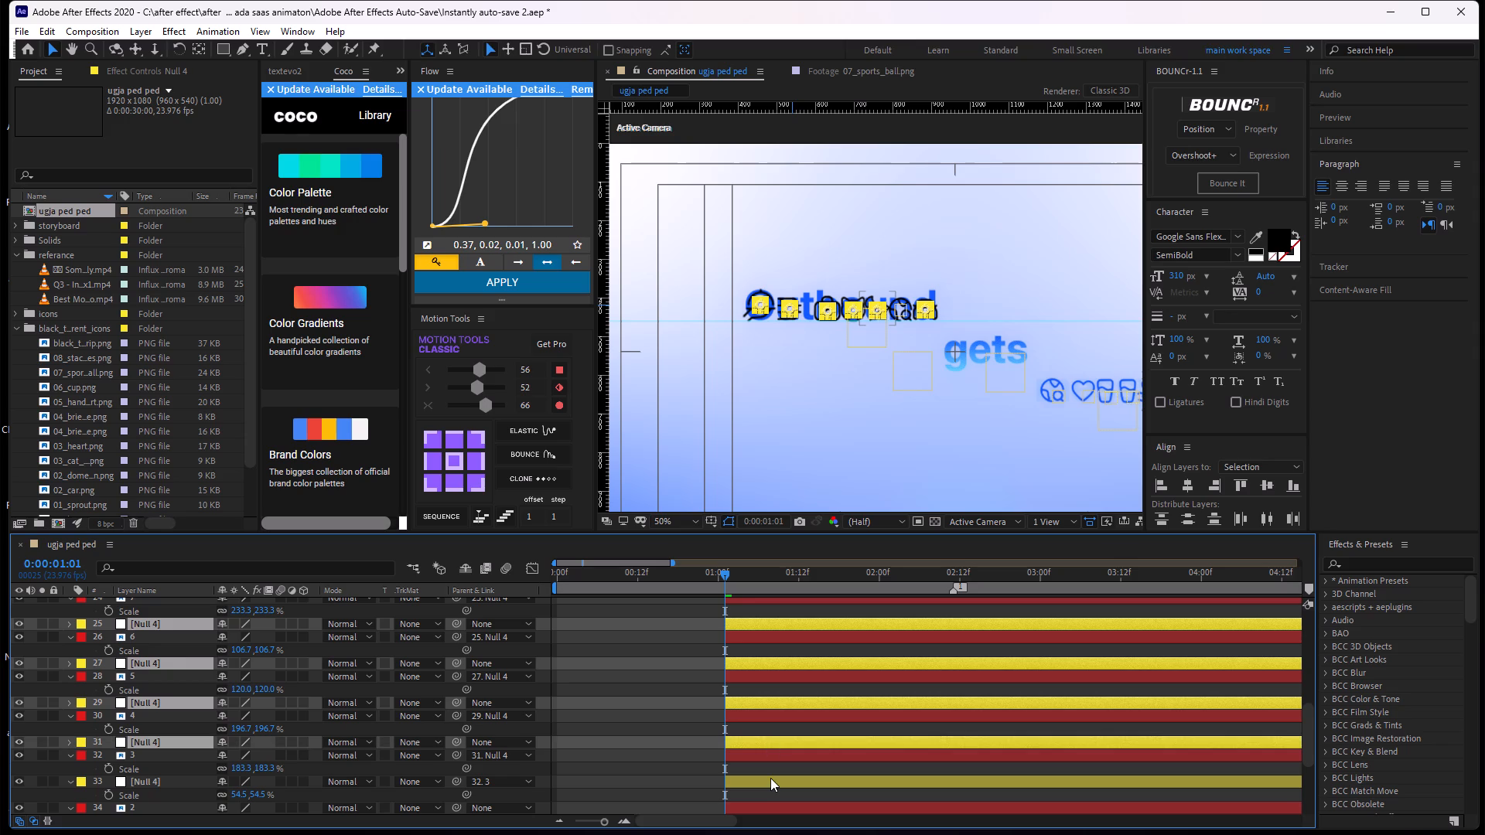
{"action": "left_click", "coordinate": [770, 778], "text": "ctrl"}
{"action": "scroll", "coordinate": [779, 762], "scroll_direction": "down", "scroll_amount": 3}
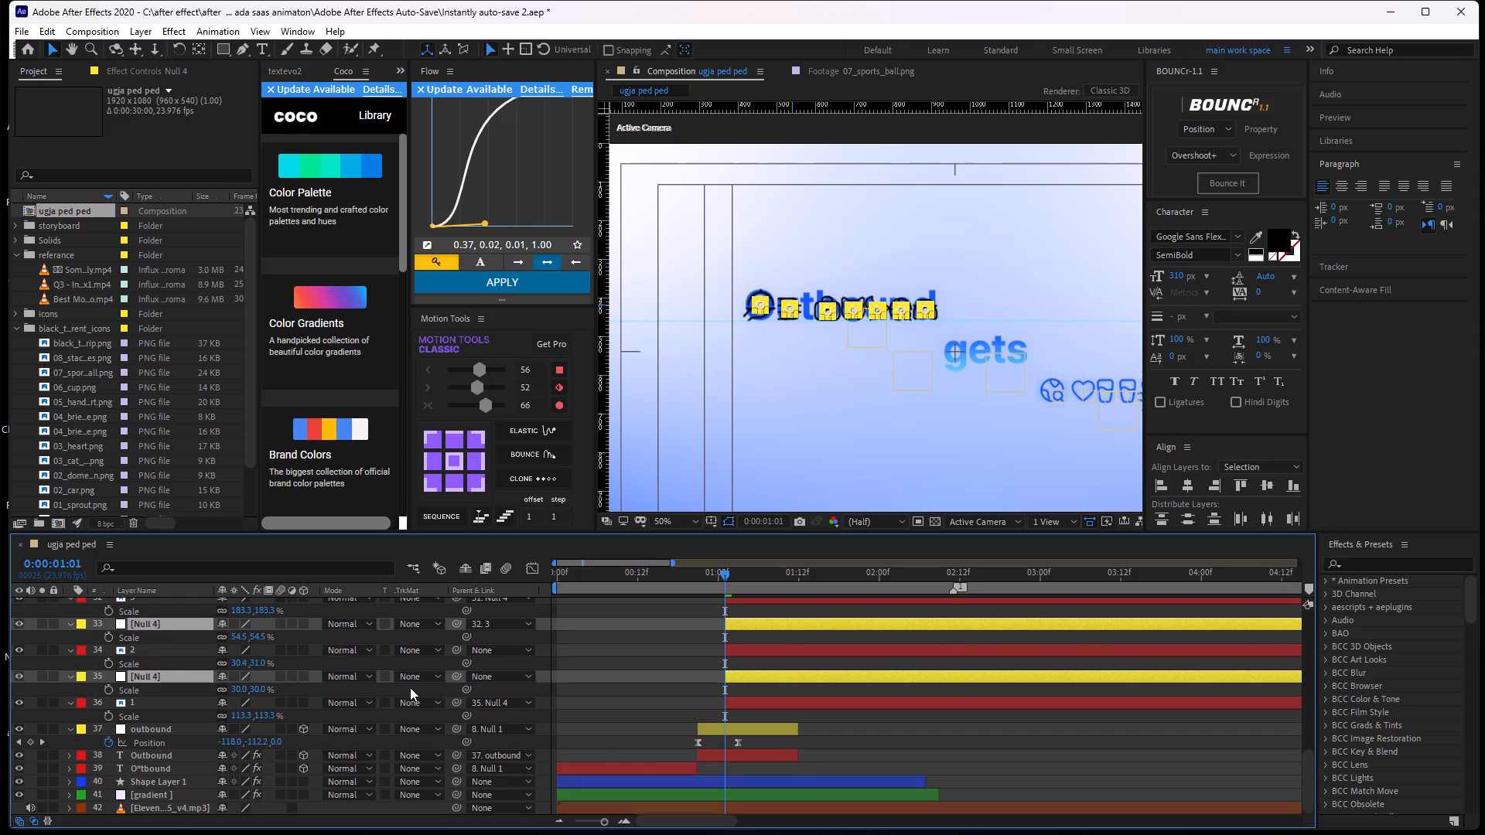
{"action": "left_click_drag", "start_coordinate": [459, 673], "coordinate": [169, 728]}
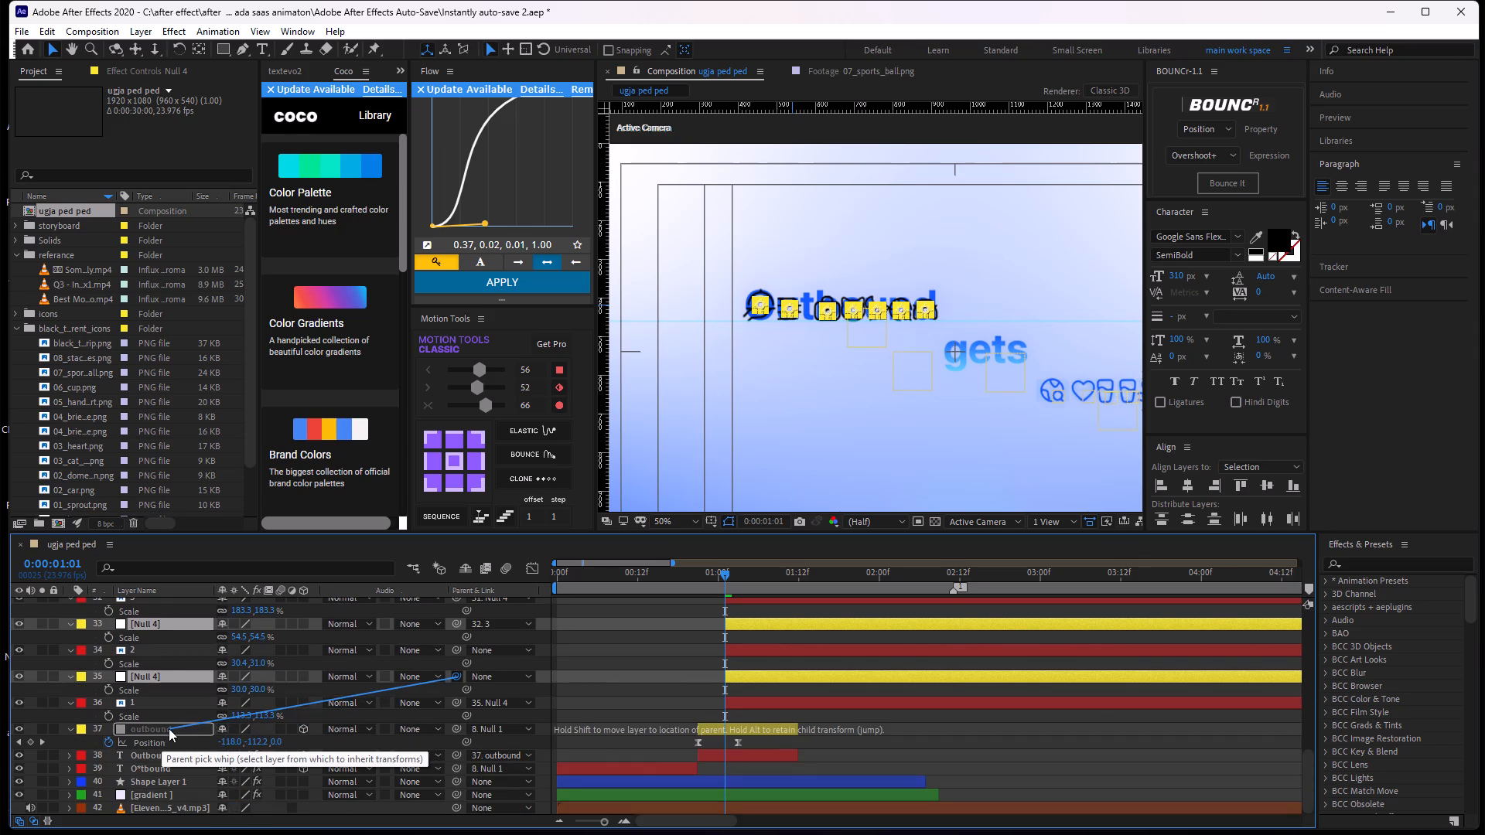
{"action": "left_click_drag", "start_coordinate": [169, 728], "coordinate": [160, 733]}
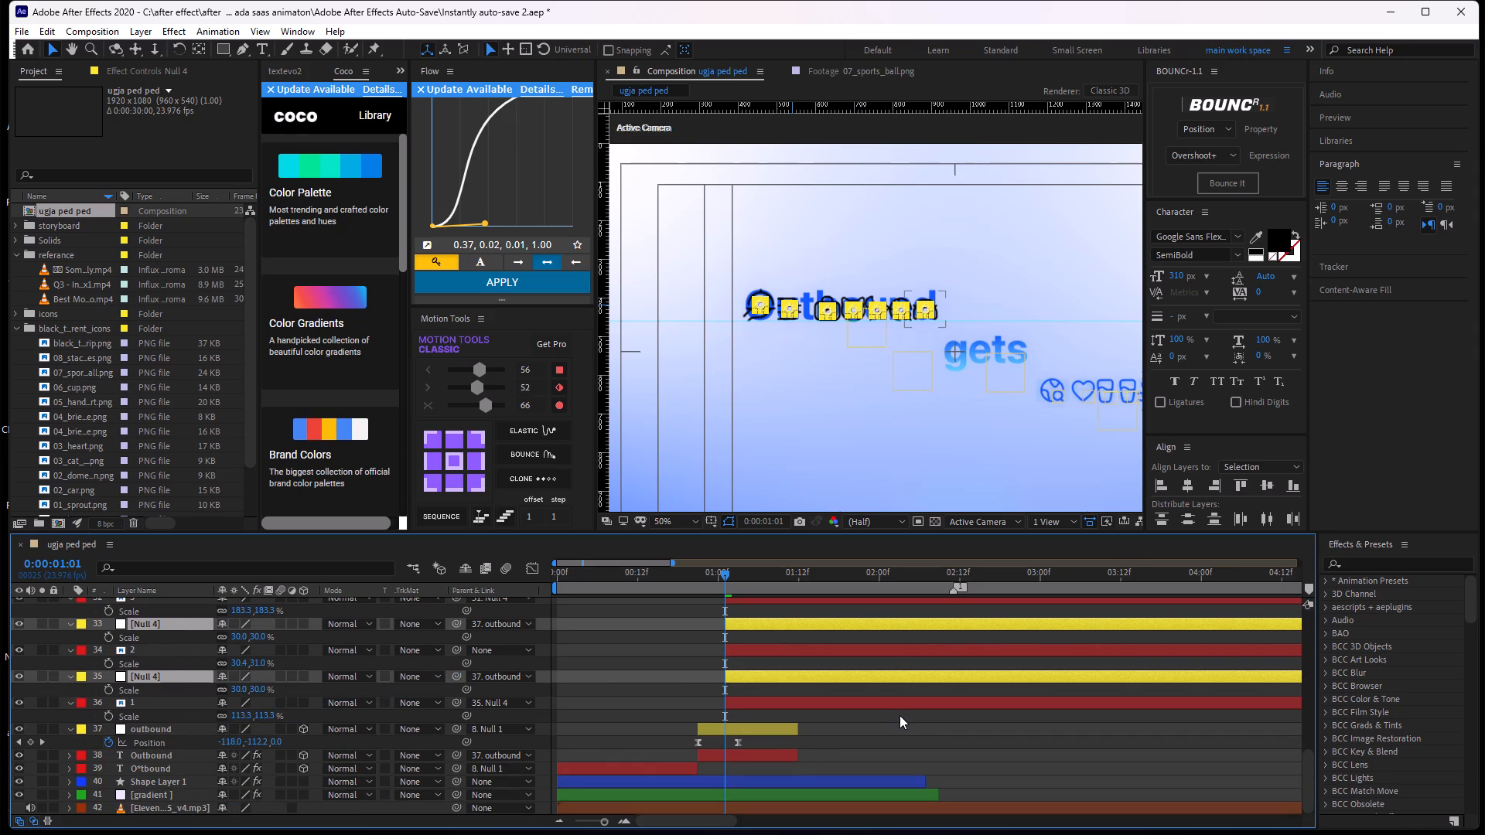
{"action": "left_click", "coordinate": [900, 715]}
Add a 100% opacity keyframe to the Outbound text layer and place it at 0:00:01:00.
{"action": "left_click_drag", "start_coordinate": [721, 577], "coordinate": [748, 598]}
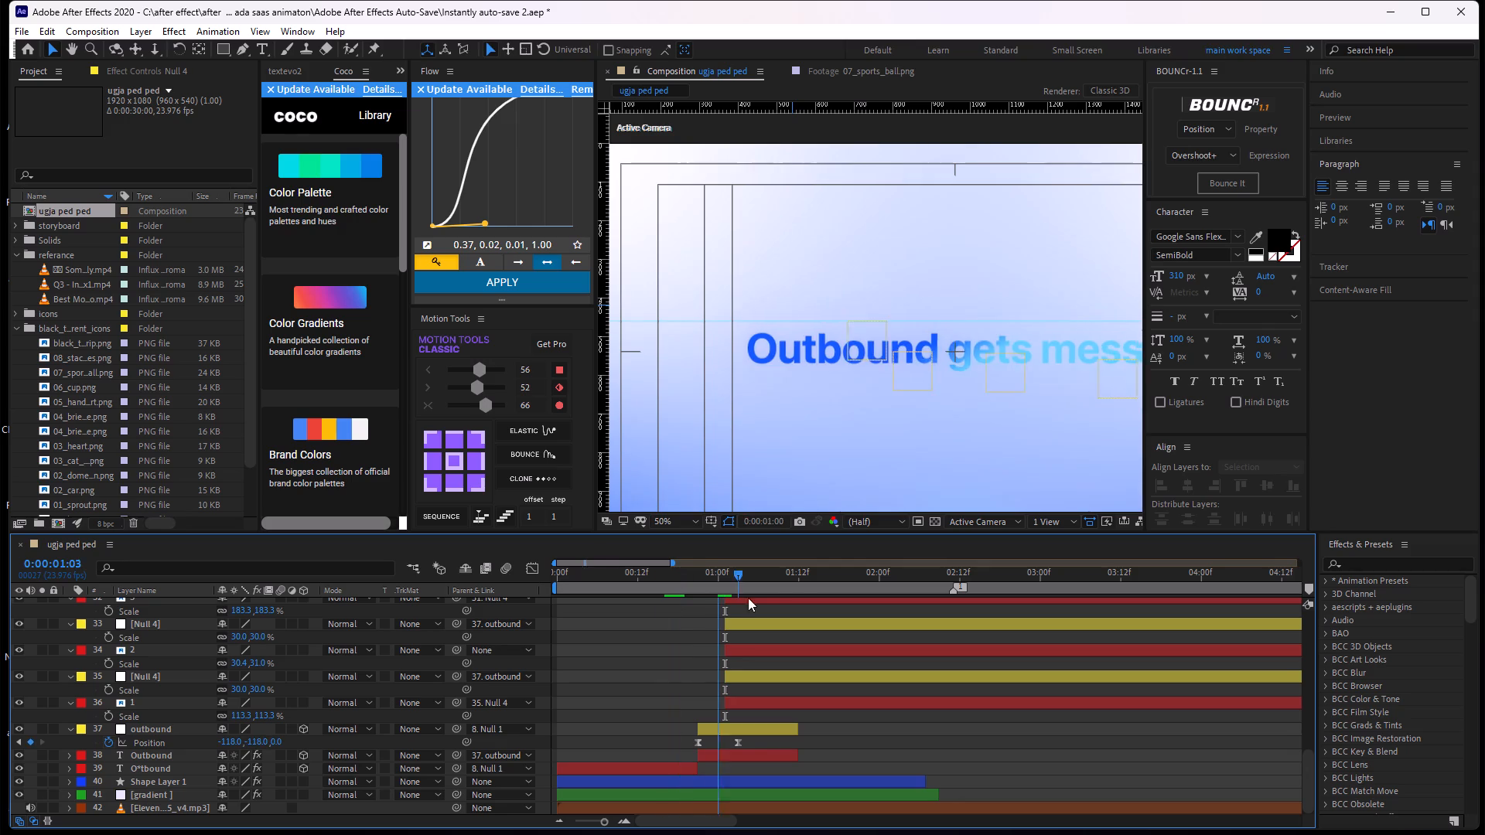
{"action": "left_click_drag", "start_coordinate": [748, 598], "coordinate": [713, 630]}
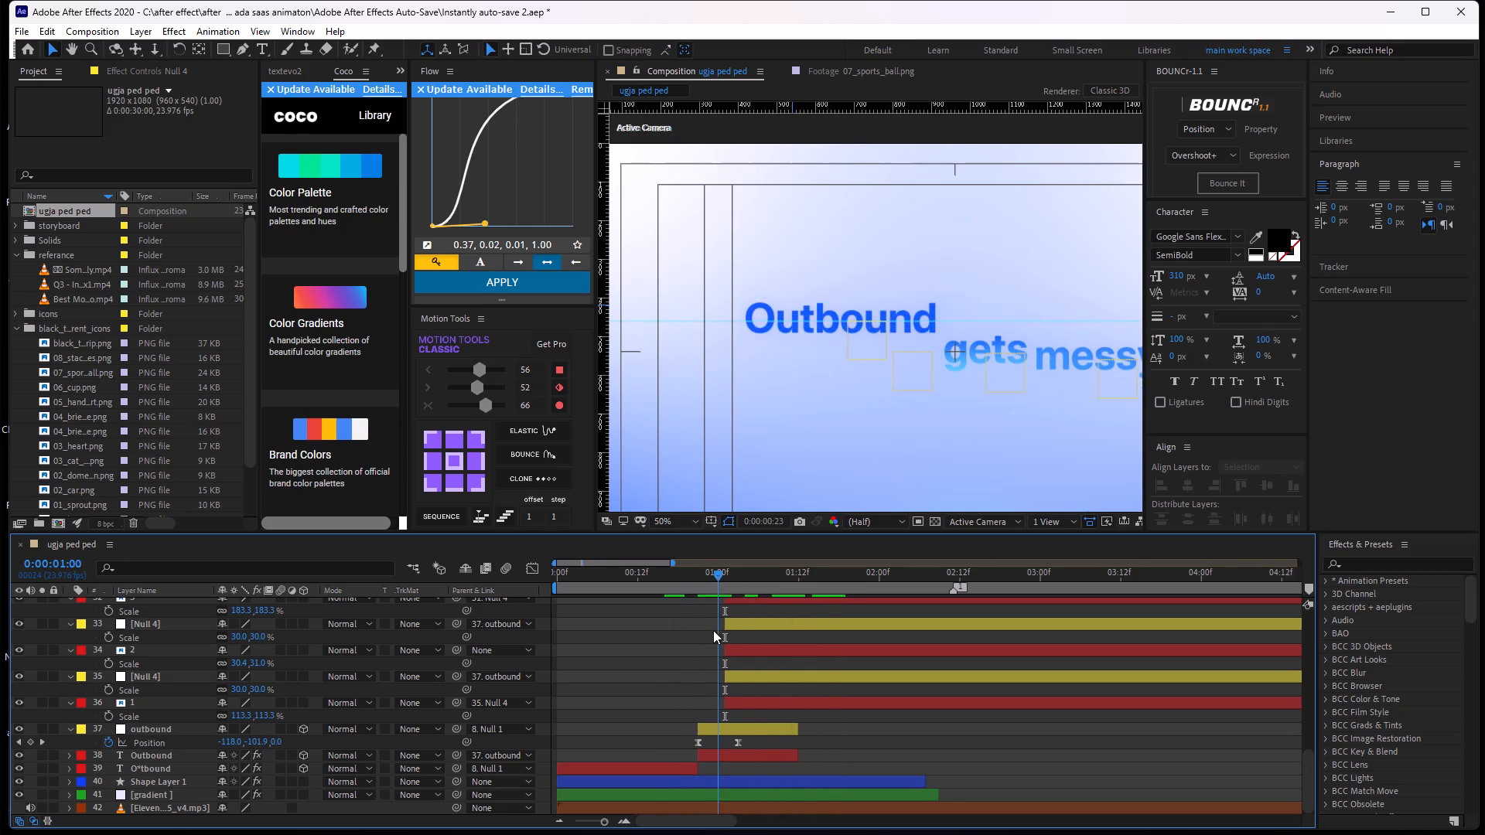
{"action": "left_click_drag", "start_coordinate": [713, 630], "coordinate": [724, 659]}
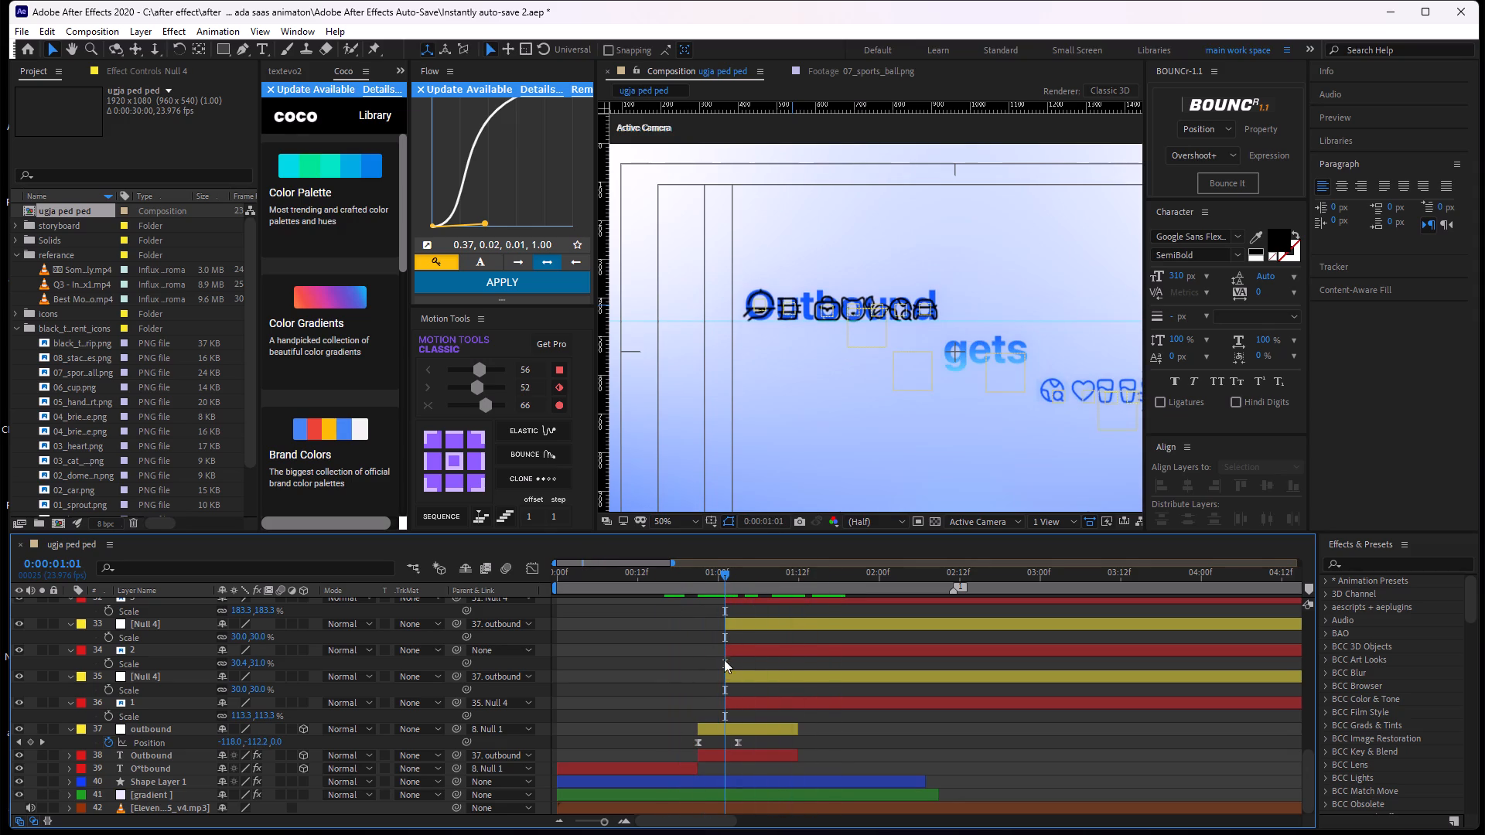
{"action": "left_click_drag", "start_coordinate": [724, 659], "coordinate": [724, 649]}
{"action": "left_click", "coordinate": [733, 761]}
{"action": "key", "text": "t"}
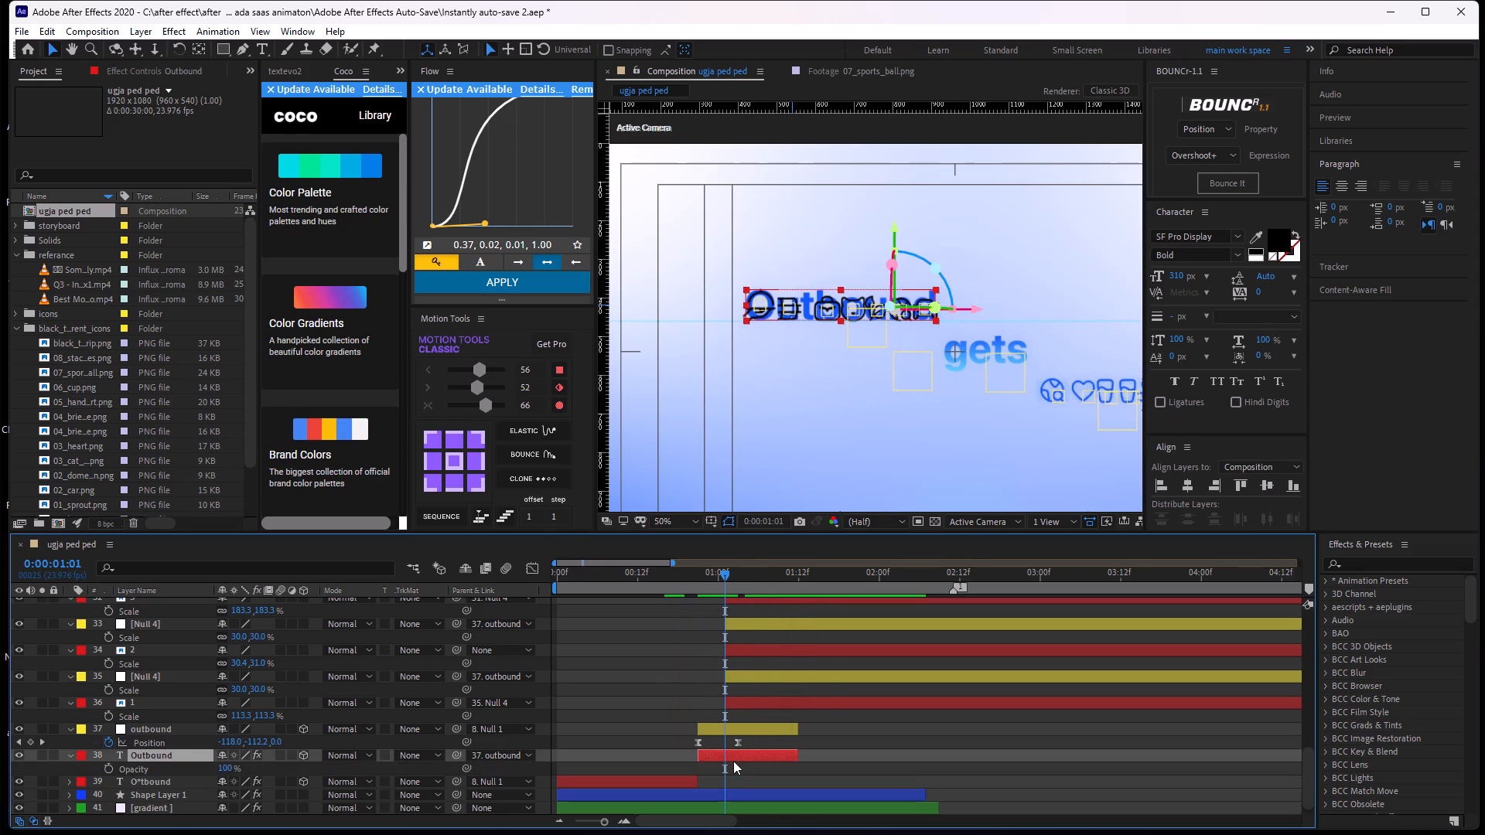
{"action": "scroll", "coordinate": [725, 671], "scroll_direction": "up", "scroll_amount": 2, "text": "alt"}
{"action": "left_click_drag", "start_coordinate": [712, 574], "coordinate": [678, 605]}
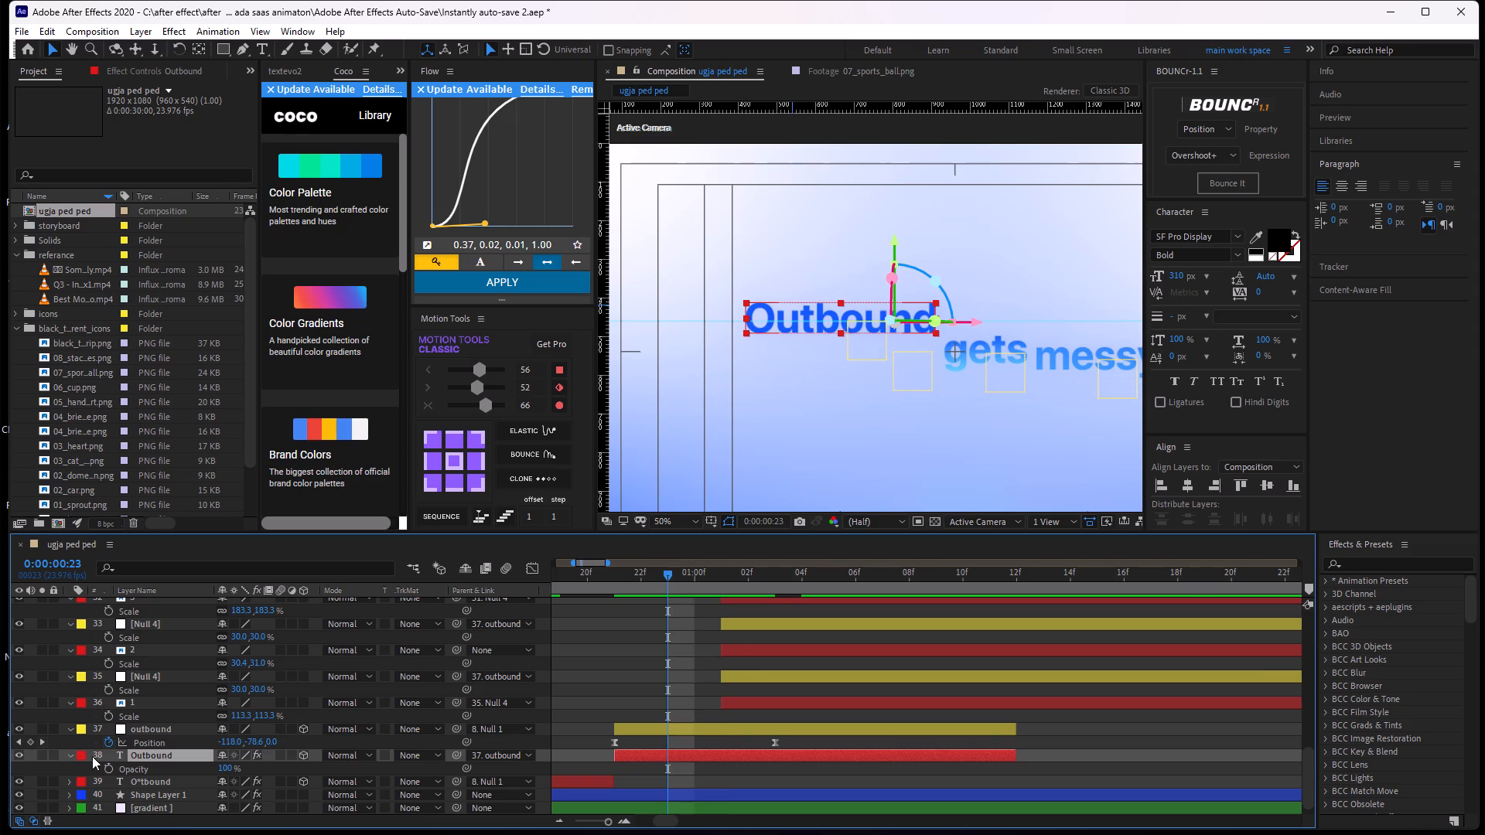
{"action": "left_click", "coordinate": [112, 772]}
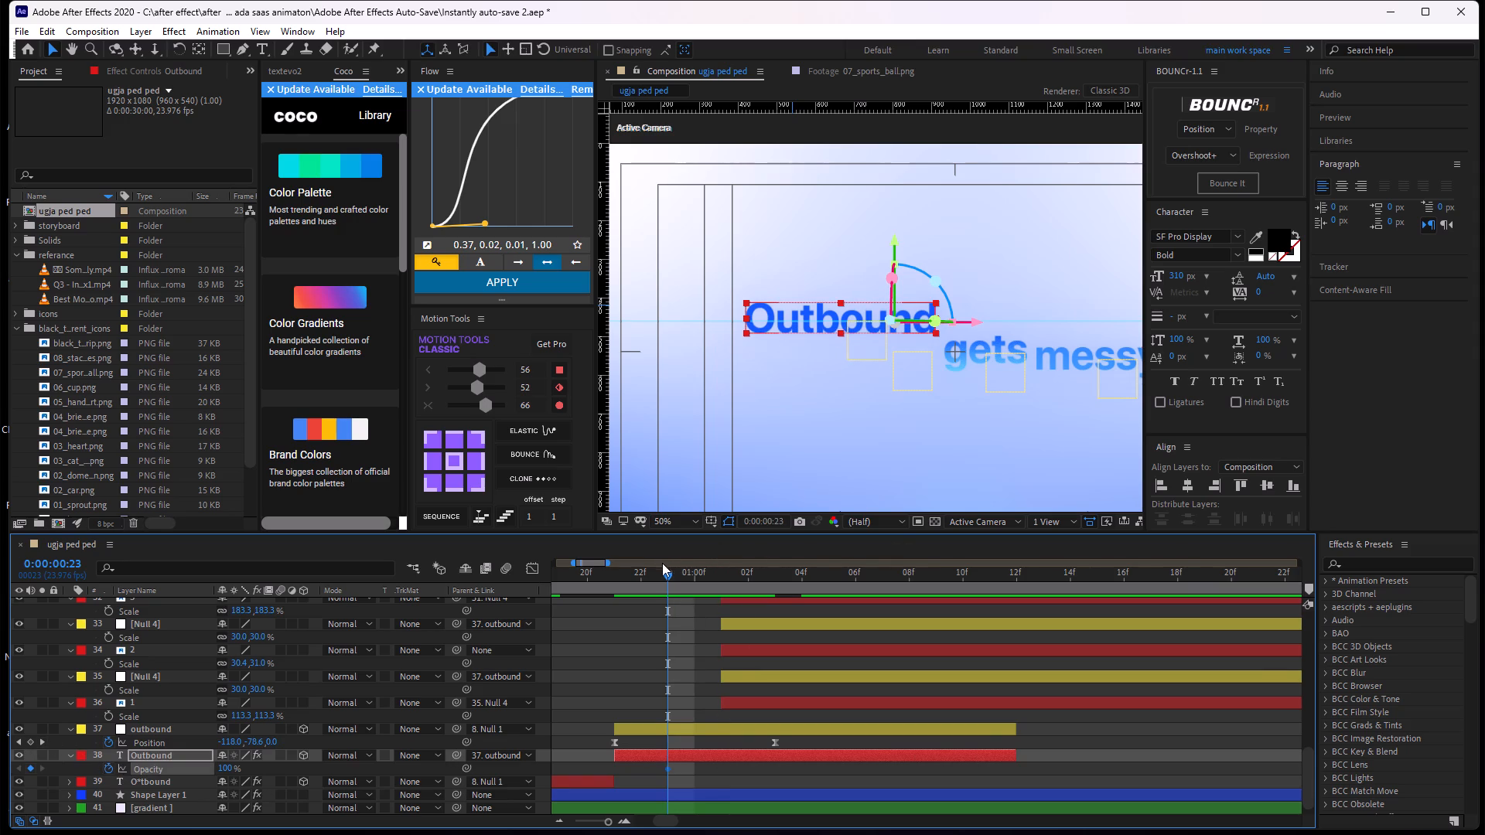
{"action": "left_click_drag", "start_coordinate": [668, 579], "coordinate": [784, 578]}
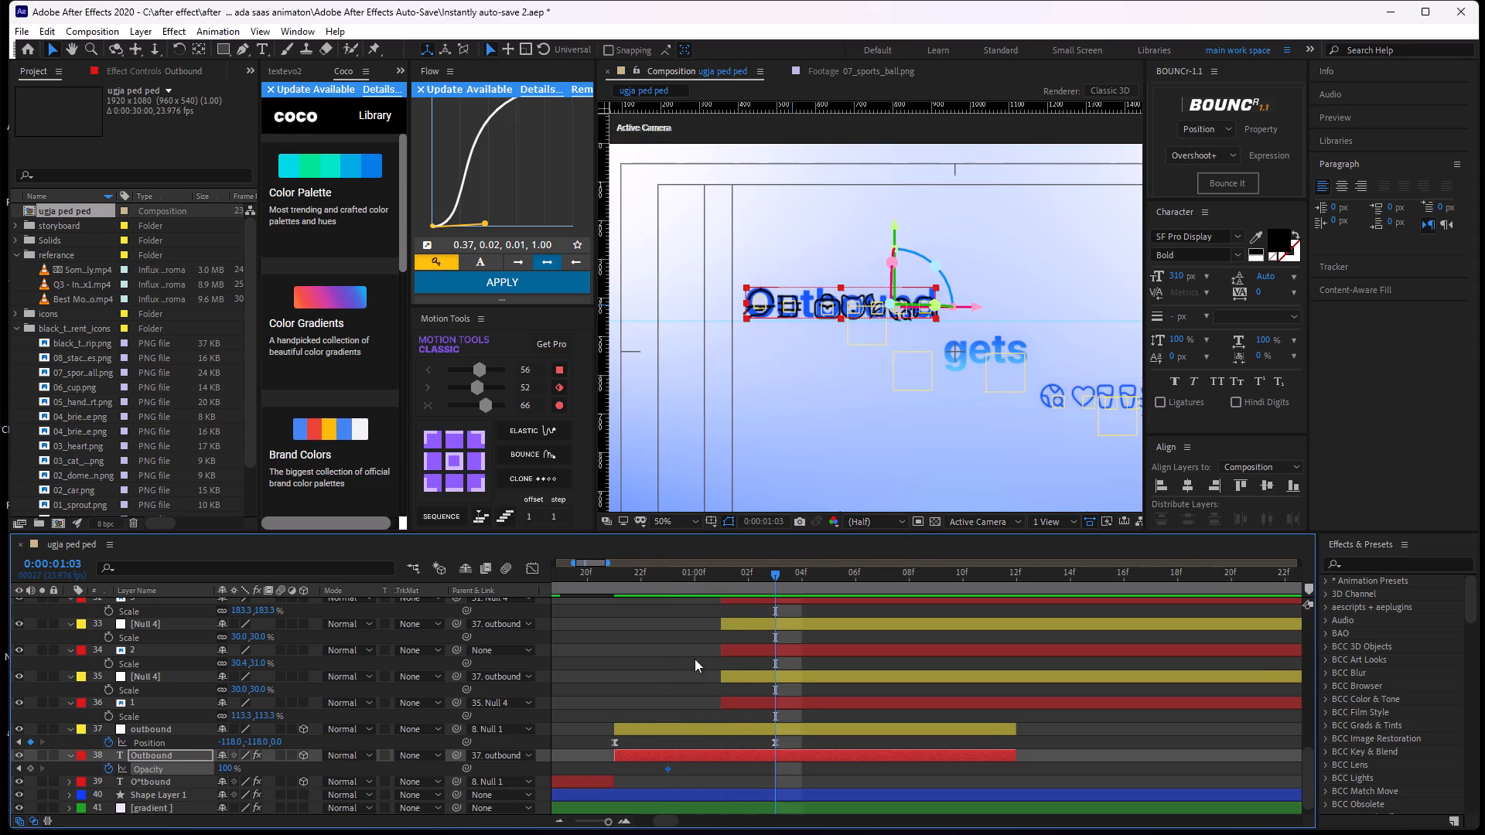
{"action": "left_click_drag", "start_coordinate": [672, 772], "coordinate": [690, 761]}
{"action": "left_click_drag", "start_coordinate": [668, 770], "coordinate": [700, 765]}
Set the Outbound text layer's opacity to 0% at 0:00:01:06.
{"action": "left_click_drag", "start_coordinate": [773, 569], "coordinate": [865, 609]}
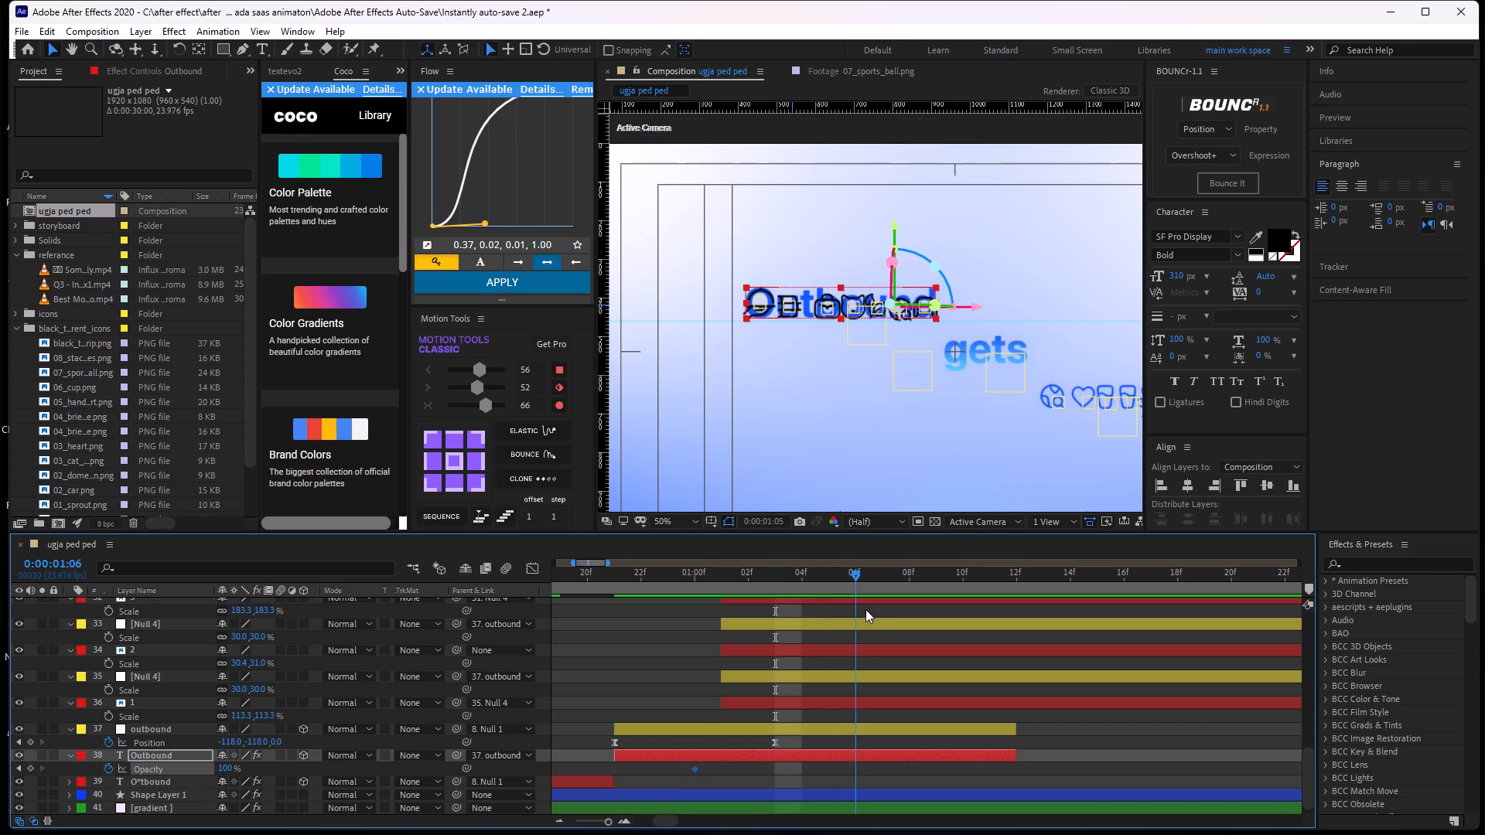
{"action": "left_click_drag", "start_coordinate": [865, 609], "coordinate": [862, 611]}
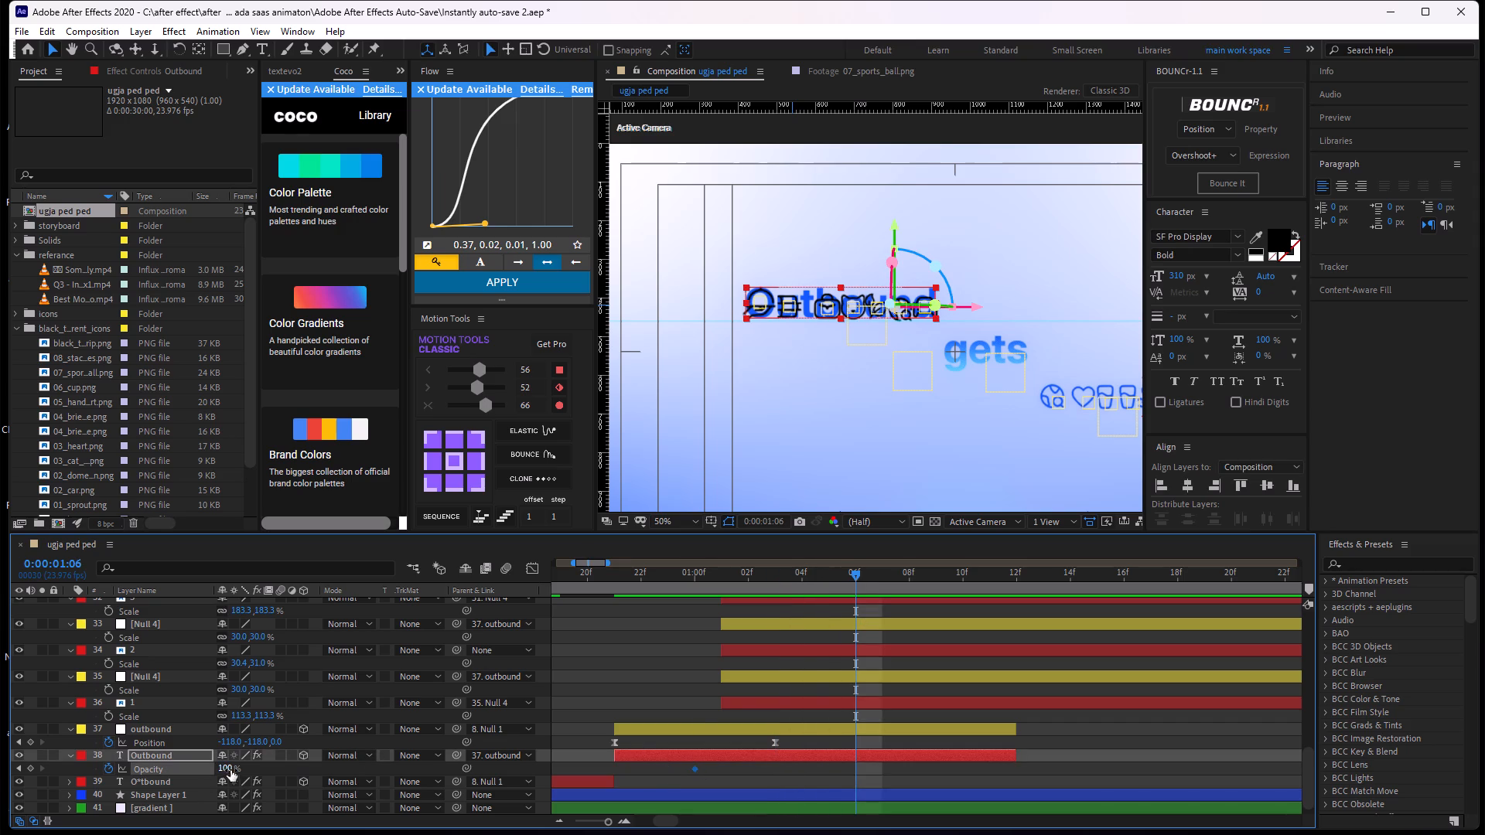
{"action": "left_click_drag", "start_coordinate": [228, 766], "coordinate": [134, 785]}
Apply the 0.37, 0.02, 0.01, 1.00 Flow easing curve to both opacity keyframes of the Outbound text layer.
{"action": "left_click_drag", "start_coordinate": [868, 764], "coordinate": [660, 786]}
{"action": "left_click", "coordinate": [524, 265]}
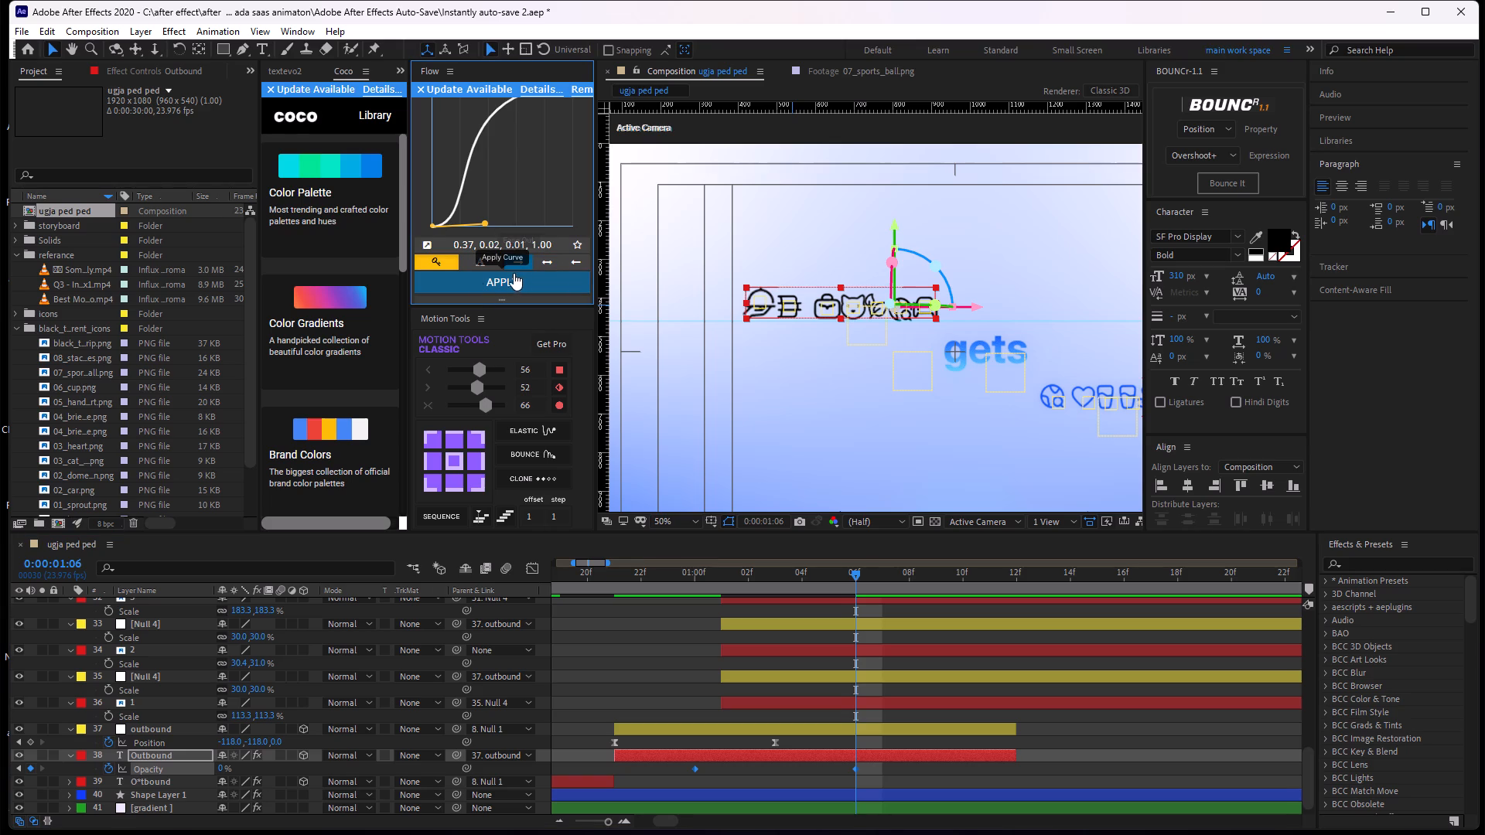
{"action": "left_click", "coordinate": [443, 258]}
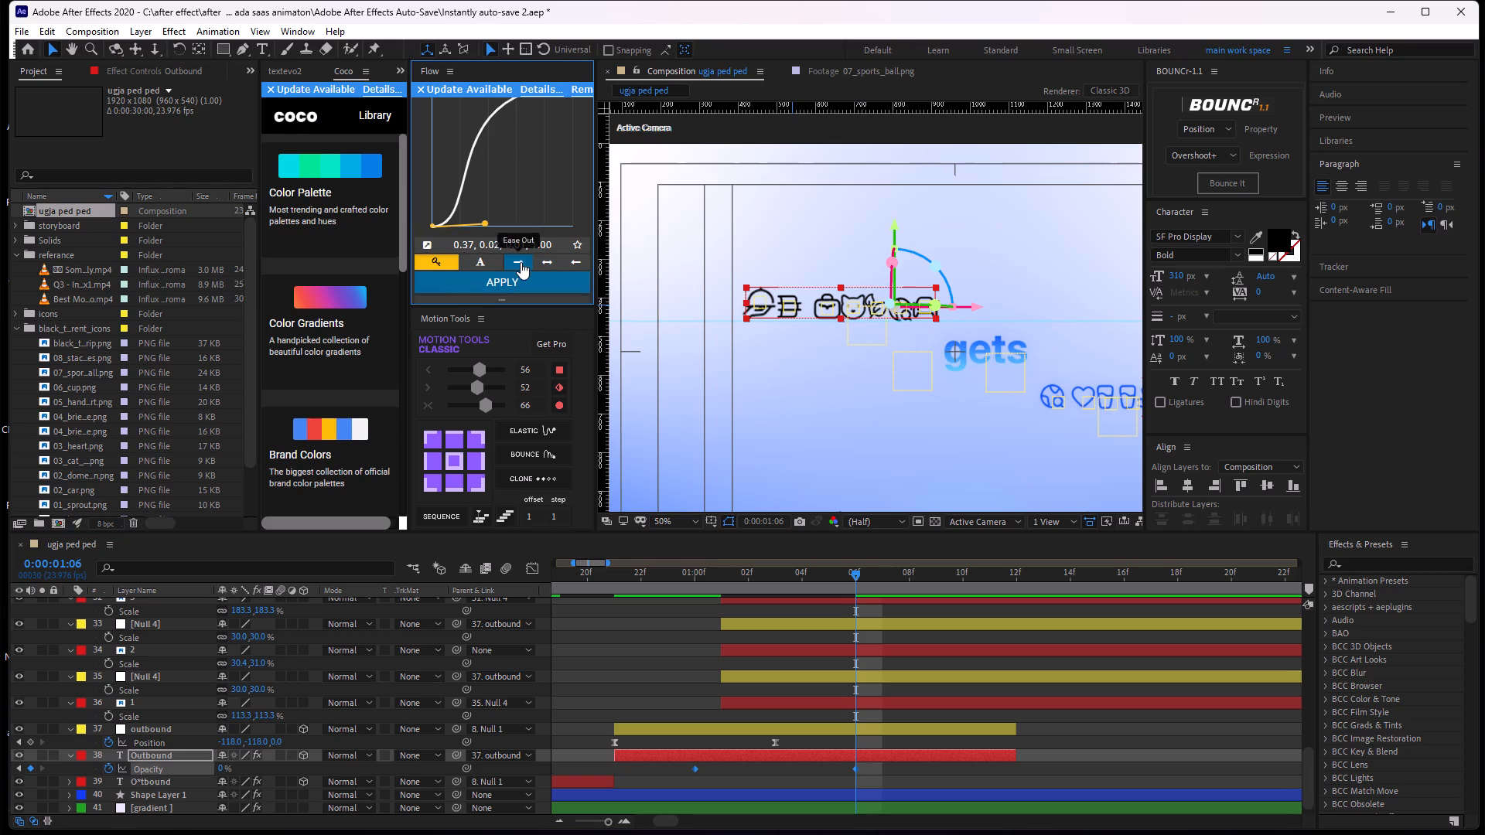
{"action": "left_click", "coordinate": [521, 262]}
{"action": "left_click", "coordinate": [550, 264]}
{"action": "left_click", "coordinate": [528, 284]}
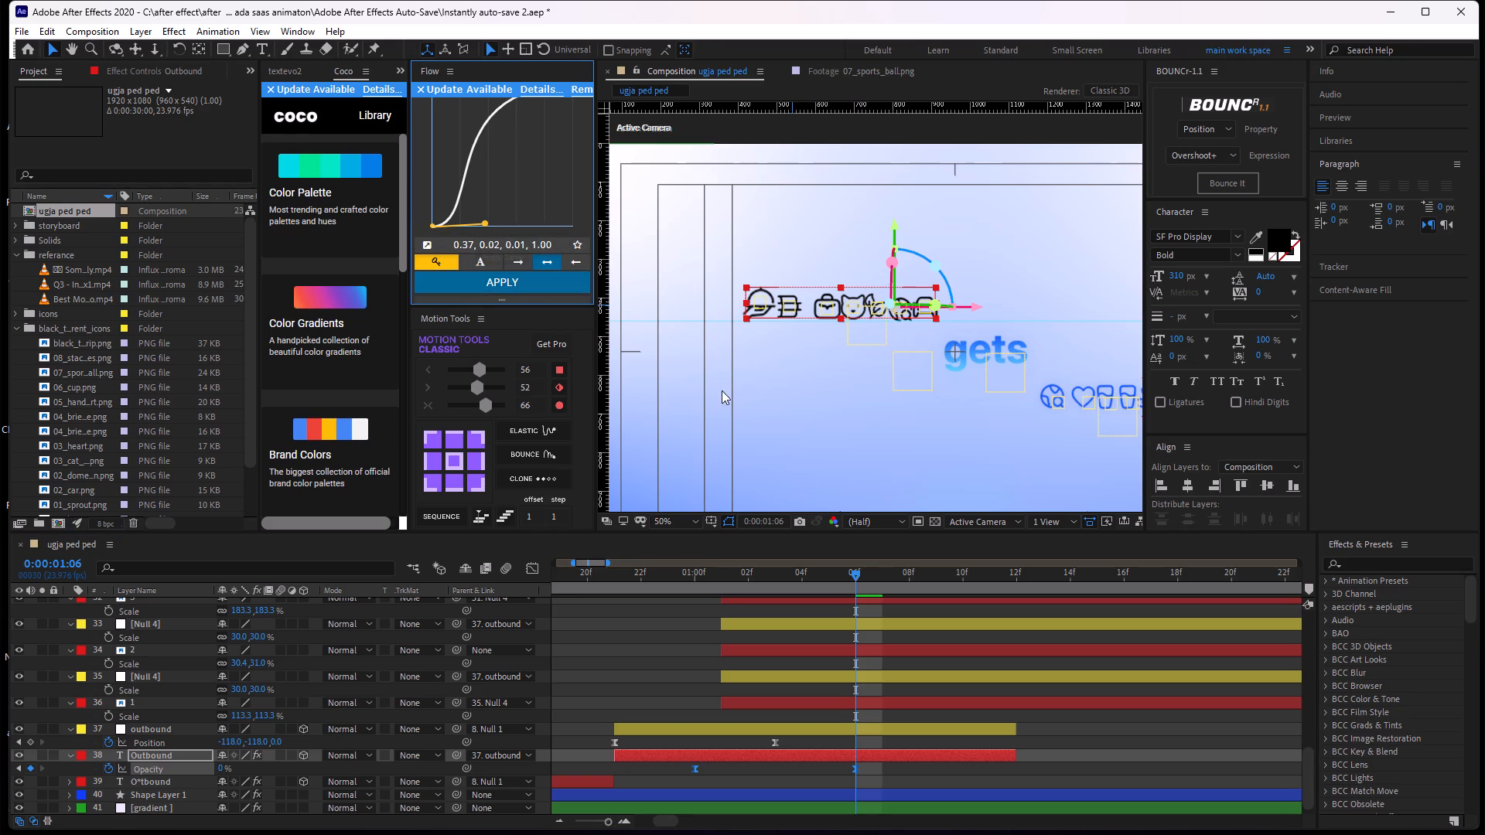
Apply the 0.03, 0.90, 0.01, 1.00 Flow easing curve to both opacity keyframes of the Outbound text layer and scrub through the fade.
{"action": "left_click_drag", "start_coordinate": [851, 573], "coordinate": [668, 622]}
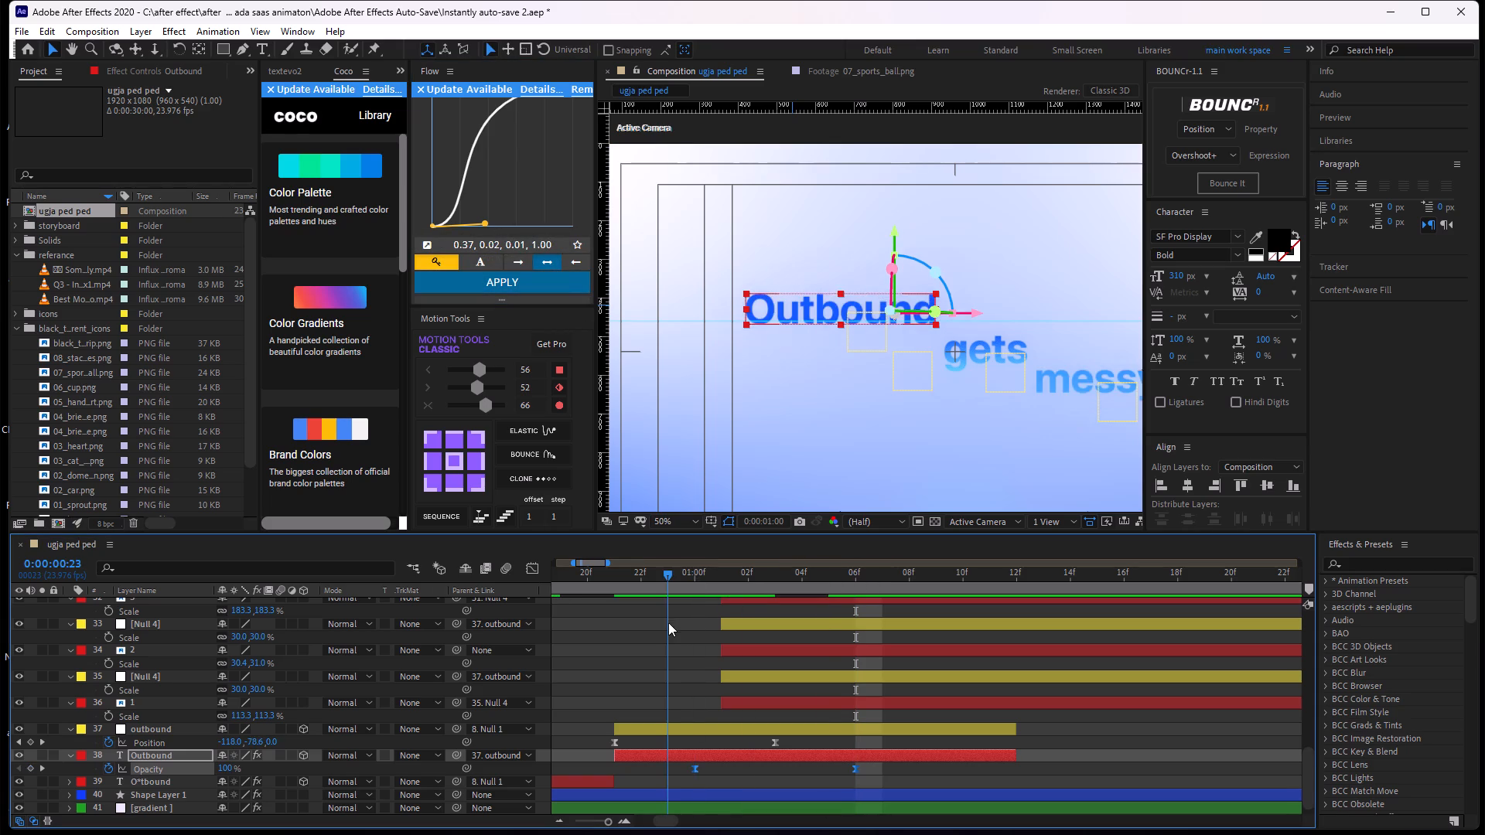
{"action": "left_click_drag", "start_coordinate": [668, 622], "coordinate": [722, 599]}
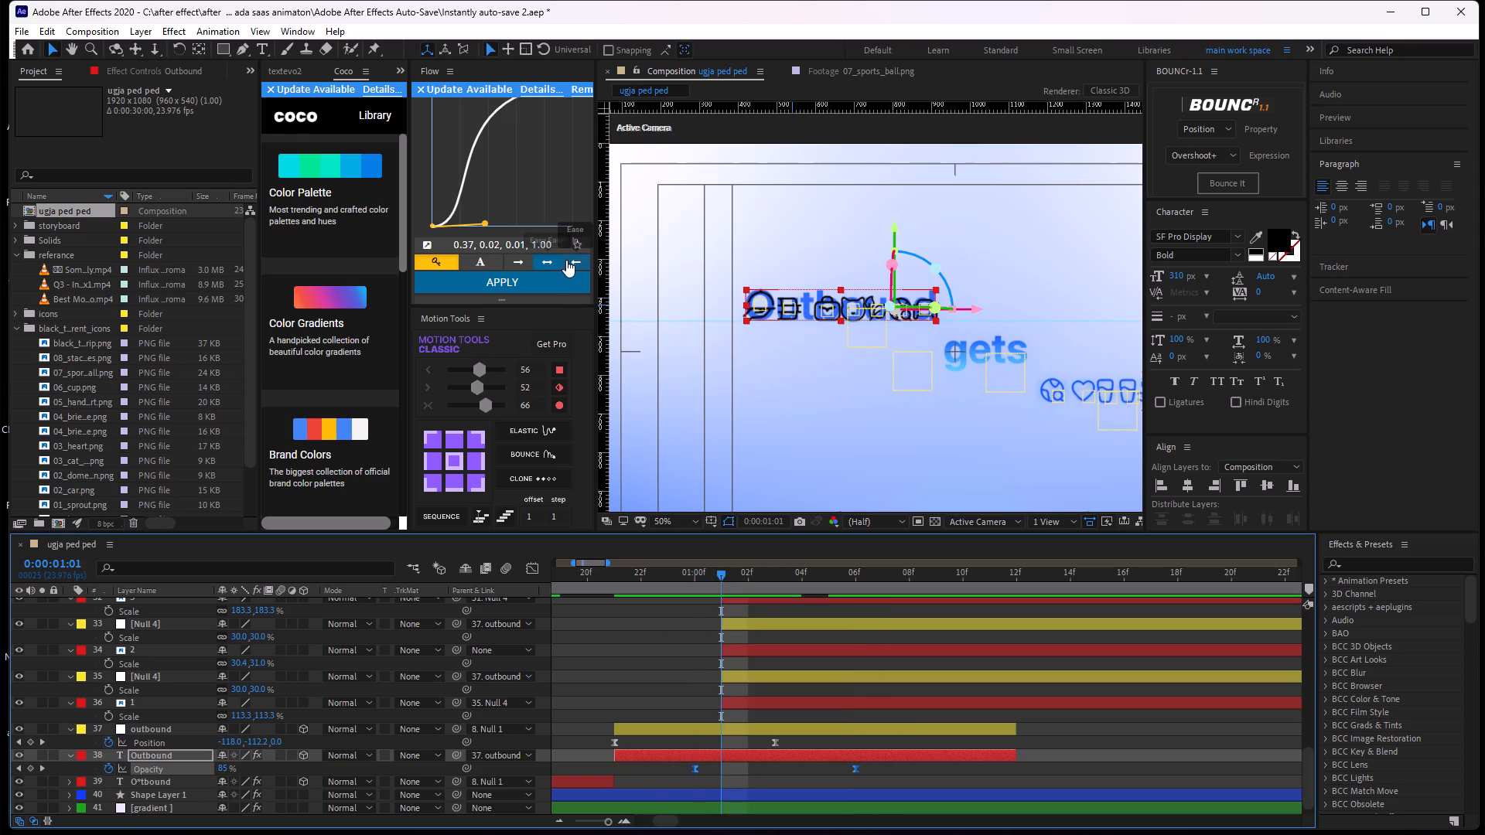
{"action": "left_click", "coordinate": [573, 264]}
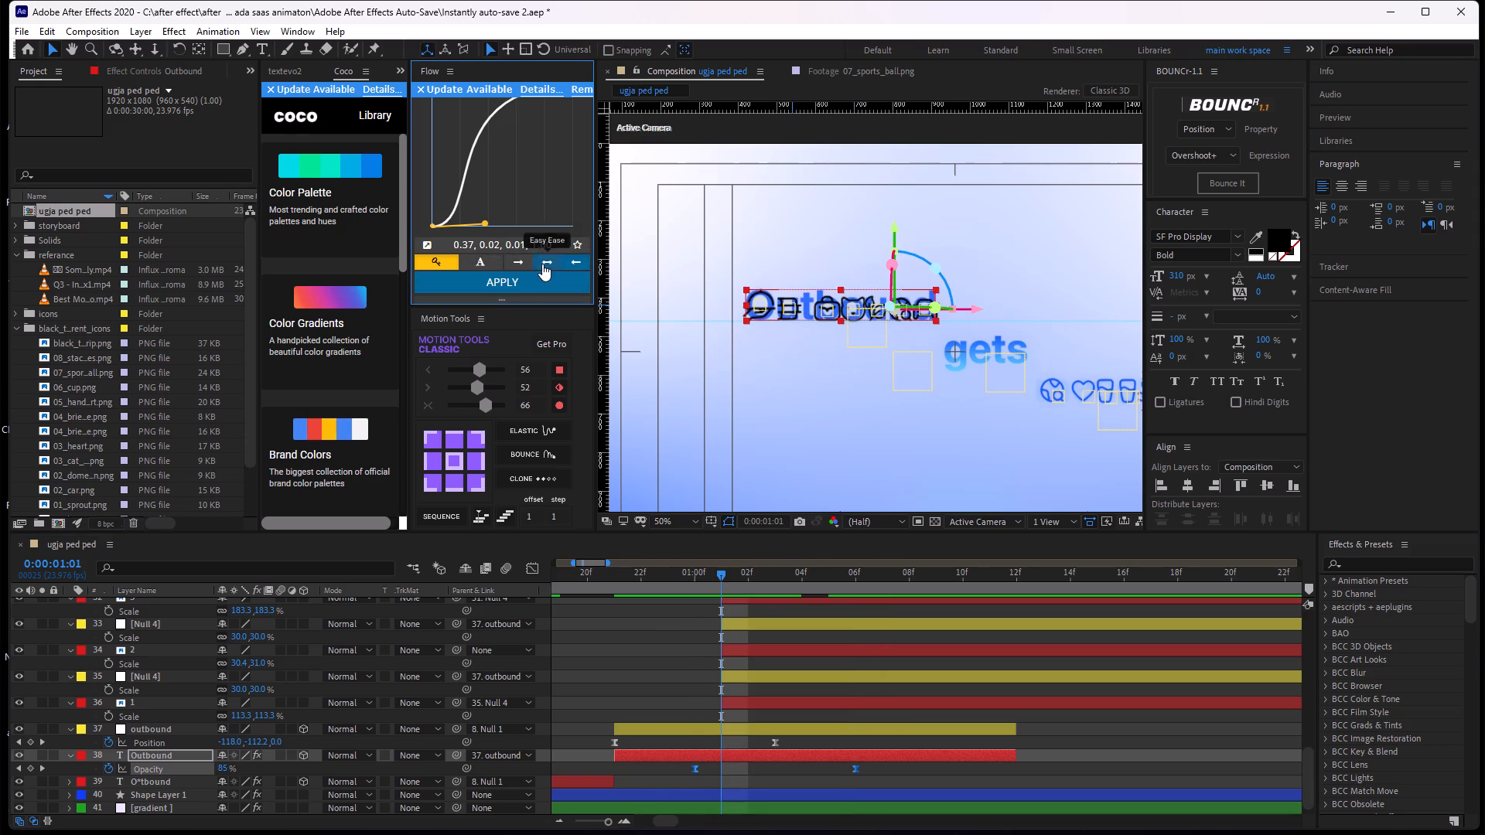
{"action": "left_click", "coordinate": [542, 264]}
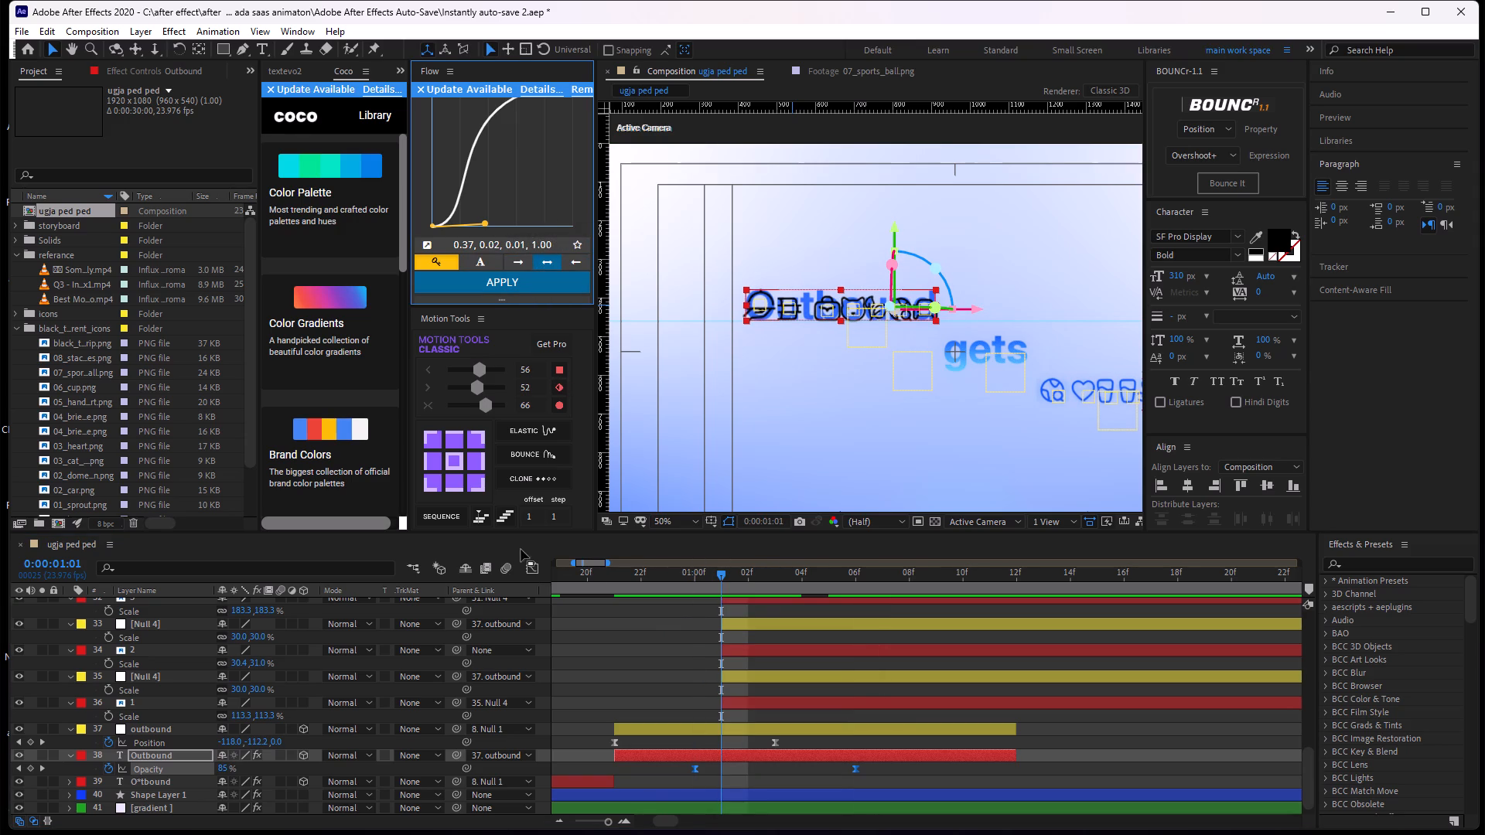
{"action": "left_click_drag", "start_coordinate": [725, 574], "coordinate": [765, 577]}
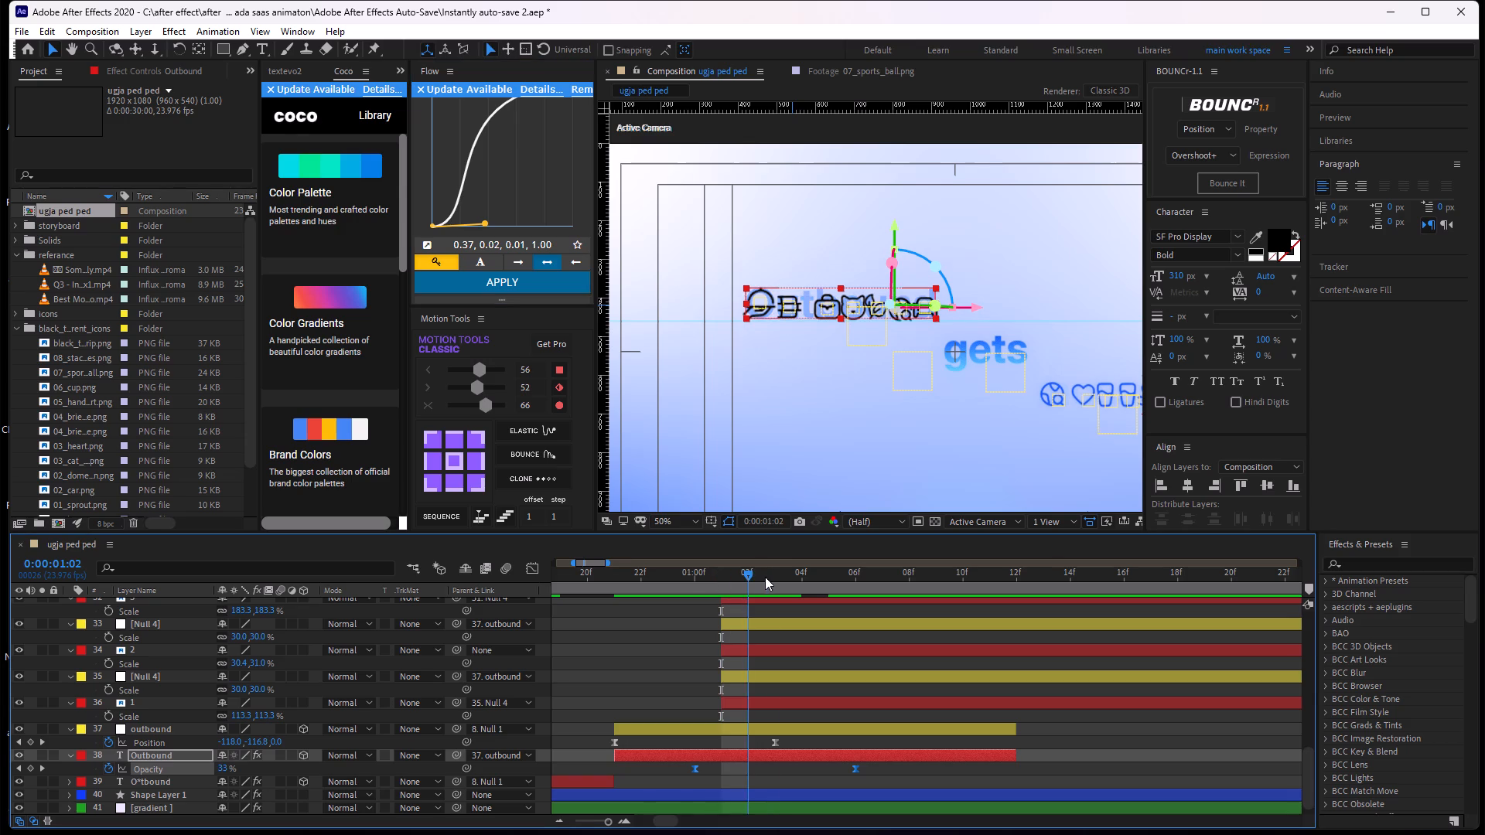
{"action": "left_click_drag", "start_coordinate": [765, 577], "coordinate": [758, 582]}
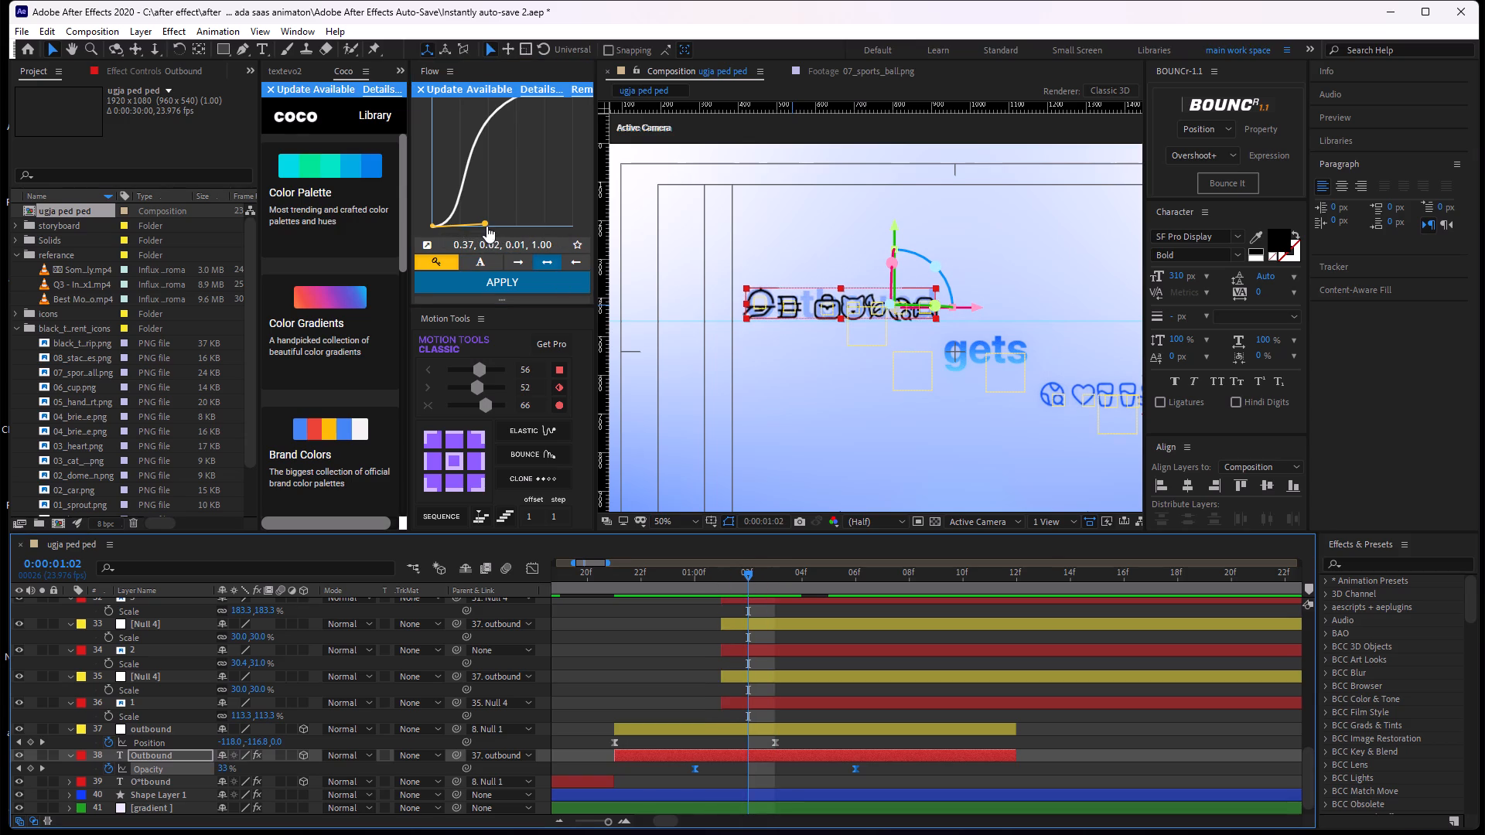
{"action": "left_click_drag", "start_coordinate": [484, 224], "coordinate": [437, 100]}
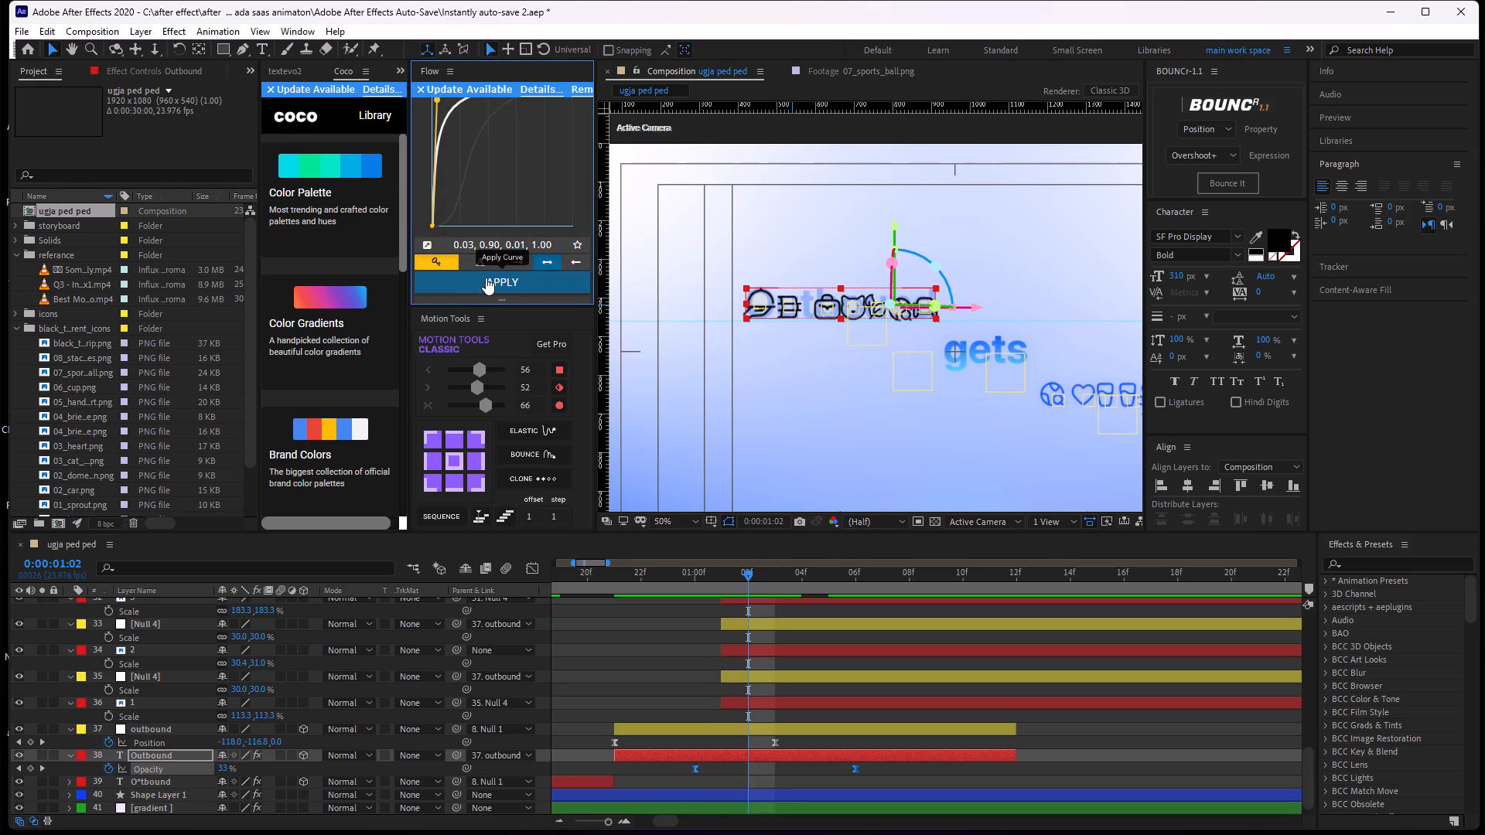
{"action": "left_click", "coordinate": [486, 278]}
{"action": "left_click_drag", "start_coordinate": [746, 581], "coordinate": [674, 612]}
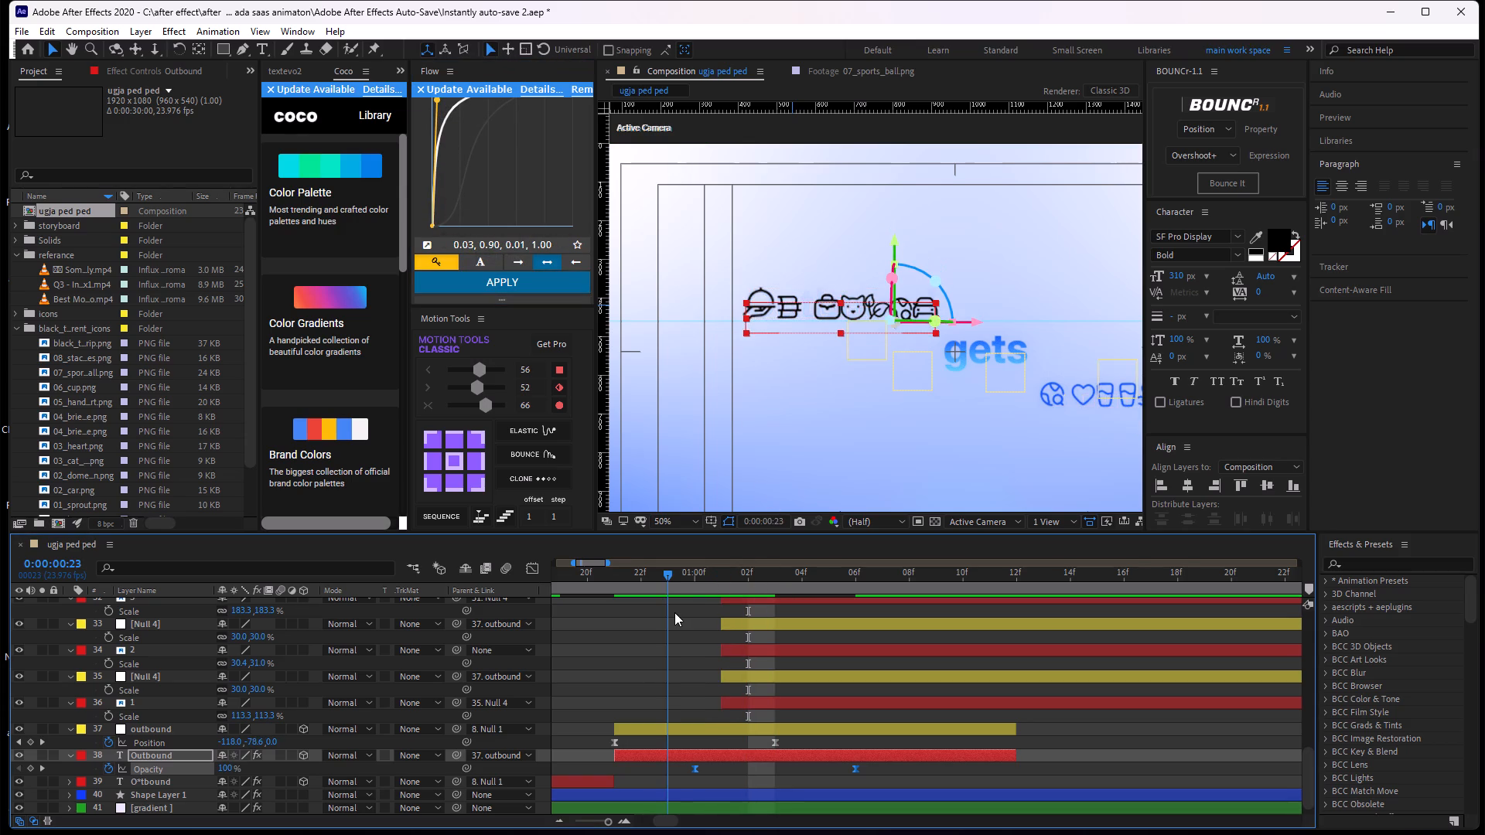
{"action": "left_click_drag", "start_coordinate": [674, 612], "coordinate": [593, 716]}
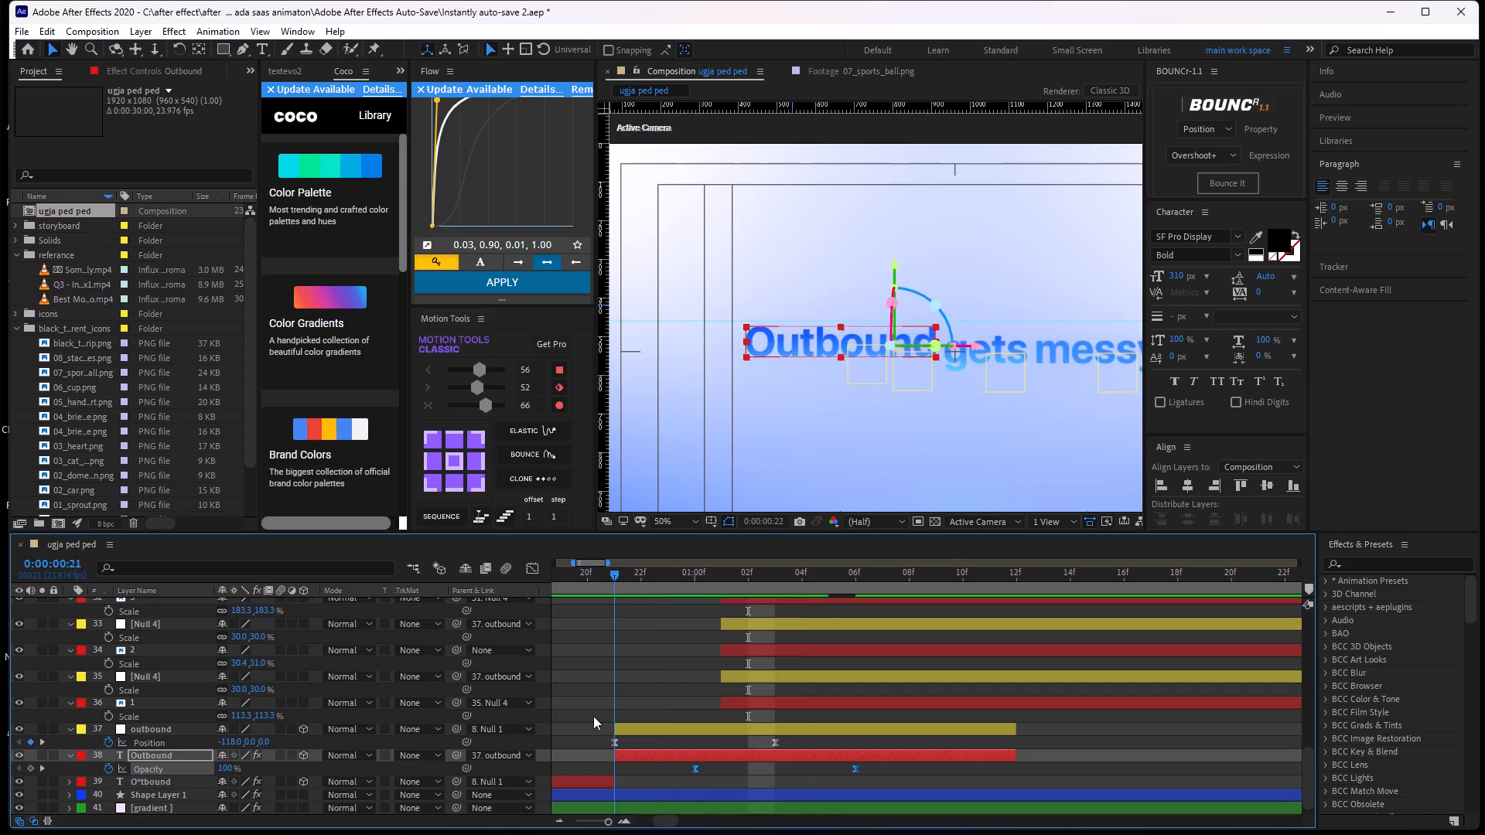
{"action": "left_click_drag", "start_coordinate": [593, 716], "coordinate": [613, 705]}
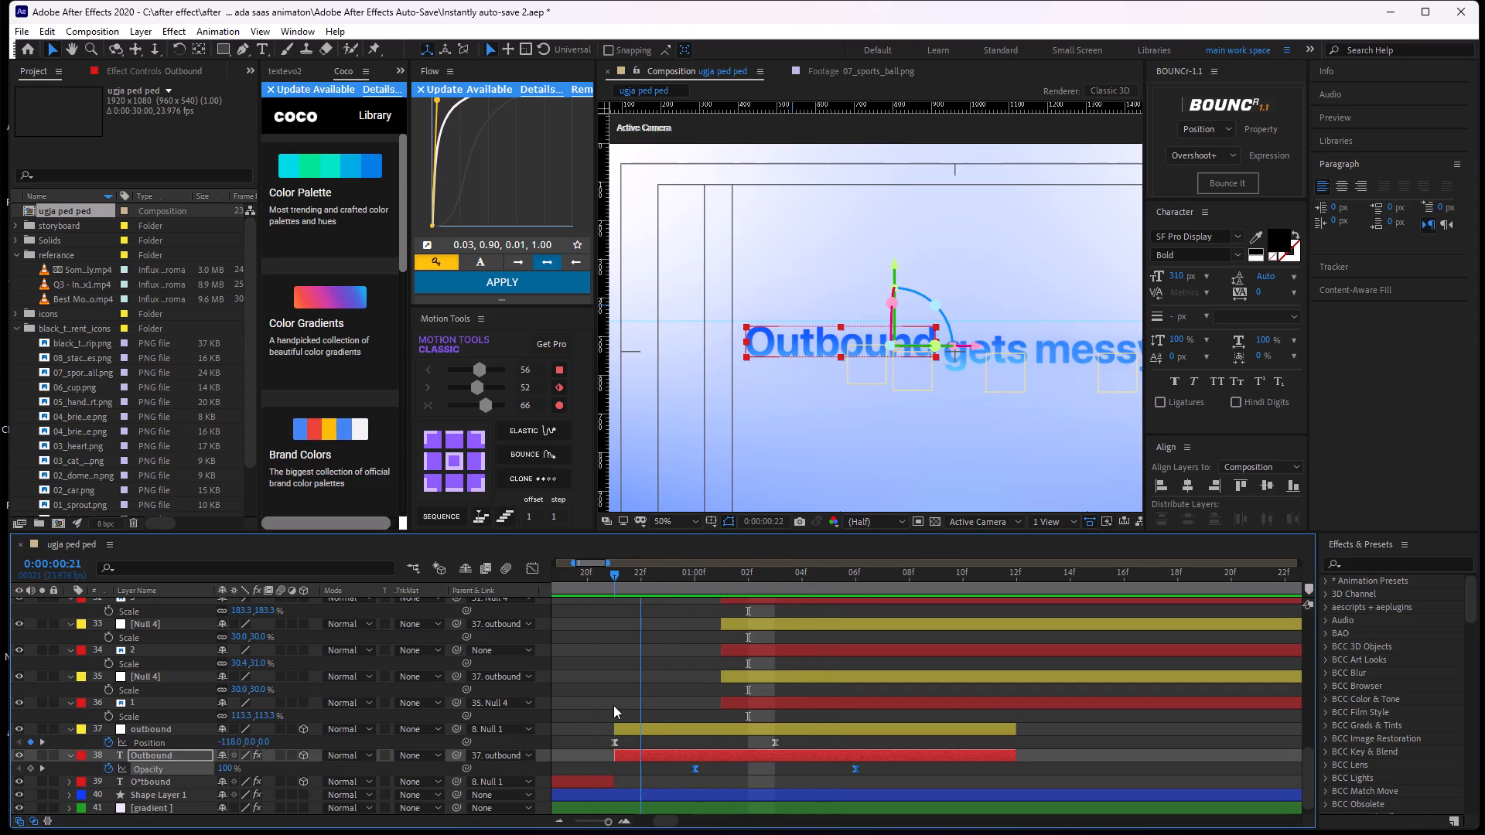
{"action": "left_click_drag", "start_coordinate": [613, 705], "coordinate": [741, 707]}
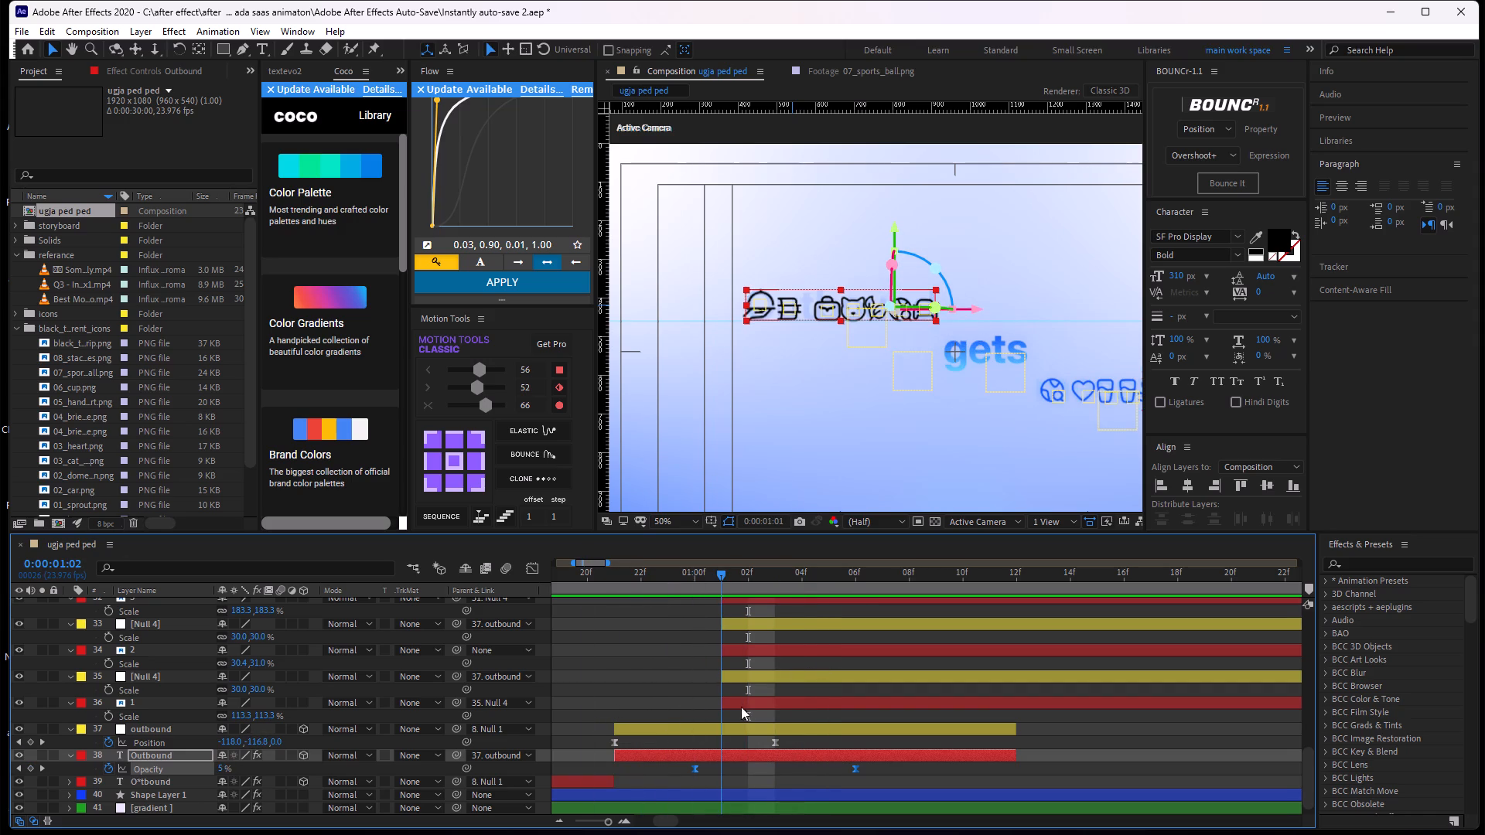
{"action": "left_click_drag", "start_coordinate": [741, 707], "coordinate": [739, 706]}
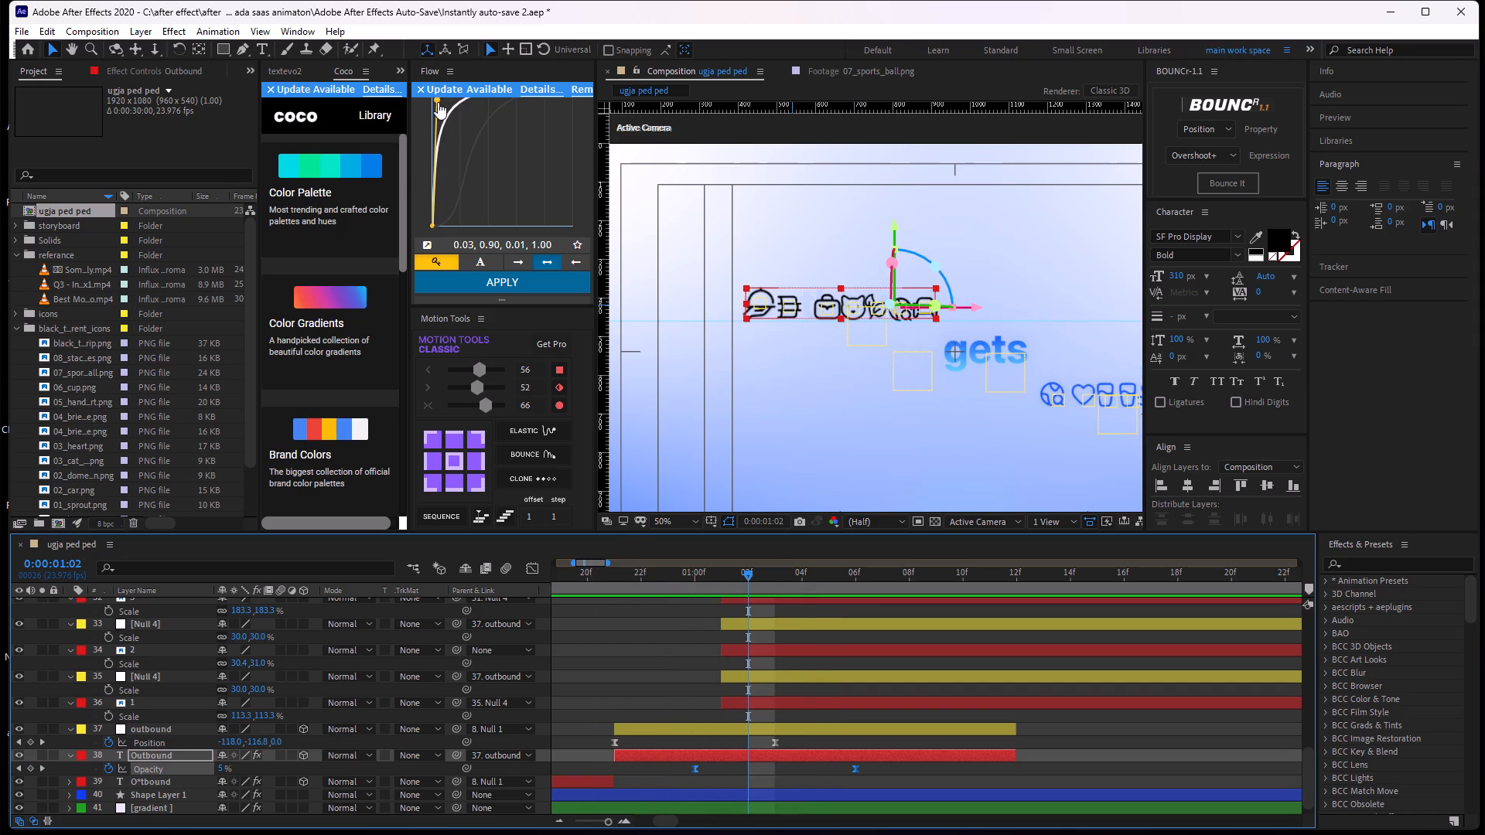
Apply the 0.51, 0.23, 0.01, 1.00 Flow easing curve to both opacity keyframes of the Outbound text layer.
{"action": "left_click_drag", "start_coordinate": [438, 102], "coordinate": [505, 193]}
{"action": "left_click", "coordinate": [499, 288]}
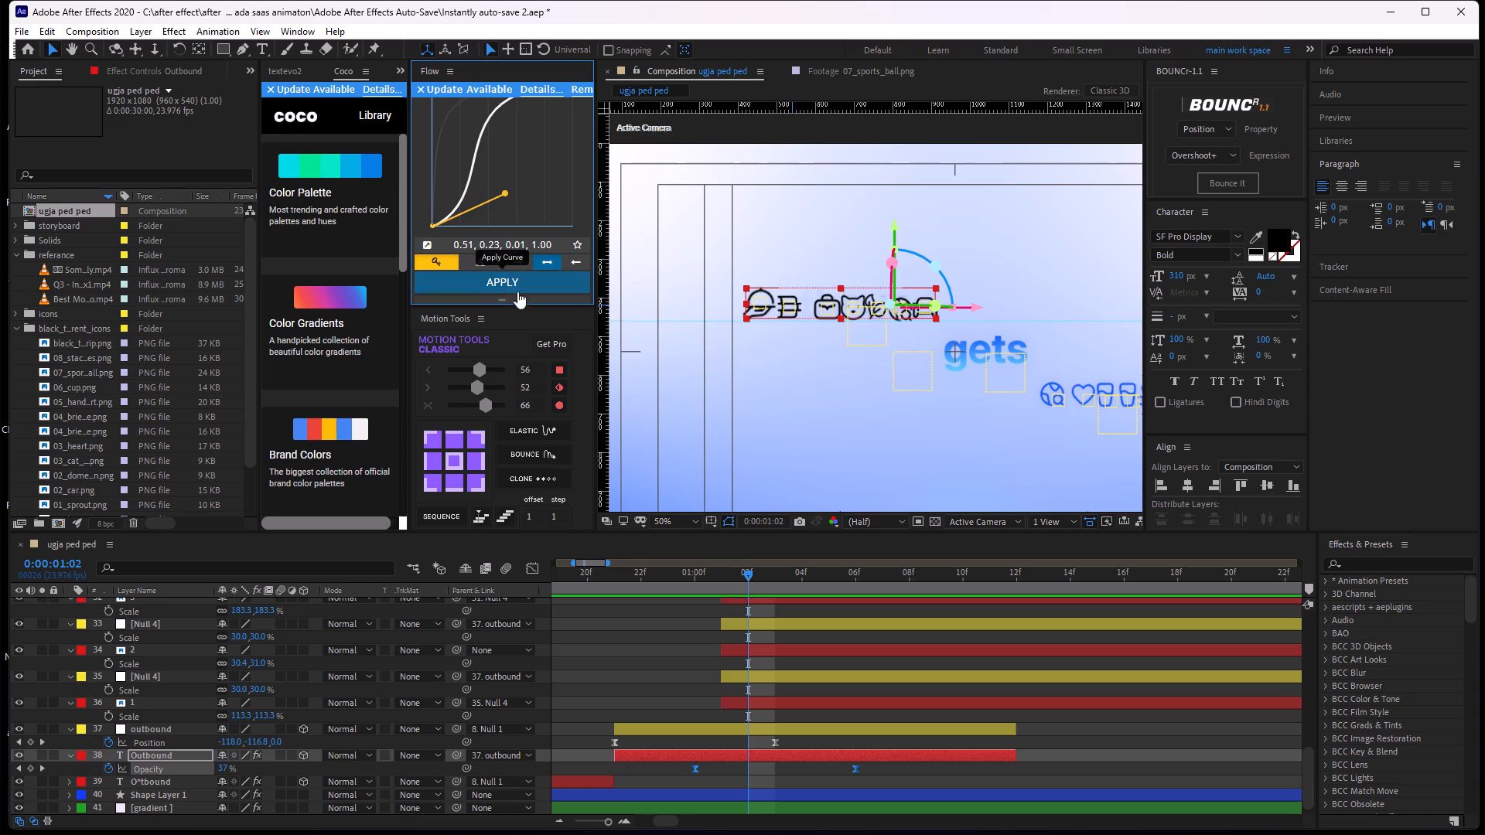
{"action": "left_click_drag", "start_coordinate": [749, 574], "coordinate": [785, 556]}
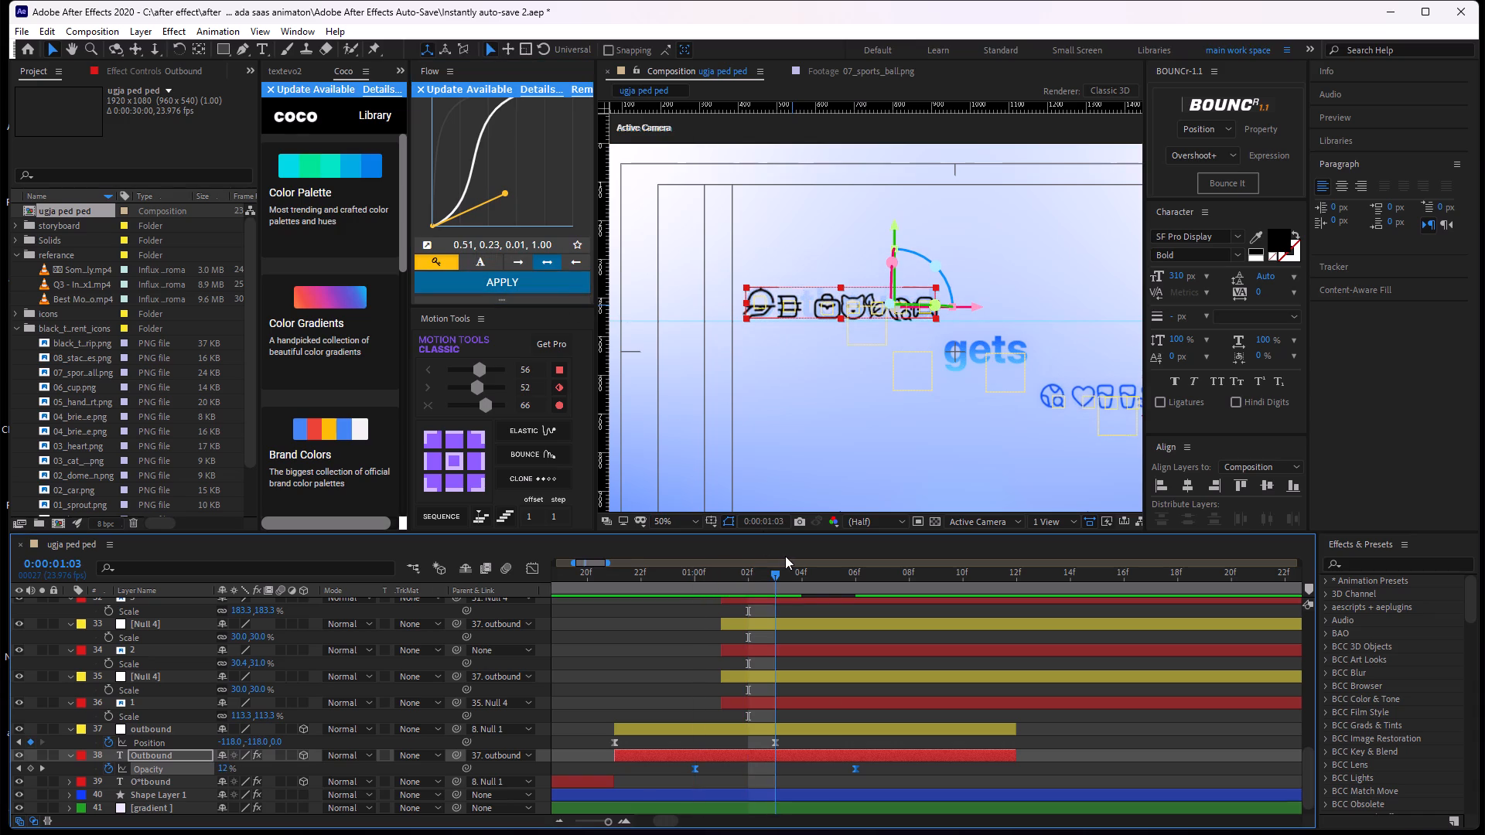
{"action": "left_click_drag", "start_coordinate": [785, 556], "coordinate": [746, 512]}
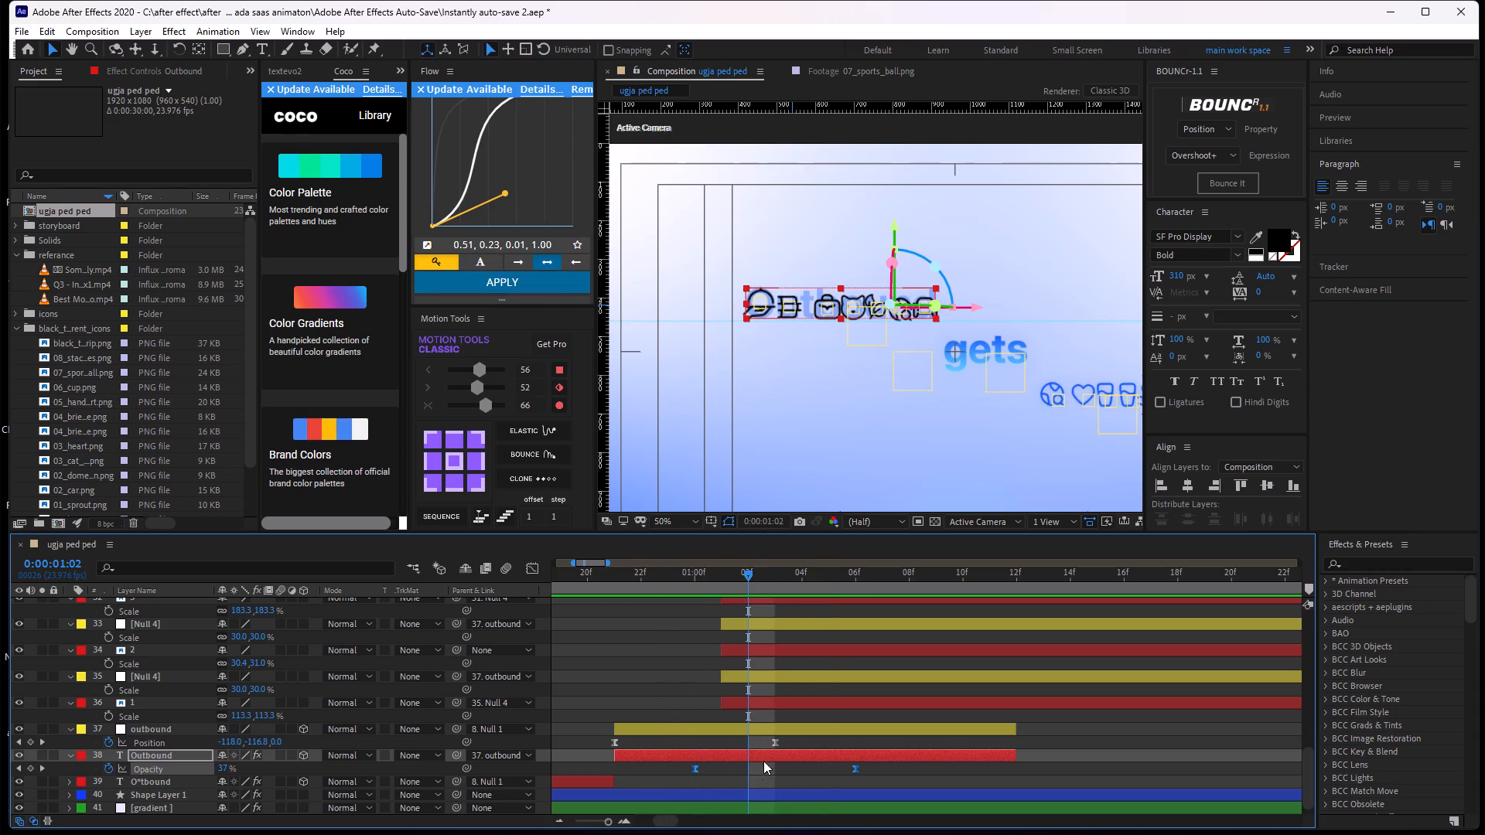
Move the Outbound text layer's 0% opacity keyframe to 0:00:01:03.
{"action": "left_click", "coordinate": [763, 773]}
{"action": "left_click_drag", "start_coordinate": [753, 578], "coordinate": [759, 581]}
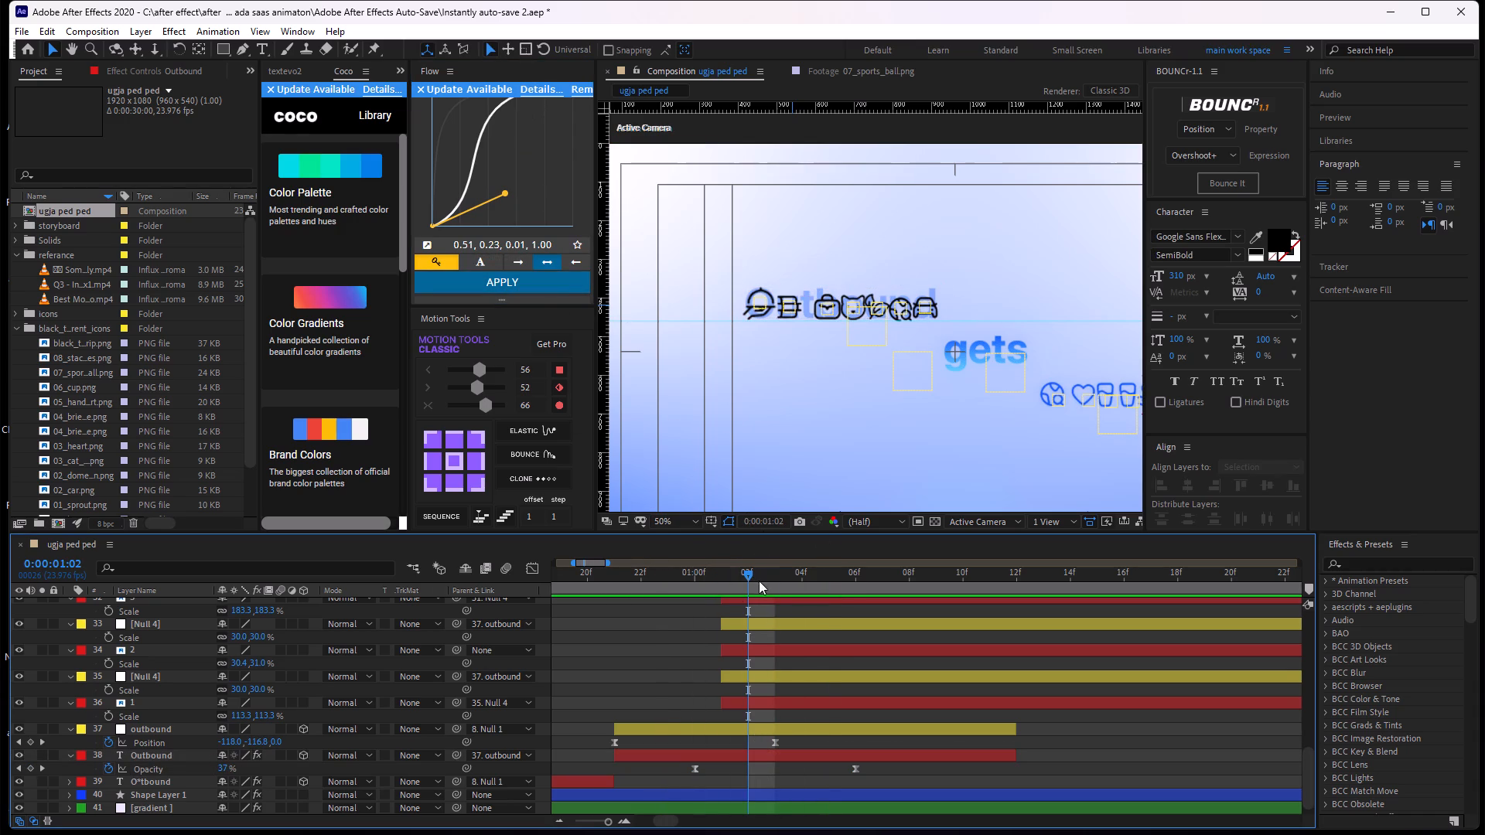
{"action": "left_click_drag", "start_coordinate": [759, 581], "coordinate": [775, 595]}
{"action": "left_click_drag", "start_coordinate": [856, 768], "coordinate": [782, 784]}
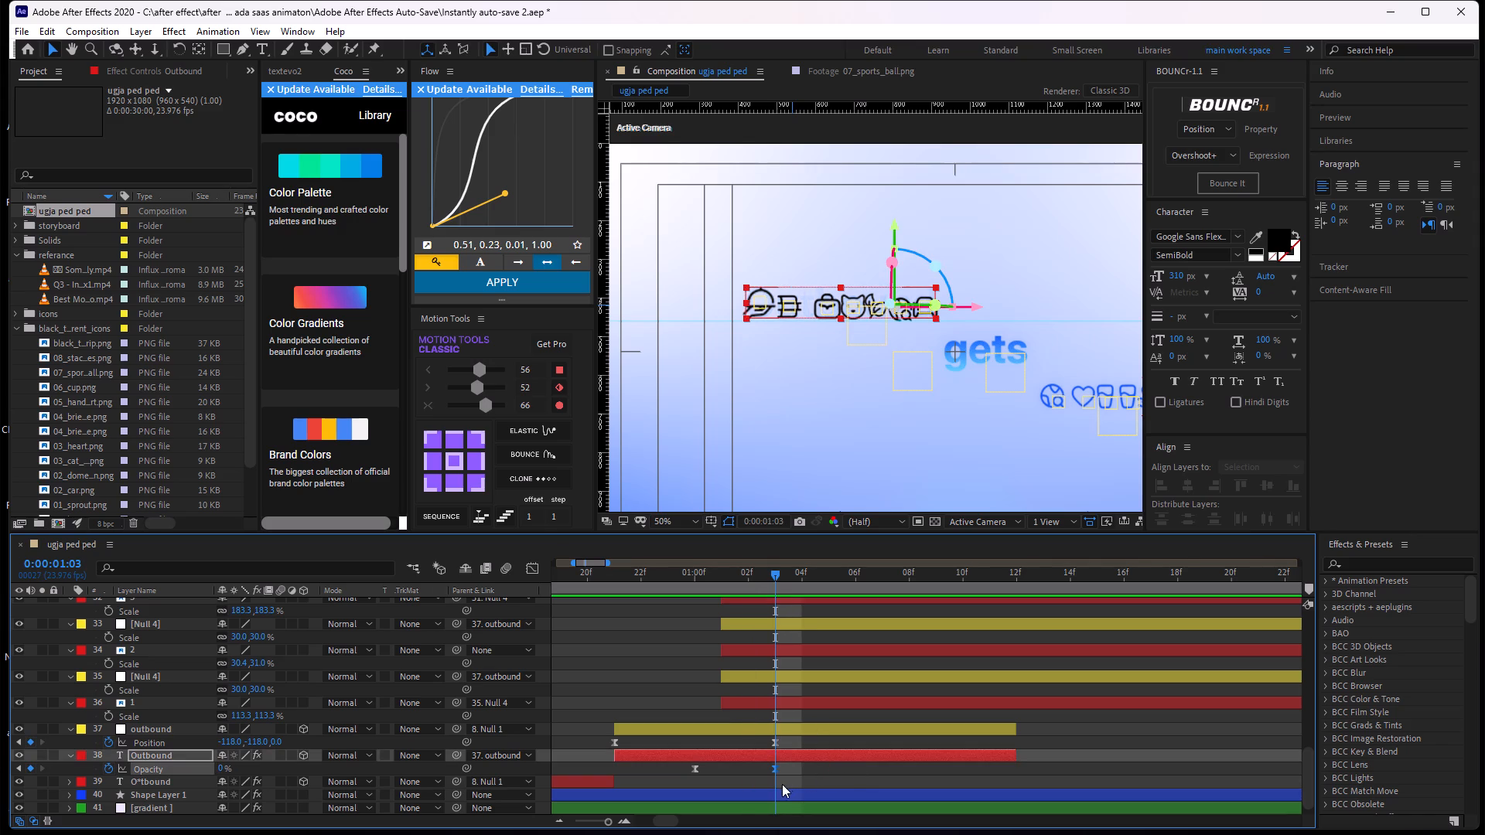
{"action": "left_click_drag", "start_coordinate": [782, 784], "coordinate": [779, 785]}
Convert both opacity keyframes of the Outbound text layer to hold keyframes.
{"action": "left_click_drag", "start_coordinate": [799, 777], "coordinate": [681, 769]}
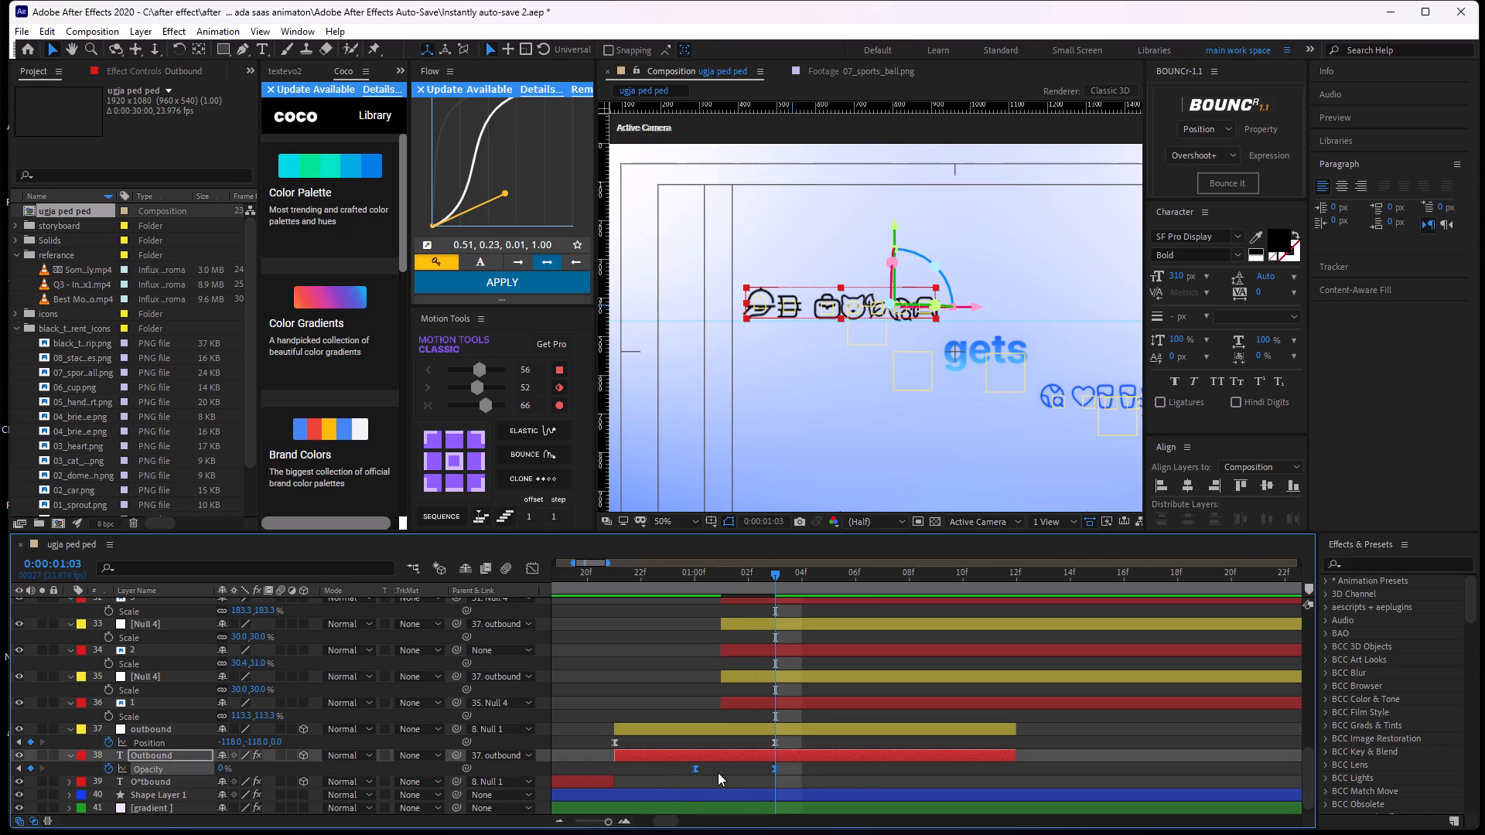
{"action": "right_click", "coordinate": [692, 769]}
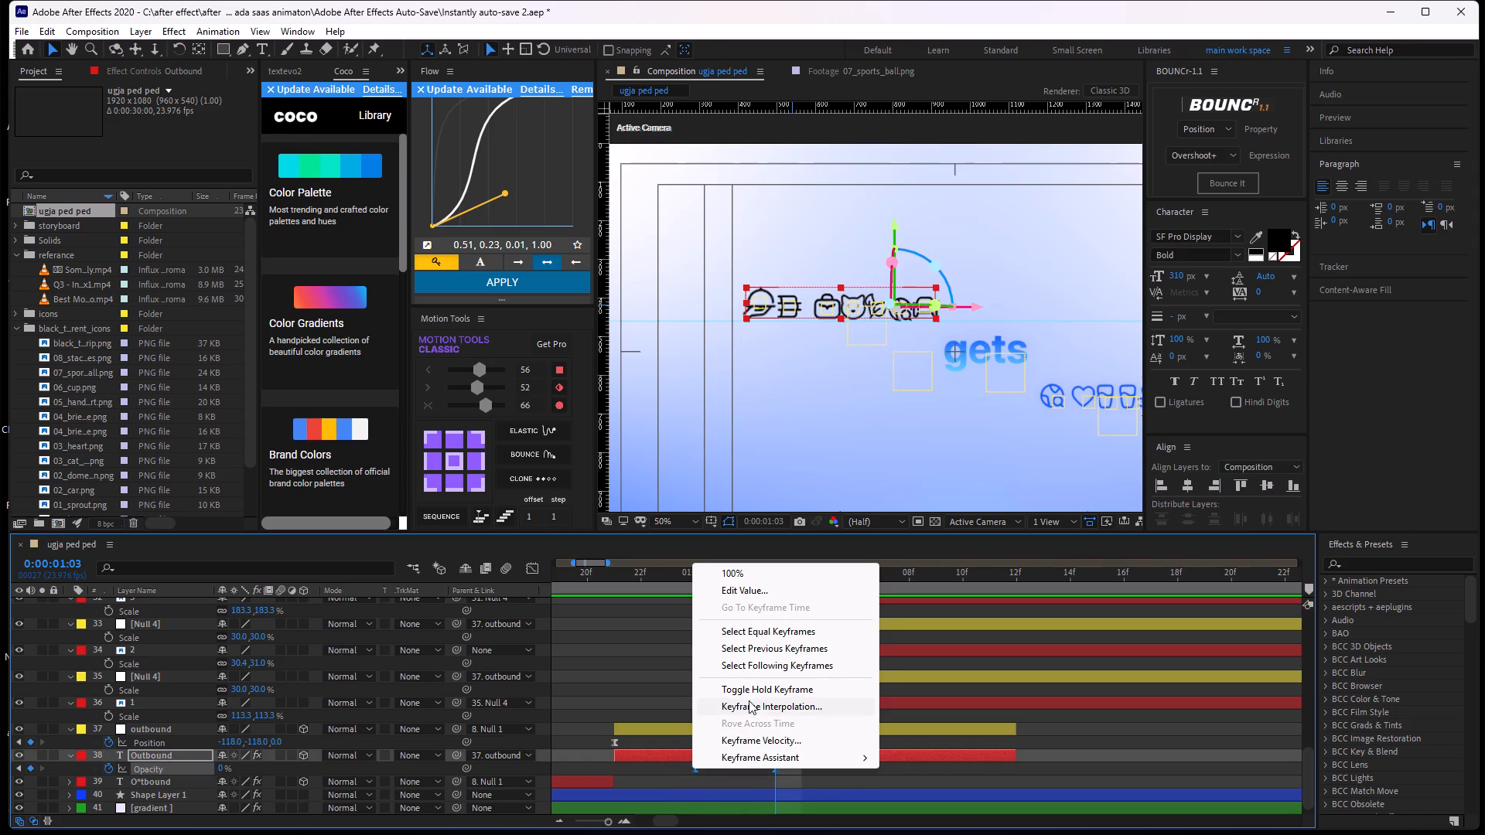
{"action": "left_click", "coordinate": [754, 689]}
{"action": "left_click_drag", "start_coordinate": [737, 804], "coordinate": [740, 797]}
Play and scrub the animation around 0:00:00:20 to 0:00:01:15 to examine the switch from the word Outbound to the icons.
{"action": "left_click_drag", "start_coordinate": [772, 566], "coordinate": [725, 602]}
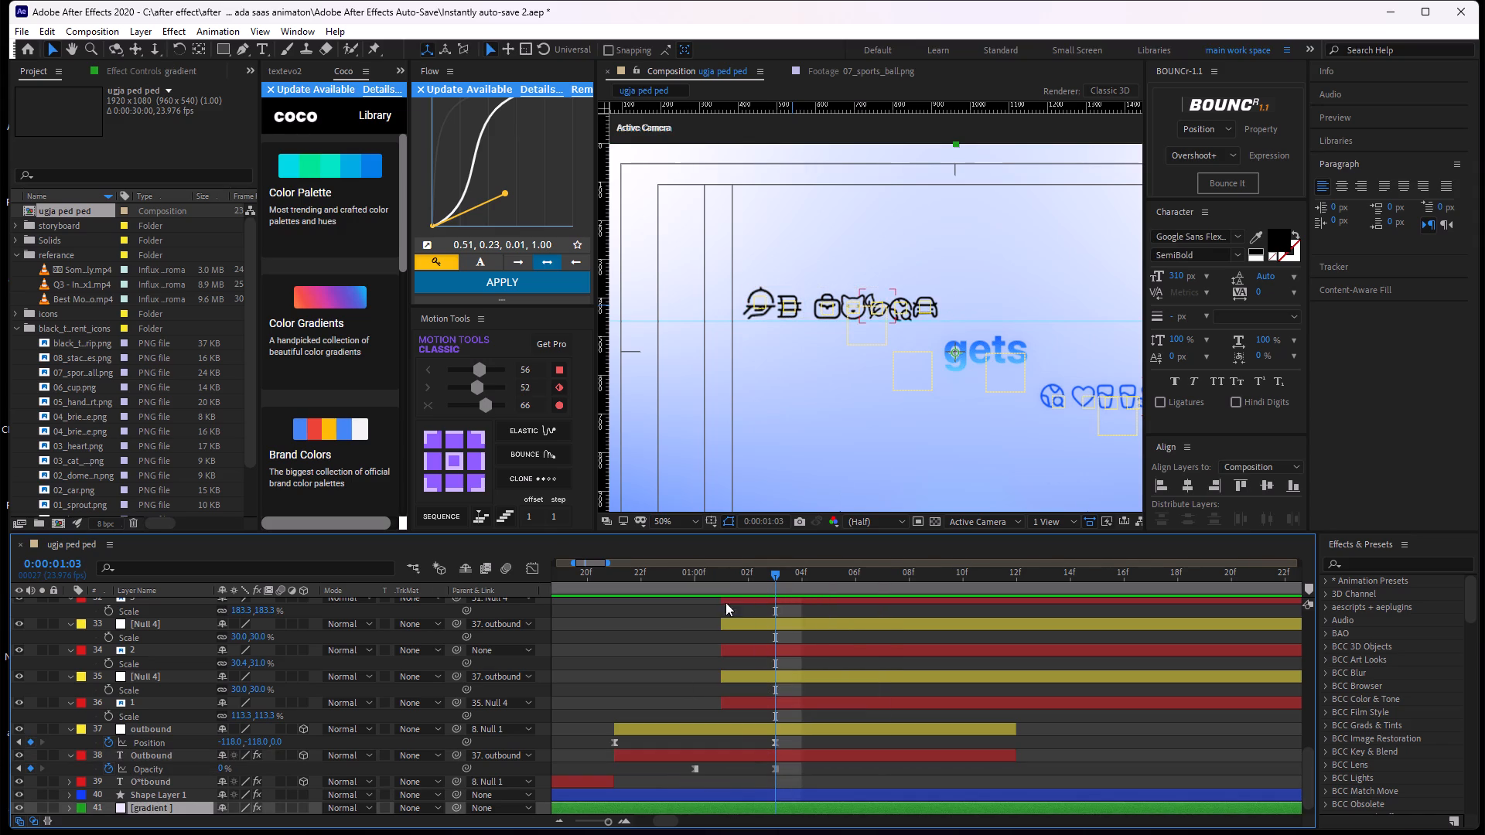
{"action": "left_click_drag", "start_coordinate": [725, 602], "coordinate": [722, 602]}
{"action": "left_click_drag", "start_coordinate": [777, 578], "coordinate": [754, 614]}
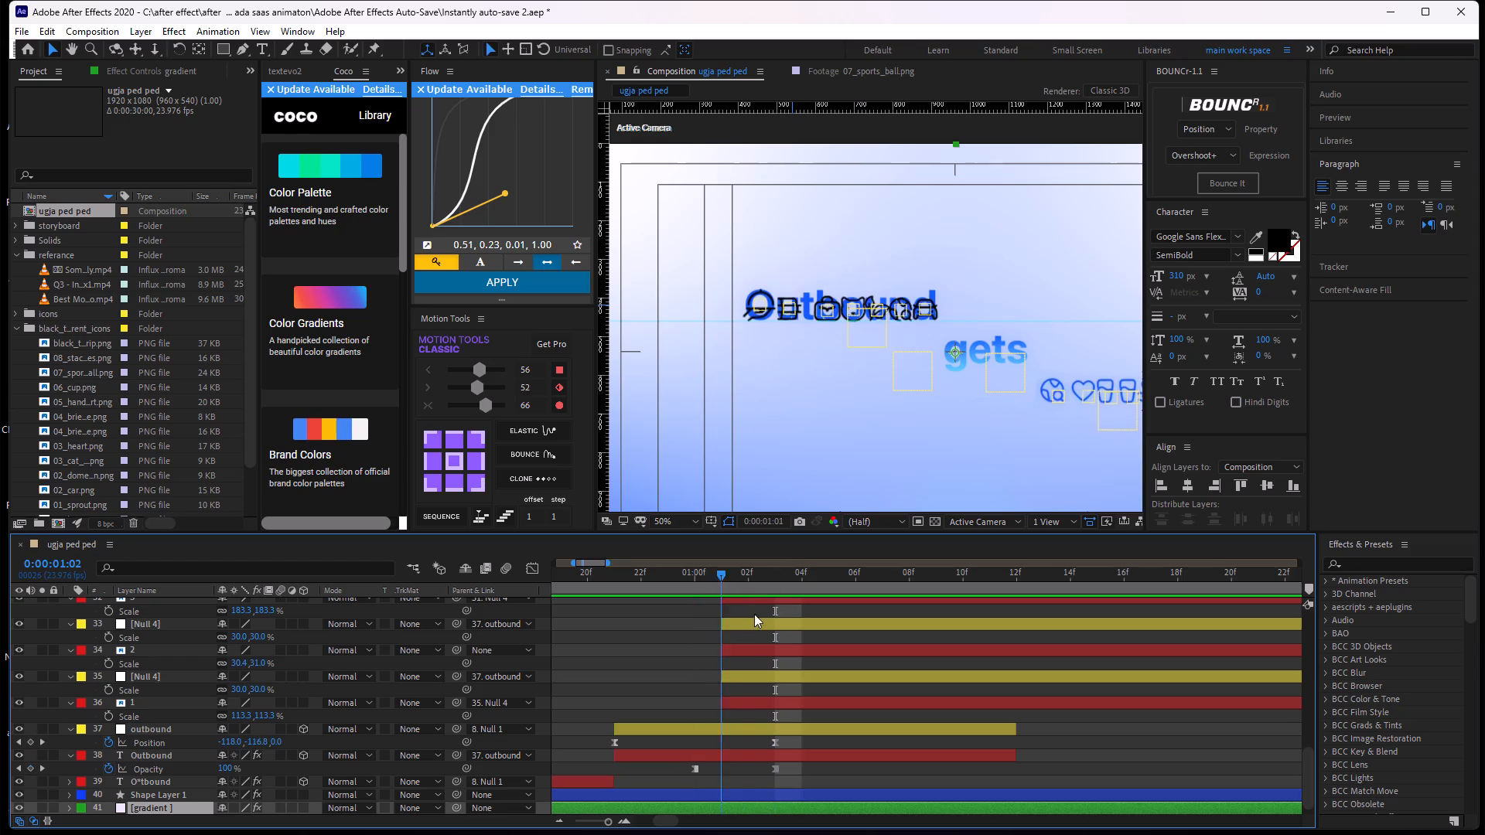
{"action": "left_click_drag", "start_coordinate": [754, 614], "coordinate": [770, 617]}
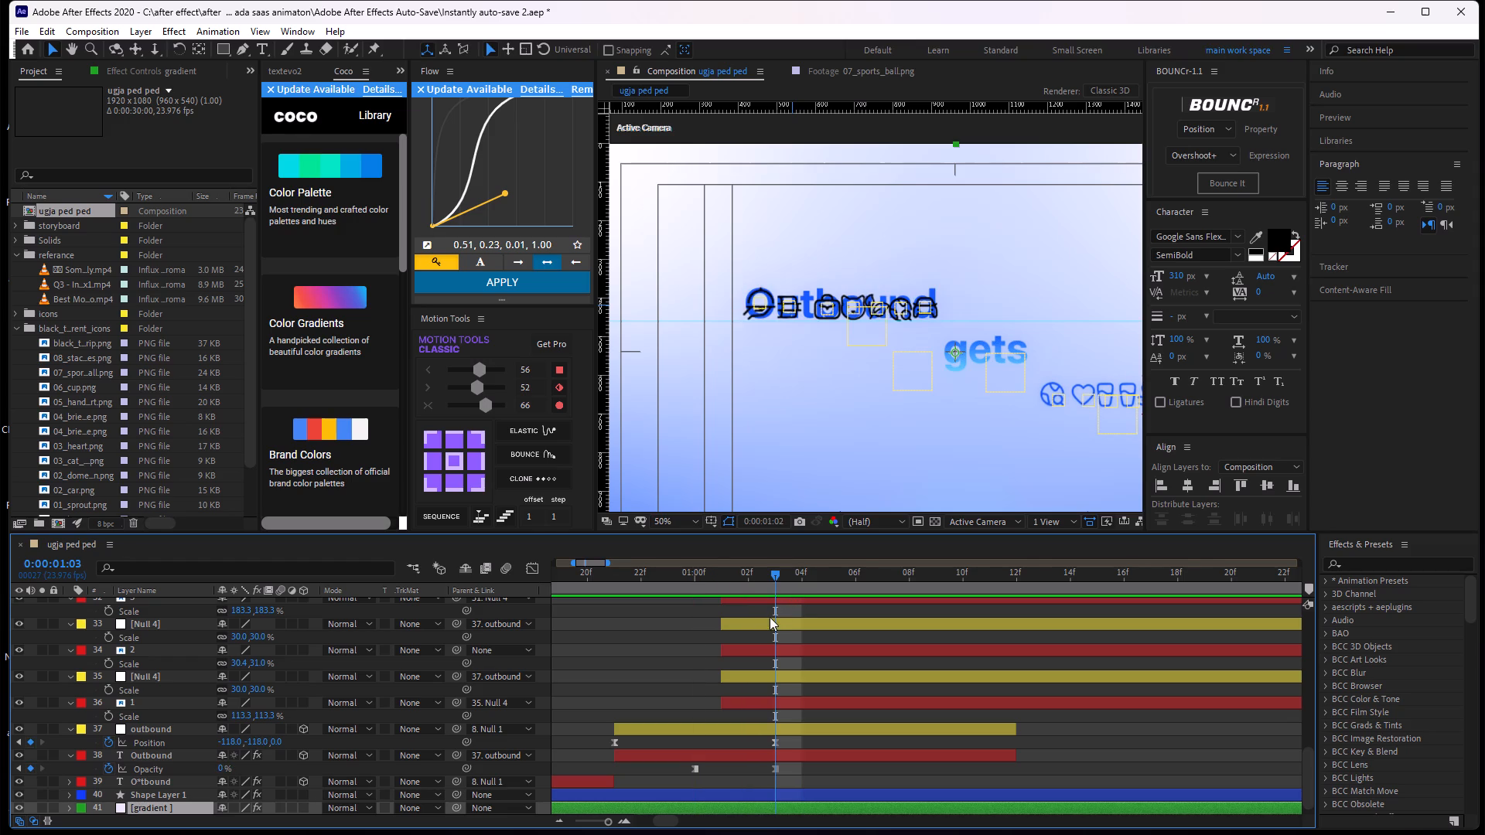
{"action": "left_click_drag", "start_coordinate": [770, 617], "coordinate": [633, 660]}
{"action": "key", "text": "space"}
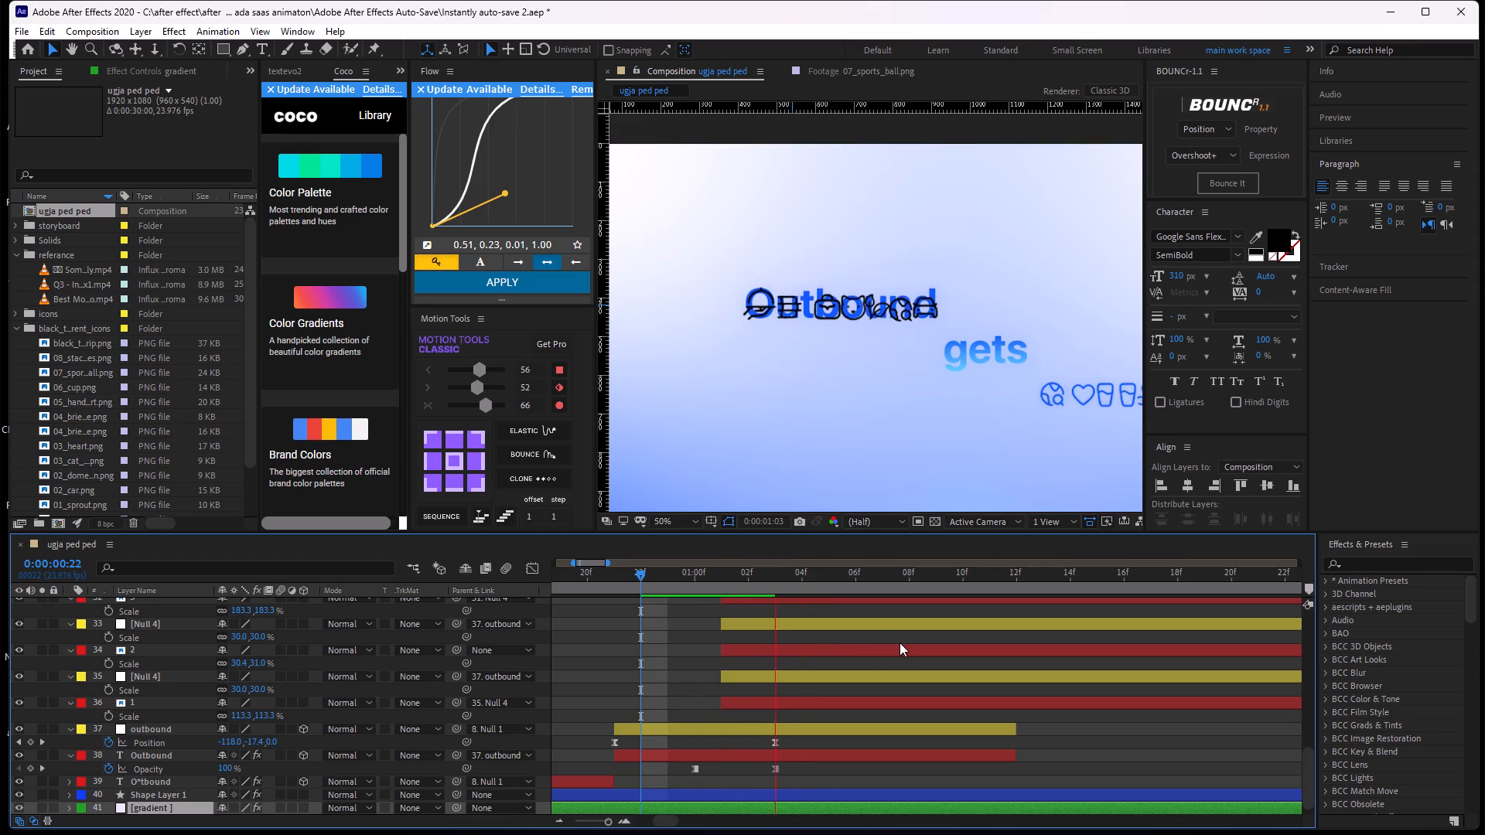
{"action": "key", "text": "space"}
{"action": "left_click_drag", "start_coordinate": [1119, 581], "coordinate": [708, 678]}
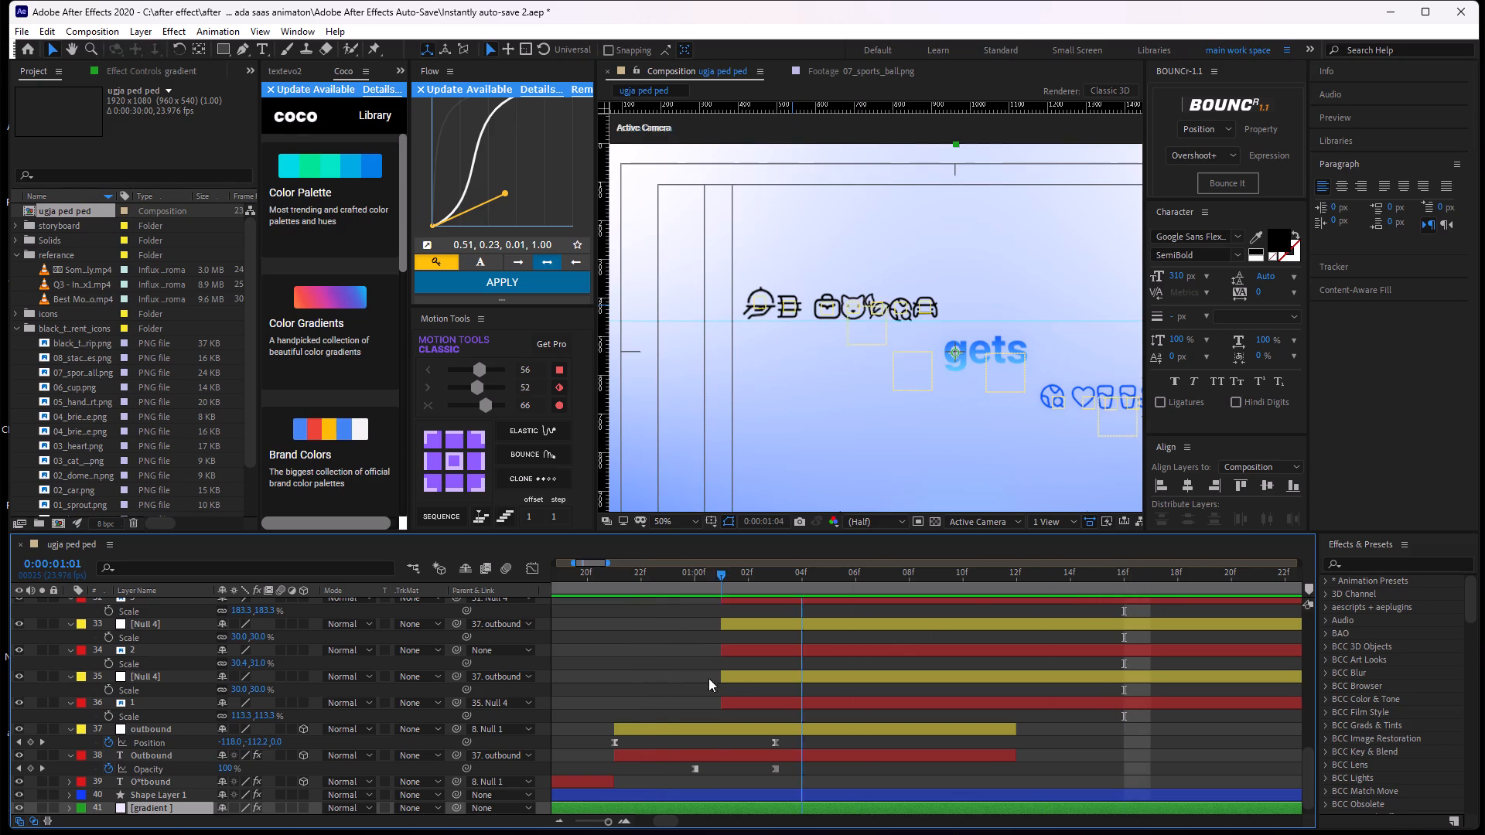
{"action": "left_click_drag", "start_coordinate": [708, 678], "coordinate": [582, 682]}
{"action": "key", "text": "space"}
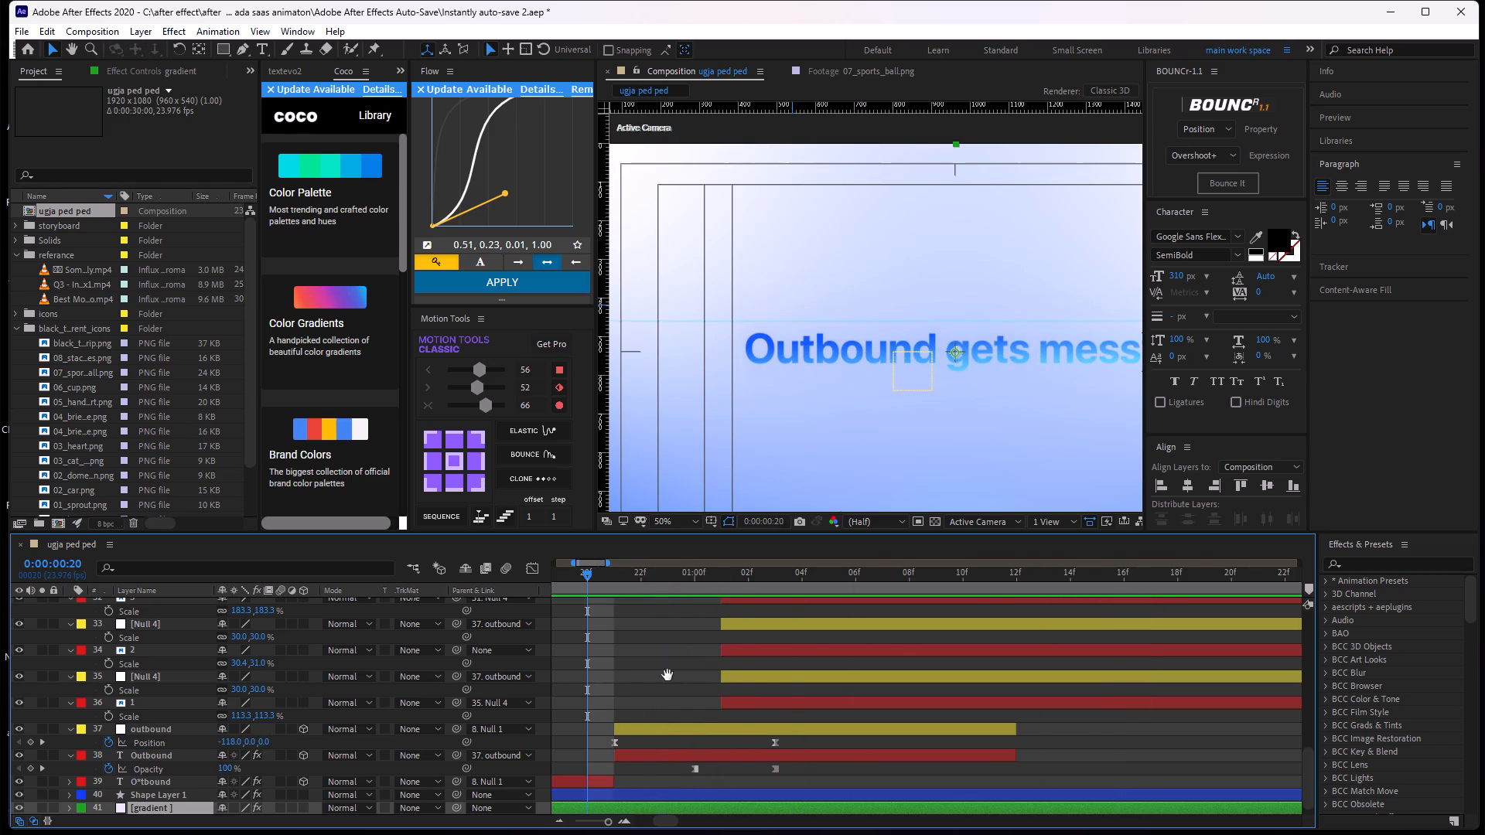
{"action": "key", "text": "space"}
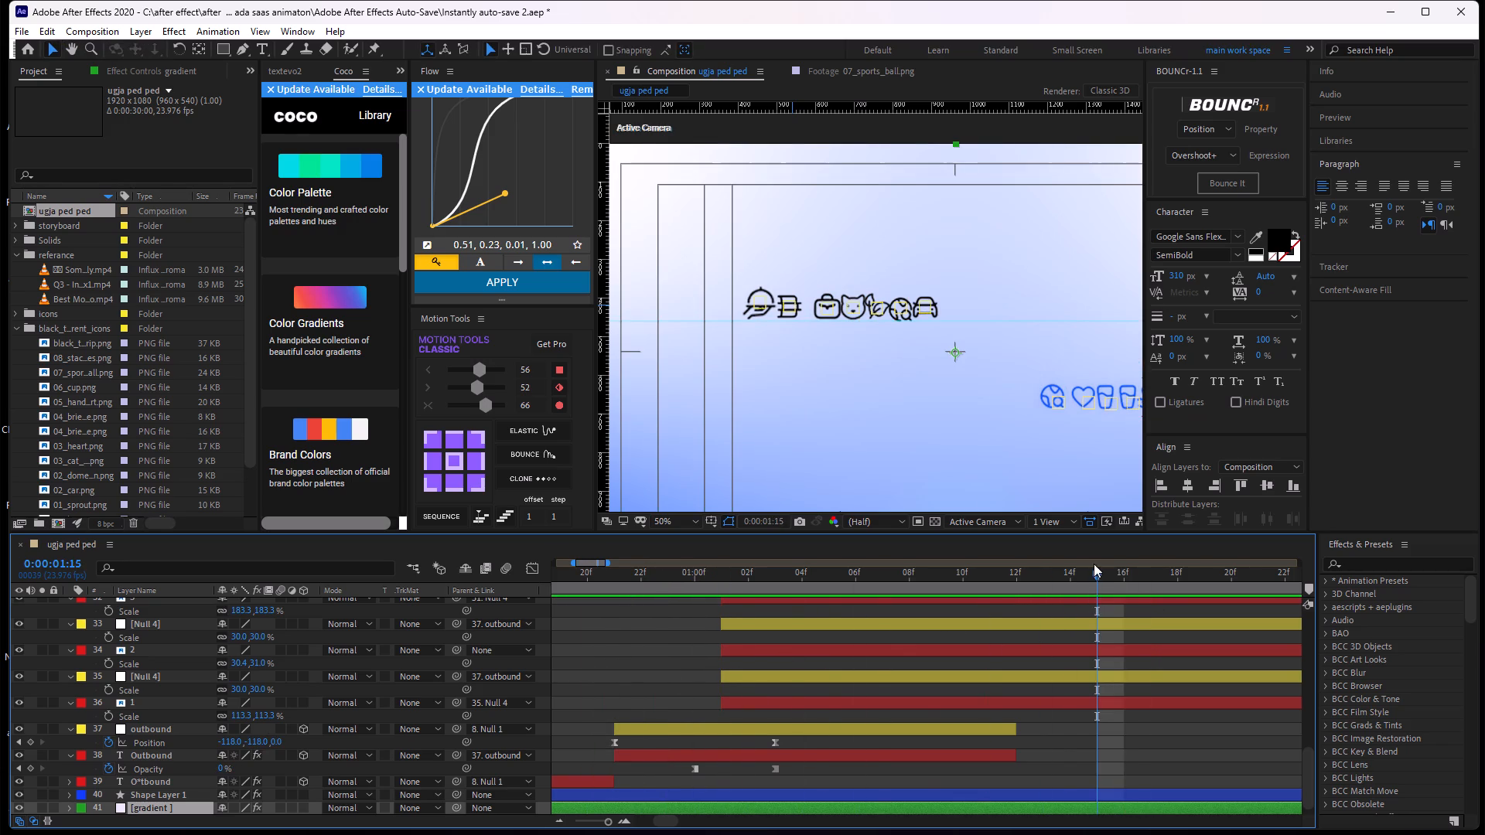
{"action": "left_click_drag", "start_coordinate": [1094, 574], "coordinate": [573, 664]}
{"action": "key", "text": "space"}
{"action": "key", "text": "space"}
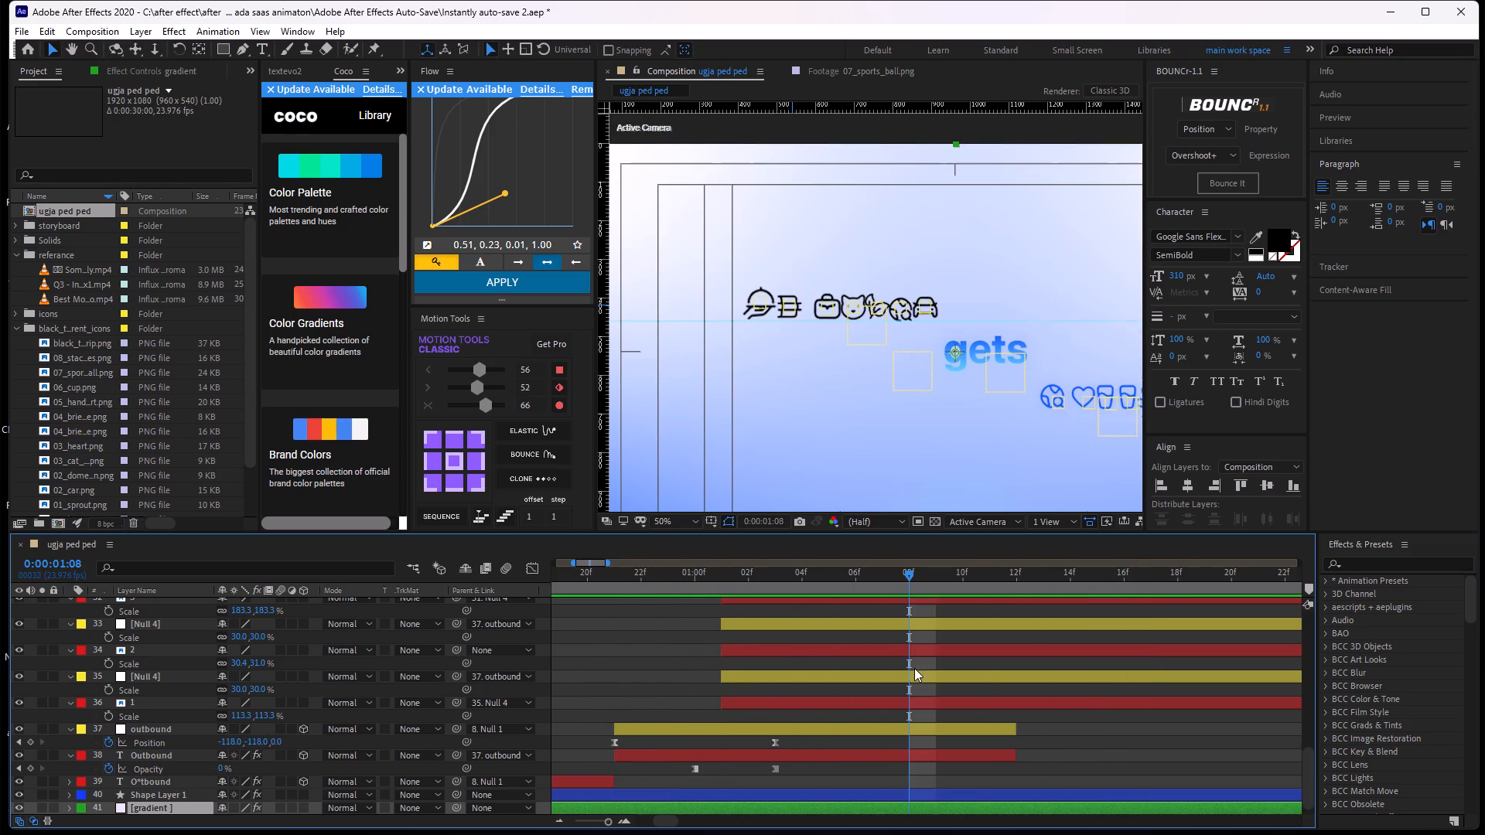
{"action": "left_click_drag", "start_coordinate": [882, 581], "coordinate": [827, 602]}
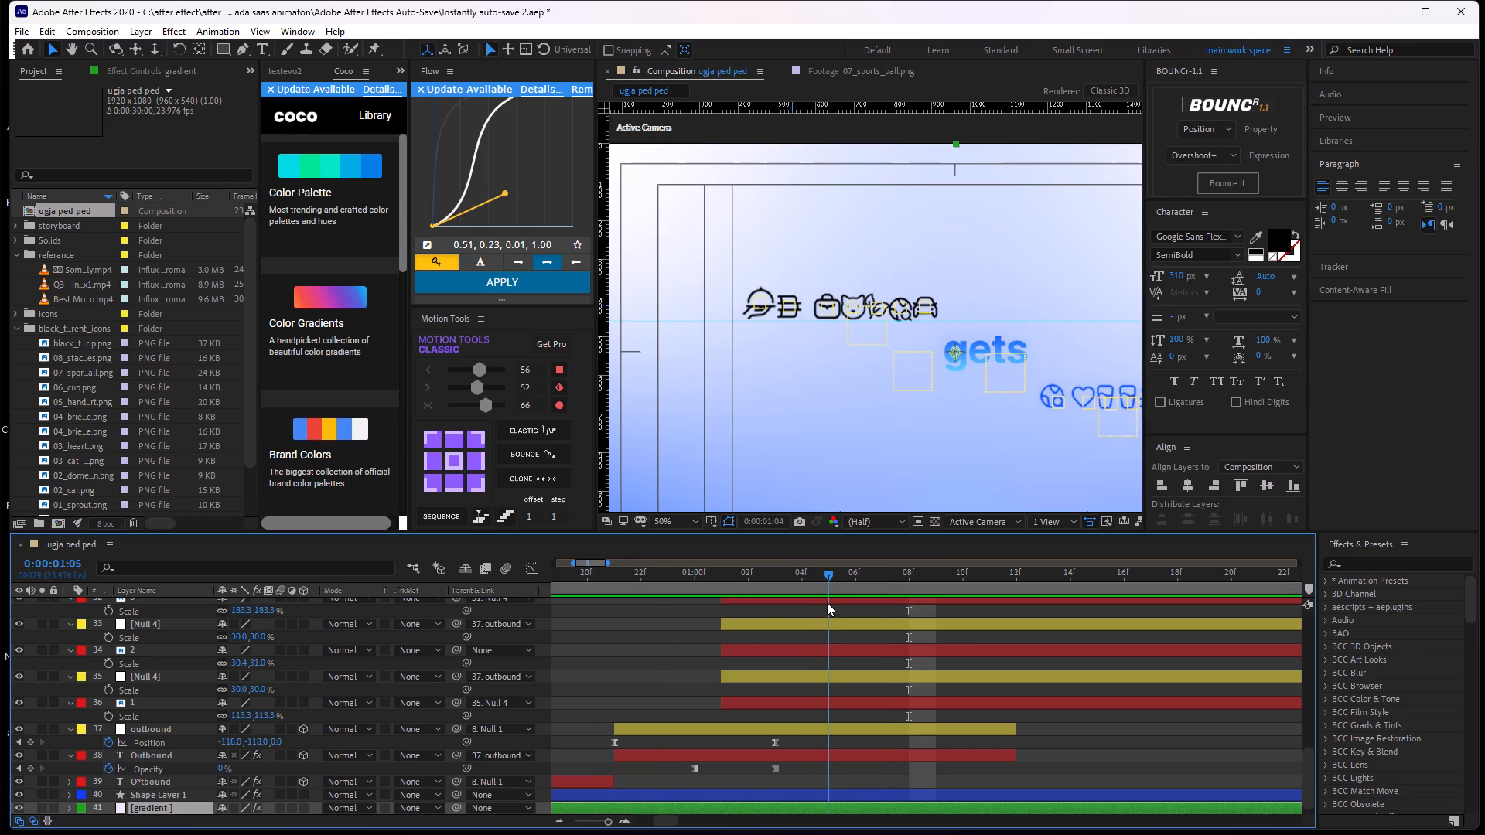
{"action": "left_click_drag", "start_coordinate": [827, 602], "coordinate": [684, 632]}
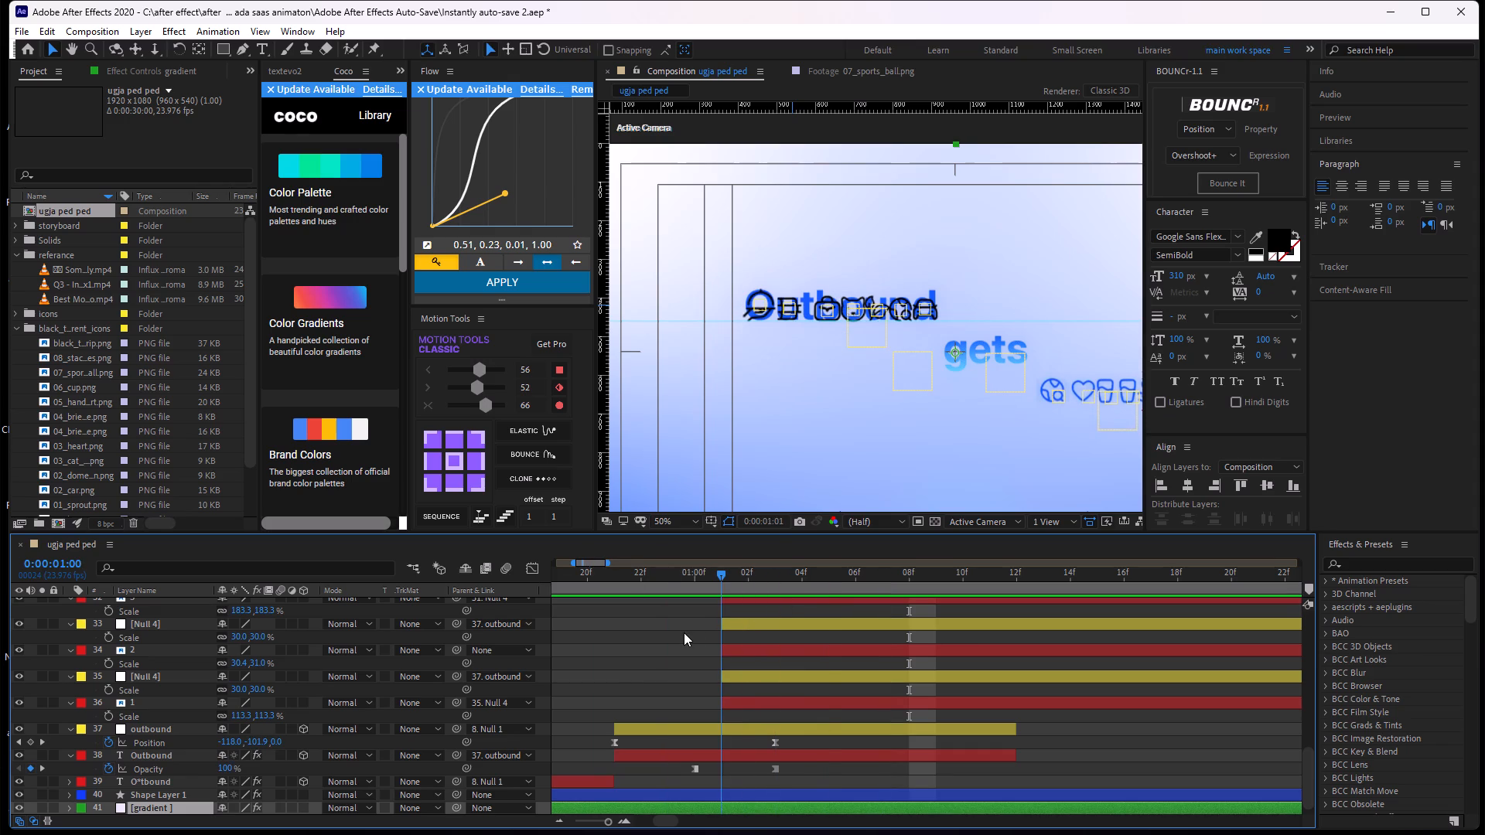
{"action": "left_click_drag", "start_coordinate": [684, 632], "coordinate": [716, 620]}
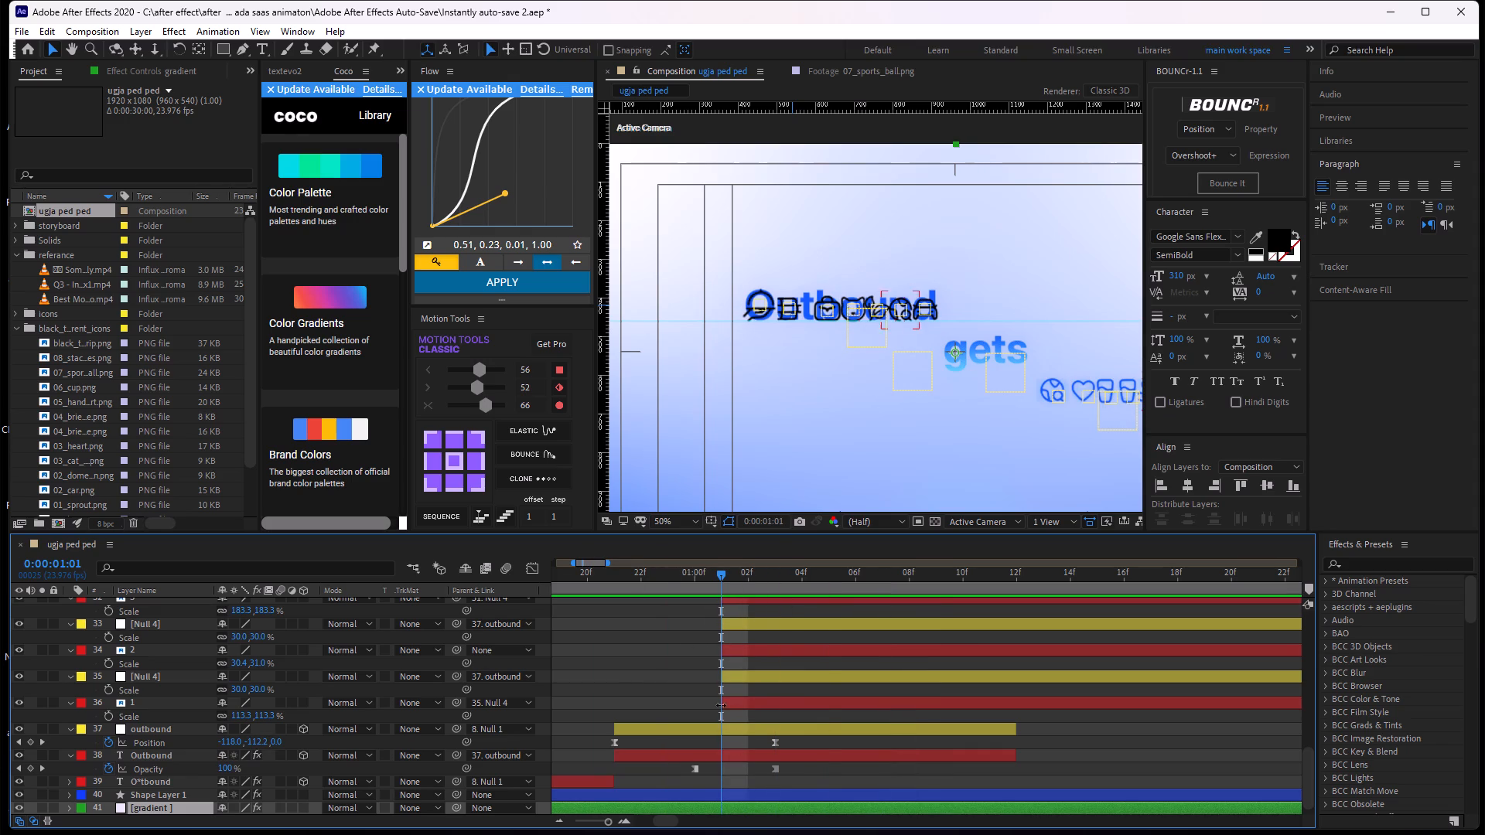
Move the Outbound text layer's 100% opacity keyframe to 0:00:00:23 and its 0% opacity keyframe to 0:00:01:01.
{"action": "left_click_drag", "start_coordinate": [692, 769], "coordinate": [655, 775]}
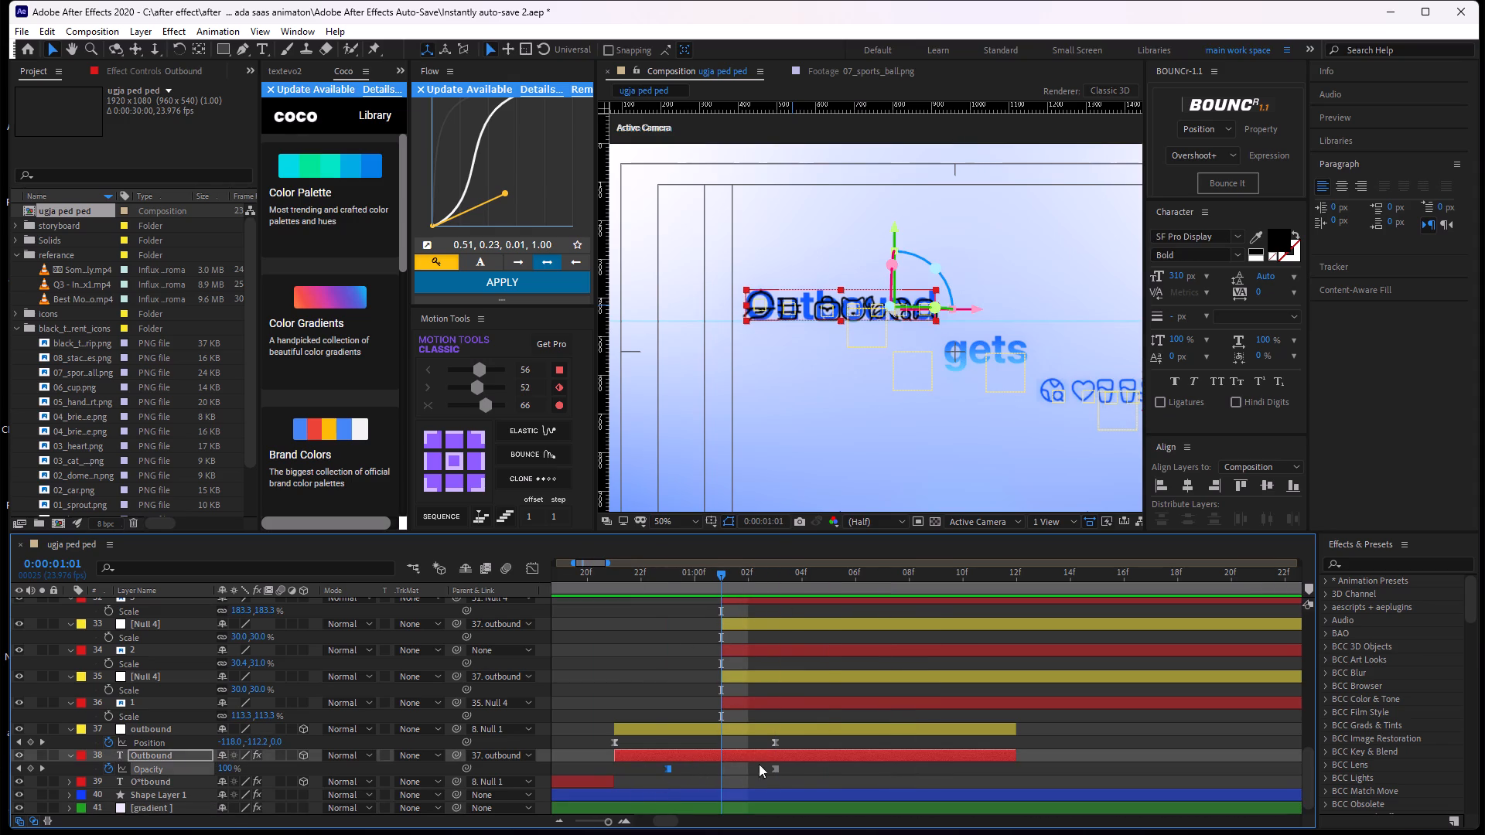
{"action": "left_click_drag", "start_coordinate": [776, 773], "coordinate": [766, 777]}
{"action": "left_click_drag", "start_coordinate": [779, 771], "coordinate": [753, 782]}
{"action": "left_click_drag", "start_coordinate": [778, 772], "coordinate": [714, 786]}
{"action": "left_click_drag", "start_coordinate": [756, 765], "coordinate": [641, 783]}
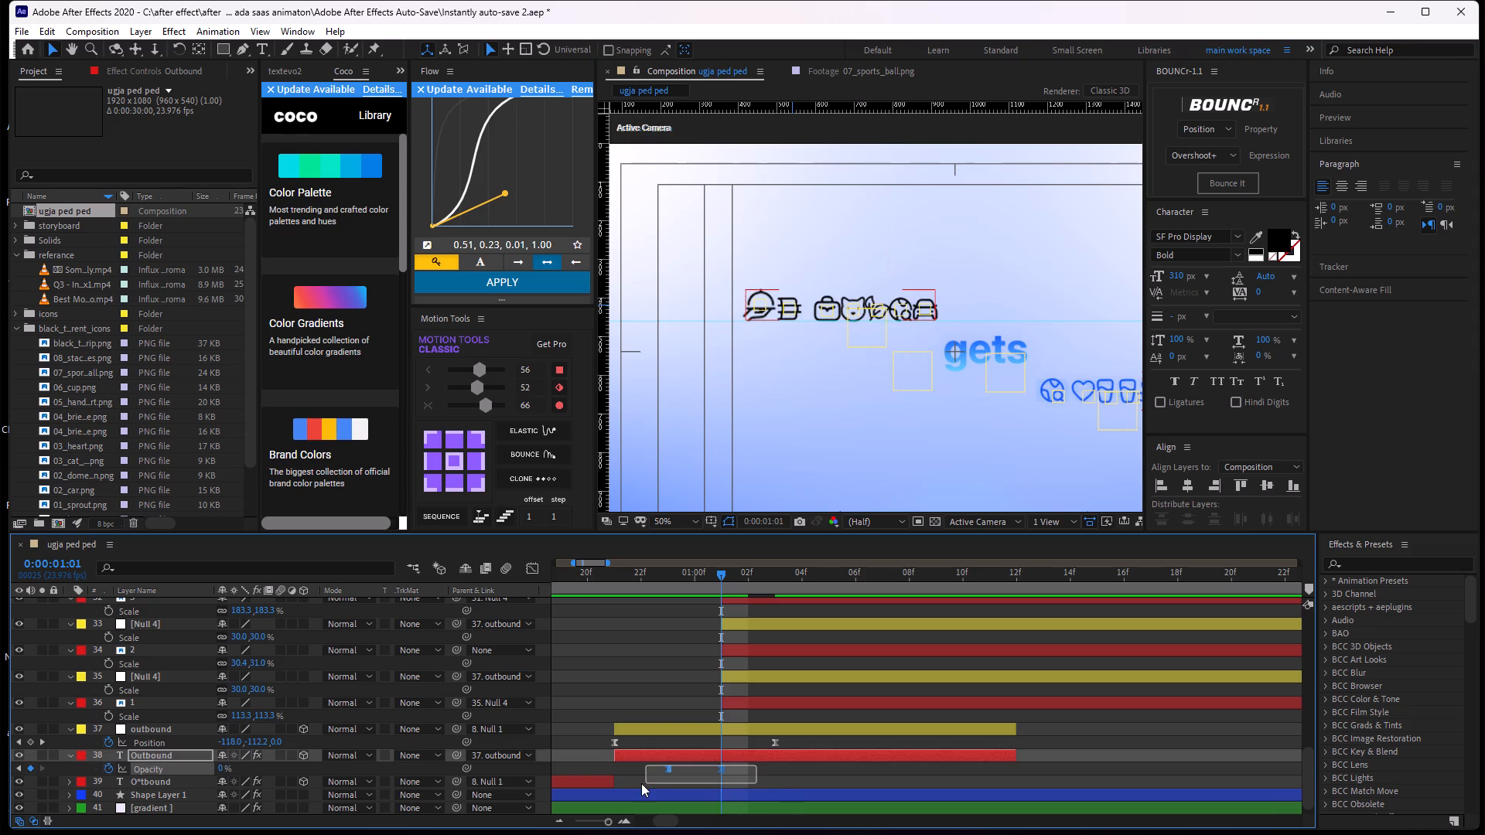
{"action": "left_click_drag", "start_coordinate": [641, 783], "coordinate": [625, 786]}
Preview the animation from about 0:00:00:22 to check the timing of Outbound's cut to the icons.
{"action": "left_click_drag", "start_coordinate": [740, 568], "coordinate": [632, 601]}
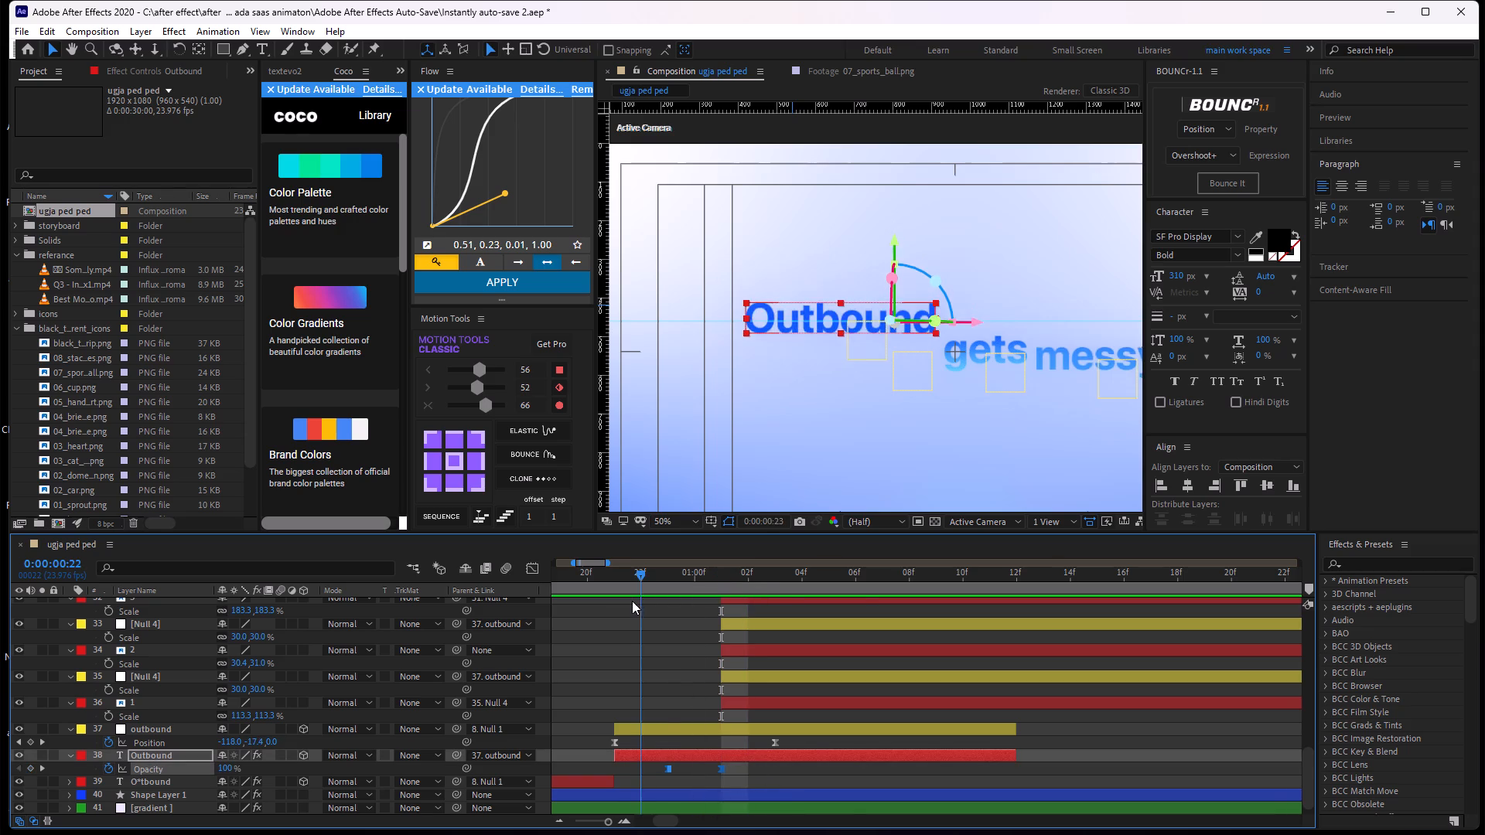
{"action": "left_click_drag", "start_coordinate": [632, 601], "coordinate": [691, 640]}
{"action": "key", "text": "space"}
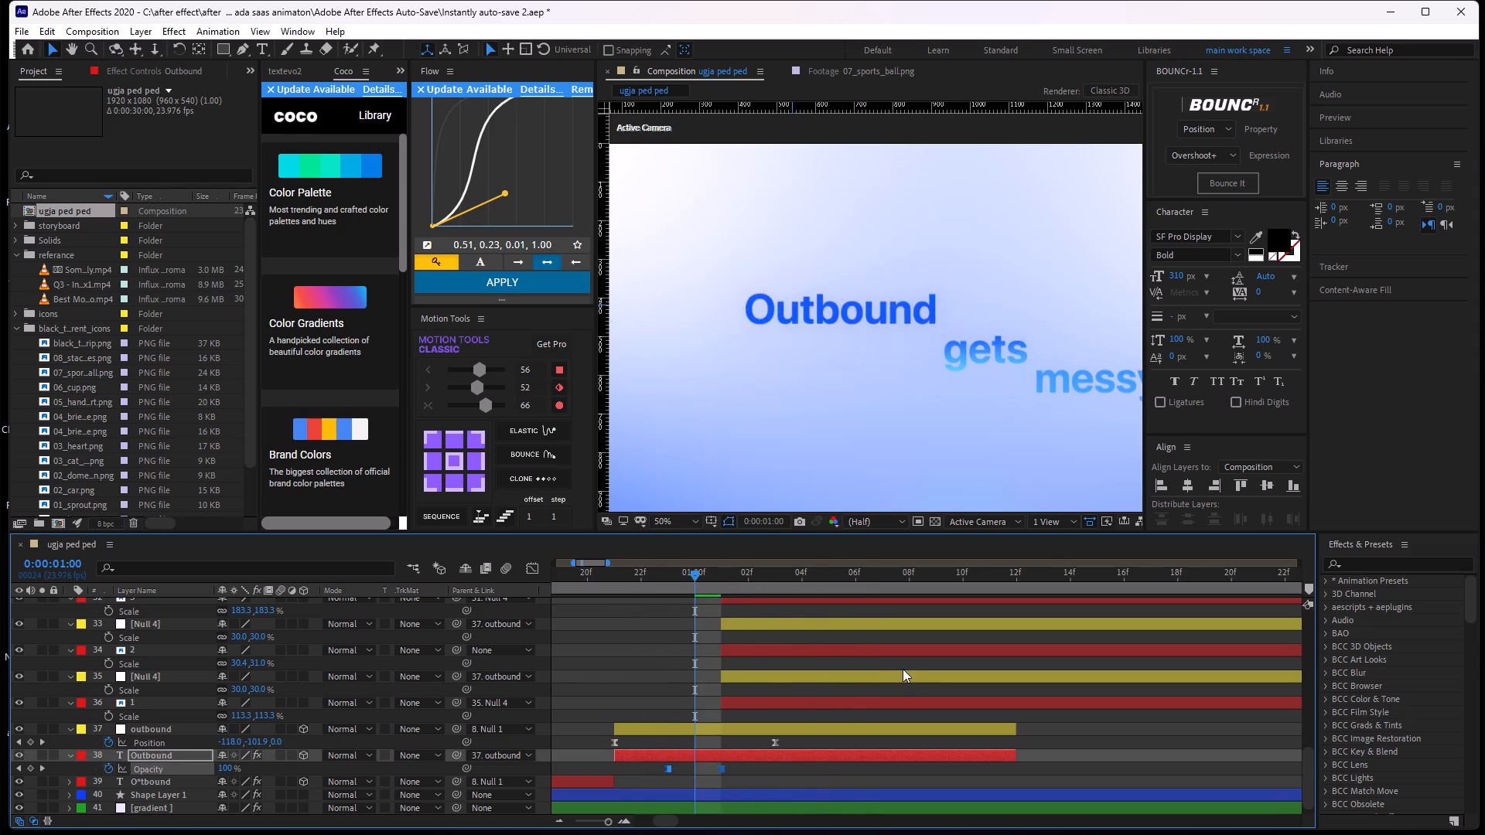
{"action": "key", "text": "space"}
{"action": "left_click_drag", "start_coordinate": [902, 573], "coordinate": [668, 637]}
{"action": "key", "text": "space"}
{"action": "key", "text": "space"}
{"action": "left_click_drag", "start_coordinate": [1023, 571], "coordinate": [988, 581]}
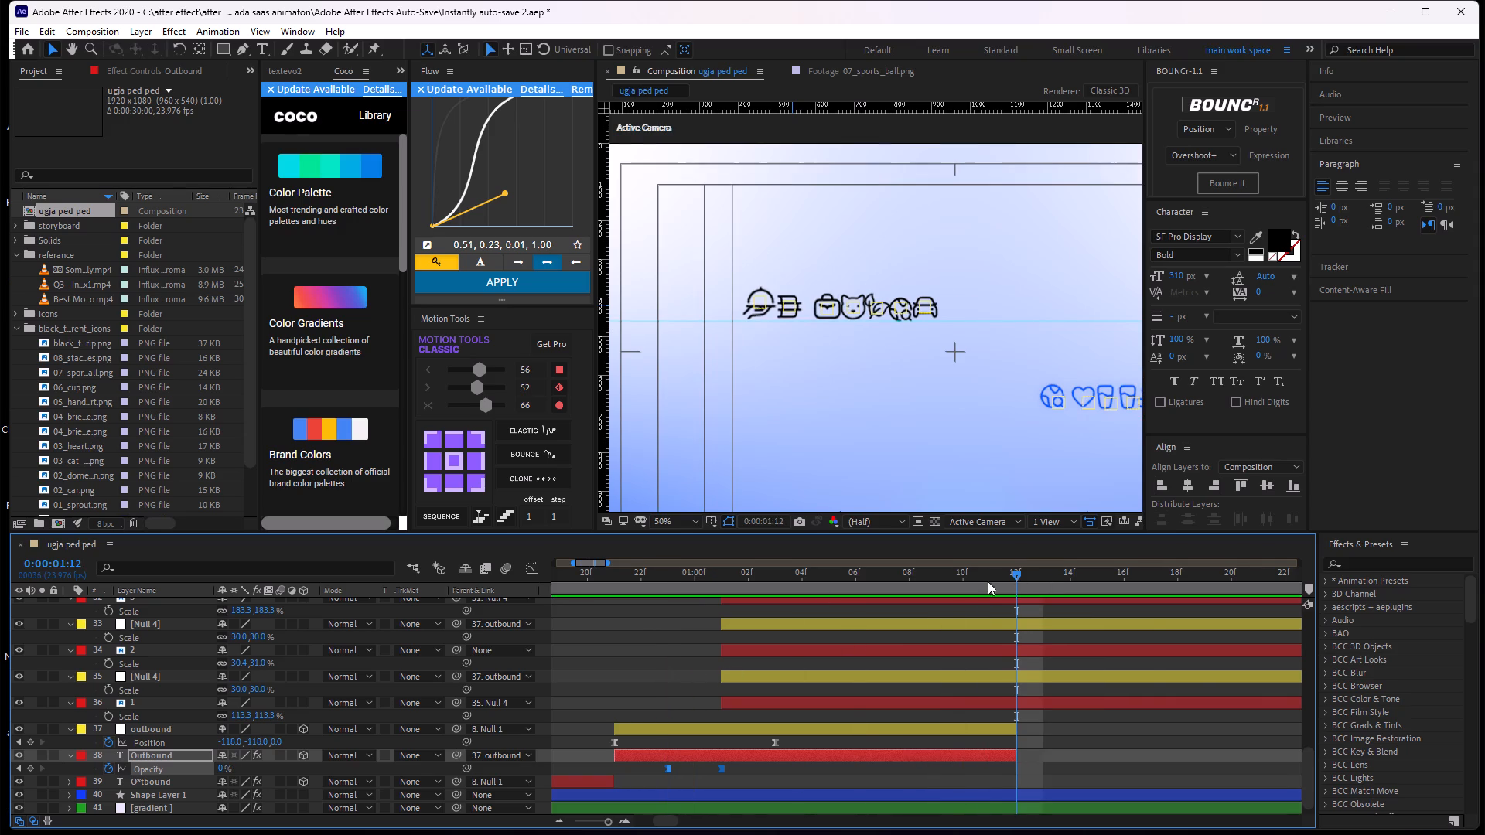
Shift the briefcase icon's null (layer 27) horizontally to position -72.0, 6.2 to even out its spacing in the Outbound icon row.
{"action": "left_click_drag", "start_coordinate": [988, 581], "coordinate": [754, 600]}
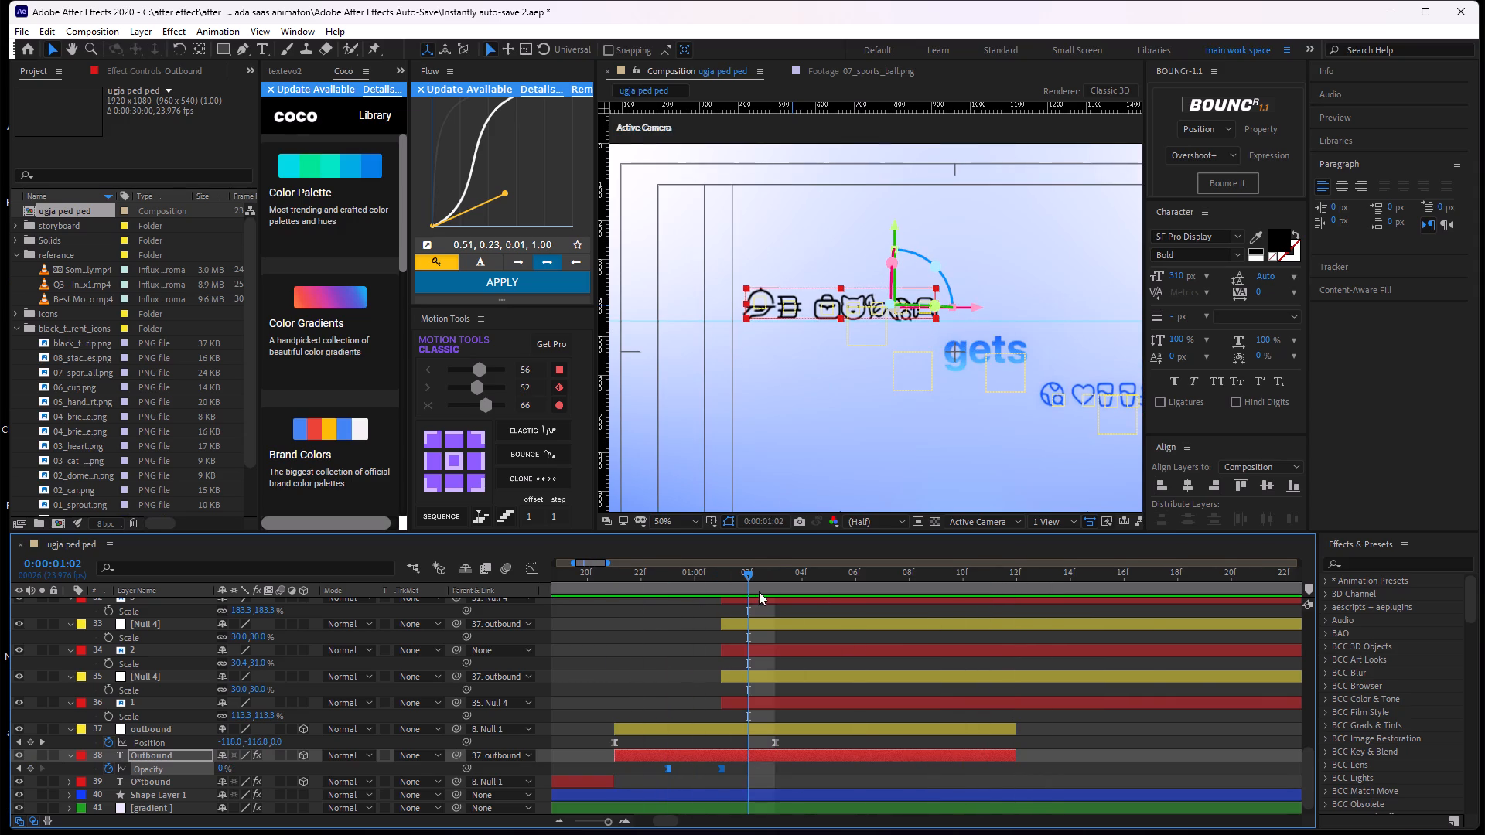
{"action": "scroll", "coordinate": [842, 286], "scroll_direction": "up", "scroll_amount": 2}
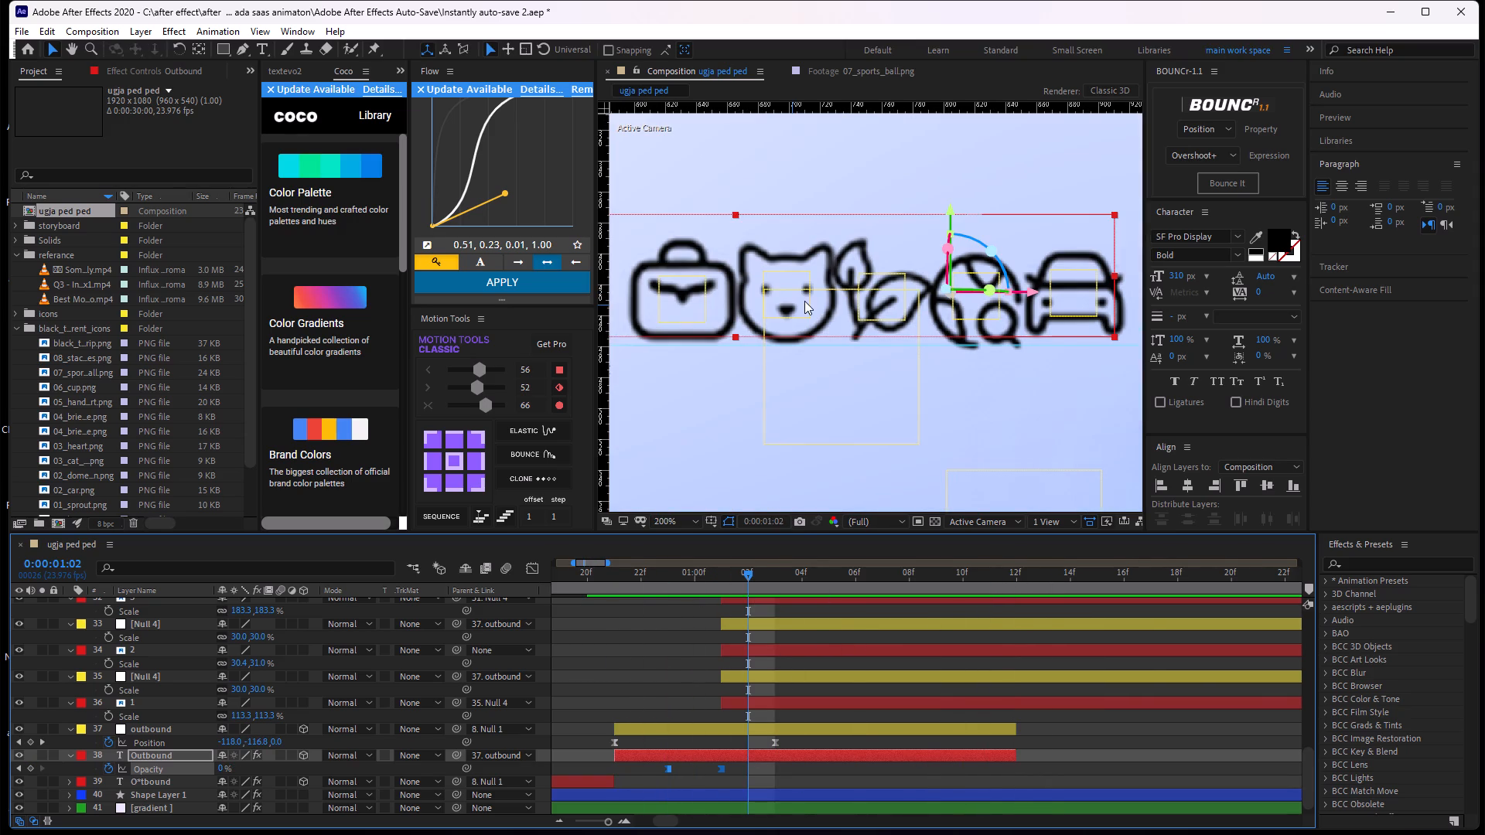
{"action": "middle_click_drag", "start_coordinate": [804, 301], "coordinate": [865, 288]}
{"action": "left_click", "coordinate": [767, 619]}
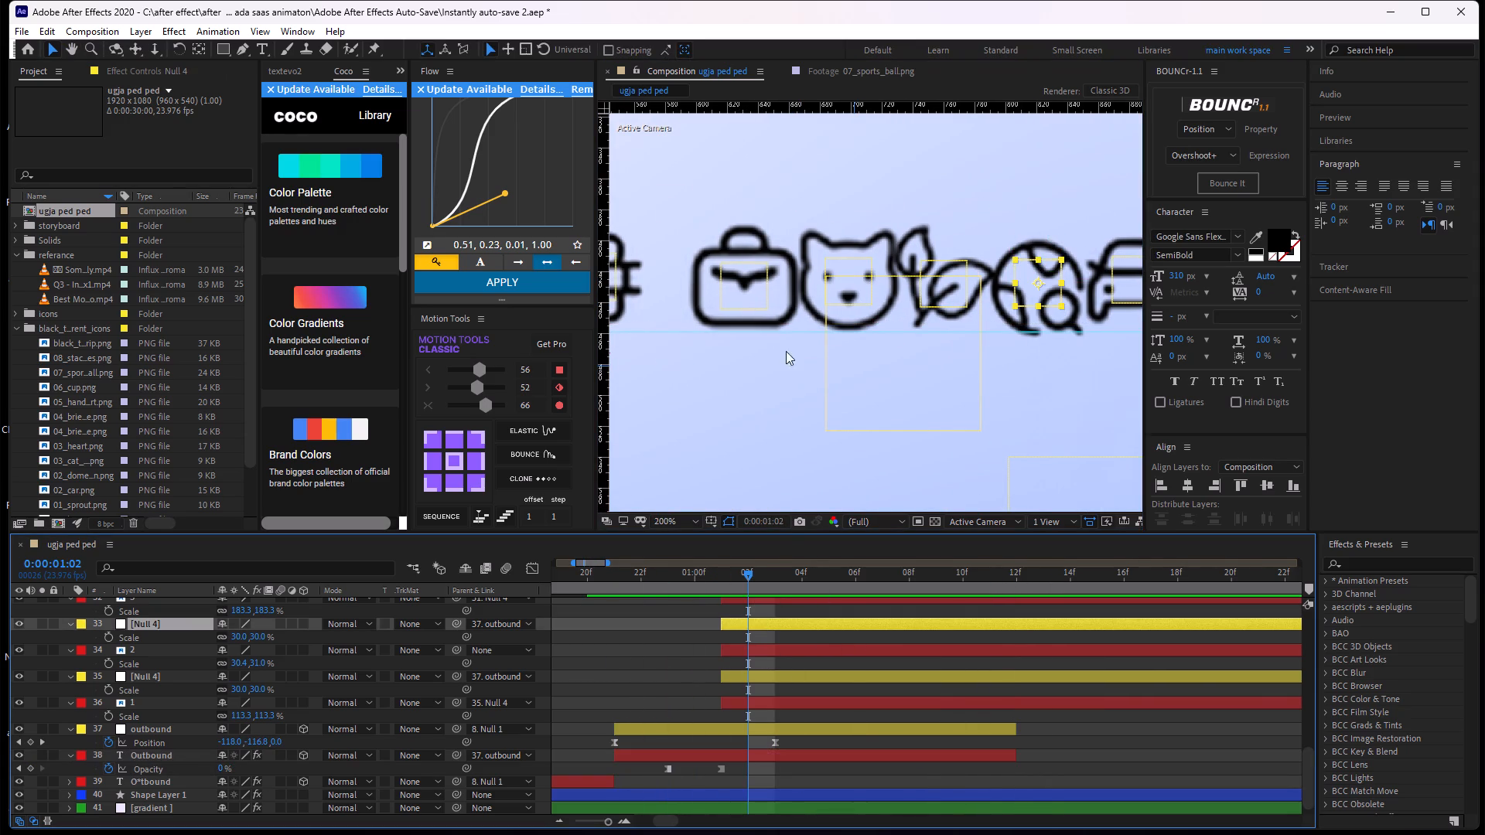
{"action": "scroll", "coordinate": [748, 573], "scroll_direction": "up", "scroll_amount": 2}
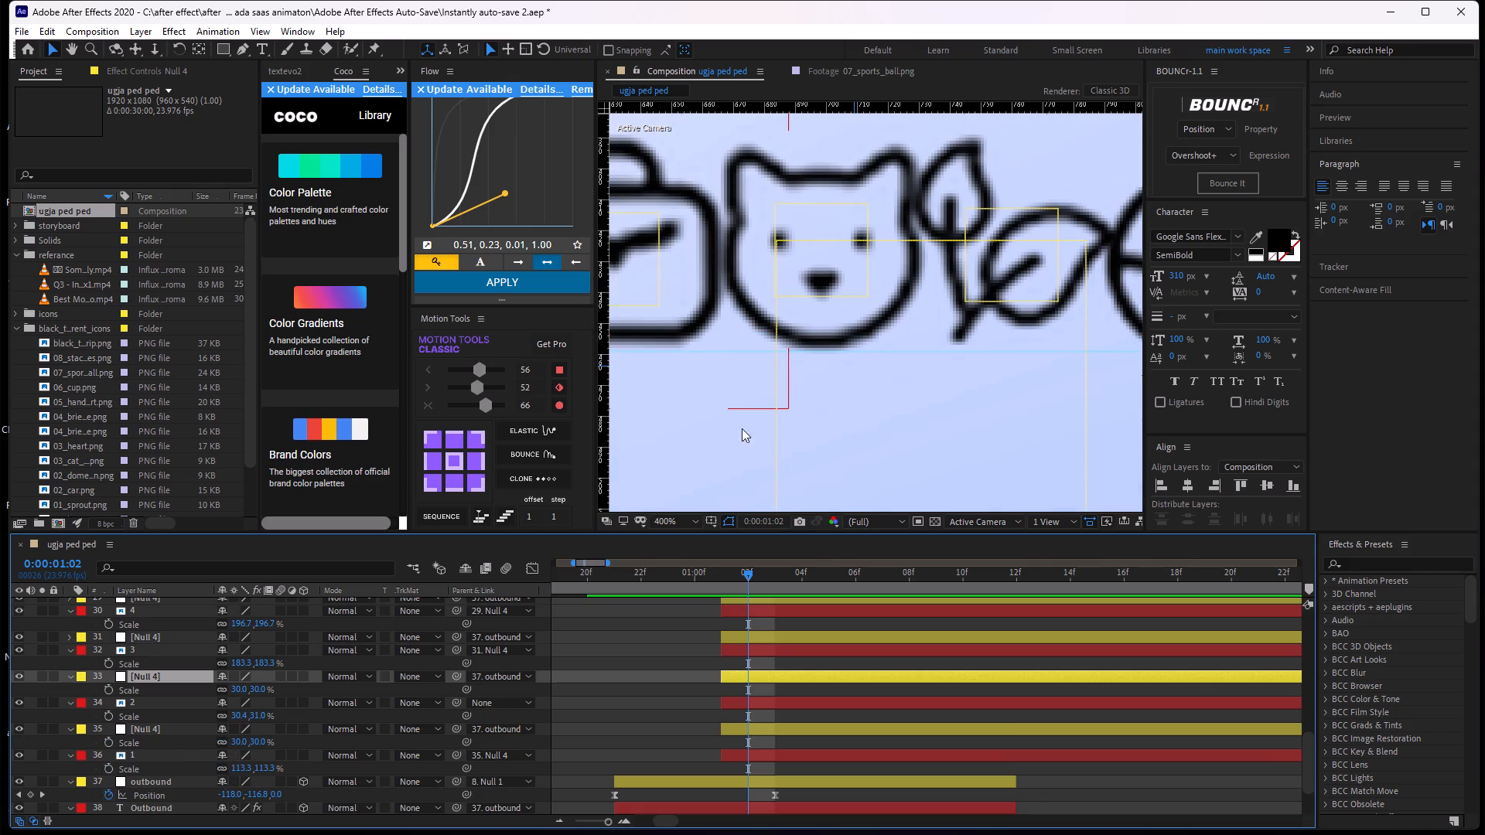
{"action": "scroll", "coordinate": [743, 363], "scroll_direction": "down", "scroll_amount": 1}
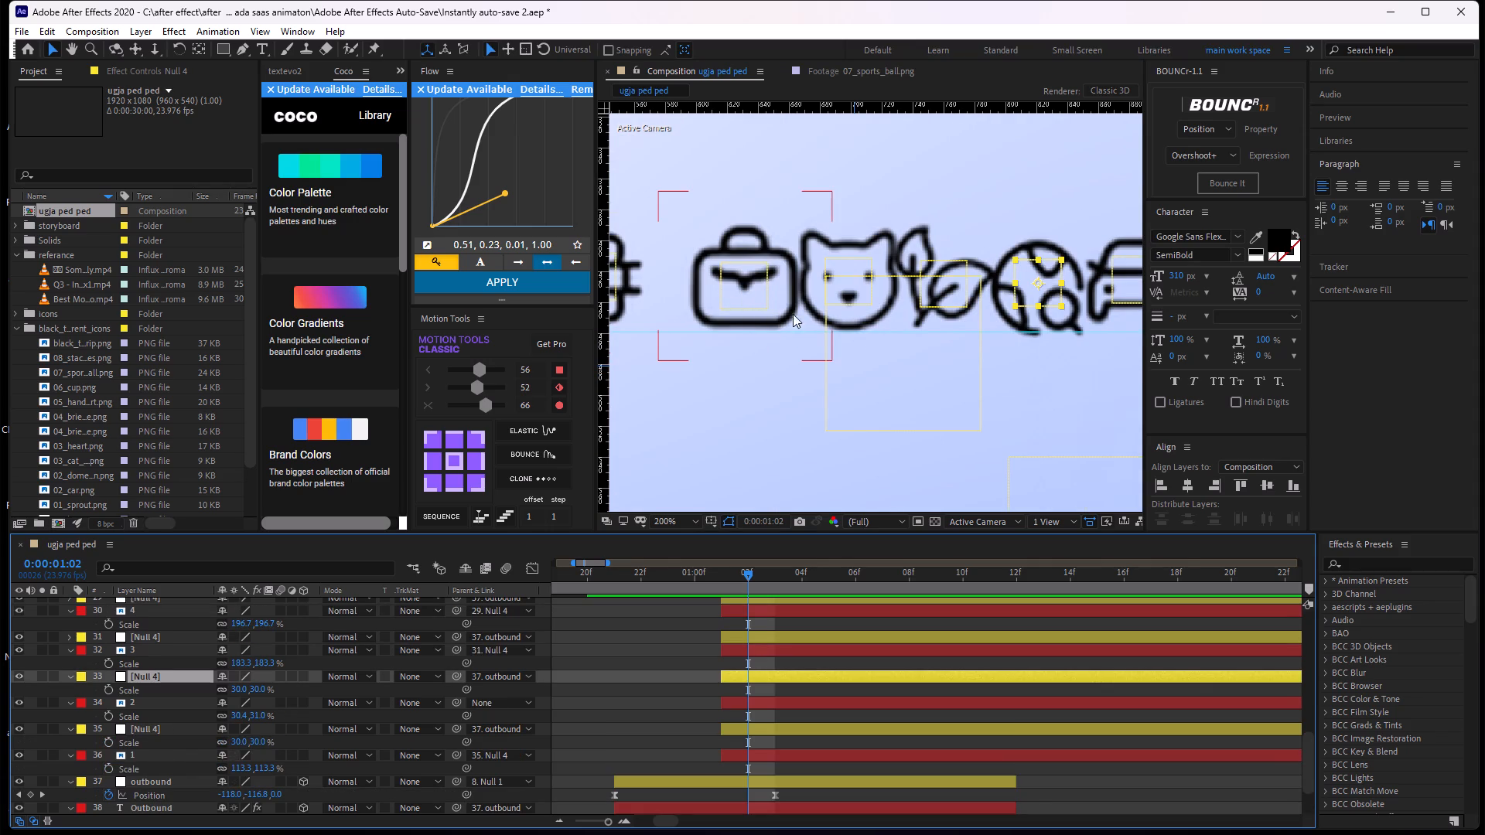
{"action": "scroll", "coordinate": [779, 646], "scroll_direction": "up", "scroll_amount": 1}
{"action": "left_click", "coordinate": [742, 657]}
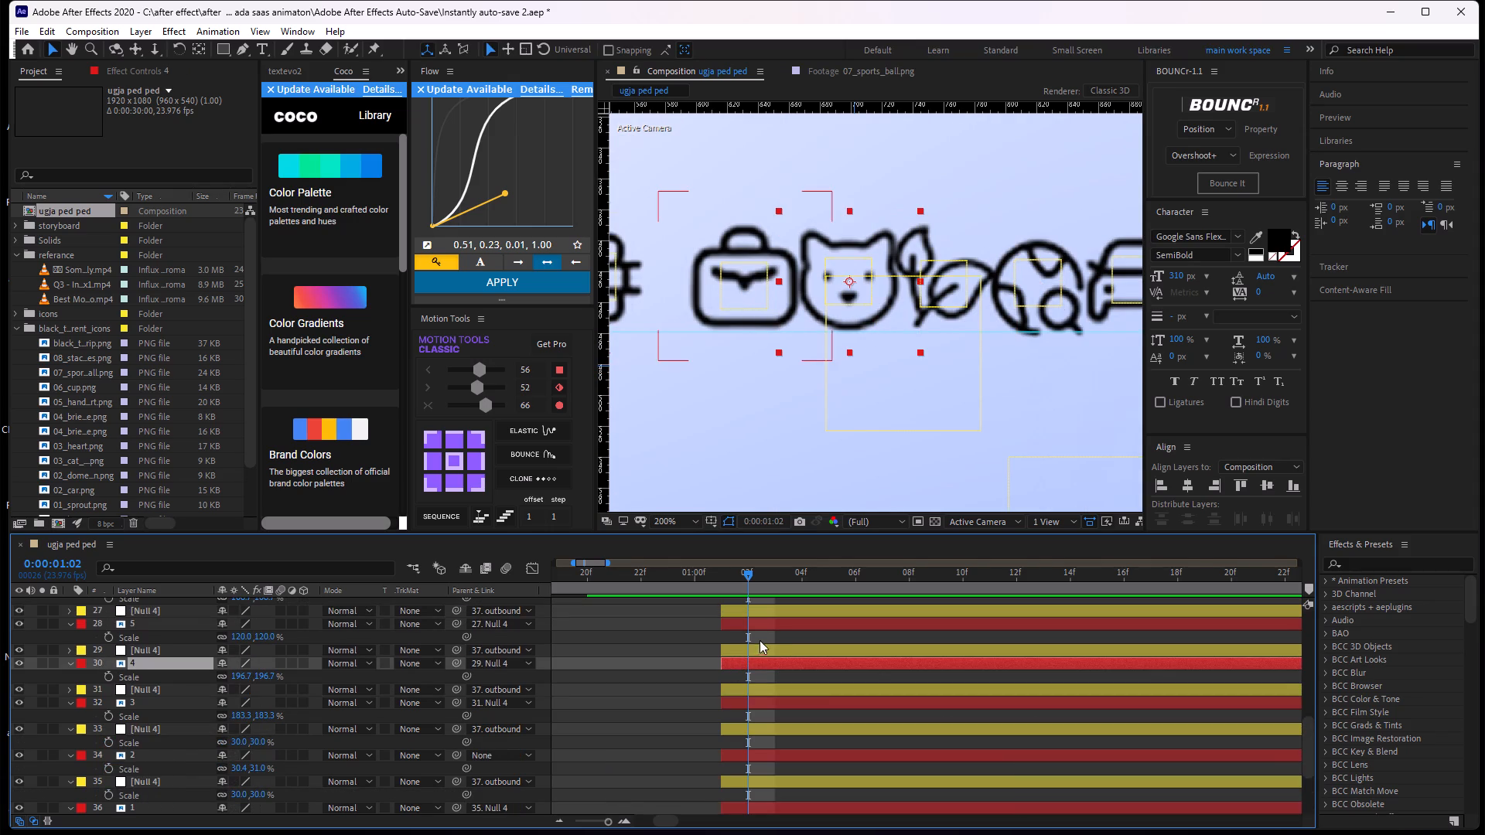
{"action": "left_click", "coordinate": [740, 292]}
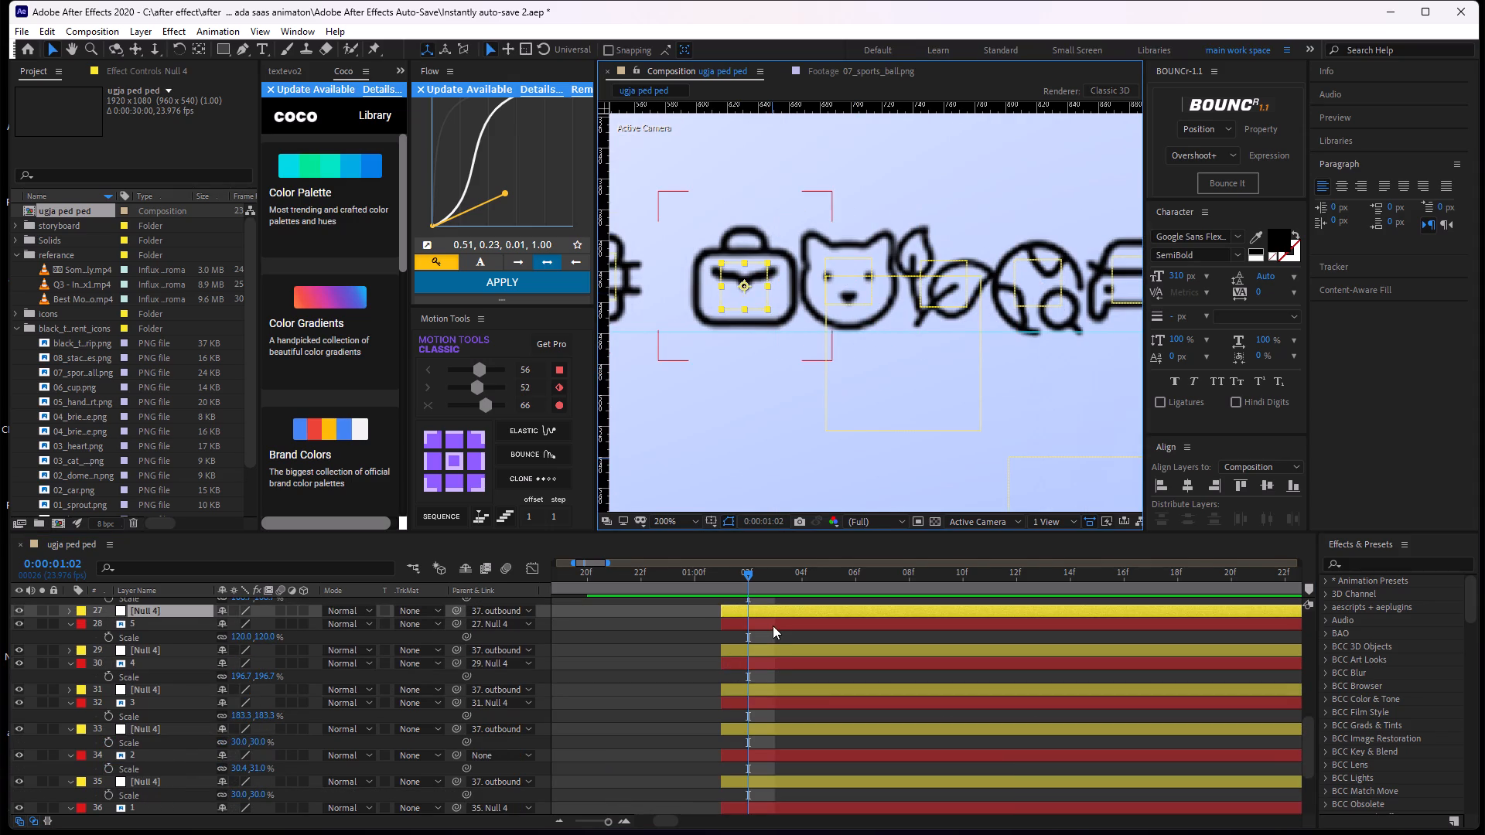
{"action": "key", "text": "p"}
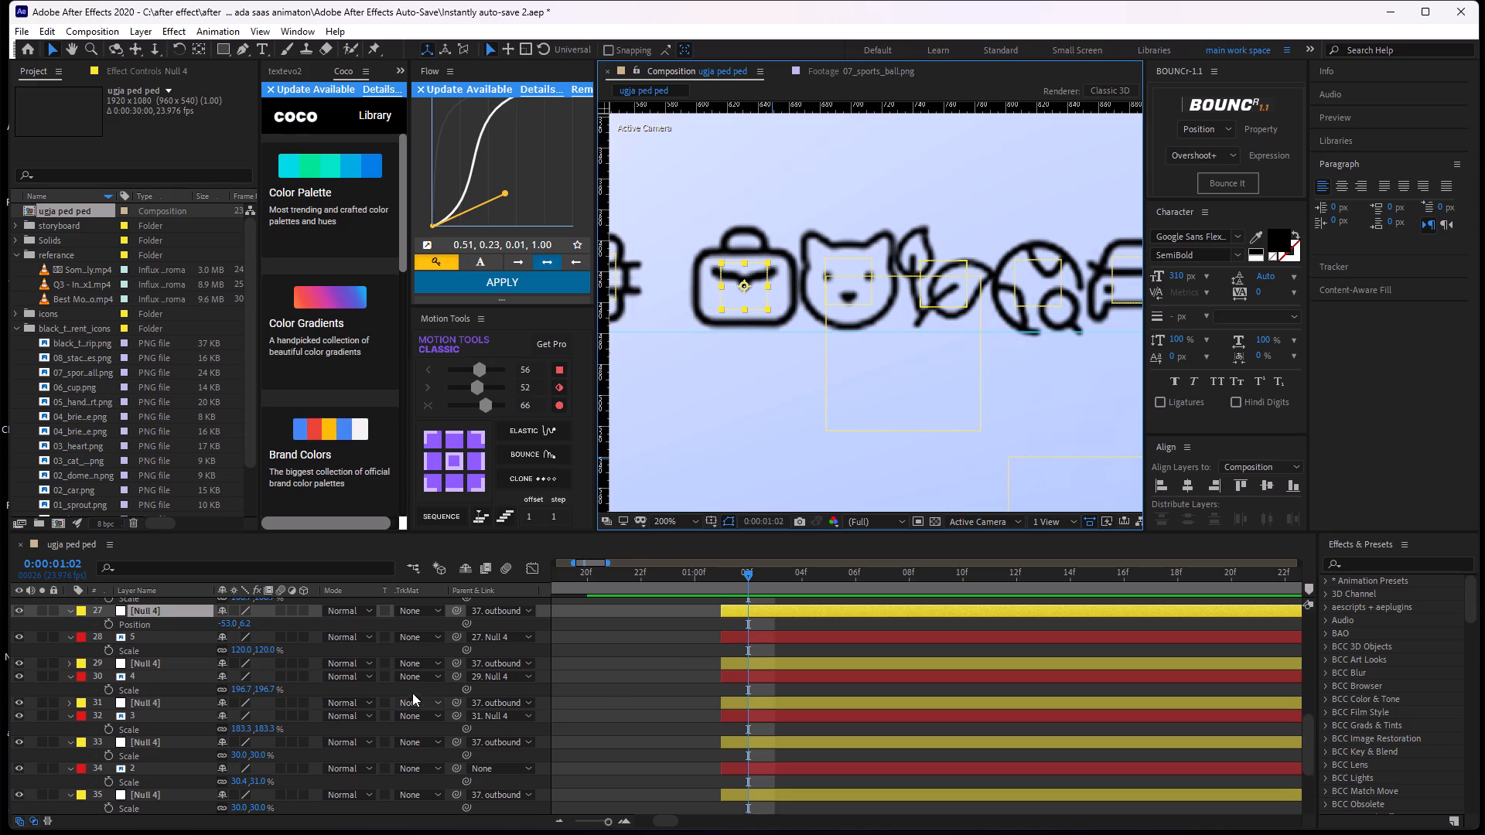
{"action": "left_click_drag", "start_coordinate": [226, 619], "coordinate": [187, 631]}
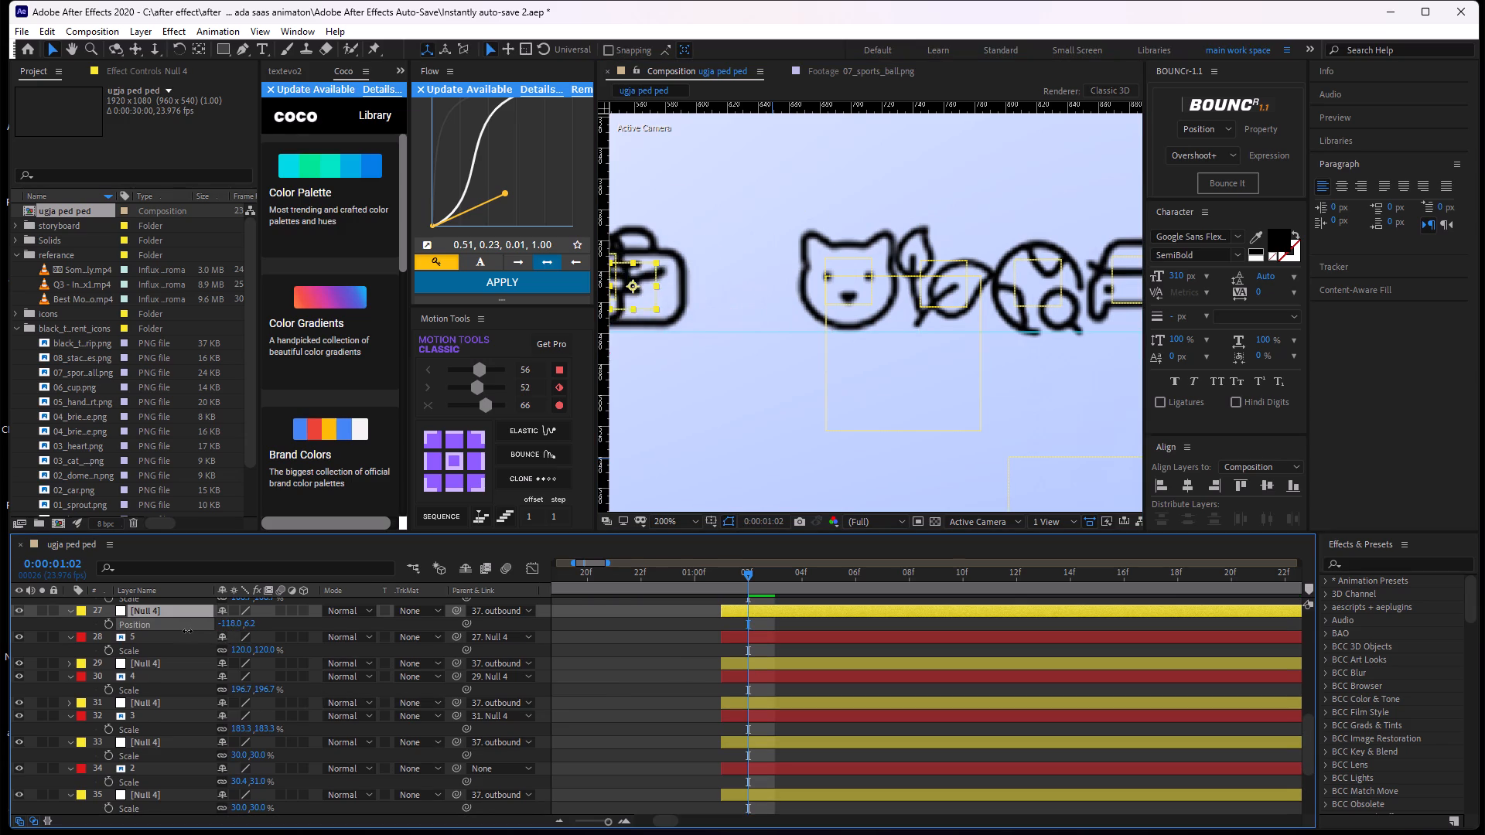
{"action": "left_click_drag", "start_coordinate": [187, 631], "coordinate": [227, 638]}
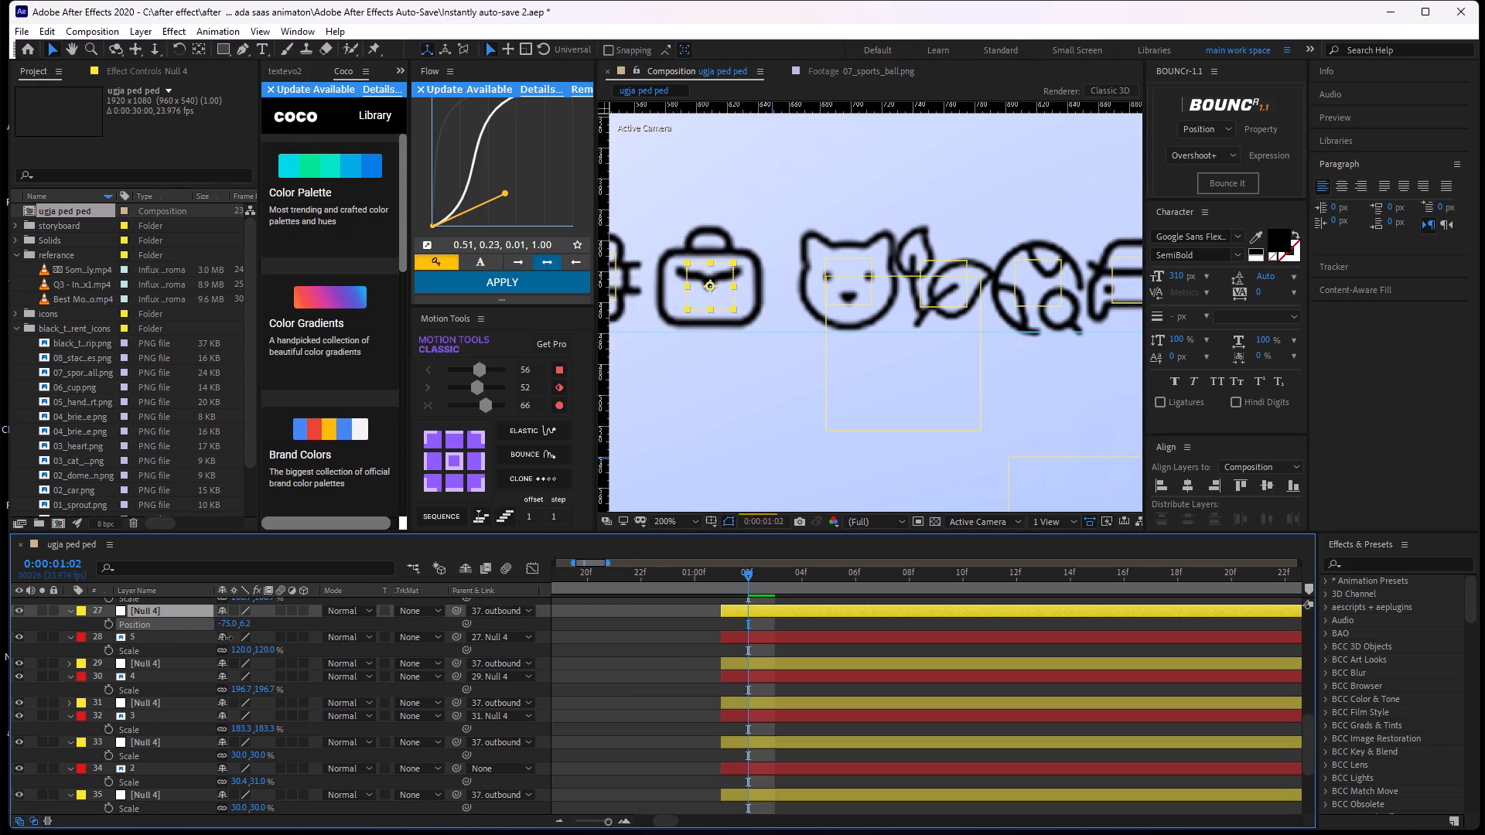
{"action": "left_click_drag", "start_coordinate": [227, 638], "coordinate": [225, 638]}
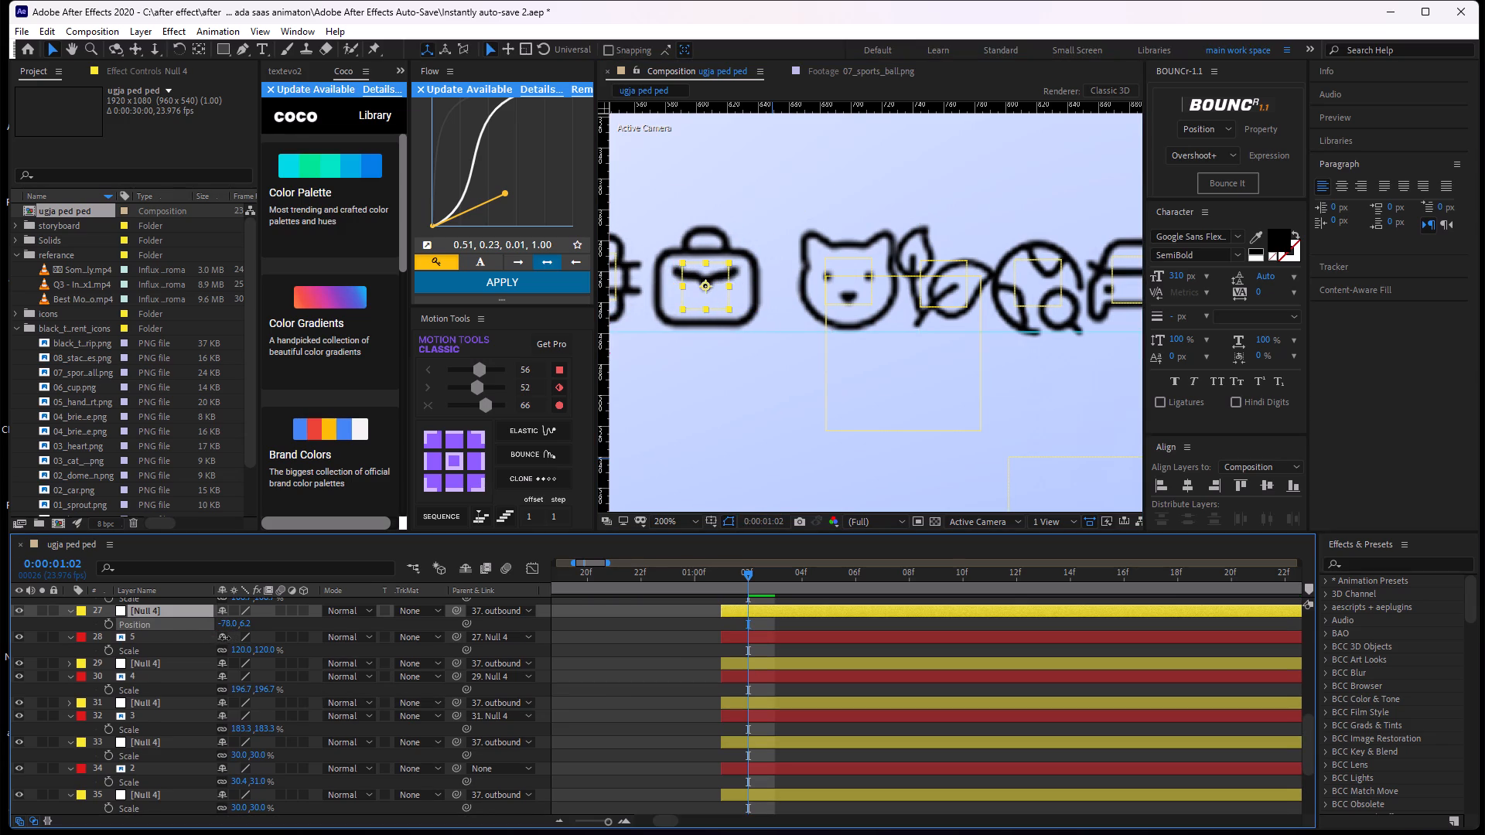
{"action": "left_click_drag", "start_coordinate": [225, 638], "coordinate": [229, 637]}
{"action": "left_click", "coordinate": [677, 687]}
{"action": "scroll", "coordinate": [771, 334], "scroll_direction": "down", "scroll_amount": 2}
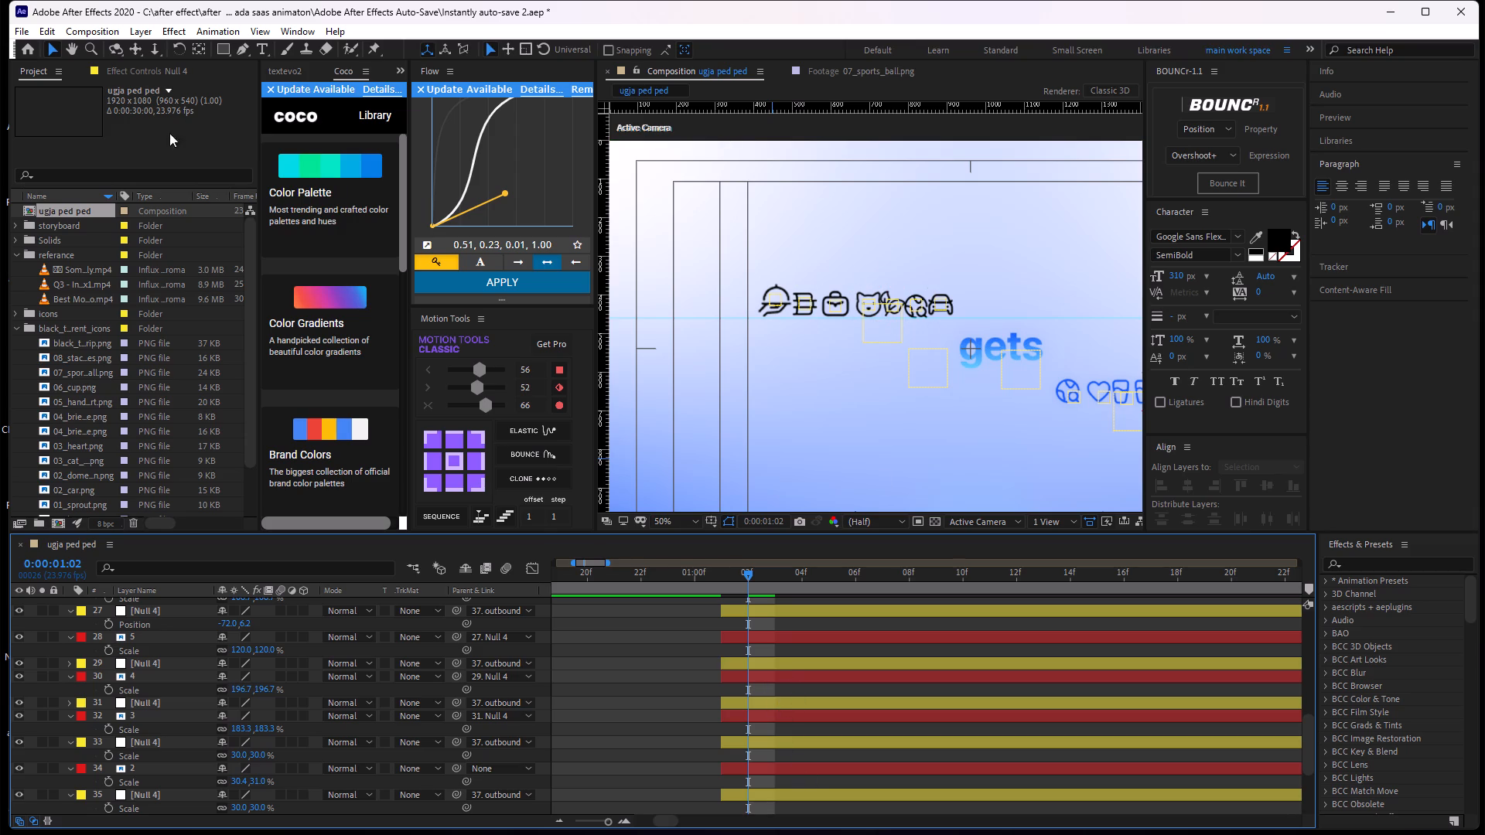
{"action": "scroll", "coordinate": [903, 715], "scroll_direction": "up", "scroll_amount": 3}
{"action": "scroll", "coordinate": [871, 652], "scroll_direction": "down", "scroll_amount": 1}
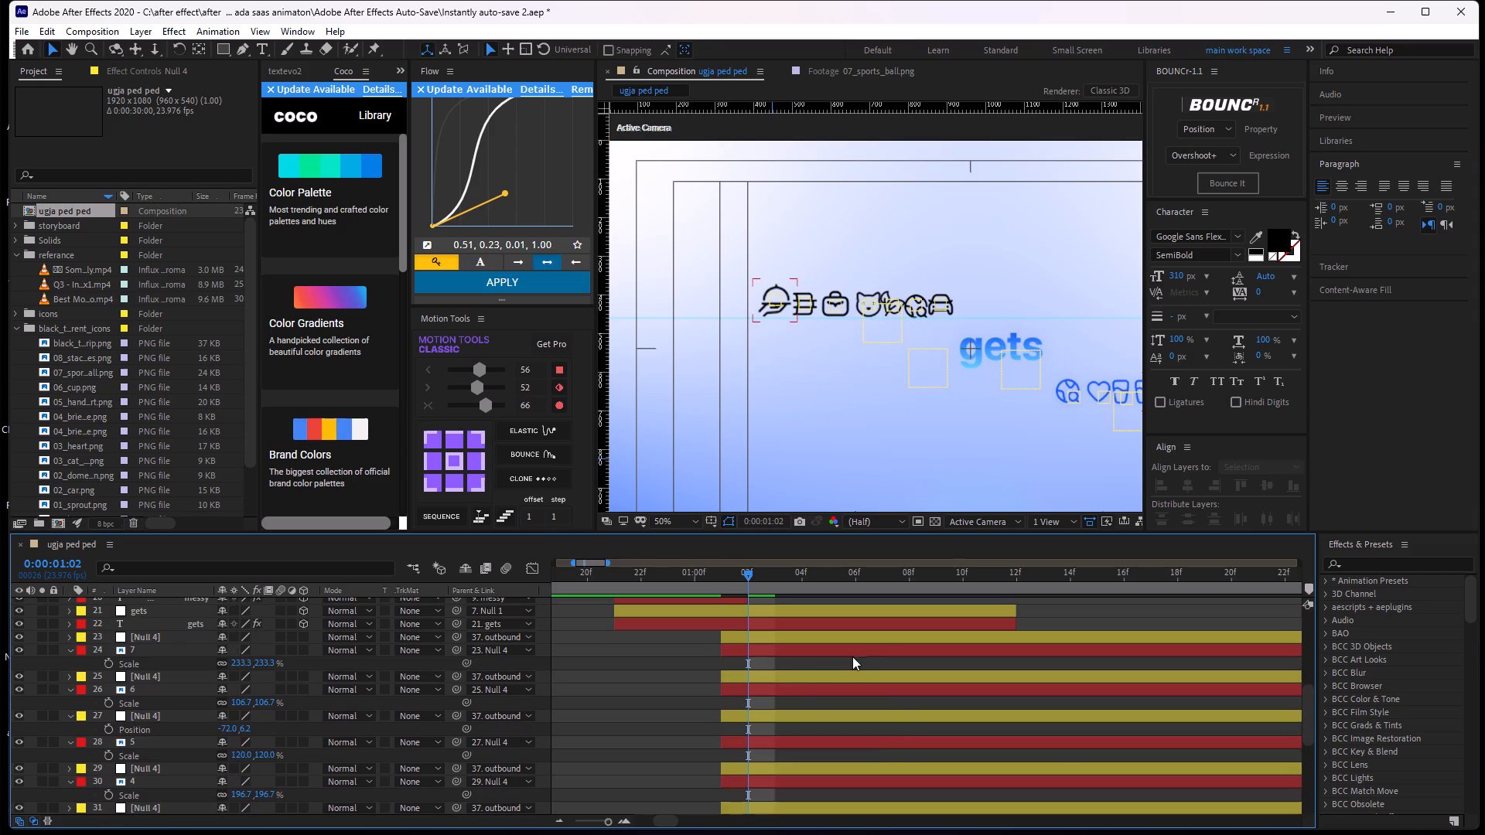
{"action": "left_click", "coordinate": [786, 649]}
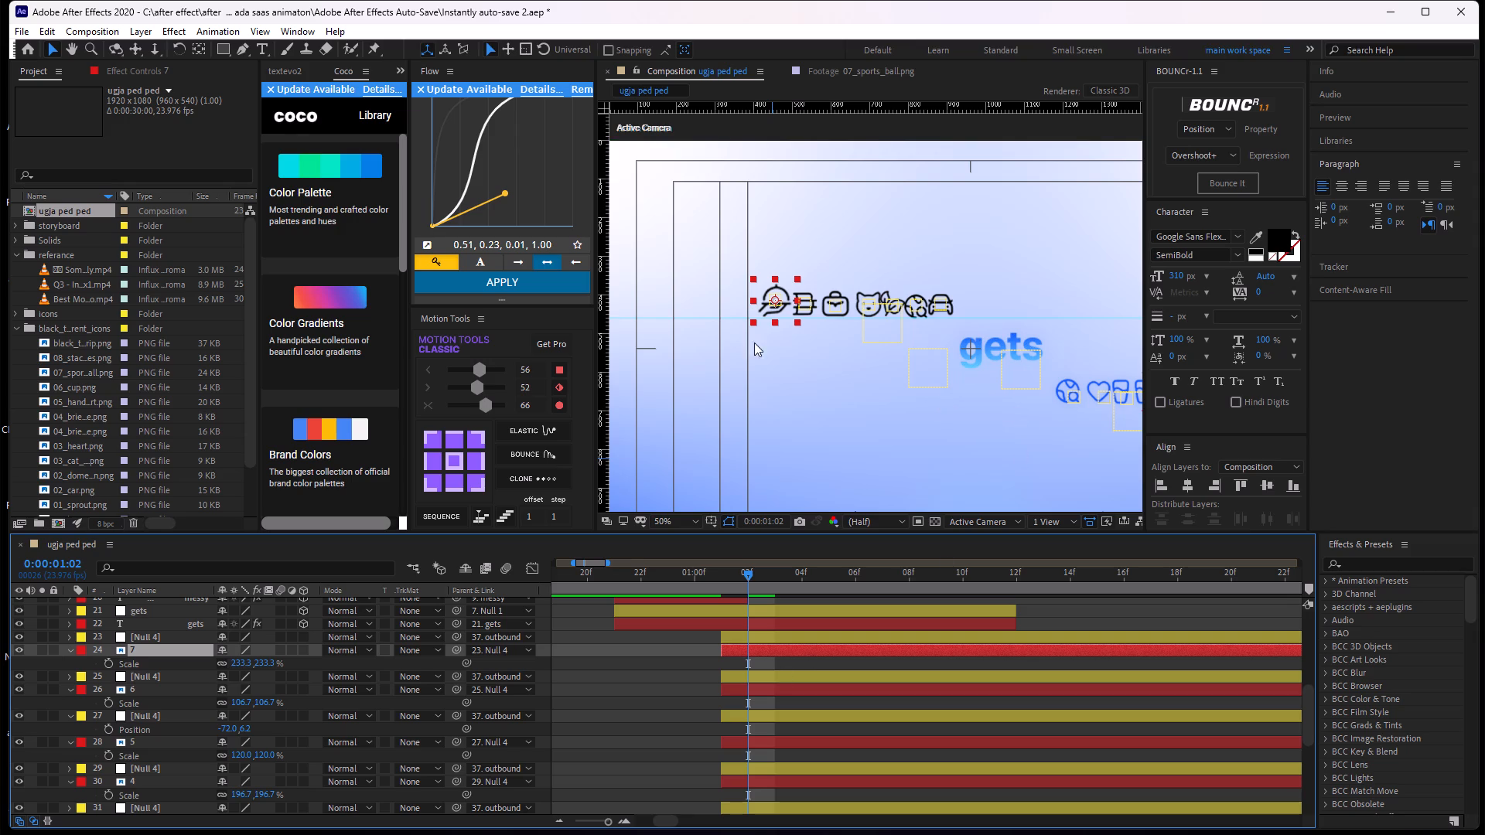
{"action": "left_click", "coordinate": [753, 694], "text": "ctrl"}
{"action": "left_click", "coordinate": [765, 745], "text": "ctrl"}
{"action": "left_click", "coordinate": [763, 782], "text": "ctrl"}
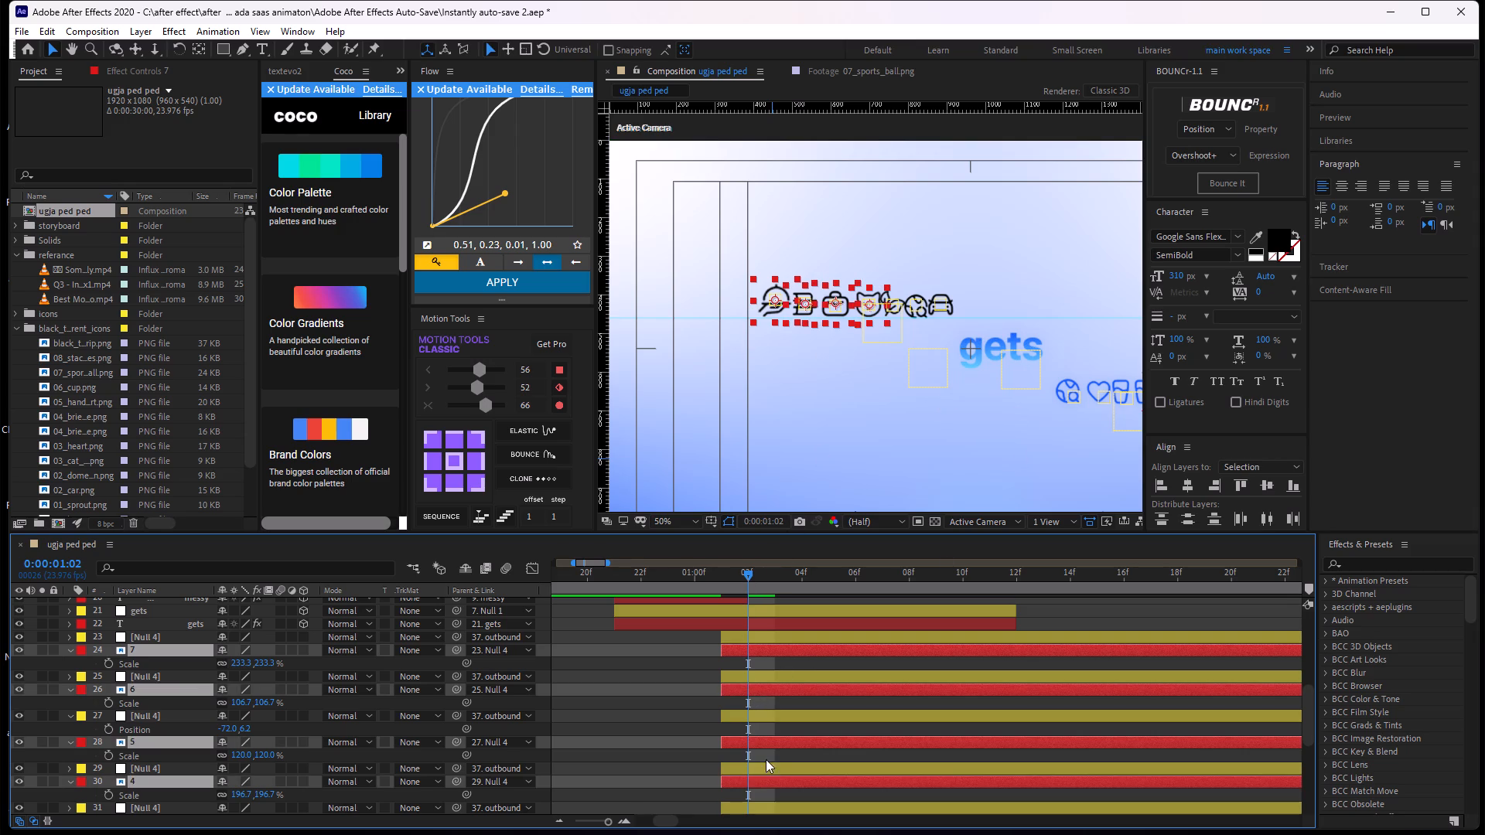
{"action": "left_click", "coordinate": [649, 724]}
Copy the Gradient Ramp and Deep Glow effects from the 06_cup.png icon on layer 17.
{"action": "scroll", "coordinate": [821, 677], "scroll_direction": "up", "scroll_amount": 3}
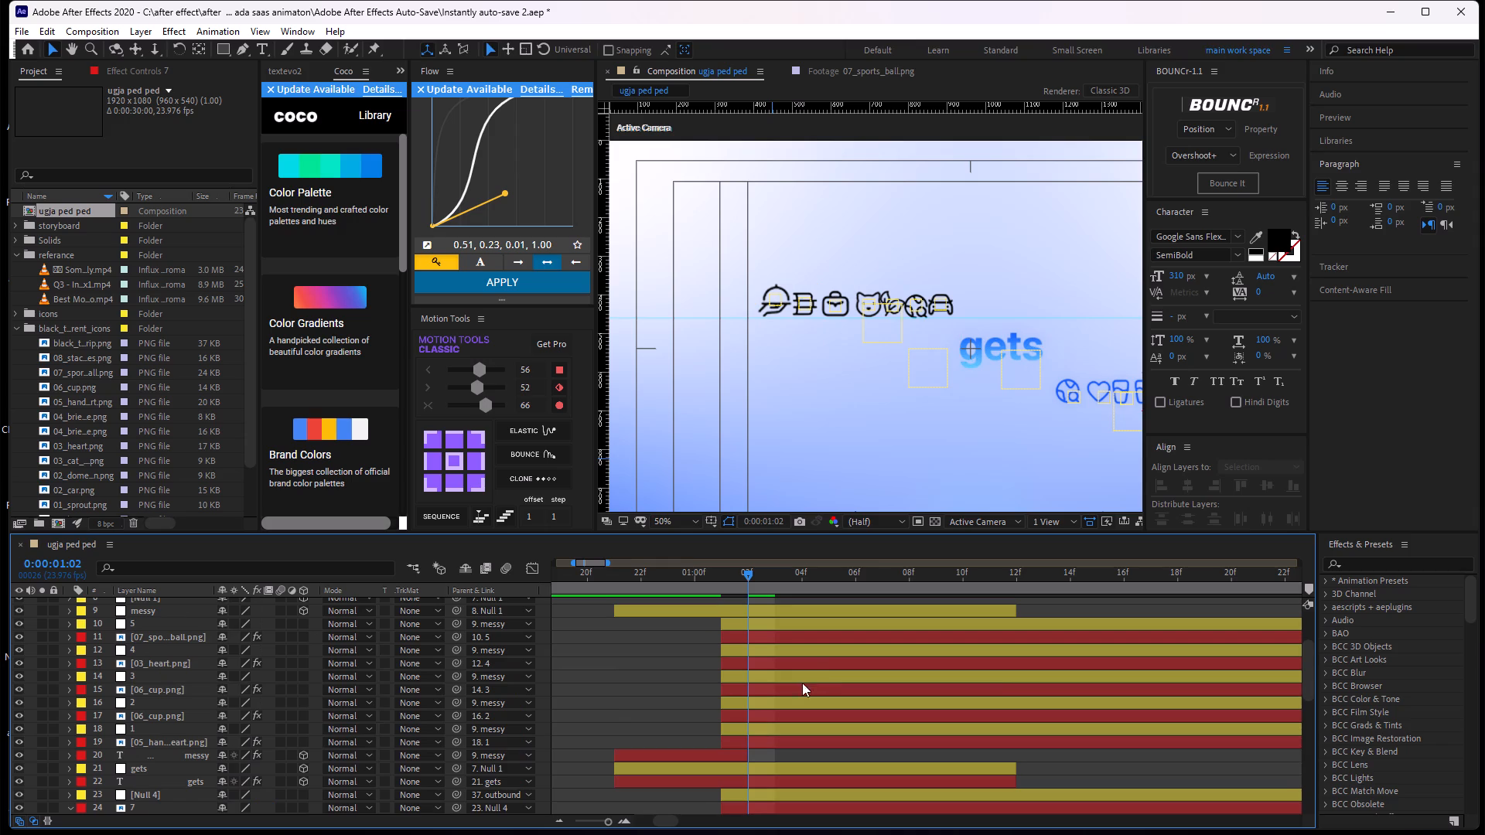
{"action": "left_click", "coordinate": [767, 717]}
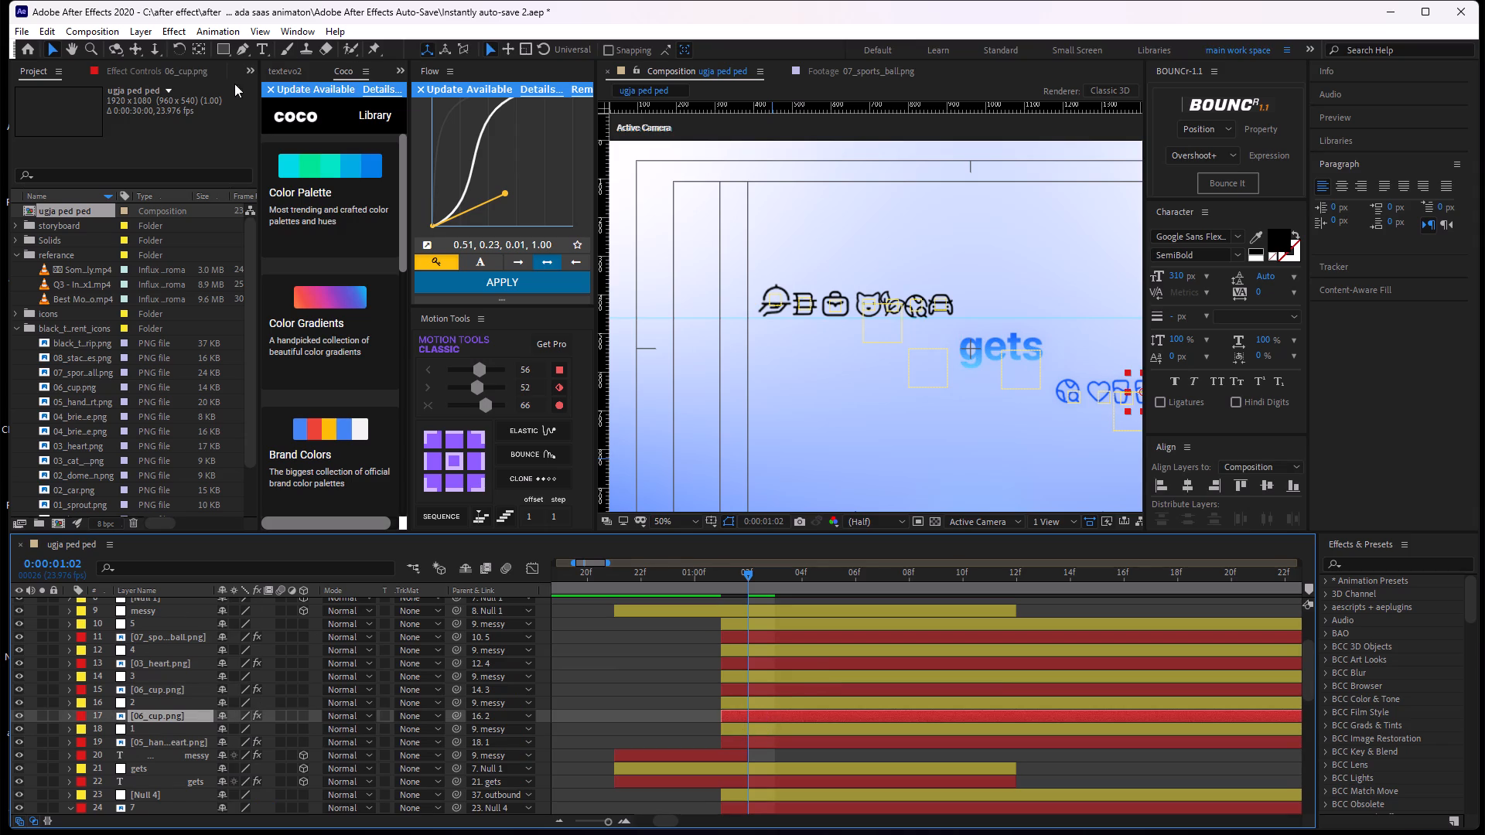
{"action": "left_click", "coordinate": [189, 67]}
{"action": "left_click", "coordinate": [86, 108]}
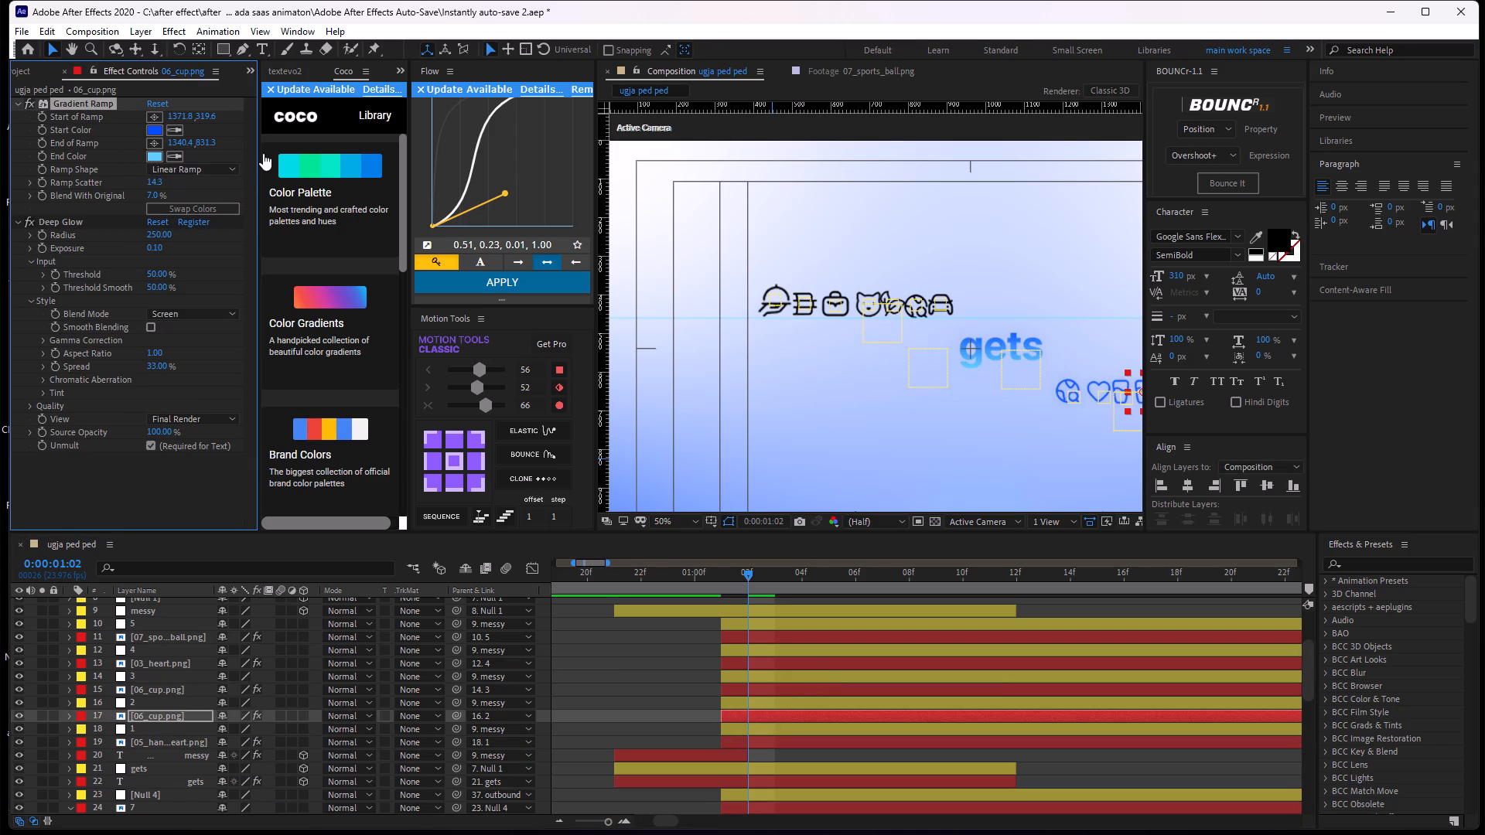
{"action": "key", "text": "ctrl+c"}
{"action": "left_click", "coordinate": [667, 740]}
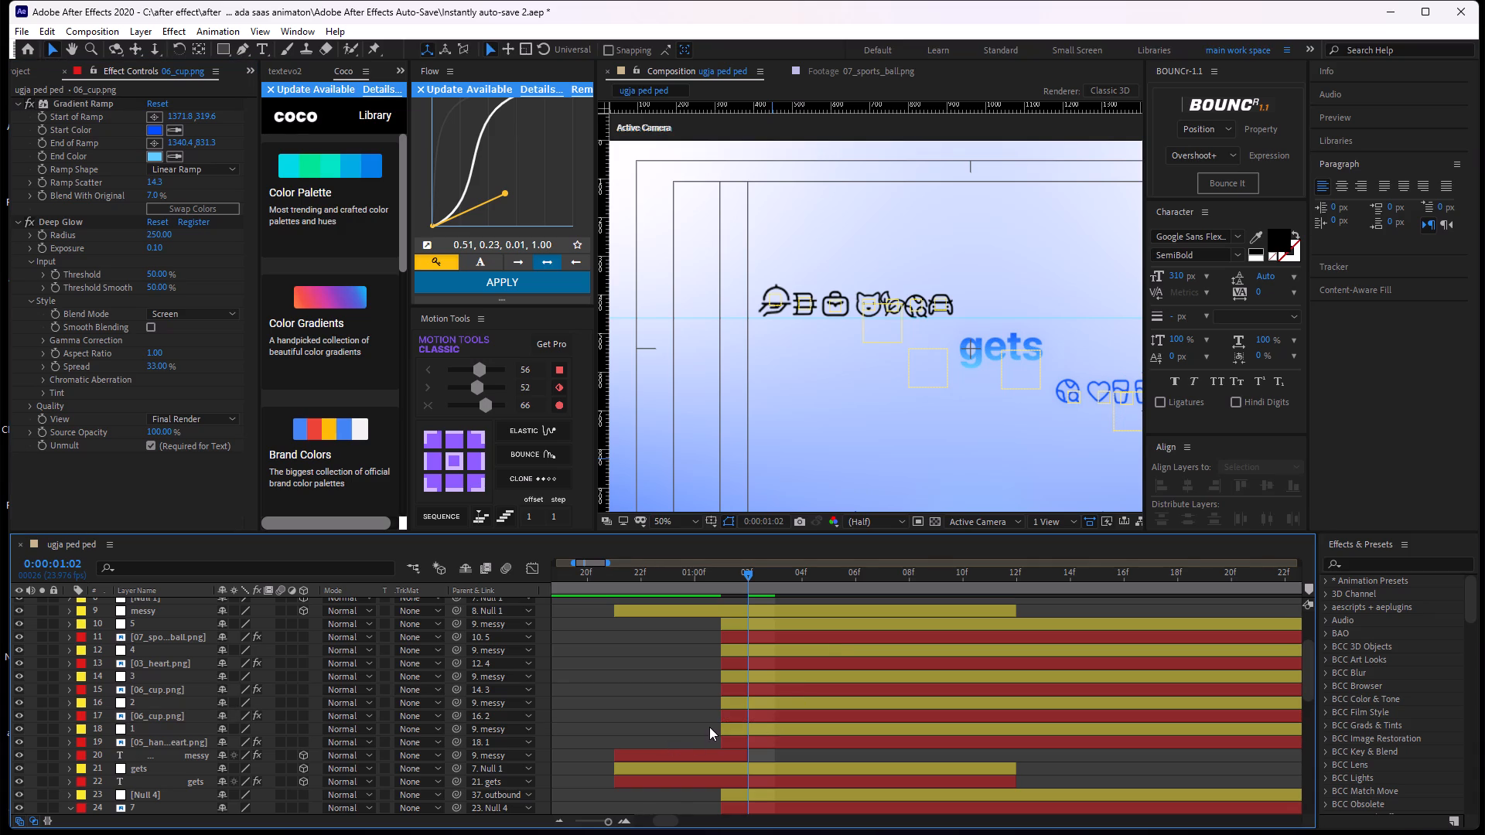
{"action": "left_click", "coordinate": [775, 721]}
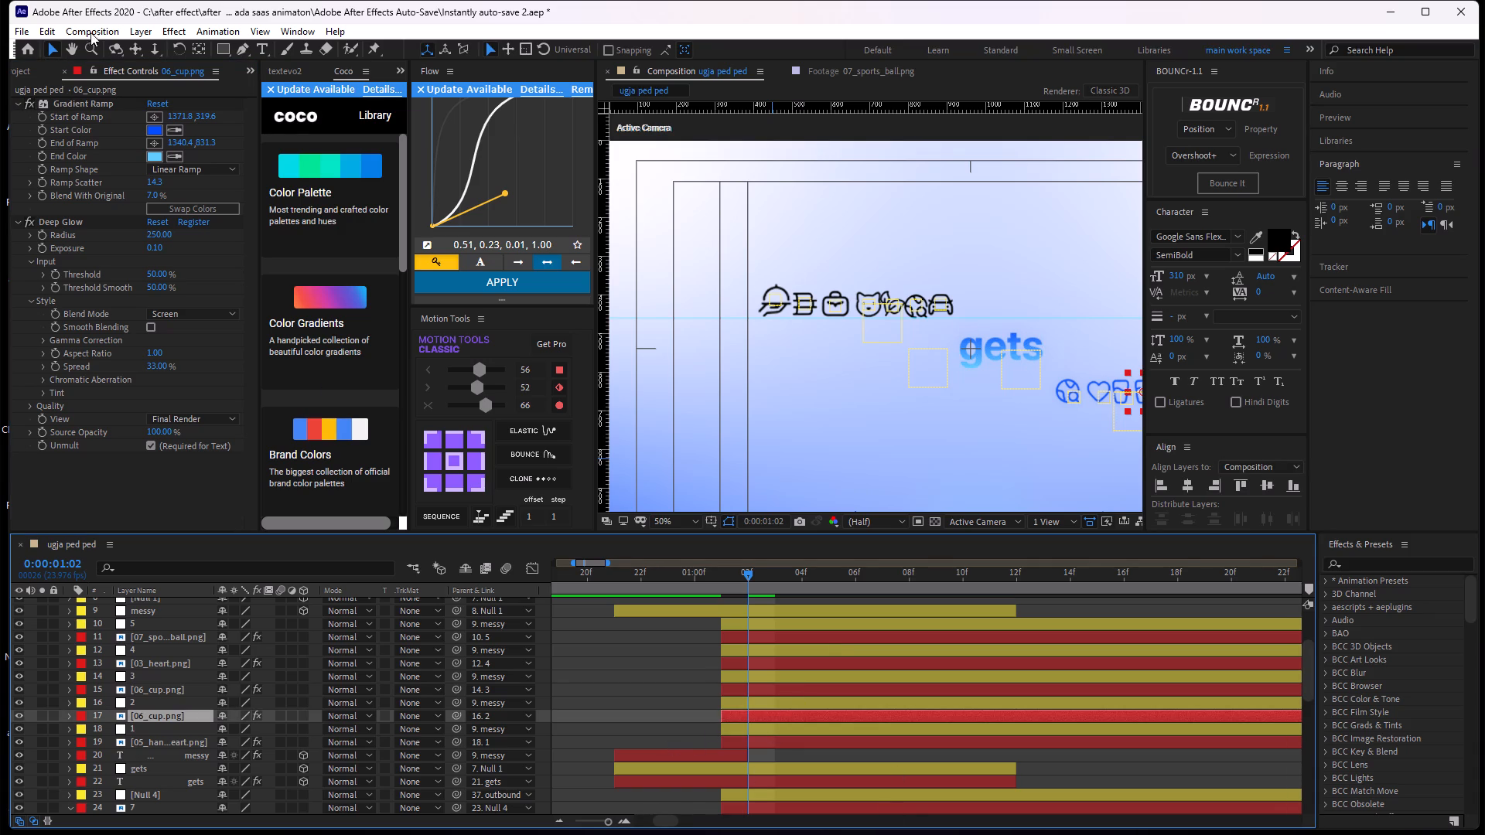
{"action": "left_click", "coordinate": [67, 101]}
{"action": "left_click", "coordinate": [42, 214], "text": "shift"}
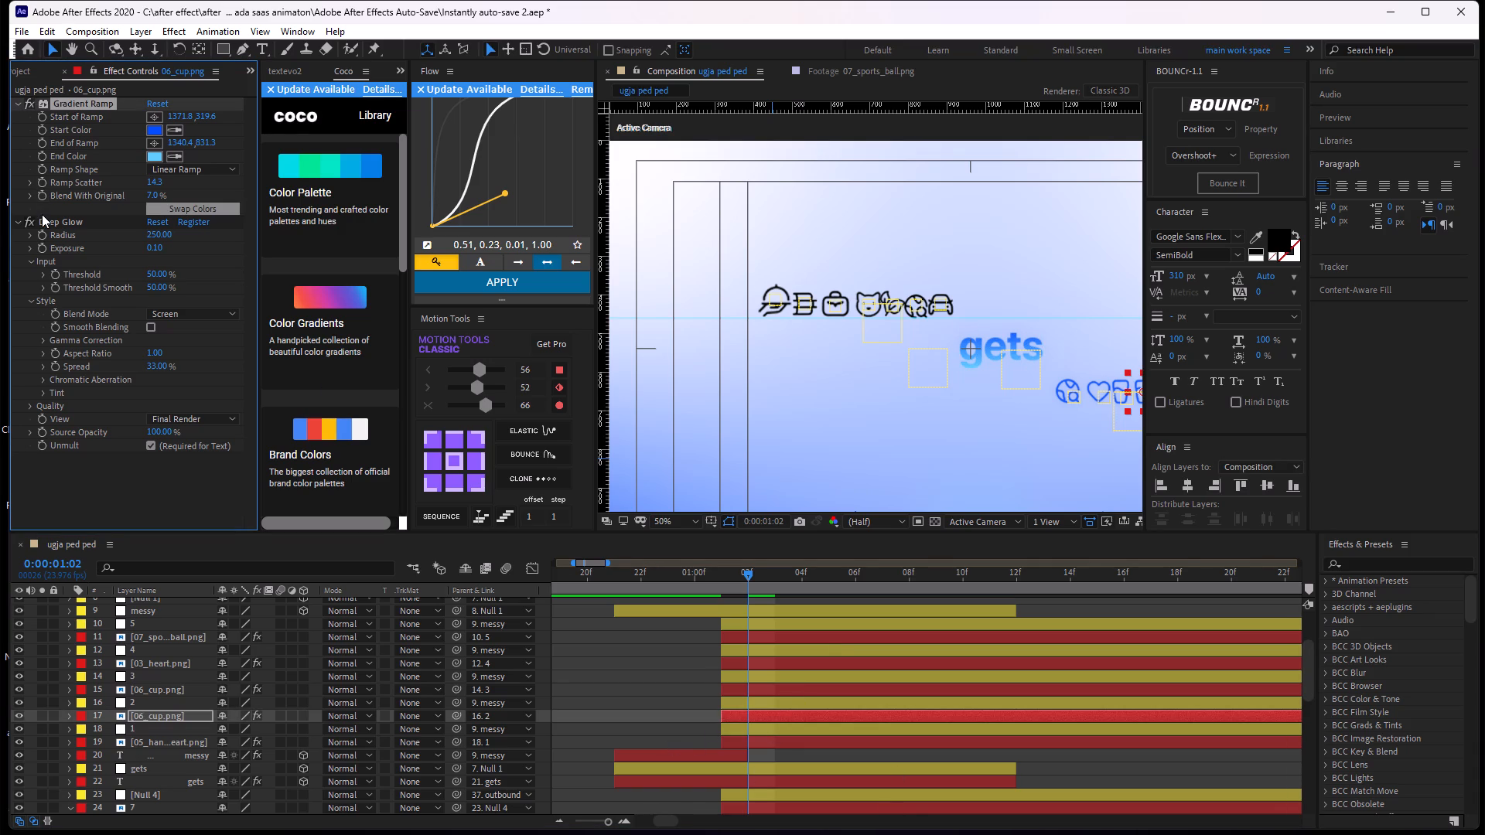
{"action": "left_click", "coordinate": [42, 226], "text": "shift"}
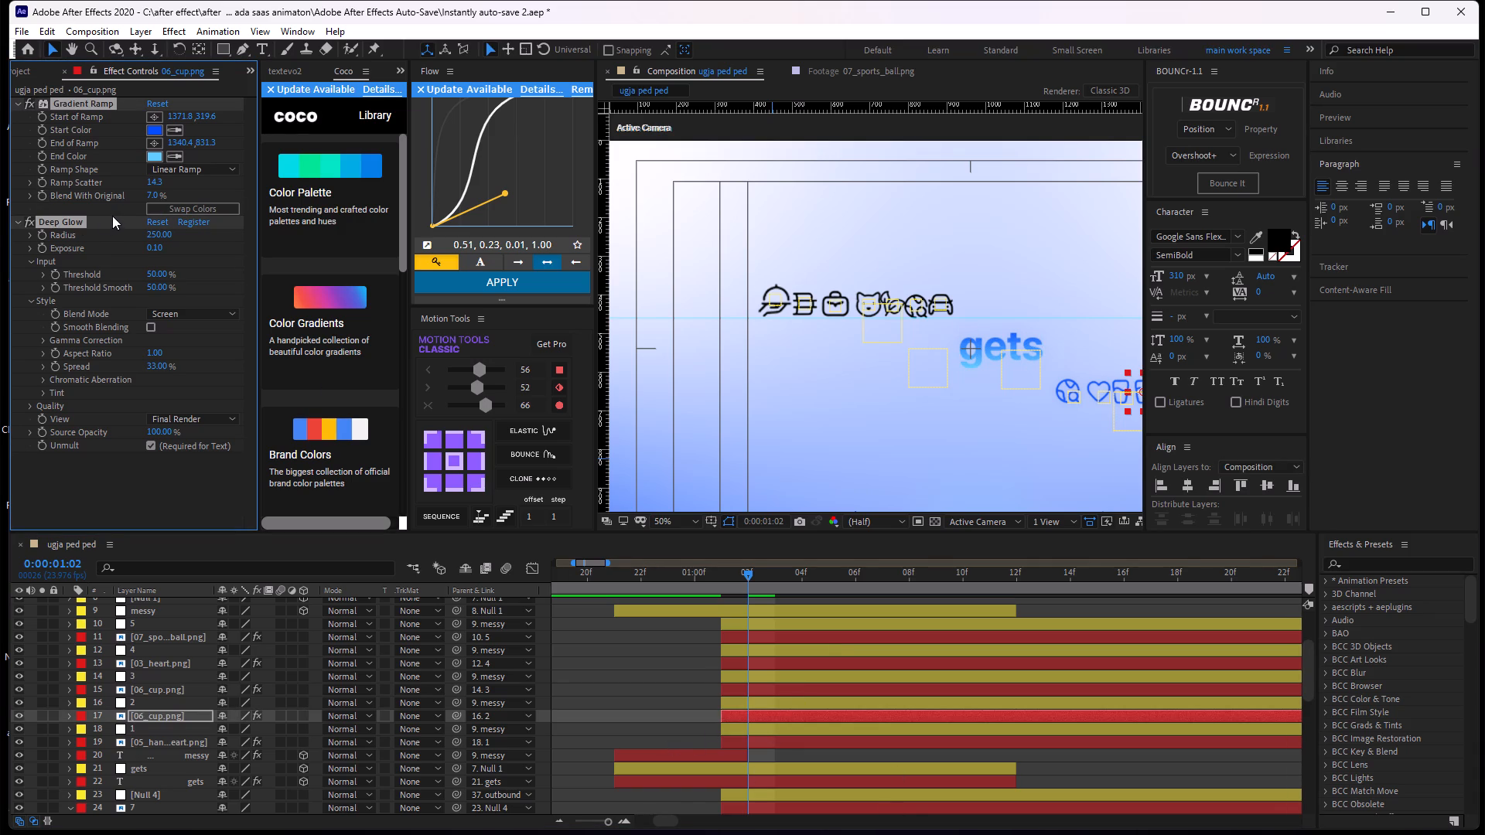
{"action": "key", "text": "ctrl+c"}
Paste the copied Gradient Ramp and Deep Glow effects onto the Outbound icon layers 7, 6, 5 and 4.
{"action": "scroll", "coordinate": [790, 690], "scroll_direction": "down", "scroll_amount": 2}
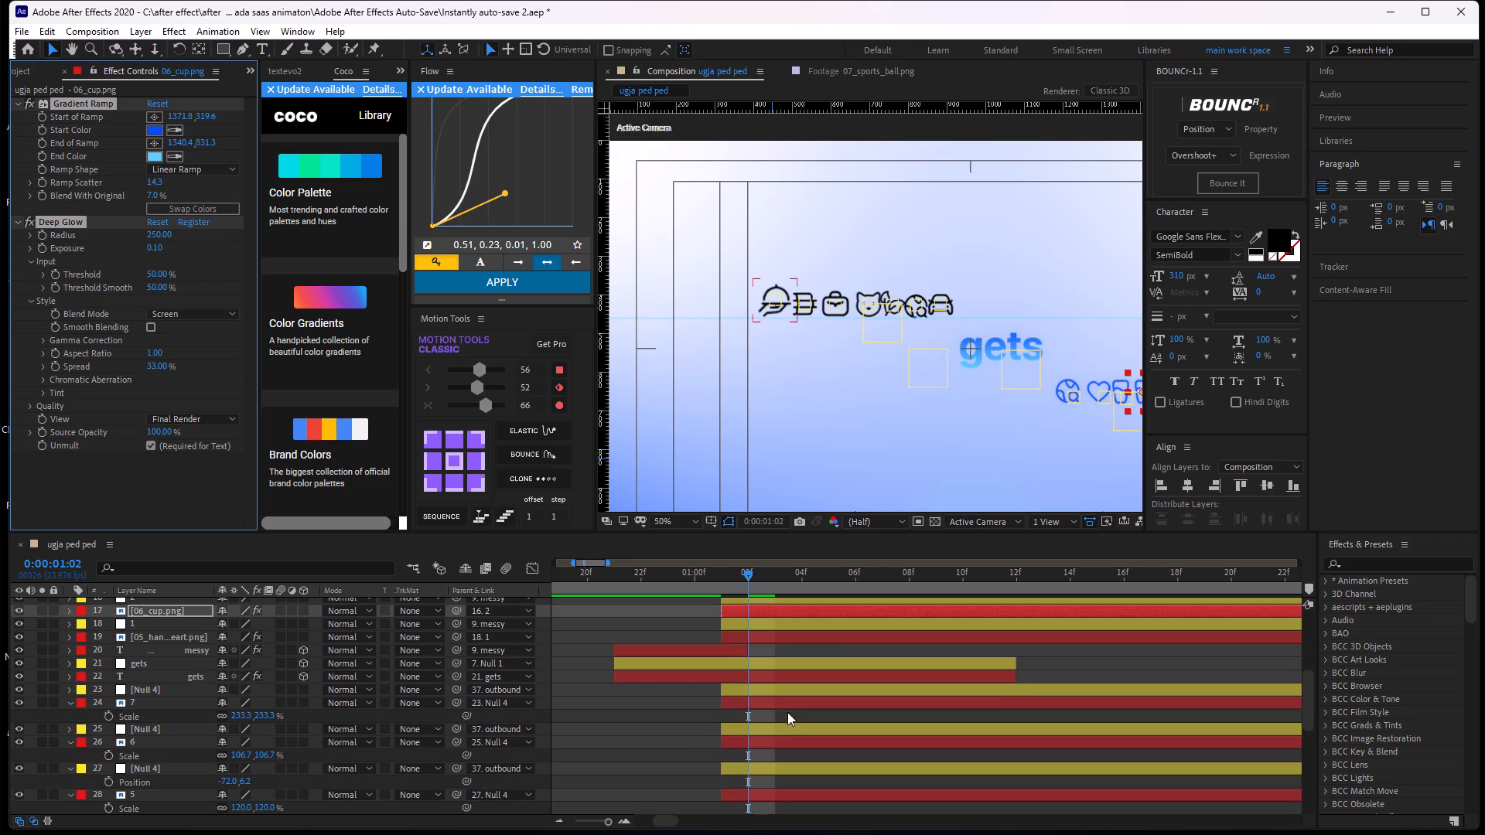
{"action": "left_click", "coordinate": [749, 707]}
{"action": "key", "text": "ctrl+v"}
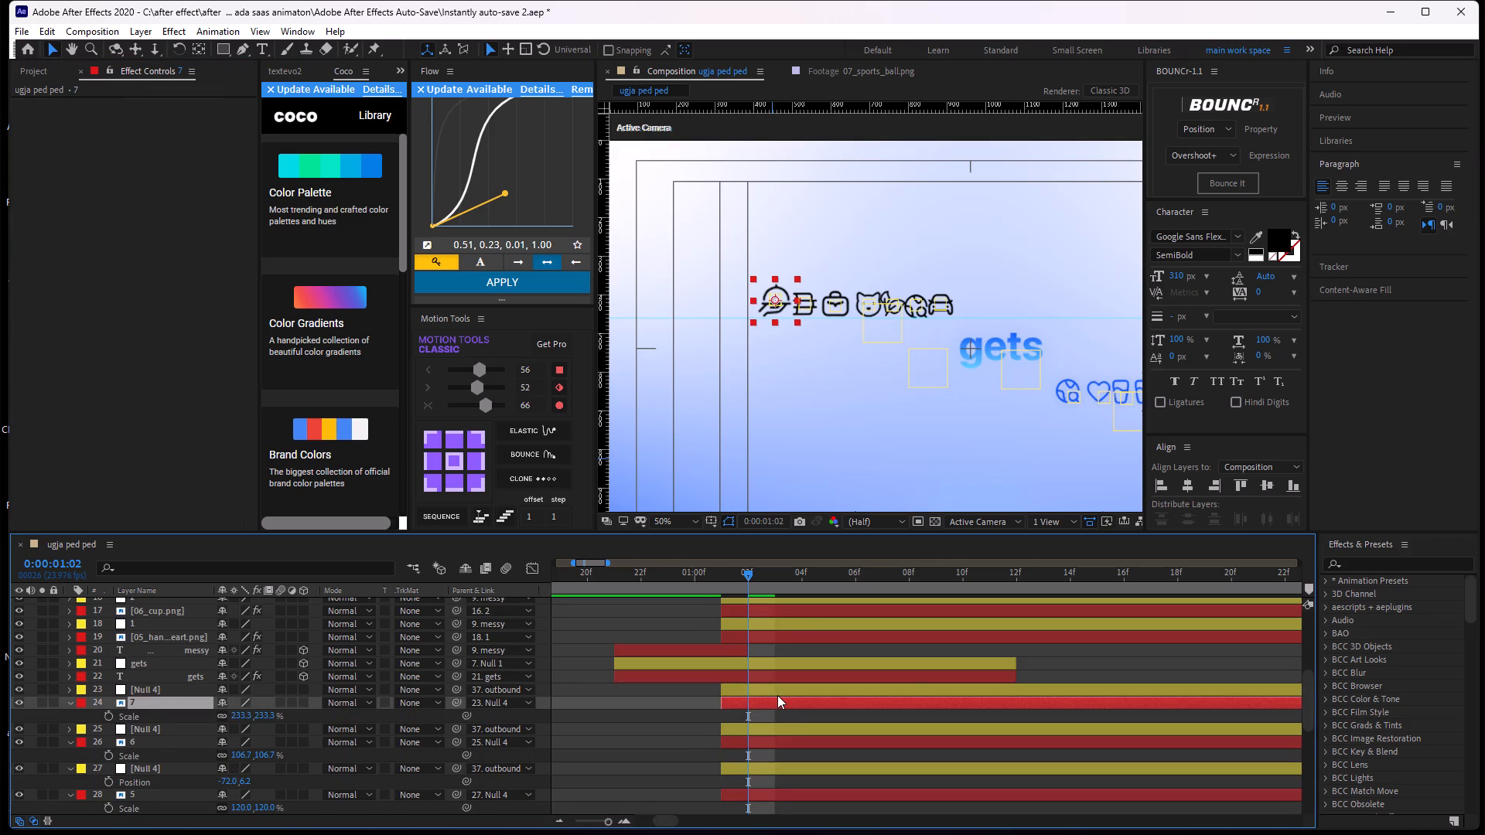
{"action": "left_click", "coordinate": [767, 751]}
{"action": "key", "text": "ctrl+v"}
{"action": "scroll", "coordinate": [793, 731], "scroll_direction": "down", "scroll_amount": 2, "text": "ctrl"}
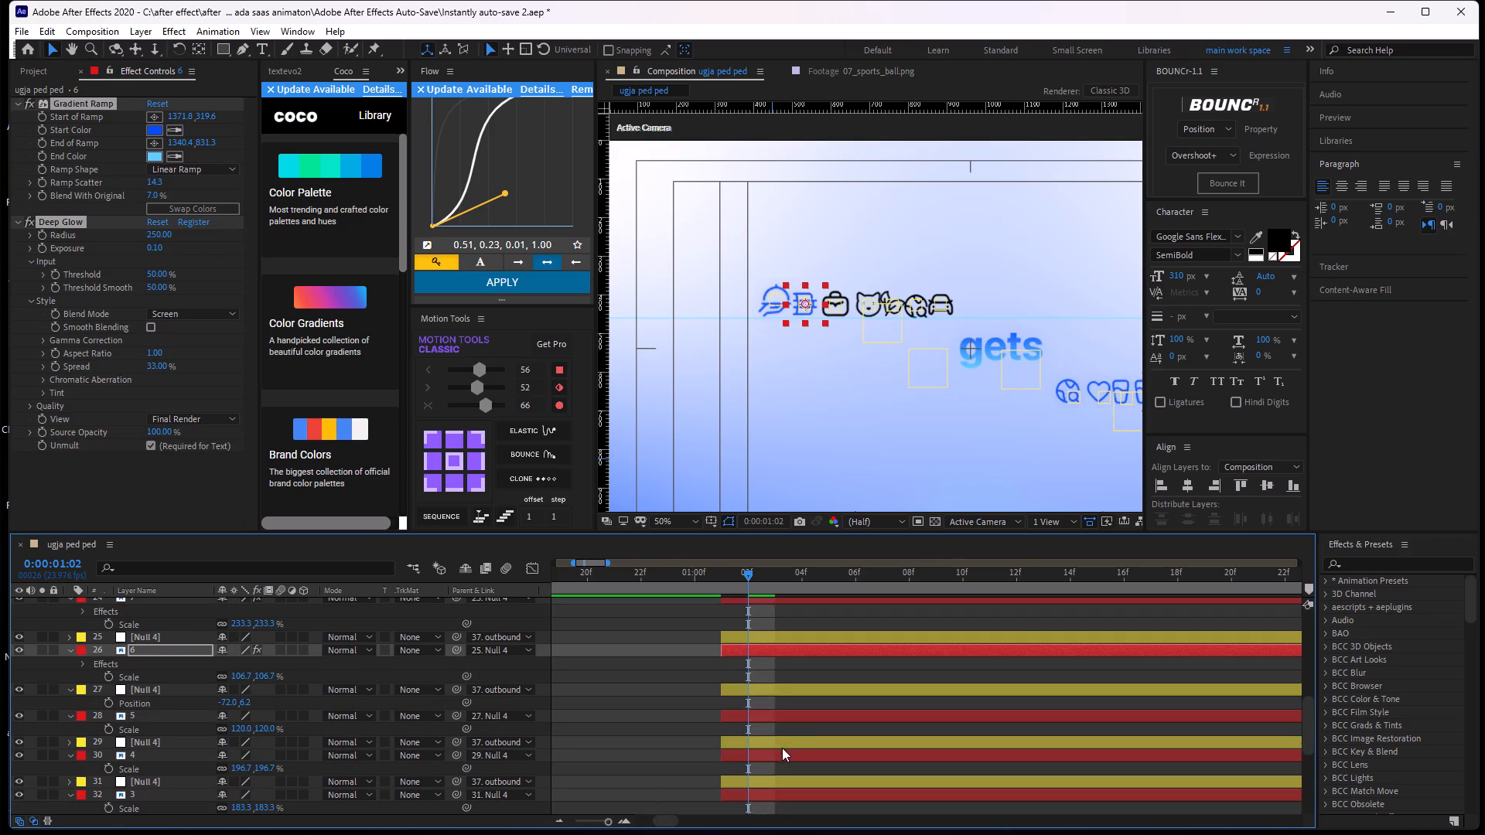
{"action": "left_click", "coordinate": [775, 720]}
{"action": "key", "text": "ctrl+b"}
{"action": "key", "text": "ctrl+v"}
{"action": "scroll", "coordinate": [777, 738], "scroll_direction": "down", "scroll_amount": 1}
{"action": "left_click", "coordinate": [772, 711]}
{"action": "key", "text": "ctrl+v"}
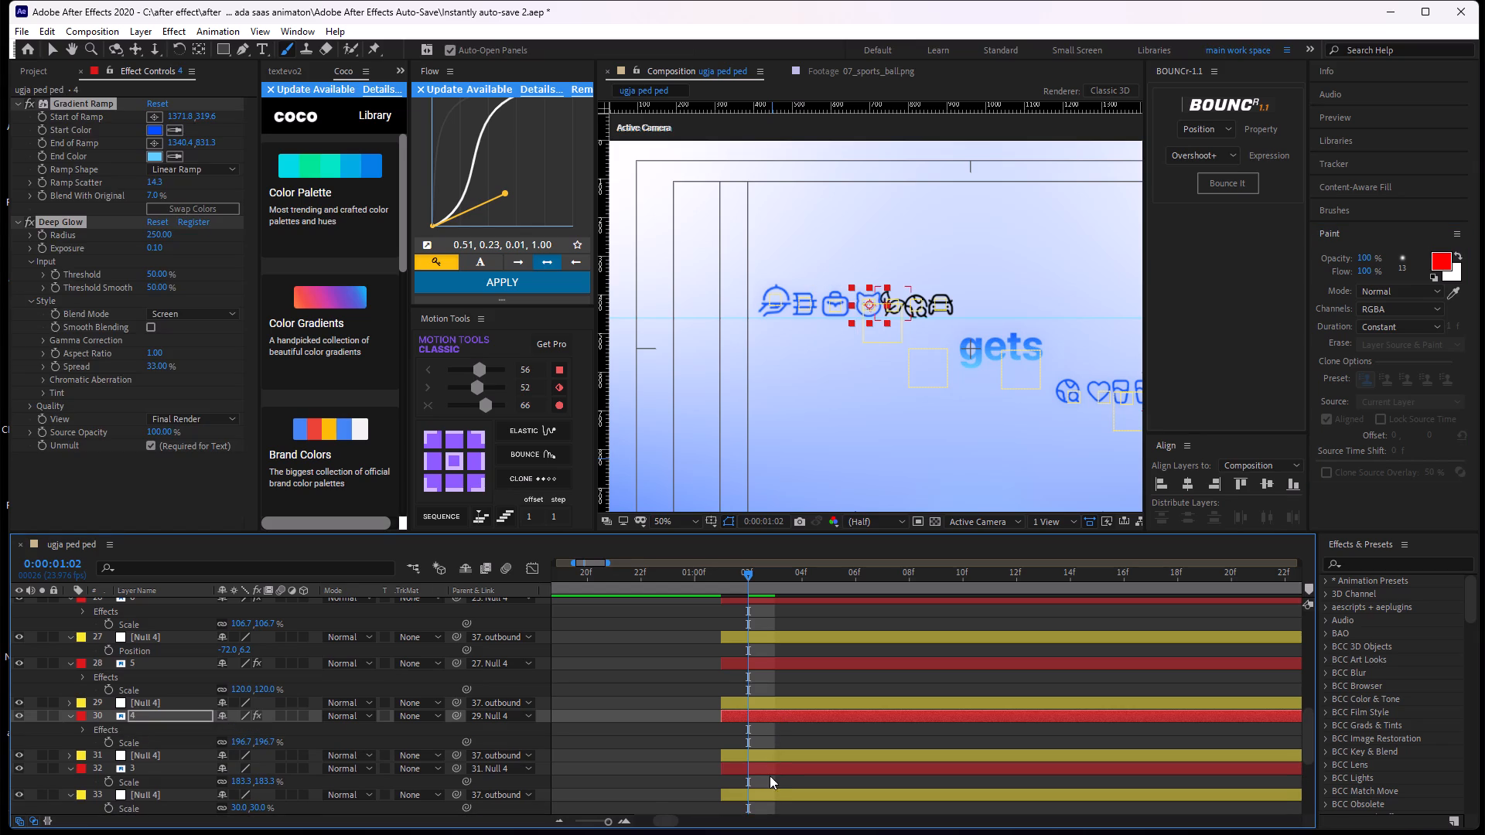
Paste the same Gradient Ramp and Deep Glow effects onto the remaining Outbound icon layers 3, 2 and 1.
{"action": "left_click", "coordinate": [774, 769]}
{"action": "key", "text": "ctrl+v"}
{"action": "scroll", "coordinate": [774, 762], "scroll_direction": "down", "scroll_amount": 1}
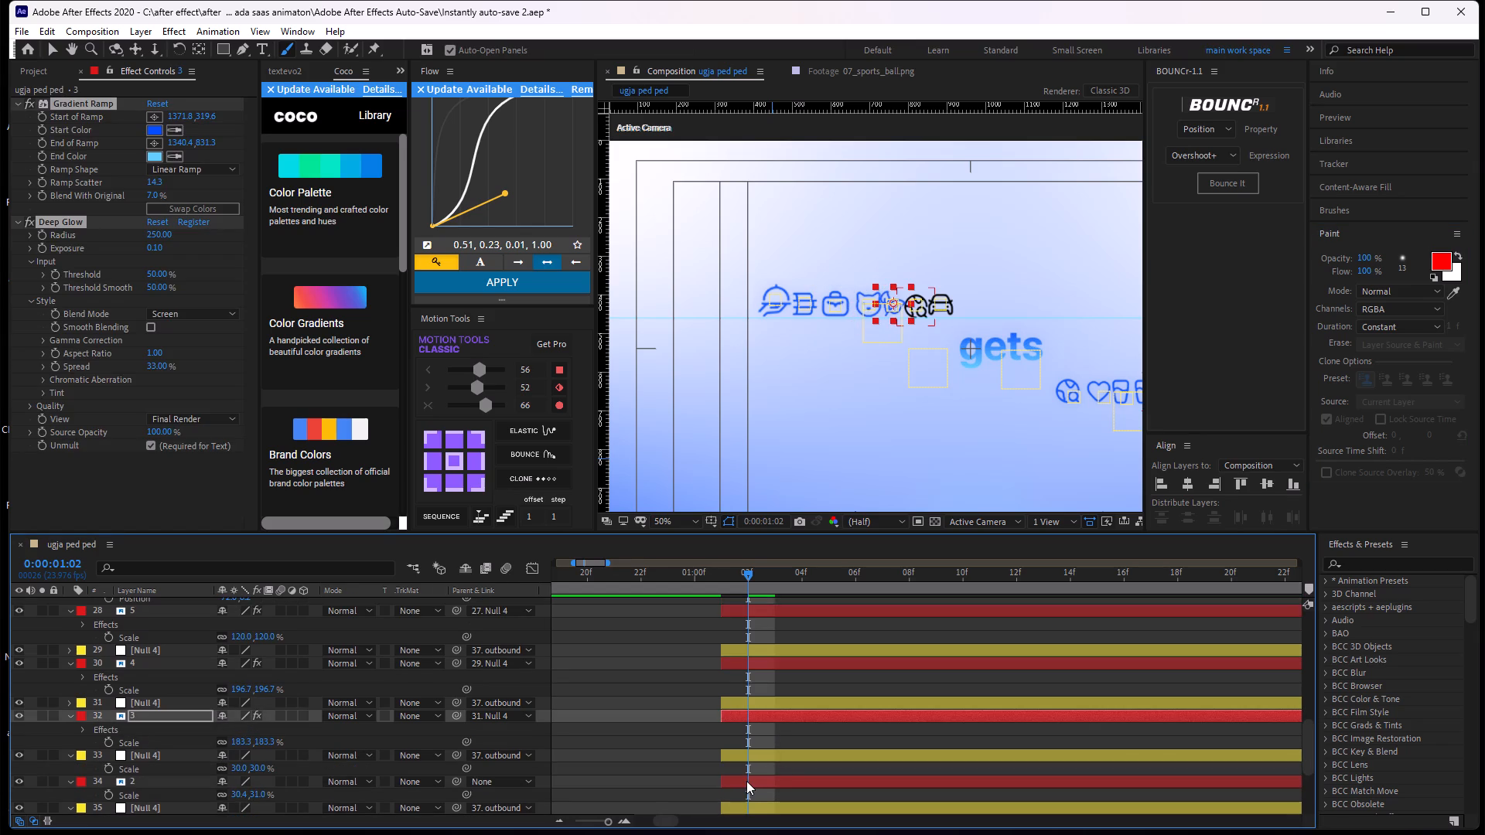
{"action": "left_click", "coordinate": [746, 781]}
{"action": "key", "text": "ctrl+v"}
{"action": "scroll", "coordinate": [708, 728], "scroll_direction": "down", "scroll_amount": 2}
{"action": "left_click", "coordinate": [765, 741]}
{"action": "key", "text": "ctrl+v"}
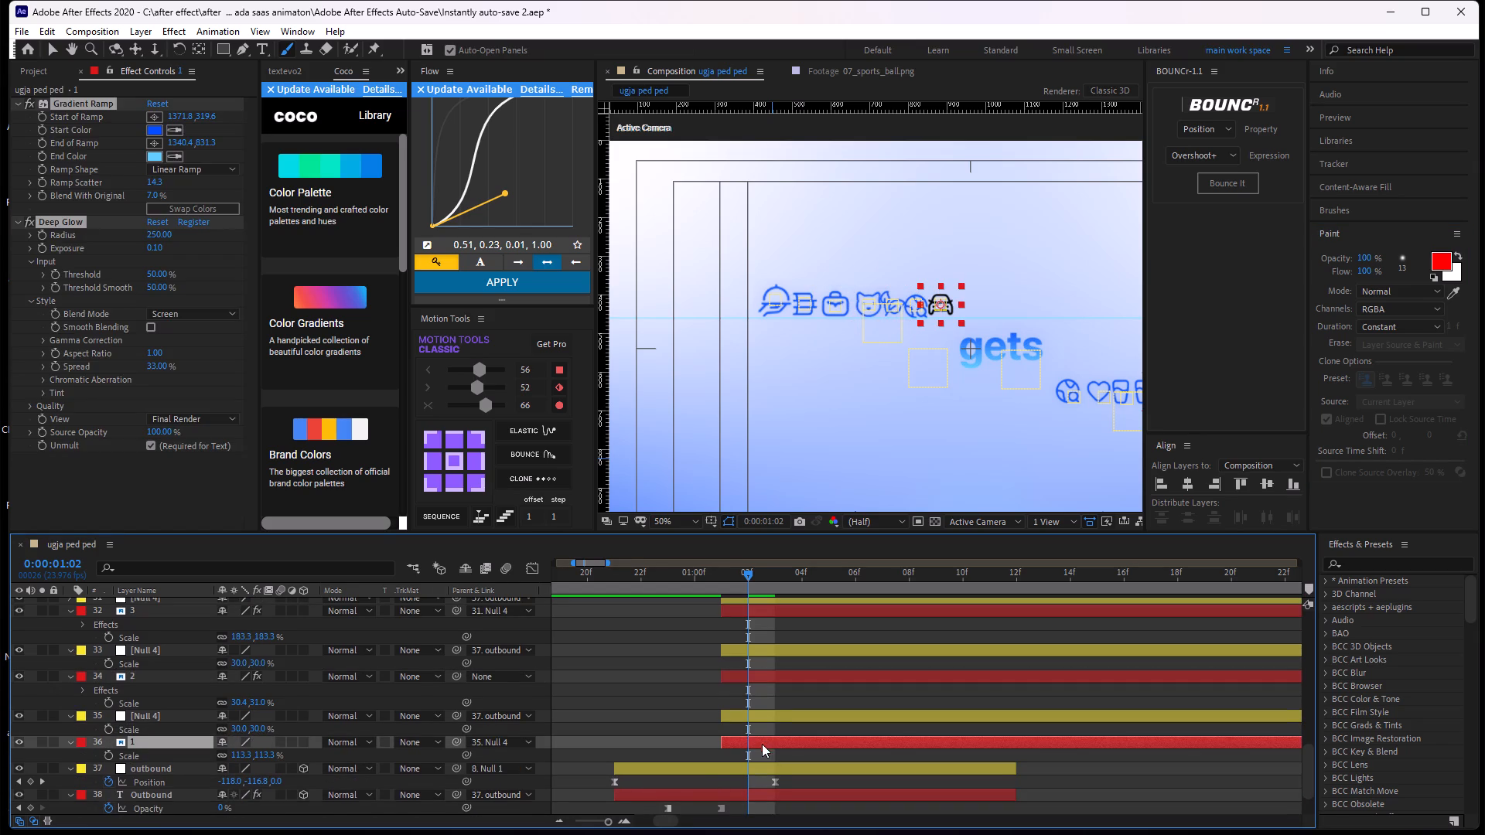
{"action": "left_click", "coordinate": [671, 748]}
Scrub the animation around 0:00:01:01 to 0:00:01:05 with the whole frame in view to examine the recoloured icons beside "gets".
{"action": "scroll", "coordinate": [999, 316], "scroll_direction": "down", "scroll_amount": 1}
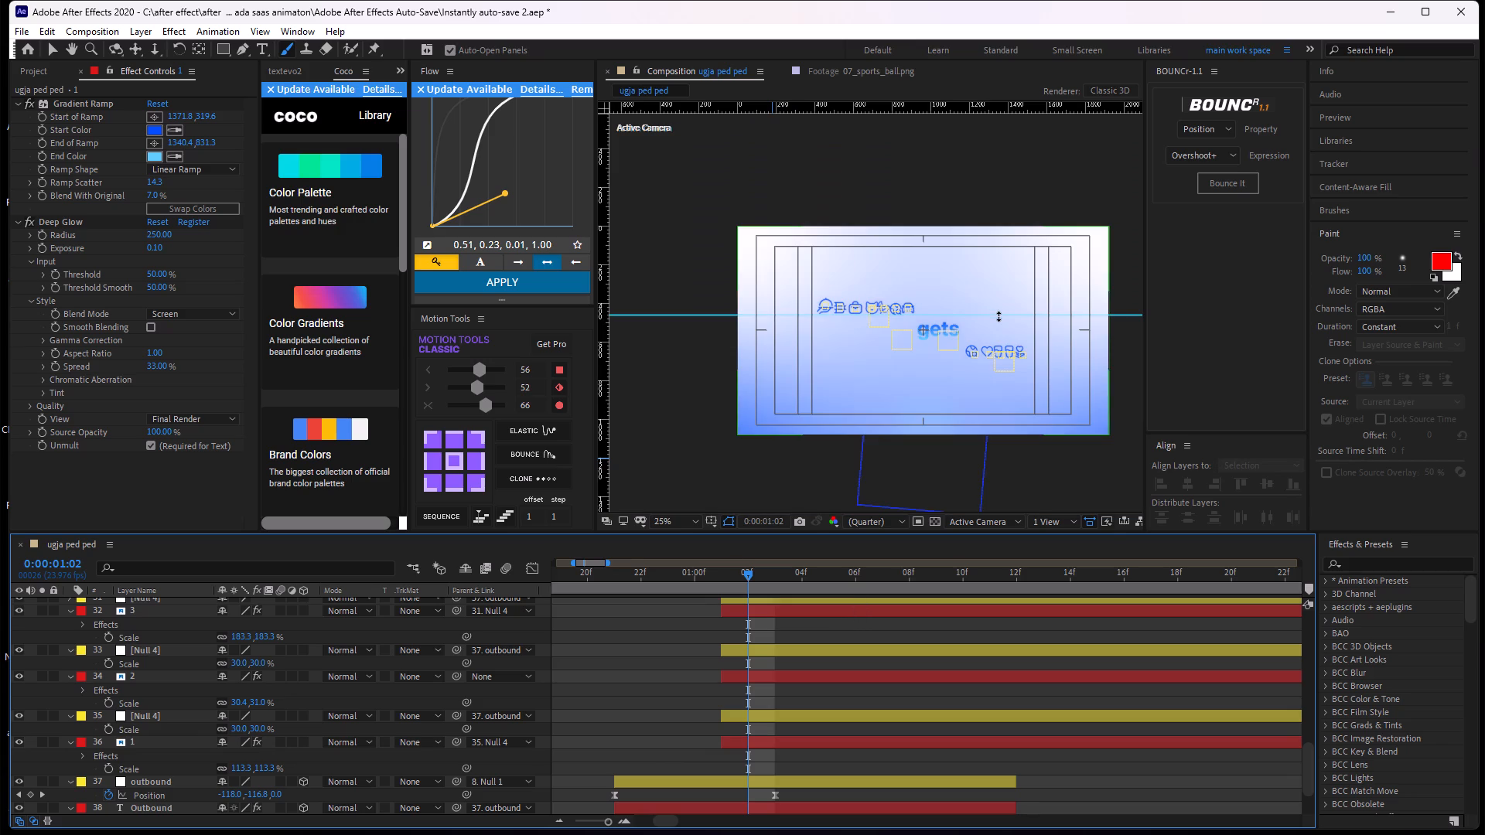
{"action": "left_click", "coordinate": [633, 684]}
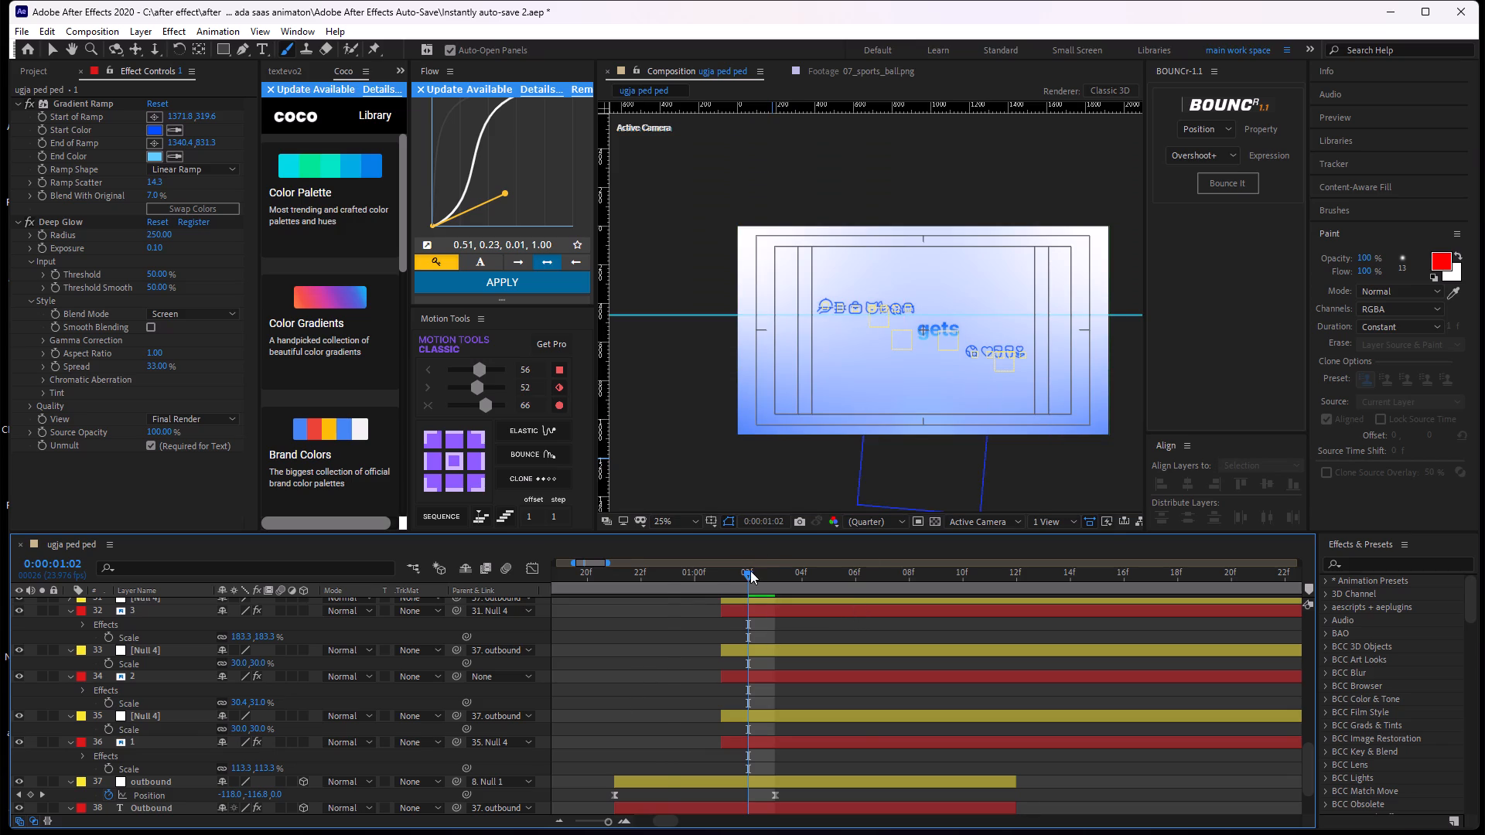
{"action": "left_click_drag", "start_coordinate": [750, 571], "coordinate": [877, 545]}
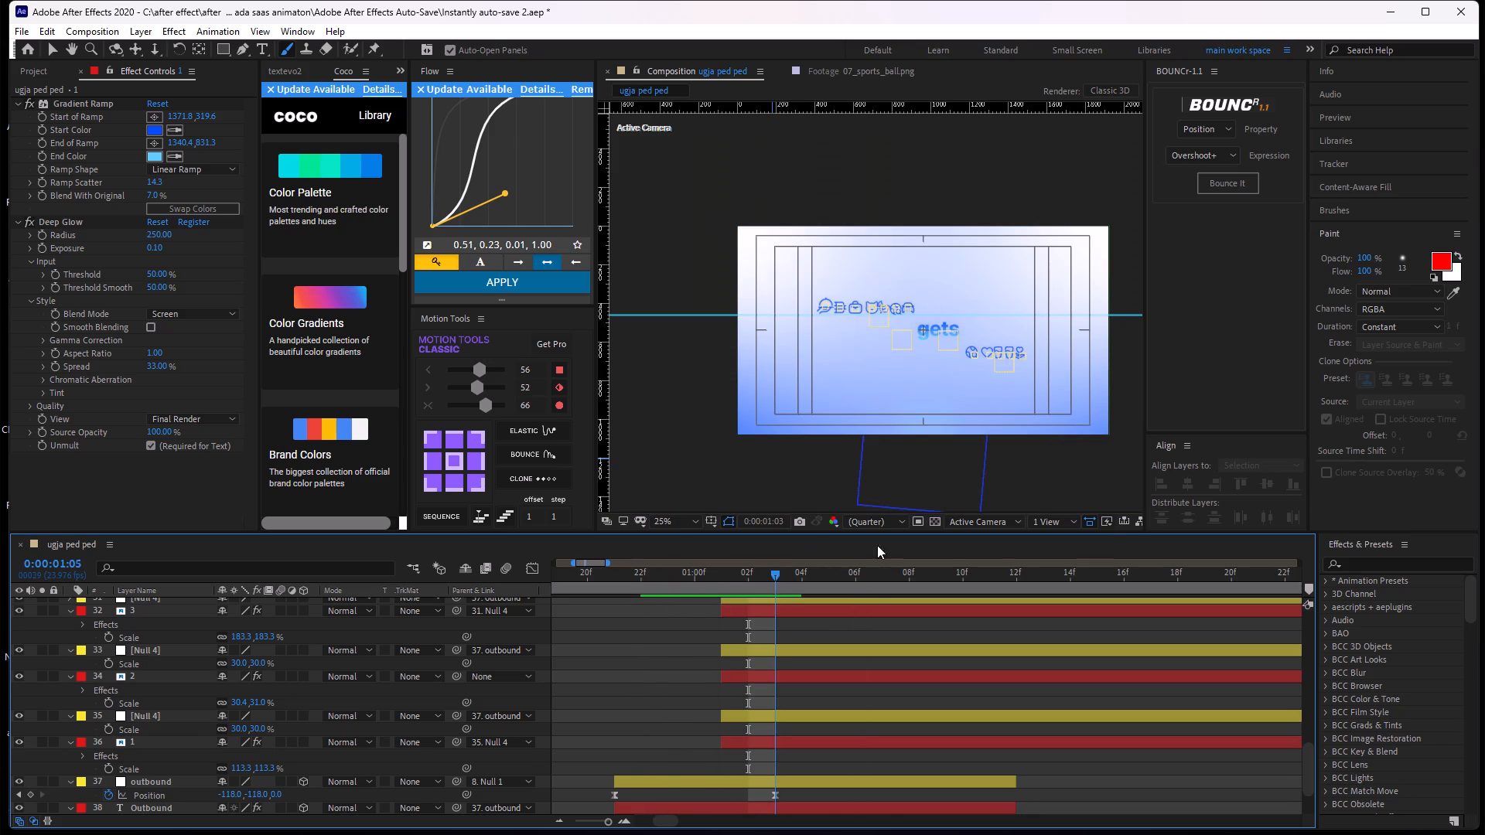
{"action": "left_click_drag", "start_coordinate": [877, 545], "coordinate": [728, 581]}
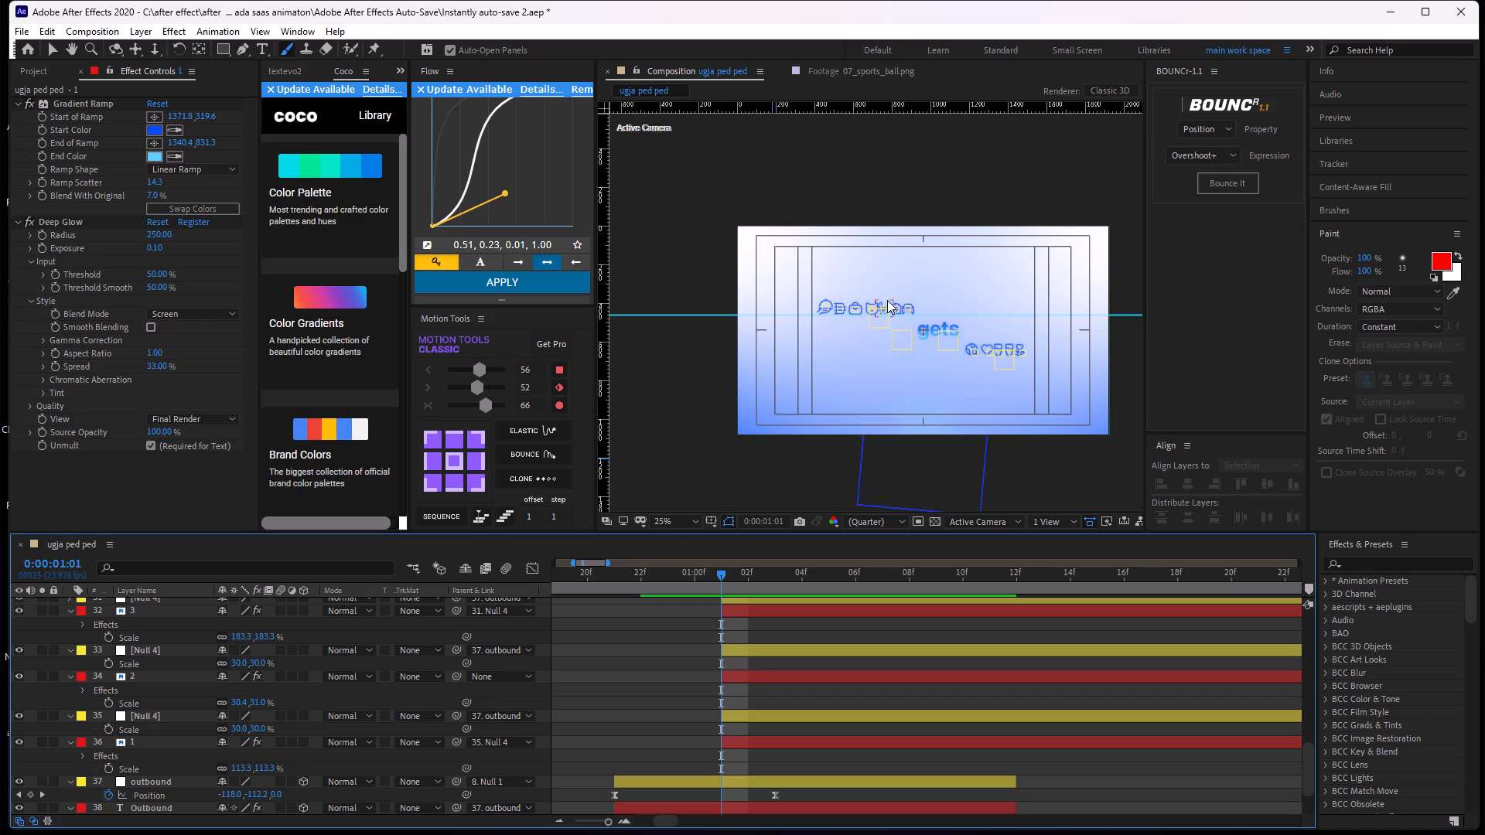
{"action": "left_click_drag", "start_coordinate": [947, 313], "coordinate": [1008, 267]}
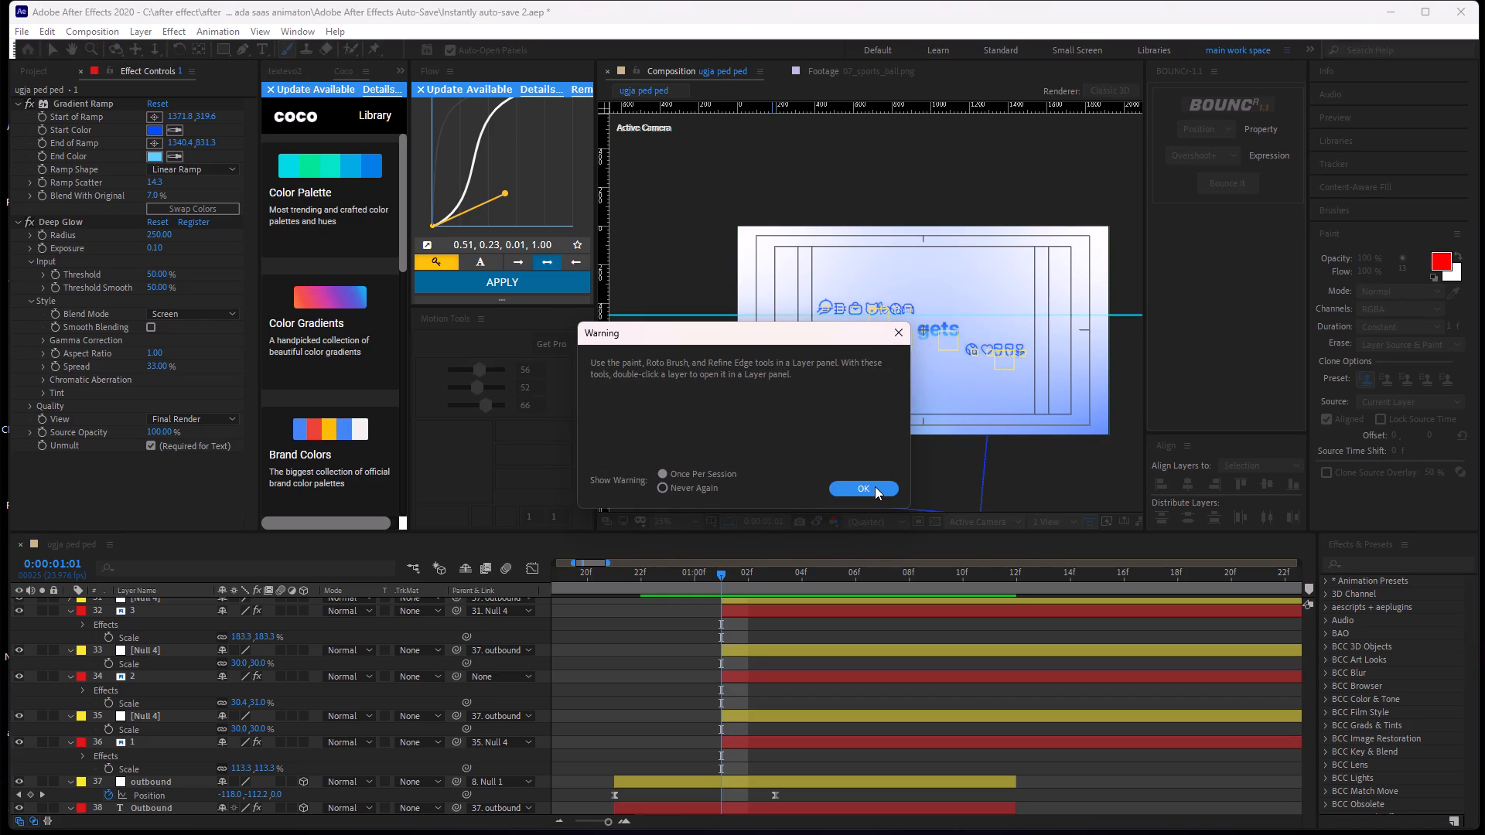
Move the horizontal guide up to just above the Outbound icons and save the project.
{"action": "left_click", "coordinate": [875, 486]}
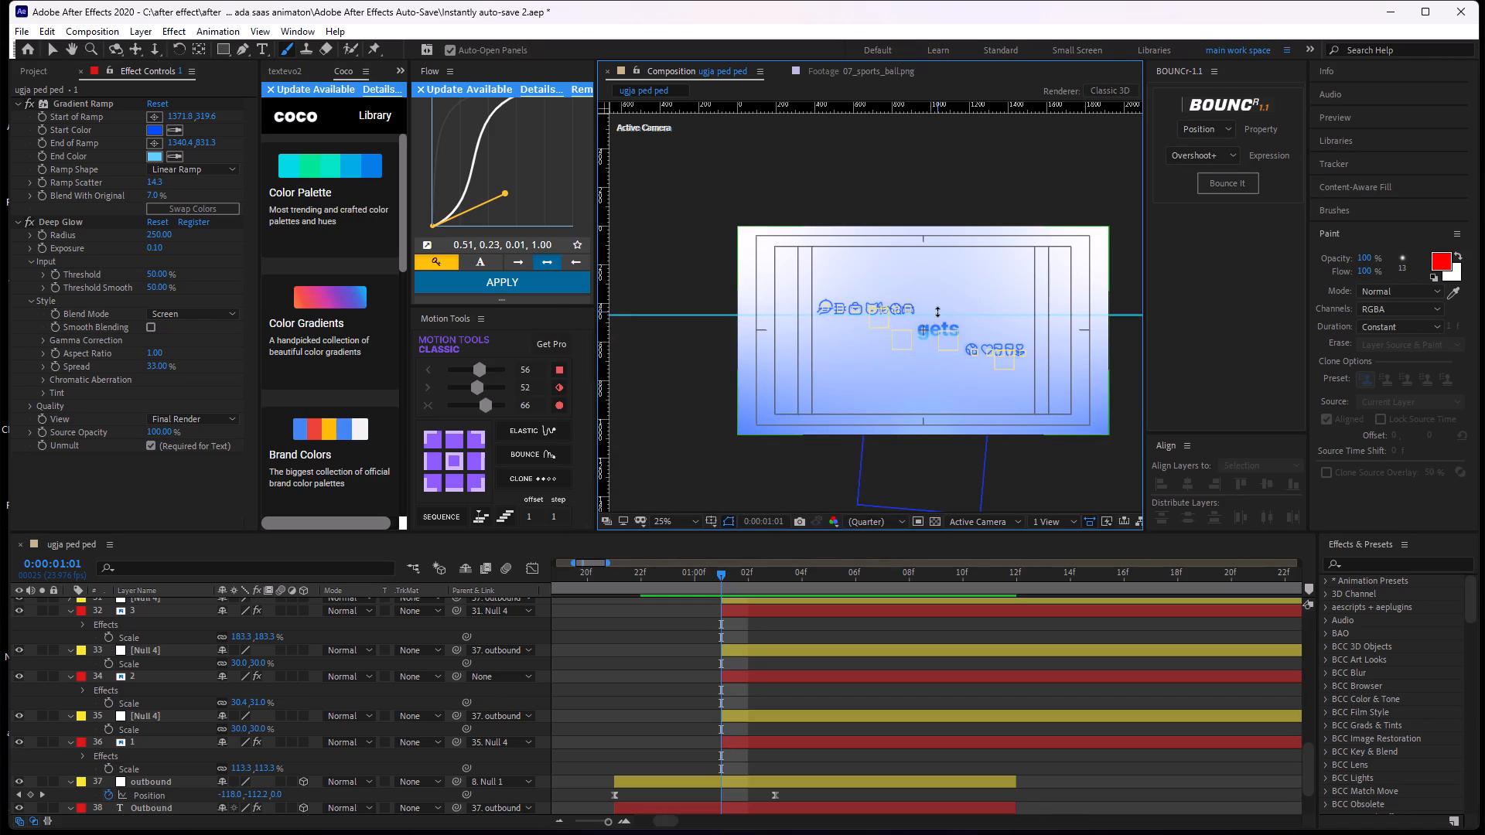
{"action": "left_click_drag", "start_coordinate": [937, 312], "coordinate": [935, 288]}
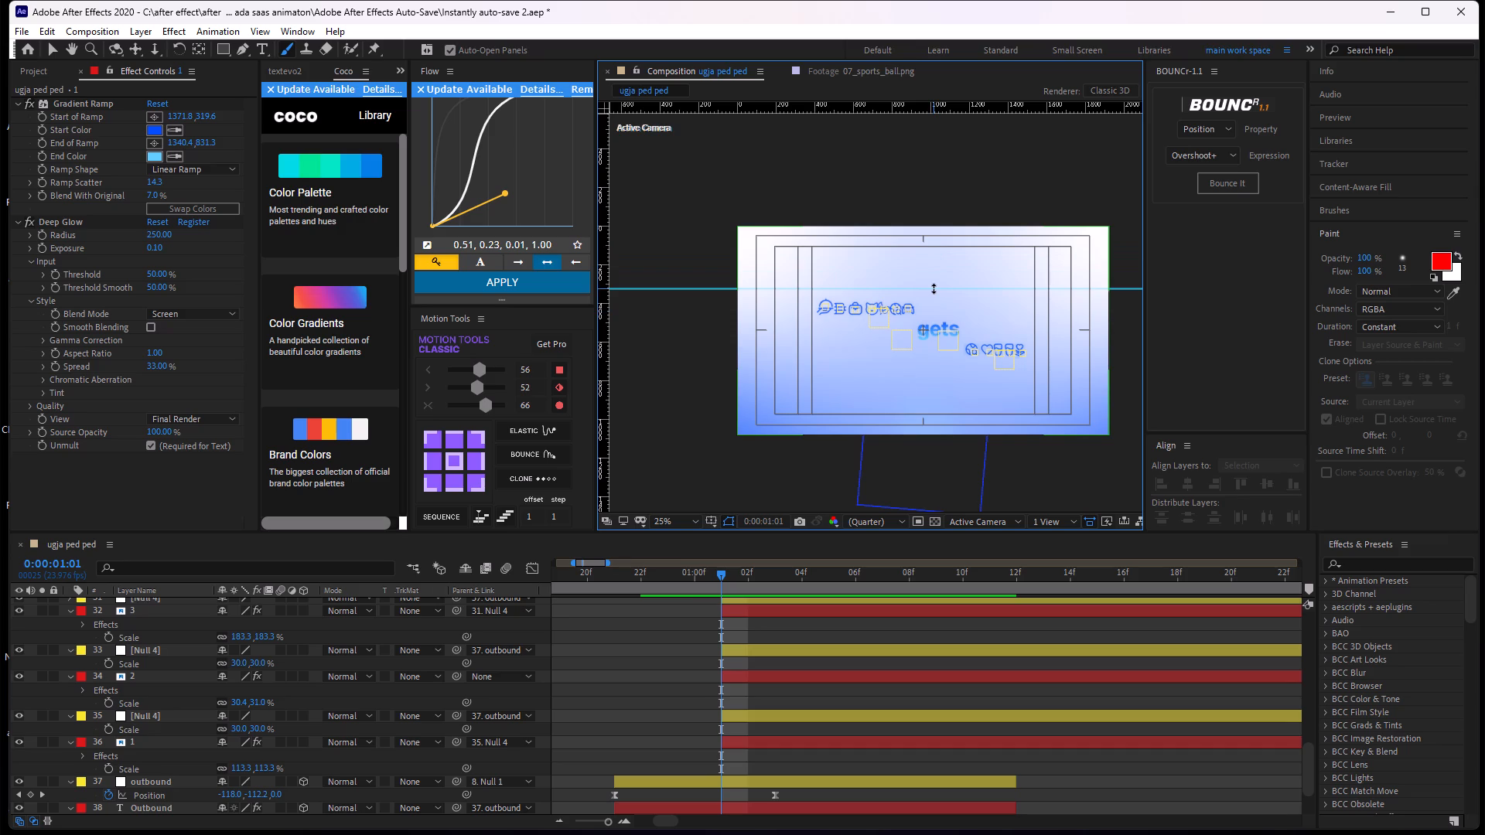
{"action": "left_click", "coordinate": [623, 622]}
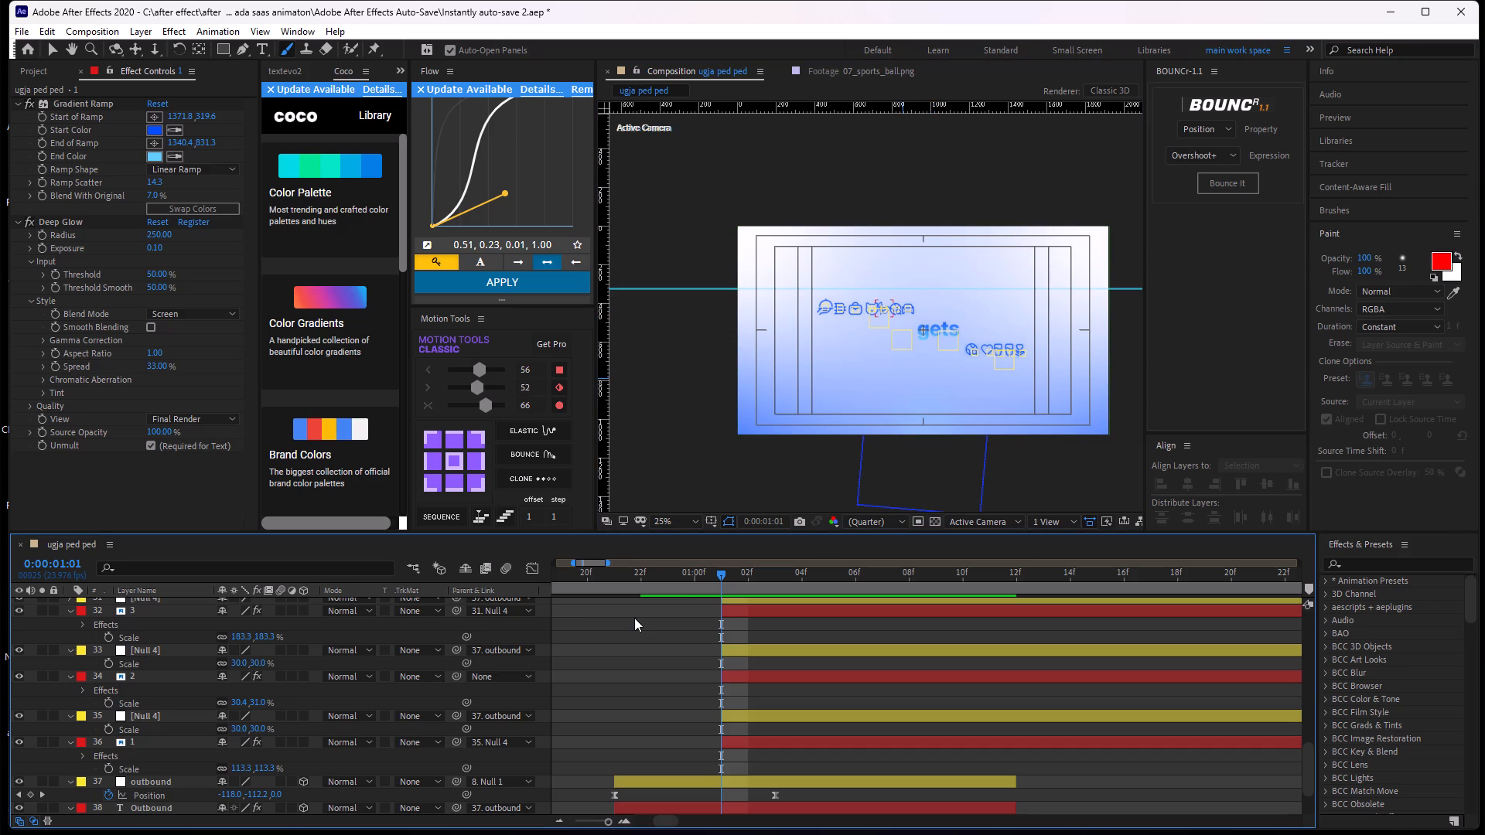
{"action": "key", "text": "ctrl+s"}
Create an adjustment layer and move it to the top of the layer stack, above the Best M...wDo.mp4 layer.
{"action": "left_click", "coordinate": [641, 677]}
{"action": "scroll", "coordinate": [328, 650], "scroll_direction": "up", "scroll_amount": 3}
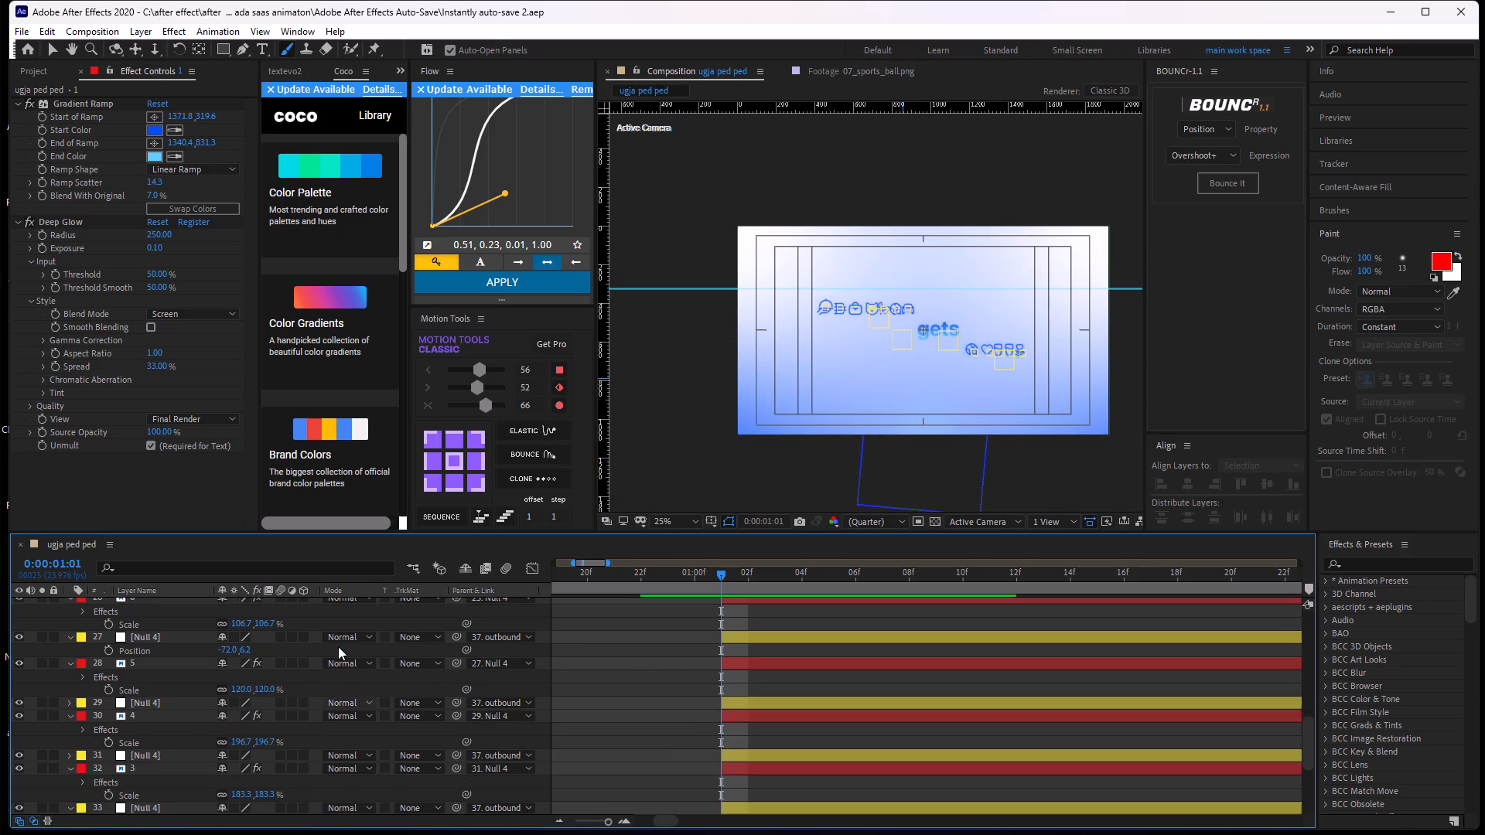
{"action": "scroll", "coordinate": [283, 675], "scroll_direction": "up", "scroll_amount": 3}
{"action": "scroll", "coordinate": [550, 629], "scroll_direction": "up", "scroll_amount": 3}
{"action": "scroll", "coordinate": [897, 706], "scroll_direction": "up", "scroll_amount": 2}
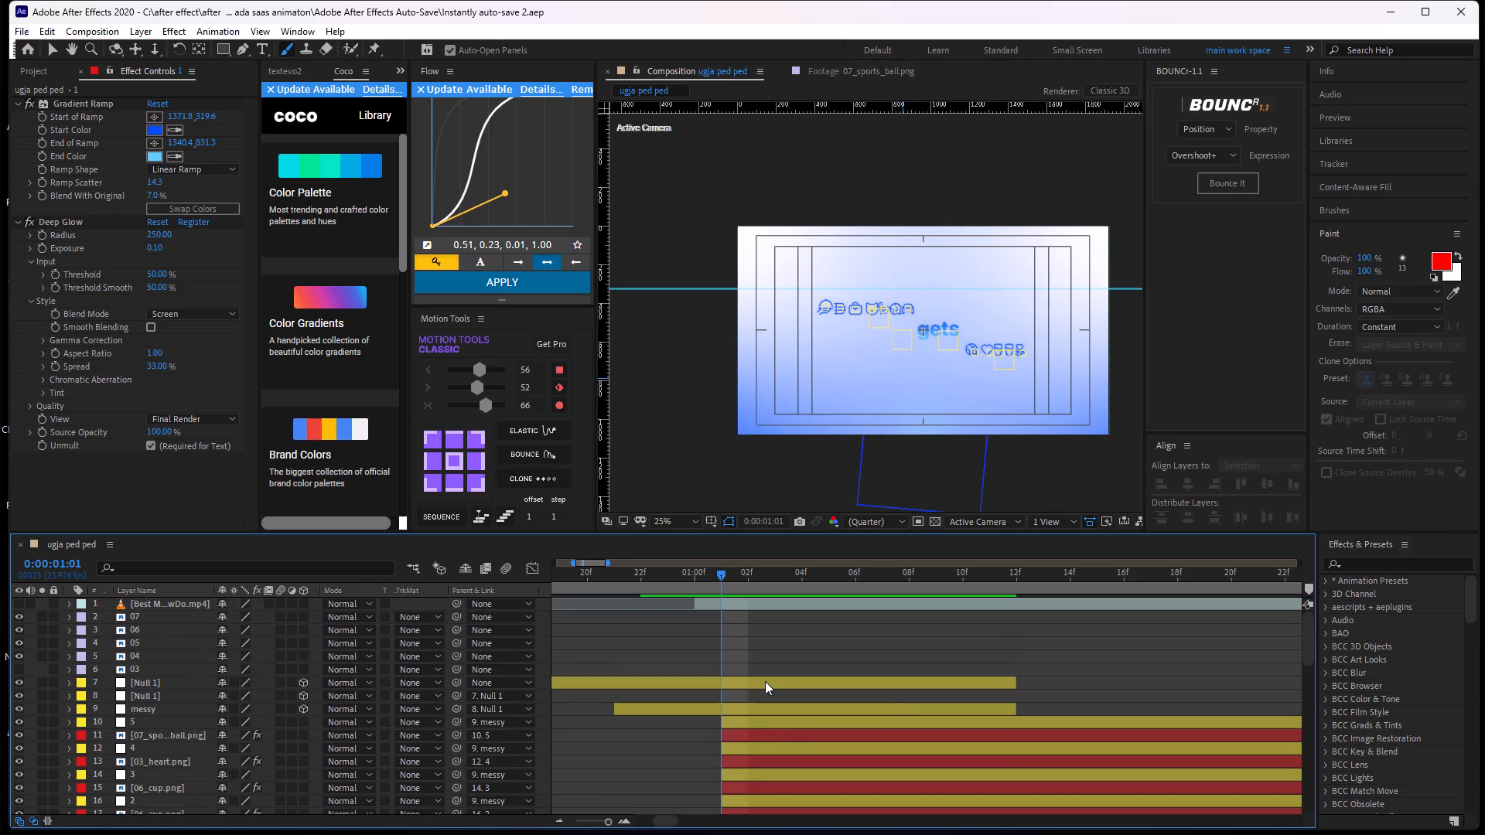
{"action": "left_click", "coordinate": [765, 681]}
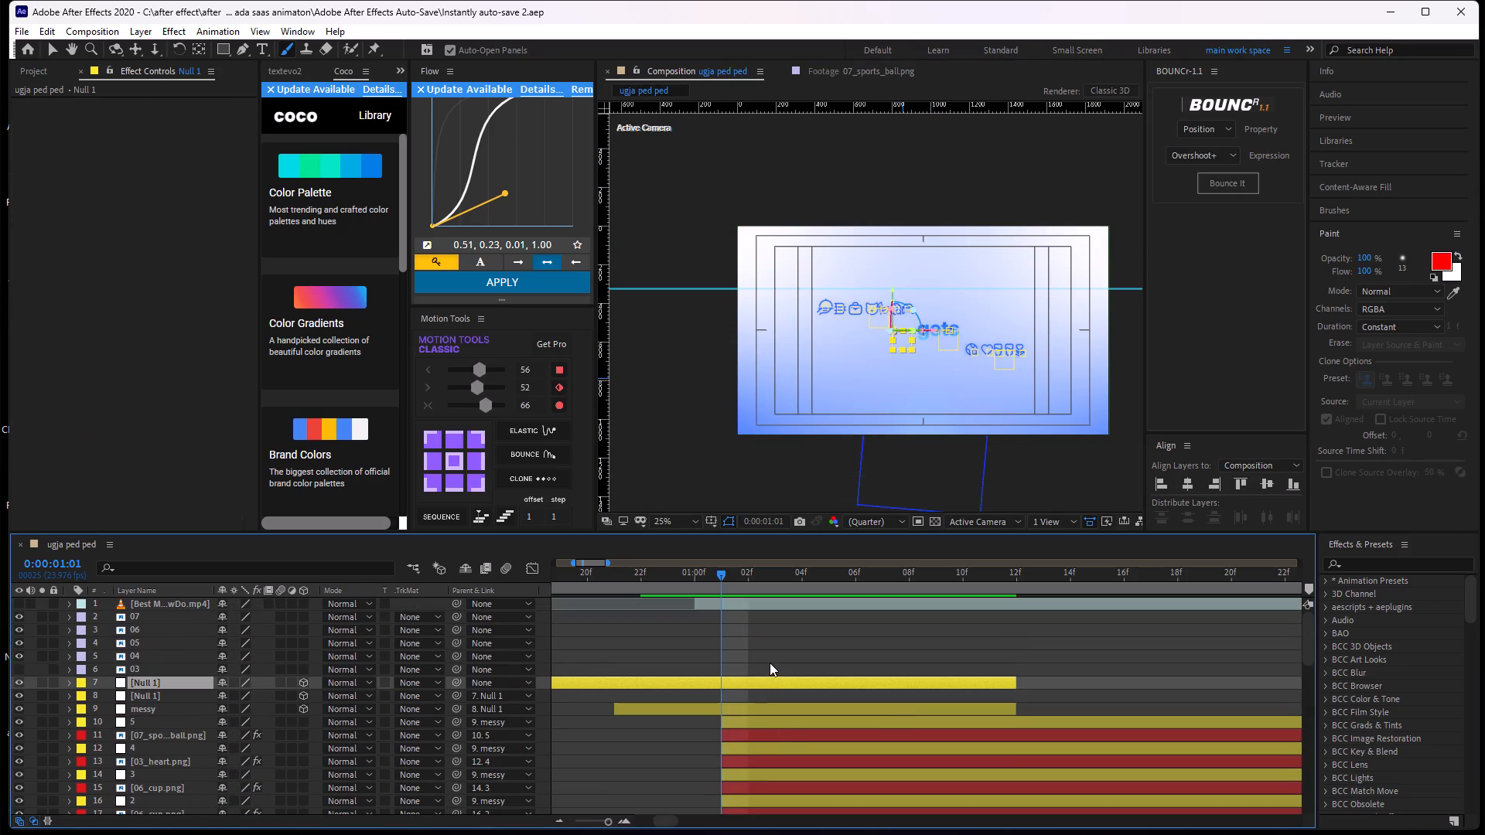
{"action": "key", "text": "ctrl+alt+y"}
{"action": "left_click", "coordinate": [747, 680]}
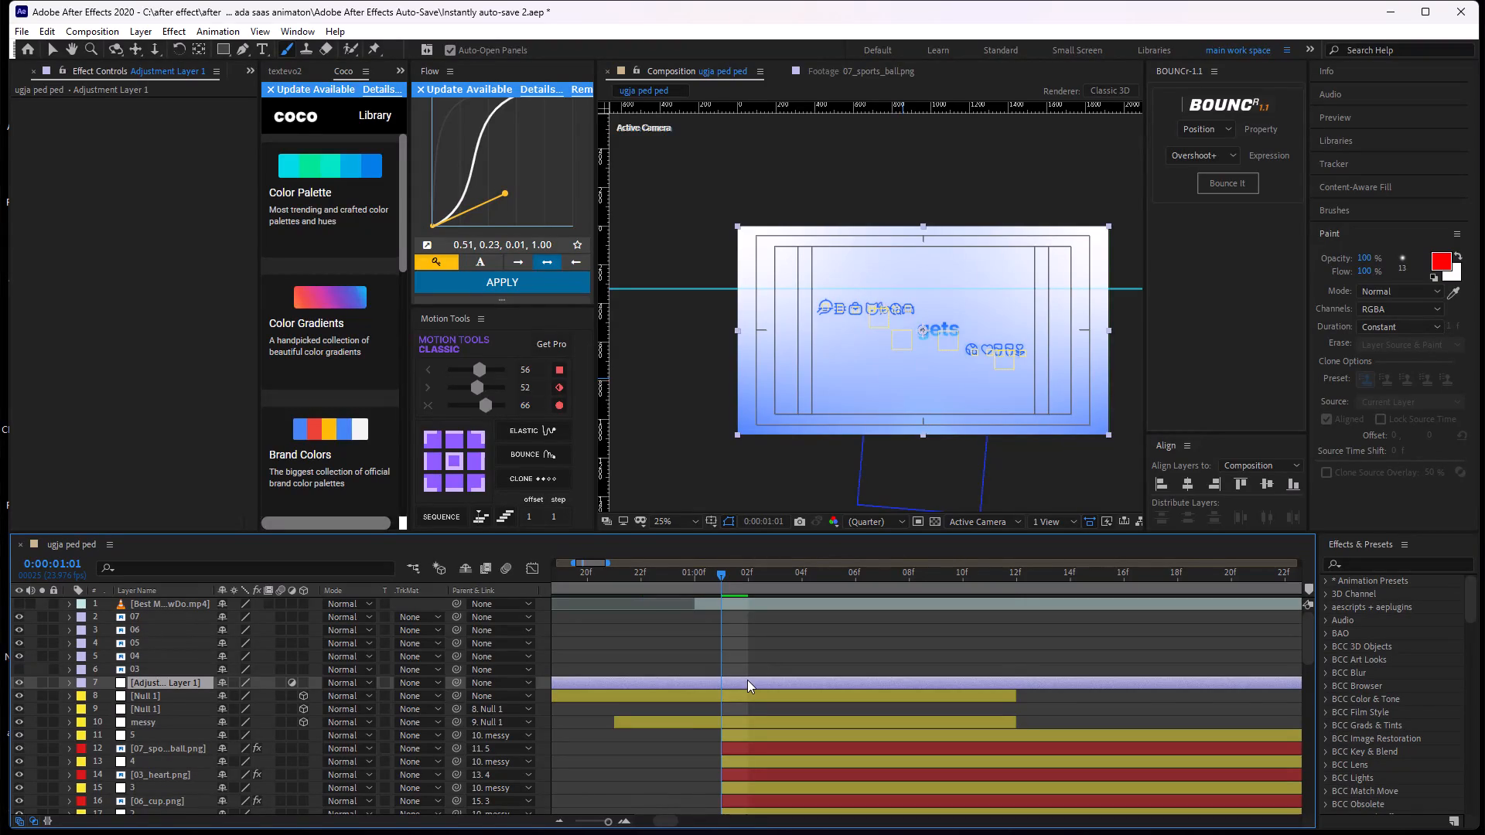
{"action": "left_click_drag", "start_coordinate": [138, 682], "coordinate": [139, 597]}
{"action": "left_click_drag", "start_coordinate": [139, 597], "coordinate": [148, 605]}
{"action": "scroll", "coordinate": [724, 577], "scroll_direction": "up", "scroll_amount": 1, "text": "alt"}
{"action": "scroll", "coordinate": [730, 612], "scroll_direction": "down", "scroll_amount": 5, "text": "alt"}
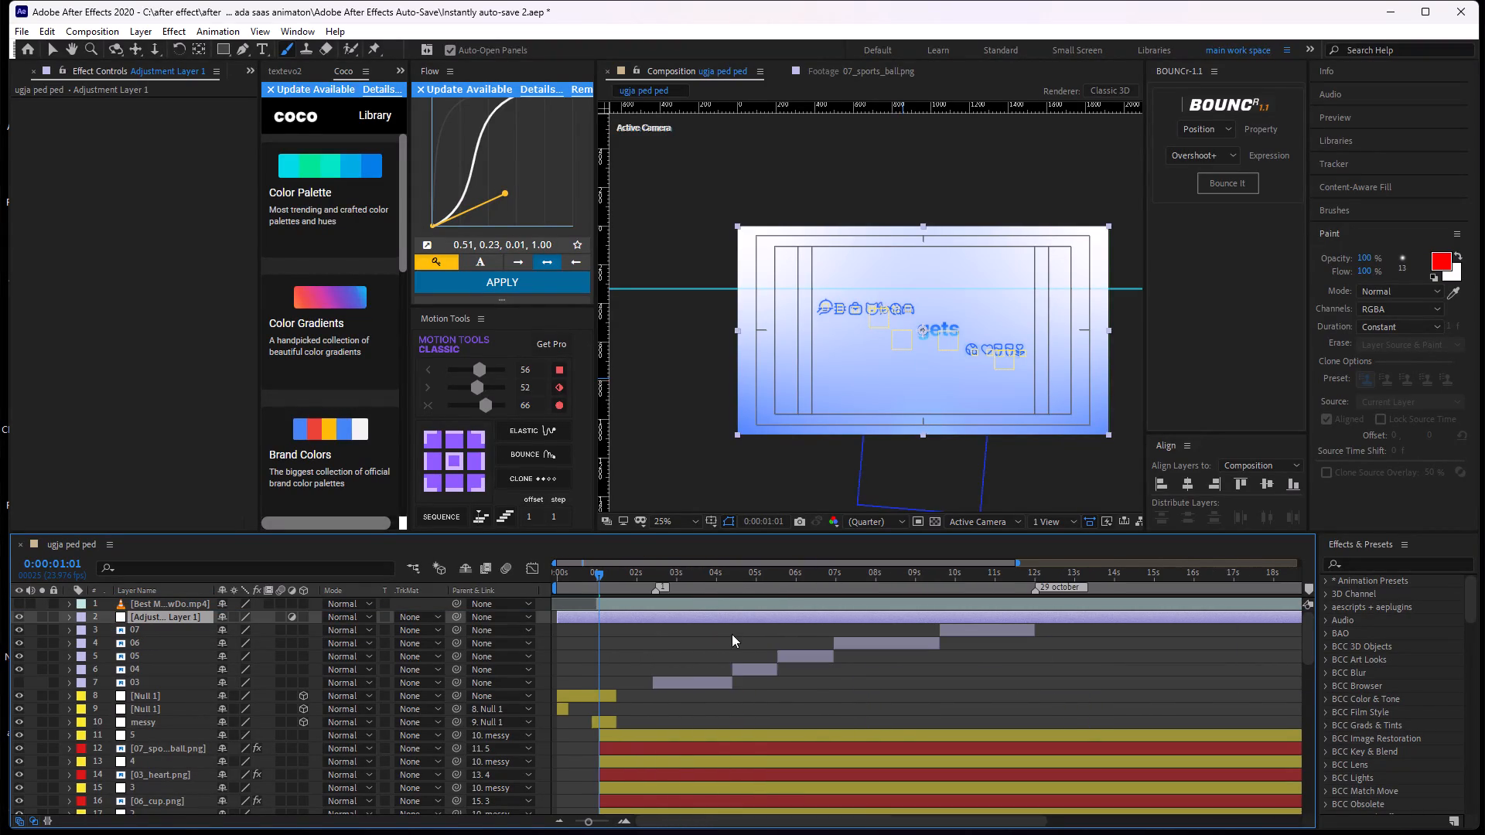
{"action": "middle_click_drag", "start_coordinate": [711, 677], "coordinate": [831, 728]}
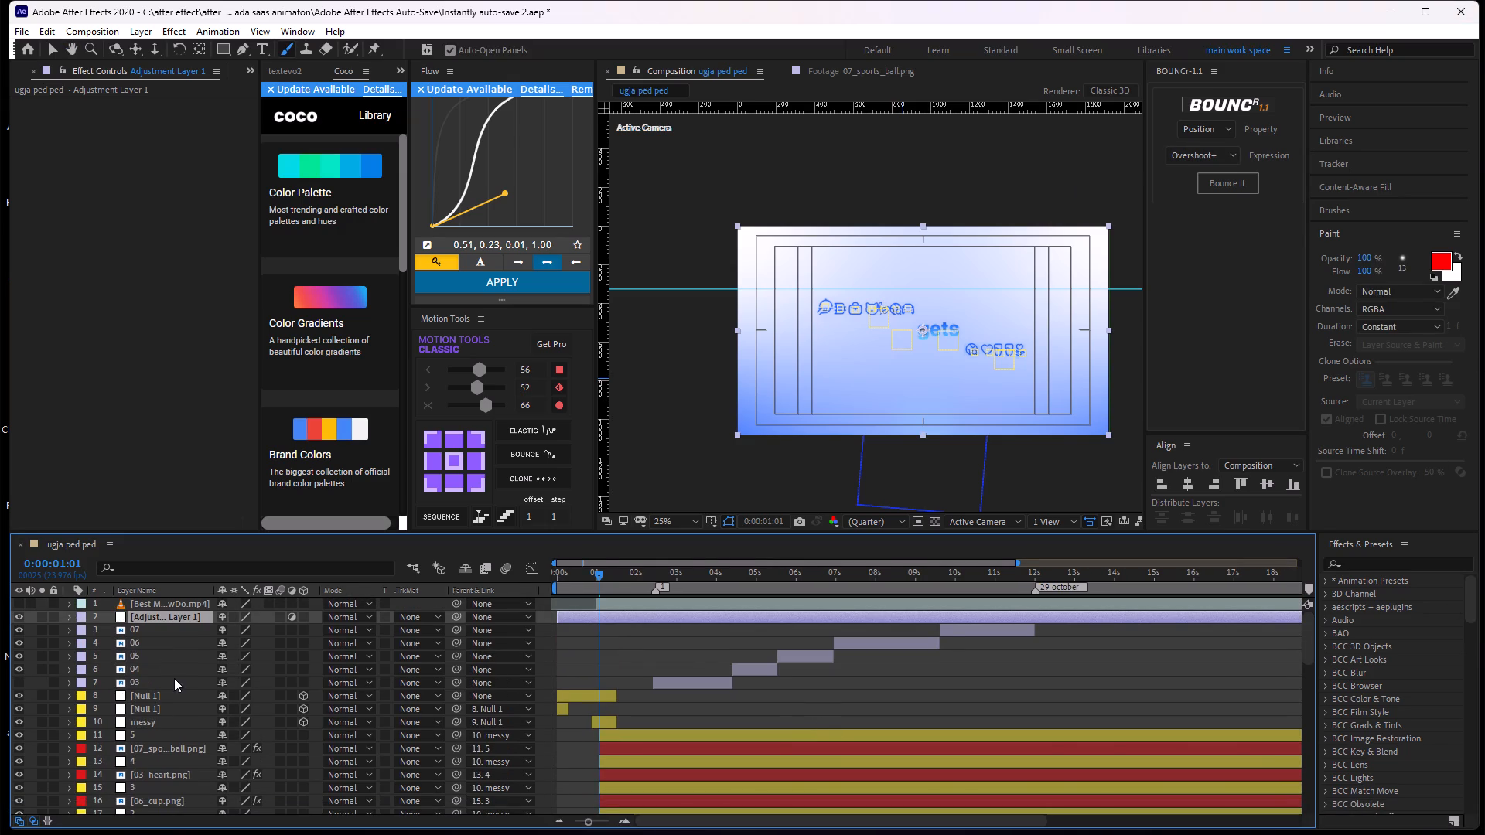
{"action": "left_click_drag", "start_coordinate": [189, 622], "coordinate": [189, 599]}
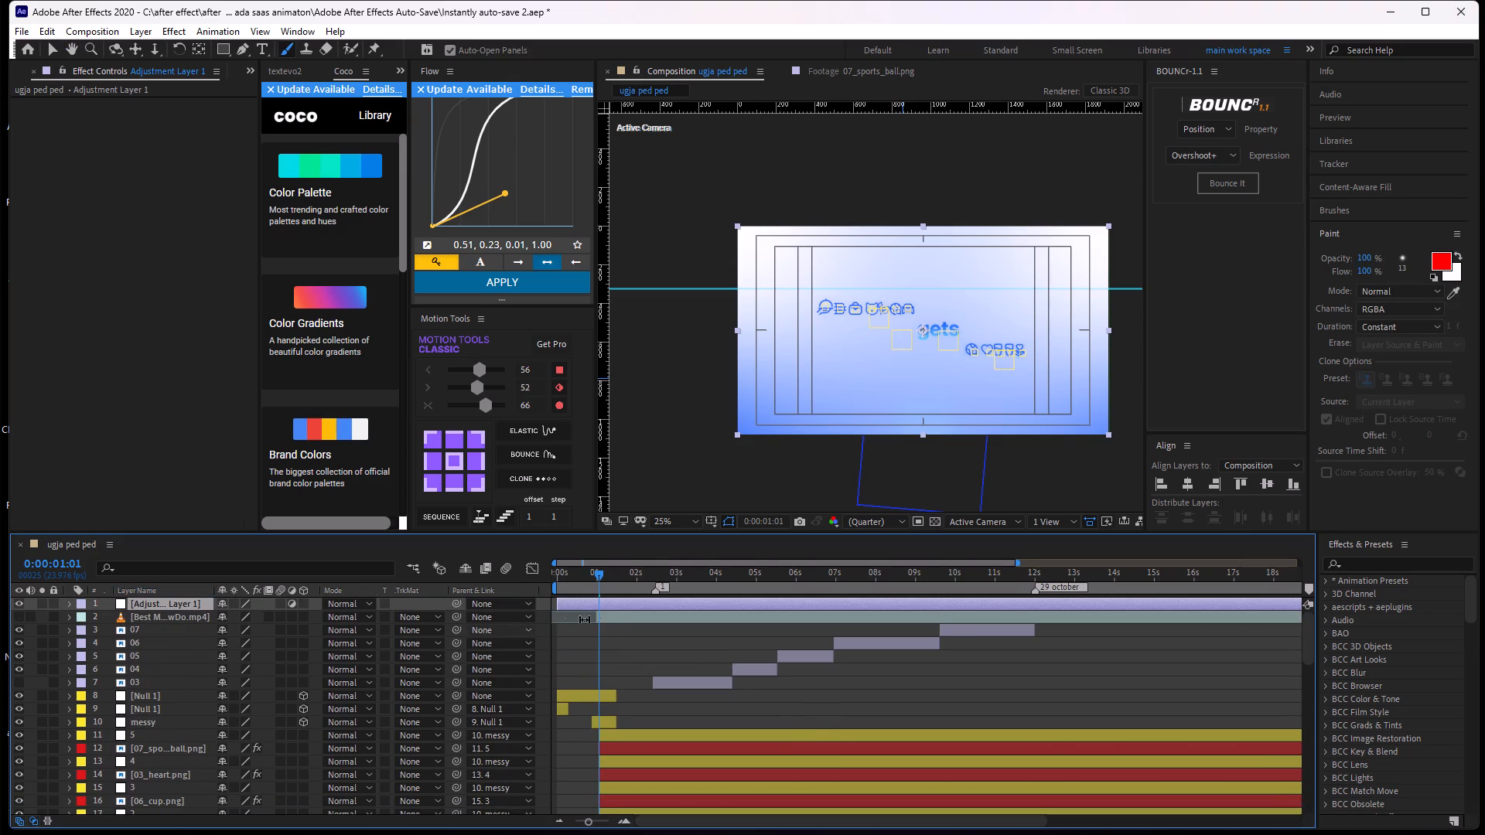
Apply the Grid effect to the adjustment layer and set its preset to Grid of Thirds.
{"action": "key", "text": "ctrl+space"}
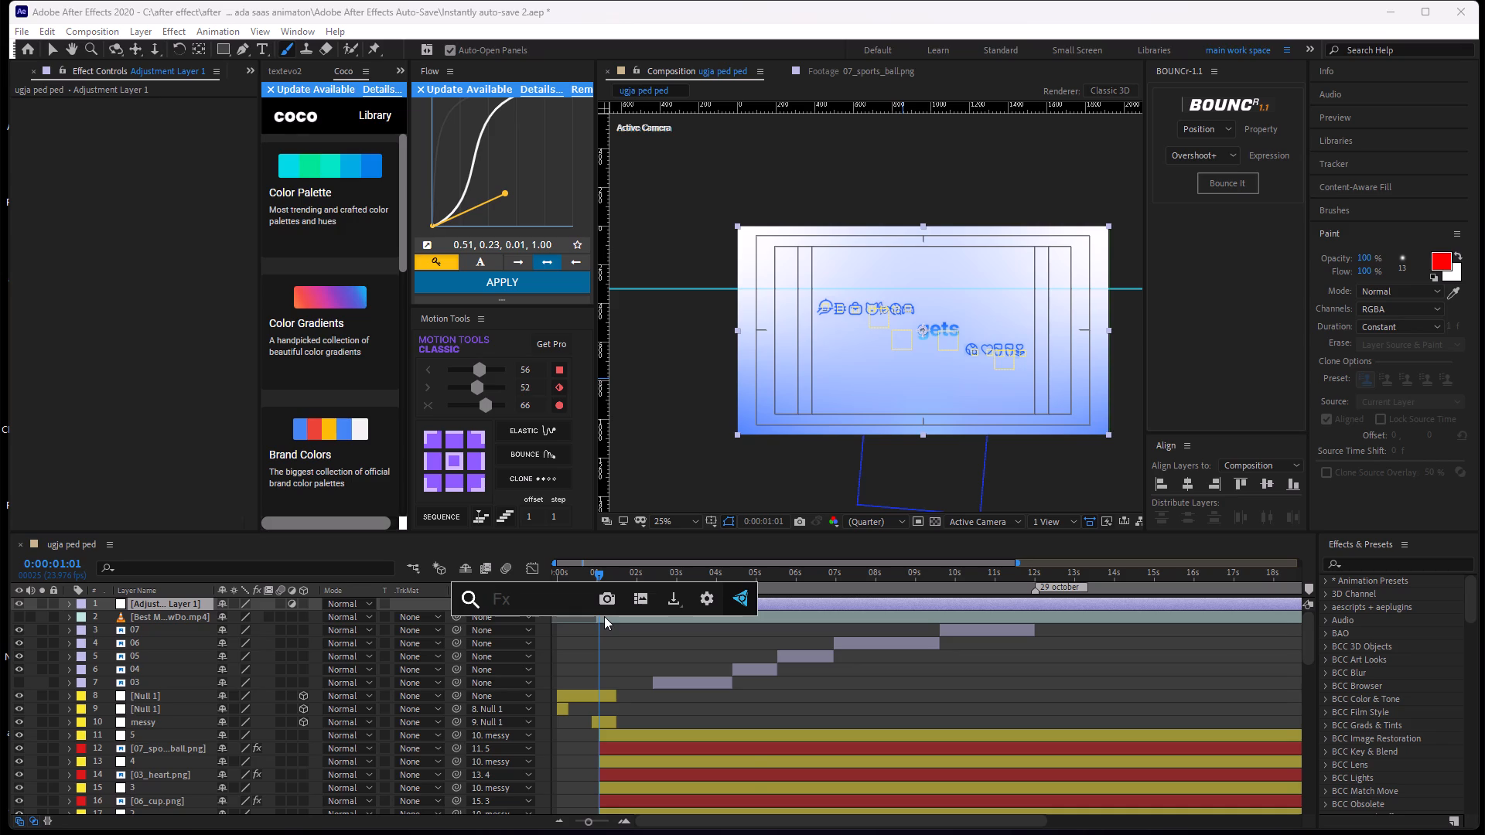
{"action": "type", "text": "grid"}
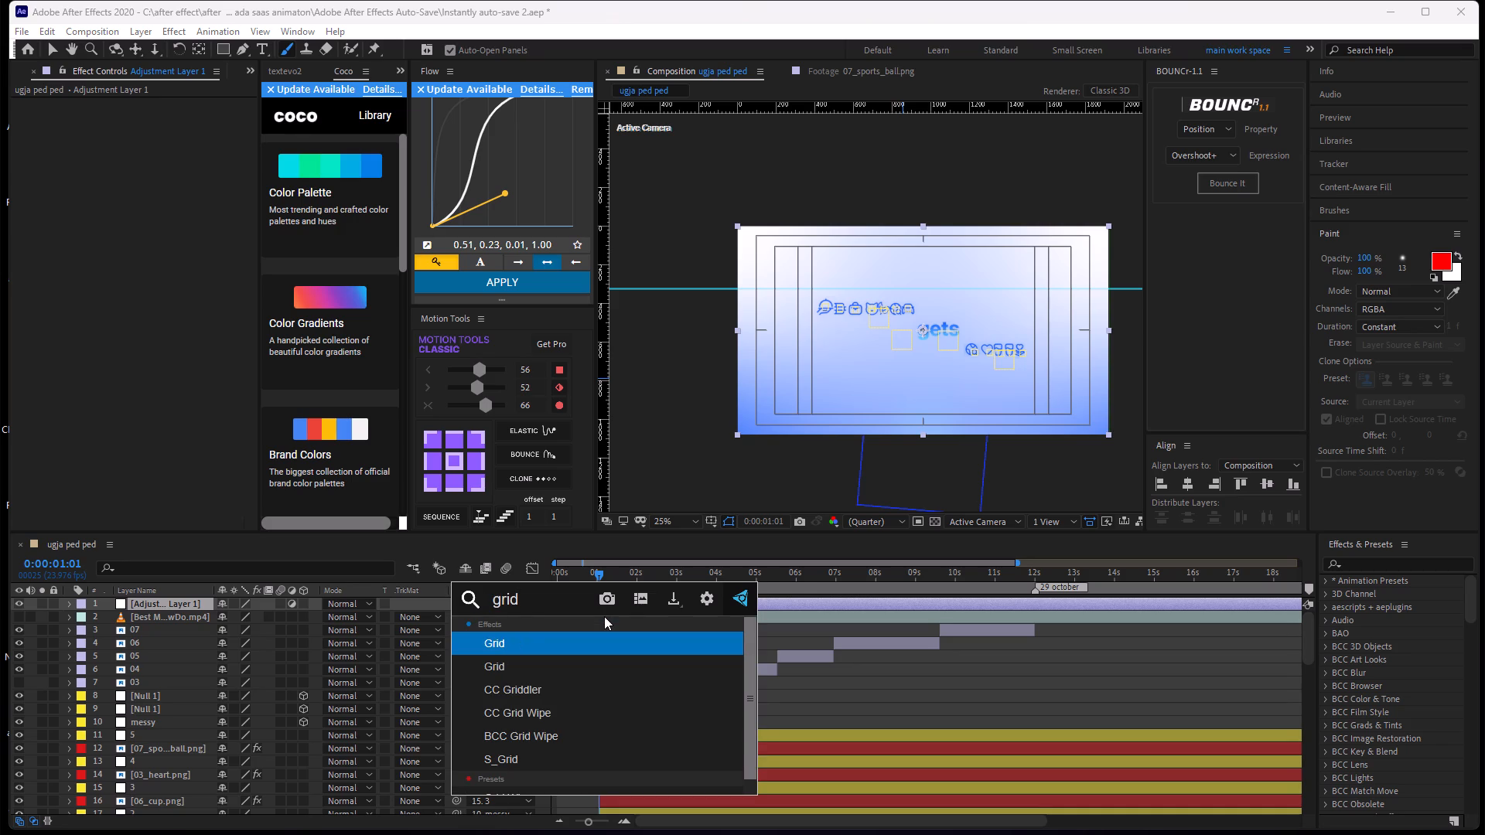
{"action": "key", "text": "Return"}
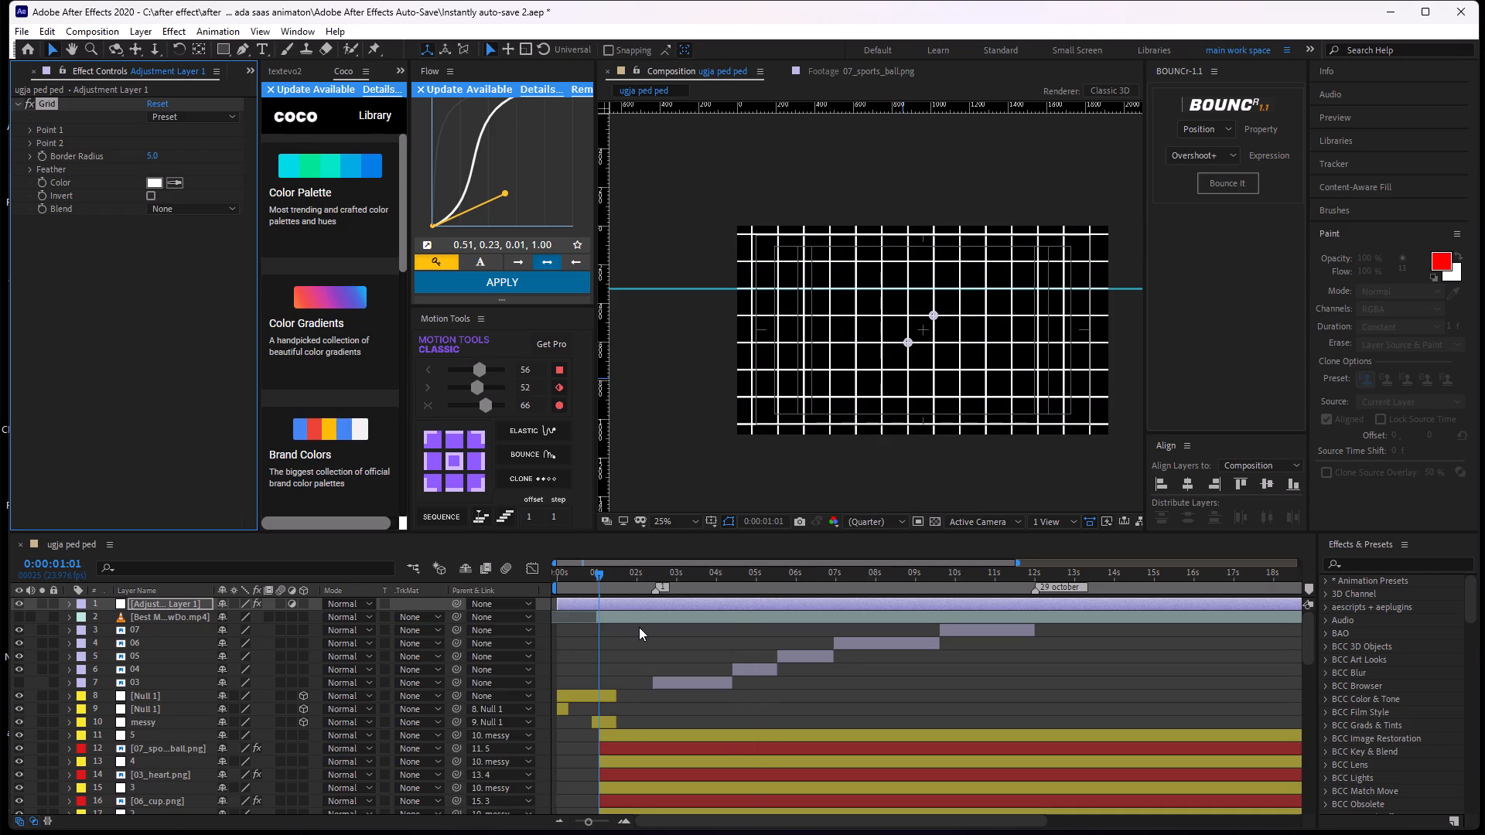
{"action": "left_click", "coordinate": [180, 122]}
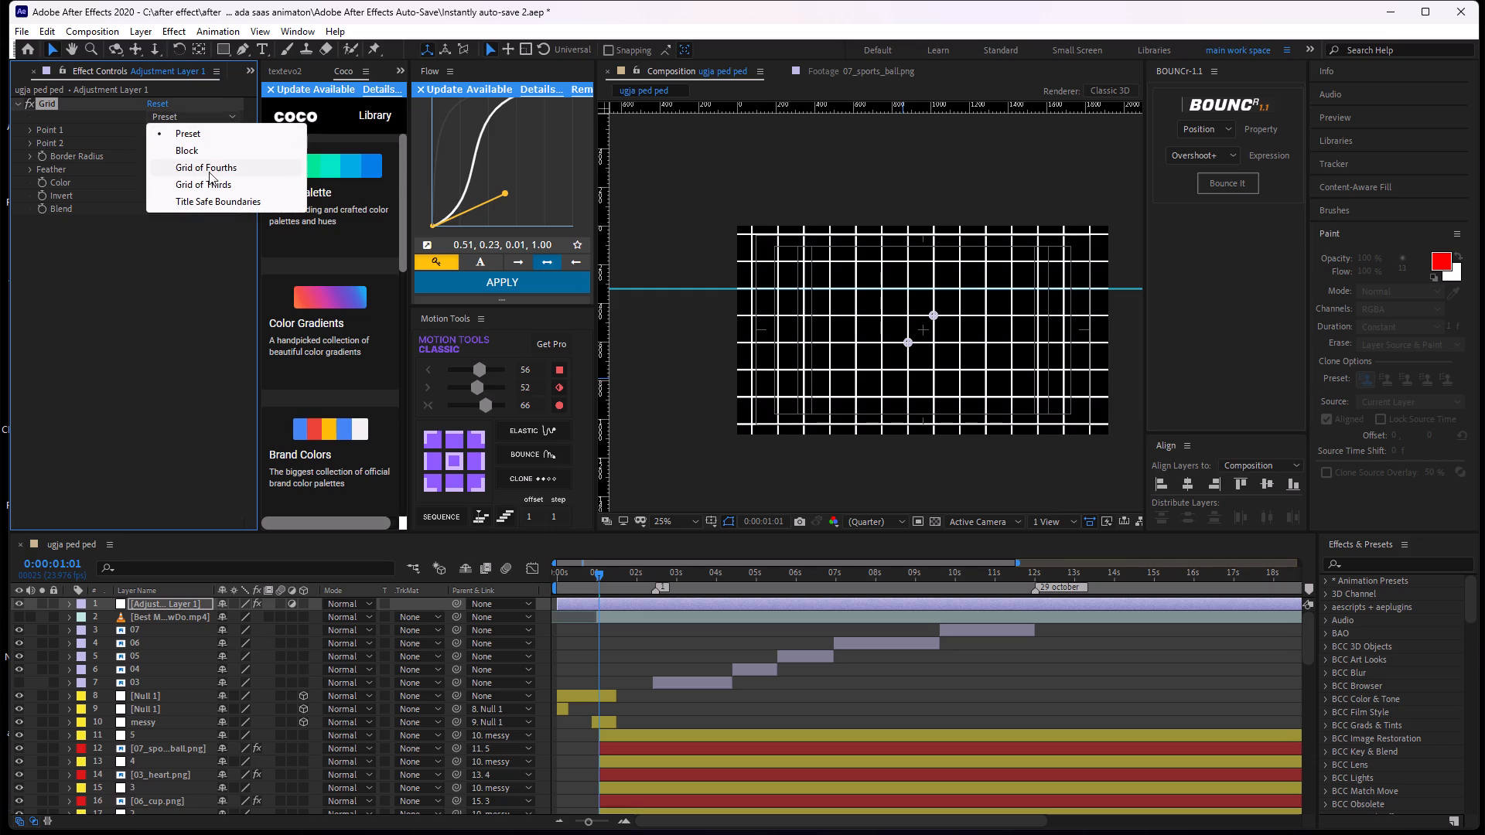
{"action": "left_click", "coordinate": [219, 188]}
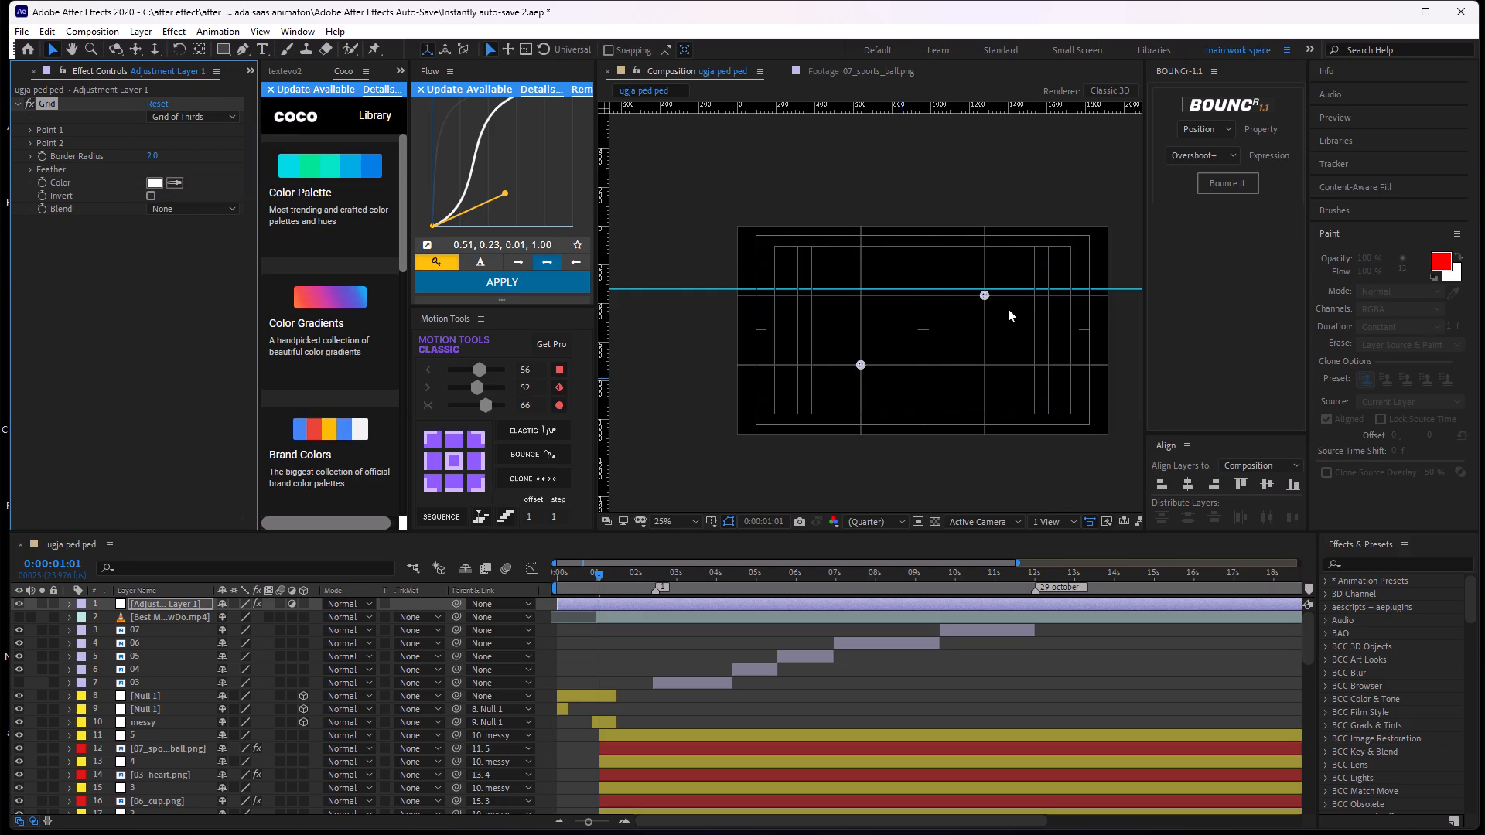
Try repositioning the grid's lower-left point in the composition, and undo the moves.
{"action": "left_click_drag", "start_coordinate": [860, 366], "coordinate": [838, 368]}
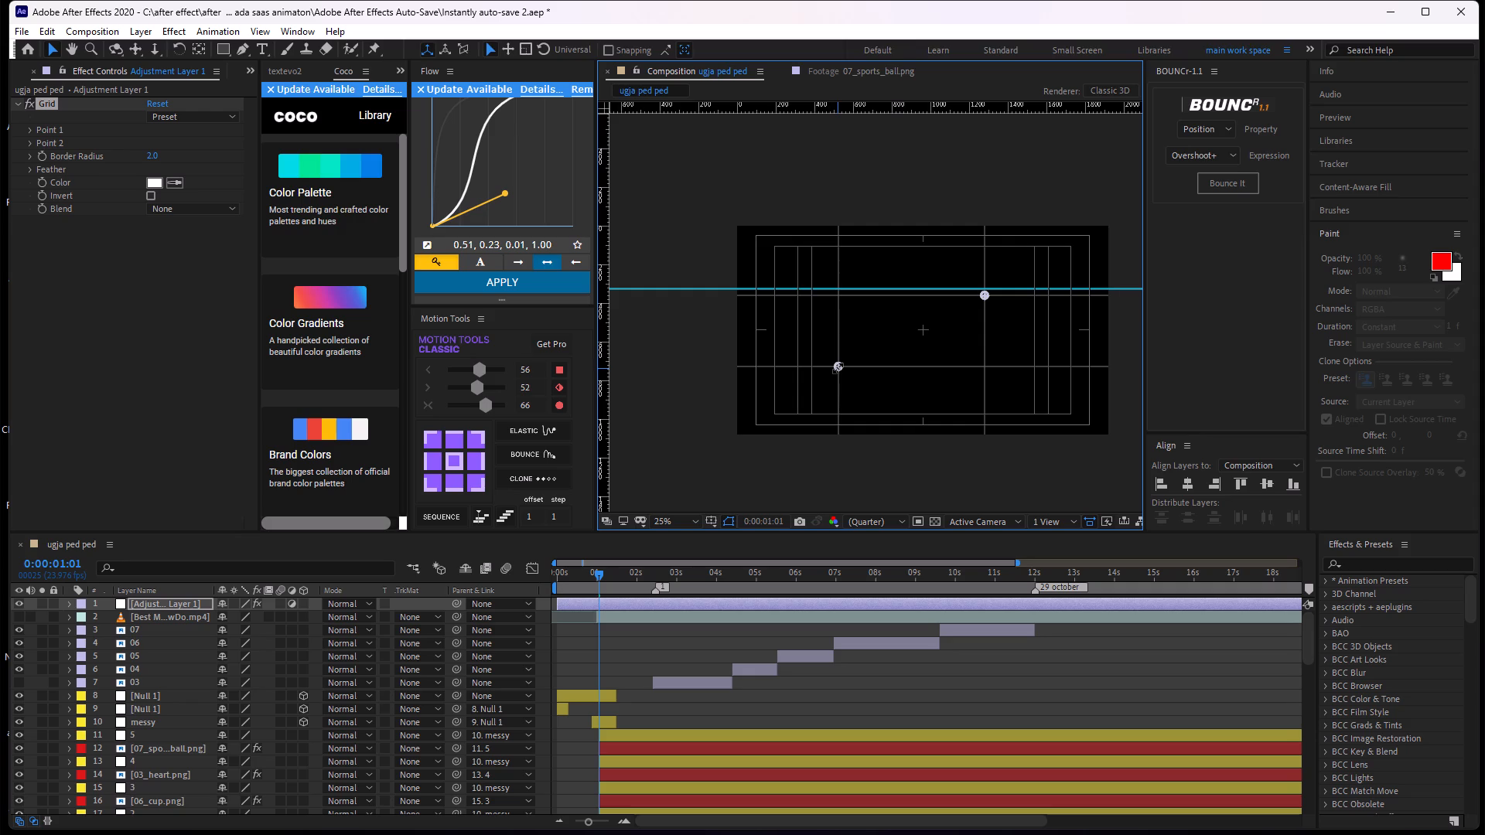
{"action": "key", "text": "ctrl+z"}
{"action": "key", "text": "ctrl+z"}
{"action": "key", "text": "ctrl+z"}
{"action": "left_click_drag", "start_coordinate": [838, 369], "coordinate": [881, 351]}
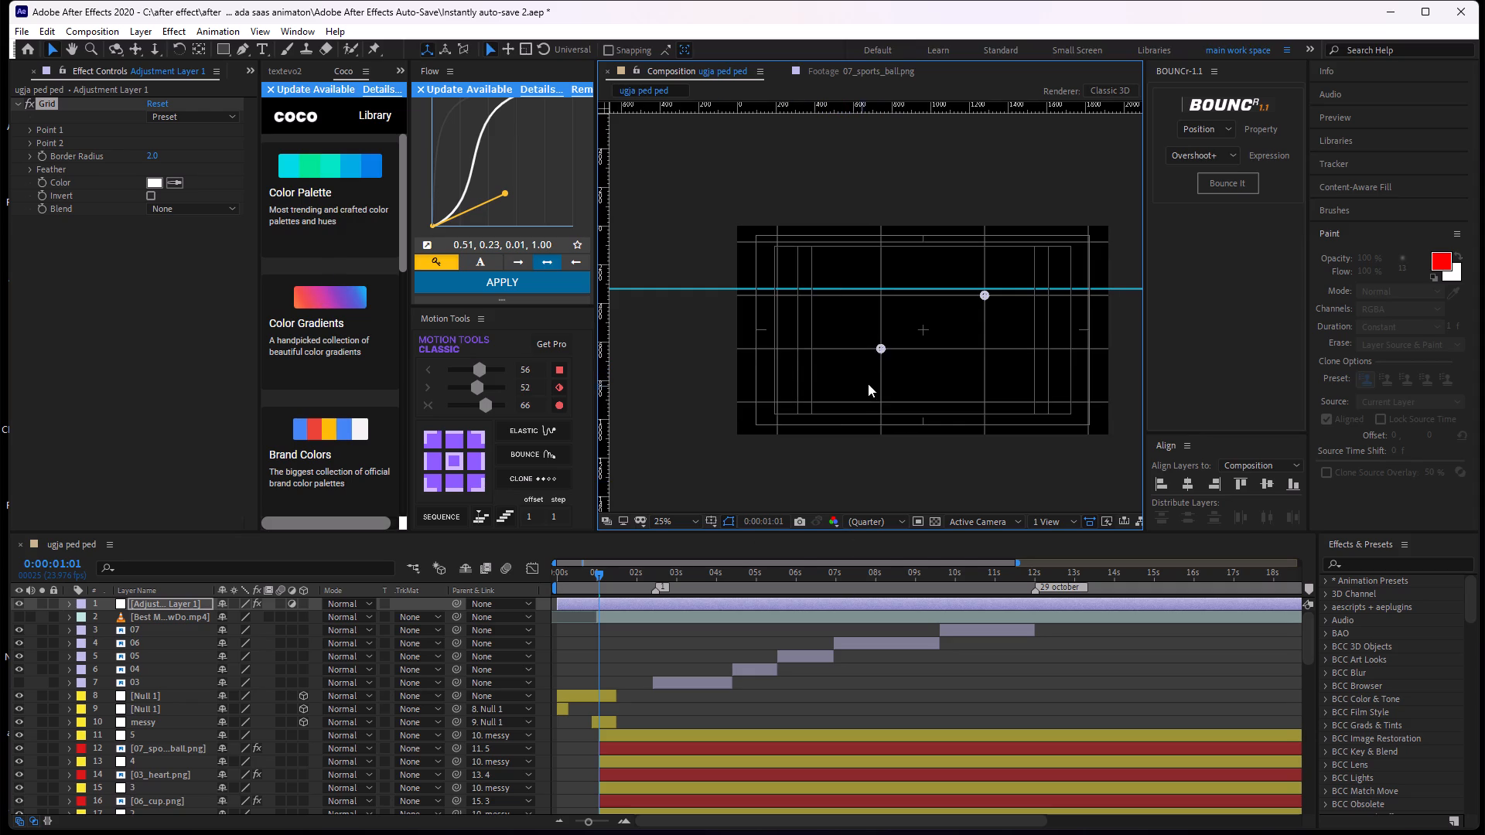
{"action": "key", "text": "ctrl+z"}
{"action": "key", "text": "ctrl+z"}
Reset the Grid effect and choose the Grid of Thirds preset again.
{"action": "left_click", "coordinate": [159, 107]}
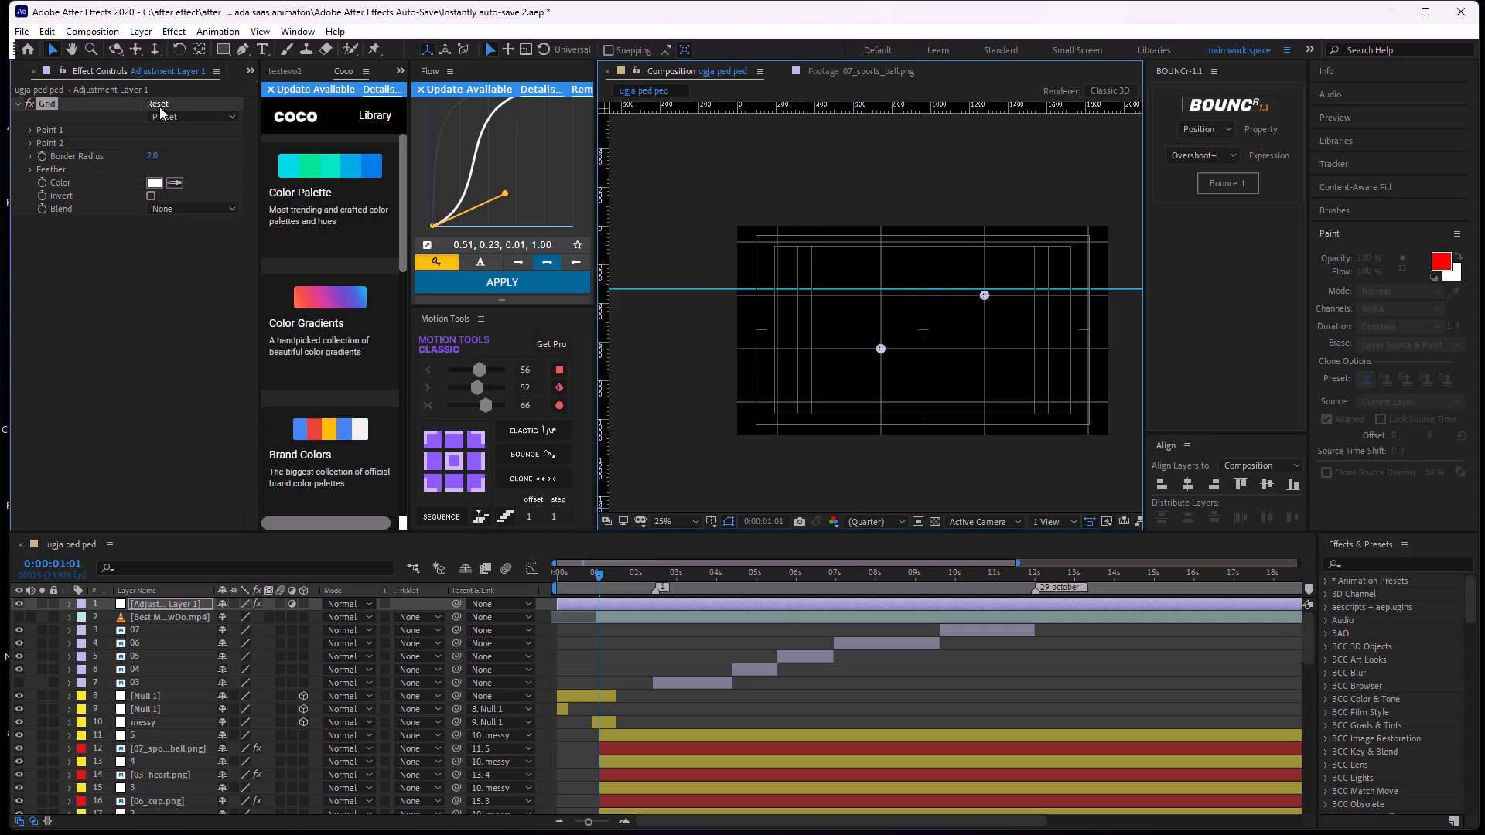
{"action": "left_click", "coordinate": [179, 121]}
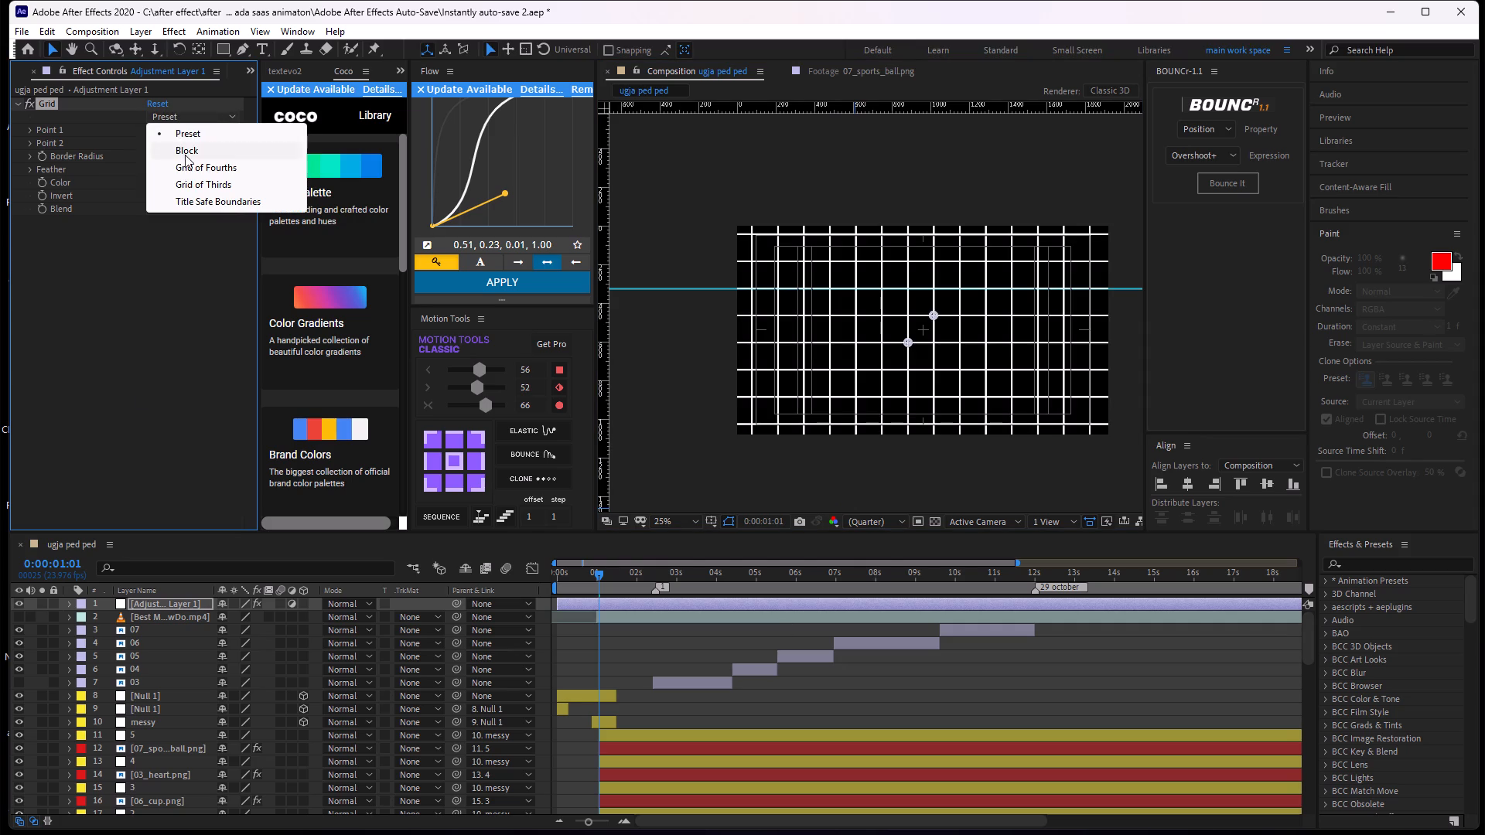
{"action": "left_click", "coordinate": [193, 187]}
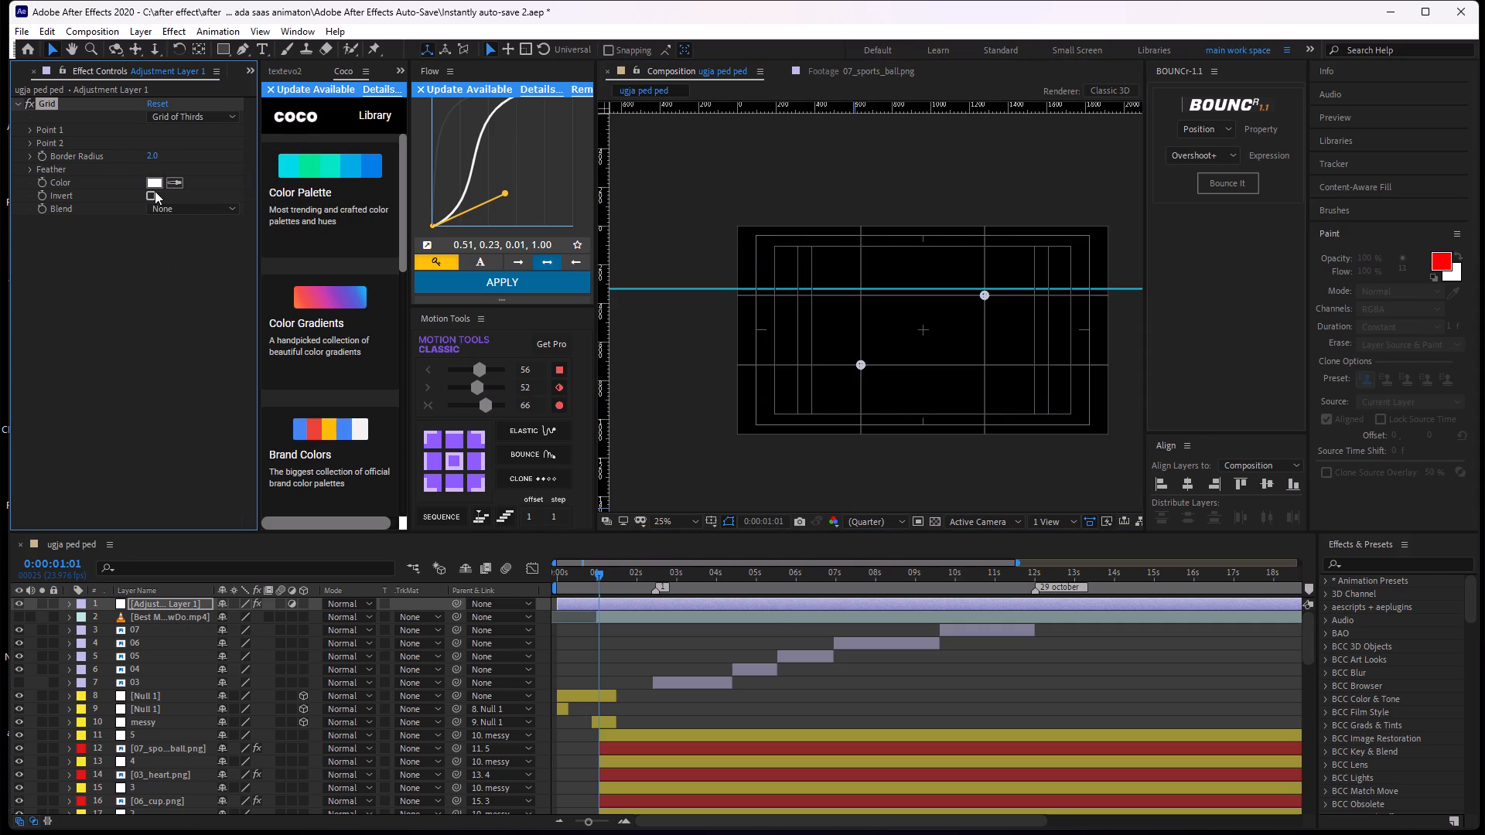
Set the Grid effect's colour to black.
{"action": "left_click", "coordinate": [162, 187]}
{"action": "left_click_drag", "start_coordinate": [576, 456], "coordinate": [419, 417]}
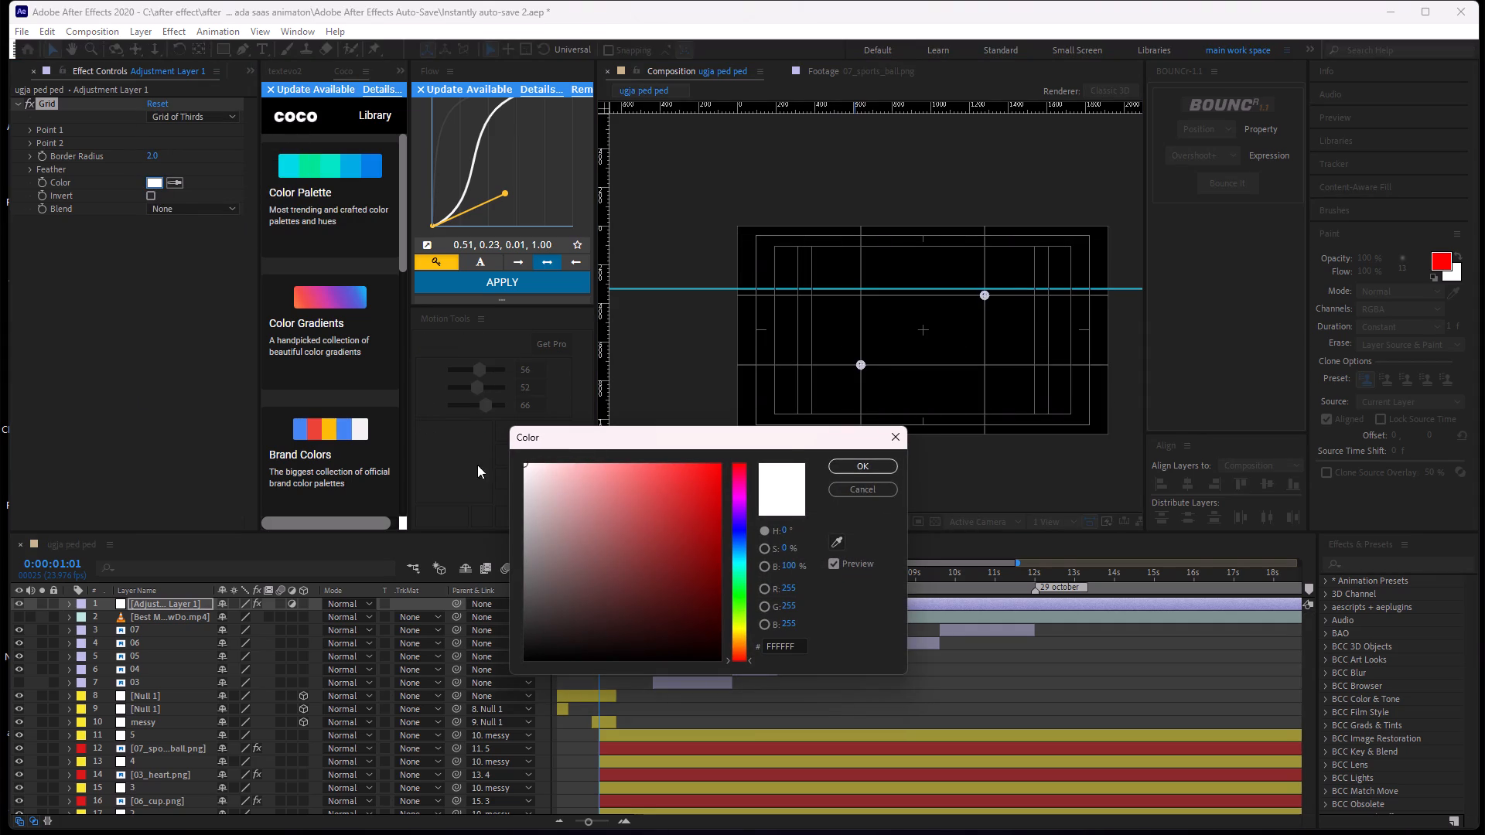
{"action": "left_click", "coordinate": [838, 469]}
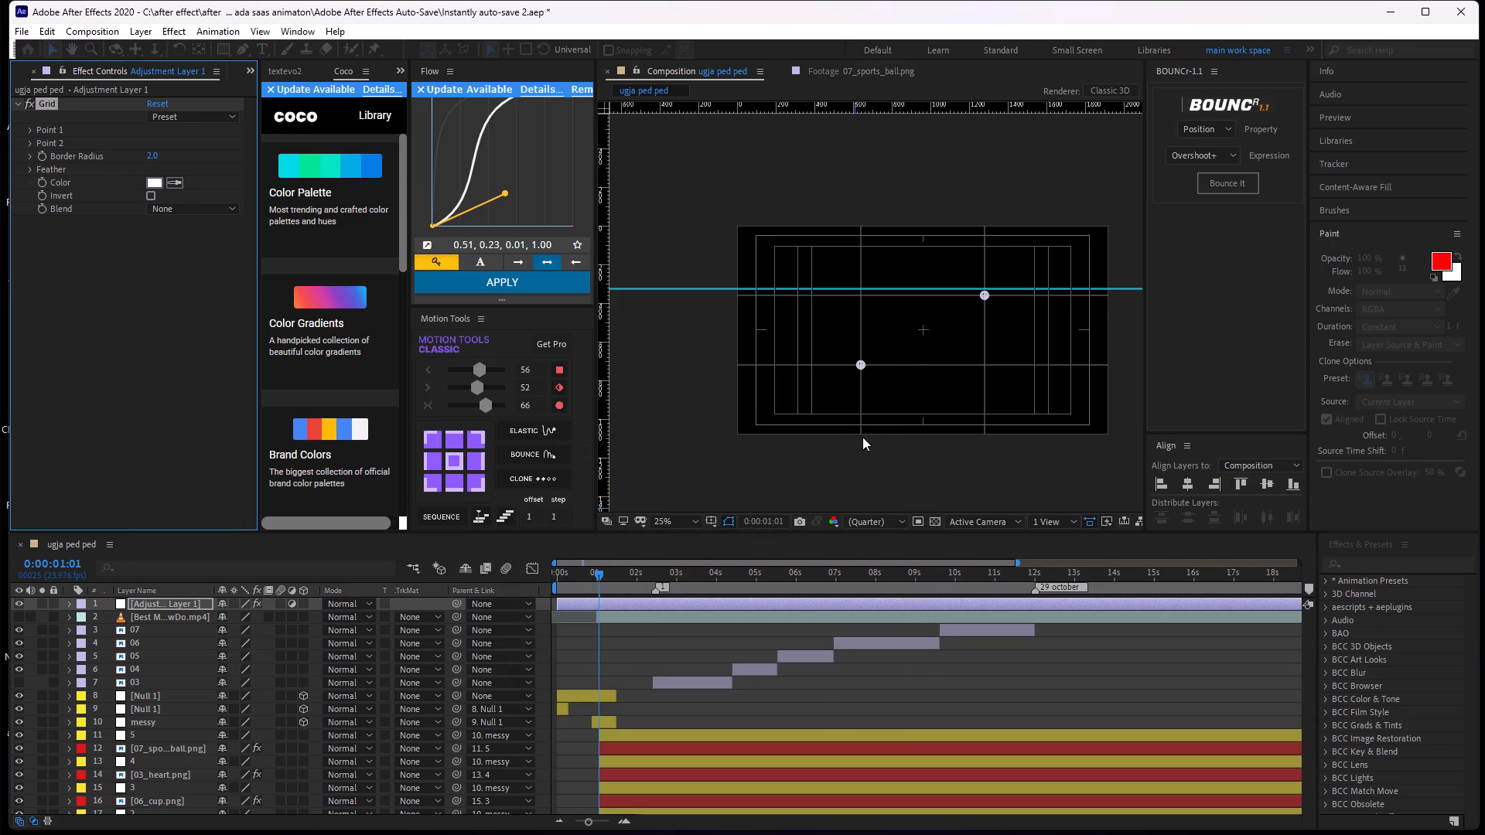
{"action": "left_click", "coordinate": [154, 184]}
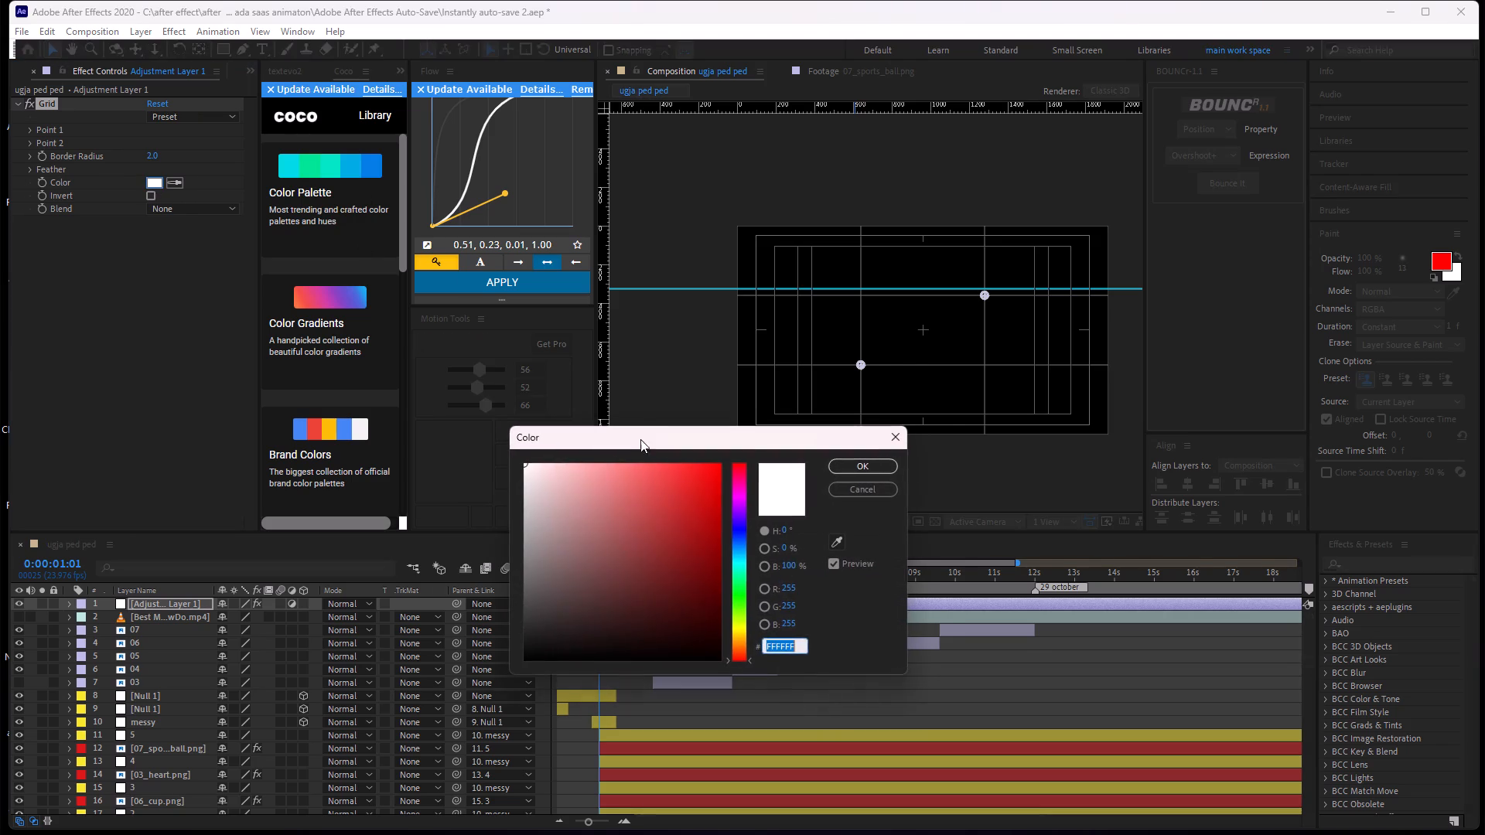
{"action": "left_click_drag", "start_coordinate": [606, 483], "coordinate": [333, 803]}
{"action": "left_click", "coordinate": [848, 464]}
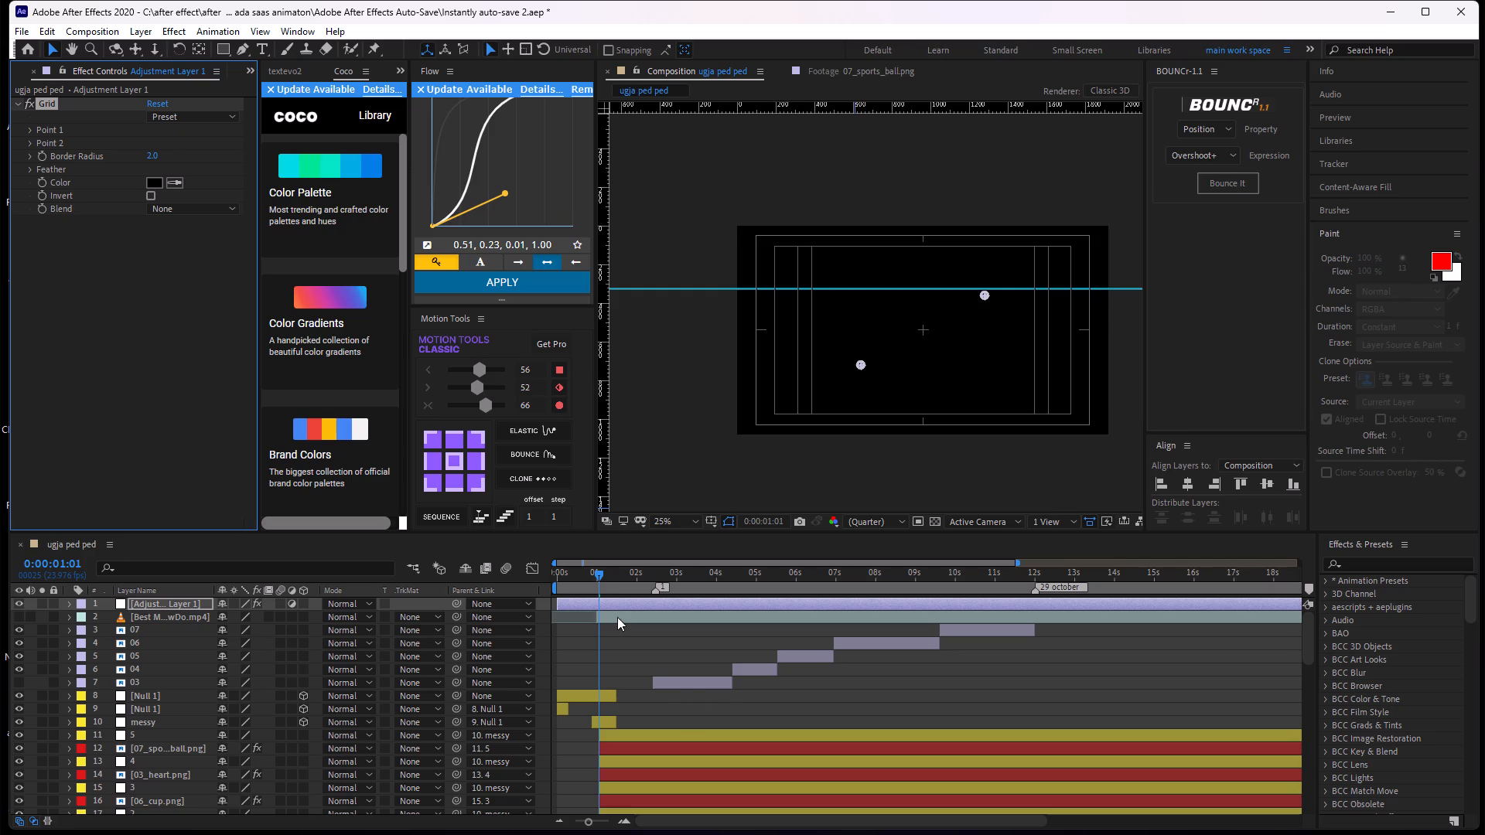
At 0:00:00:15, turn off the adjustment layer switch on the grid layer so its lines overlay the scene.
{"action": "left_click_drag", "start_coordinate": [601, 571], "coordinate": [585, 572]}
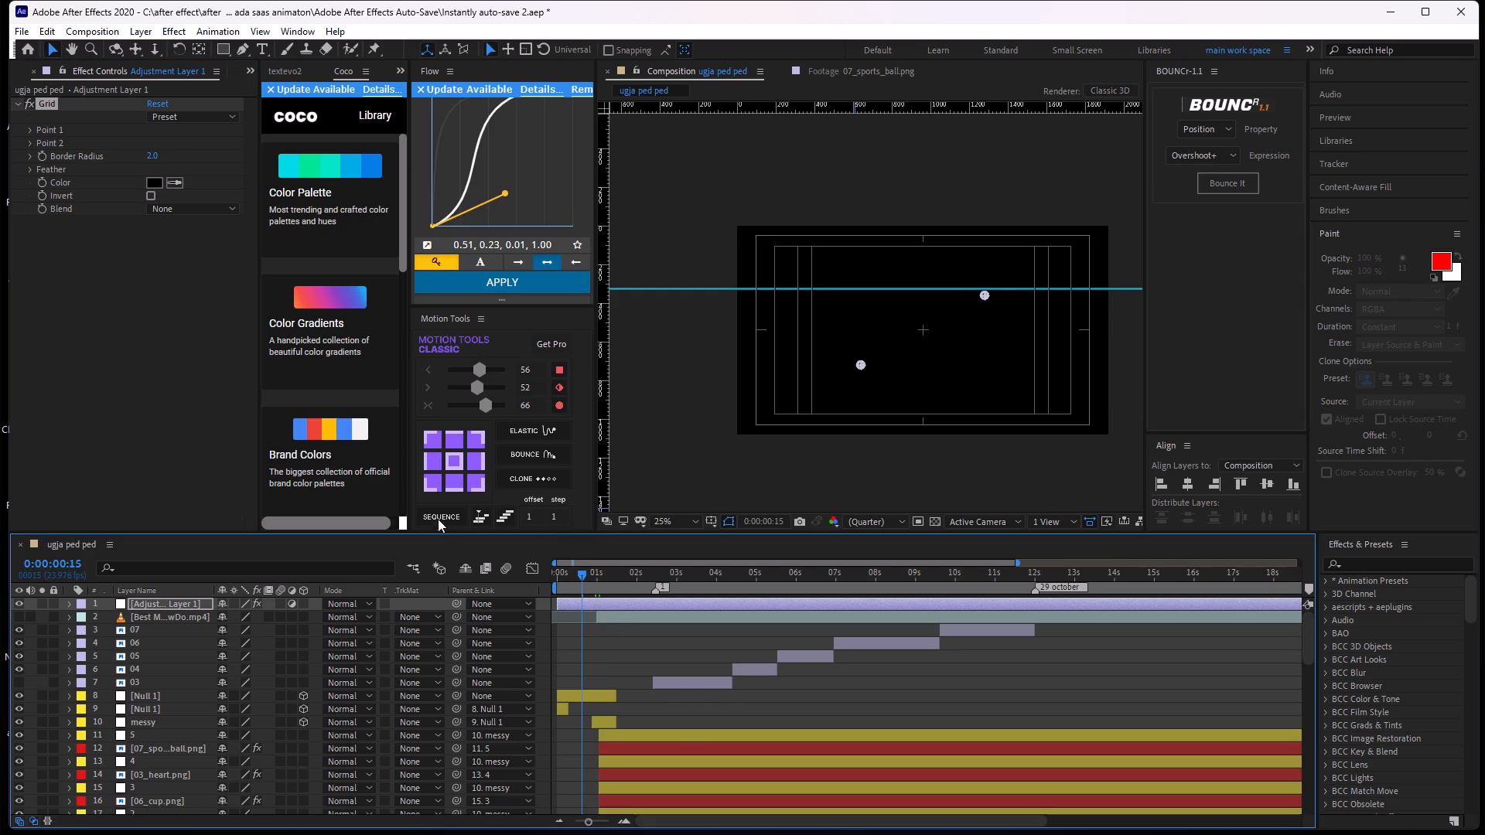
{"action": "left_click", "coordinate": [295, 605]}
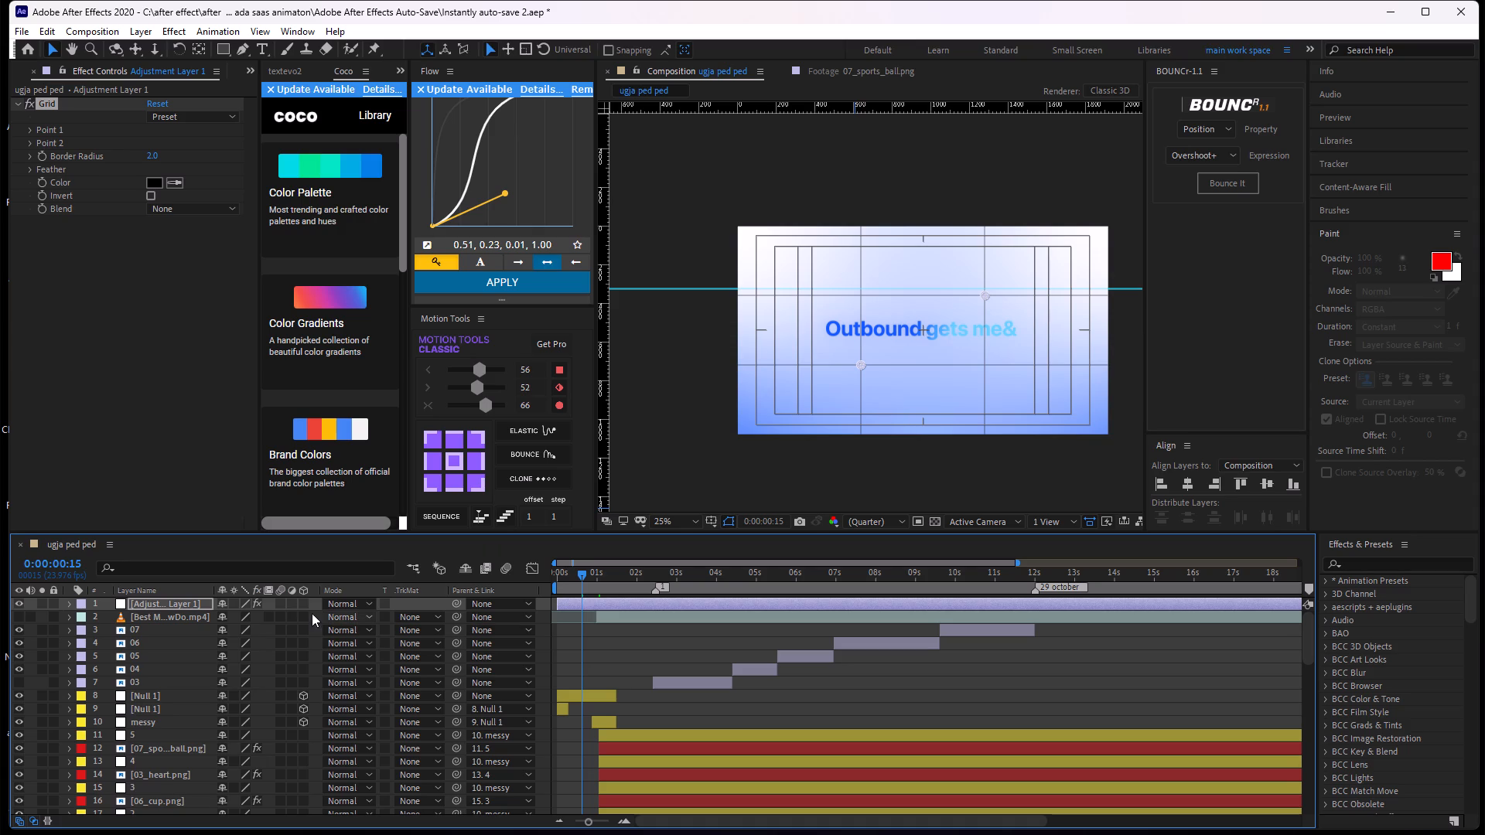
{"action": "left_click", "coordinate": [625, 636]}
{"action": "scroll", "coordinate": [965, 291], "scroll_direction": "up", "scroll_amount": 1}
{"action": "scroll", "coordinate": [933, 319], "scroll_direction": "down", "scroll_amount": 1}
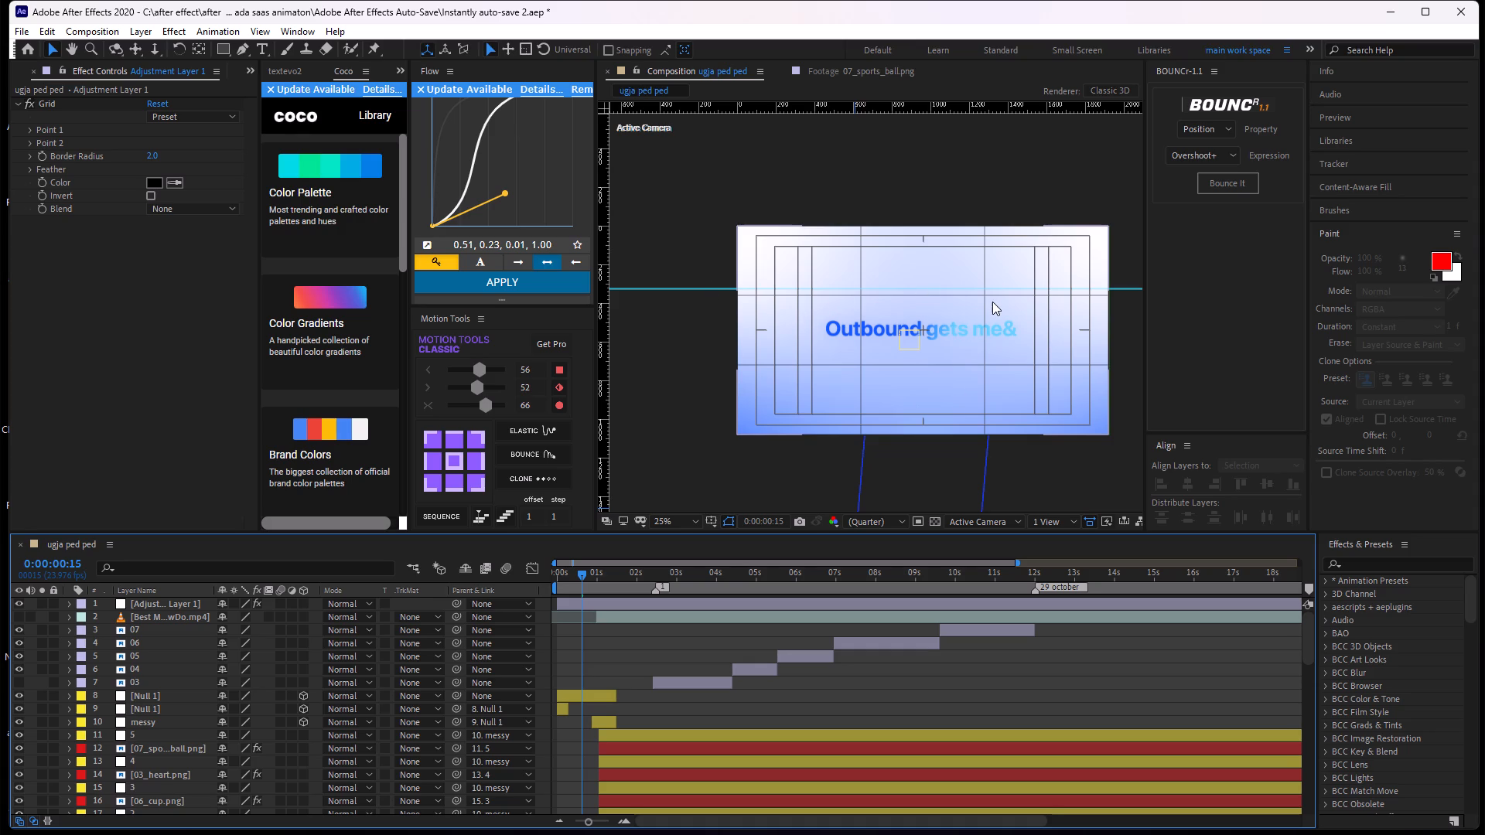
Move the horizontal guide up above the "Outbound gets me&" text, just inside the top of the title-safe area.
{"action": "left_click_drag", "start_coordinate": [990, 287], "coordinate": [986, 319]}
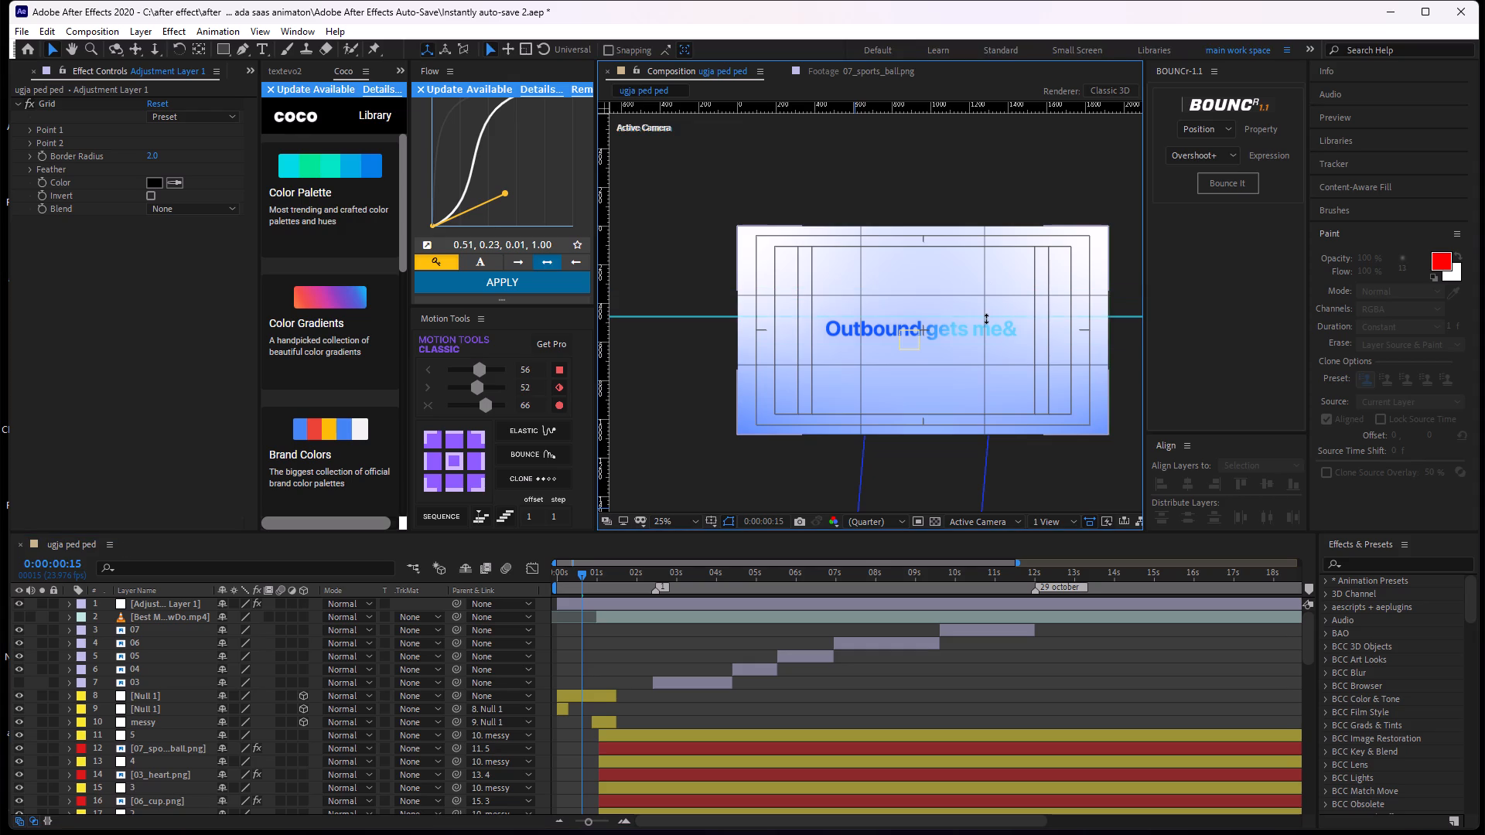
{"action": "left_click_drag", "start_coordinate": [986, 319], "coordinate": [1000, 365]}
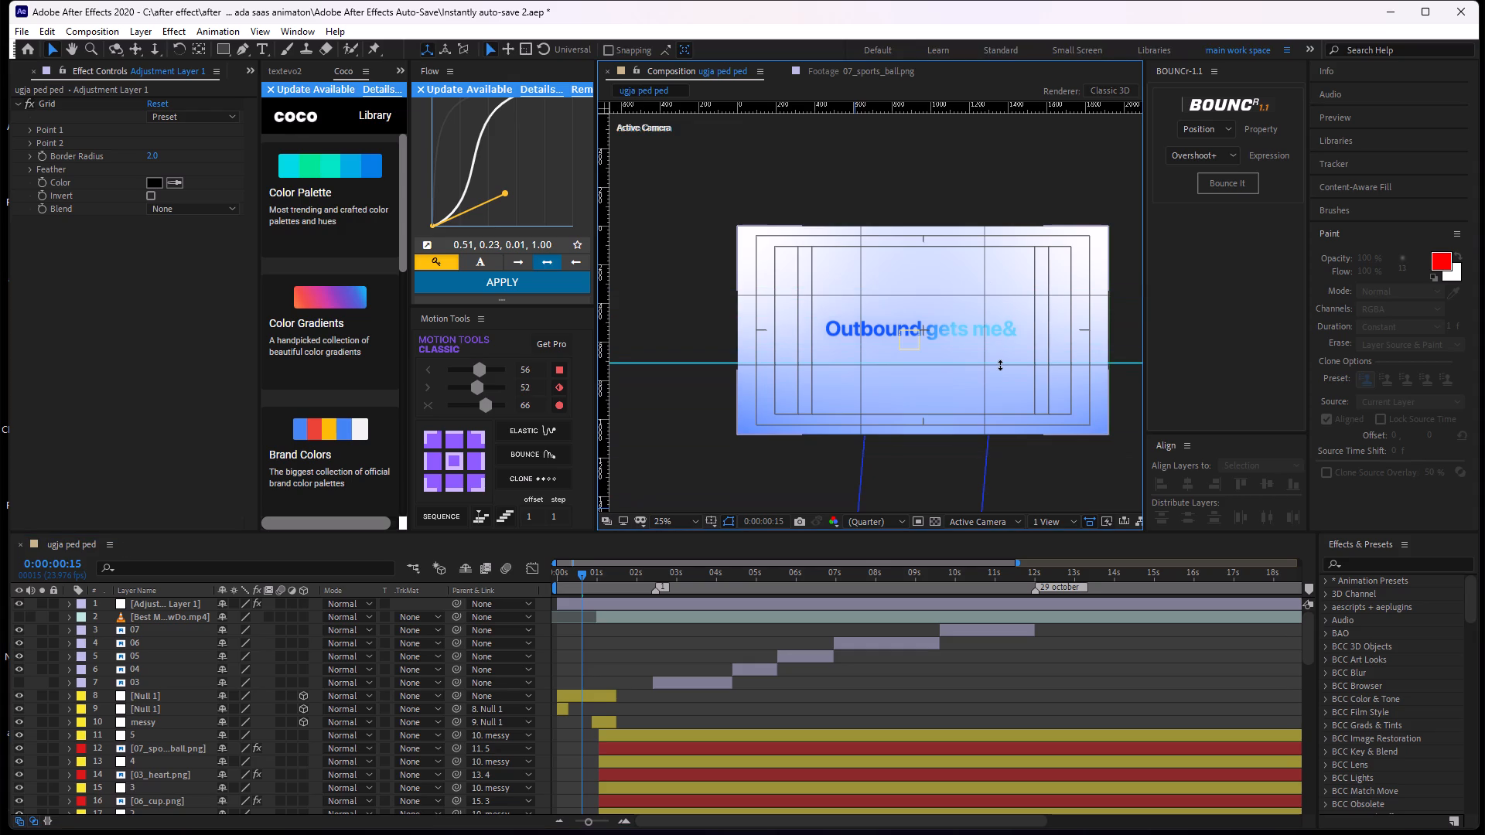
{"action": "left_click_drag", "start_coordinate": [1000, 365], "coordinate": [1011, 360]}
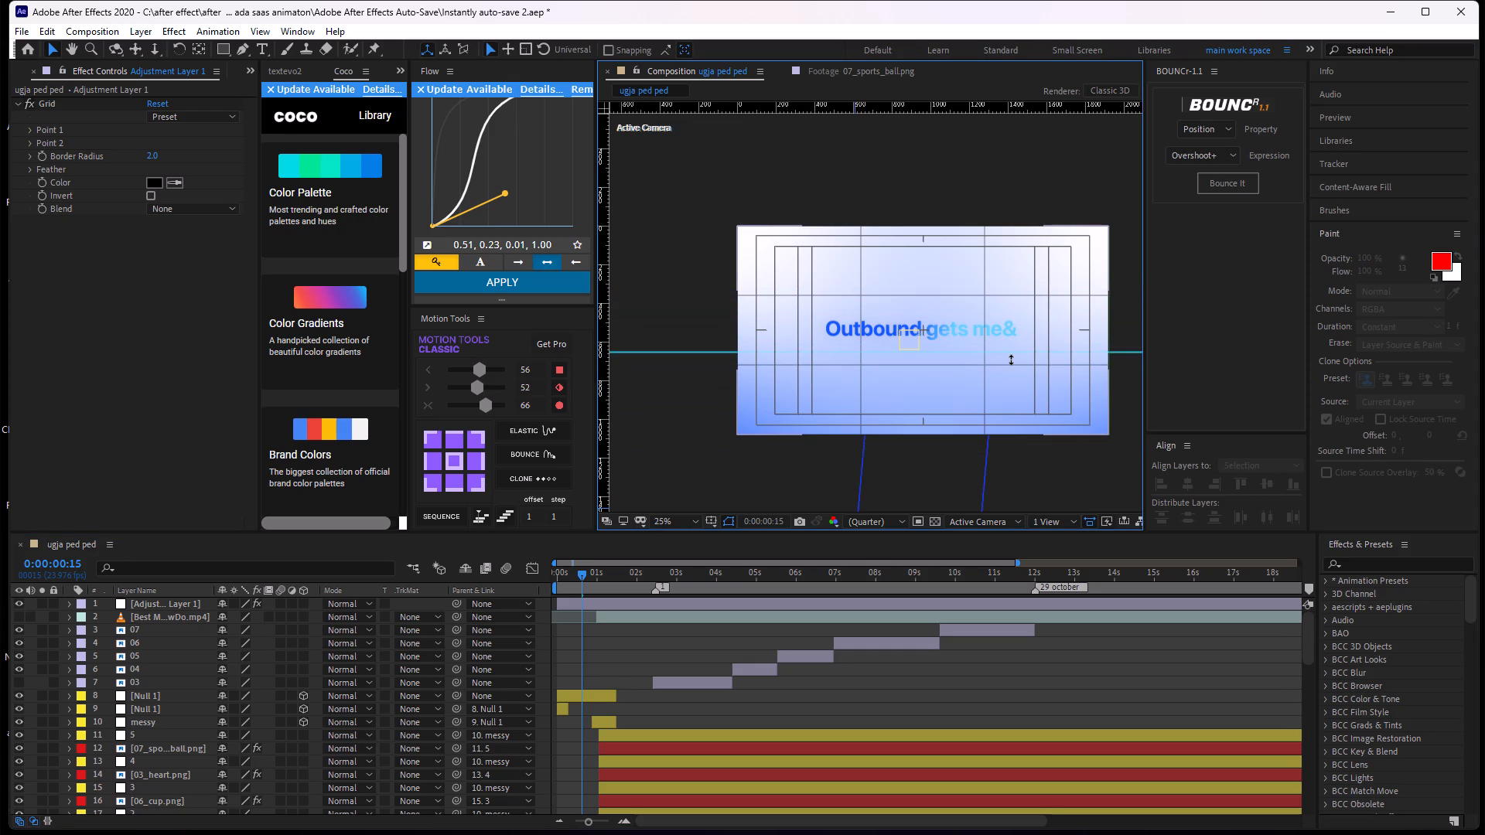
{"action": "left_click_drag", "start_coordinate": [1011, 360], "coordinate": [807, 252]}
{"action": "left_click", "coordinate": [928, 287]}
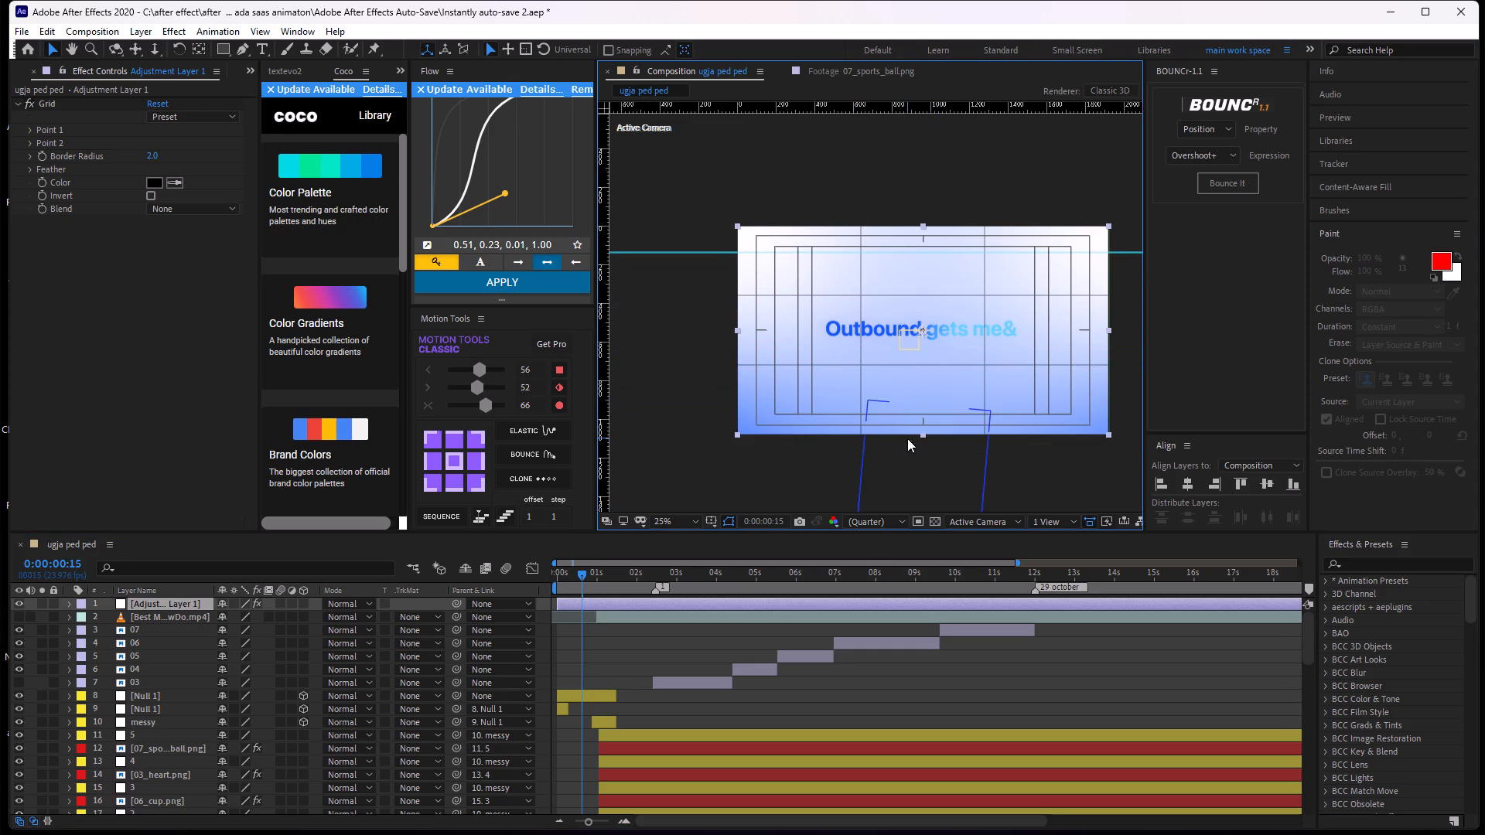
Shift the grid layer slightly rightward within the composition frame.
{"action": "left_click", "coordinate": [902, 342]}
{"action": "left_click", "coordinate": [894, 332]}
{"action": "left_click", "coordinate": [871, 334]}
{"action": "left_click", "coordinate": [852, 336]}
{"action": "left_click_drag", "start_coordinate": [863, 329], "coordinate": [873, 330]}
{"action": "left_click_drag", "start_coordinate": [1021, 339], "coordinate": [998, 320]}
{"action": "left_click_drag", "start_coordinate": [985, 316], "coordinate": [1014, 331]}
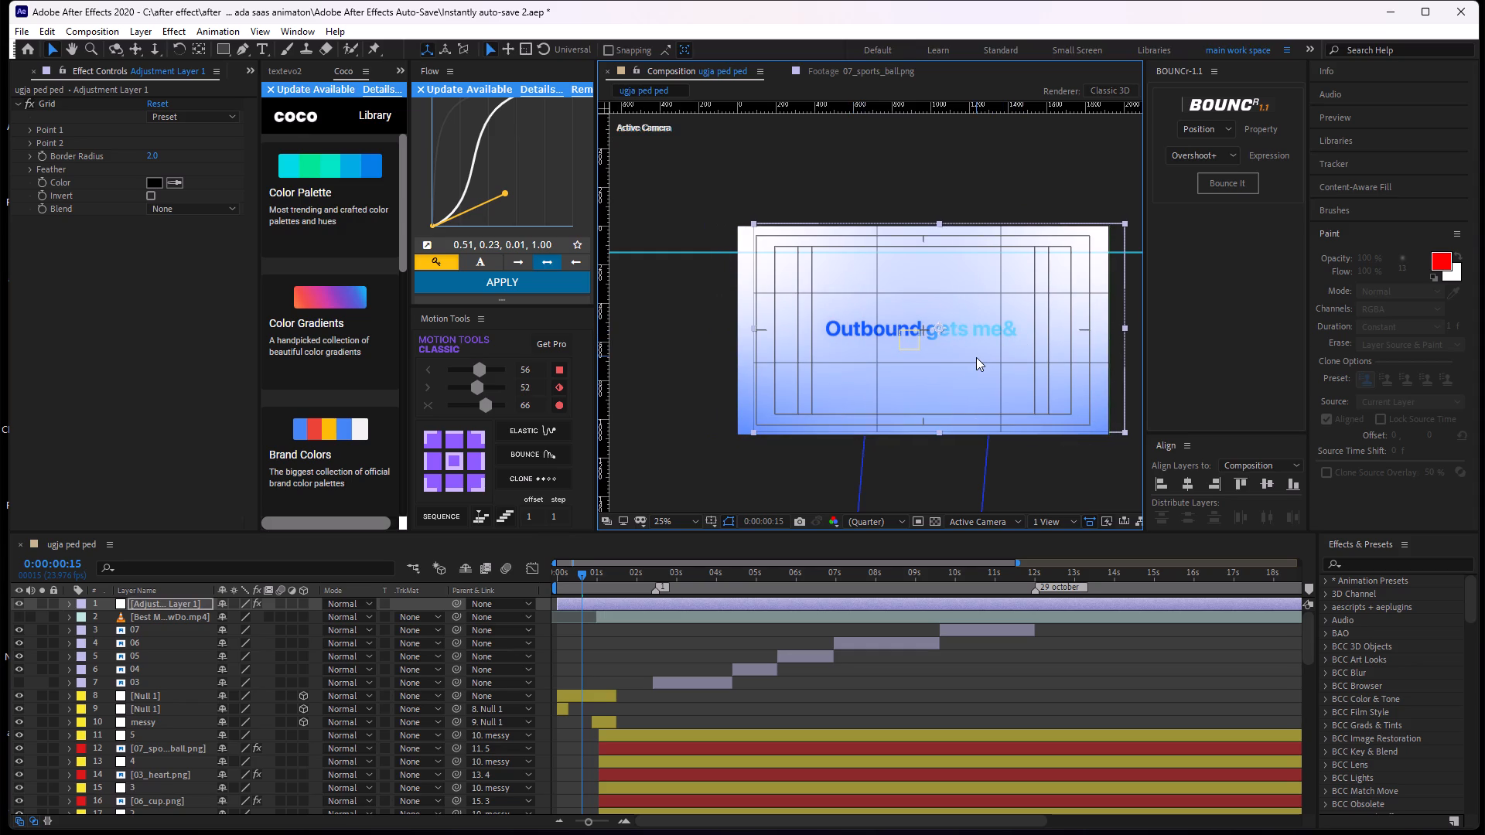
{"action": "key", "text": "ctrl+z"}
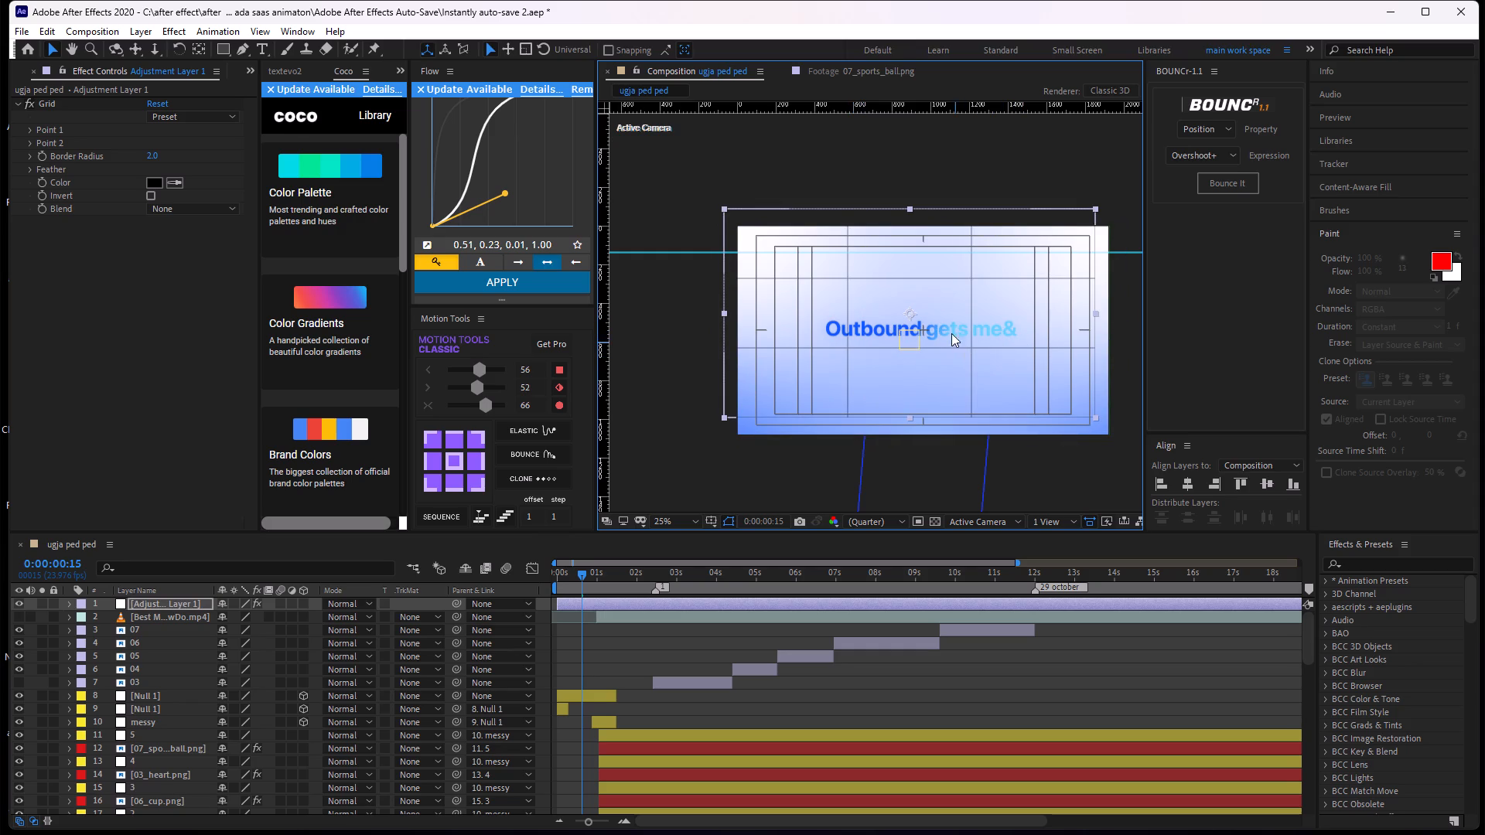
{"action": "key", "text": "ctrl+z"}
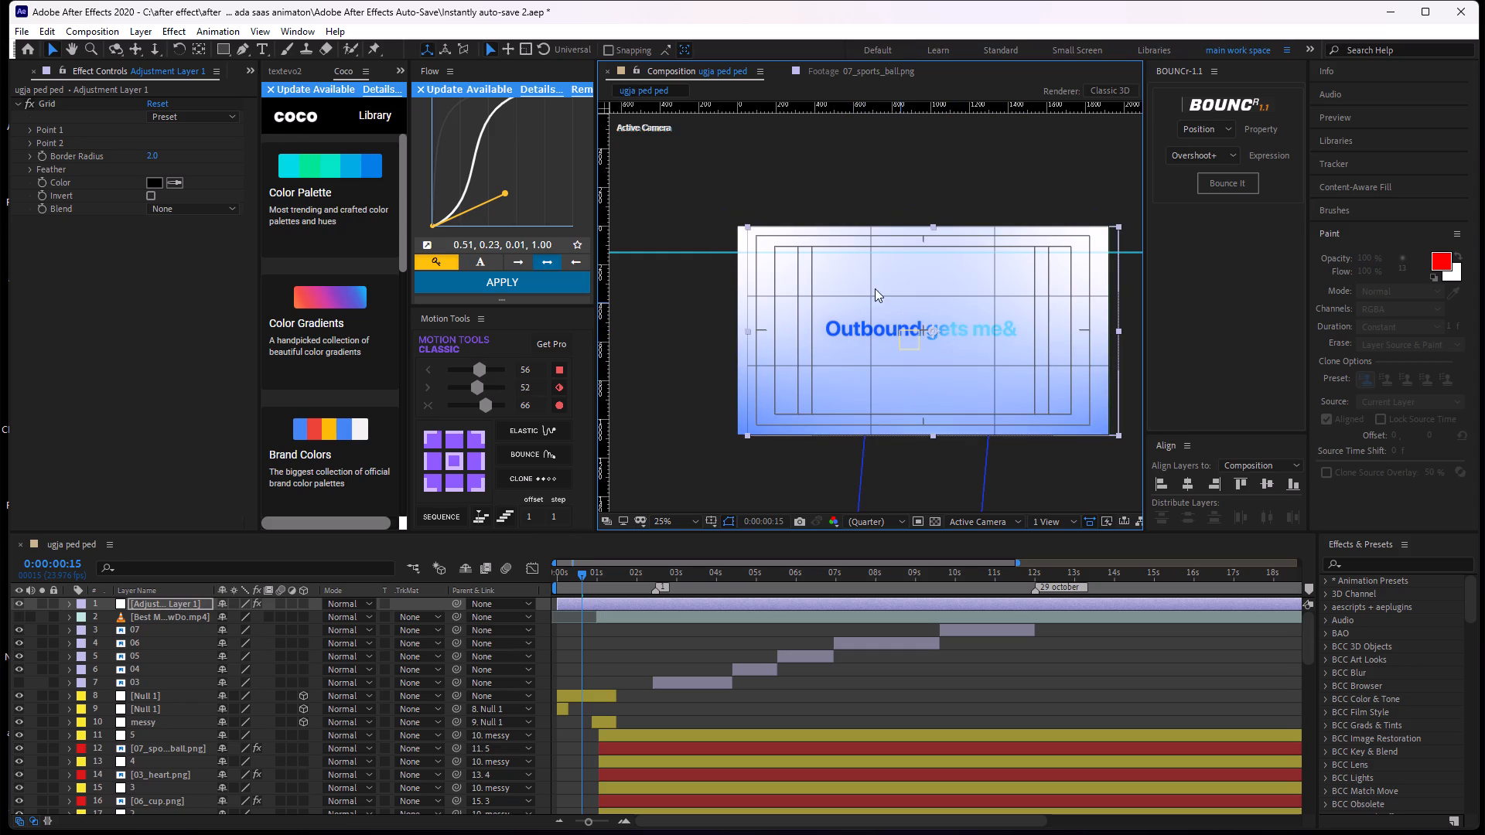
Move the existing horizontal guide onto the grid's upper third line and add a second horizontal guide on the lower third line.
{"action": "left_click_drag", "start_coordinate": [898, 252], "coordinate": [904, 293]}
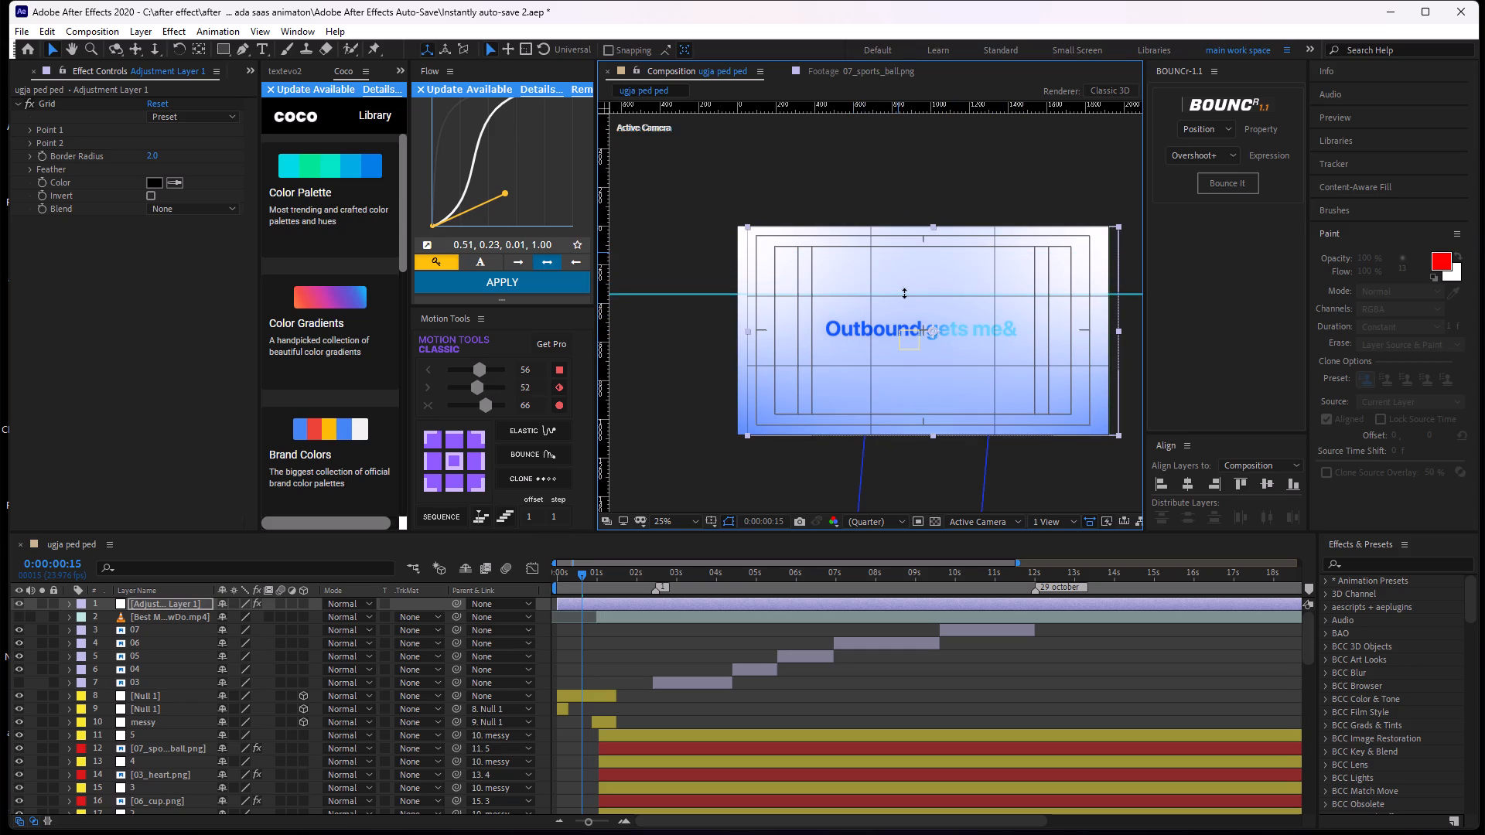
{"action": "left_click_drag", "start_coordinate": [904, 293], "coordinate": [912, 295]}
{"action": "scroll", "coordinate": [879, 281], "scroll_direction": "up", "scroll_amount": 1}
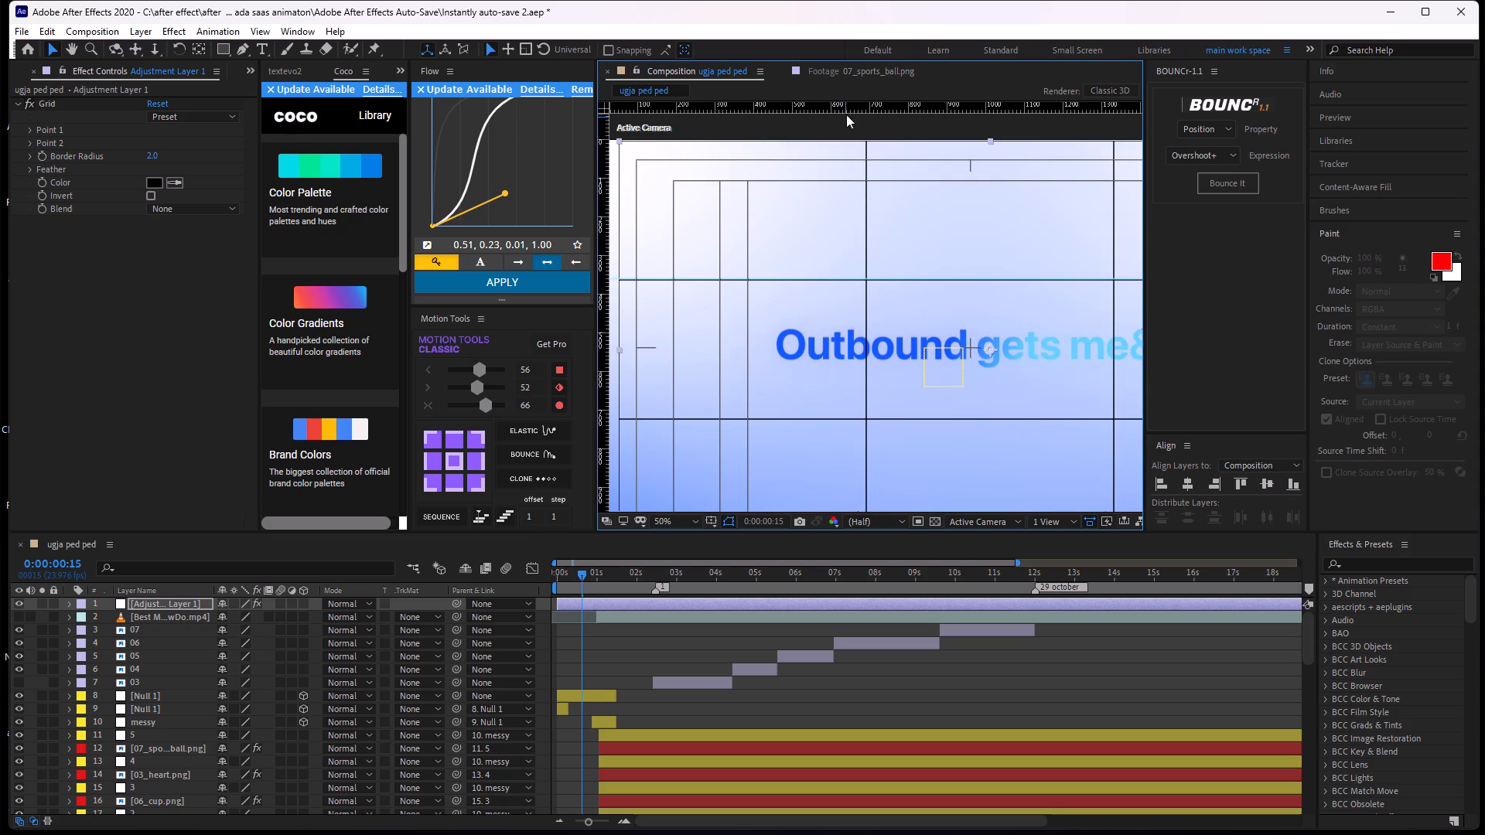
{"action": "left_click_drag", "start_coordinate": [849, 111], "coordinate": [842, 419]}
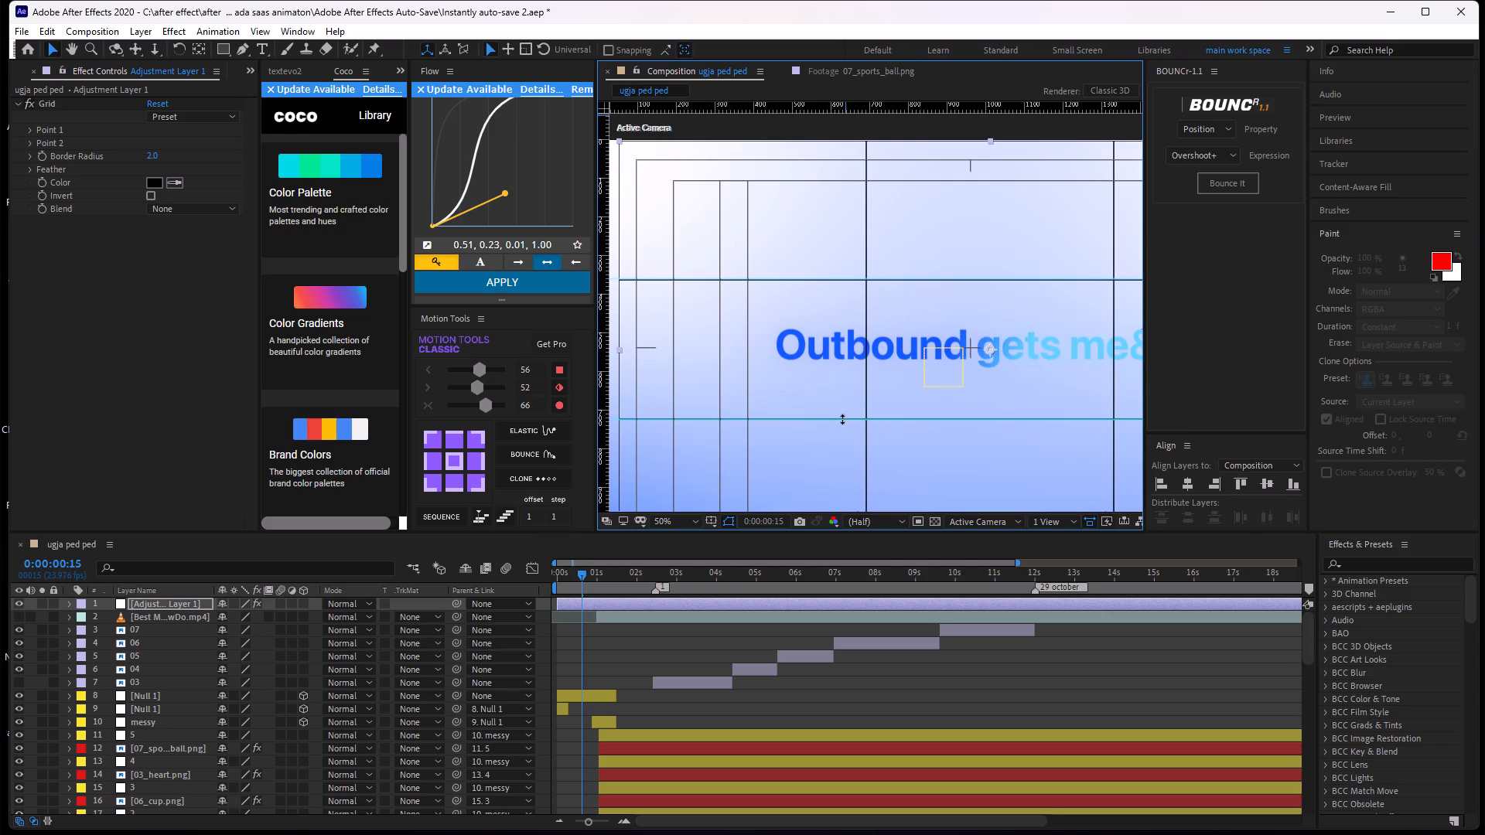
{"action": "left_click_drag", "start_coordinate": [842, 419], "coordinate": [846, 418]}
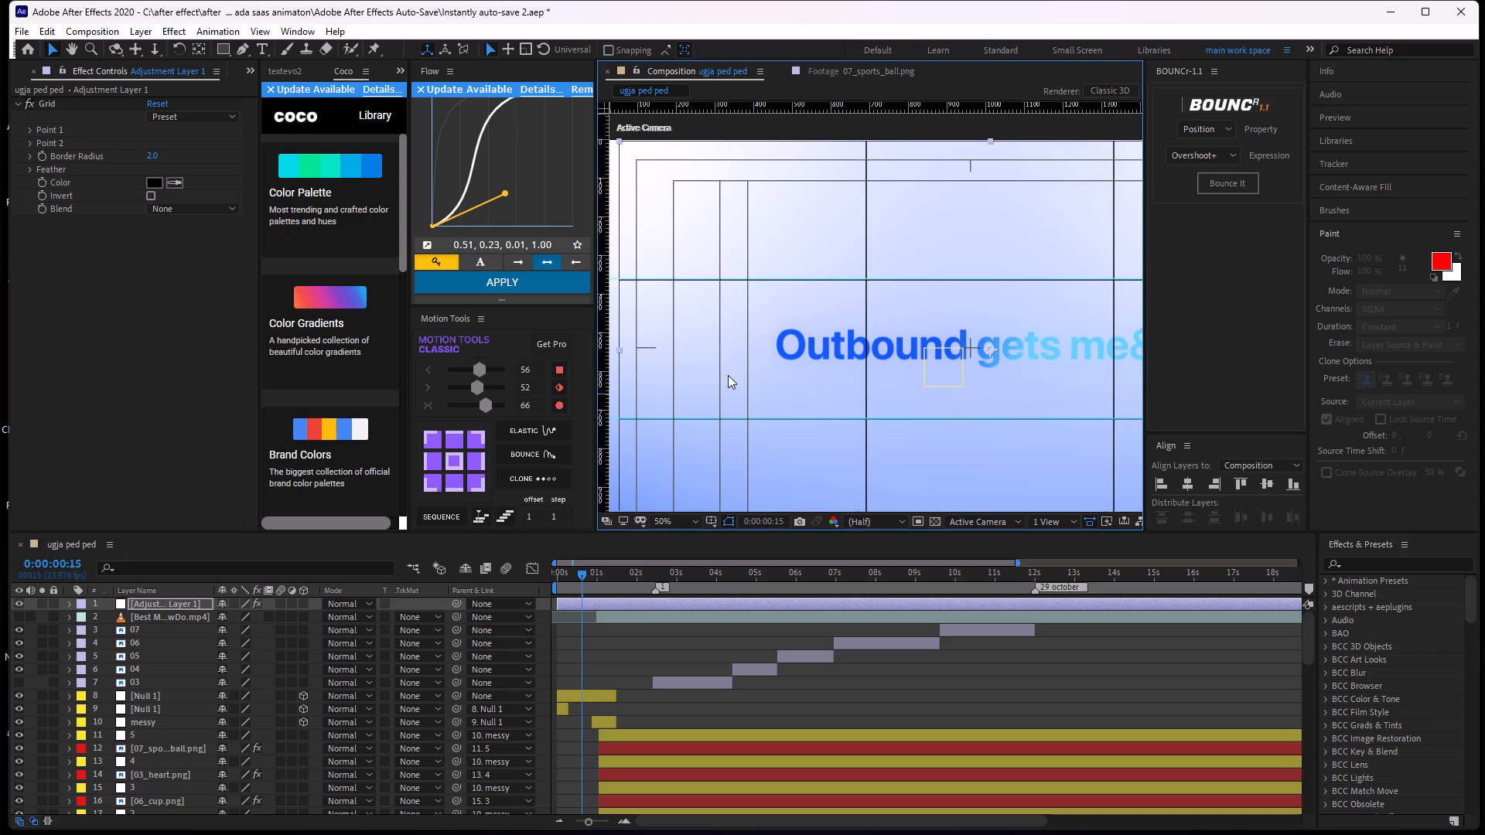
Add two vertical guides, one on each of the grid's vertical third lines.
{"action": "left_click_drag", "start_coordinate": [607, 350], "coordinate": [1111, 433]}
{"action": "left_click_drag", "start_coordinate": [1111, 433], "coordinate": [1114, 451]}
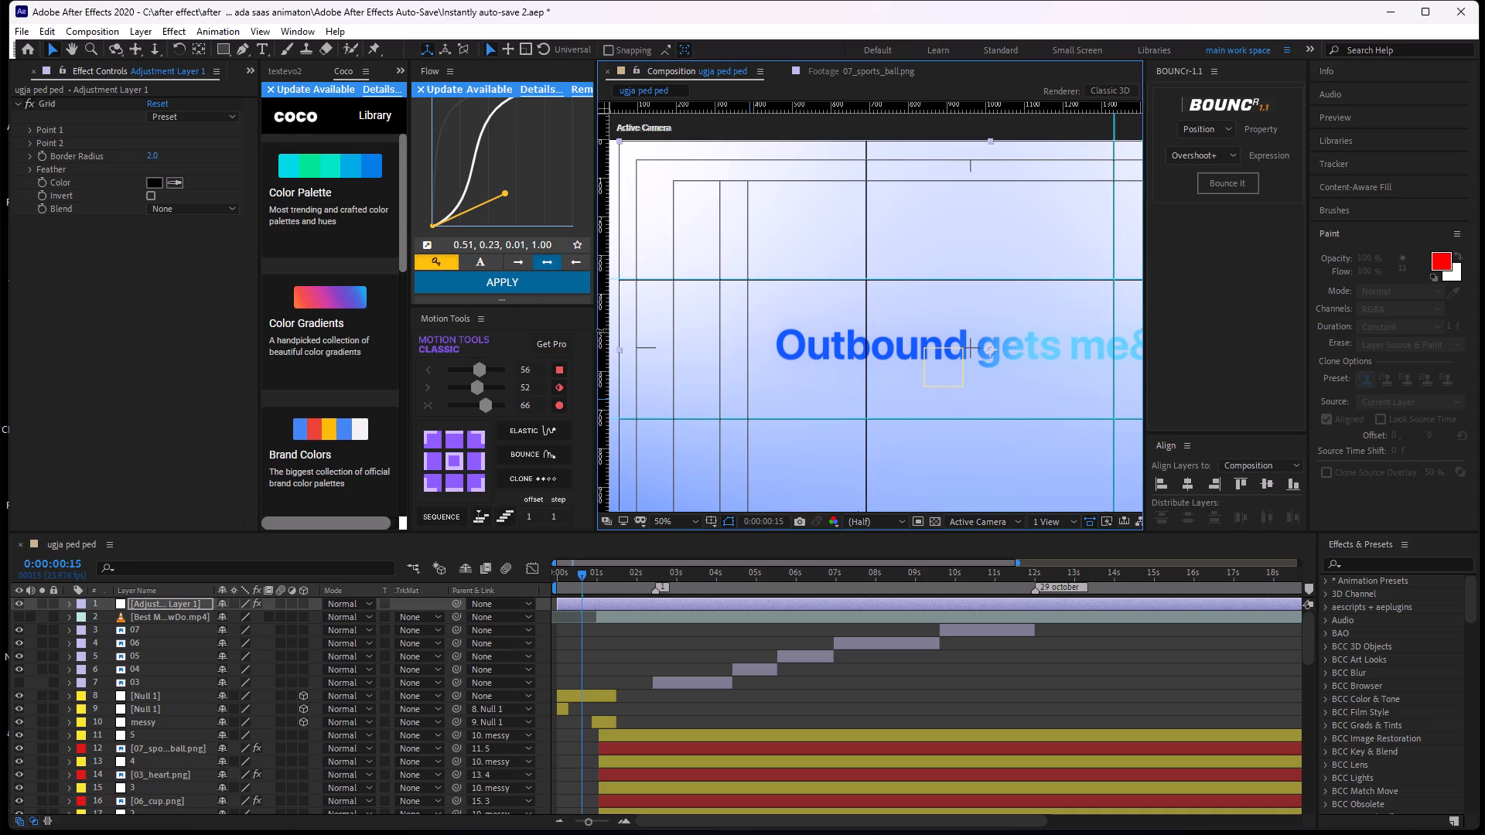
{"action": "left_click_drag", "start_coordinate": [602, 330], "coordinate": [869, 448]}
{"action": "left_click_drag", "start_coordinate": [869, 448], "coordinate": [866, 461]}
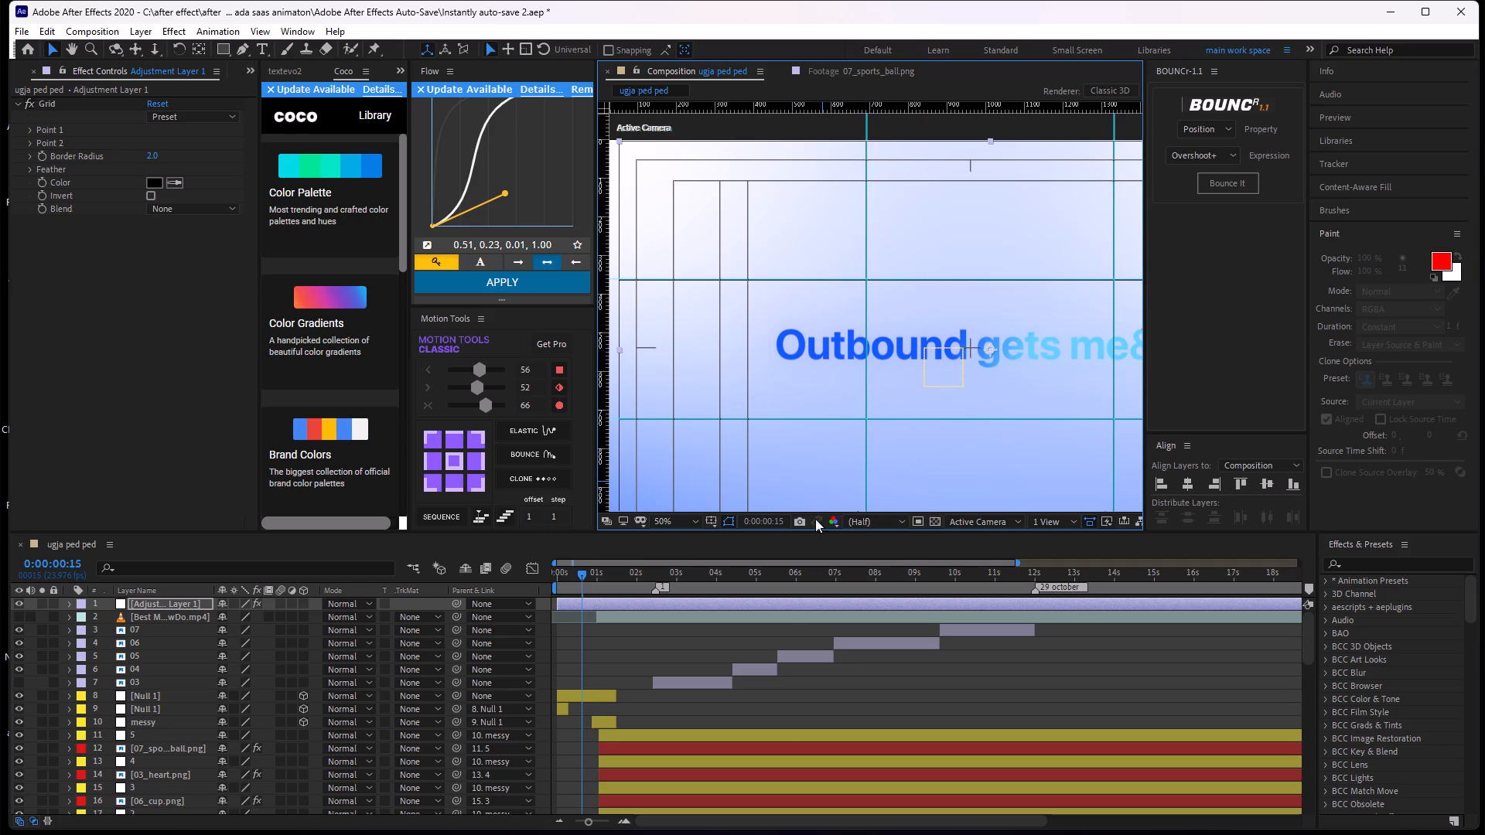
Delete the grid's Adjustment Layer 1, leaving only the ruler guides over the composition.
{"action": "left_click", "coordinate": [782, 724]}
{"action": "left_click", "coordinate": [710, 604]}
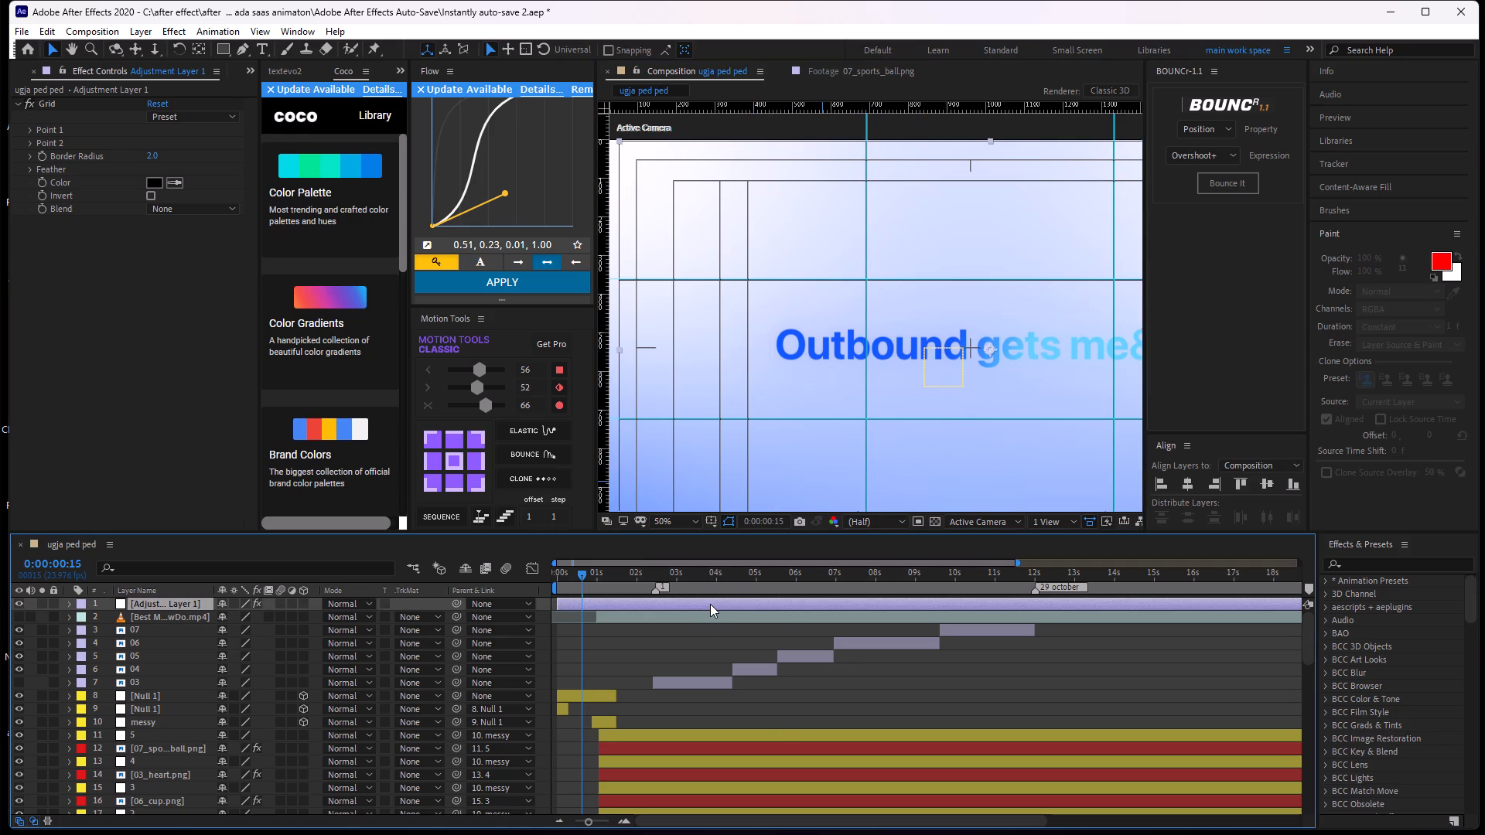
{"action": "key", "text": "BackSpace"}
{"action": "scroll", "coordinate": [880, 352], "scroll_direction": "down", "scroll_amount": 1}
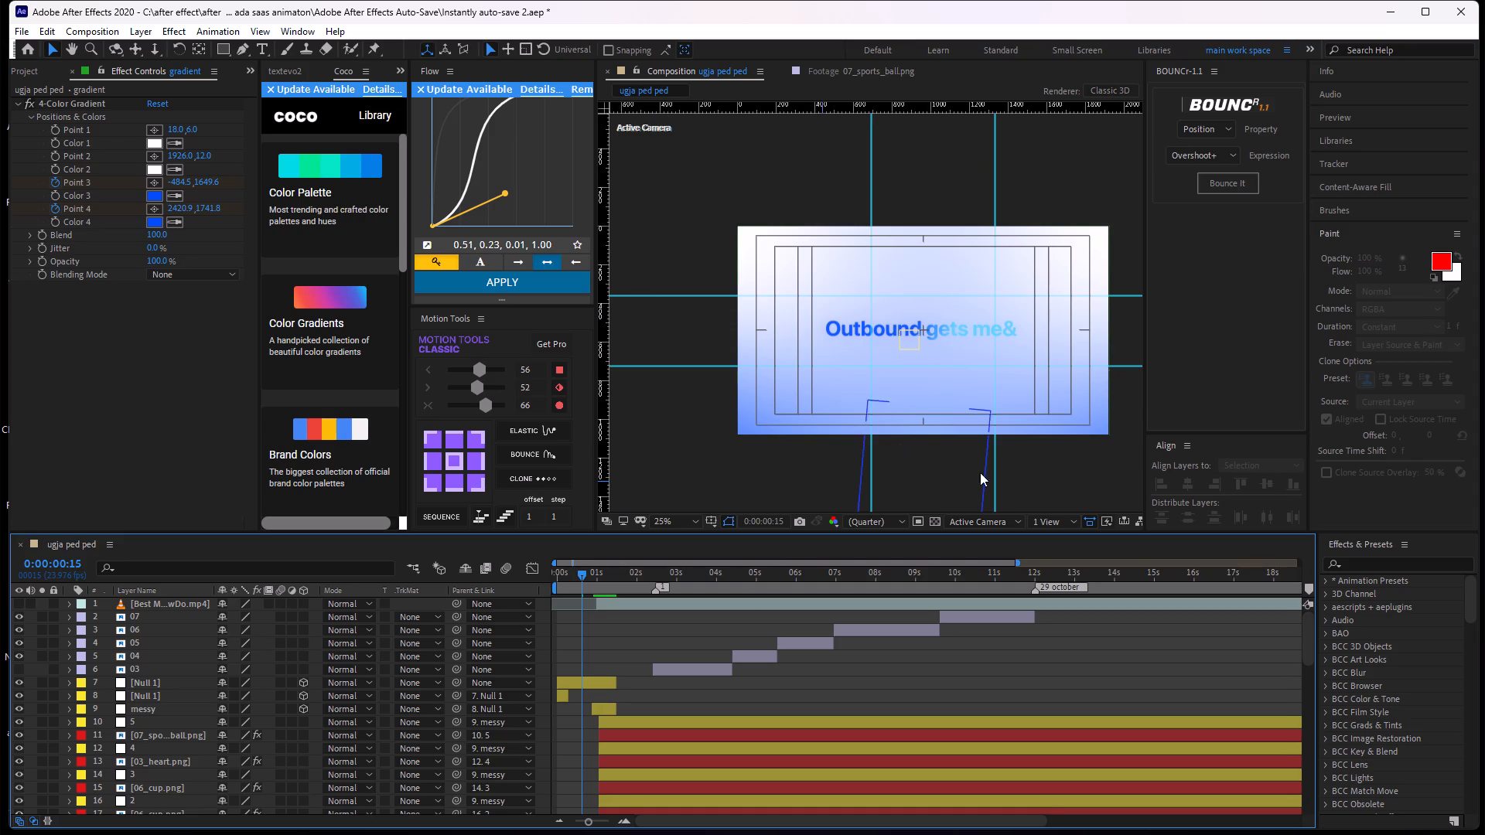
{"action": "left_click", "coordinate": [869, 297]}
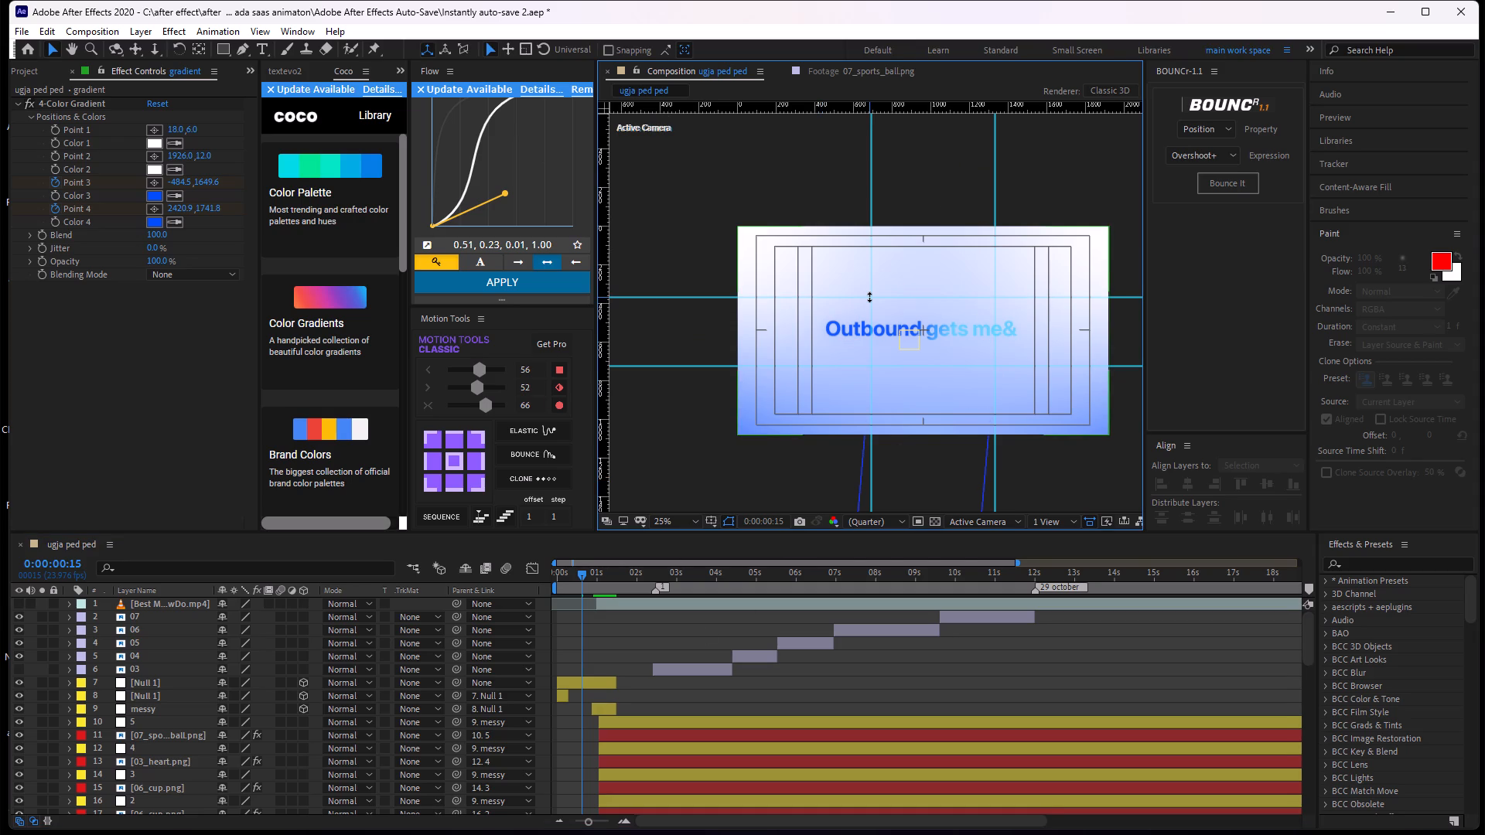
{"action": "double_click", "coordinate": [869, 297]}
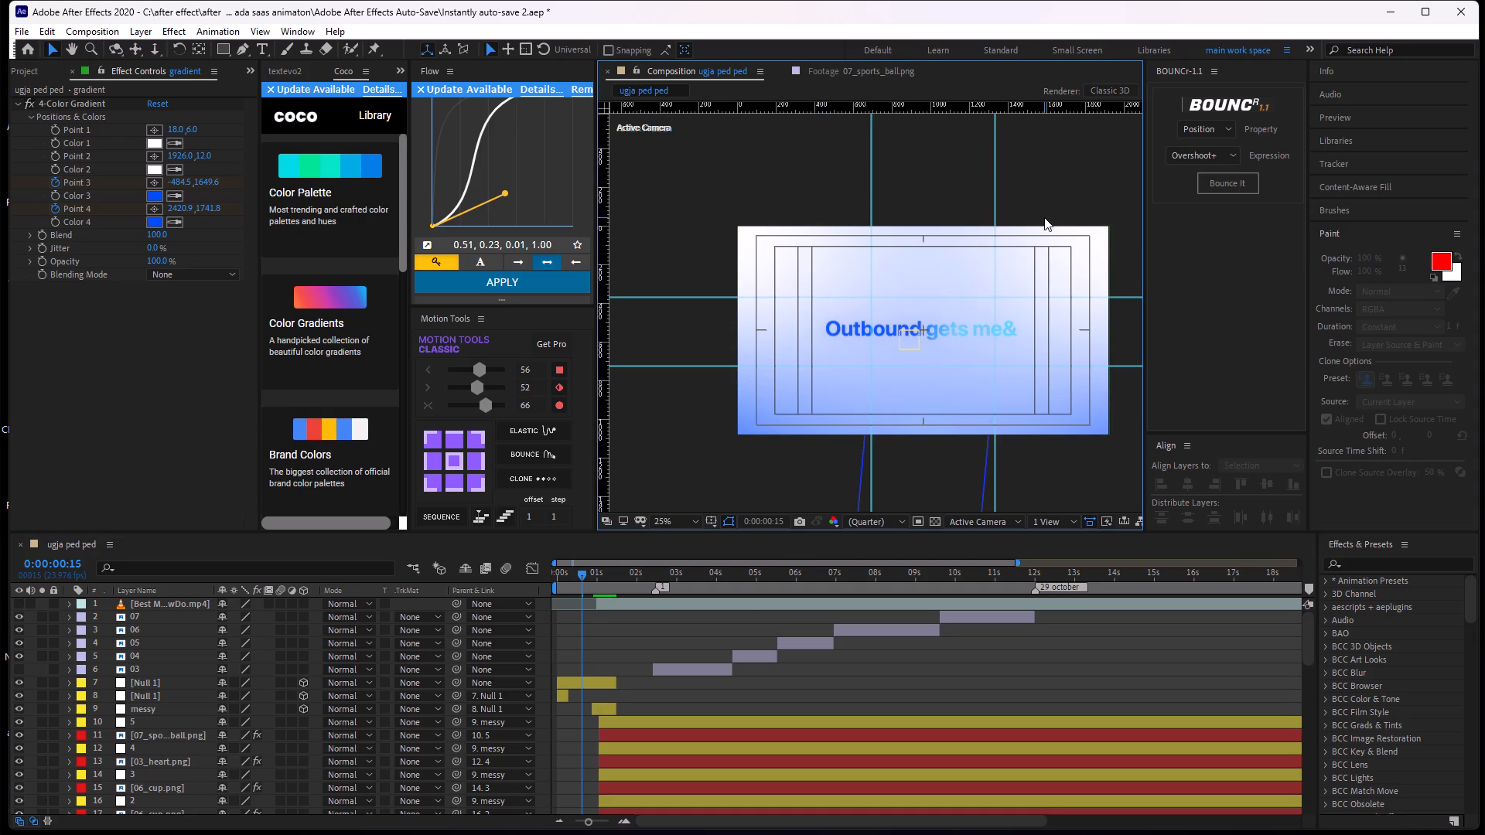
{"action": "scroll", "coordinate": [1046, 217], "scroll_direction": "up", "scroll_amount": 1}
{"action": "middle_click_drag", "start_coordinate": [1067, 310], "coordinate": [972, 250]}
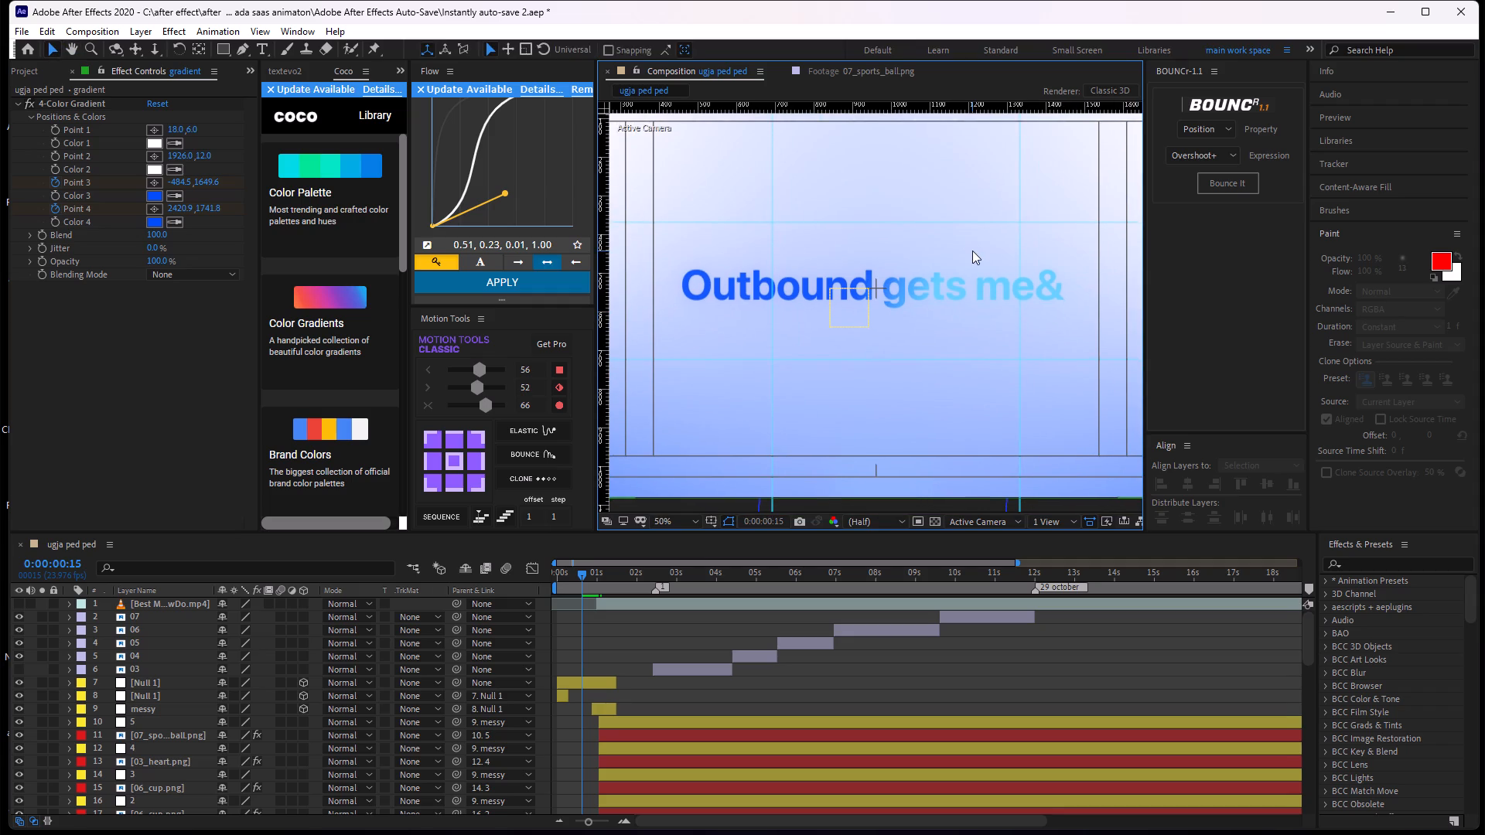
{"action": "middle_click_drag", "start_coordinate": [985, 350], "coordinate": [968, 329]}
Select all layers and split them at 0:00:01:23.
{"action": "scroll", "coordinate": [732, 665], "scroll_direction": "down", "scroll_amount": 2}
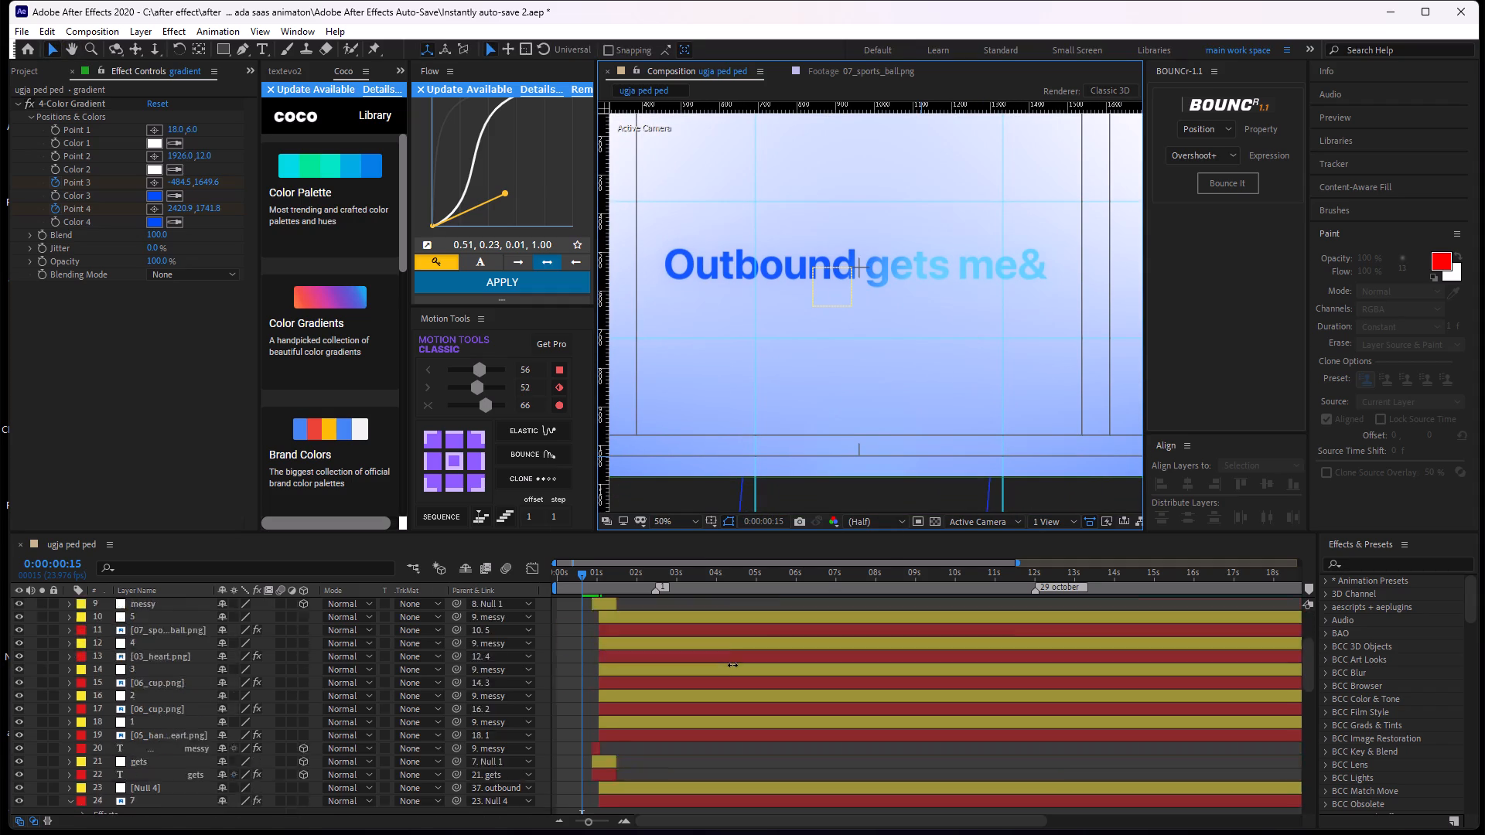
{"action": "scroll", "coordinate": [732, 665], "scroll_direction": "down", "scroll_amount": 5}
{"action": "scroll", "coordinate": [664, 673], "scroll_direction": "up", "scroll_amount": 4}
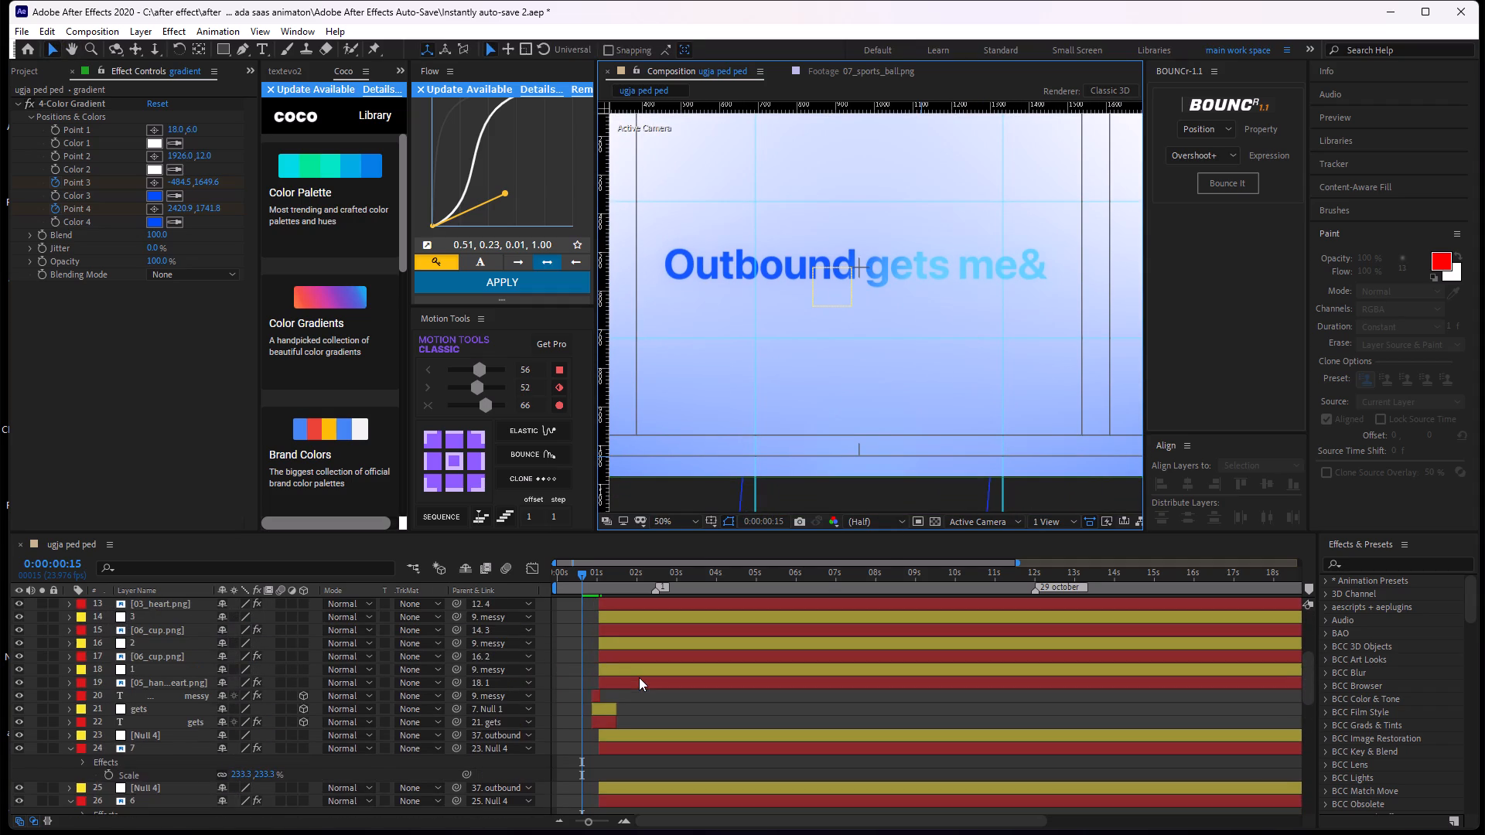
{"action": "key", "text": "ctrl+a"}
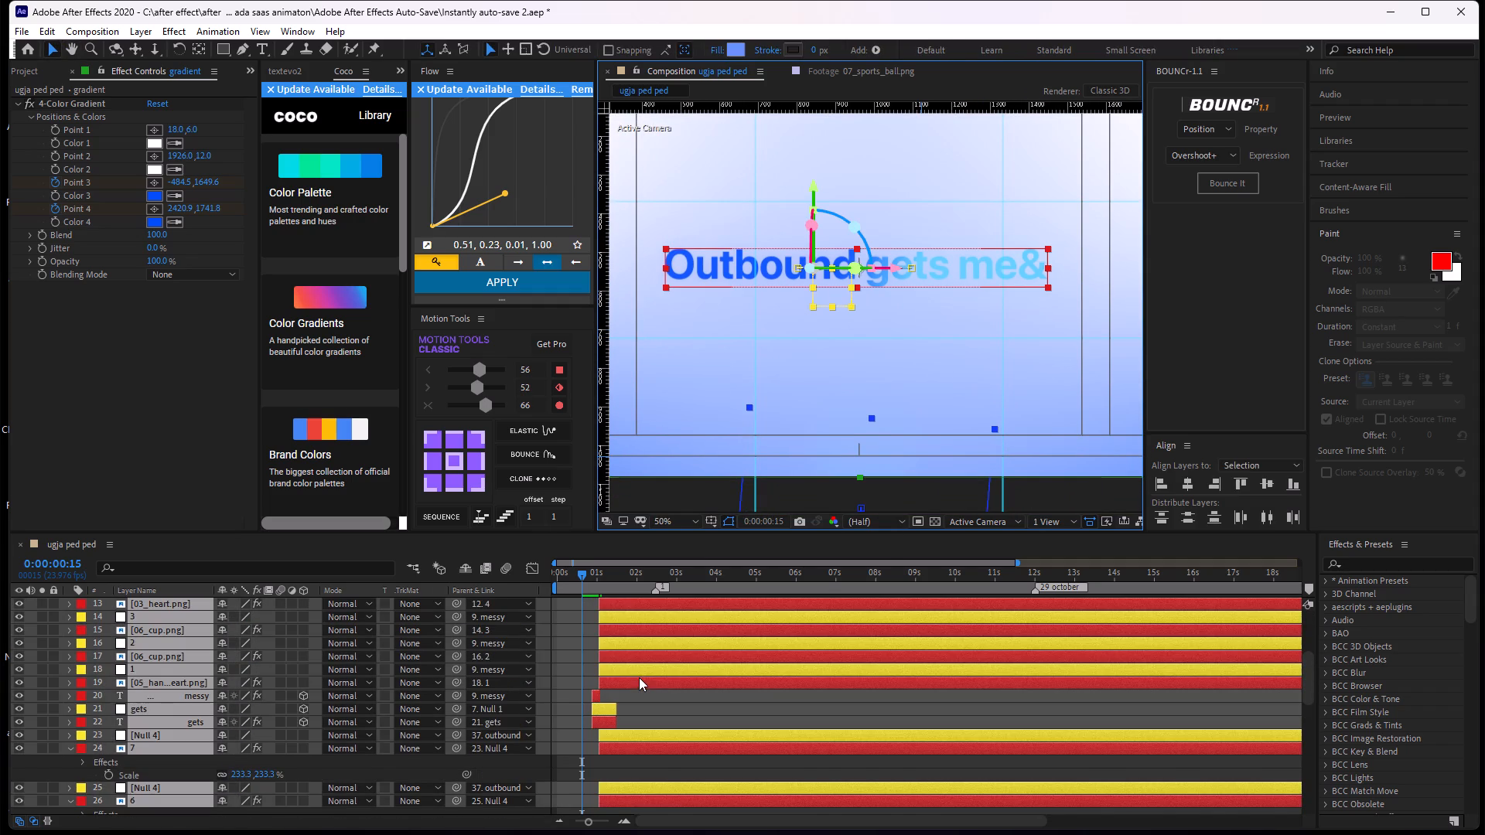
{"action": "left_click_drag", "start_coordinate": [582, 572], "coordinate": [624, 581]}
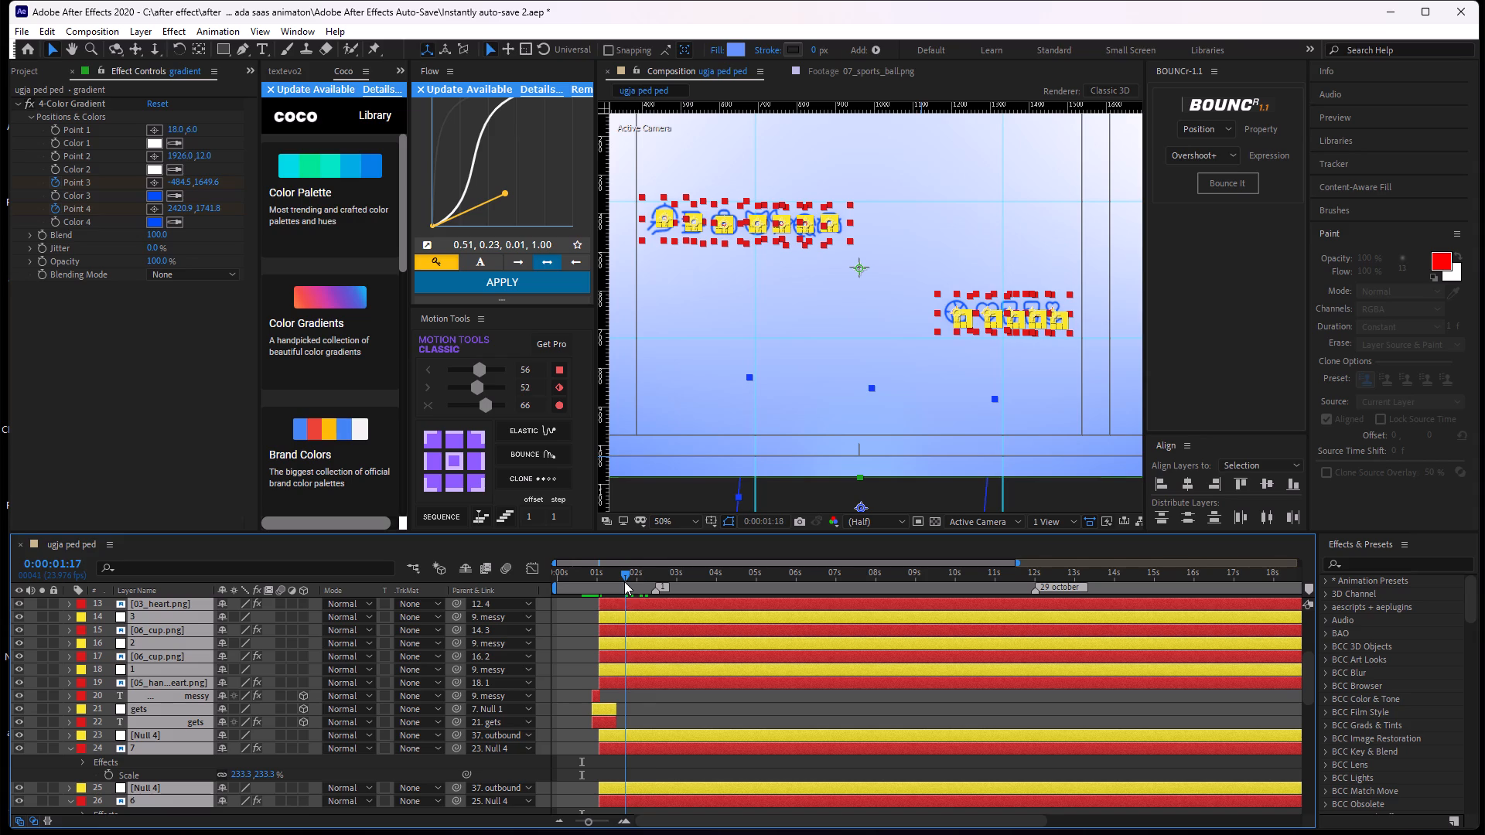
{"action": "left_click_drag", "start_coordinate": [624, 581], "coordinate": [635, 587]}
{"action": "key", "text": "ctrl+shift+d"}
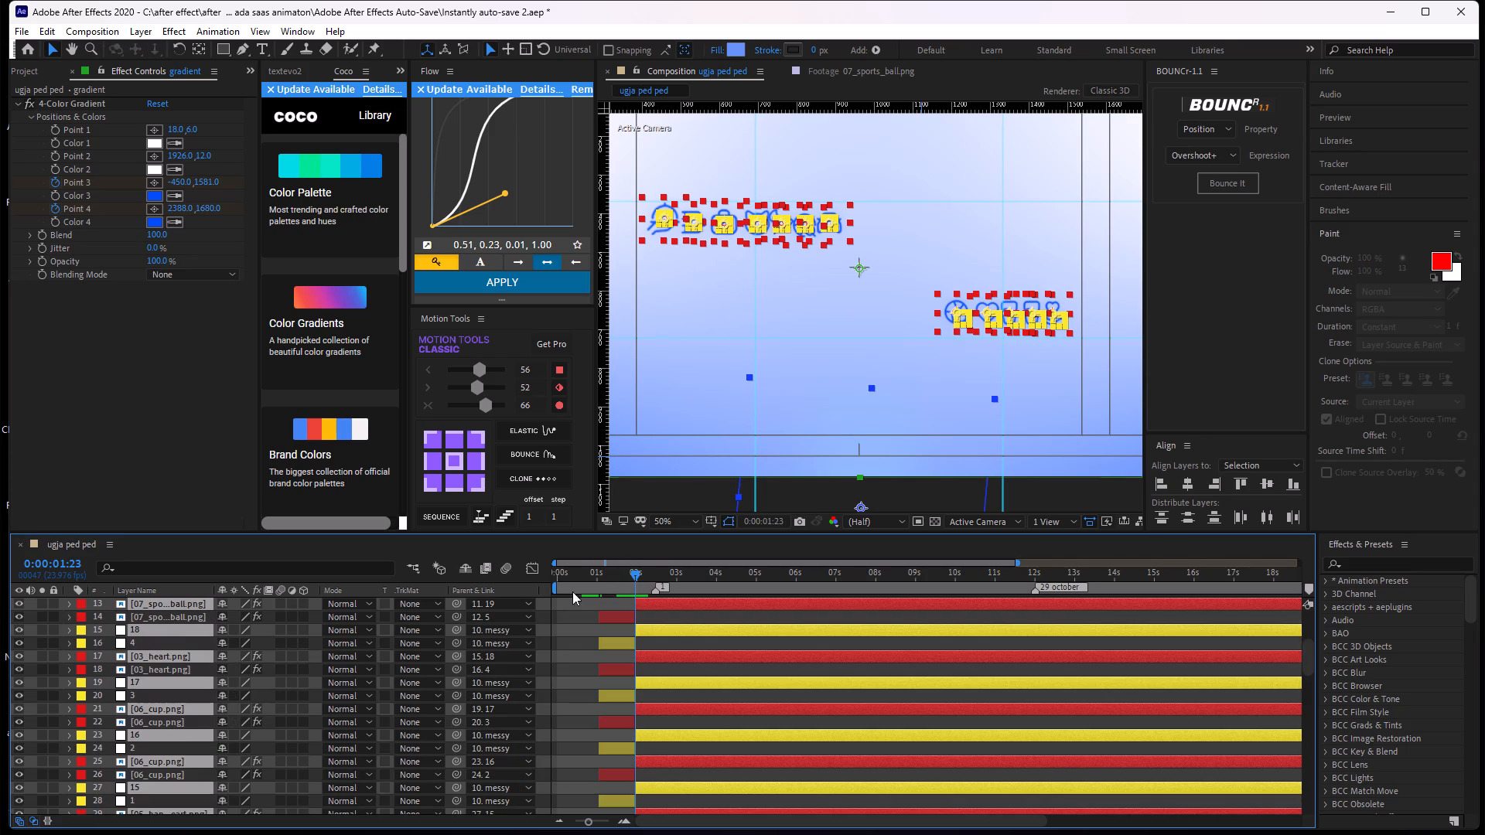
Move the selected second-half layers up the stack as one block, directly below layer 03 and above the first Null 1.
{"action": "left_click_drag", "start_coordinate": [185, 634], "coordinate": [190, 613]}
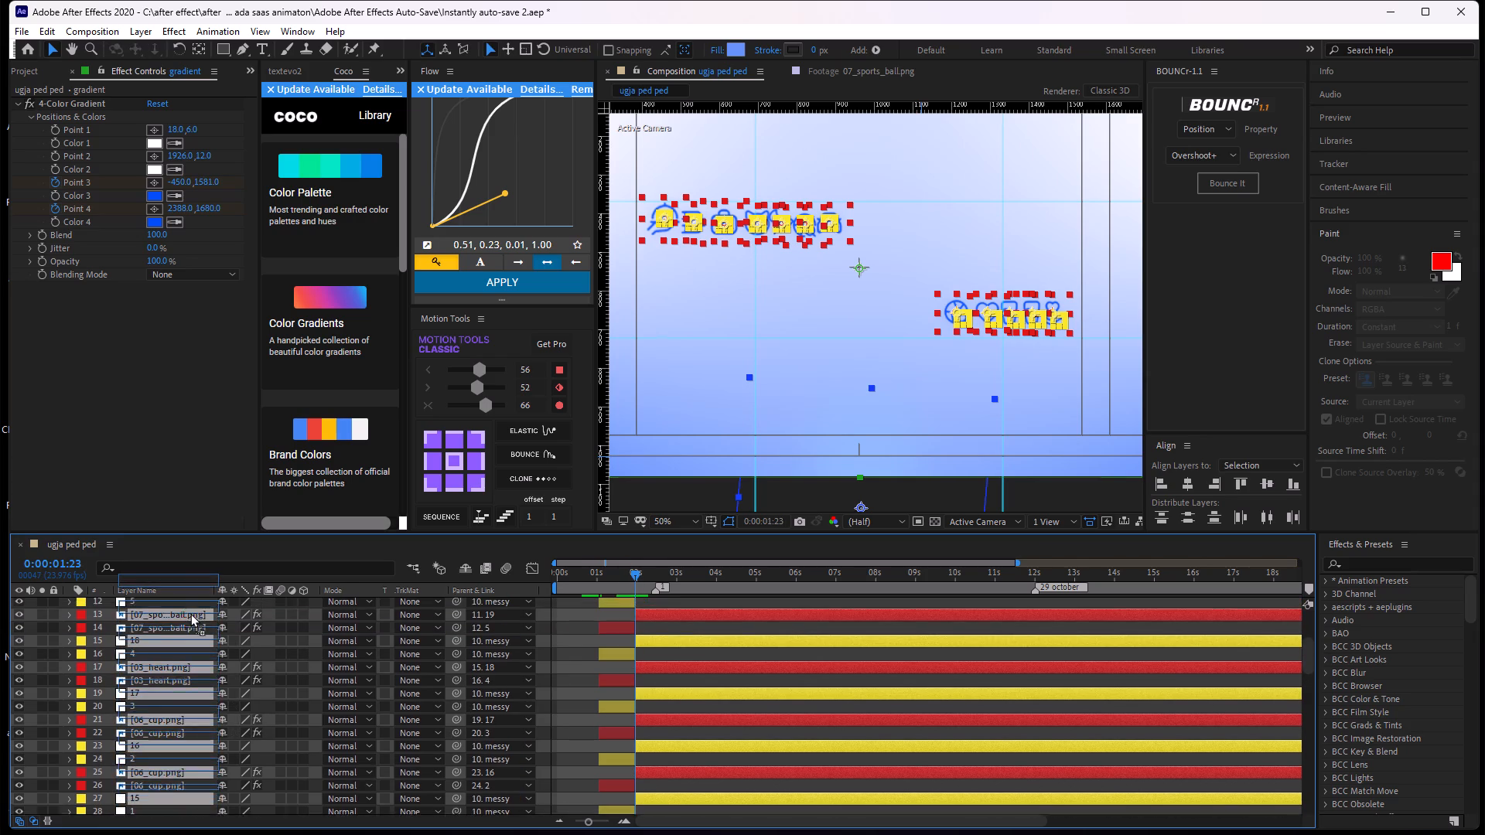
{"action": "left_click_drag", "start_coordinate": [190, 613], "coordinate": [193, 622]}
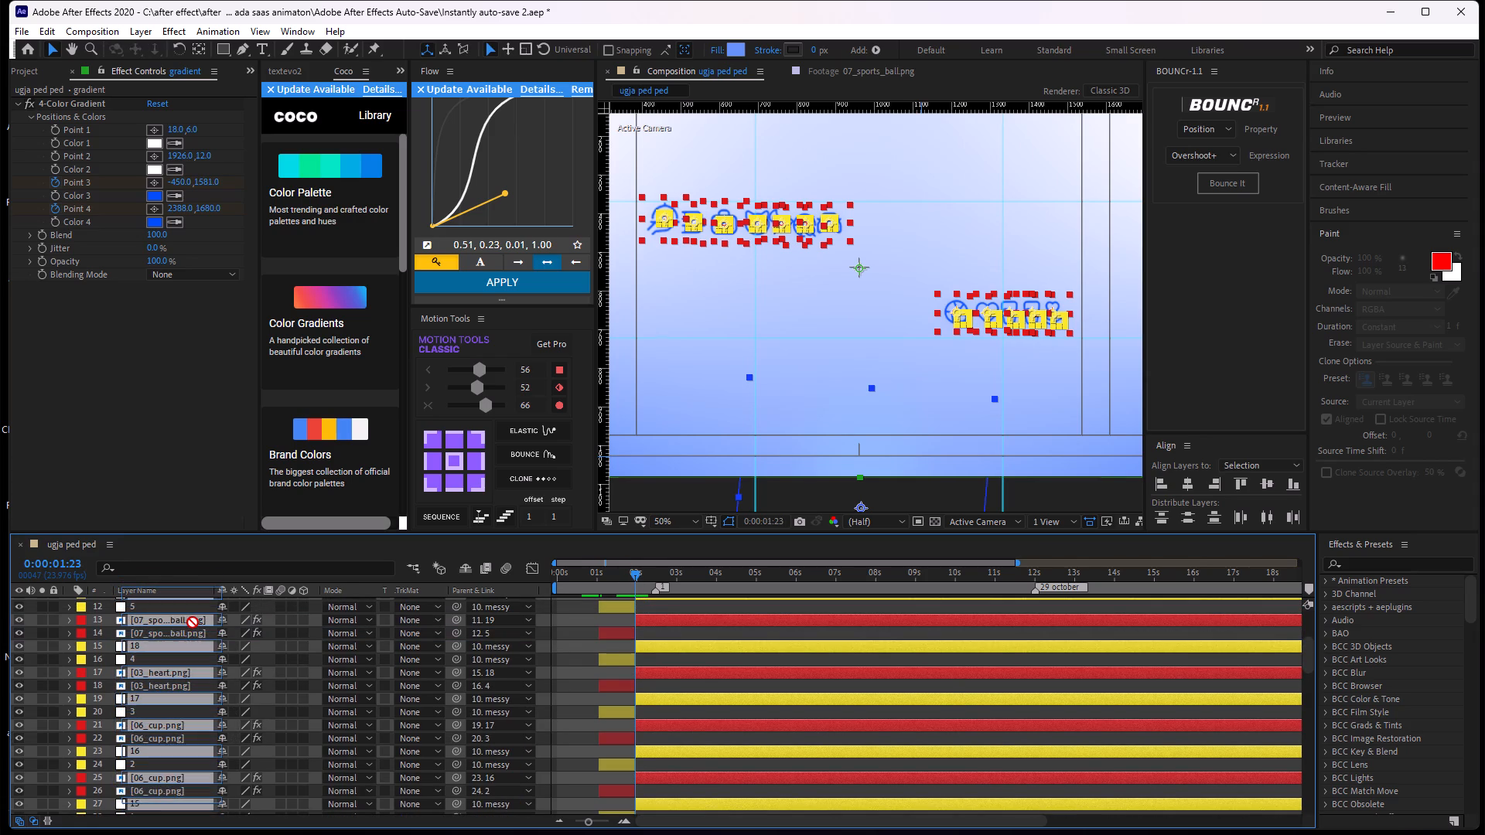
{"action": "left_click_drag", "start_coordinate": [193, 622], "coordinate": [203, 638]}
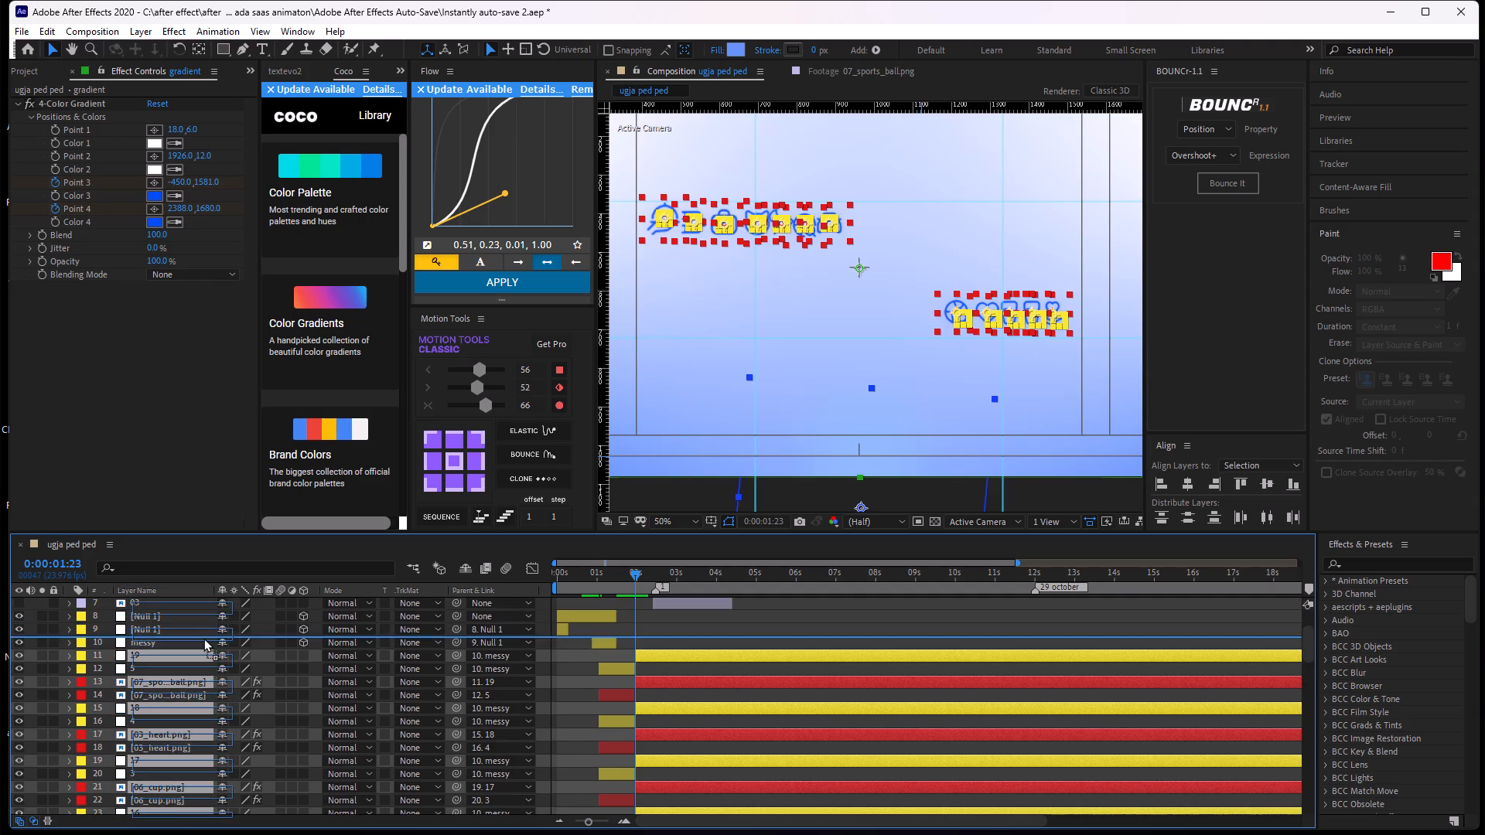
{"action": "left_click_drag", "start_coordinate": [203, 638], "coordinate": [200, 619]}
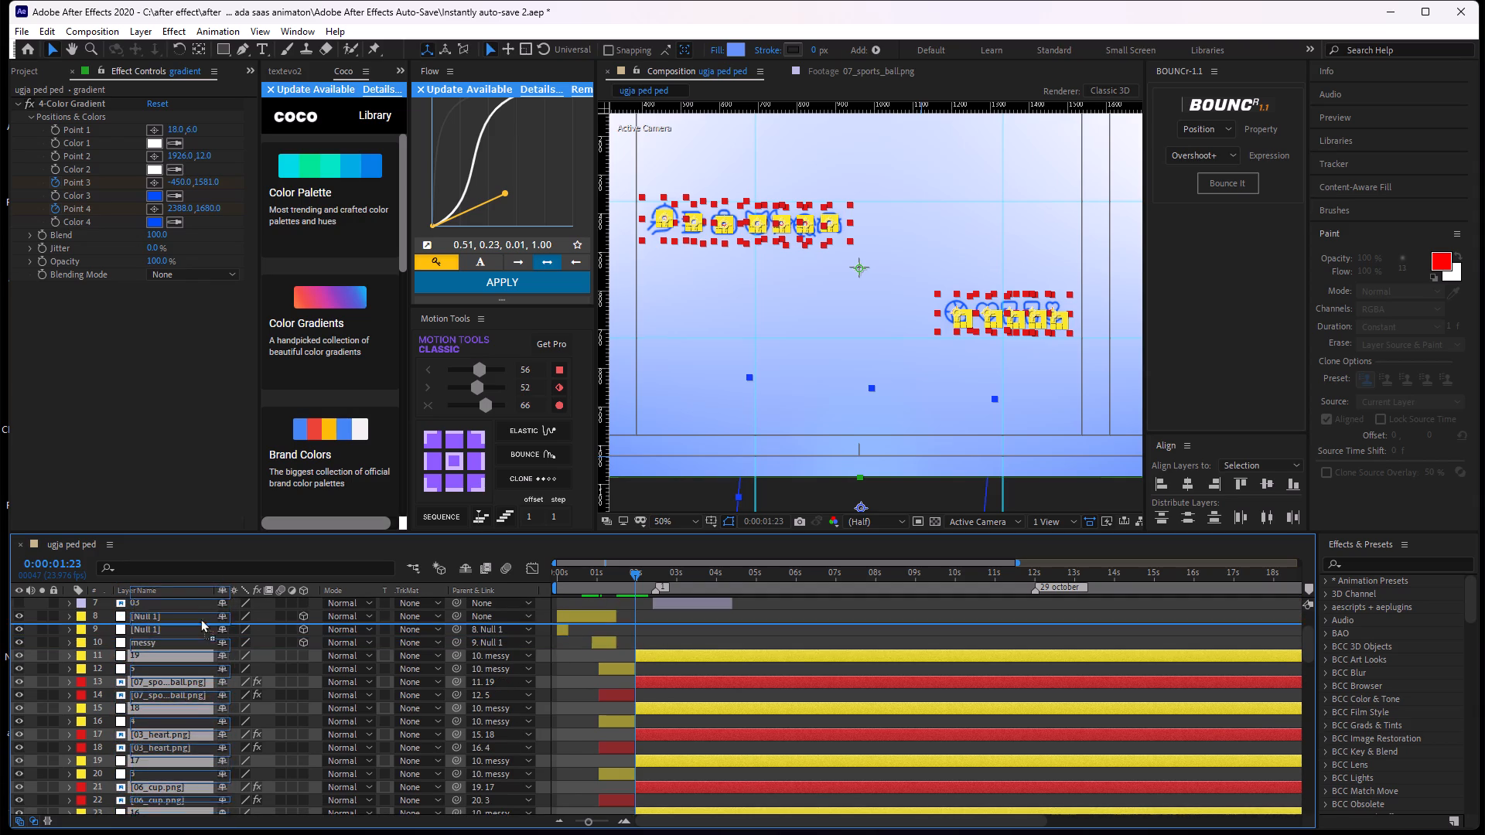
{"action": "left_click_drag", "start_coordinate": [200, 619], "coordinate": [205, 631]}
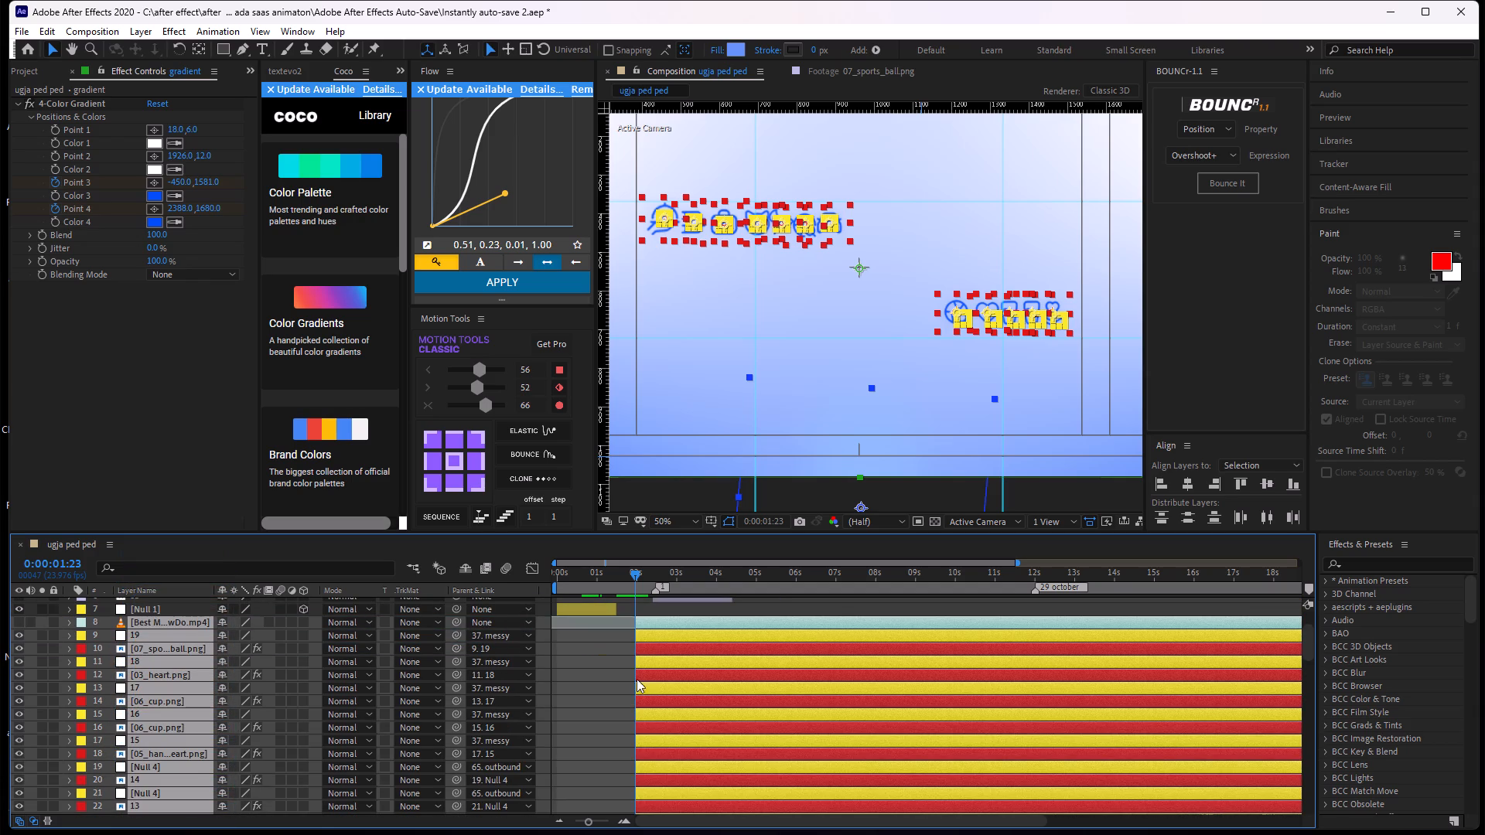
{"action": "scroll", "coordinate": [611, 588], "scroll_direction": "up", "scroll_amount": 2}
{"action": "left_click_drag", "start_coordinate": [185, 696], "coordinate": [179, 688]}
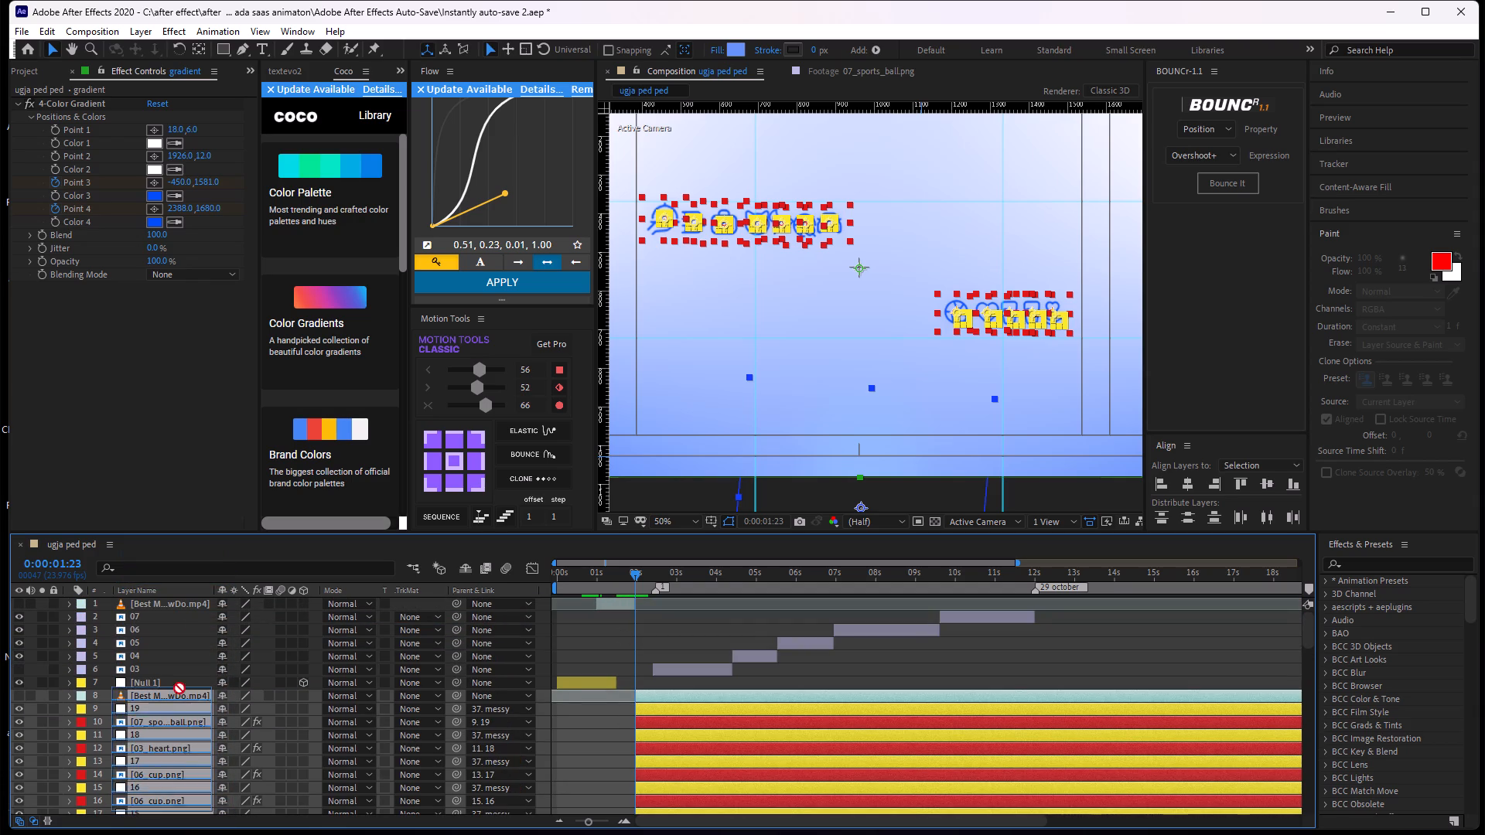
{"action": "left_click_drag", "start_coordinate": [179, 688], "coordinate": [186, 677]}
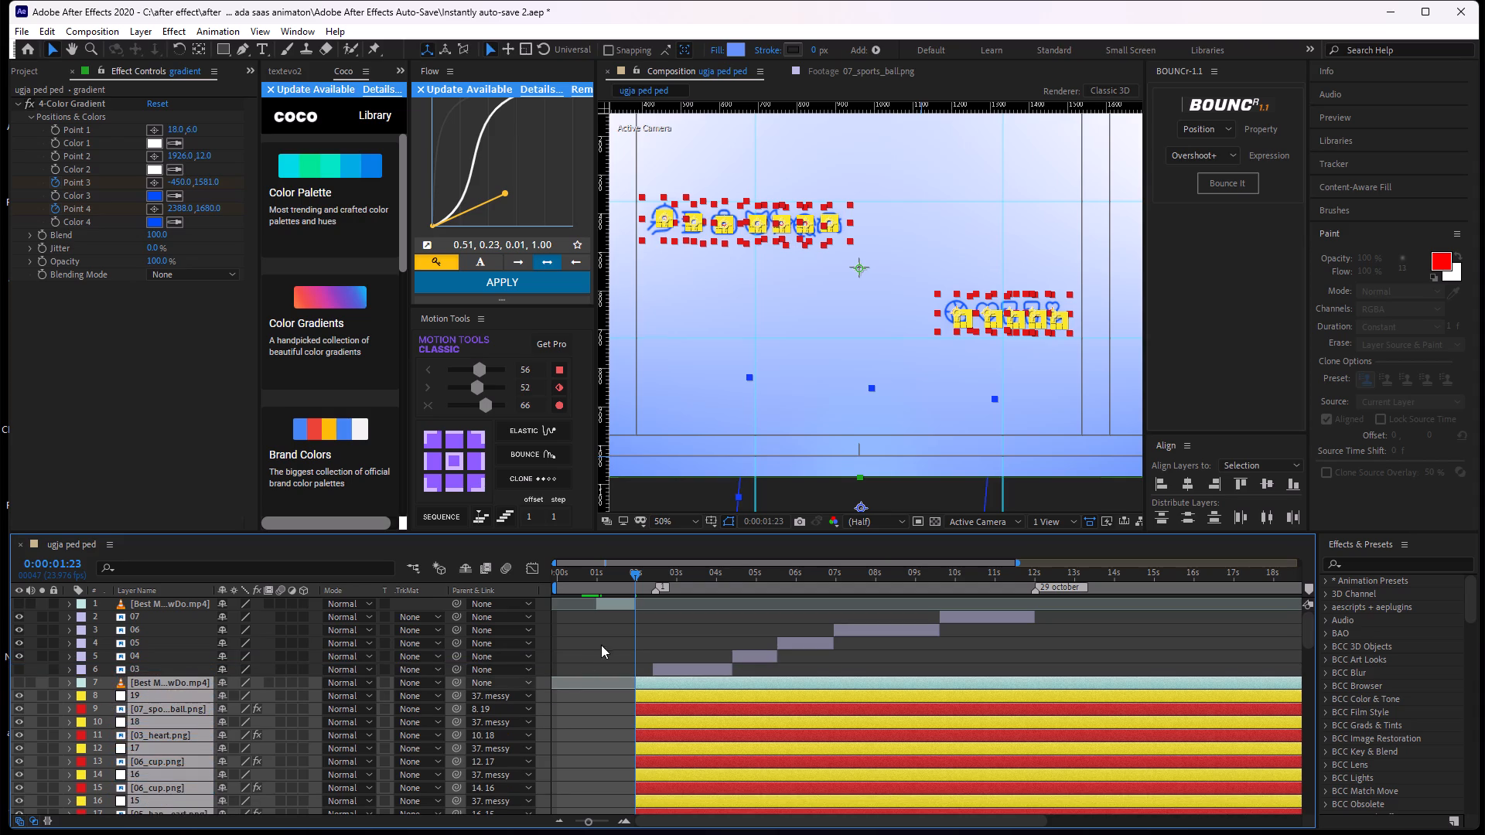
Delete the ElevenLabs voiceover layer segment that starts at 0:00:01:23.
{"action": "scroll", "coordinate": [652, 668], "scroll_direction": "down", "scroll_amount": 3}
{"action": "scroll", "coordinate": [652, 668], "scroll_direction": "up", "scroll_amount": 1}
{"action": "scroll", "coordinate": [661, 663], "scroll_direction": "down", "scroll_amount": 5}
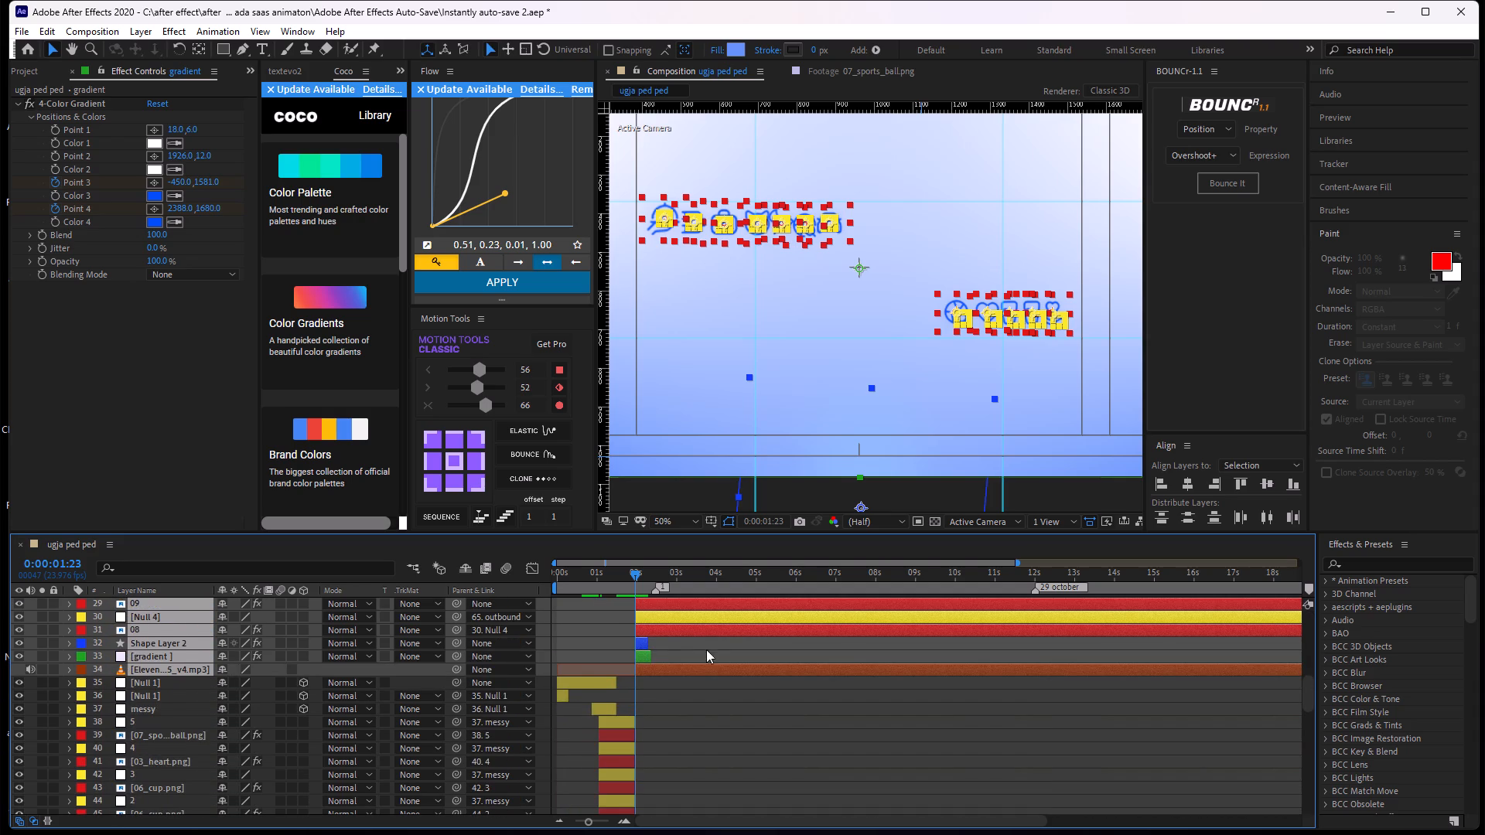
{"action": "left_click", "coordinate": [660, 699]}
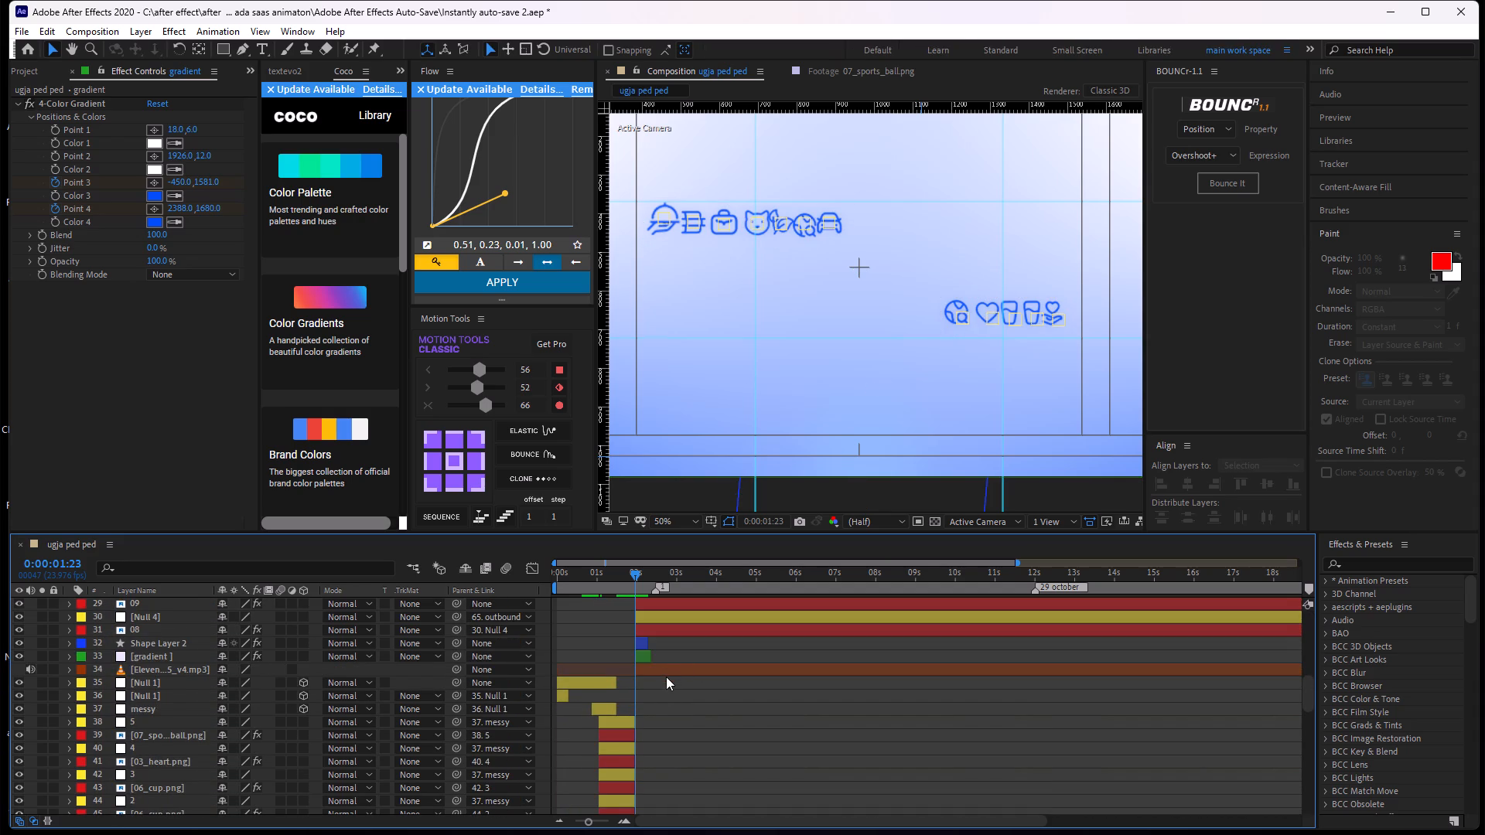
{"action": "left_click", "coordinate": [667, 668]}
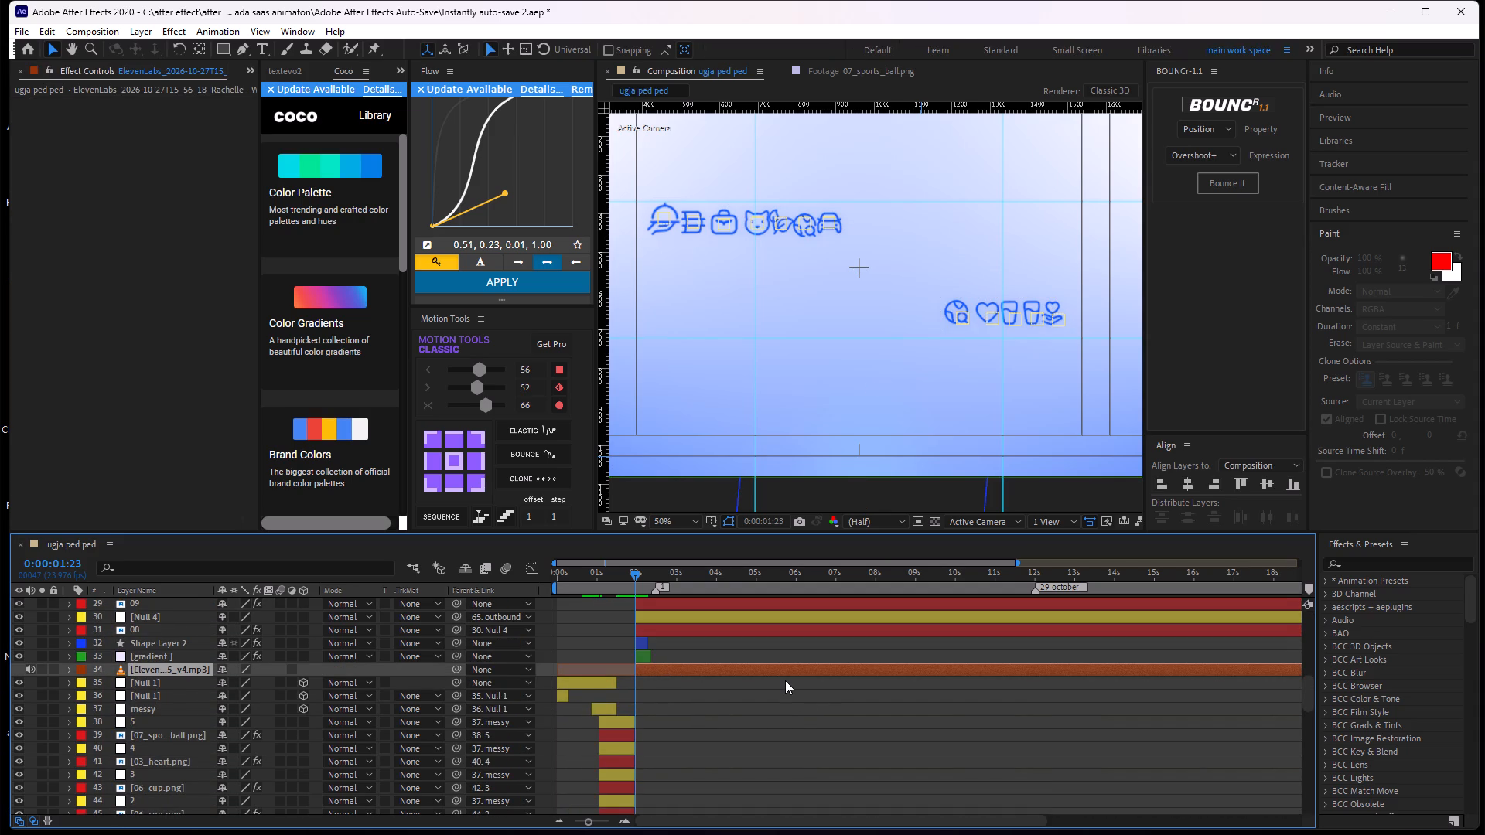
{"action": "key", "text": "BackSpace"}
Delete all second-half layers starting at 0:00:01:23, from the gradient up through the Best M...wDo.mp4 layer.
{"action": "left_click", "coordinate": [640, 660]}
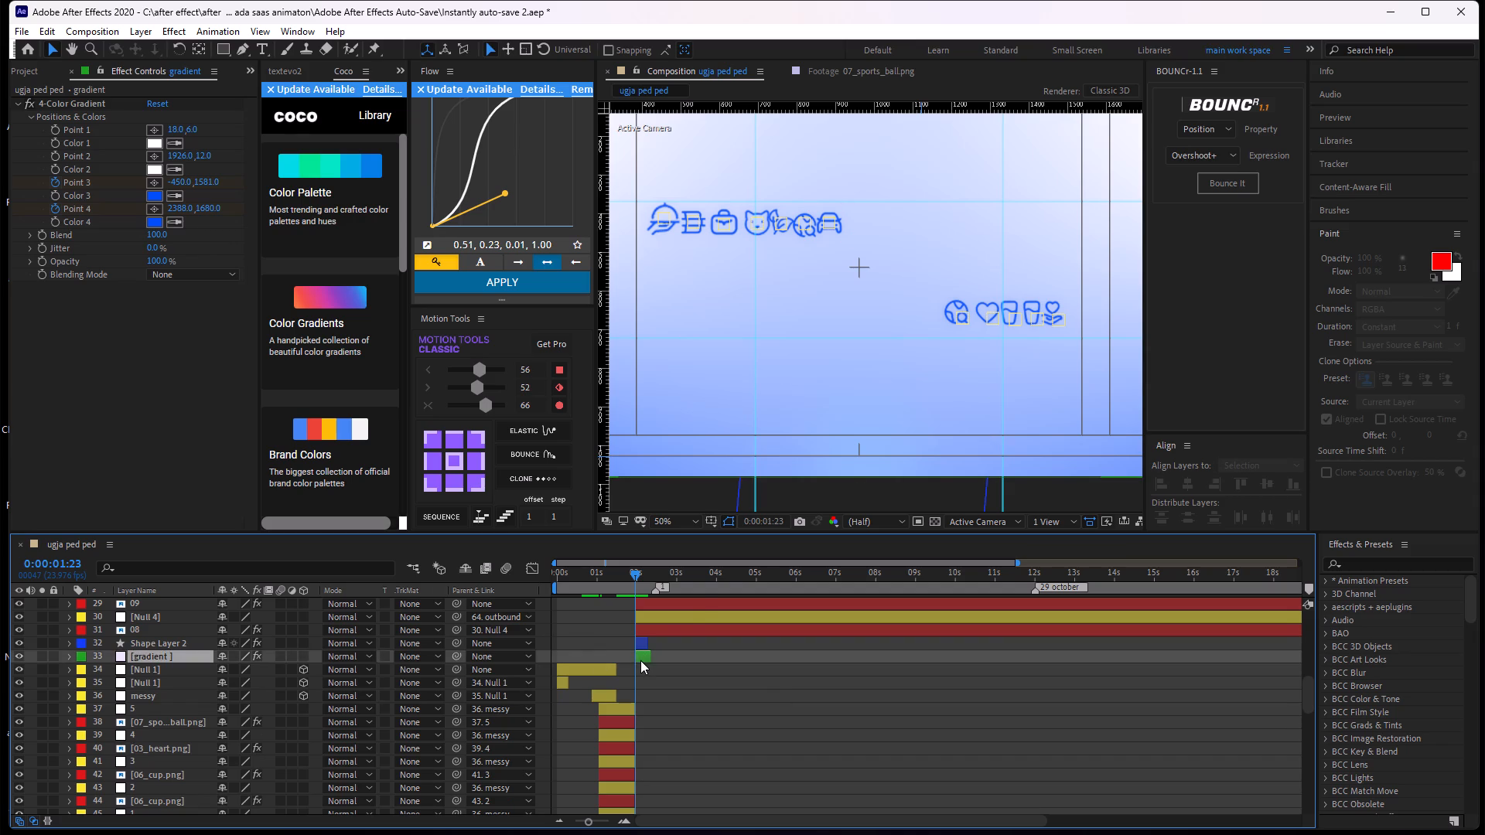
{"action": "scroll", "coordinate": [701, 598], "scroll_direction": "up", "scroll_amount": 3}
{"action": "scroll", "coordinate": [670, 752], "scroll_direction": "down", "scroll_amount": 2}
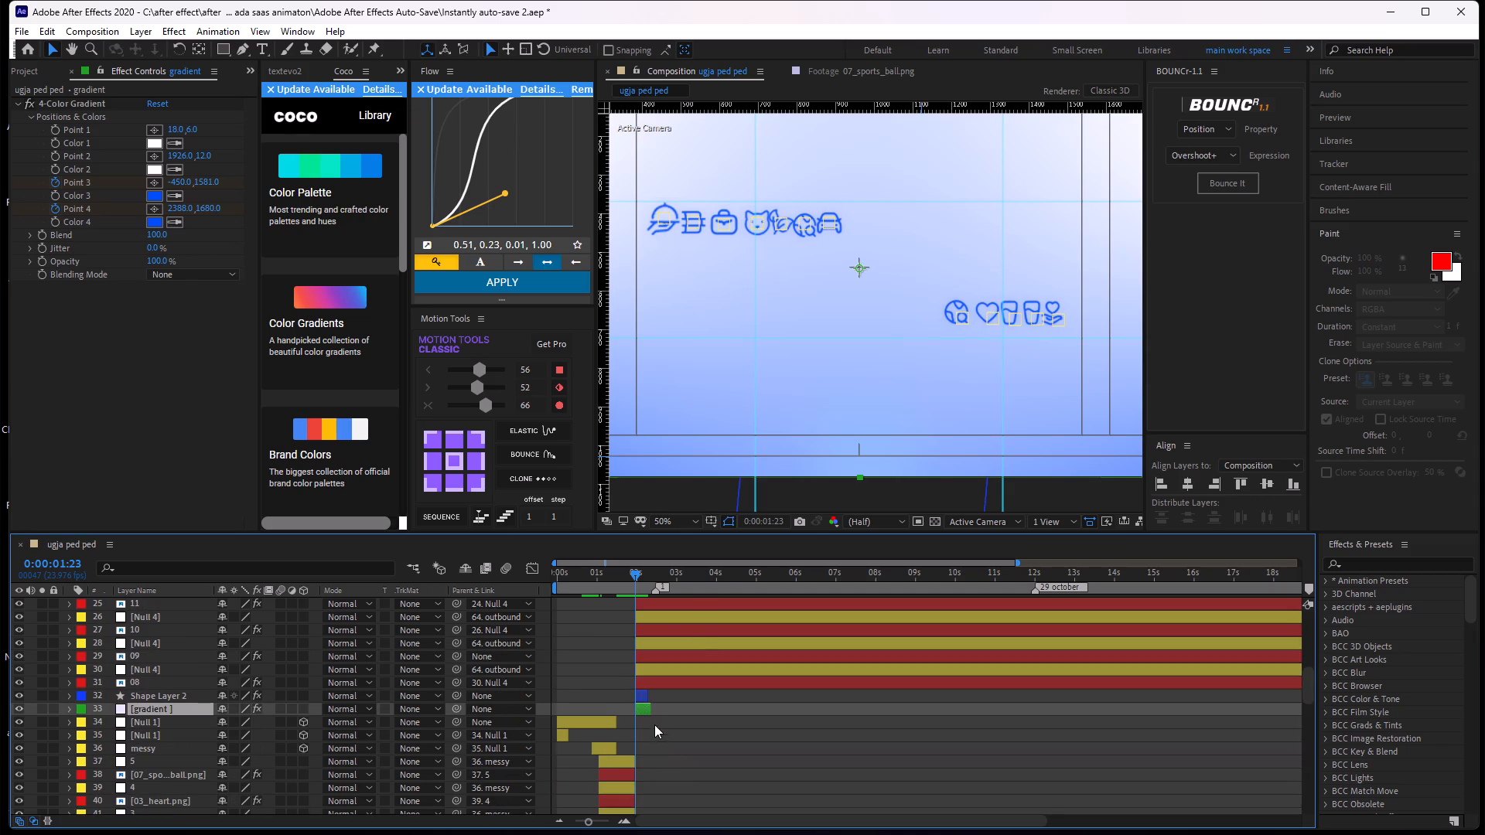
{"action": "left_click", "coordinate": [646, 711]}
{"action": "scroll", "coordinate": [687, 683], "scroll_direction": "up", "scroll_amount": 5}
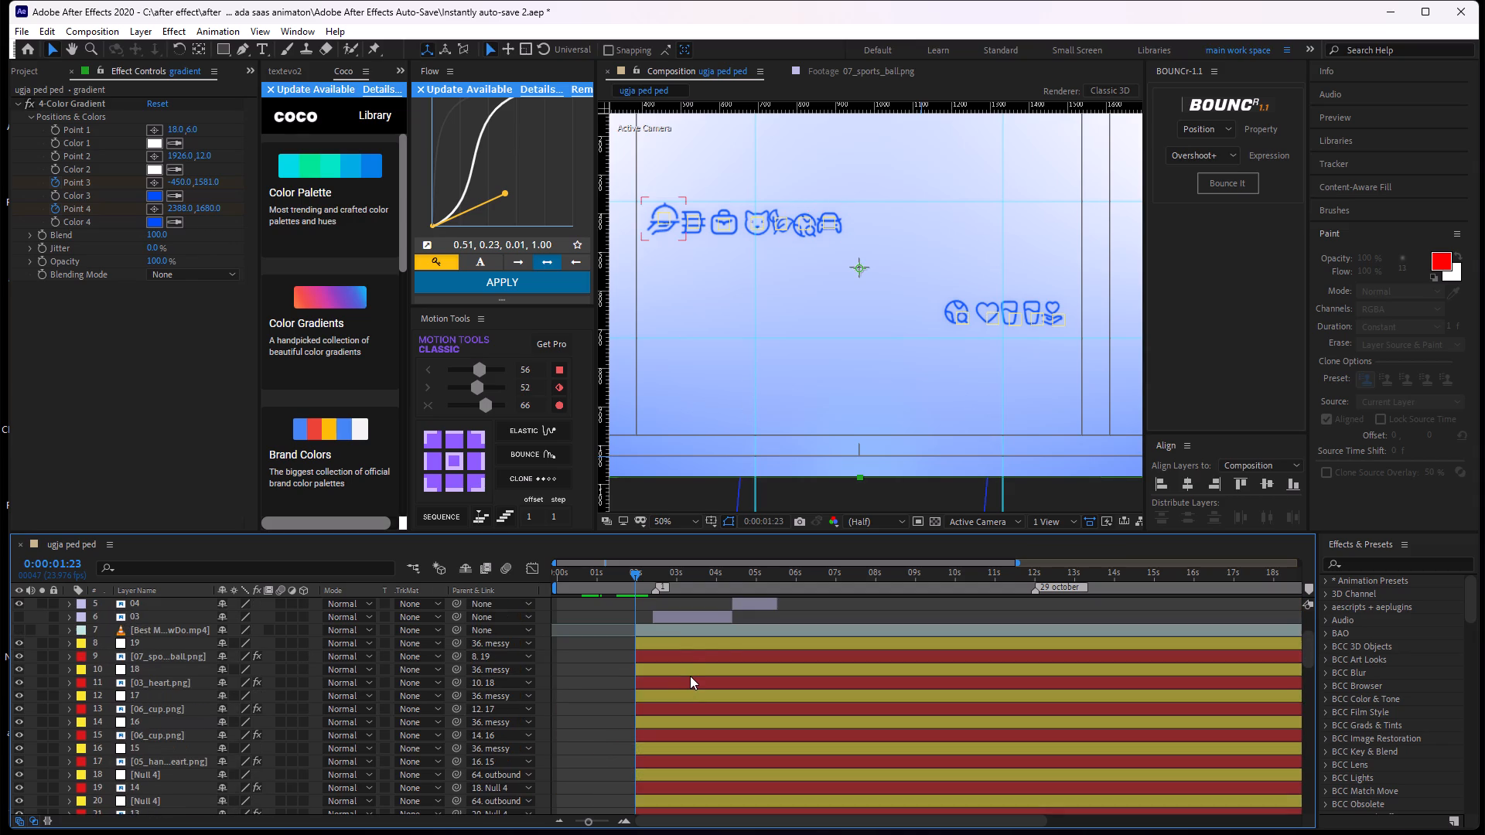
{"action": "left_click", "coordinate": [679, 625], "text": "shift"}
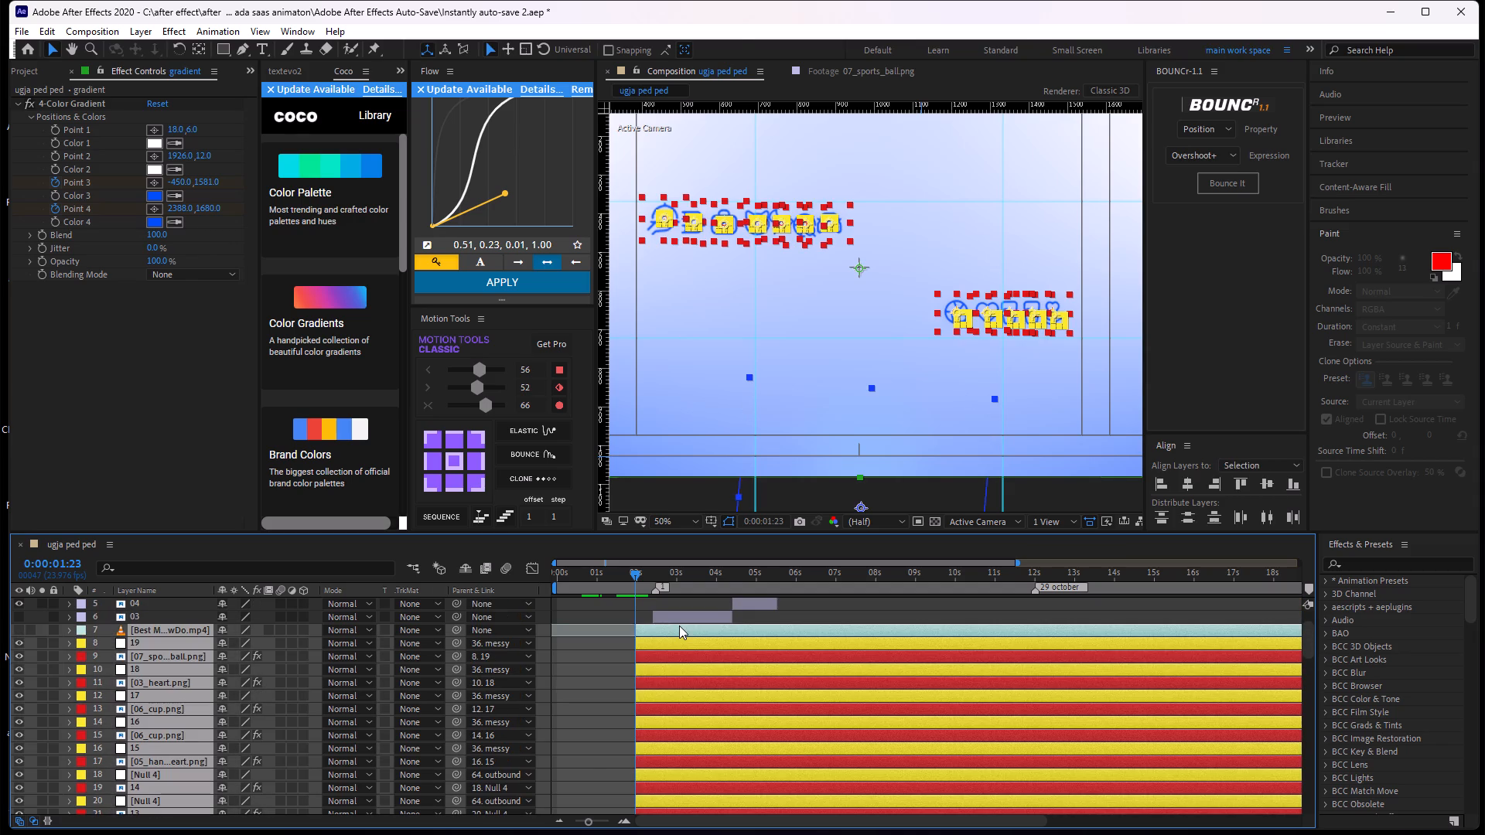
{"action": "key", "text": "BackSpace"}
Extend the out point of the ElevenLabs voiceover layer to the end of its audio, at about 29 s.
{"action": "scroll", "coordinate": [663, 634], "scroll_direction": "down", "scroll_amount": 1}
{"action": "scroll", "coordinate": [662, 636], "scroll_direction": "up", "scroll_amount": 1}
{"action": "scroll", "coordinate": [661, 637], "scroll_direction": "down", "scroll_amount": 5}
{"action": "scroll", "coordinate": [661, 637], "scroll_direction": "up", "scroll_amount": 1}
{"action": "scroll", "coordinate": [661, 637], "scroll_direction": "down", "scroll_amount": 1}
{"action": "scroll", "coordinate": [661, 637], "scroll_direction": "up", "scroll_amount": 1}
{"action": "scroll", "coordinate": [661, 637], "scroll_direction": "down", "scroll_amount": 2}
{"action": "scroll", "coordinate": [661, 637], "scroll_direction": "up", "scroll_amount": 1}
{"action": "scroll", "coordinate": [661, 637], "scroll_direction": "down", "scroll_amount": 1}
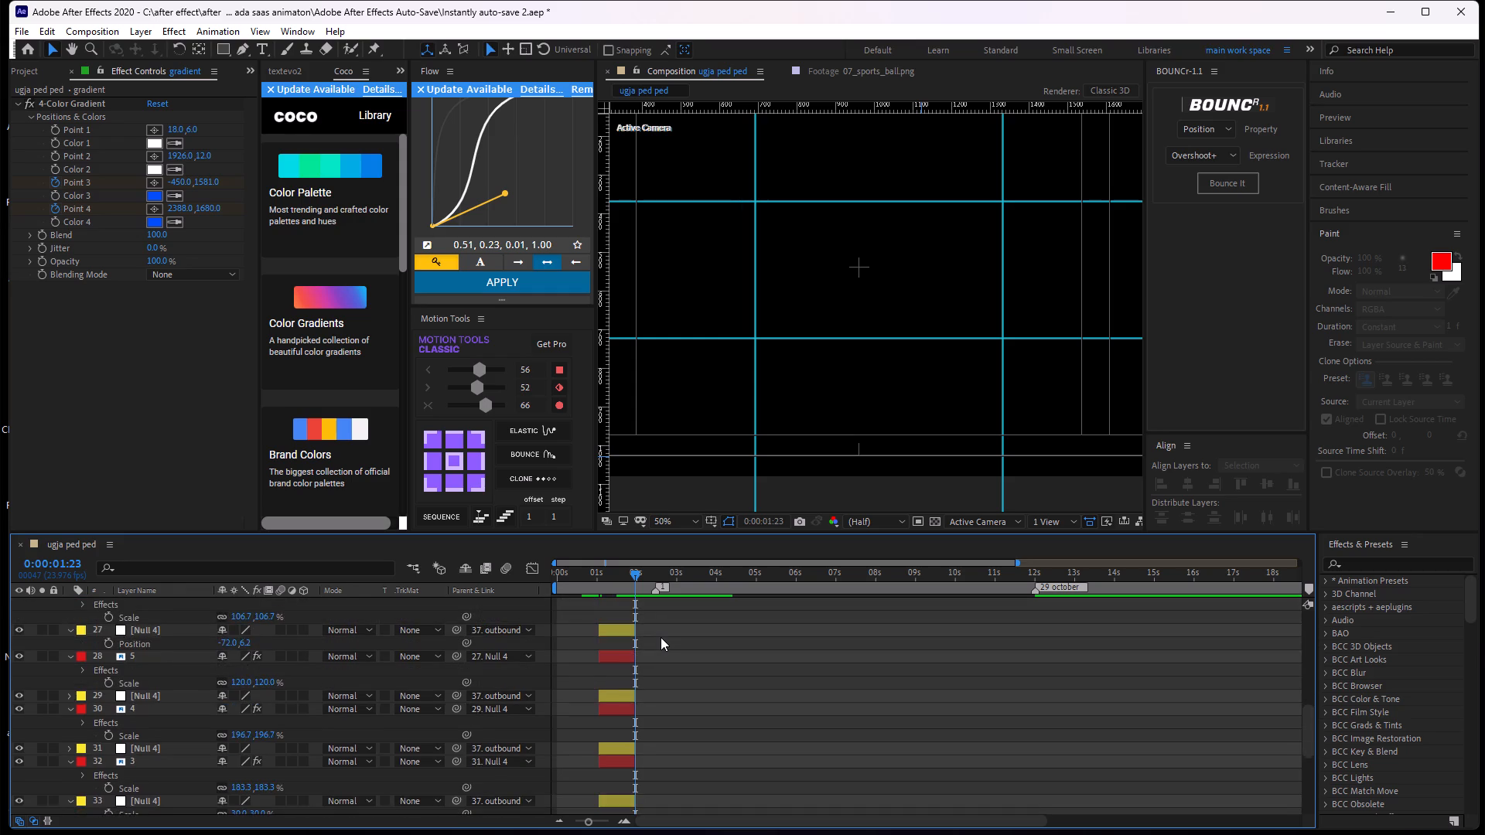
{"action": "scroll", "coordinate": [661, 637], "scroll_direction": "down", "scroll_amount": 13}
{"action": "left_click_drag", "start_coordinate": [636, 582], "coordinate": [560, 608]}
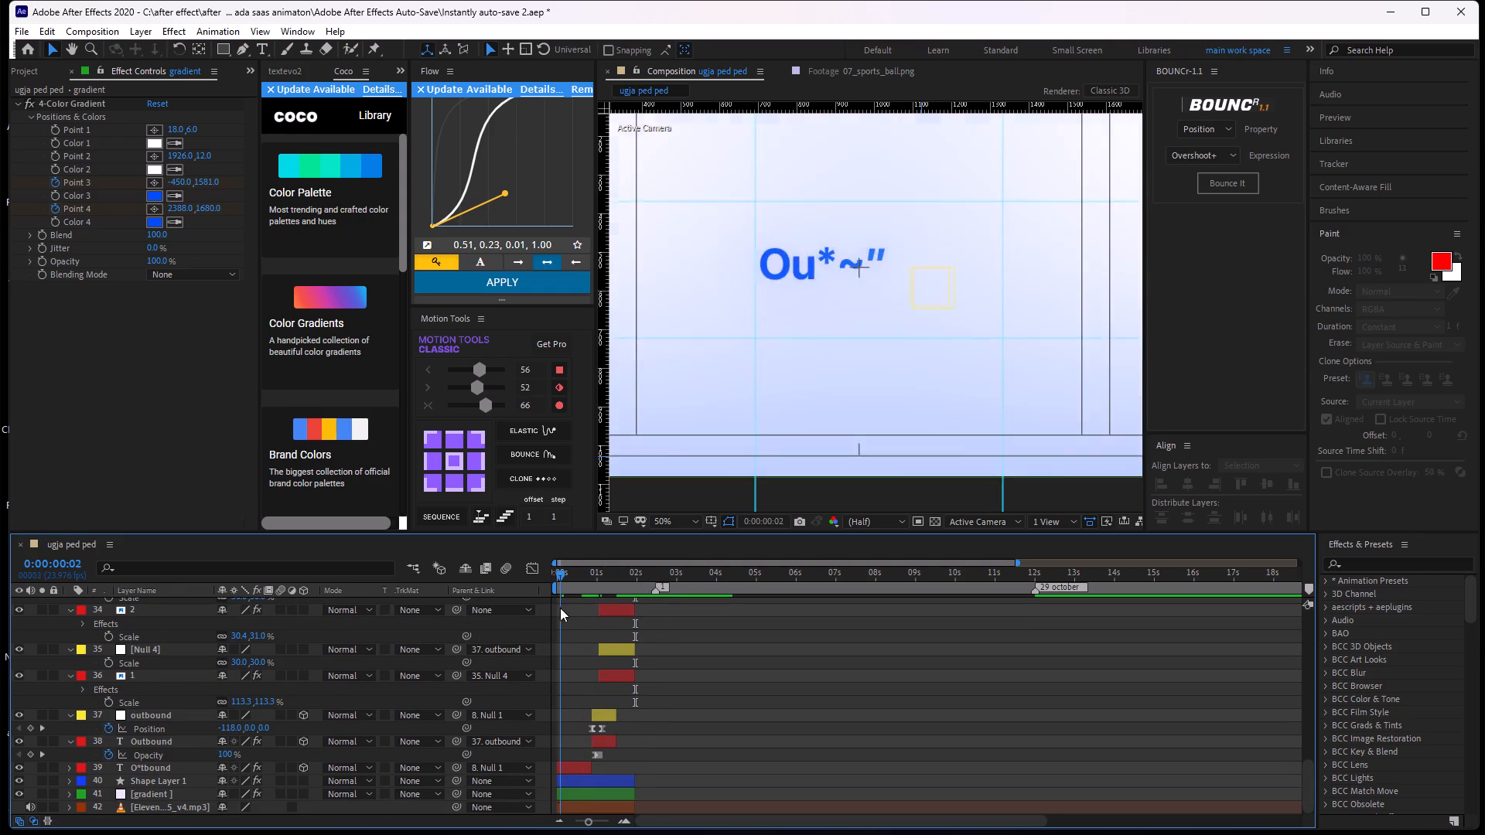
{"action": "left_click_drag", "start_coordinate": [560, 608], "coordinate": [625, 631]}
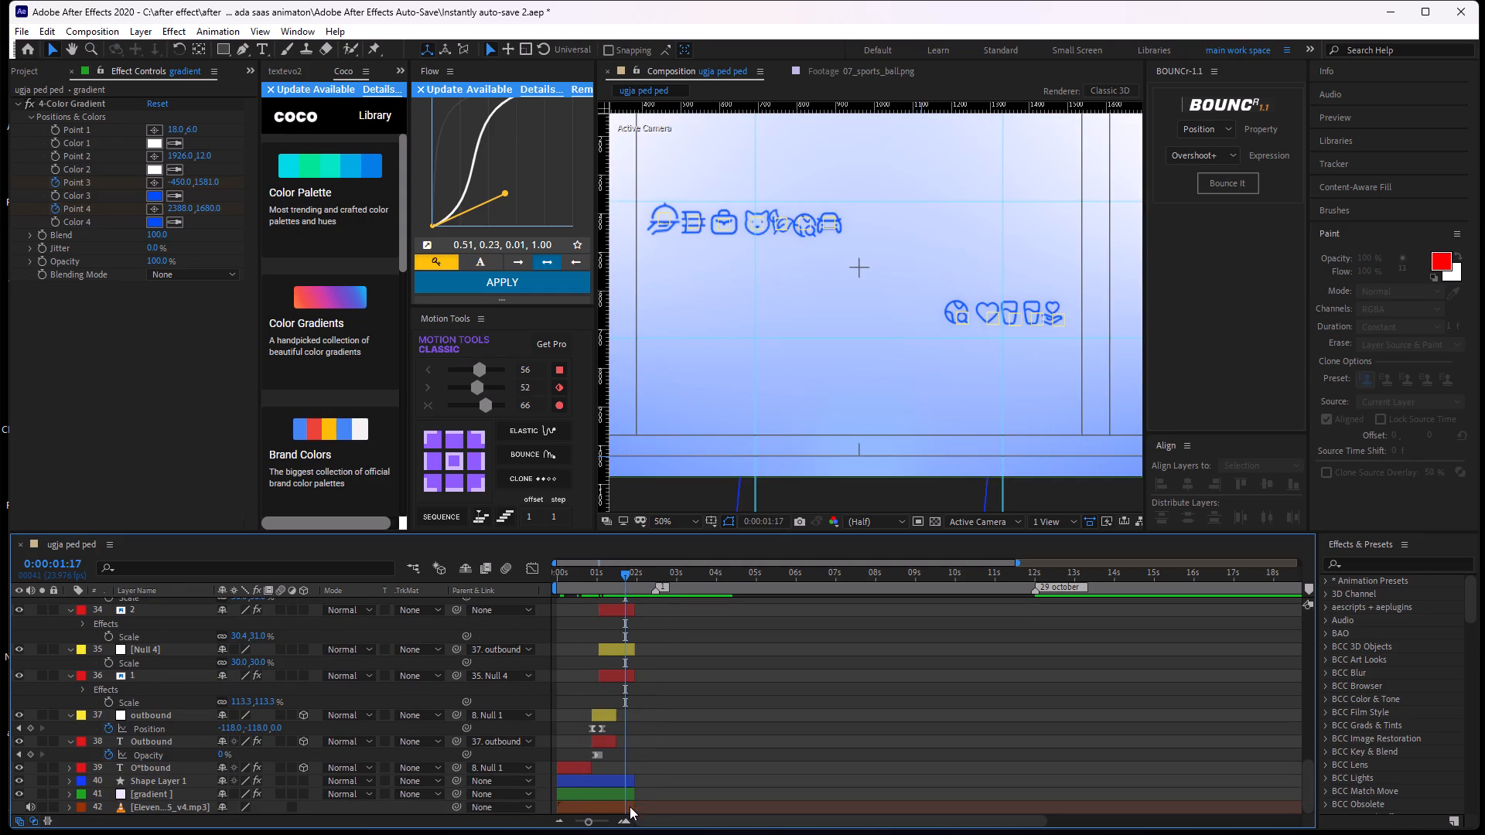
{"action": "left_click_drag", "start_coordinate": [635, 806], "coordinate": [1484, 822]}
{"action": "scroll", "coordinate": [1043, 756], "scroll_direction": "down", "scroll_amount": 3, "text": "alt"}
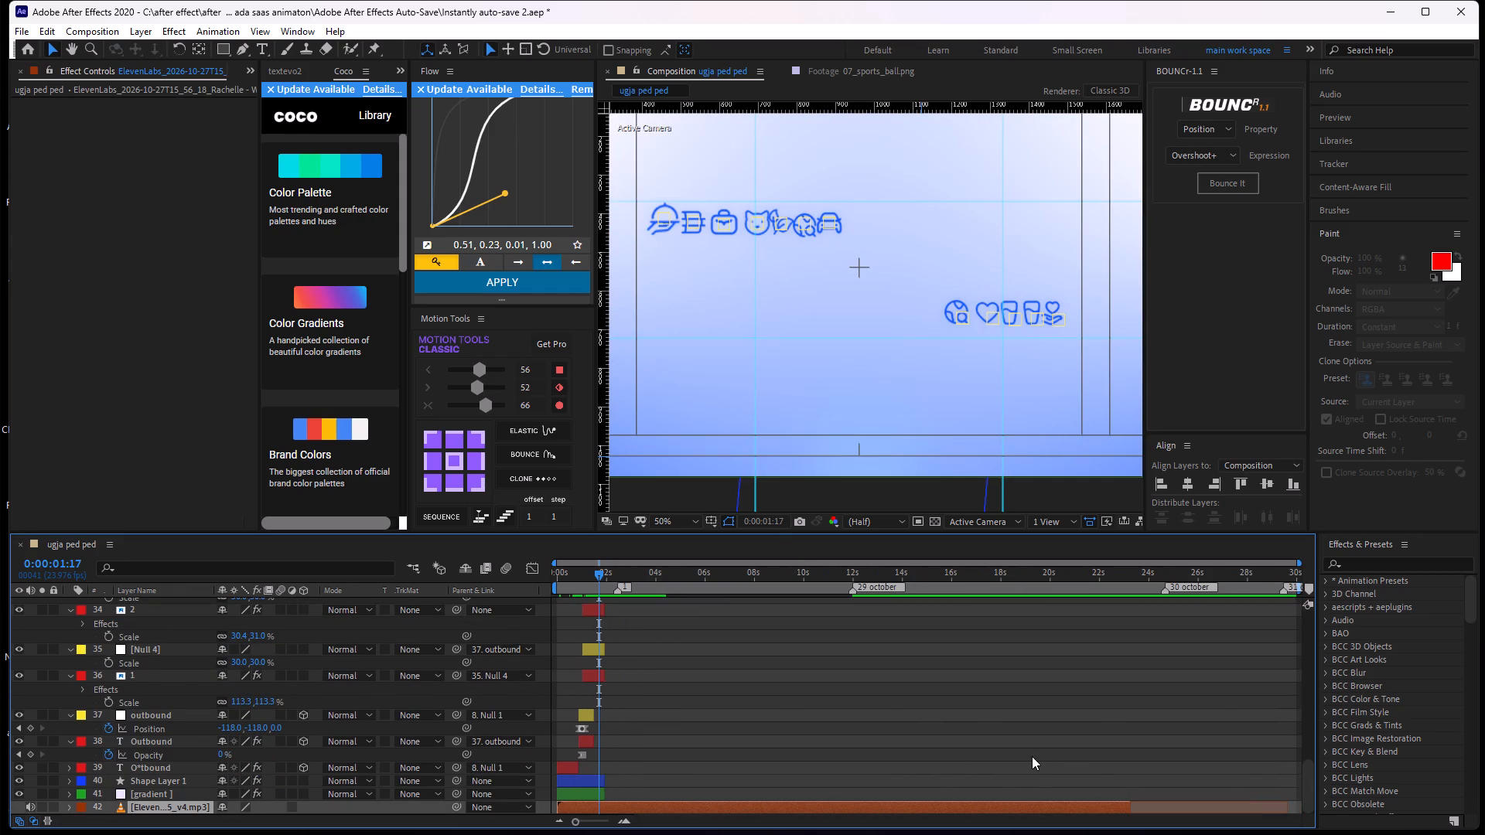
{"action": "scroll", "coordinate": [1065, 810], "scroll_direction": "up", "scroll_amount": 1, "text": "alt"}
{"action": "scroll", "coordinate": [1065, 810], "scroll_direction": "down", "scroll_amount": 1, "text": "alt"}
{"action": "left_click_drag", "start_coordinate": [1130, 806], "coordinate": [1476, 809]}
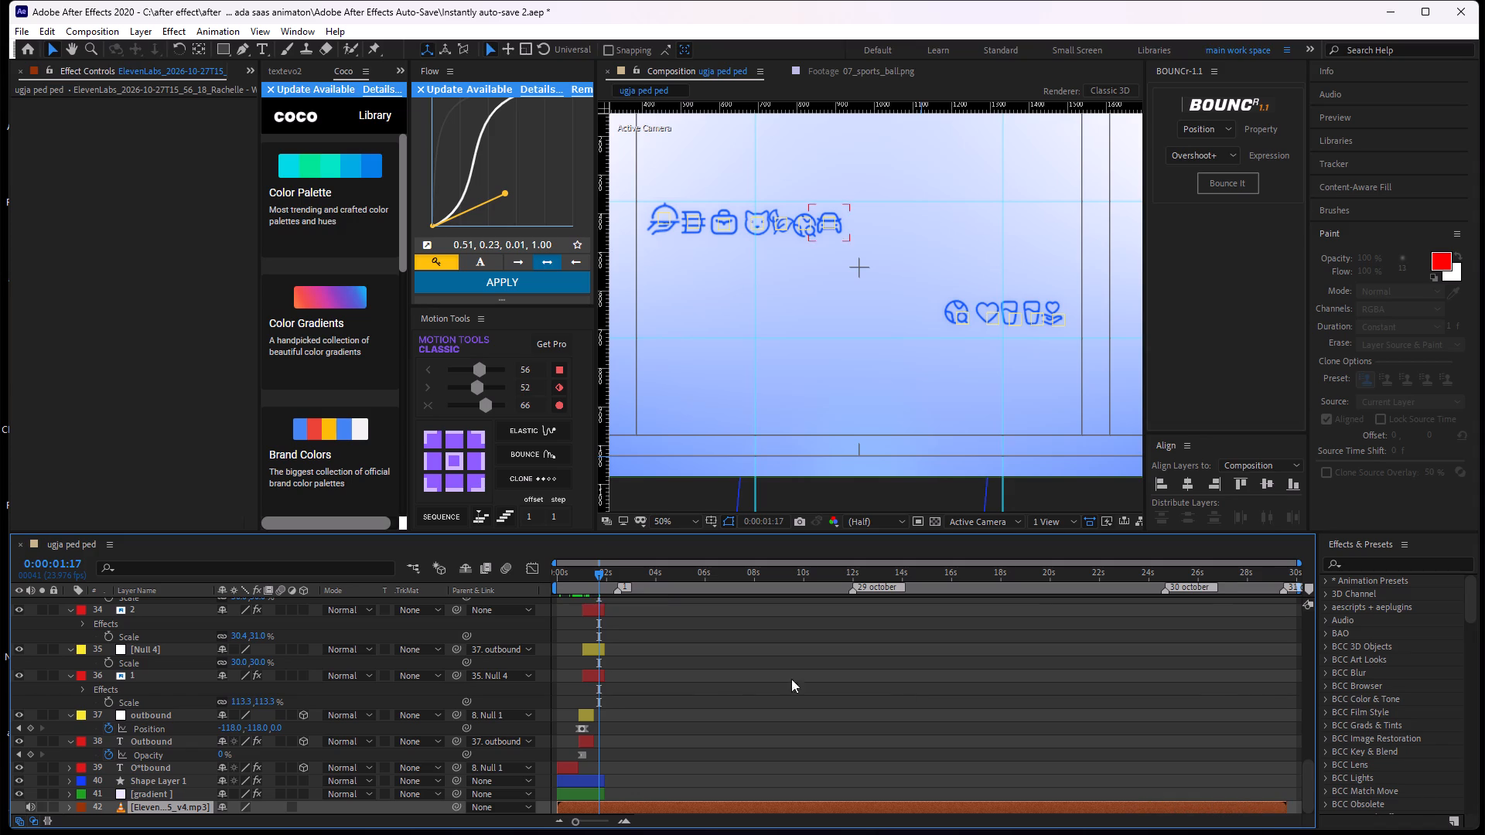
Preview the opening text and icon animation with the voiceover, starting from 0:00:00:09.
{"action": "left_click_drag", "start_coordinate": [594, 586], "coordinate": [566, 587]}
{"action": "scroll", "coordinate": [630, 626], "scroll_direction": "up", "scroll_amount": 3, "text": "alt"}
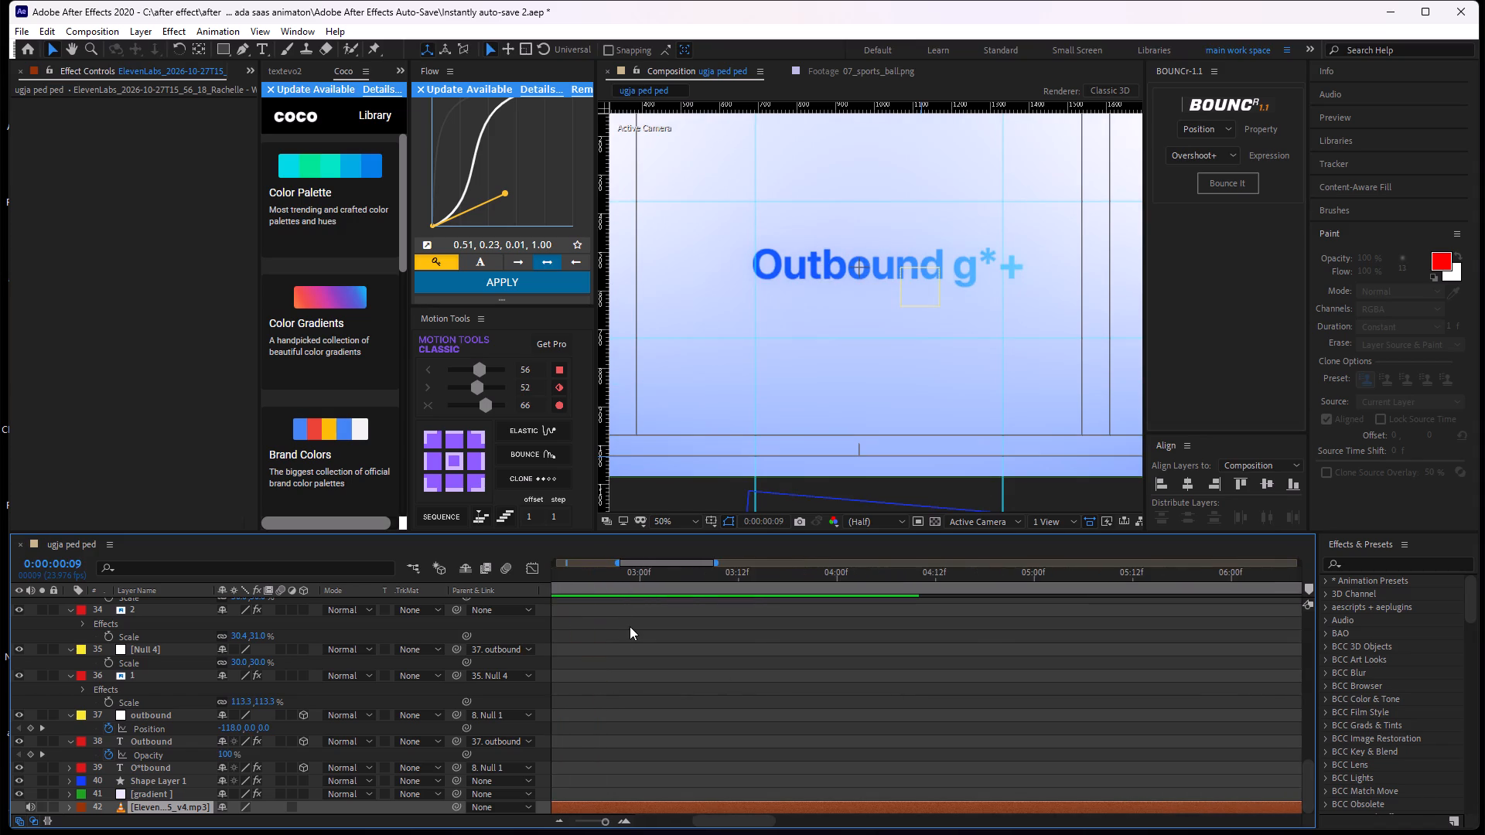
{"action": "middle_click_drag", "start_coordinate": [611, 660], "coordinate": [1107, 688]}
{"action": "middle_click_drag", "start_coordinate": [871, 670], "coordinate": [870, 594]}
{"action": "scroll", "coordinate": [870, 594], "scroll_direction": "up", "scroll_amount": 1}
{"action": "key", "text": "space"}
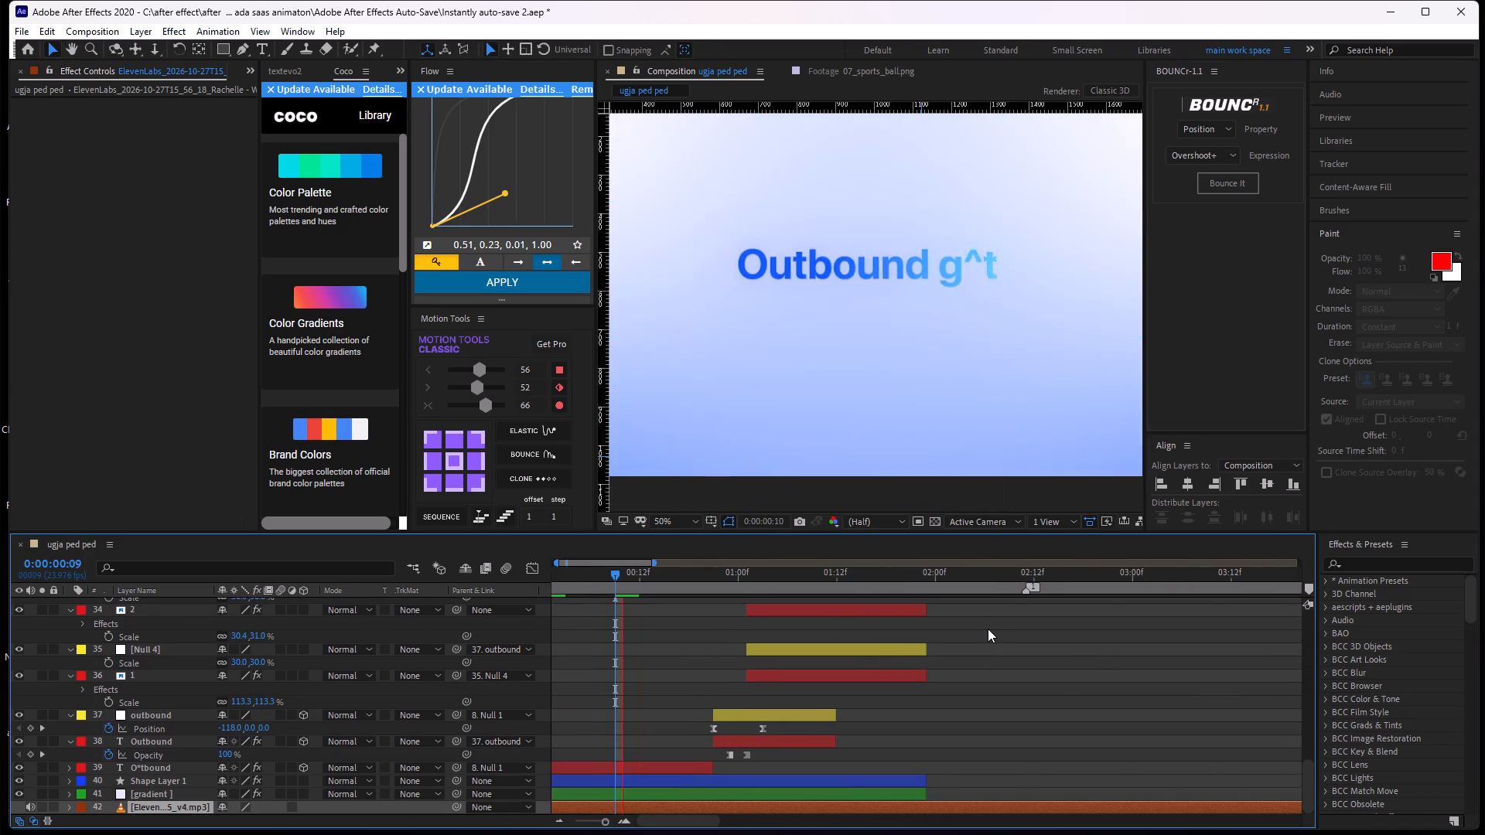
{"action": "key", "text": "space"}
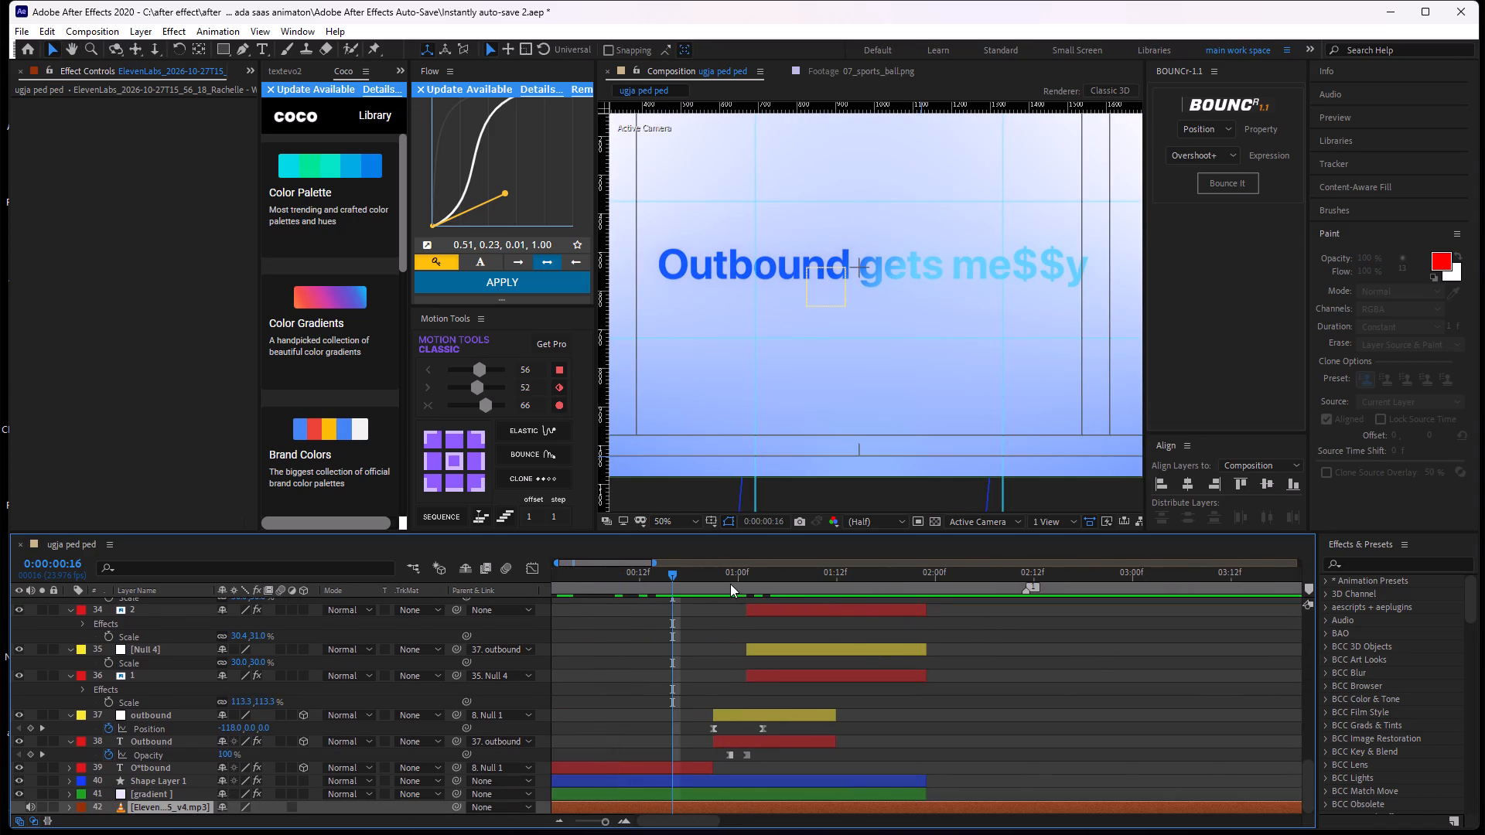
{"action": "key", "text": "space"}
{"action": "key", "text": "space"}
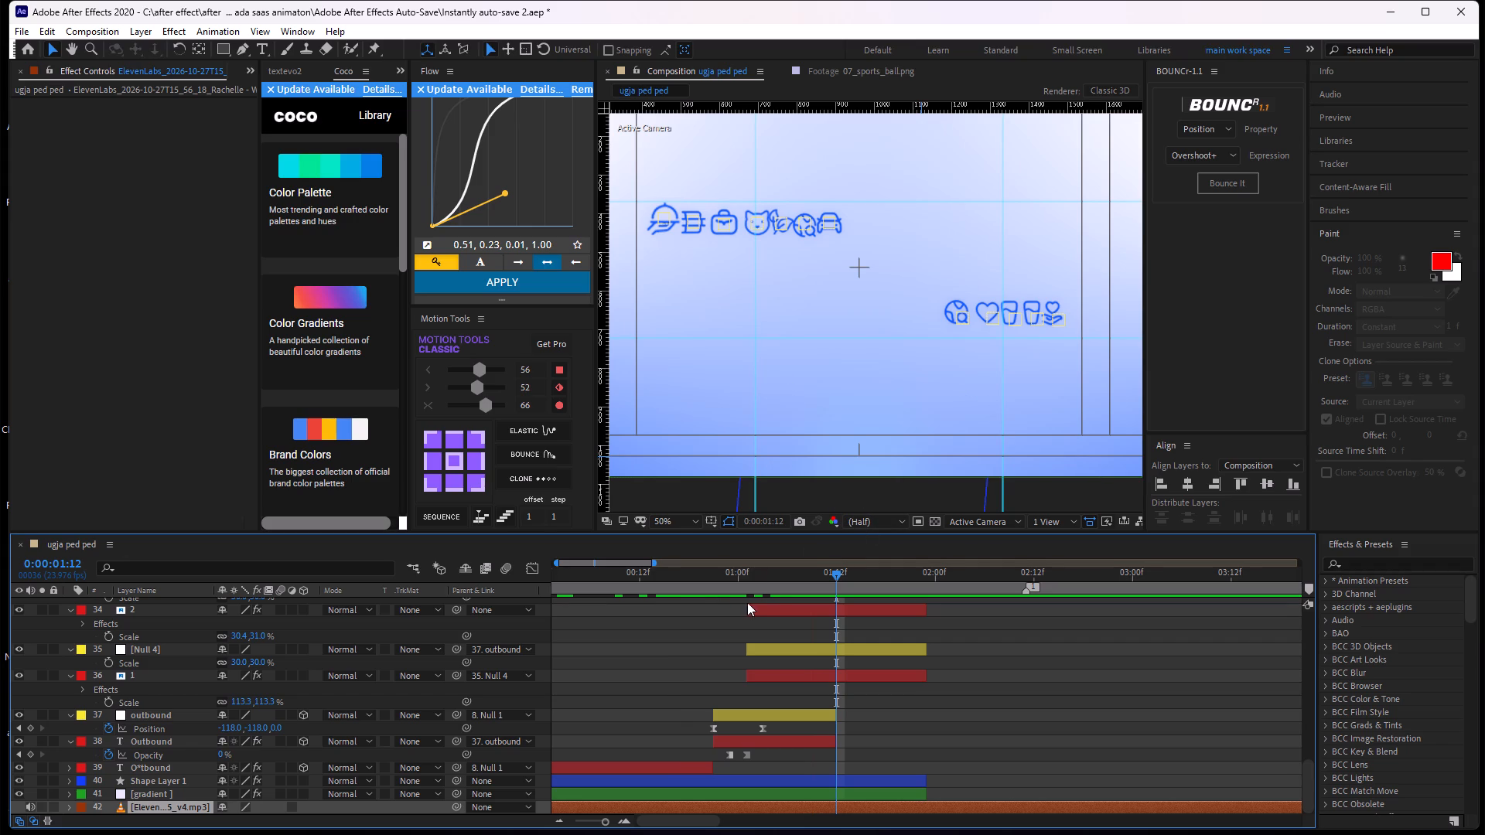
Reveal the audio waveform of the ElevenLabs voiceover layer in the timeline.
{"action": "scroll", "coordinate": [827, 643], "scroll_direction": "down", "scroll_amount": 5}
{"action": "scroll", "coordinate": [843, 655], "scroll_direction": "up", "scroll_amount": 1}
{"action": "scroll", "coordinate": [843, 655], "scroll_direction": "down", "scroll_amount": 2}
{"action": "scroll", "coordinate": [847, 659], "scroll_direction": "up", "scroll_amount": 1}
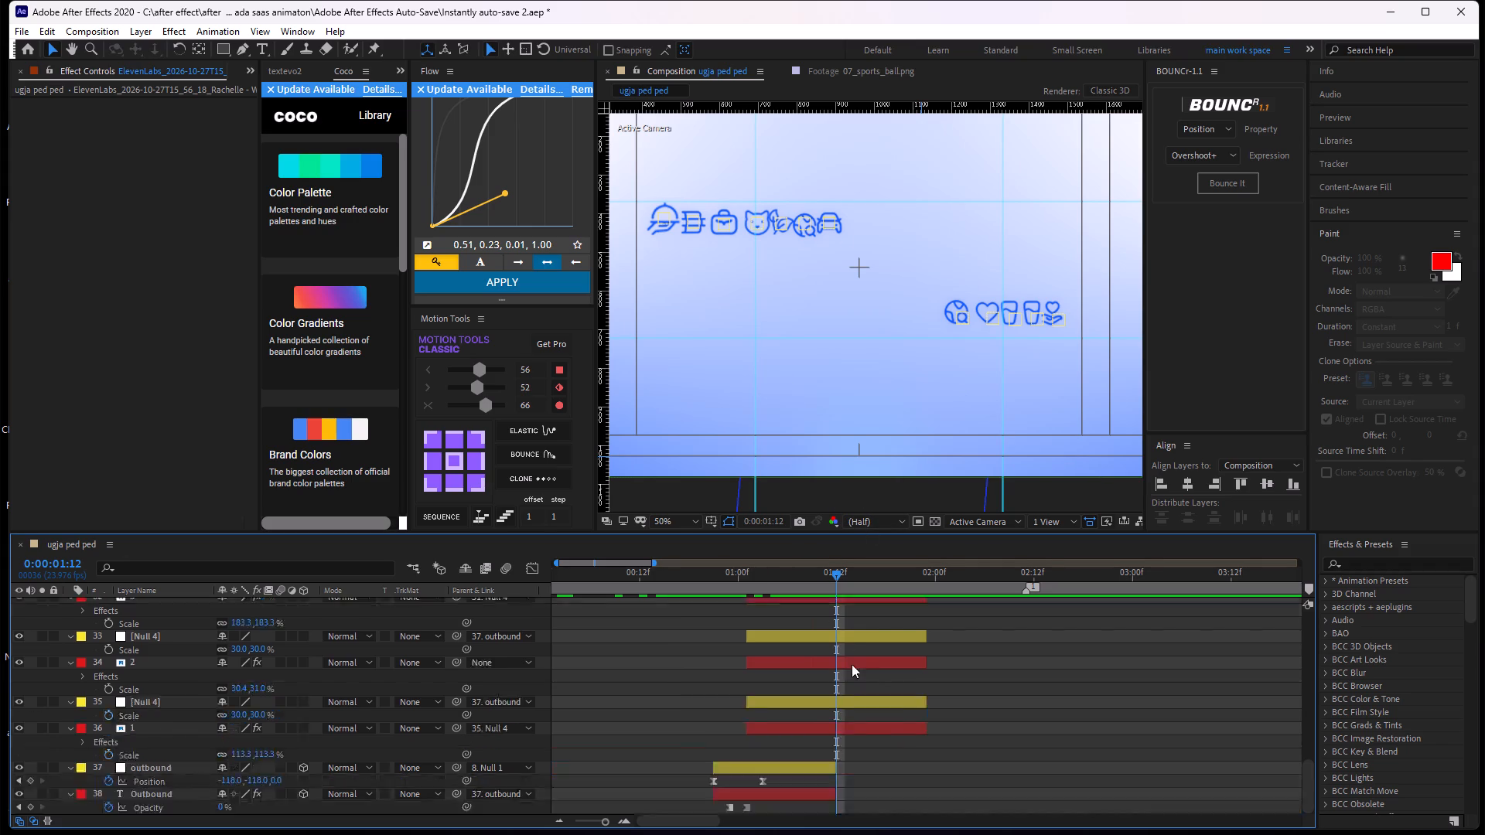
{"action": "type", "text": "ll"}
{"action": "key", "text": "l"}
{"action": "scroll", "coordinate": [870, 749], "scroll_direction": "down", "scroll_amount": 1}
{"action": "scroll", "coordinate": [872, 700], "scroll_direction": "up", "scroll_amount": 2}
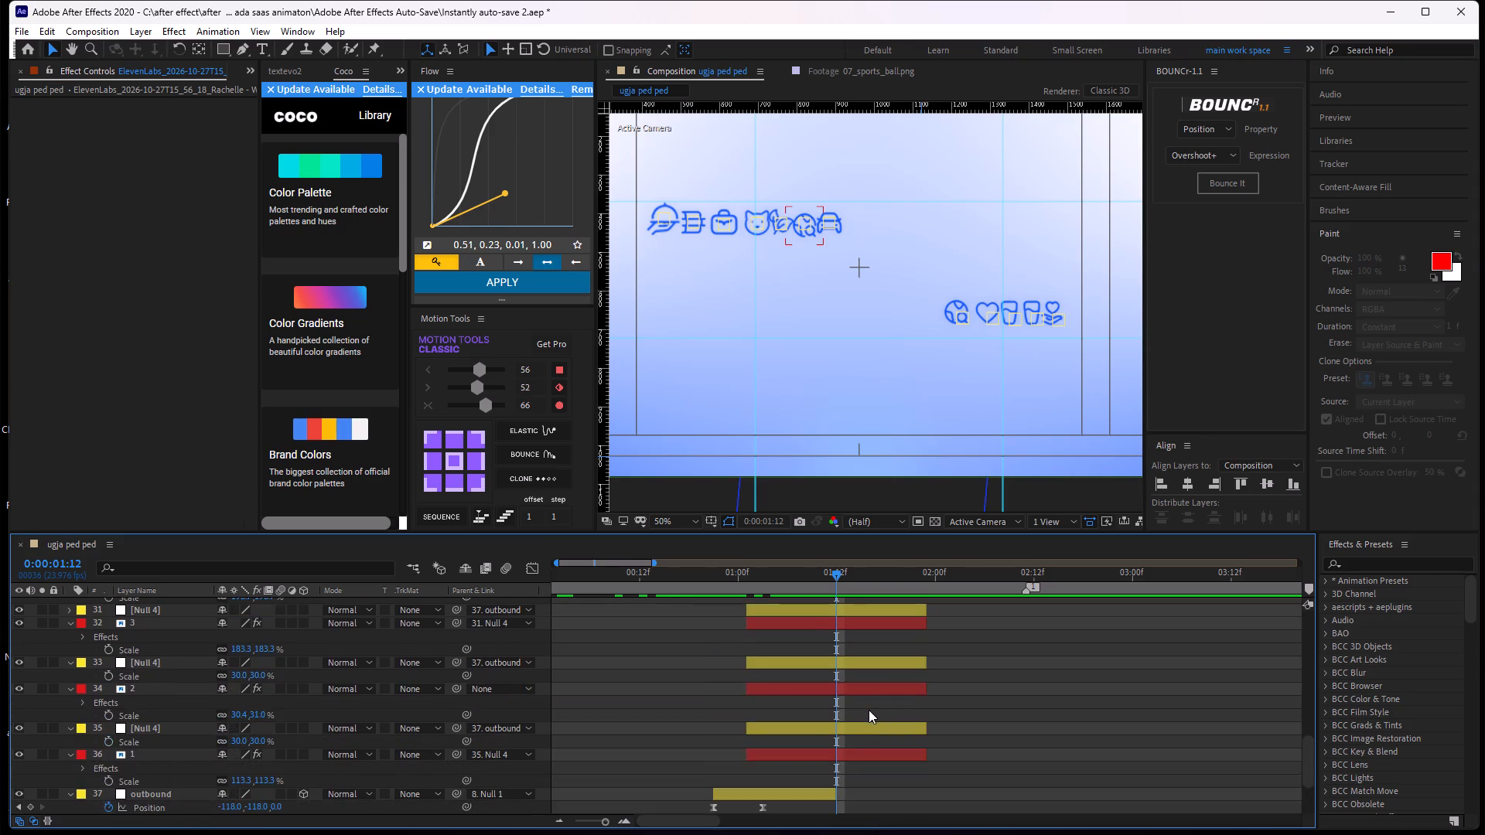
{"action": "scroll", "coordinate": [869, 710], "scroll_direction": "down", "scroll_amount": 3}
{"action": "key", "text": "l"}
{"action": "scroll", "coordinate": [886, 721], "scroll_direction": "down", "scroll_amount": 3}
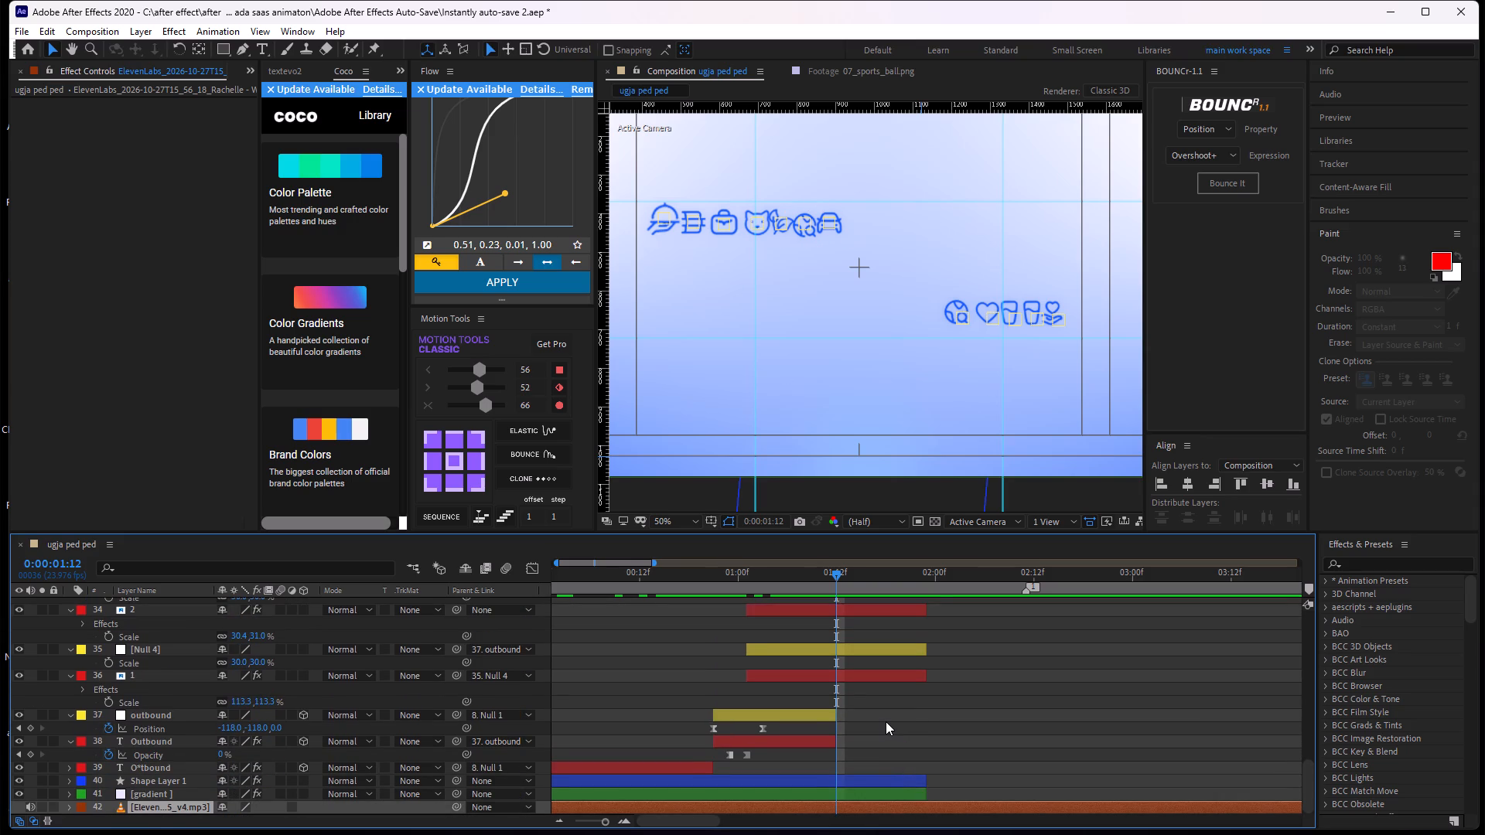
{"action": "scroll", "coordinate": [886, 721], "scroll_direction": "down", "scroll_amount": 4}
{"action": "key", "text": "l"}
{"action": "type", "text": "llll"}
{"action": "scroll", "coordinate": [888, 721], "scroll_direction": "down", "scroll_amount": 5}
{"action": "key", "text": "l"}
{"action": "key", "text": "l"}
{"action": "key", "text": "space"}
{"action": "key", "text": "space"}
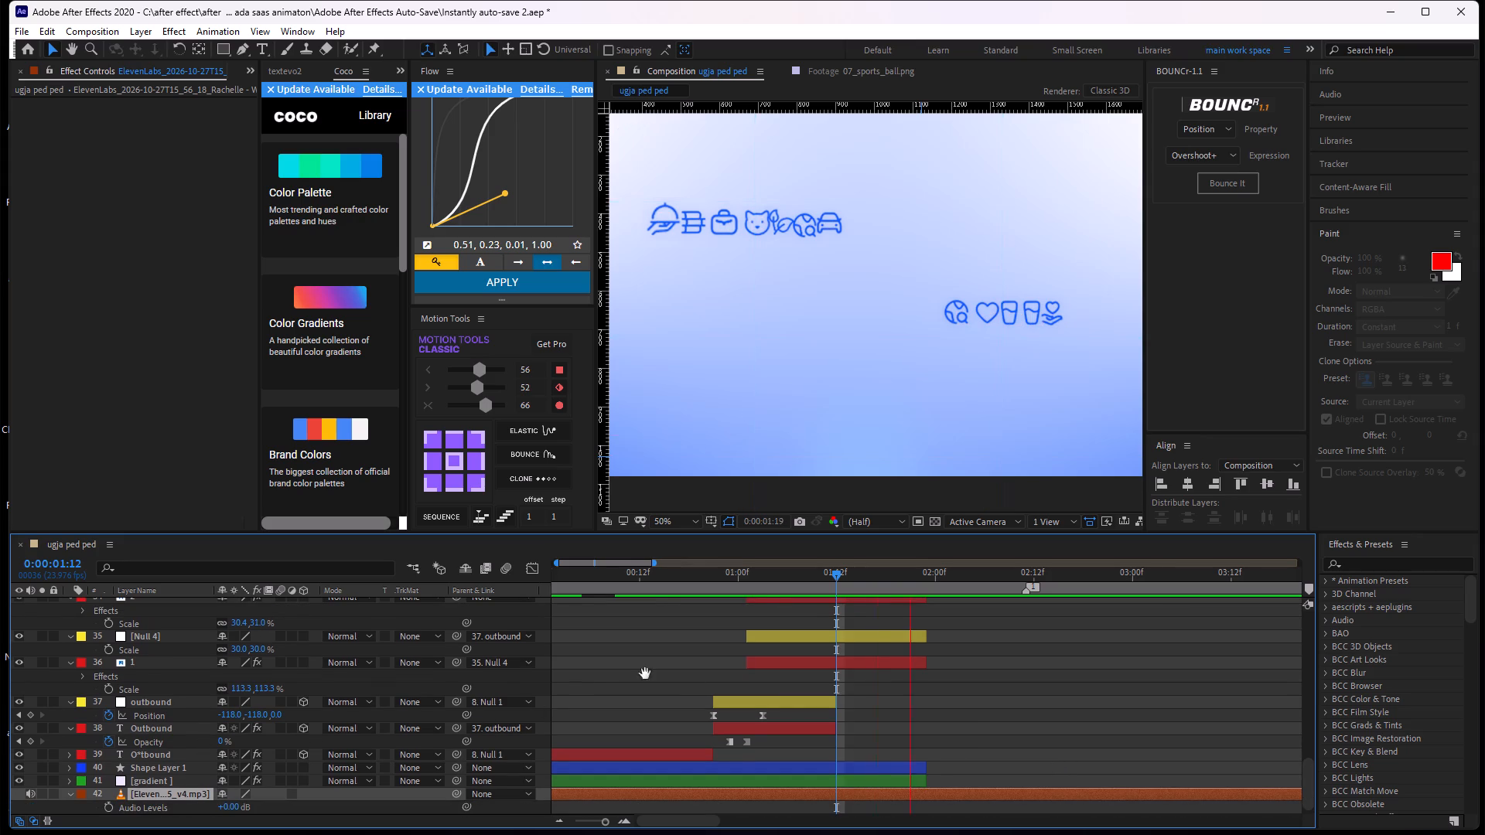
{"action": "scroll", "coordinate": [900, 723], "scroll_direction": "down", "scroll_amount": 4}
{"action": "scroll", "coordinate": [903, 723], "scroll_direction": "up", "scroll_amount": 2}
{"action": "scroll", "coordinate": [903, 723], "scroll_direction": "down", "scroll_amount": 1}
{"action": "scroll", "coordinate": [909, 723], "scroll_direction": "up", "scroll_amount": 1}
{"action": "scroll", "coordinate": [909, 723], "scroll_direction": "down", "scroll_amount": 2}
{"action": "scroll", "coordinate": [1162, 722], "scroll_direction": "down", "scroll_amount": 1}
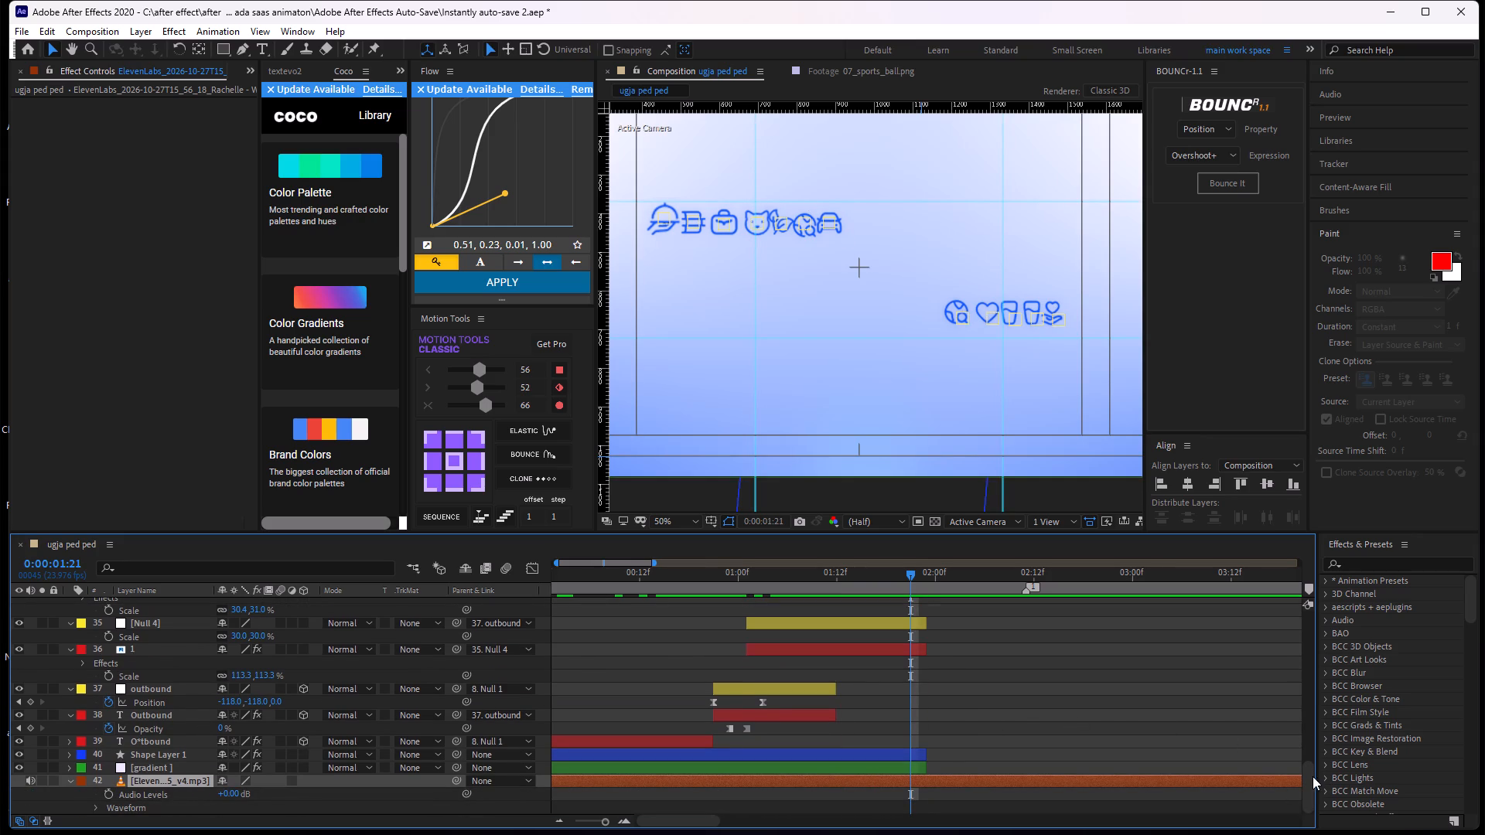
{"action": "left_click_drag", "start_coordinate": [1312, 782], "coordinate": [1323, 834]}
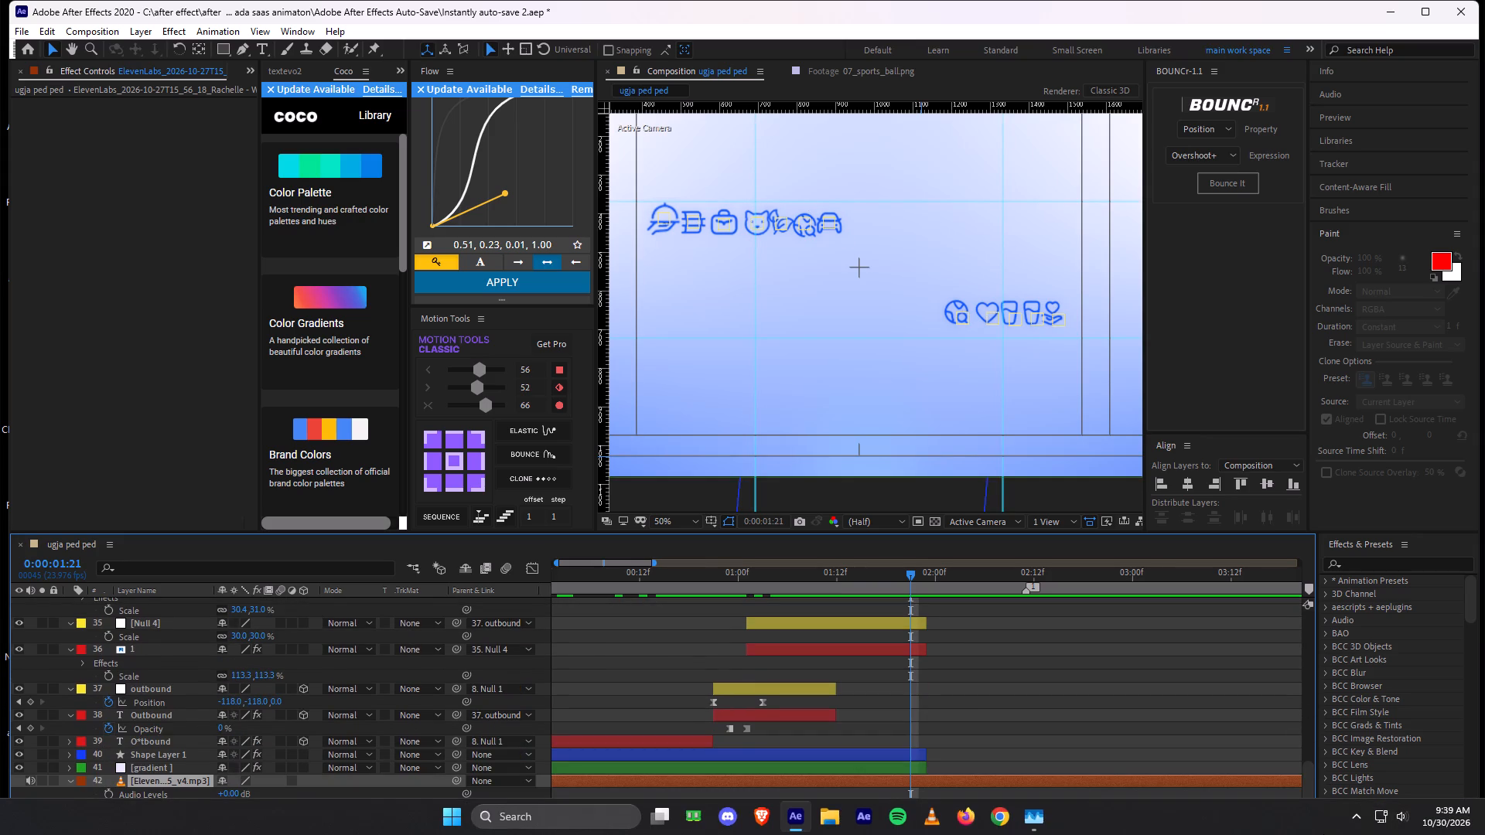
{"action": "type", "text": "ll"}
{"action": "scroll", "coordinate": [1228, 776], "scroll_direction": "down", "scroll_amount": 1}
{"action": "scroll", "coordinate": [1228, 776], "scroll_direction": "up", "scroll_amount": 1}
{"action": "scroll", "coordinate": [1228, 776], "scroll_direction": "down", "scroll_amount": 4}
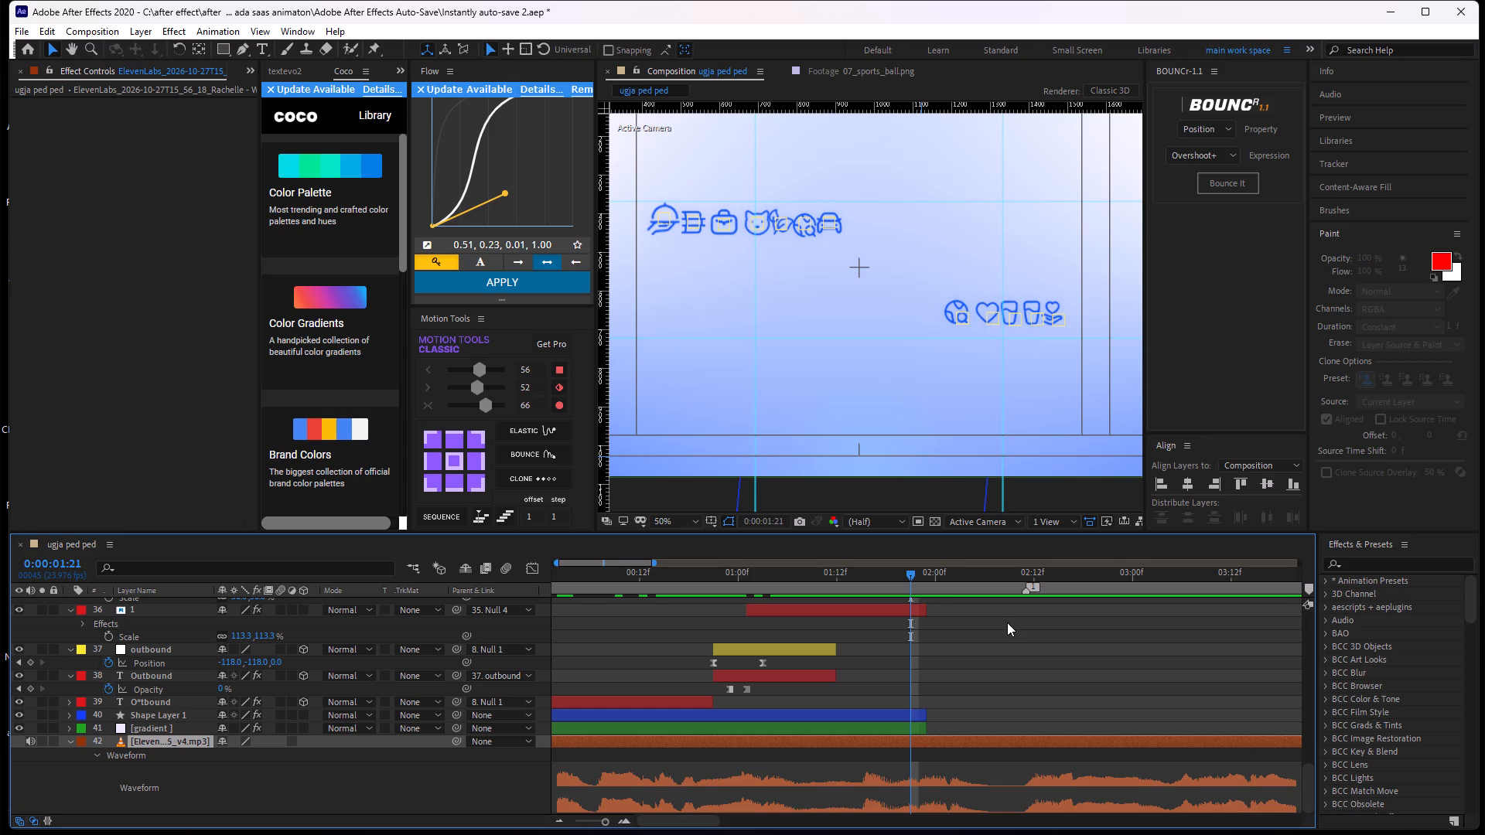
Play the icon scene from 0:00:01:02 and check the voiceover waveform around 0:00:02:11.
{"action": "left_click_drag", "start_coordinate": [904, 579], "coordinate": [756, 607]}
{"action": "key", "text": "space"}
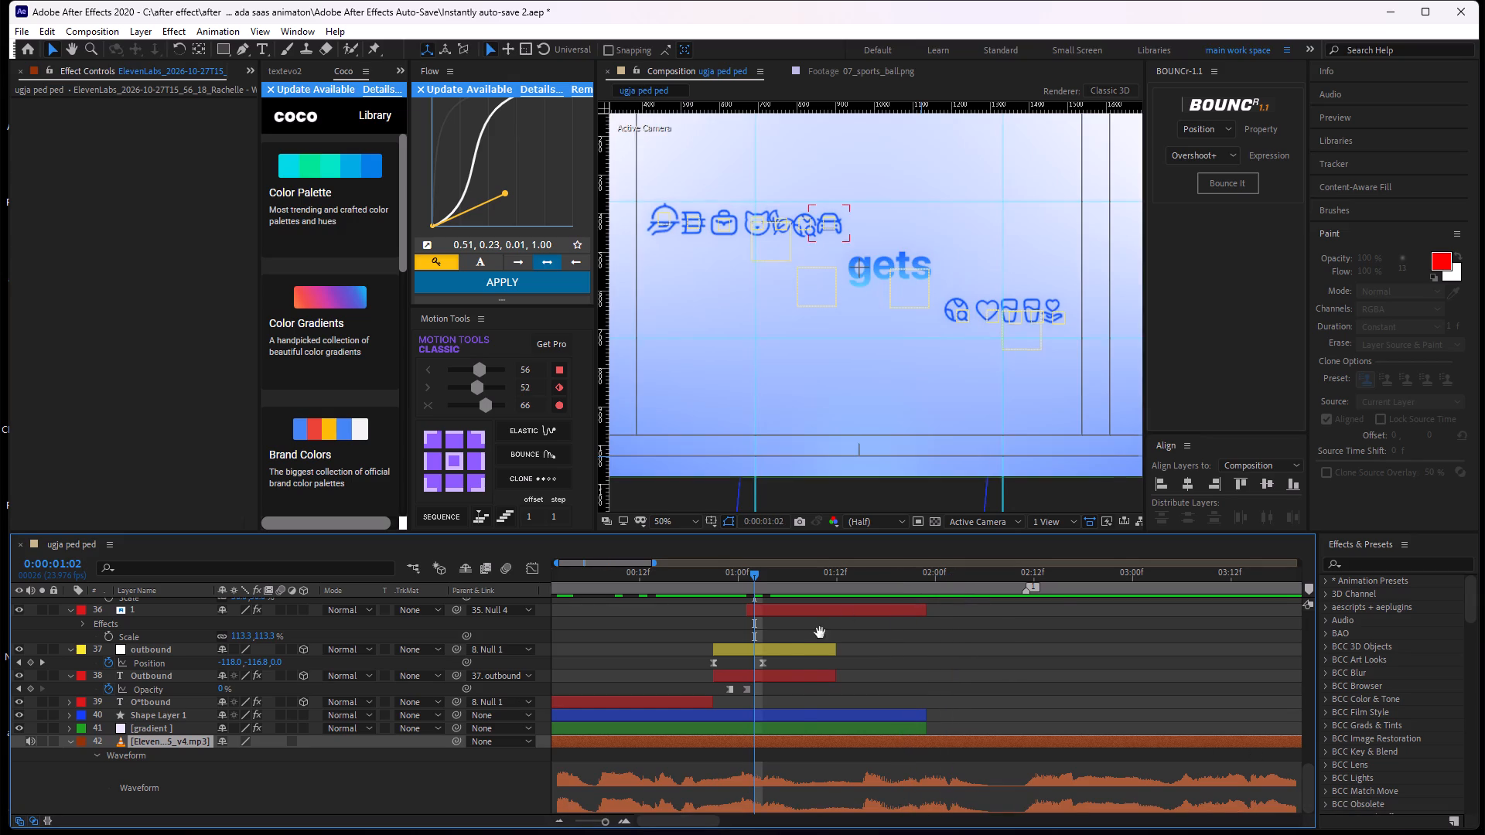
{"action": "key", "text": "space"}
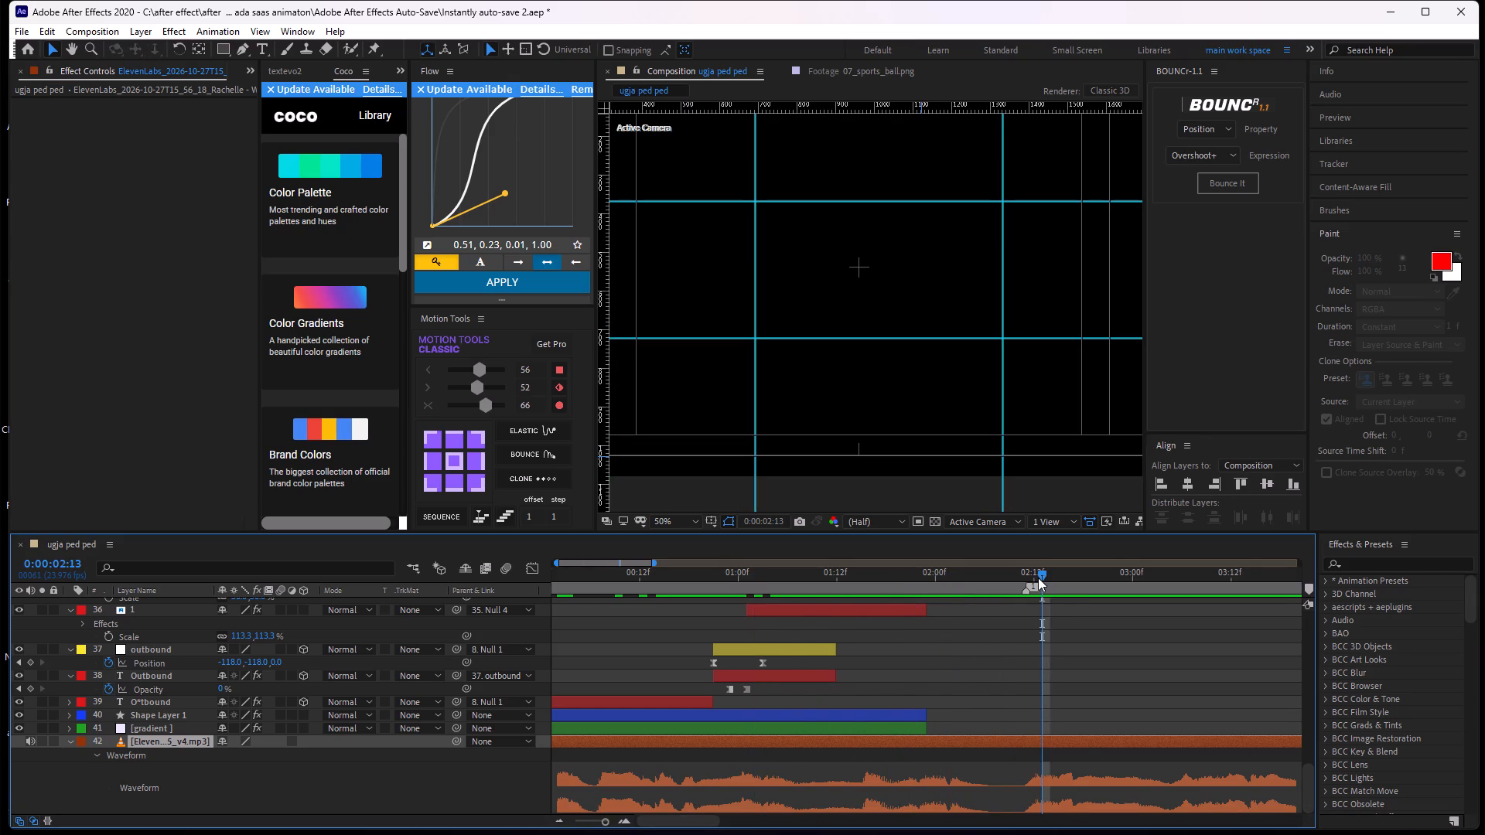
{"action": "left_click_drag", "start_coordinate": [1041, 576], "coordinate": [1028, 639]}
{"action": "left_click", "coordinate": [1046, 690]}
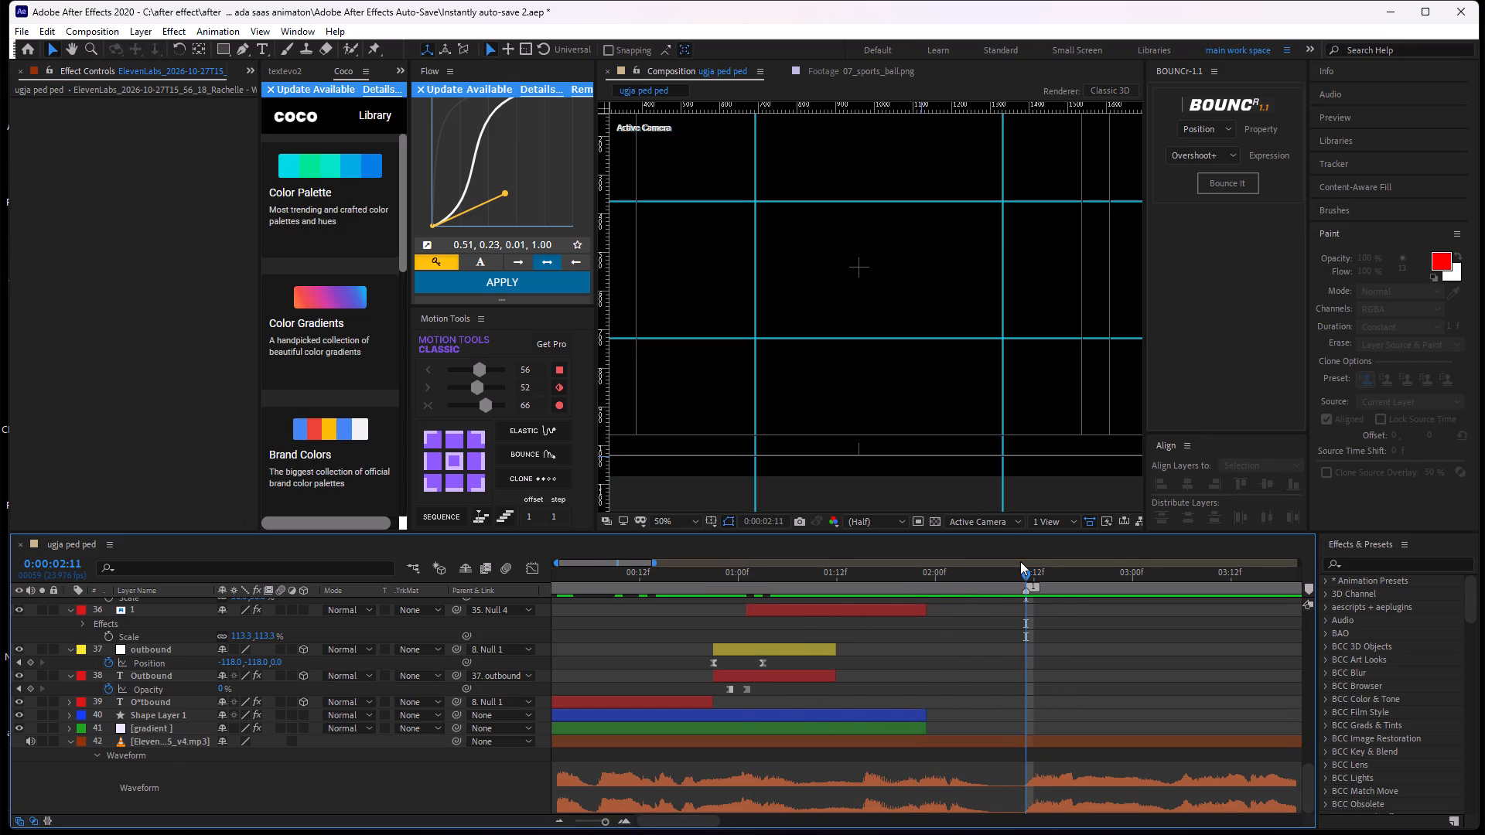
Scrub between 0:00:00:00 and 0:00:01:01 to examine how the "Outbound gets messy" text animation lines up with the voiceover waveform.
{"action": "left_click_drag", "start_coordinate": [1033, 574], "coordinate": [640, 673]}
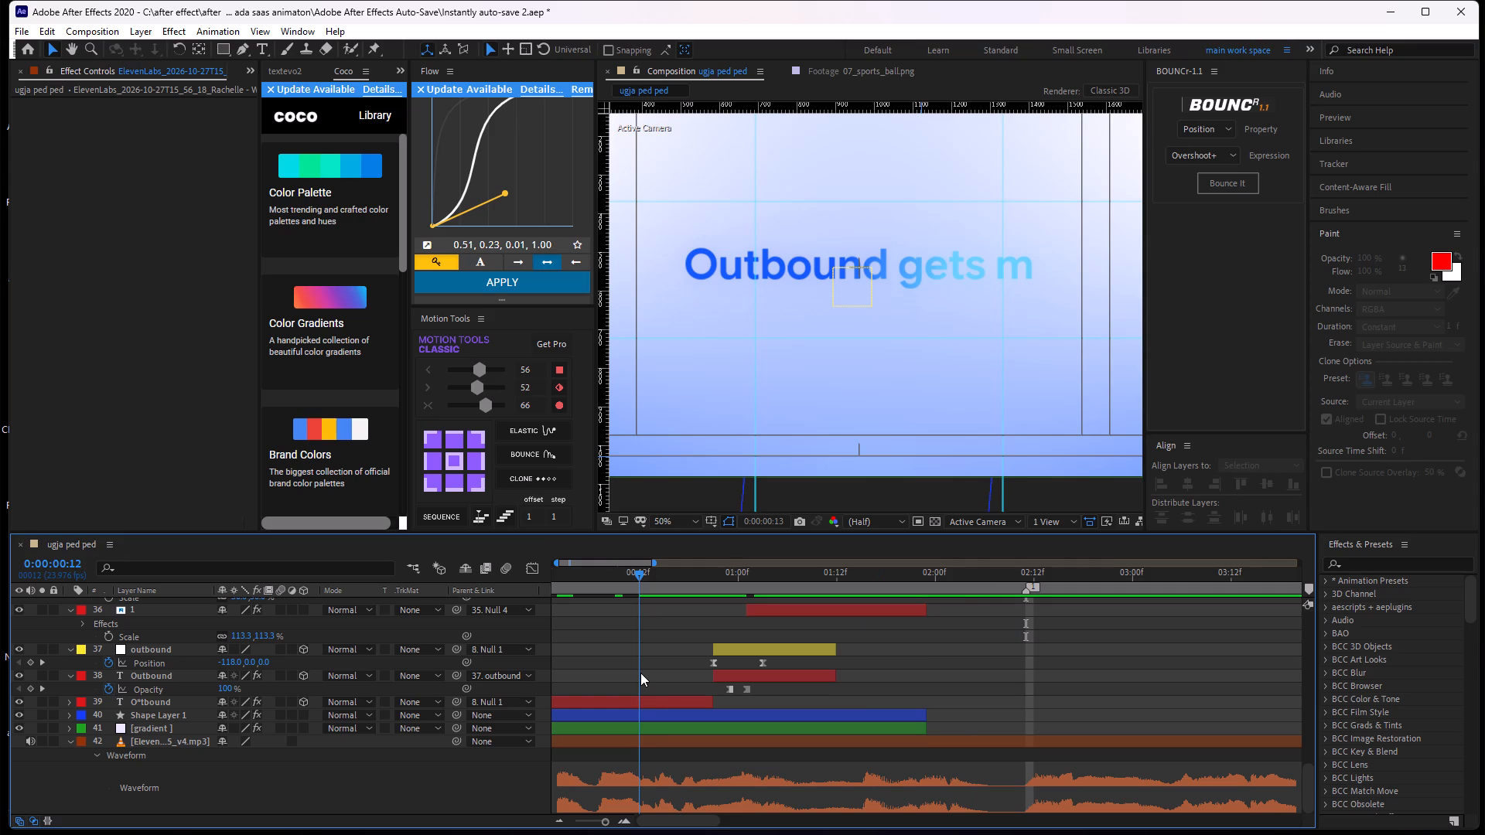
{"action": "left_click_drag", "start_coordinate": [640, 673], "coordinate": [696, 682]}
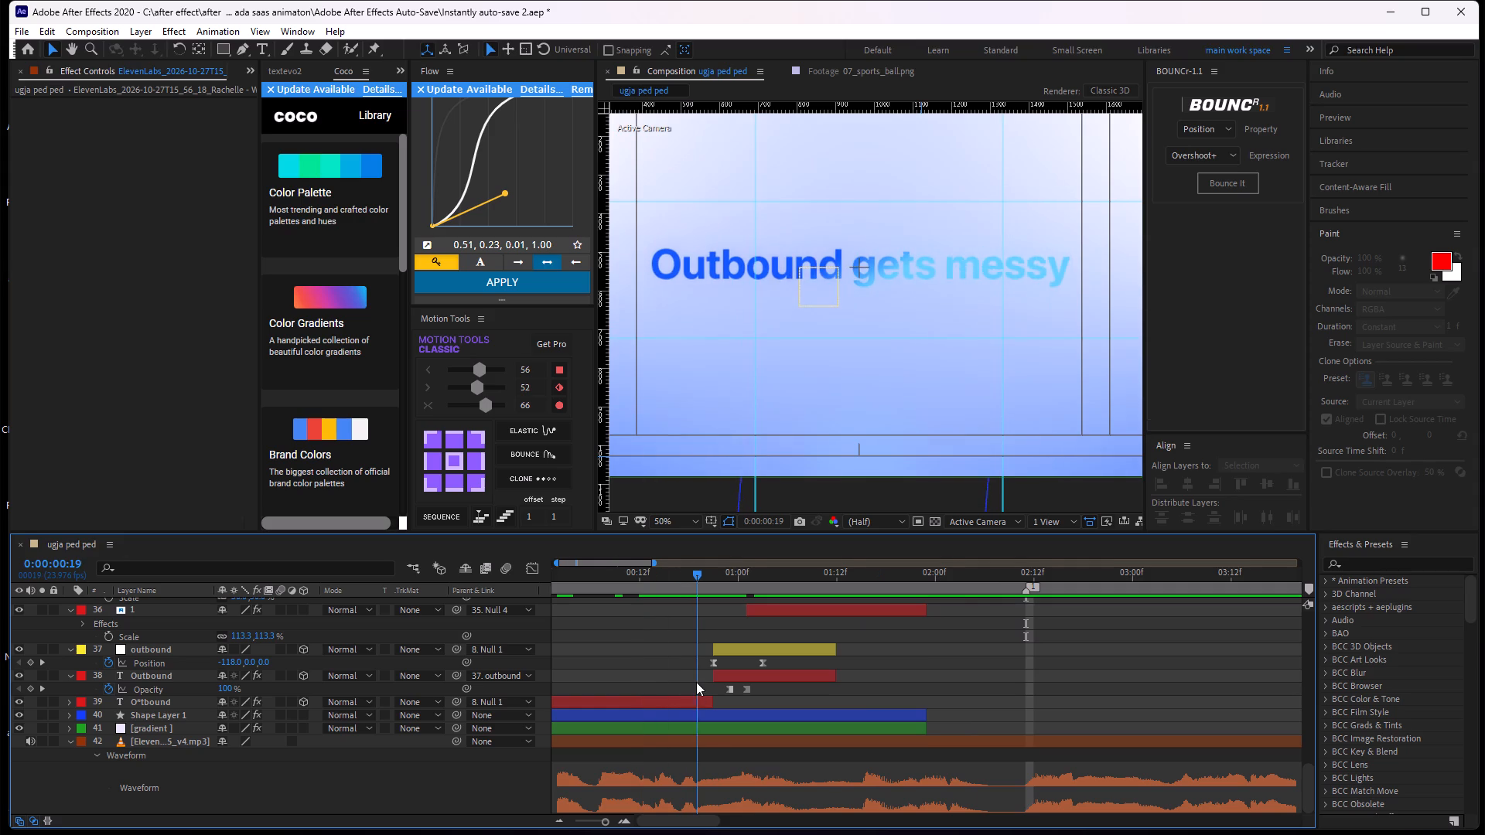
{"action": "left_click_drag", "start_coordinate": [696, 682], "coordinate": [711, 788]}
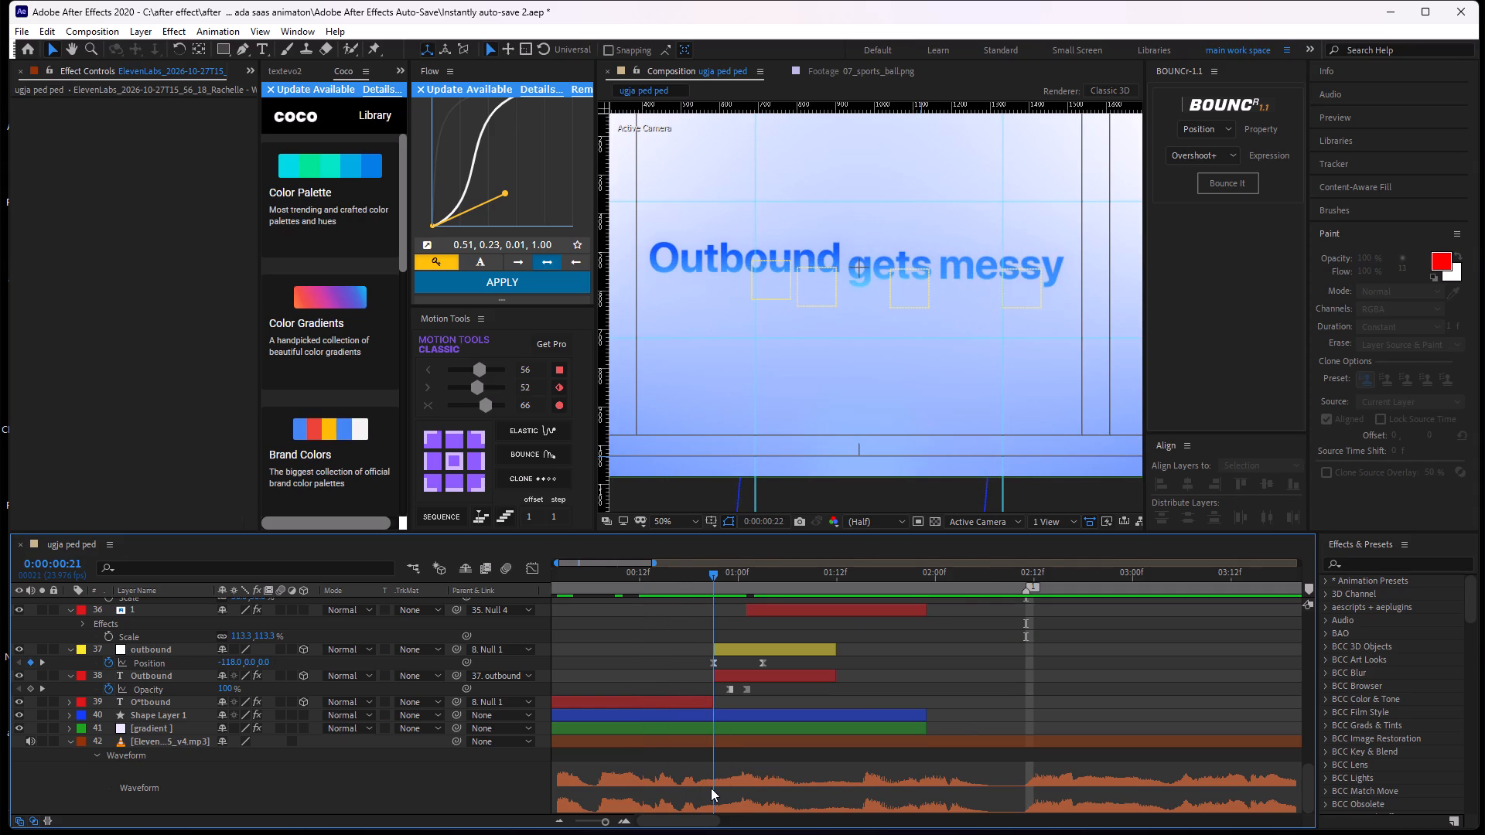
{"action": "left_click_drag", "start_coordinate": [711, 788], "coordinate": [715, 833]}
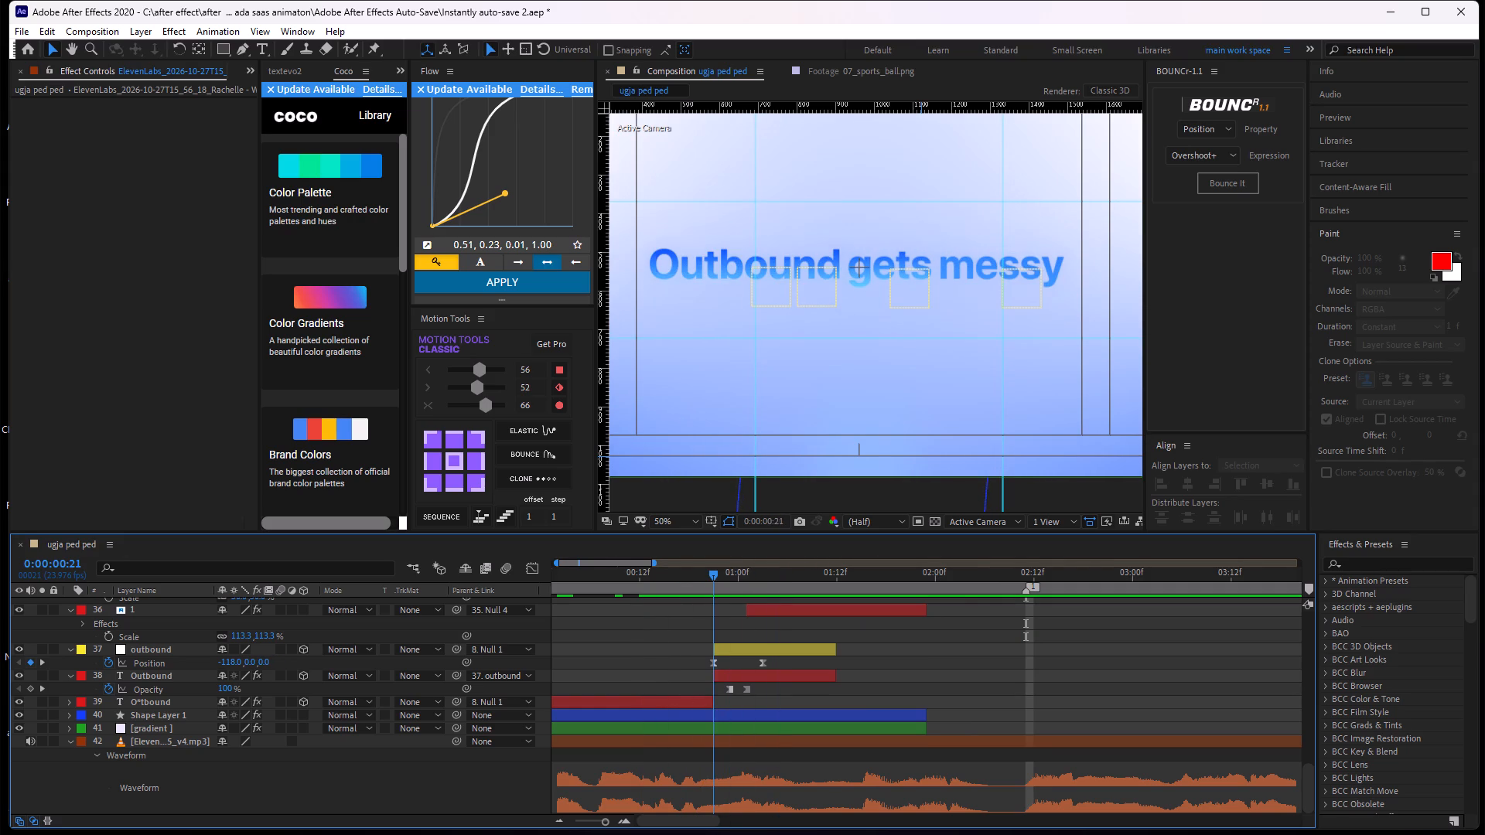
{"action": "left_click", "coordinate": [715, 577]}
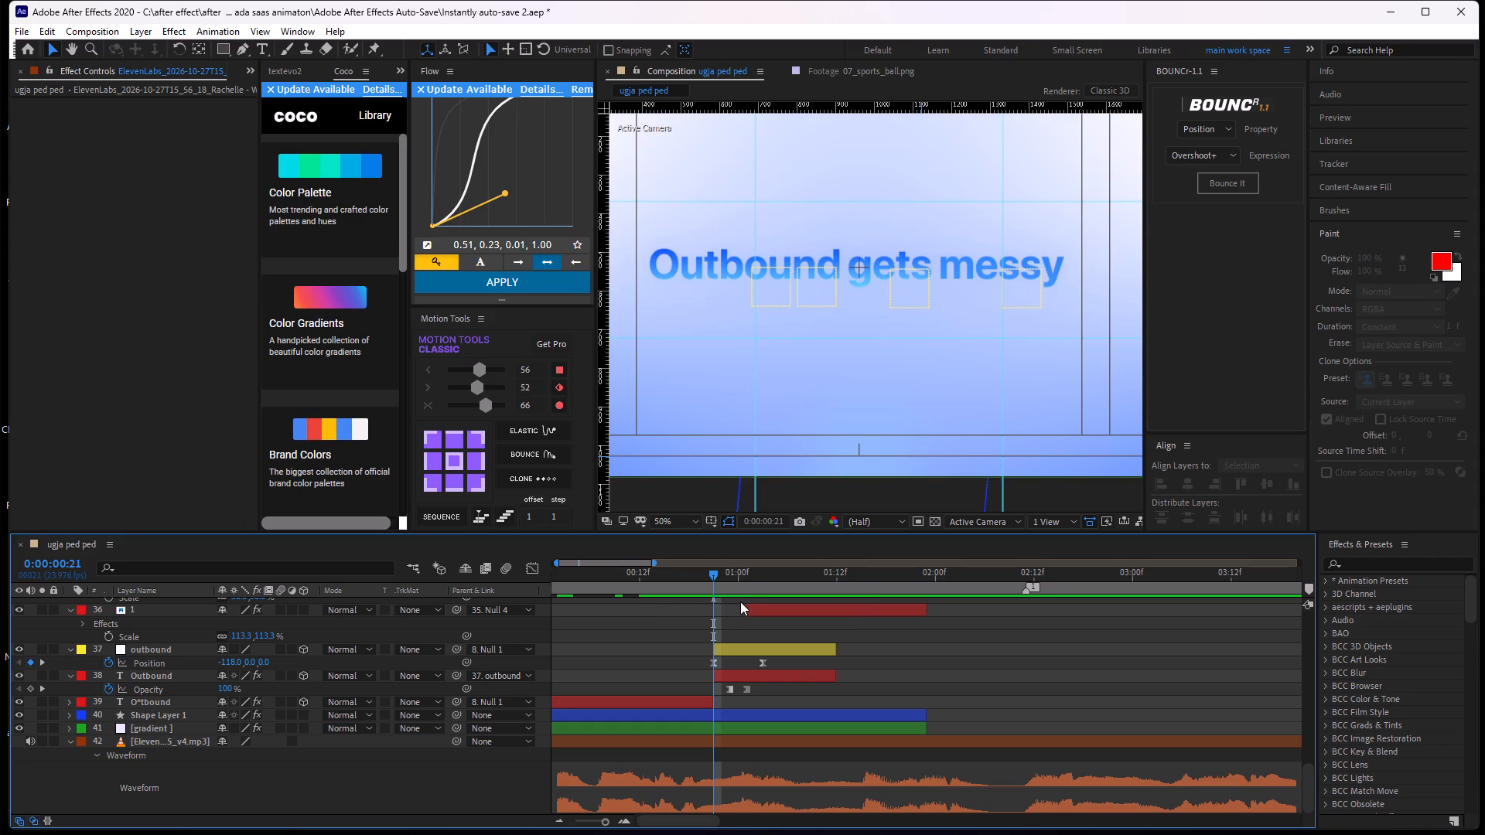
{"action": "left_click_drag", "start_coordinate": [716, 573], "coordinate": [722, 595]}
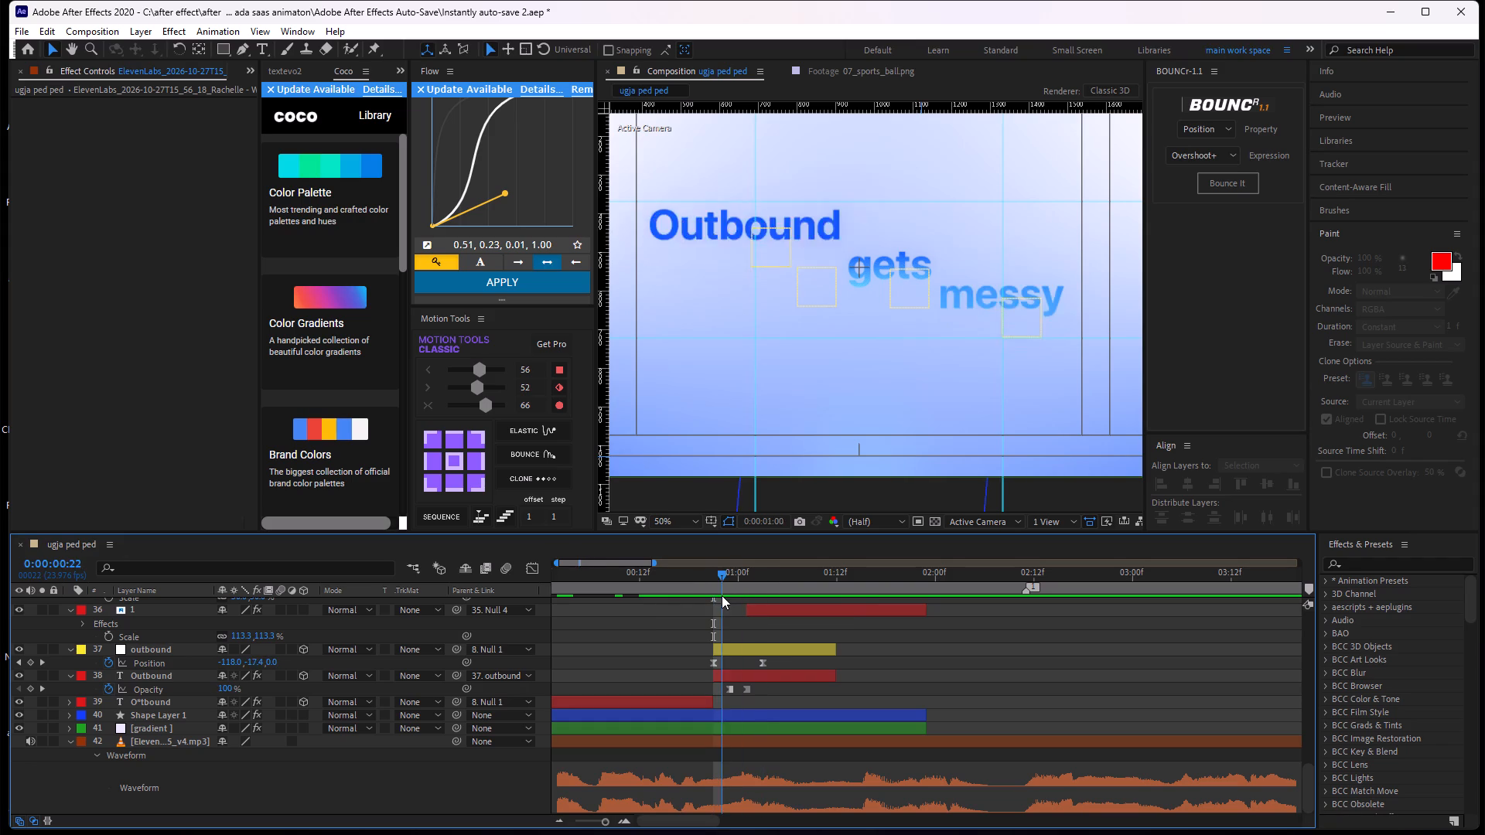
{"action": "left_click_drag", "start_coordinate": [722, 595], "coordinate": [753, 617]}
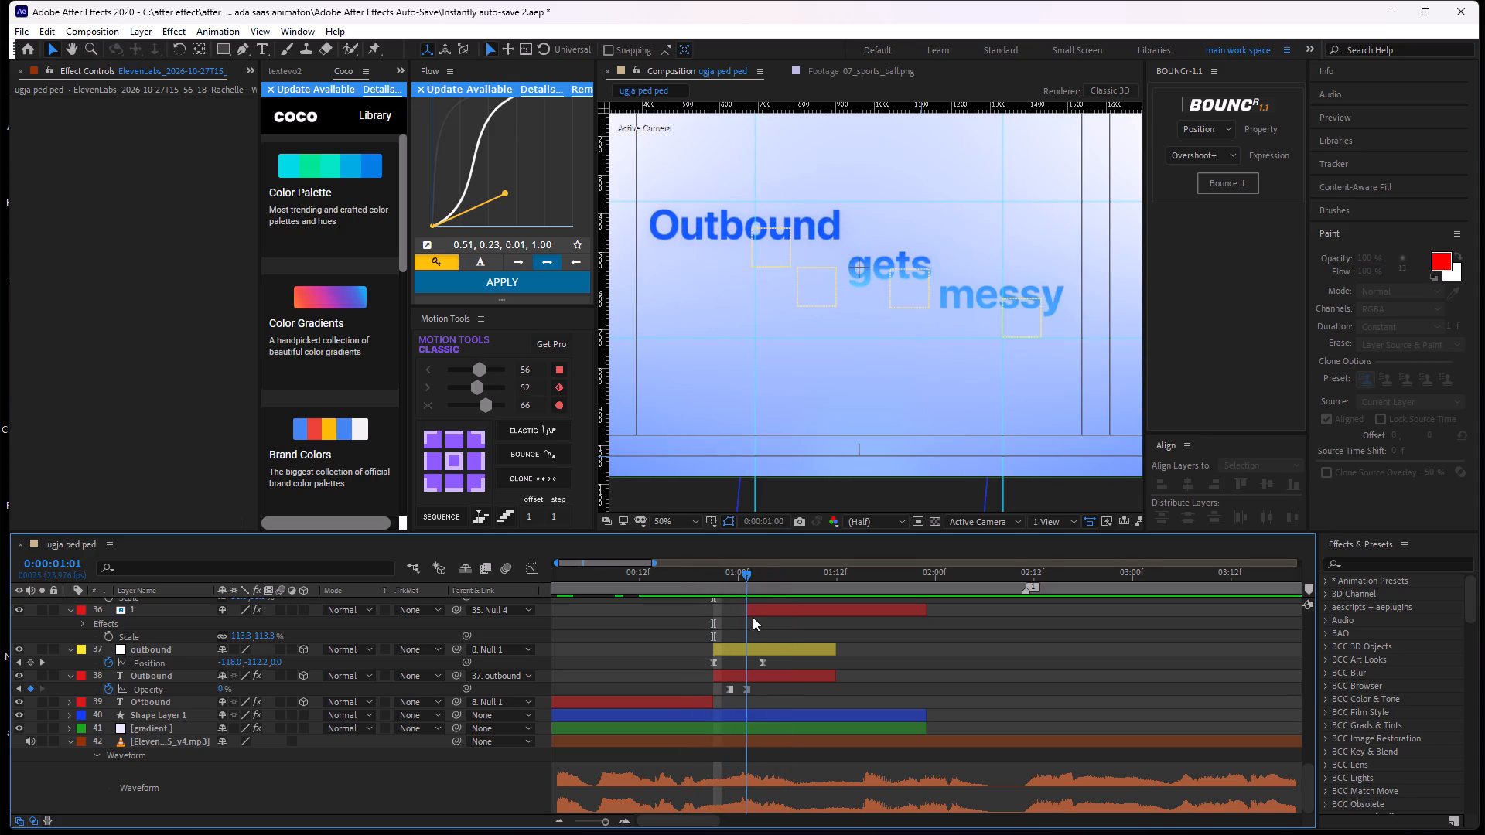
{"action": "left_click_drag", "start_coordinate": [753, 617], "coordinate": [731, 624]}
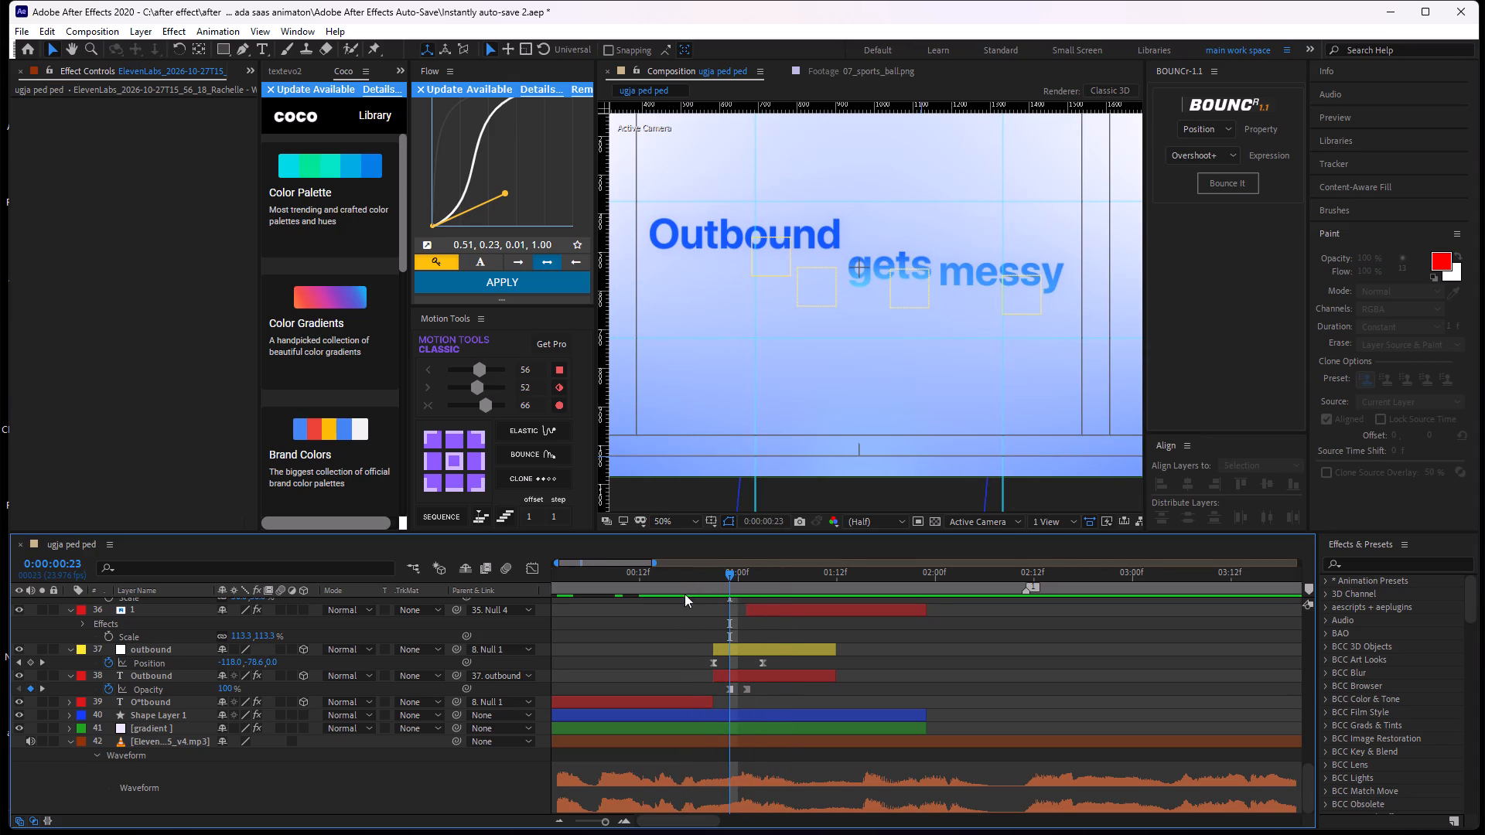
{"action": "left_click_drag", "start_coordinate": [733, 571], "coordinate": [532, 701]}
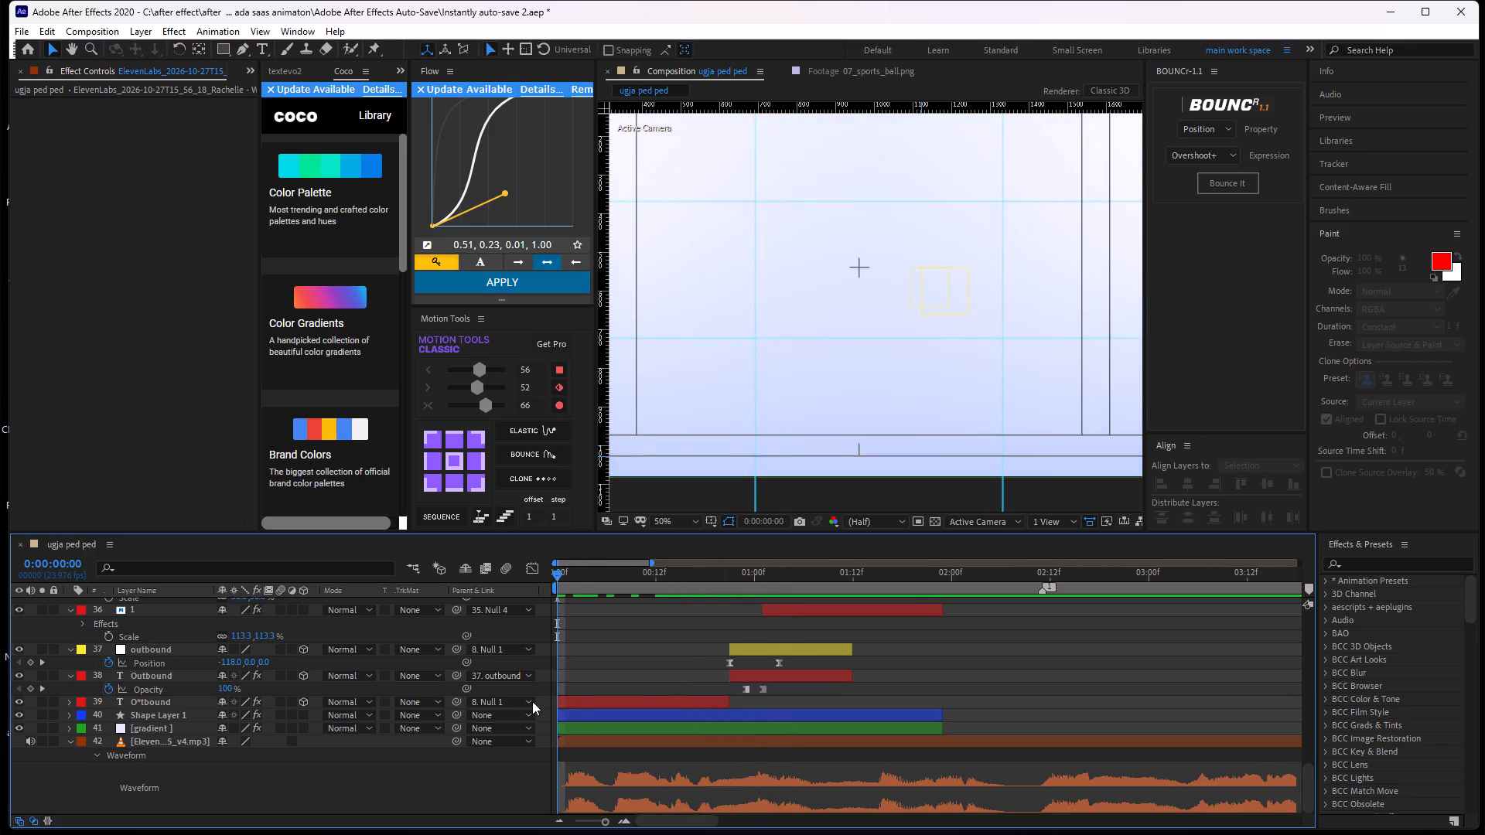
{"action": "left_click_drag", "start_coordinate": [532, 701], "coordinate": [768, 717]}
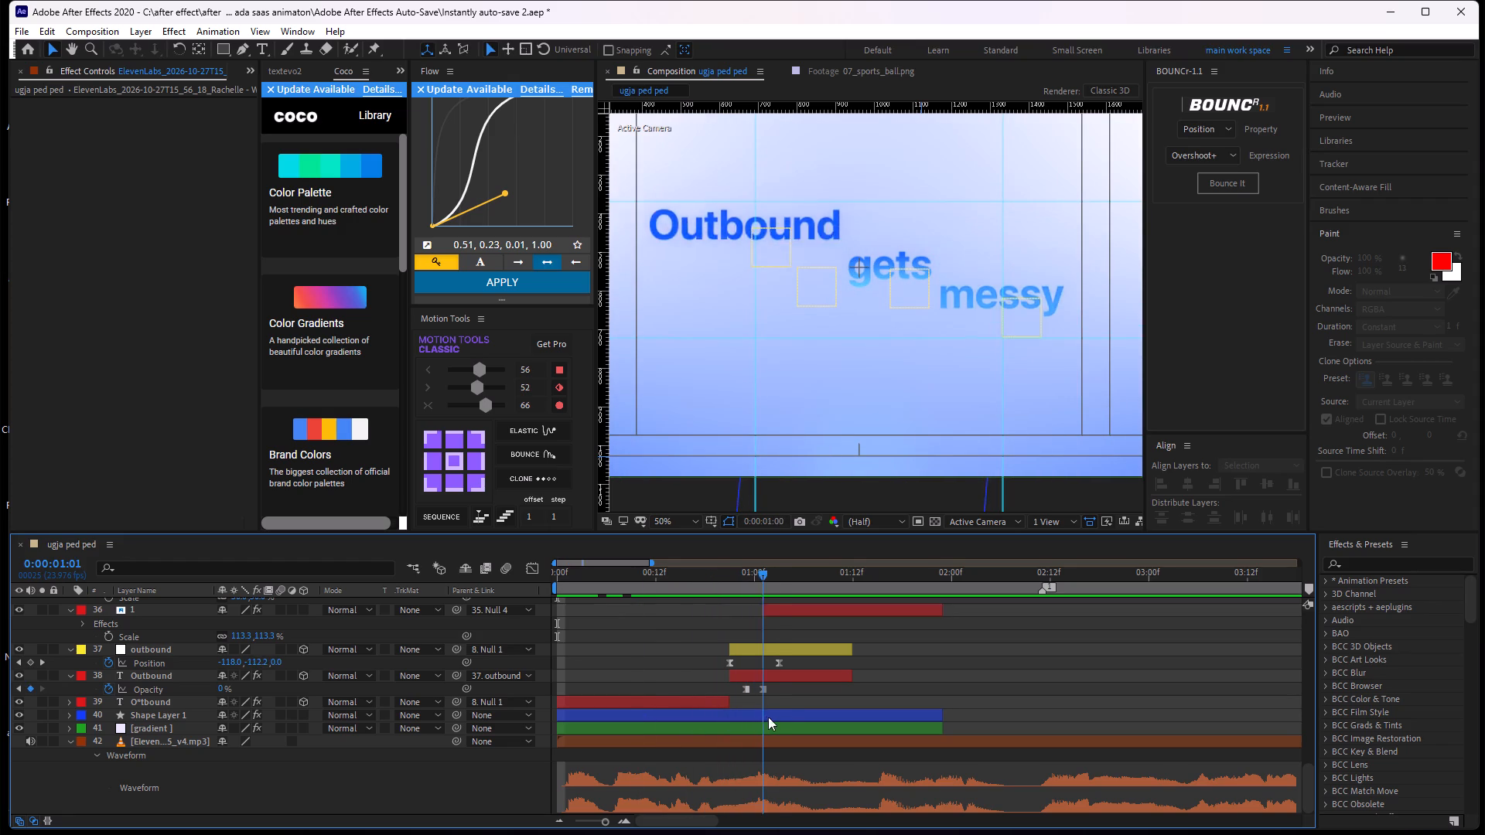
{"action": "left_click_drag", "start_coordinate": [768, 717], "coordinate": [712, 737]}
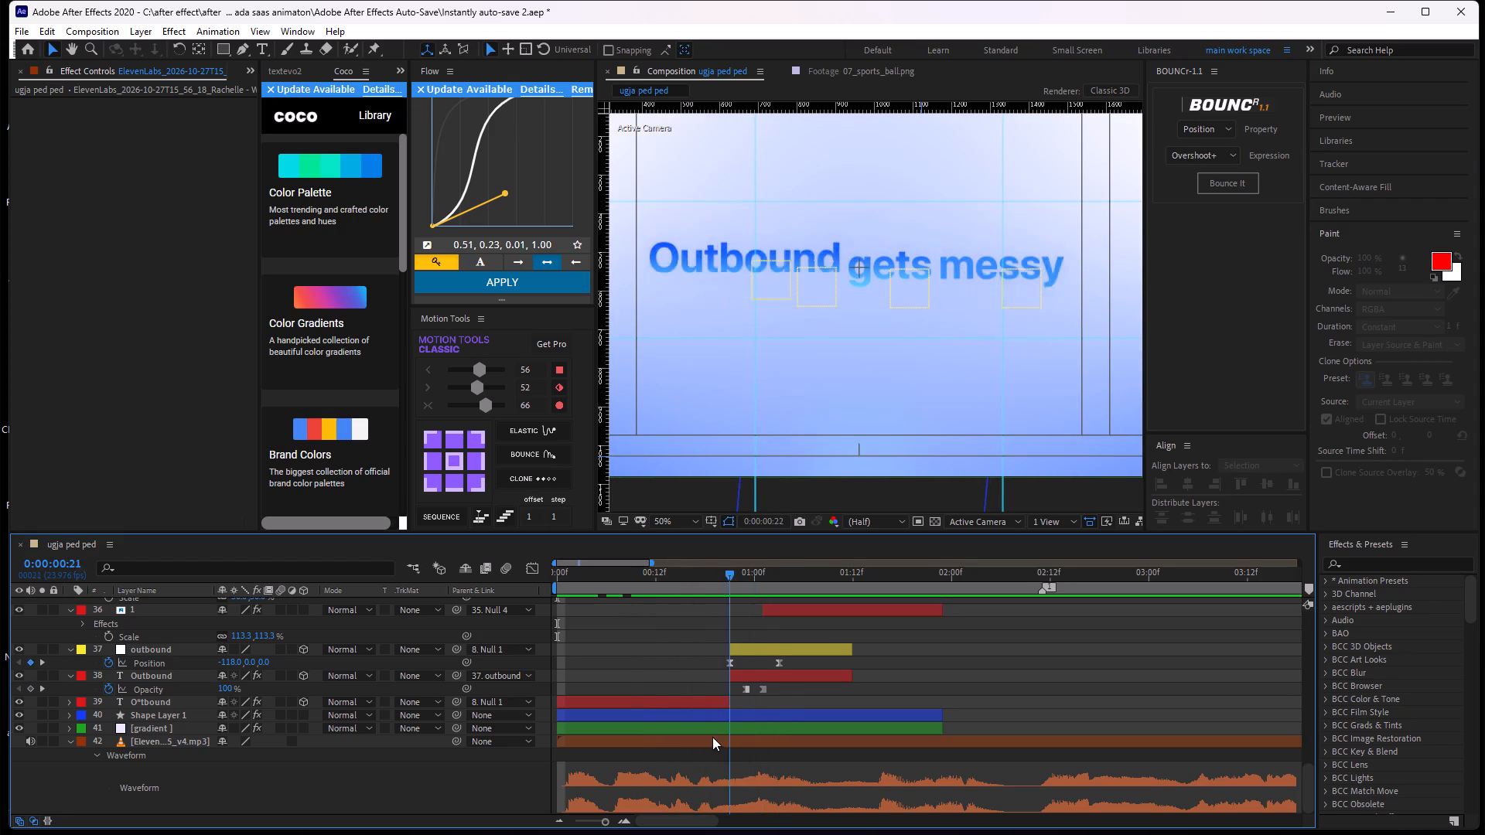
Move the first Position keyframe of the "outbound" null earlier to 0:00:00:19 to match the voiceover waveform.
{"action": "left_click_drag", "start_coordinate": [712, 737], "coordinate": [727, 736]}
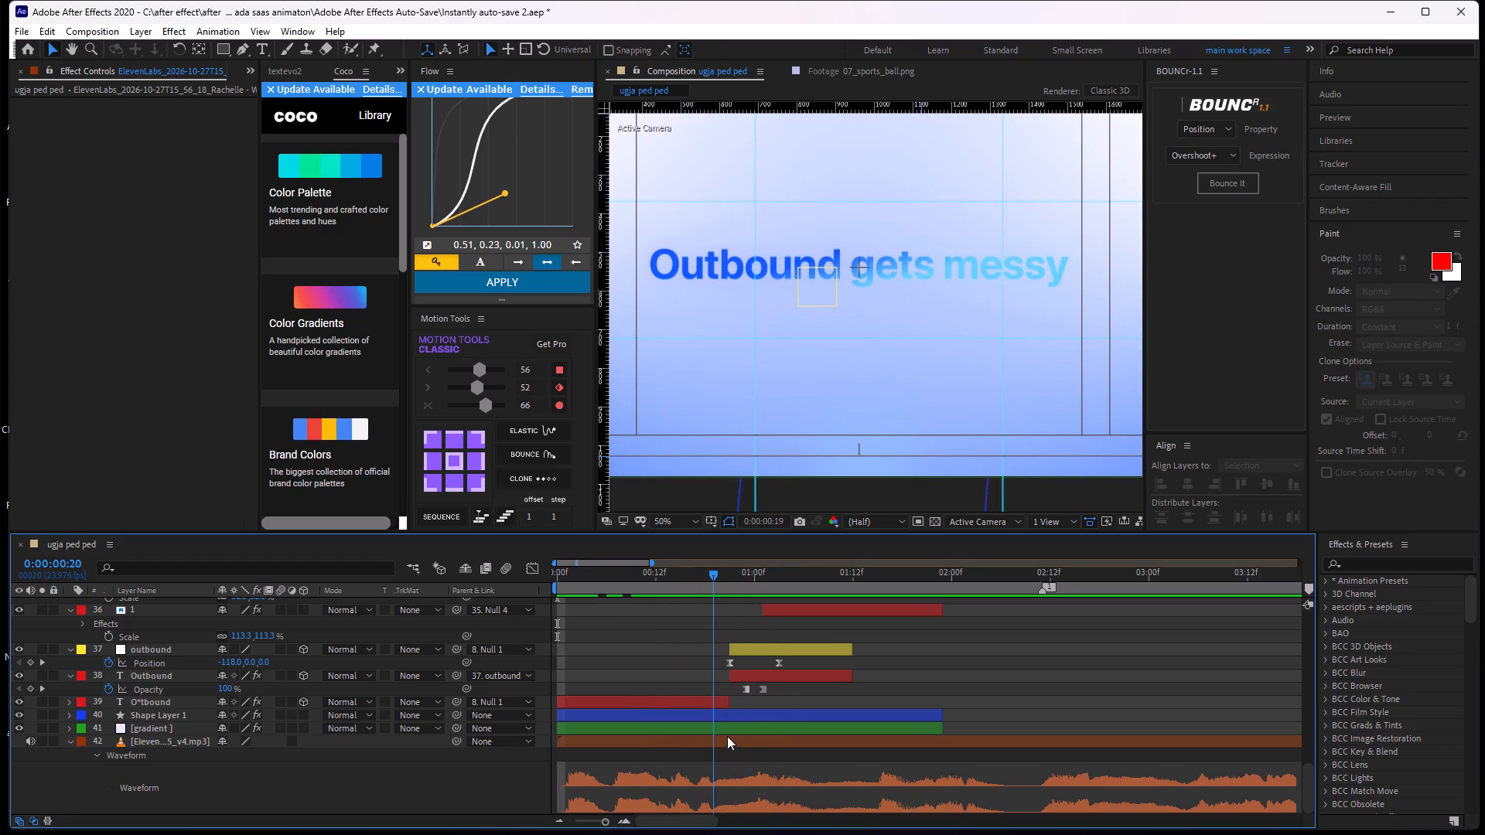
{"action": "left_click_drag", "start_coordinate": [727, 736], "coordinate": [639, 738]}
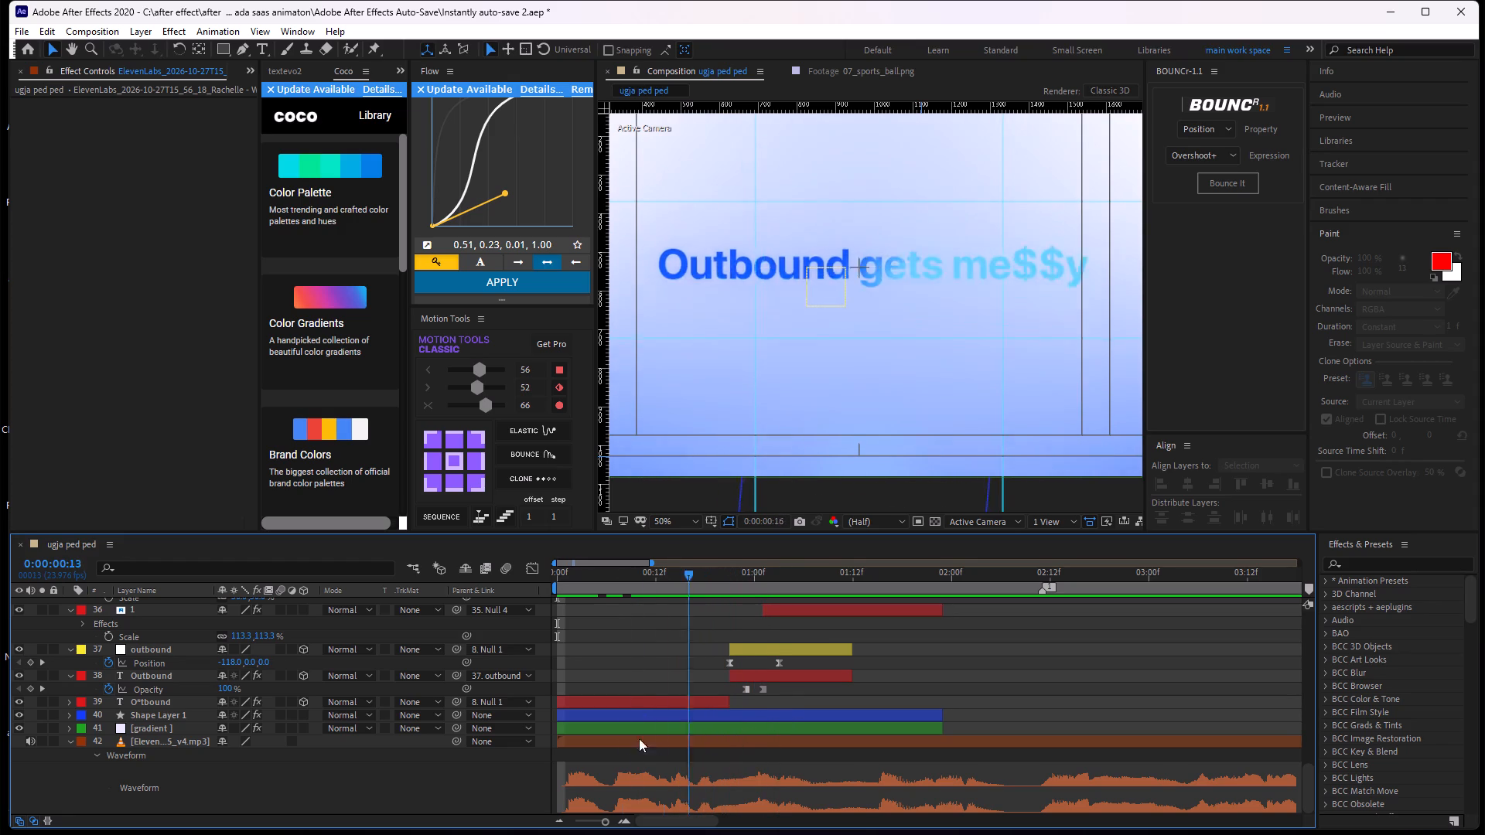
{"action": "left_click_drag", "start_coordinate": [639, 738], "coordinate": [703, 721]}
{"action": "left_click_drag", "start_coordinate": [703, 721], "coordinate": [715, 716]}
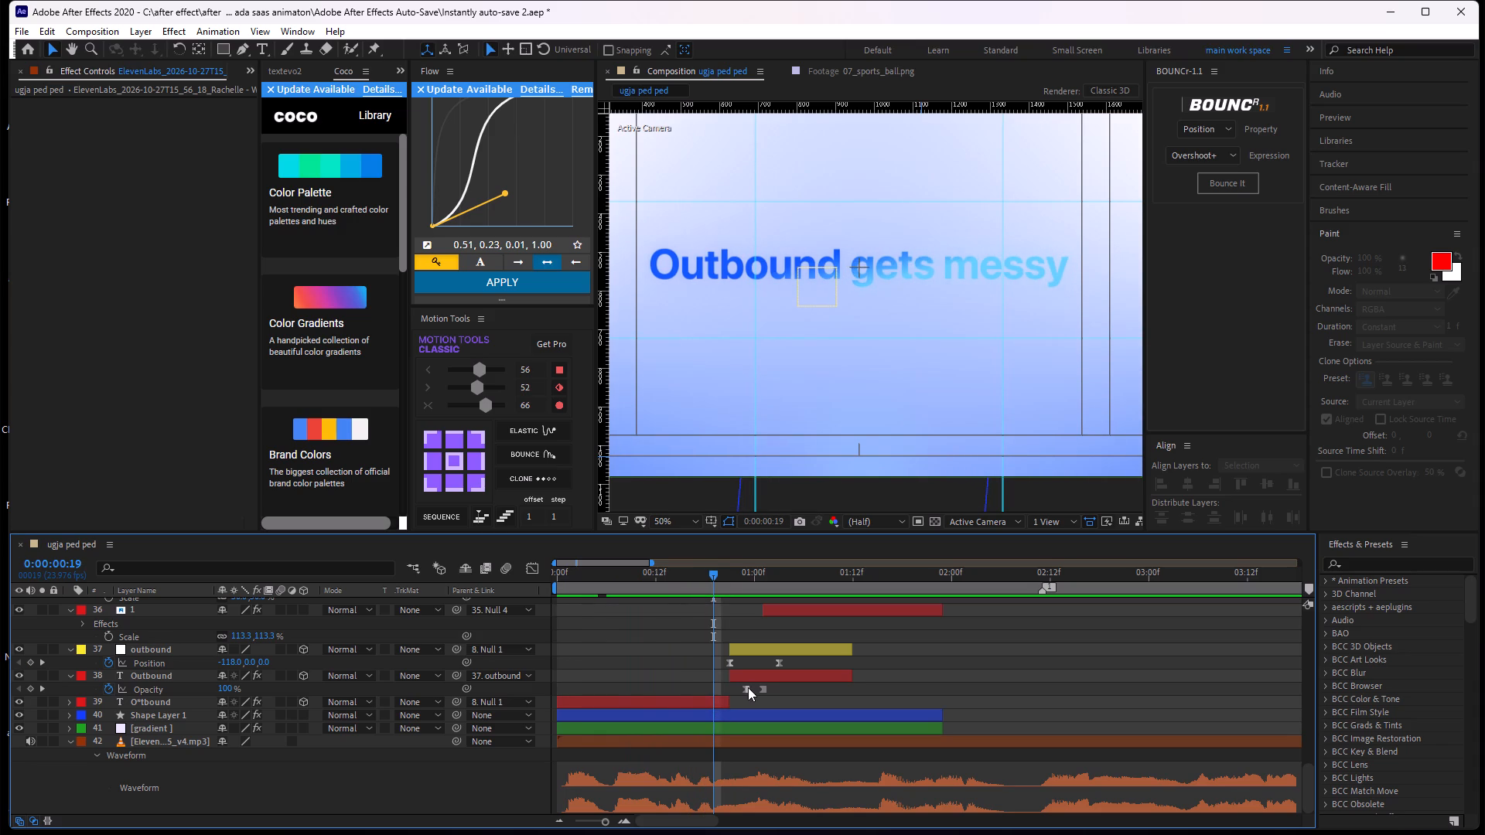
{"action": "left_click_drag", "start_coordinate": [732, 666], "coordinate": [703, 674]}
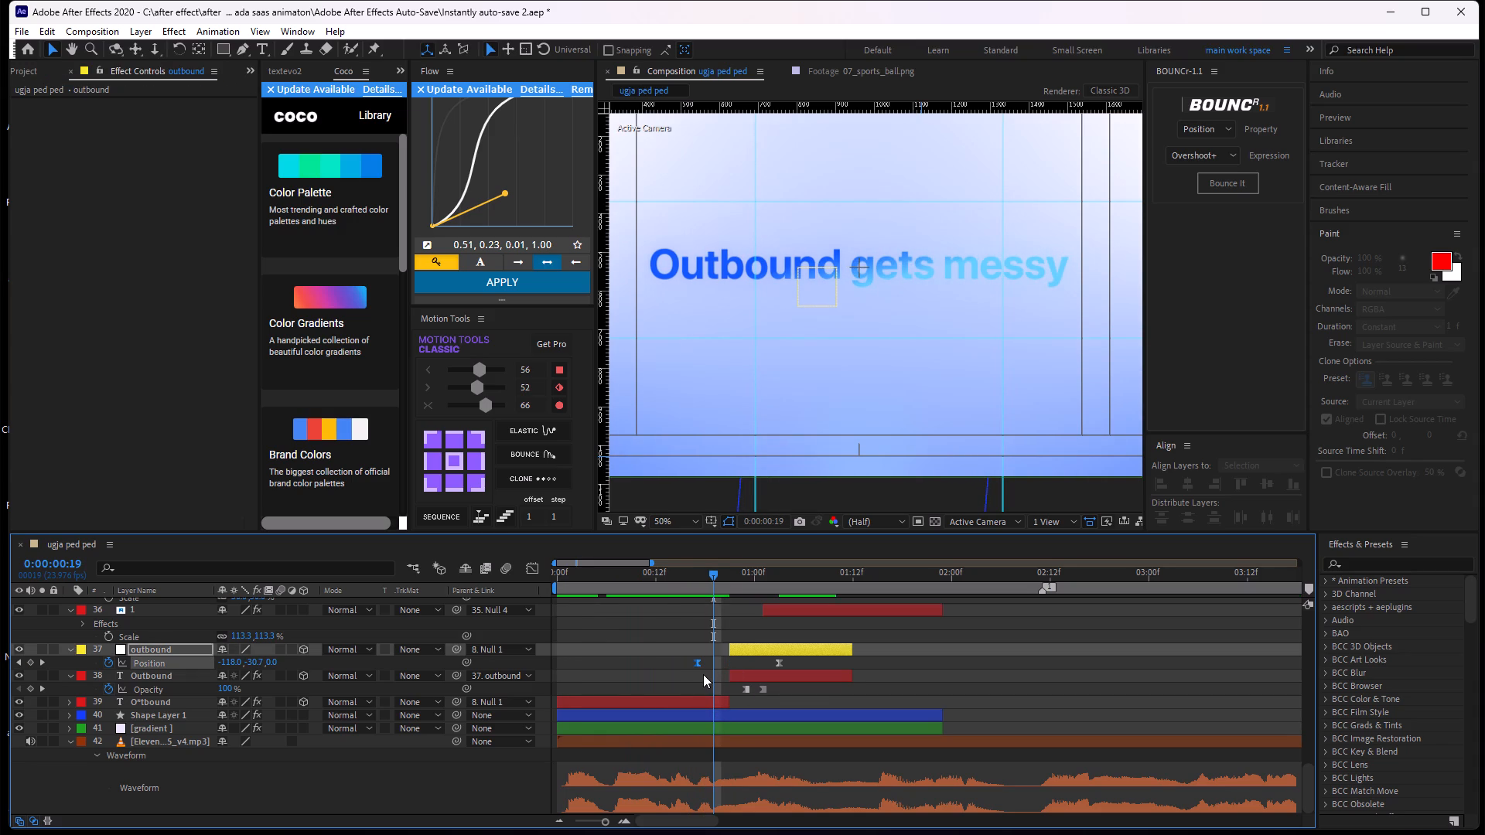
{"action": "left_click_drag", "start_coordinate": [703, 674], "coordinate": [719, 688]}
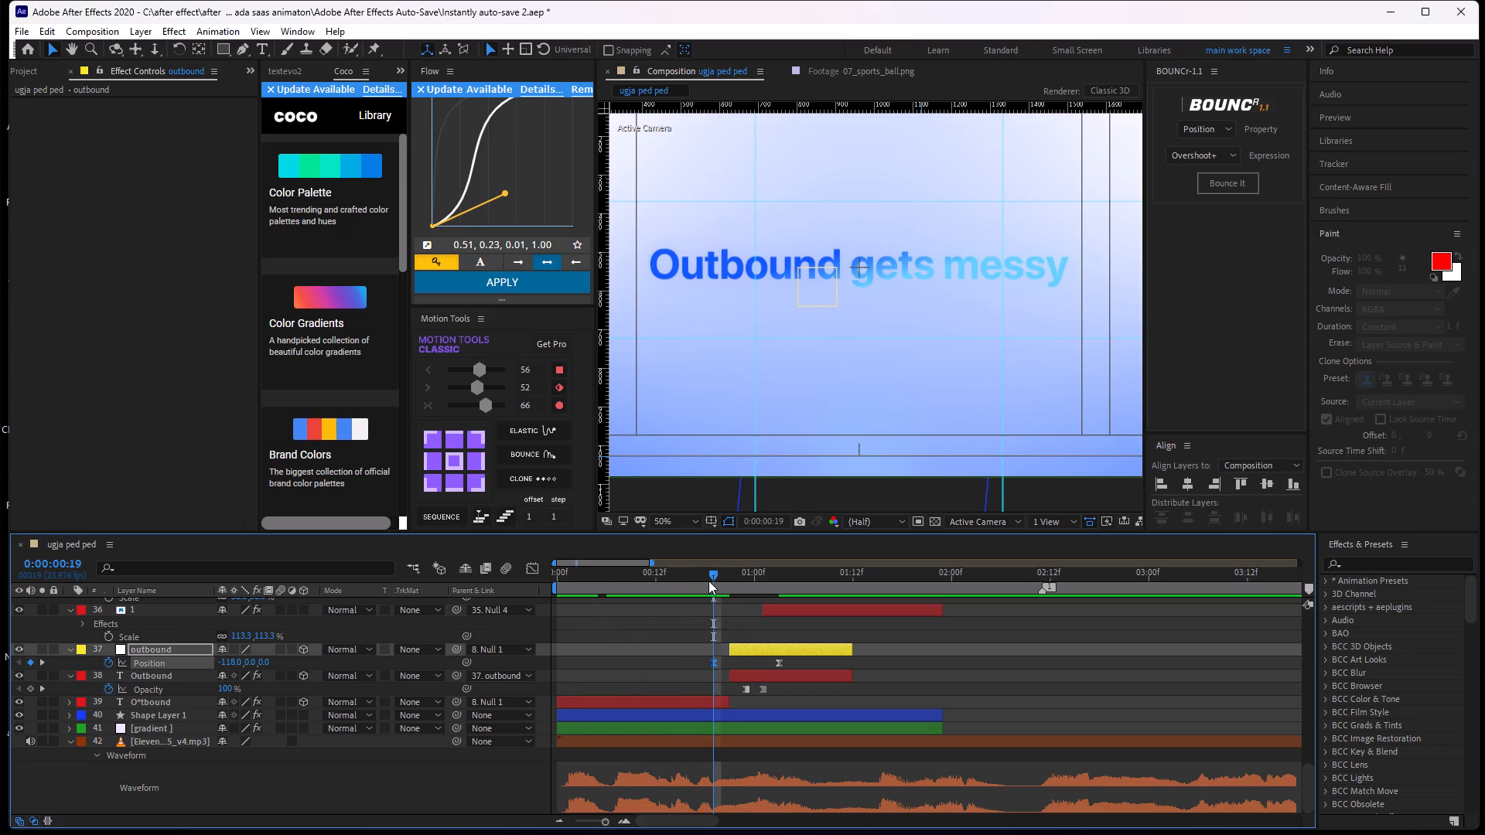
Preview the retimed "Outbound" movement from 0:00:00:20.
{"action": "left_click_drag", "start_coordinate": [708, 581], "coordinate": [722, 617]}
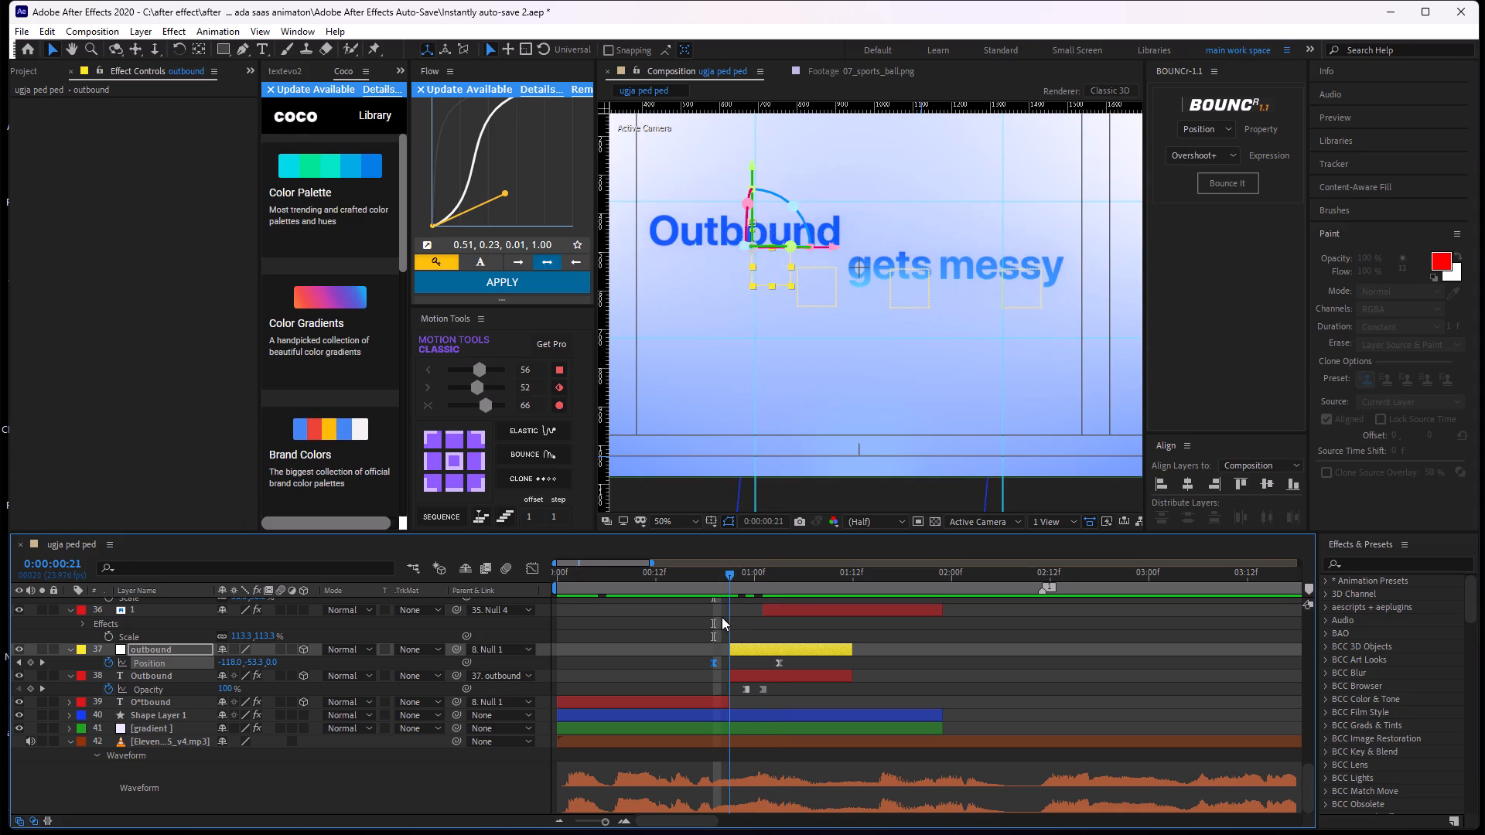
{"action": "left_click_drag", "start_coordinate": [722, 617], "coordinate": [713, 619]}
{"action": "key", "text": "space"}
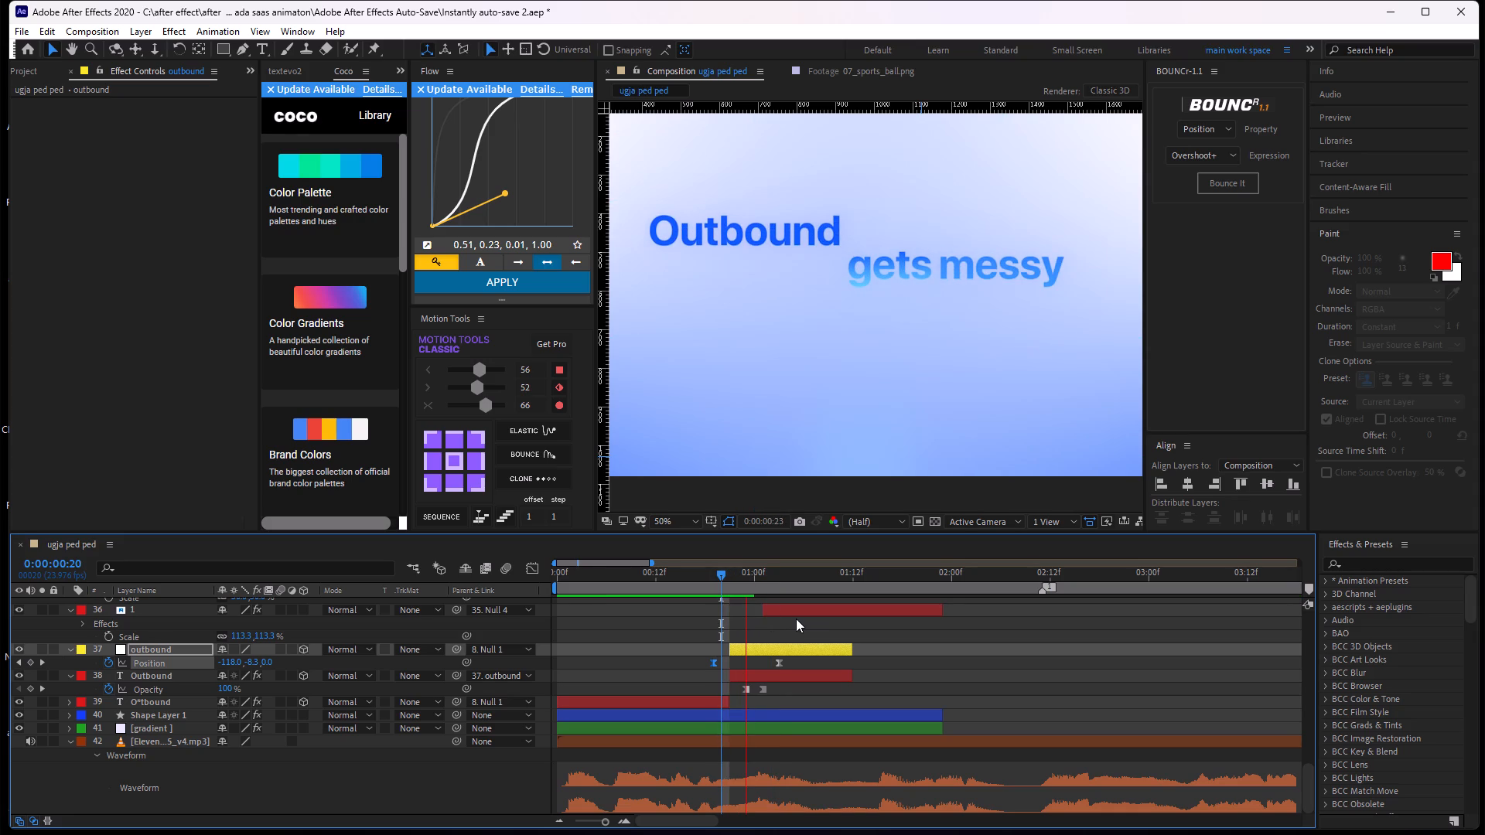
{"action": "key", "text": "space"}
Reveal the "messy" null's keyframes and move its first Position keyframe earlier to 0:00:00:19.
{"action": "scroll", "coordinate": [779, 639], "scroll_direction": "up", "scroll_amount": 2}
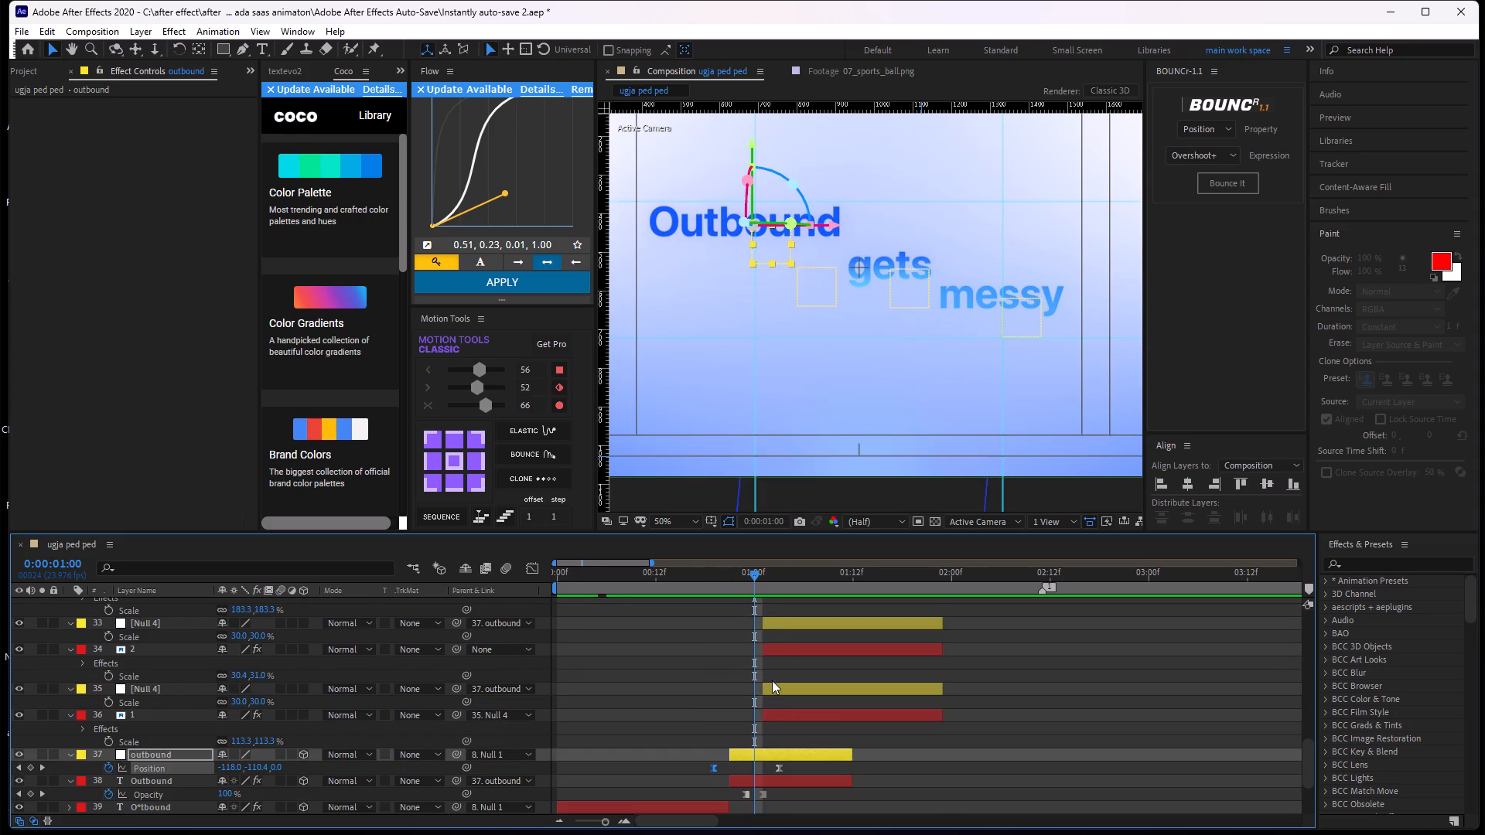
{"action": "scroll", "coordinate": [773, 675], "scroll_direction": "down", "scroll_amount": 1}
{"action": "scroll", "coordinate": [773, 674], "scroll_direction": "up", "scroll_amount": 1}
{"action": "scroll", "coordinate": [773, 674], "scroll_direction": "down", "scroll_amount": 2}
{"action": "scroll", "coordinate": [773, 674], "scroll_direction": "up", "scroll_amount": 2}
{"action": "scroll", "coordinate": [773, 674], "scroll_direction": "down", "scroll_amount": 1}
{"action": "scroll", "coordinate": [773, 674], "scroll_direction": "up", "scroll_amount": 12}
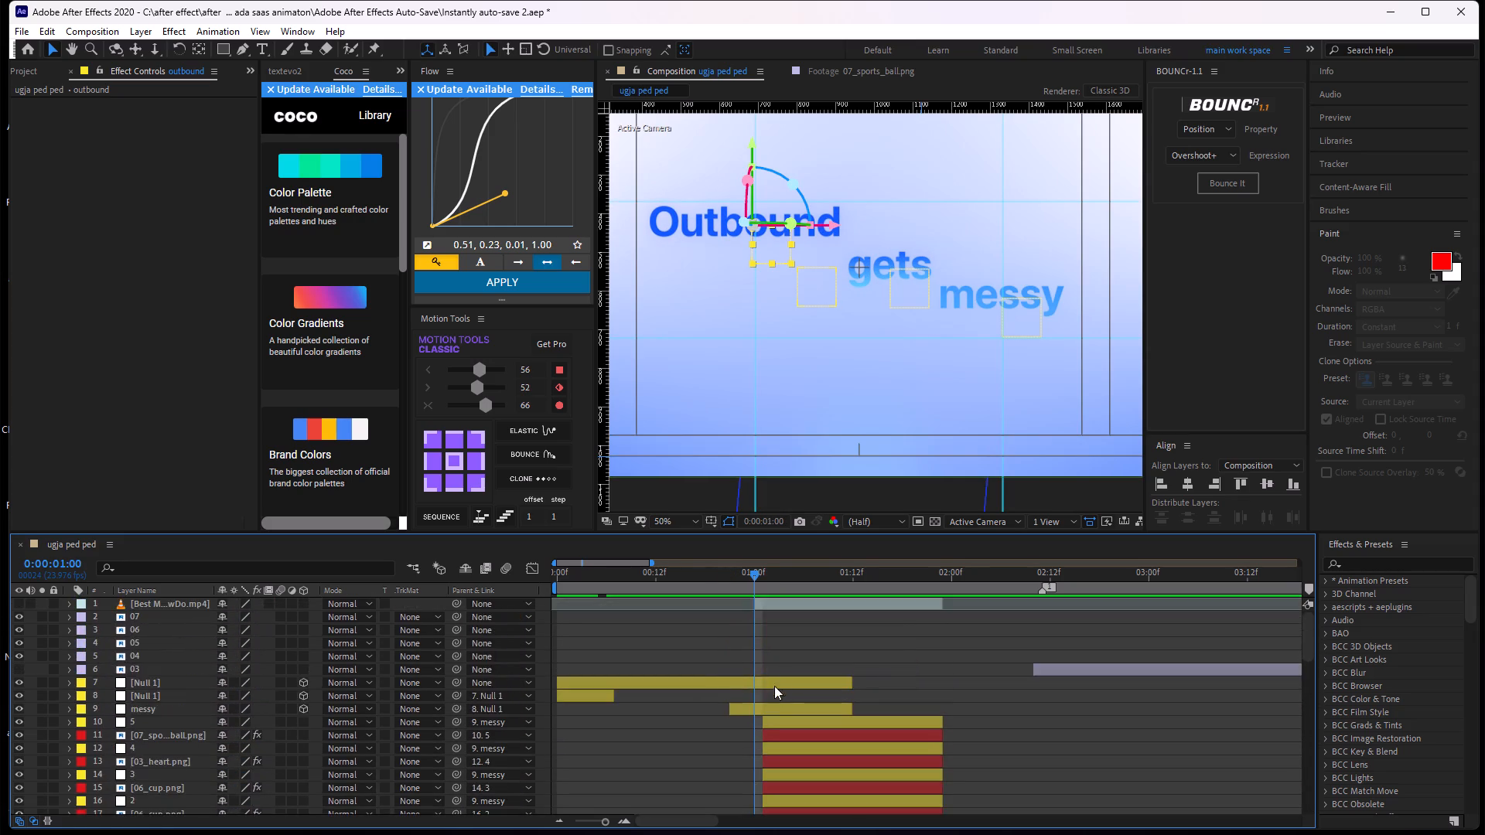
{"action": "scroll", "coordinate": [774, 686], "scroll_direction": "down", "scroll_amount": 2}
{"action": "scroll", "coordinate": [774, 686], "scroll_direction": "up", "scroll_amount": 4}
{"action": "scroll", "coordinate": [774, 686], "scroll_direction": "down", "scroll_amount": 4}
{"action": "scroll", "coordinate": [774, 686], "scroll_direction": "up", "scroll_amount": 5}
{"action": "left_click", "coordinate": [756, 706]}
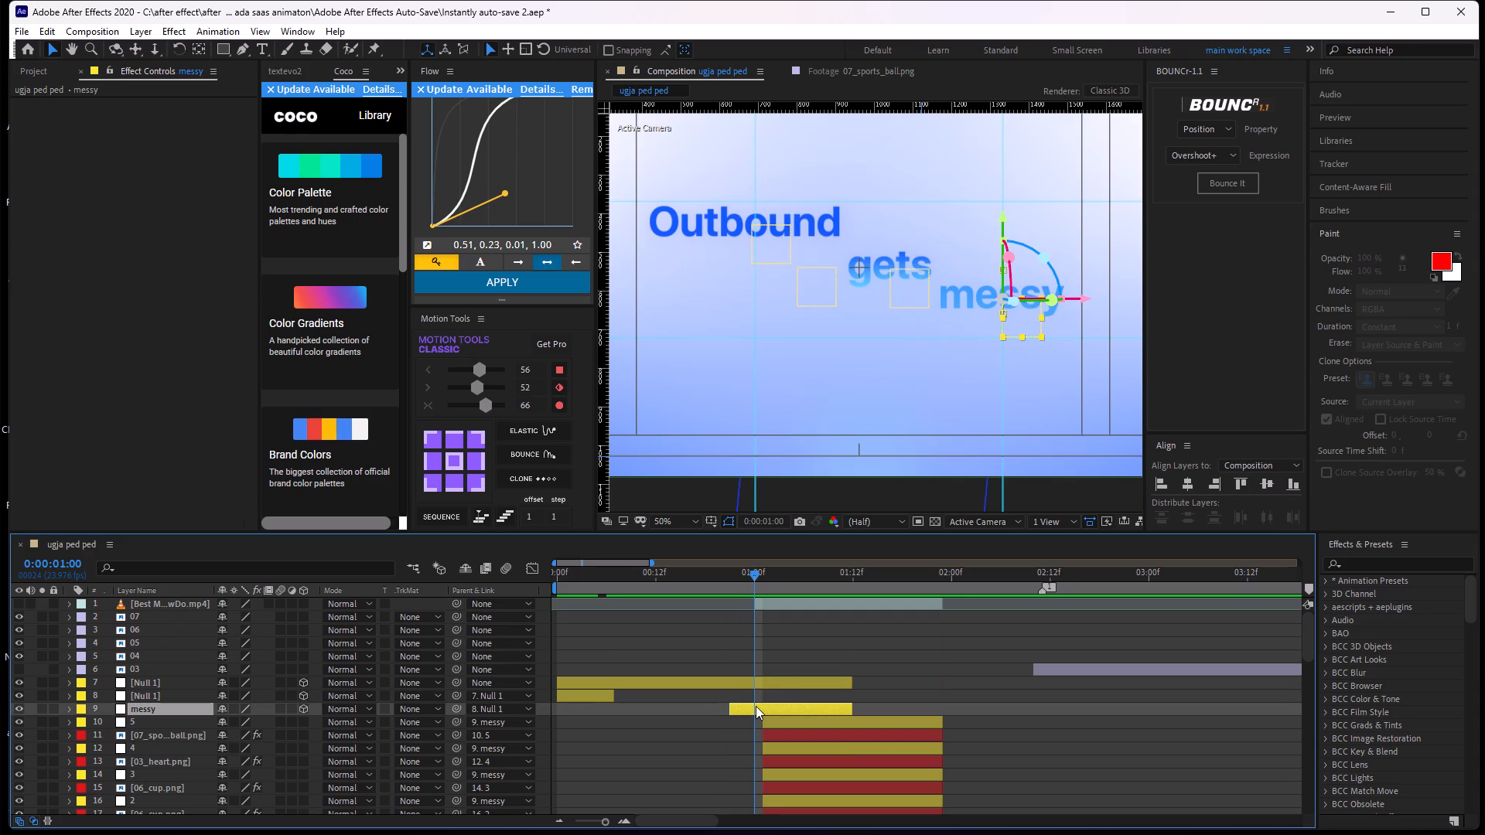
{"action": "key", "text": "u"}
{"action": "scroll", "coordinate": [734, 638], "scroll_direction": "down", "scroll_amount": 6}
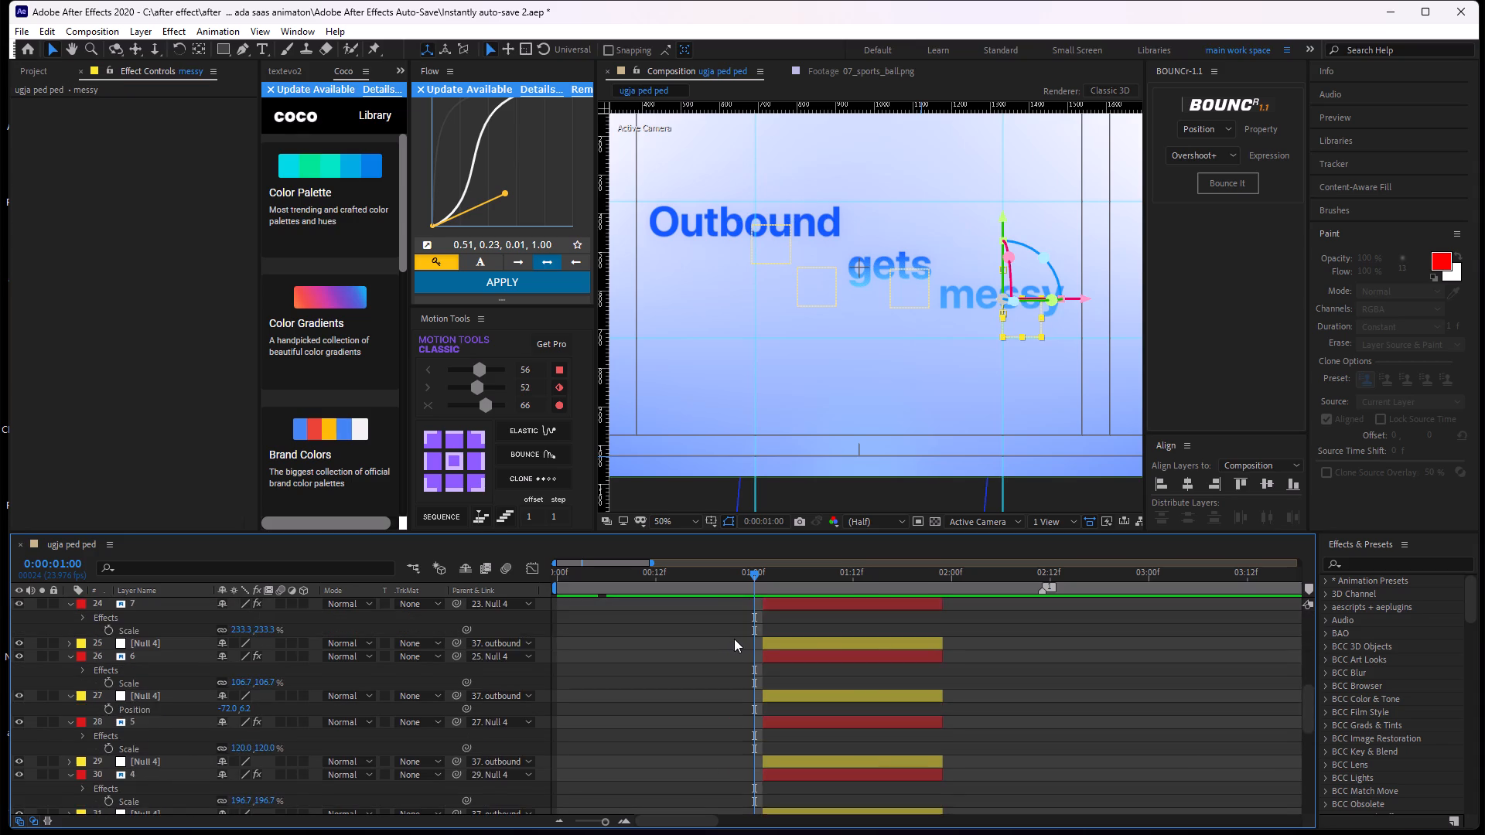
{"action": "scroll", "coordinate": [734, 639], "scroll_direction": "down", "scroll_amount": 6}
{"action": "scroll", "coordinate": [734, 639], "scroll_direction": "up", "scroll_amount": 1}
{"action": "left_click_drag", "start_coordinate": [760, 582], "coordinate": [745, 600]}
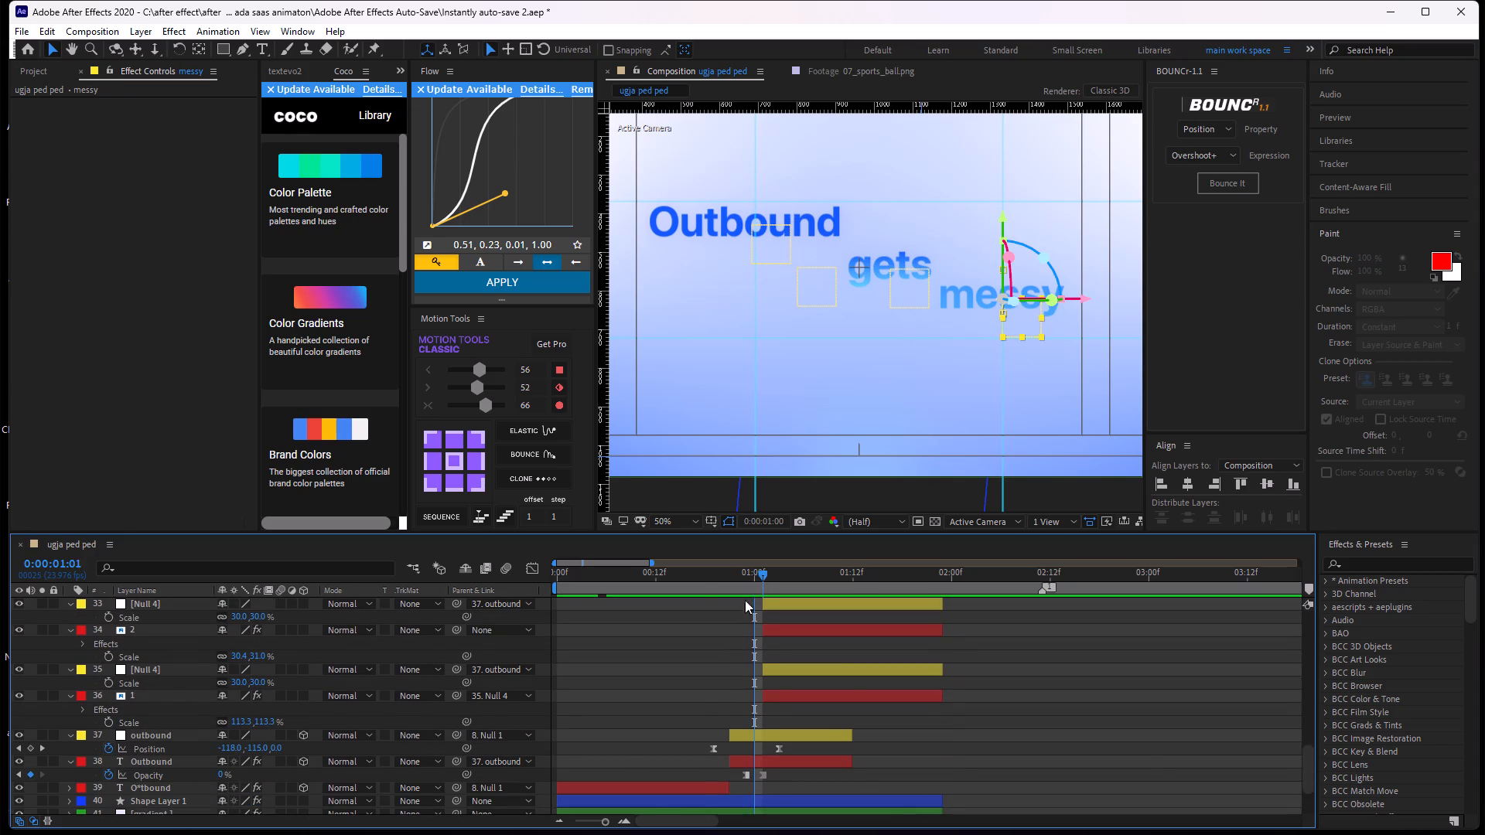
{"action": "left_click_drag", "start_coordinate": [745, 600], "coordinate": [715, 687]}
{"action": "scroll", "coordinate": [755, 677], "scroll_direction": "up", "scroll_amount": 7}
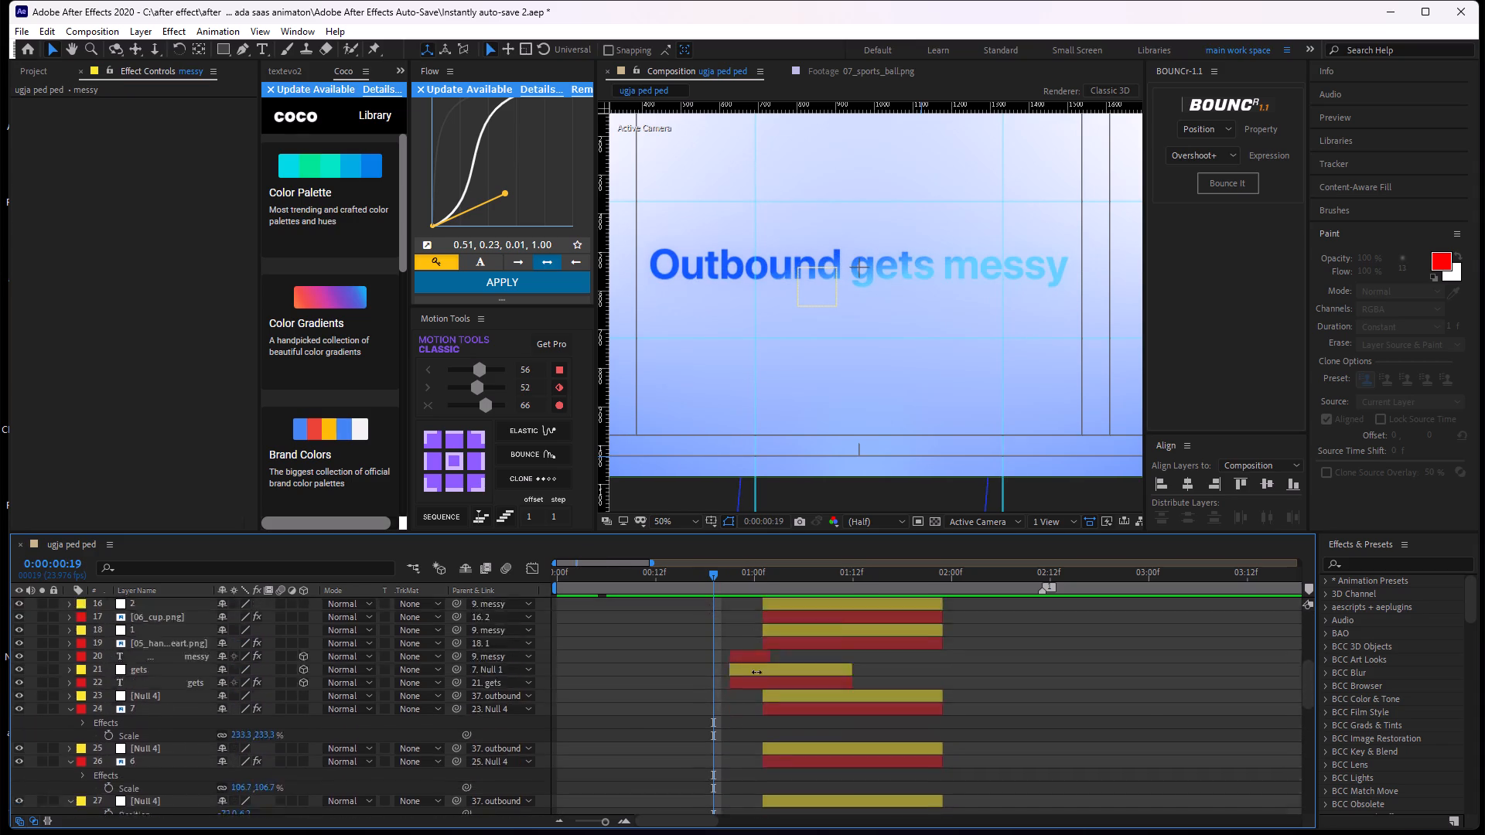
{"action": "scroll", "coordinate": [756, 672], "scroll_direction": "up", "scroll_amount": 2}
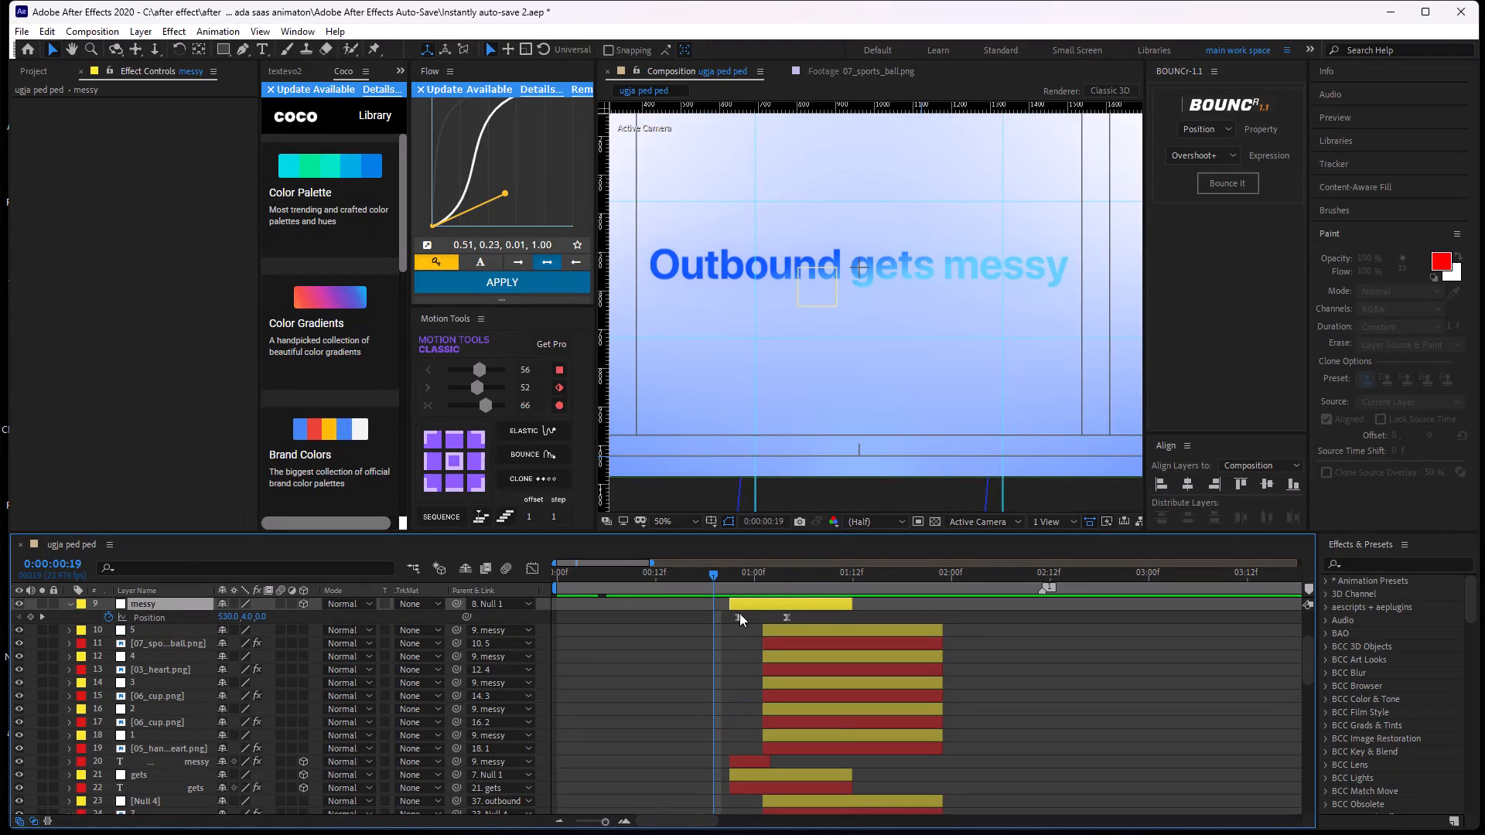
{"action": "left_click_drag", "start_coordinate": [739, 616], "coordinate": [716, 696]}
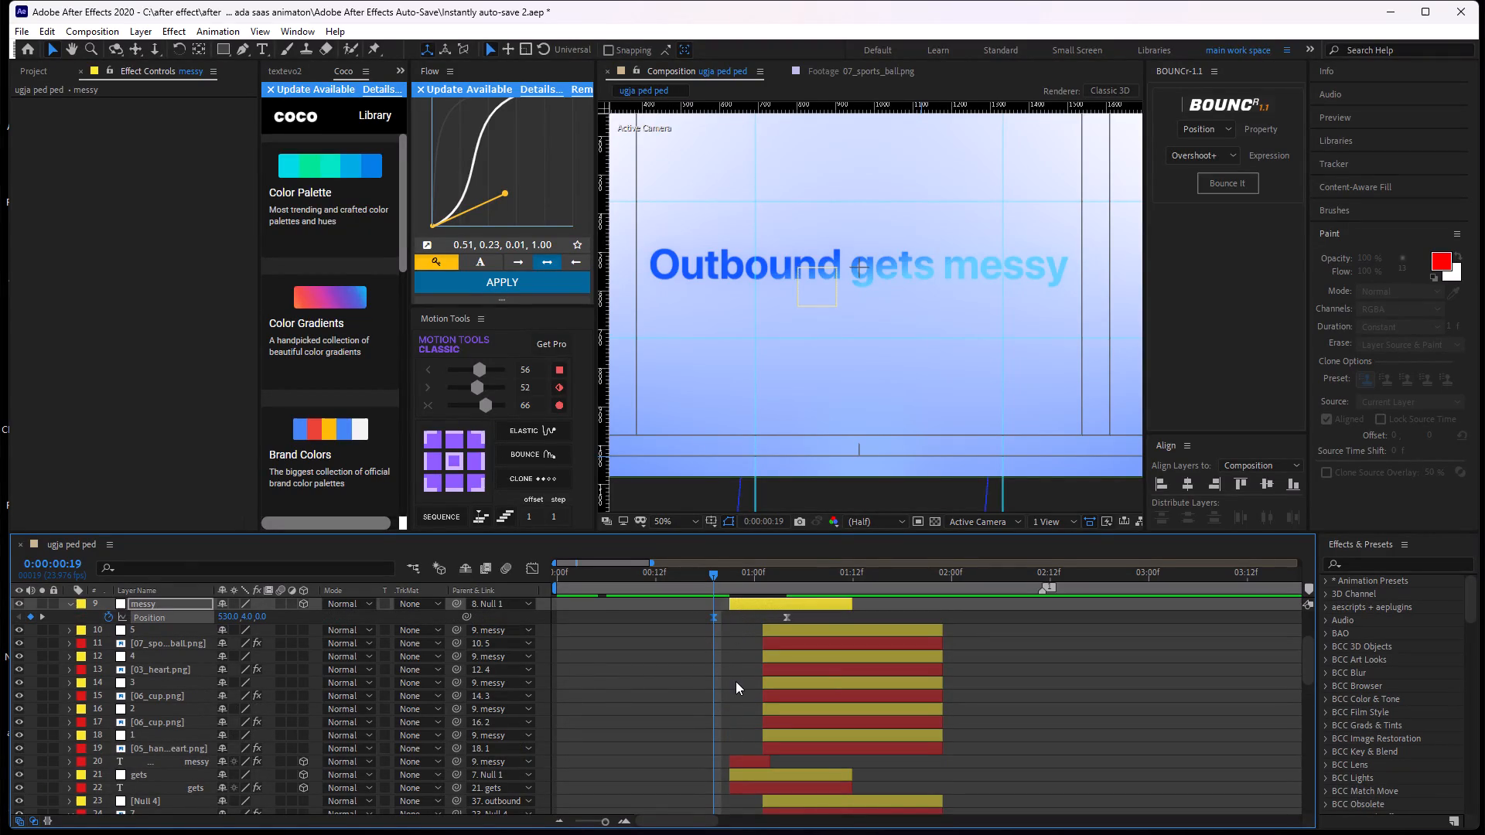
{"action": "left_click", "coordinate": [736, 681]}
Scrub and play between 0:00:00:17 and 0:00:01:02 to check the word split and the switch from text to icons.
{"action": "left_click_drag", "start_coordinate": [715, 572], "coordinate": [776, 590]}
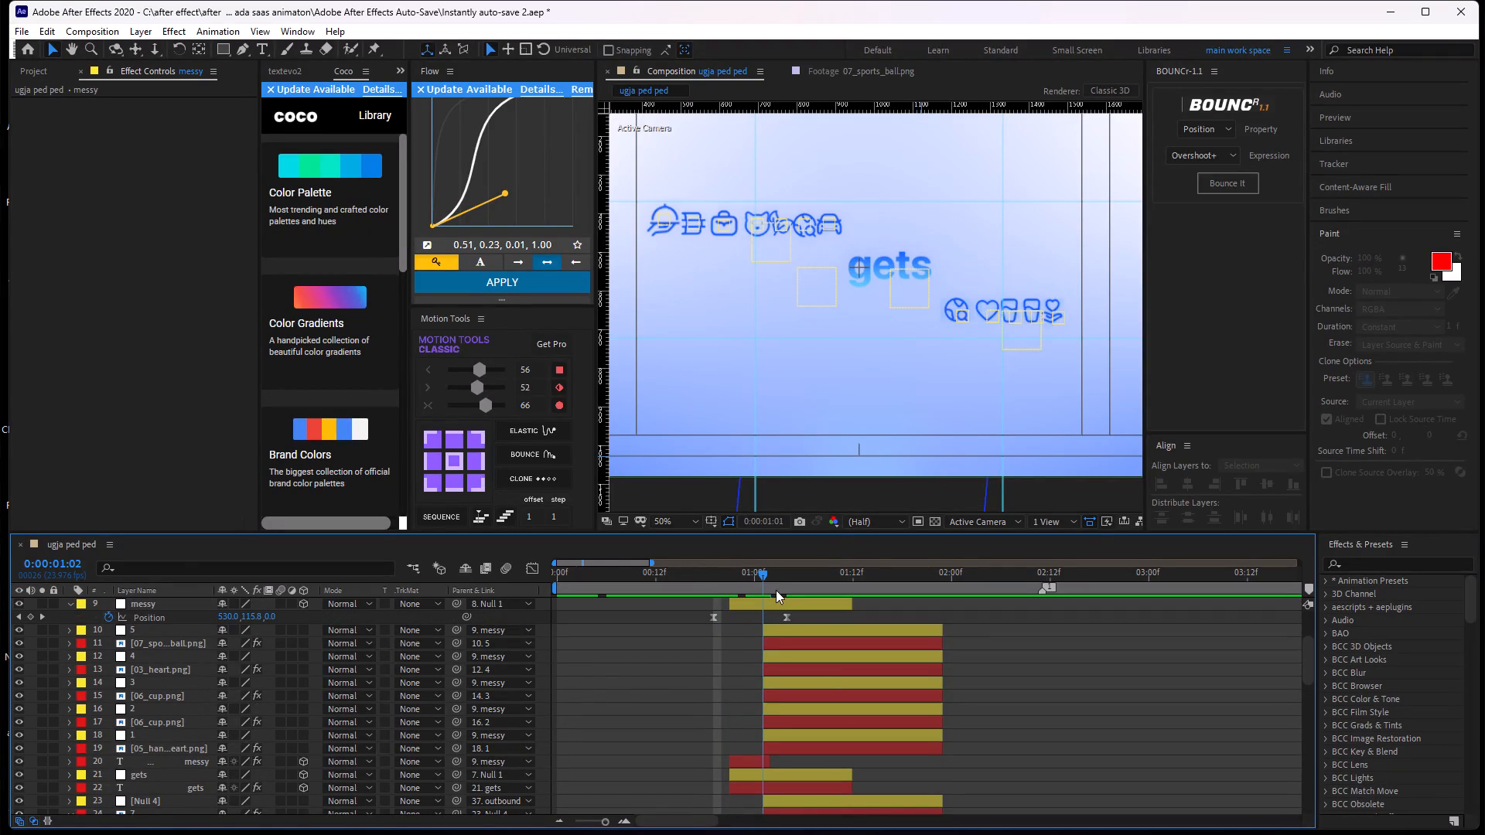
{"action": "left_click_drag", "start_coordinate": [776, 590], "coordinate": [753, 619]}
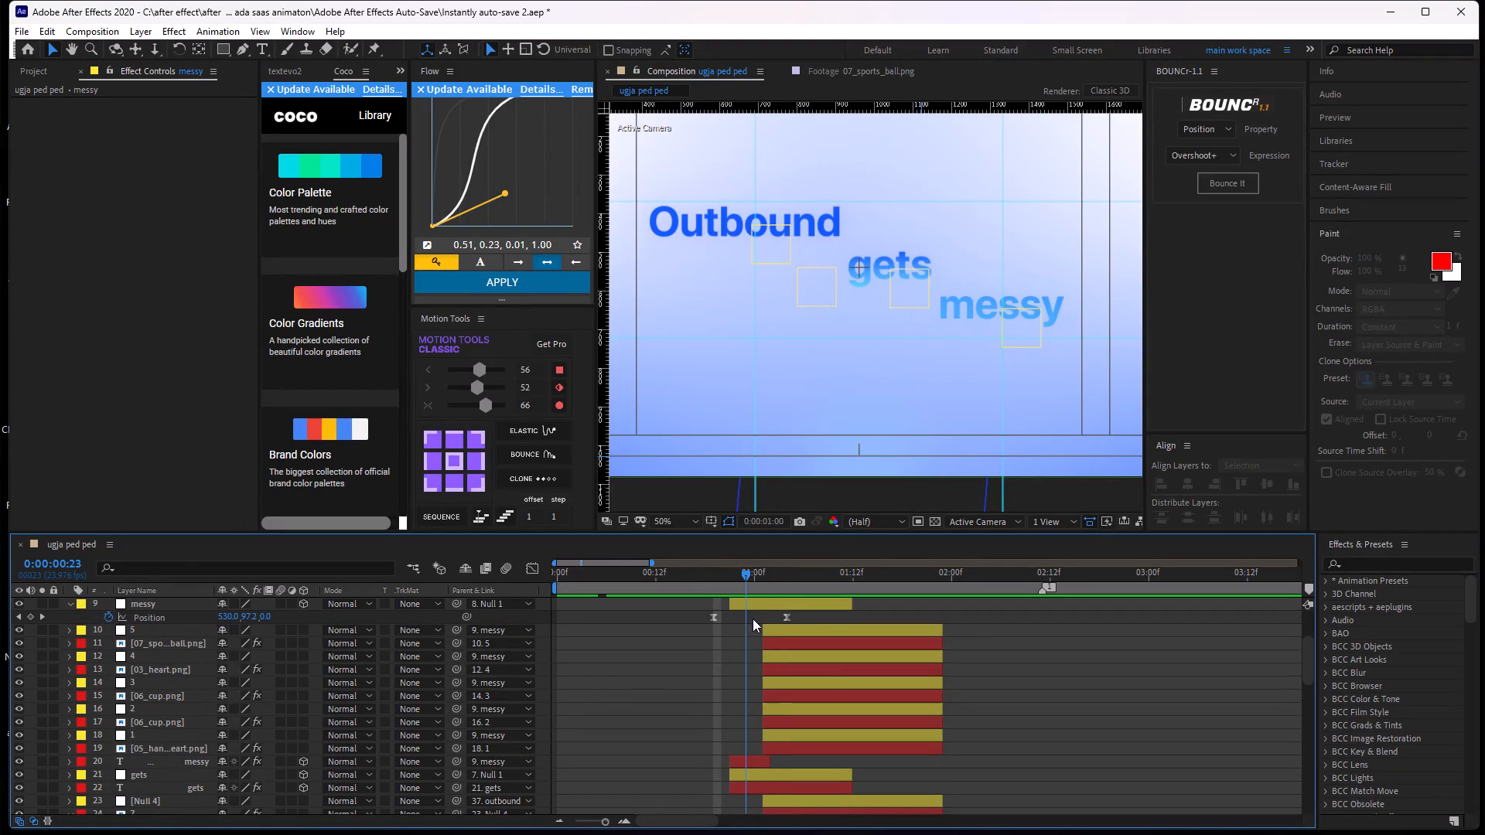
{"action": "left_click_drag", "start_coordinate": [753, 619], "coordinate": [757, 615]}
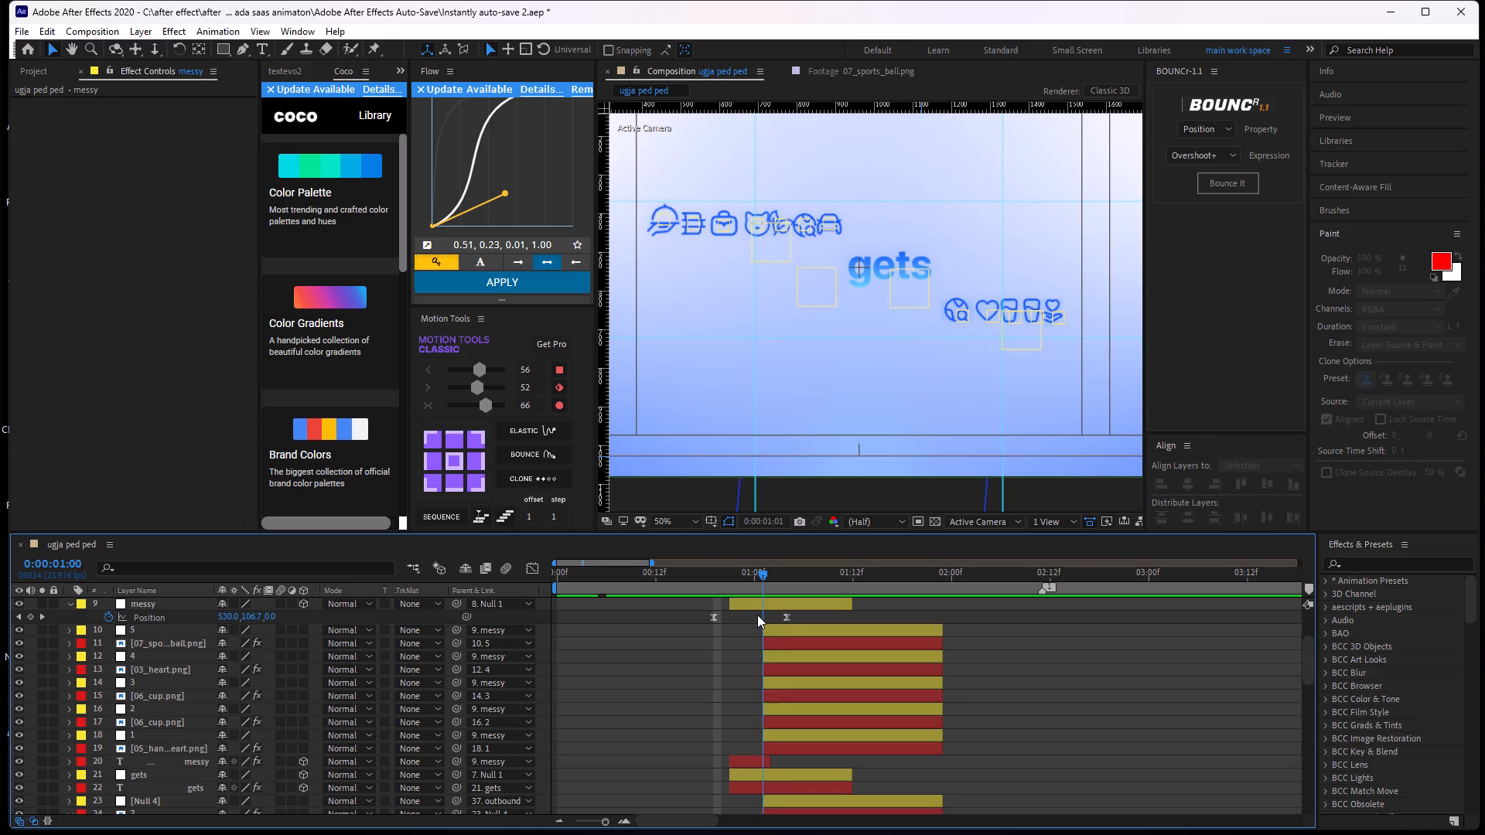
{"action": "left_click_drag", "start_coordinate": [757, 615], "coordinate": [712, 593]}
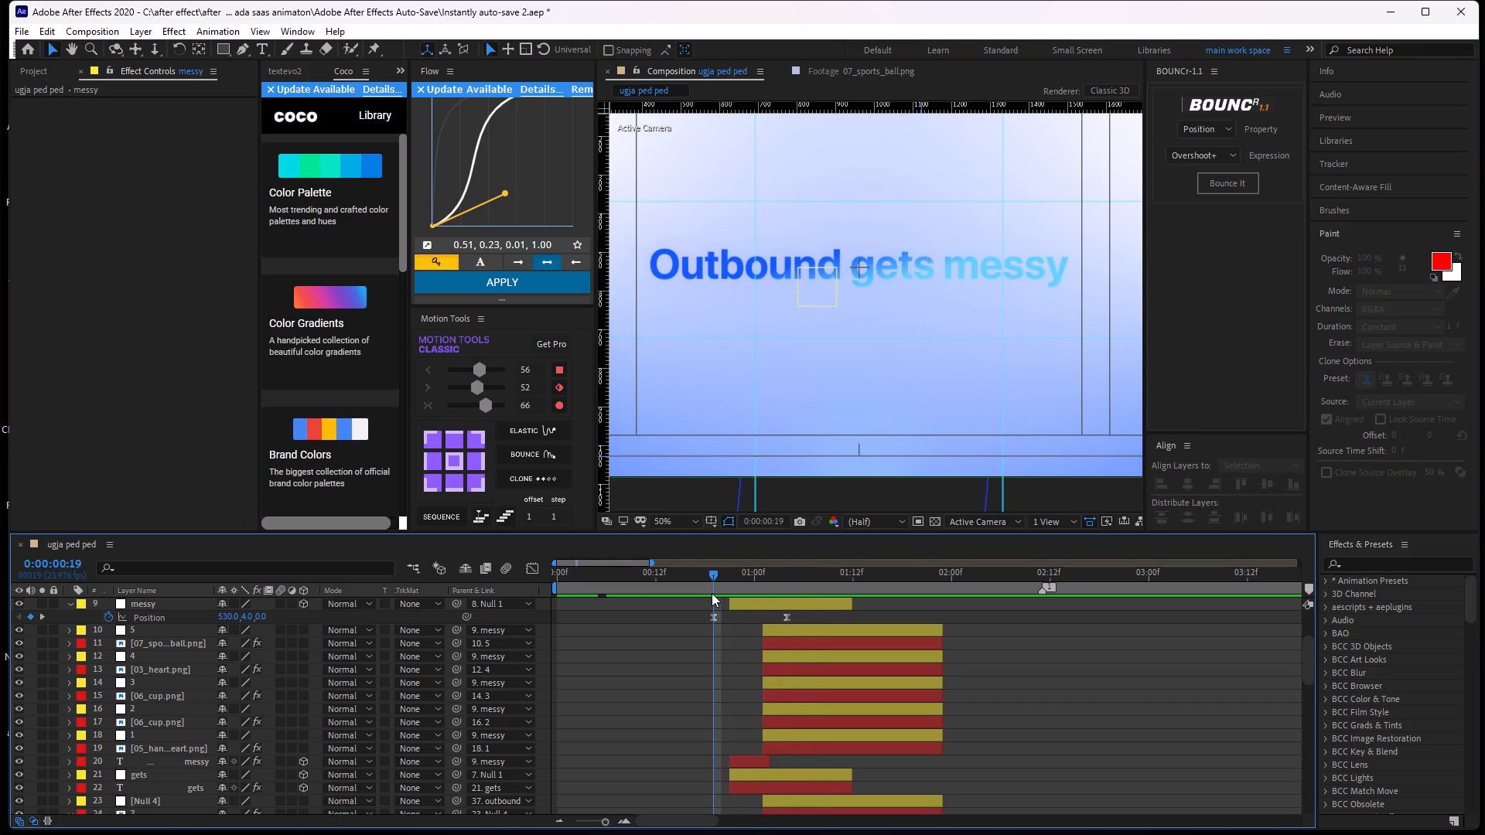
{"action": "key", "text": "space"}
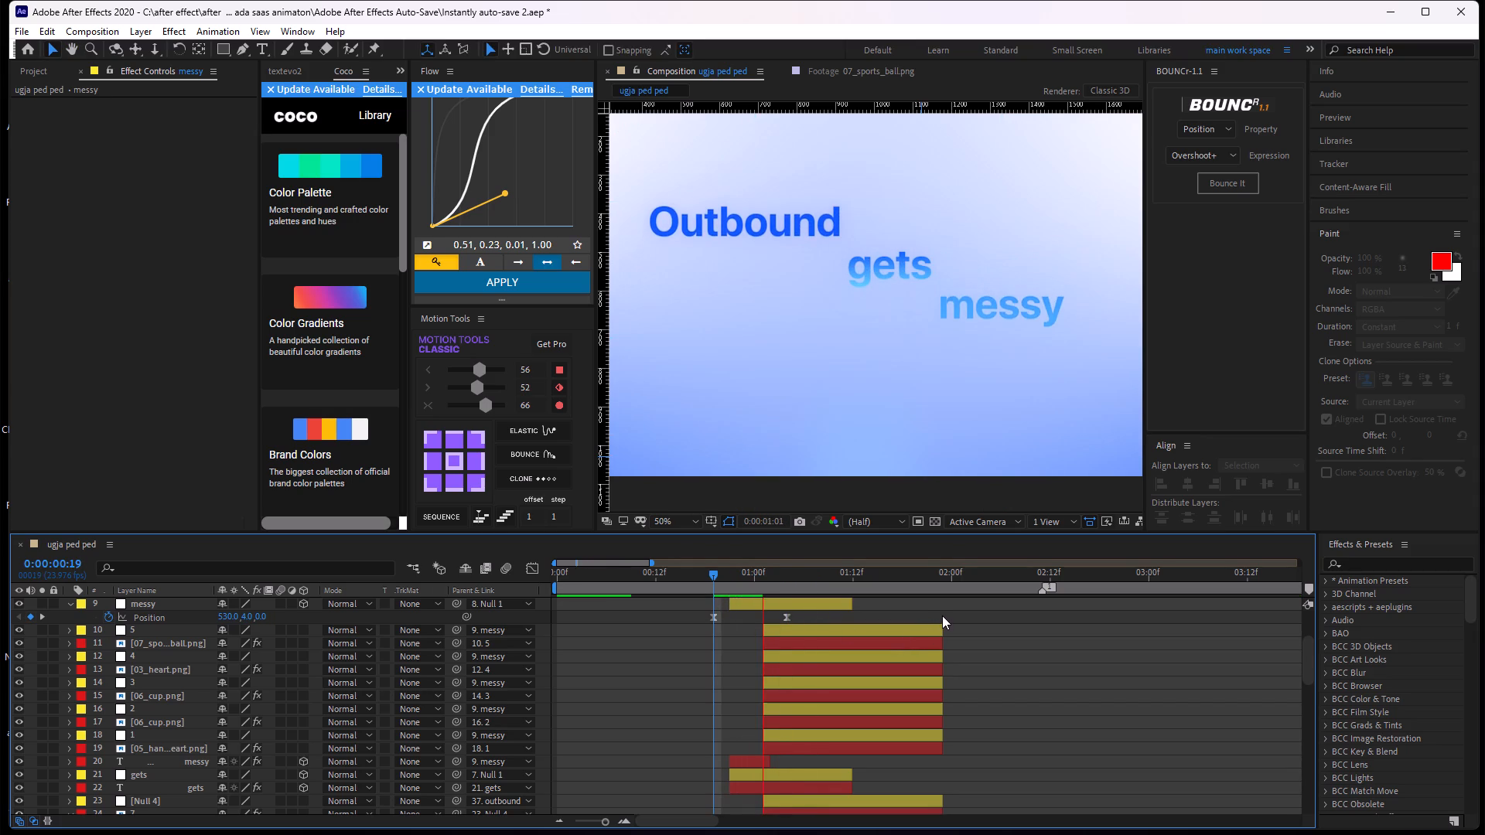
{"action": "key", "text": "space"}
{"action": "left_click_drag", "start_coordinate": [766, 568], "coordinate": [693, 615]}
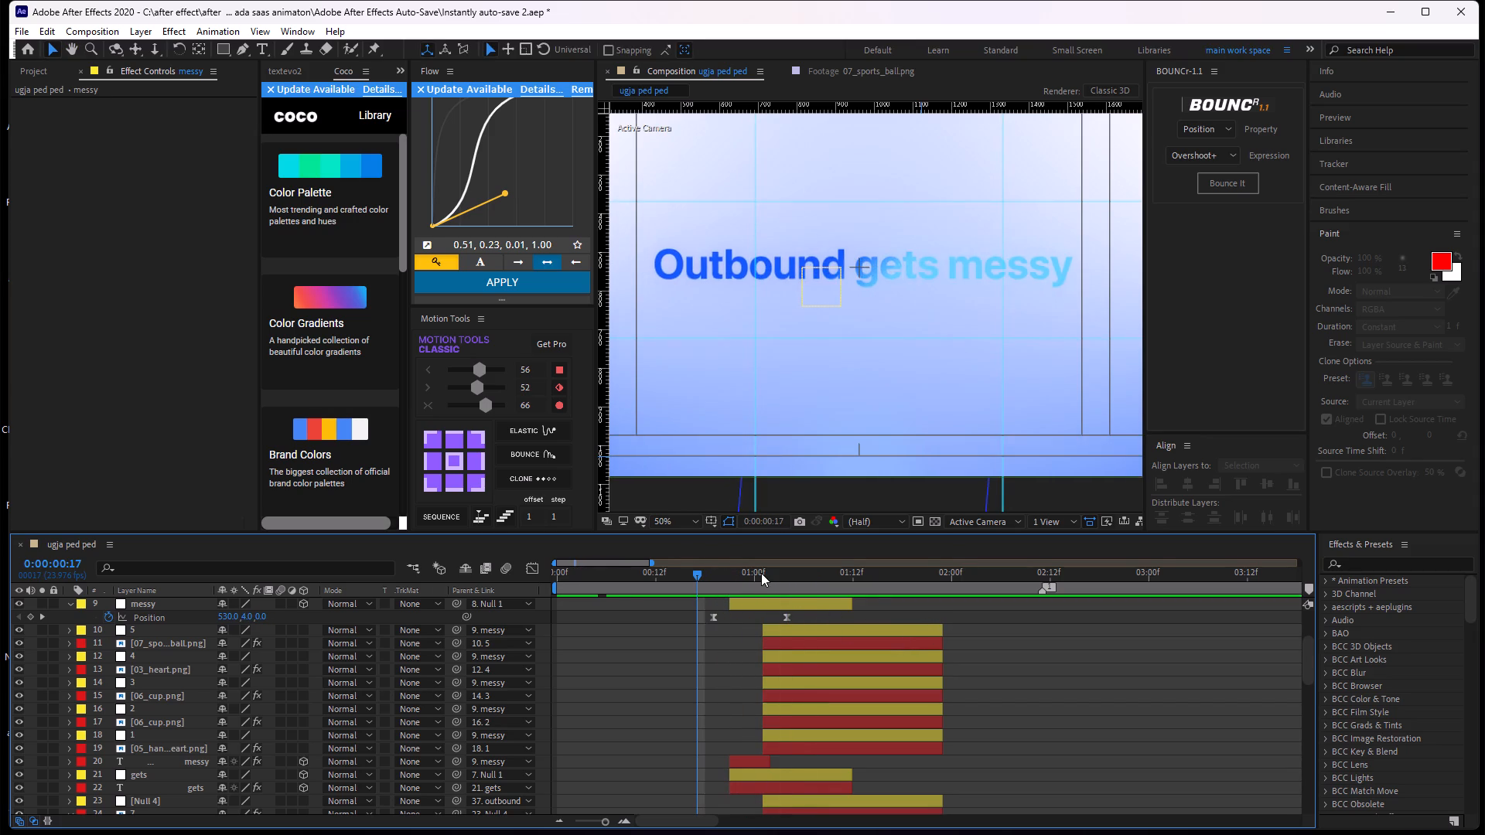
{"action": "key", "text": "space"}
{"action": "key", "text": "space"}
{"action": "left_click_drag", "start_coordinate": [824, 571], "coordinate": [741, 609]}
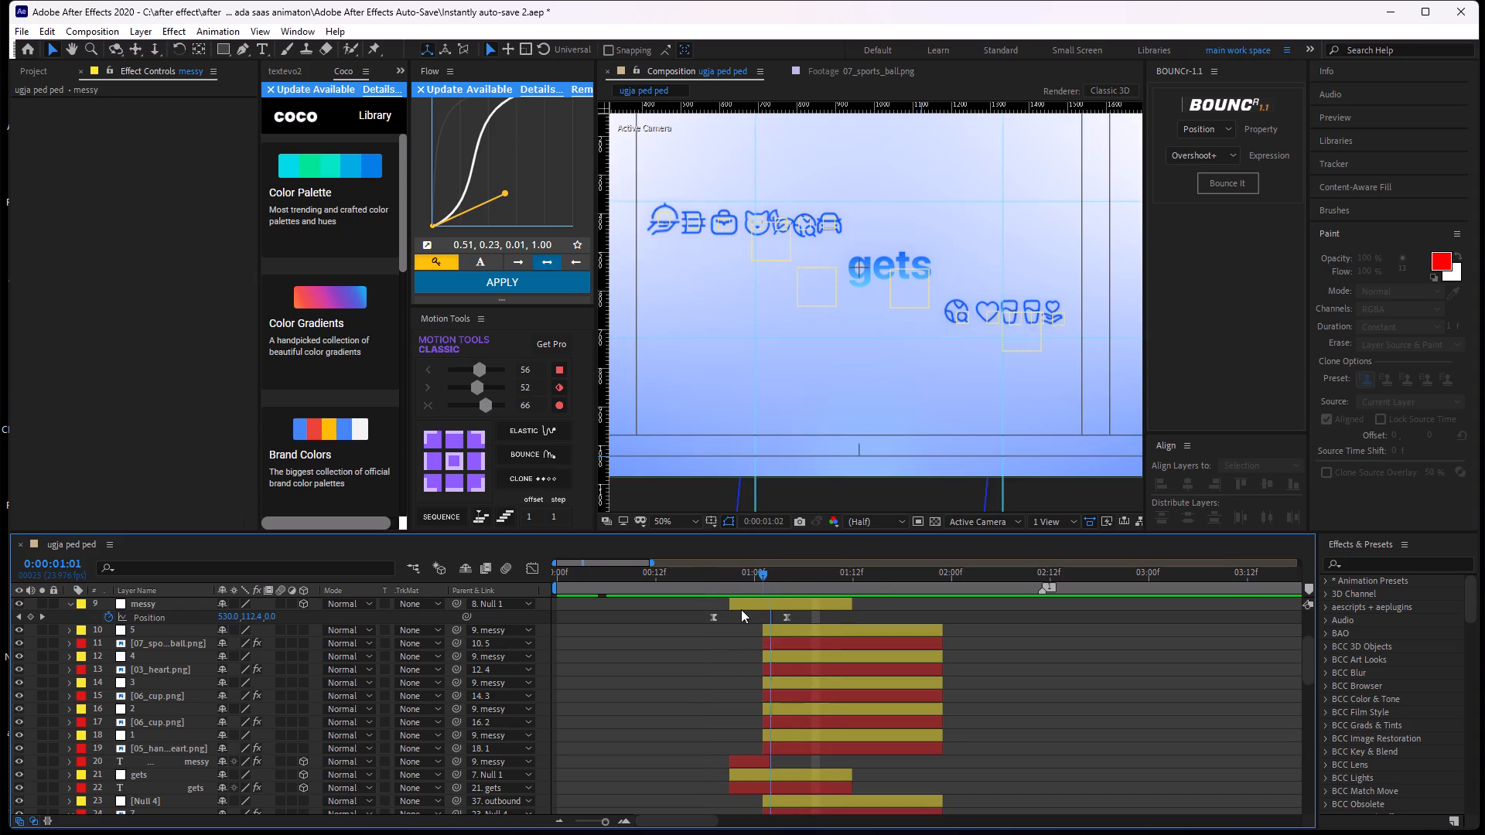
{"action": "left_click_drag", "start_coordinate": [741, 609], "coordinate": [745, 612]}
Move the "Outbound" text layer's two Opacity keyframes earlier, to 0:00:00:21 and 0:00:00:23.
{"action": "scroll", "coordinate": [759, 658], "scroll_direction": "down", "scroll_amount": 11}
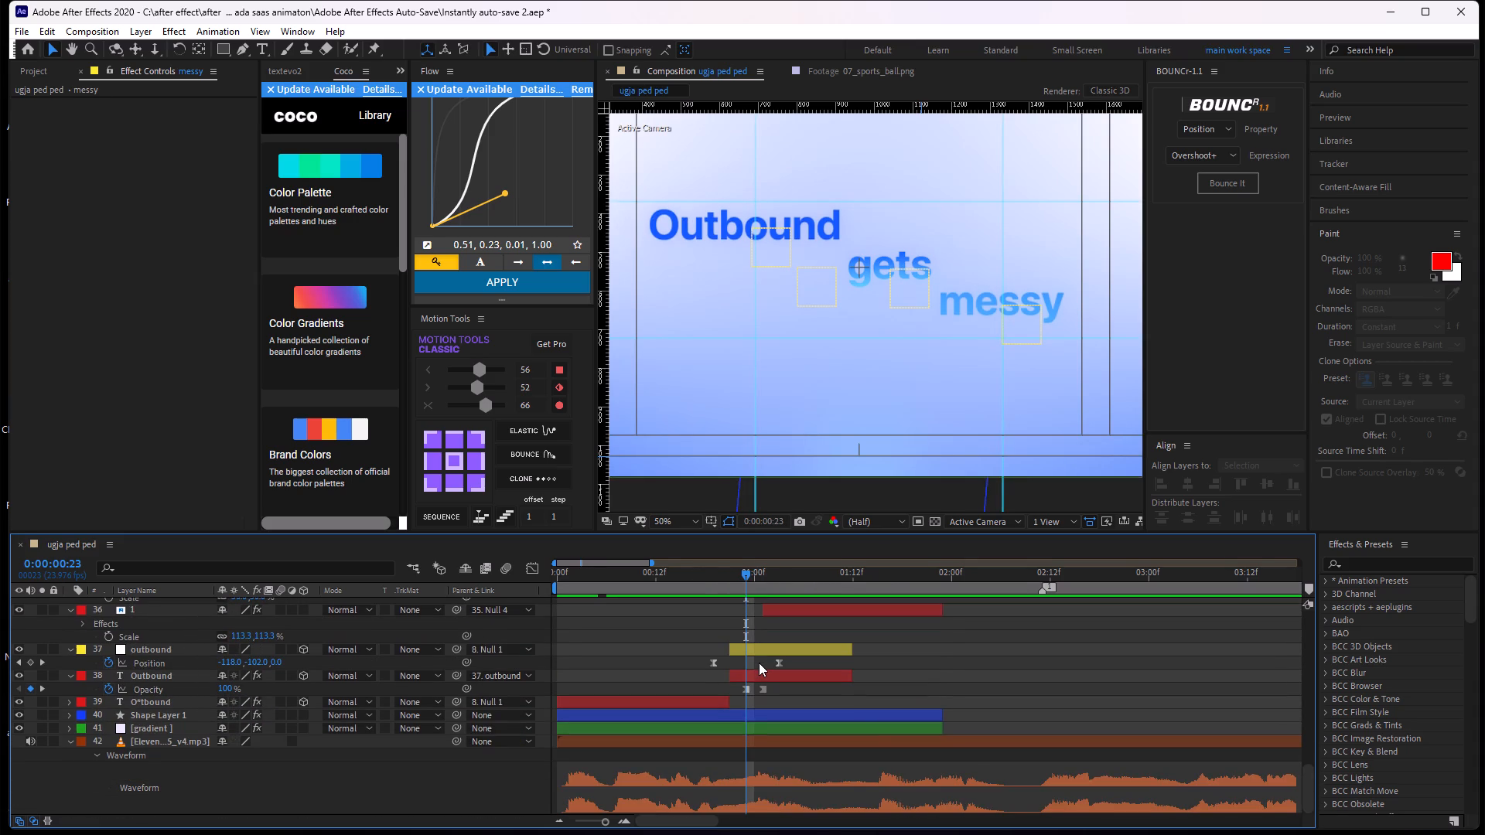
{"action": "scroll", "coordinate": [756, 689], "scroll_direction": "up", "scroll_amount": 4, "text": "alt"}
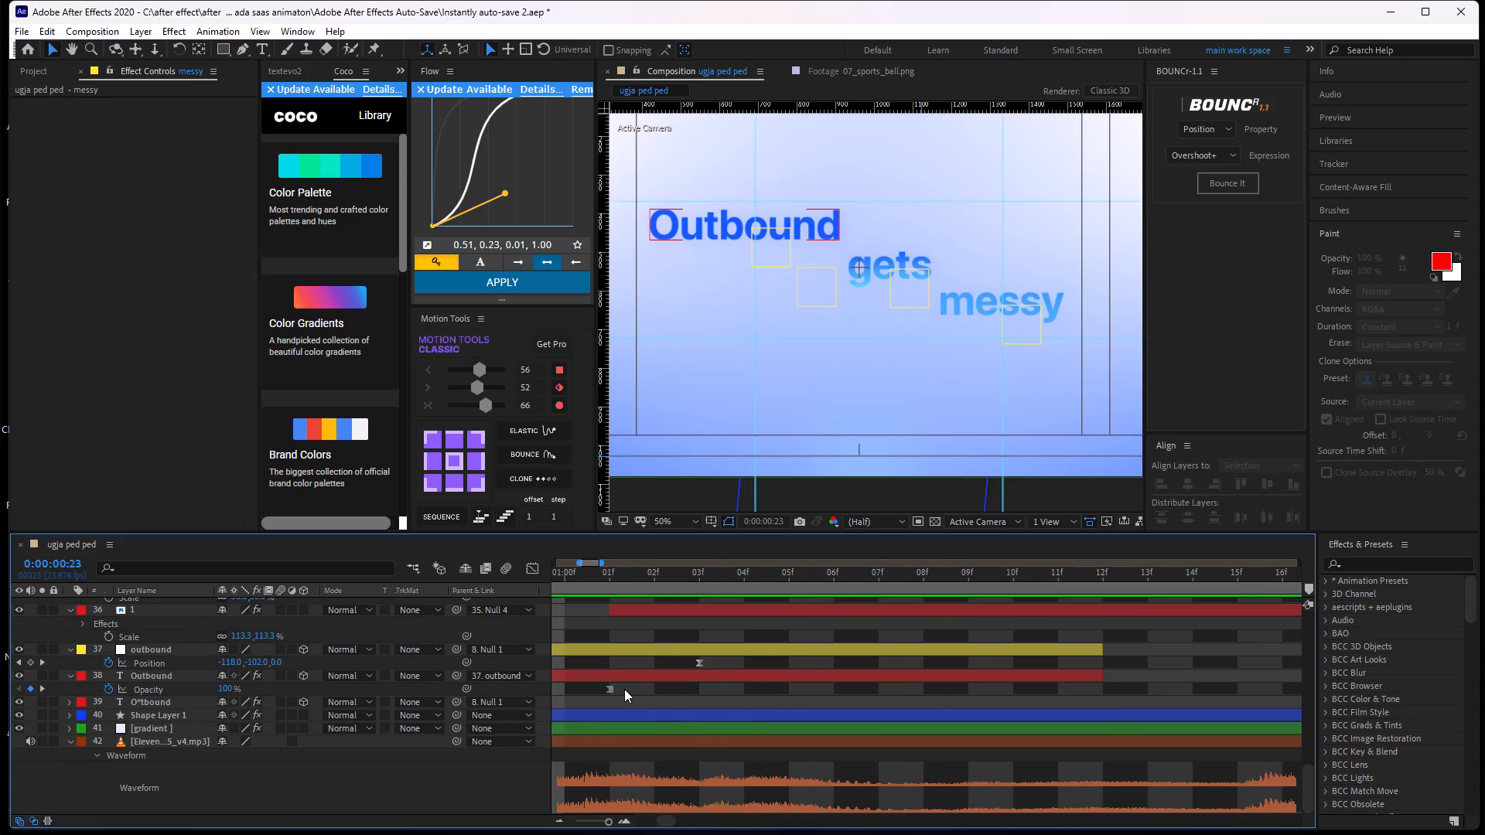
{"action": "middle_click_drag", "start_coordinate": [637, 697], "coordinate": [886, 680]}
{"action": "left_click_drag", "start_coordinate": [870, 696], "coordinate": [633, 707]}
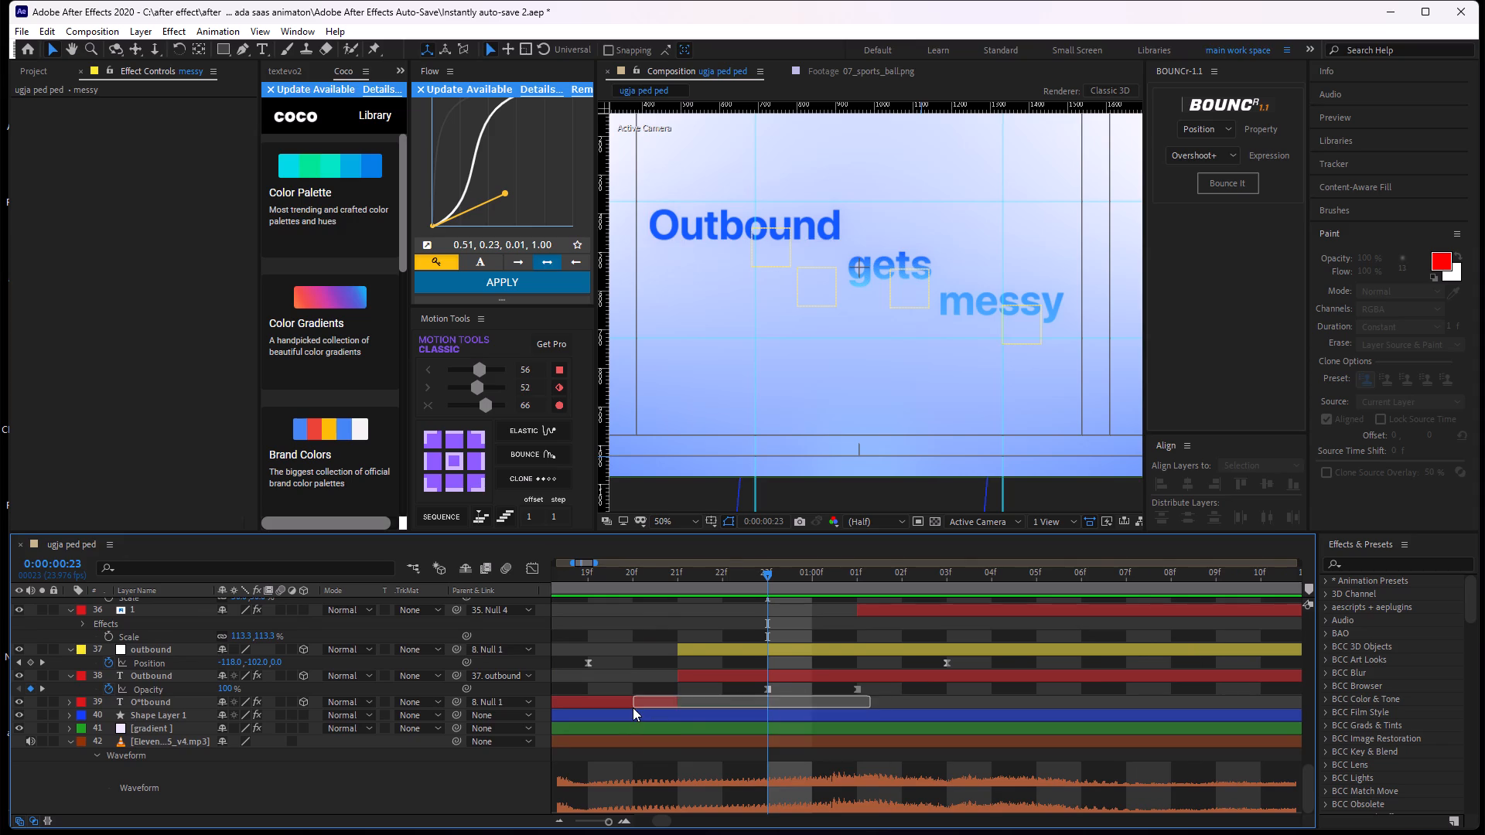
{"action": "left_click_drag", "start_coordinate": [633, 707], "coordinate": [637, 704]}
{"action": "left_click_drag", "start_coordinate": [852, 690], "coordinate": [756, 698]}
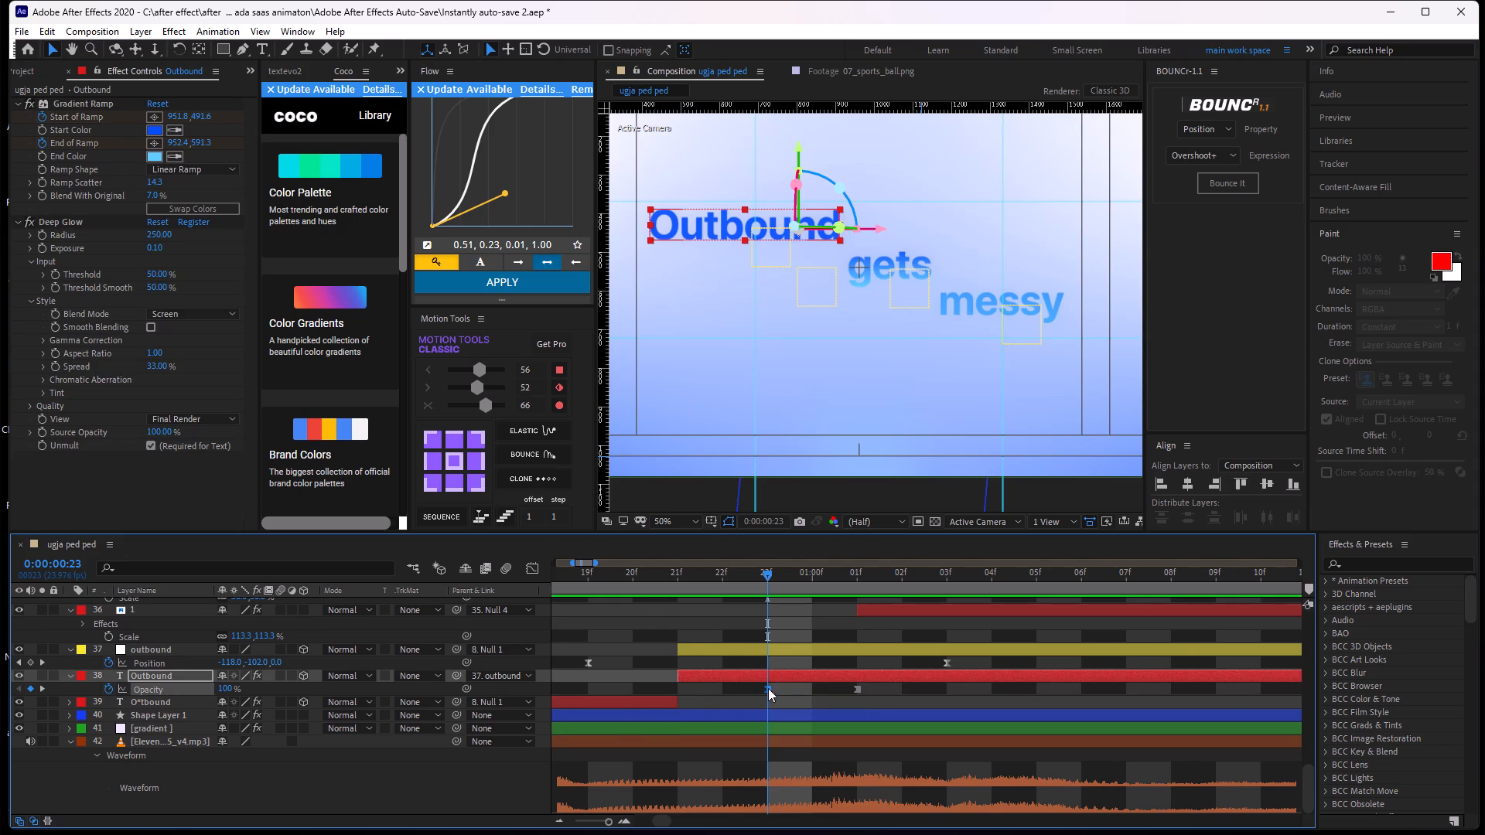
{"action": "left_click_drag", "start_coordinate": [768, 688], "coordinate": [682, 701]}
{"action": "left_click_drag", "start_coordinate": [859, 694], "coordinate": [783, 701]}
{"action": "left_click", "coordinate": [802, 697]}
Reveal the "messy" text layer's keyframes and shift its two Opacity keyframes earlier, to 0:00:00:22 and 0:00:01:00.
{"action": "scroll", "coordinate": [846, 673], "scroll_direction": "up", "scroll_amount": 2}
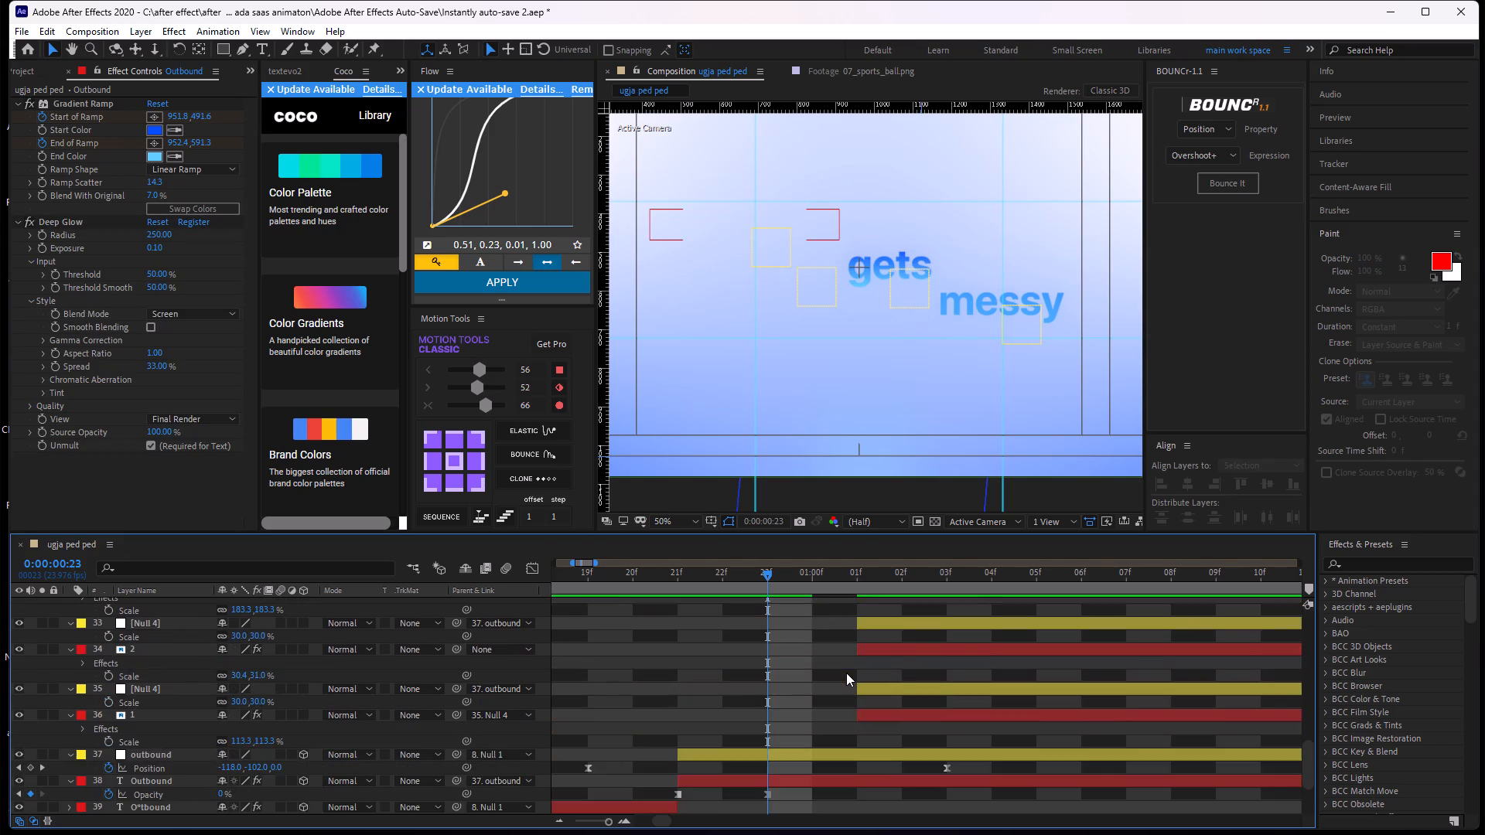
{"action": "scroll", "coordinate": [846, 673], "scroll_direction": "up", "scroll_amount": 7}
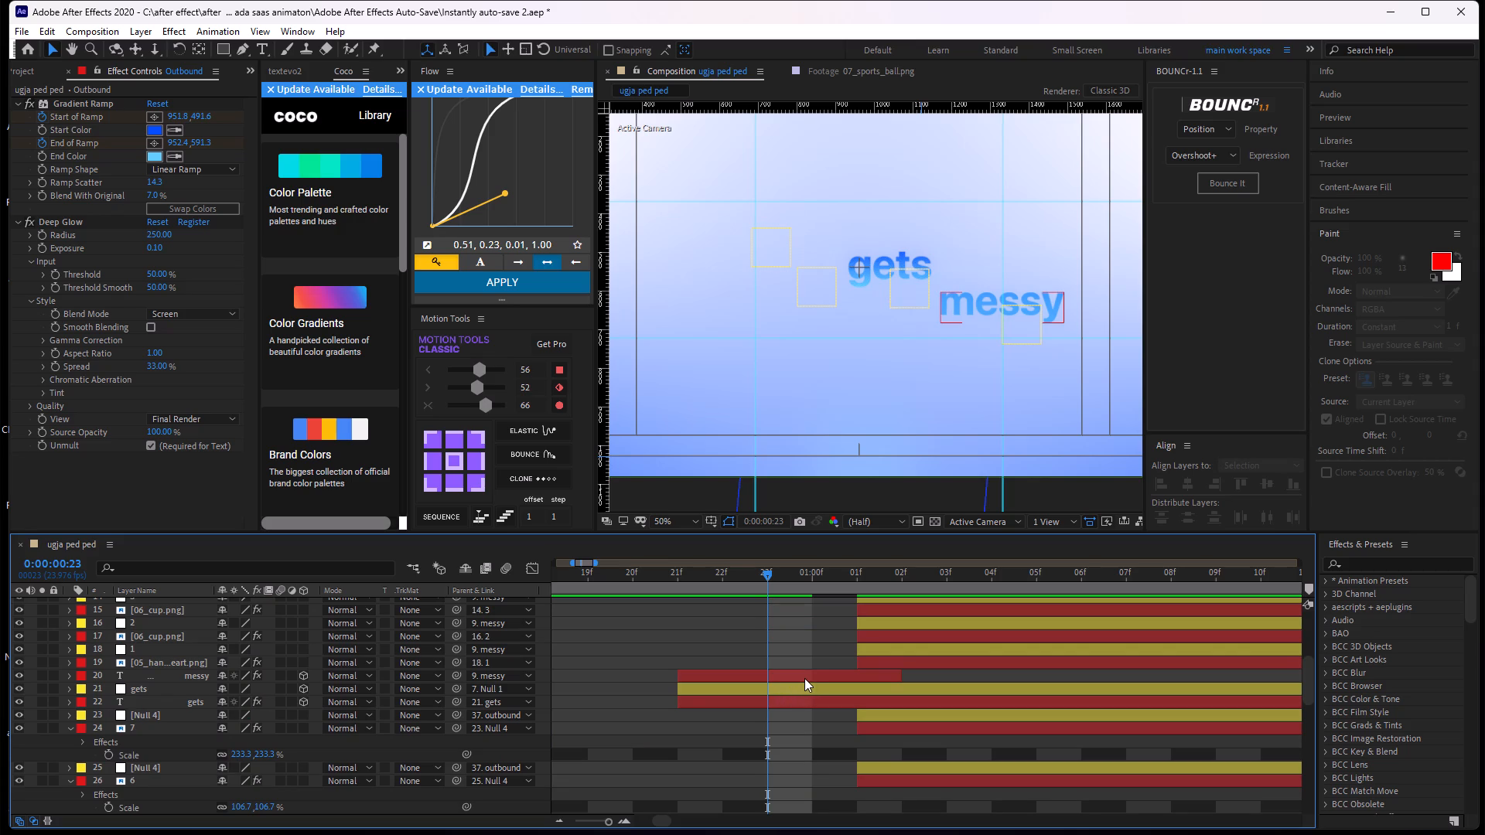
{"action": "left_click", "coordinate": [807, 672]}
{"action": "key", "text": "u"}
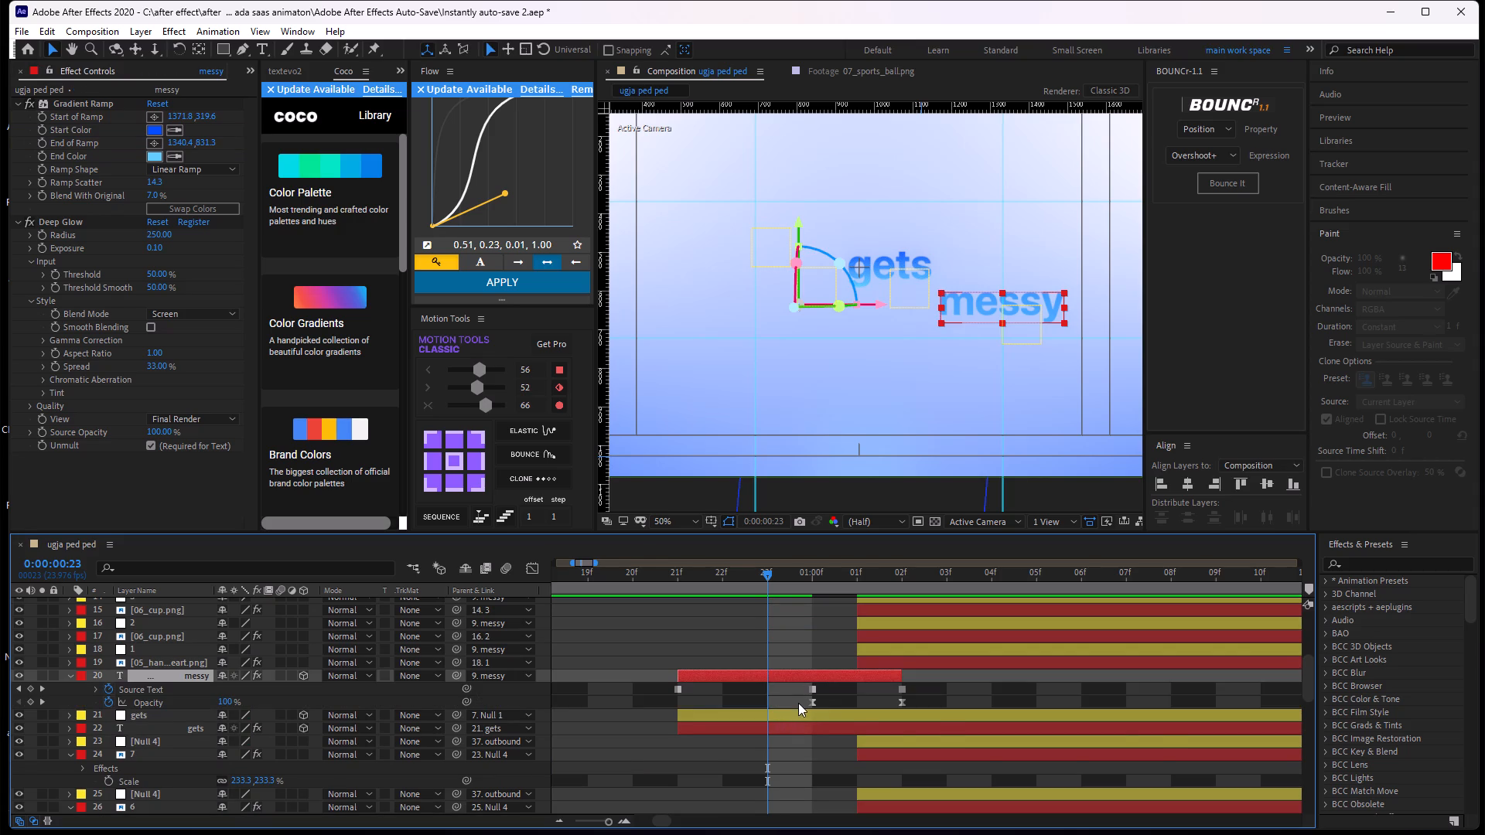
{"action": "left_click_drag", "start_coordinate": [906, 701], "coordinate": [796, 711]}
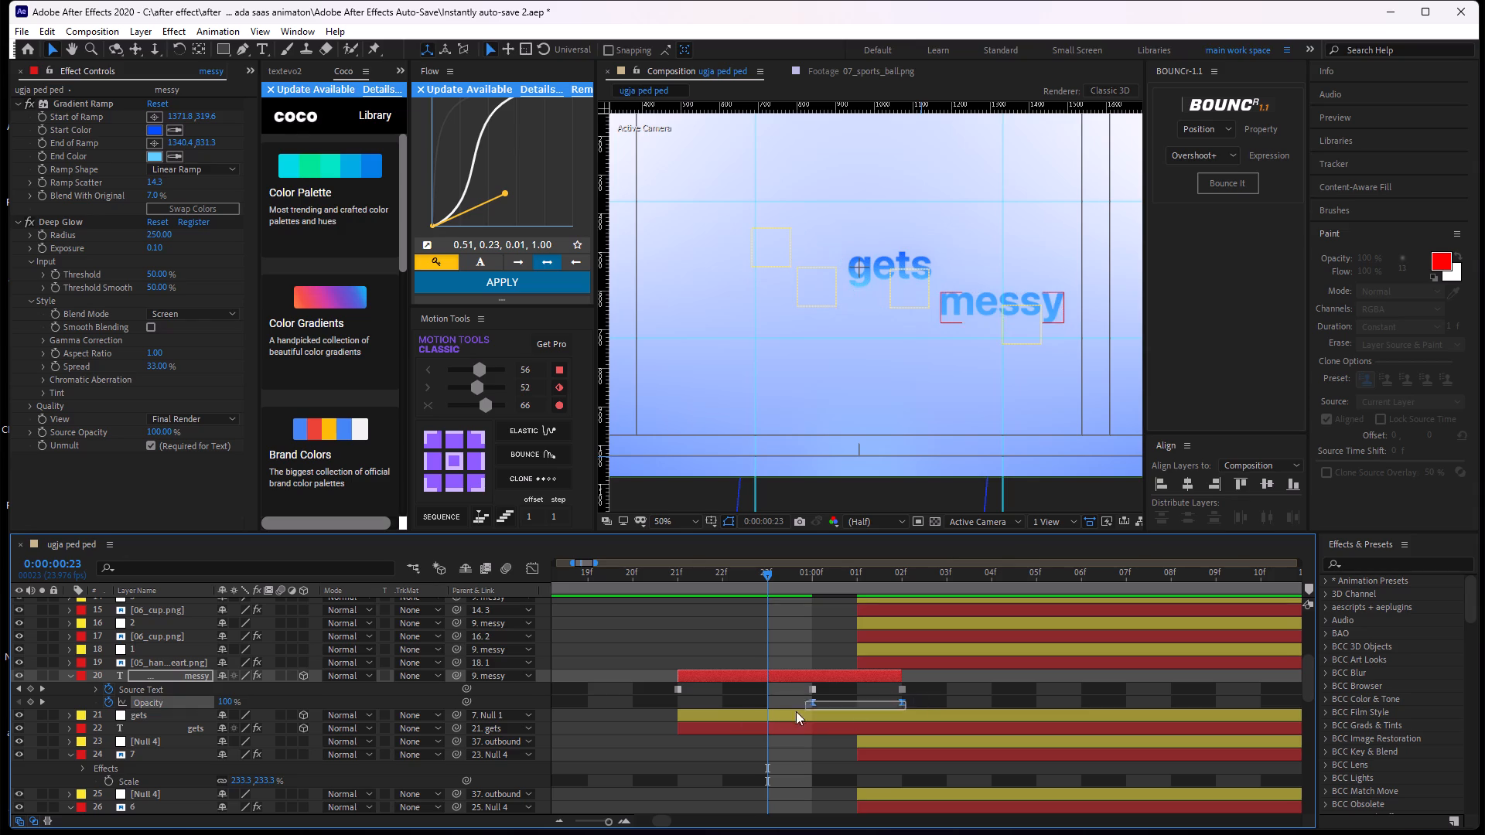
{"action": "left_click_drag", "start_coordinate": [796, 711], "coordinate": [736, 714]}
{"action": "left_click_drag", "start_coordinate": [811, 704], "coordinate": [700, 706]}
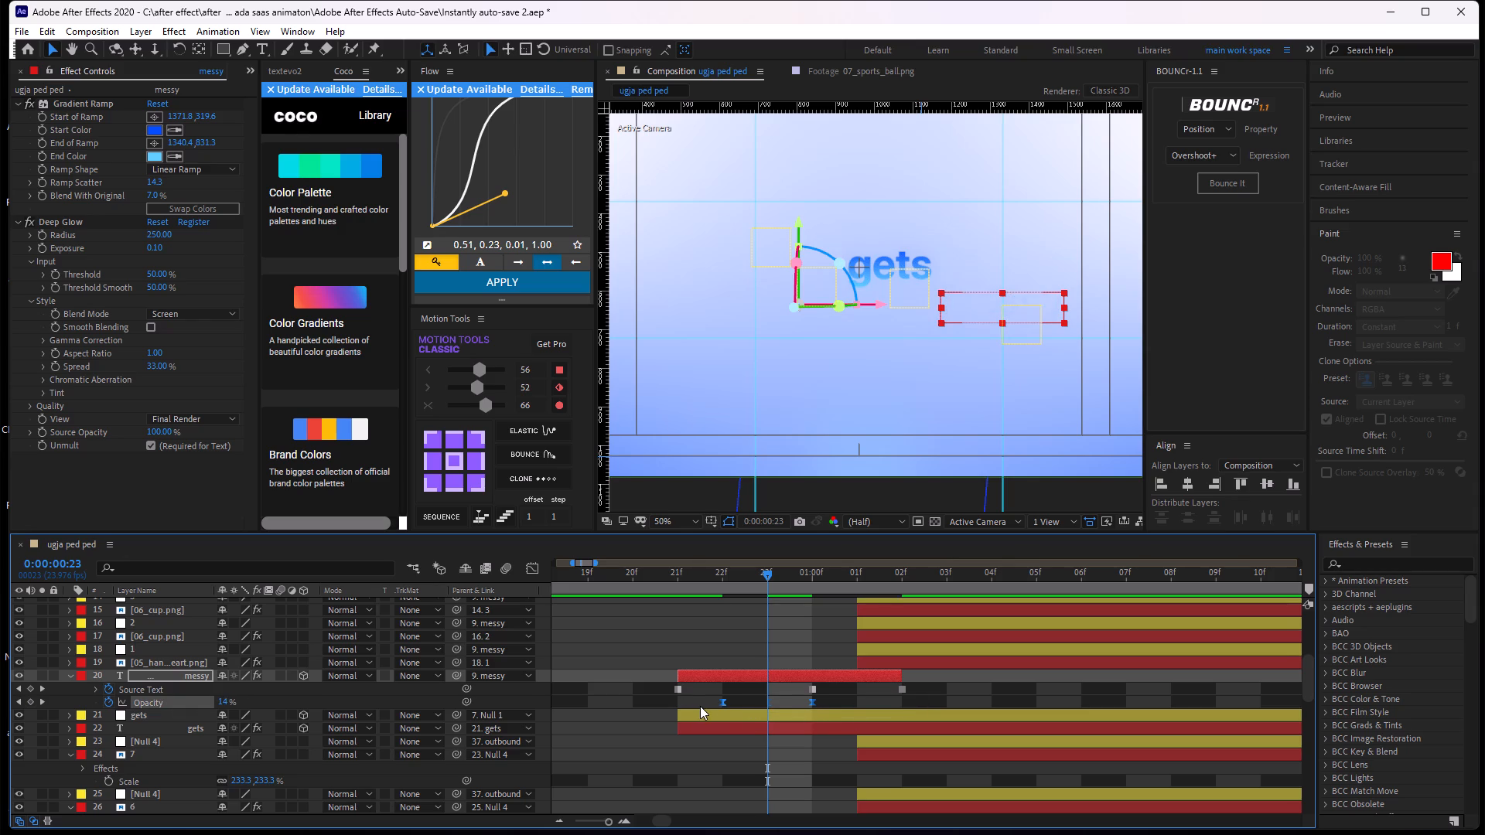
{"action": "left_click_drag", "start_coordinate": [700, 706], "coordinate": [707, 706]}
{"action": "left_click", "coordinate": [757, 693]}
{"action": "scroll", "coordinate": [783, 659], "scroll_direction": "up", "scroll_amount": 1}
{"action": "scroll", "coordinate": [783, 659], "scroll_direction": "down", "scroll_amount": 1}
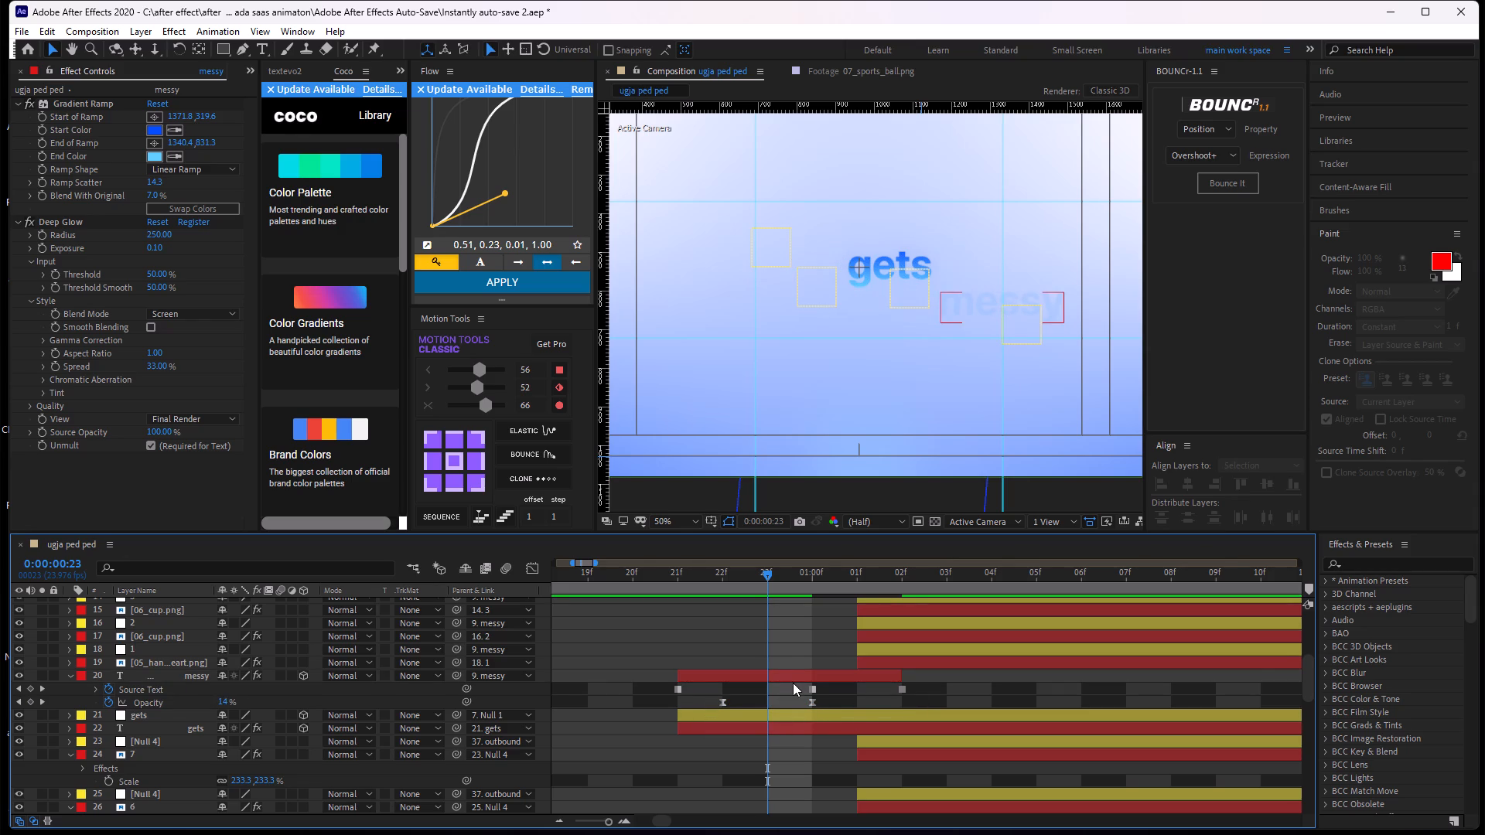
Move the "messy" text layer's second Opacity keyframe to 0:00:00:23, convert both Opacity keyframes to hold, and scrub across the cut.
{"action": "left_click_drag", "start_coordinate": [824, 703], "coordinate": [706, 715]}
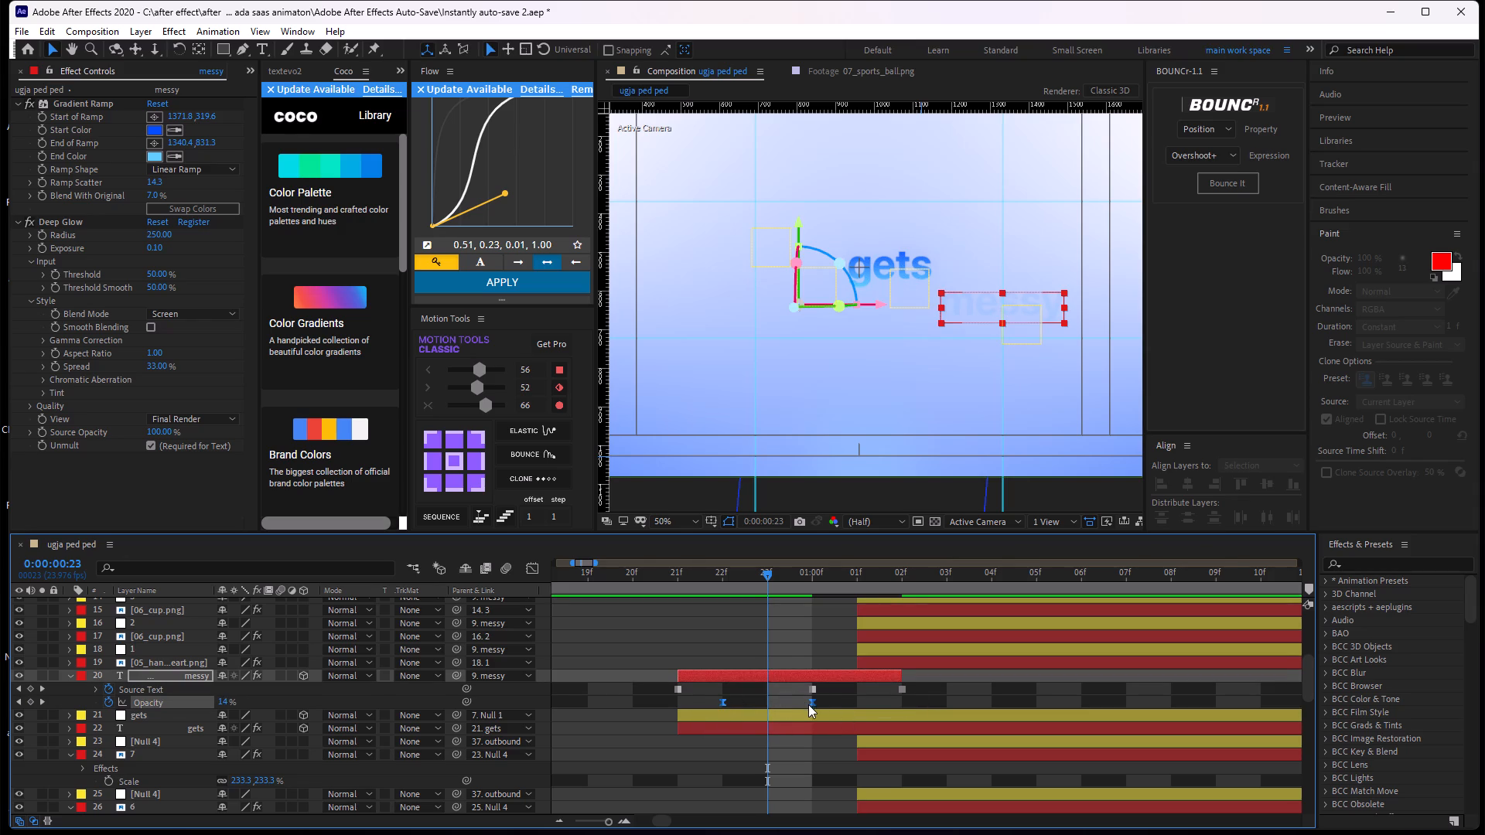
{"action": "left_click_drag", "start_coordinate": [810, 704], "coordinate": [815, 723]}
{"action": "left_click", "coordinate": [798, 699]}
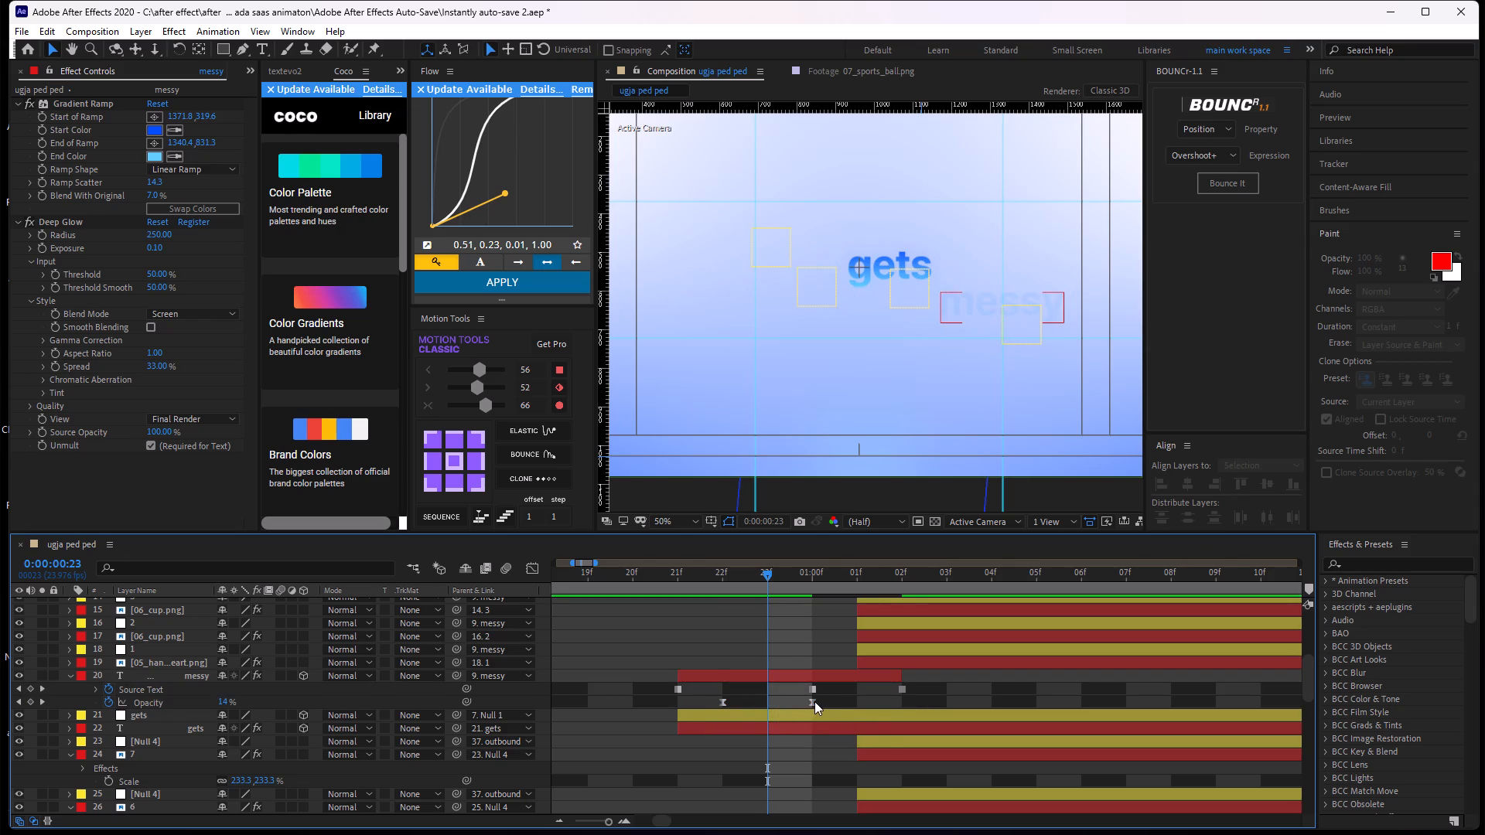
{"action": "left_click_drag", "start_coordinate": [814, 701], "coordinate": [760, 709]}
{"action": "left_click_drag", "start_coordinate": [784, 700], "coordinate": [703, 703]}
{"action": "right_click", "coordinate": [772, 704]}
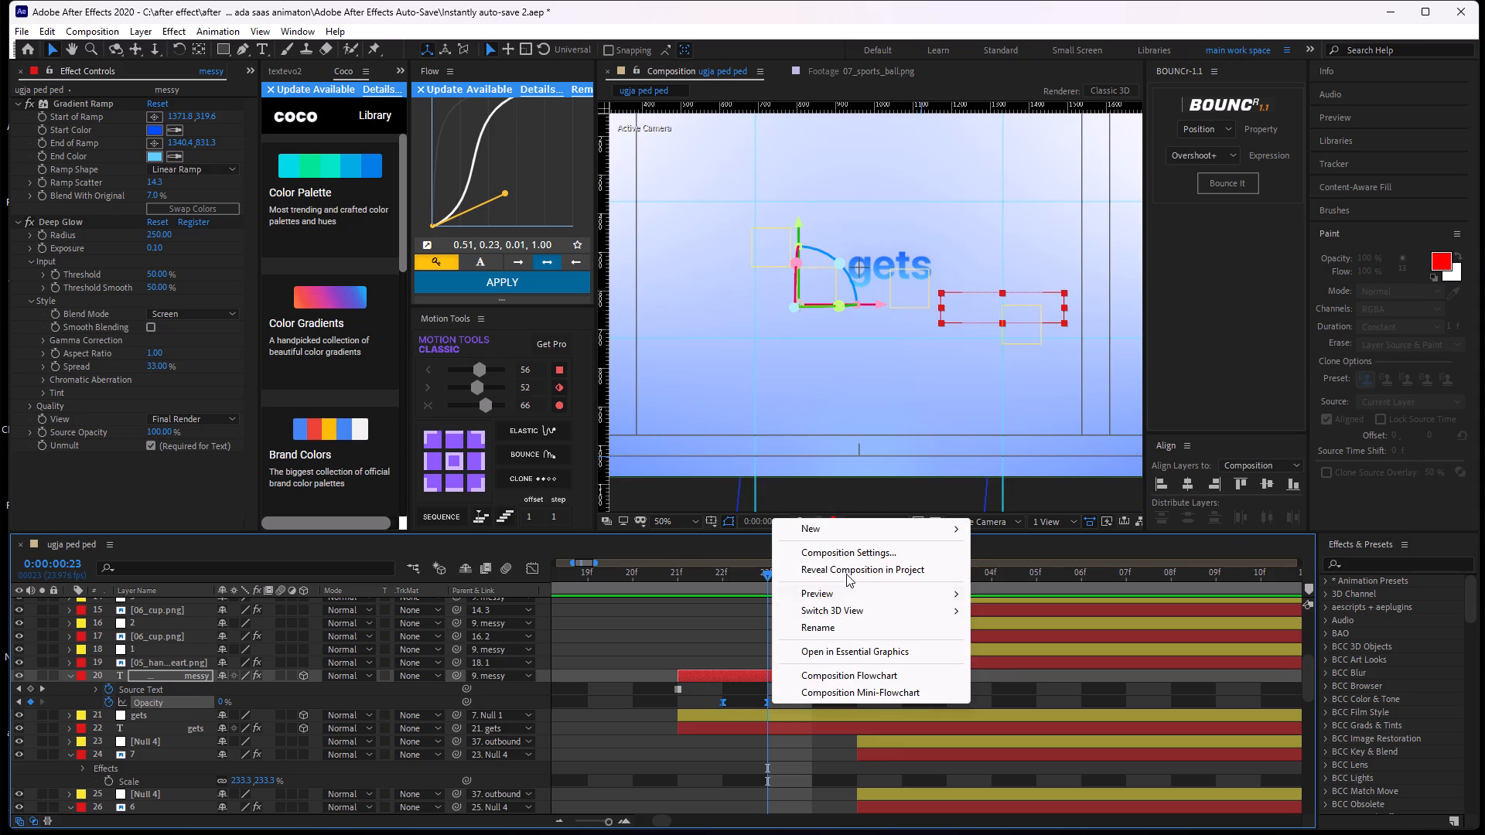
{"action": "right_click", "coordinate": [764, 700]}
{"action": "right_click", "coordinate": [766, 700]}
{"action": "left_click", "coordinate": [828, 622]}
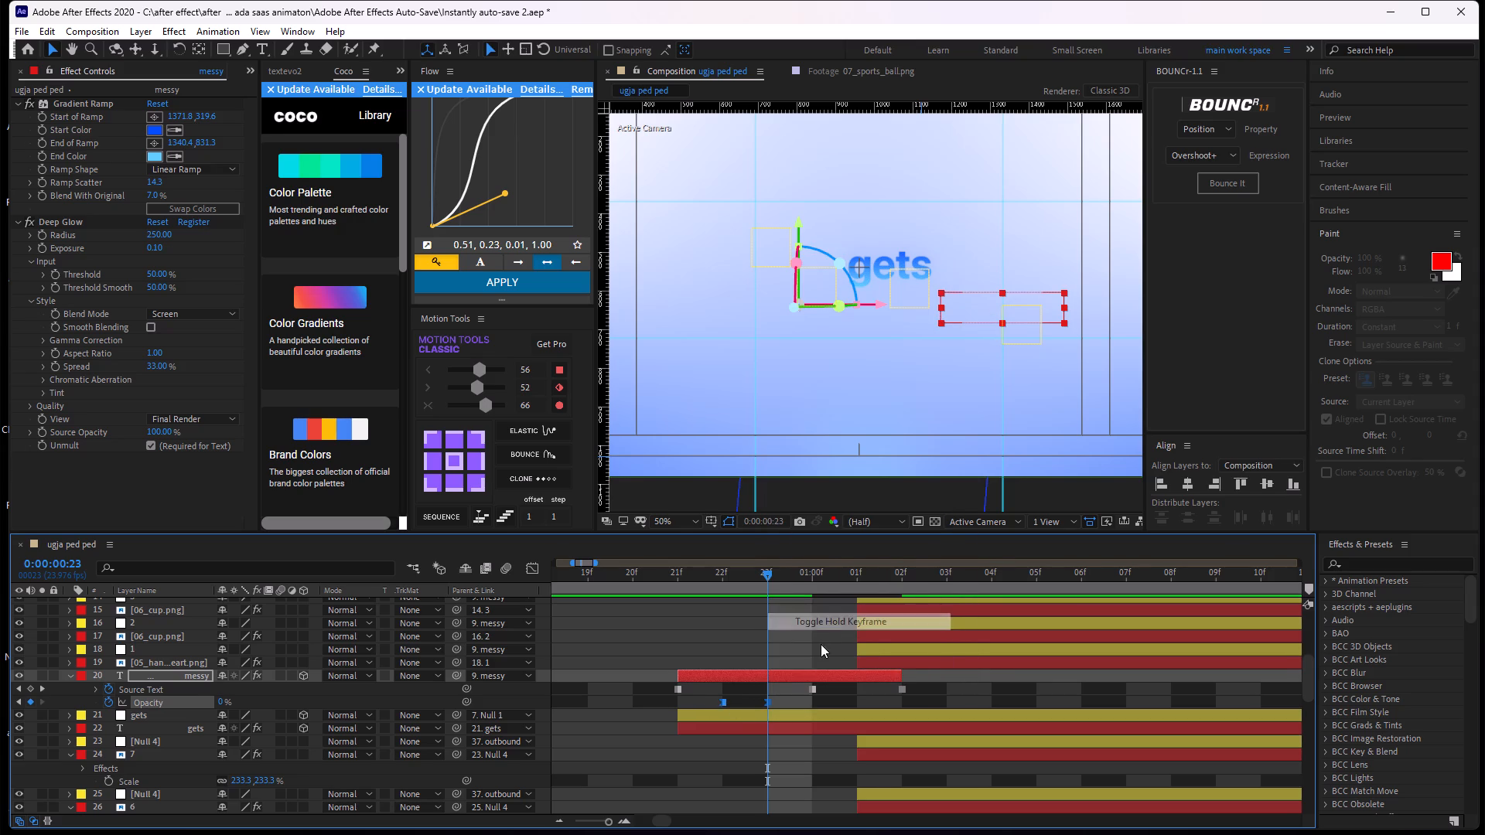
{"action": "left_click", "coordinate": [788, 700]}
{"action": "left_click_drag", "start_coordinate": [776, 578], "coordinate": [733, 611]}
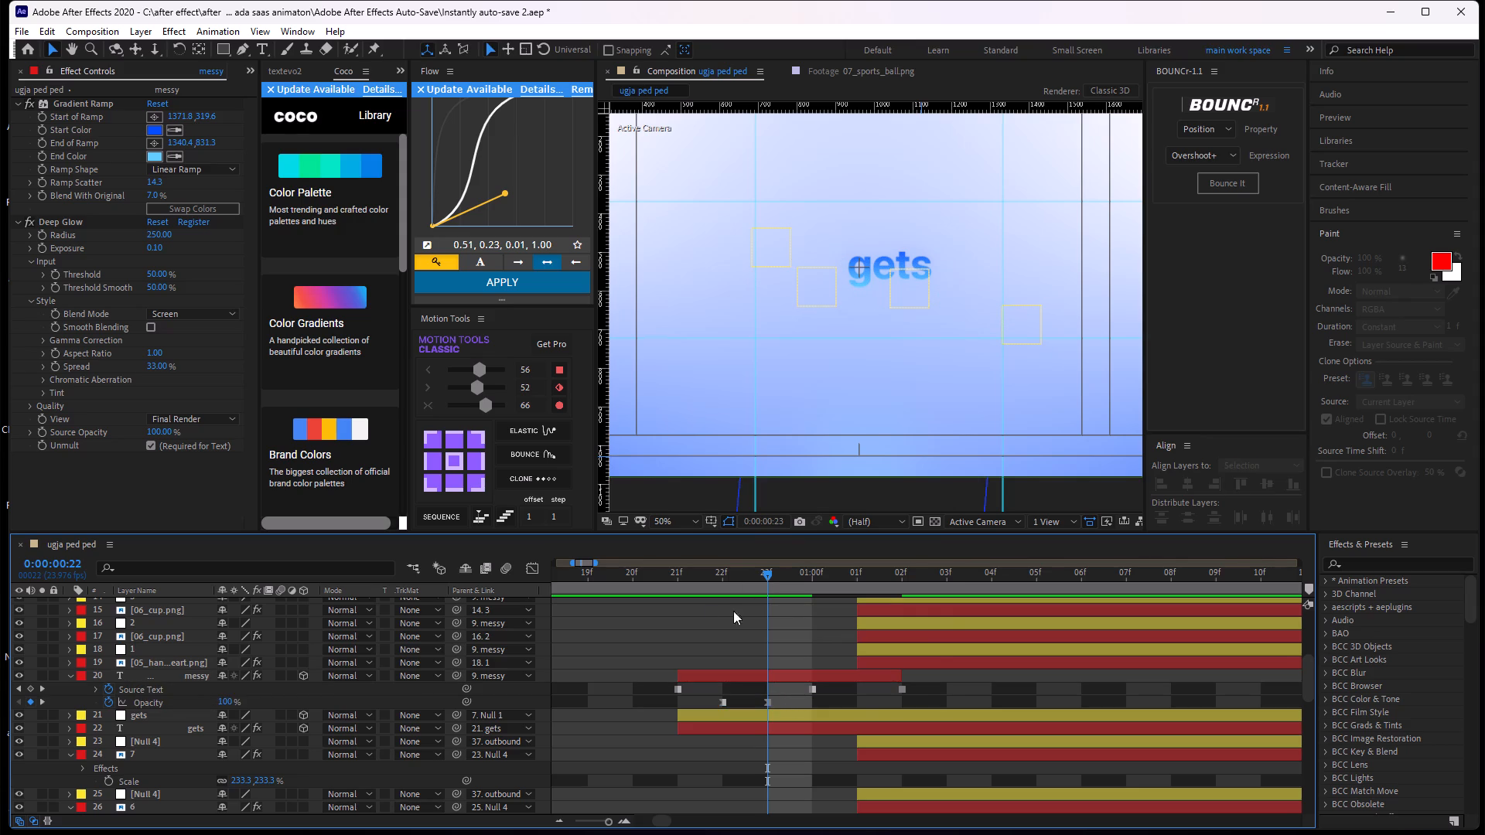
{"action": "left_click_drag", "start_coordinate": [733, 611], "coordinate": [775, 619]}
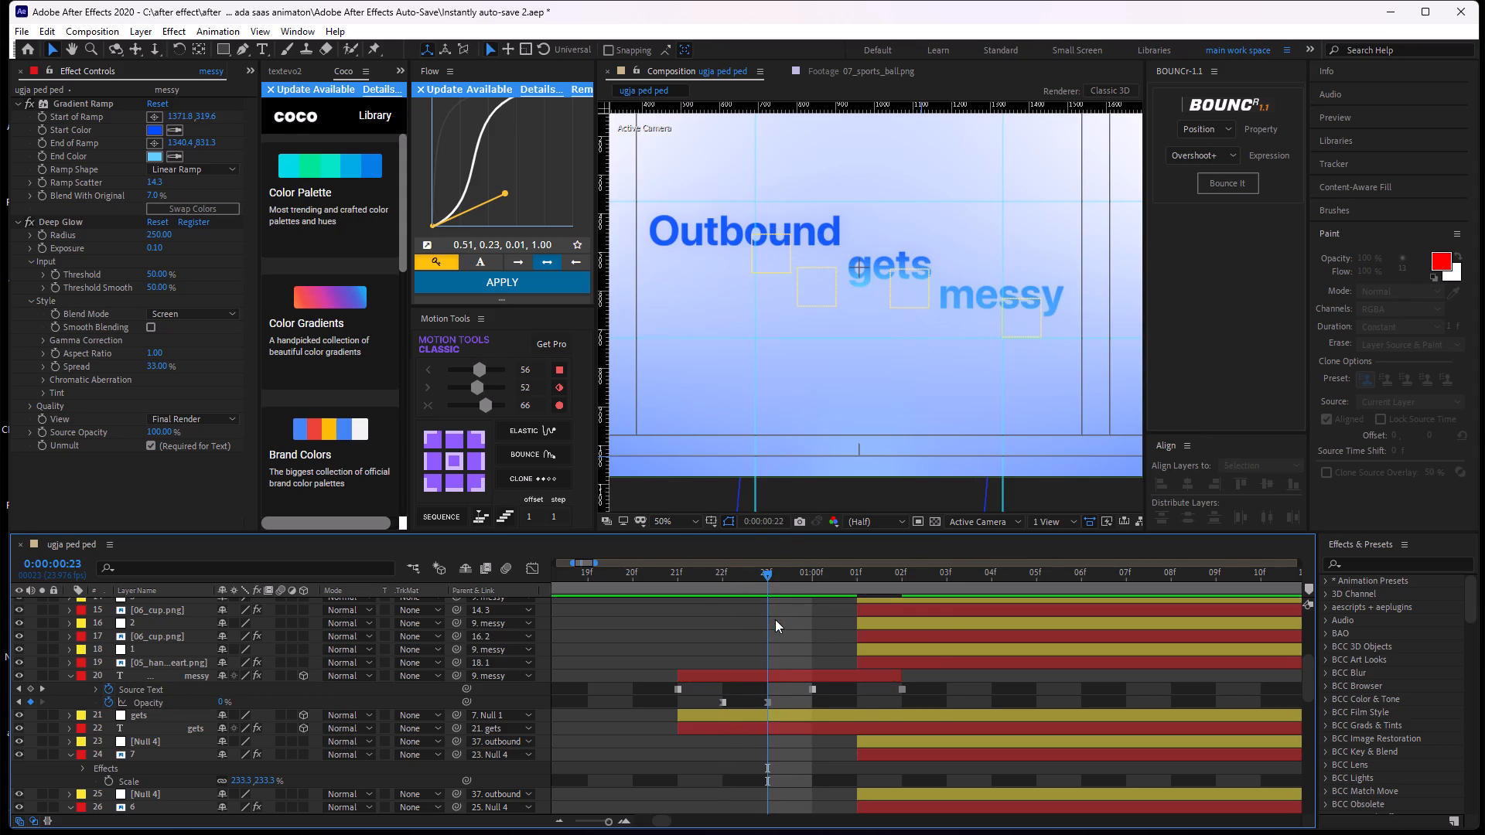
{"action": "left_click_drag", "start_coordinate": [775, 619], "coordinate": [758, 630]}
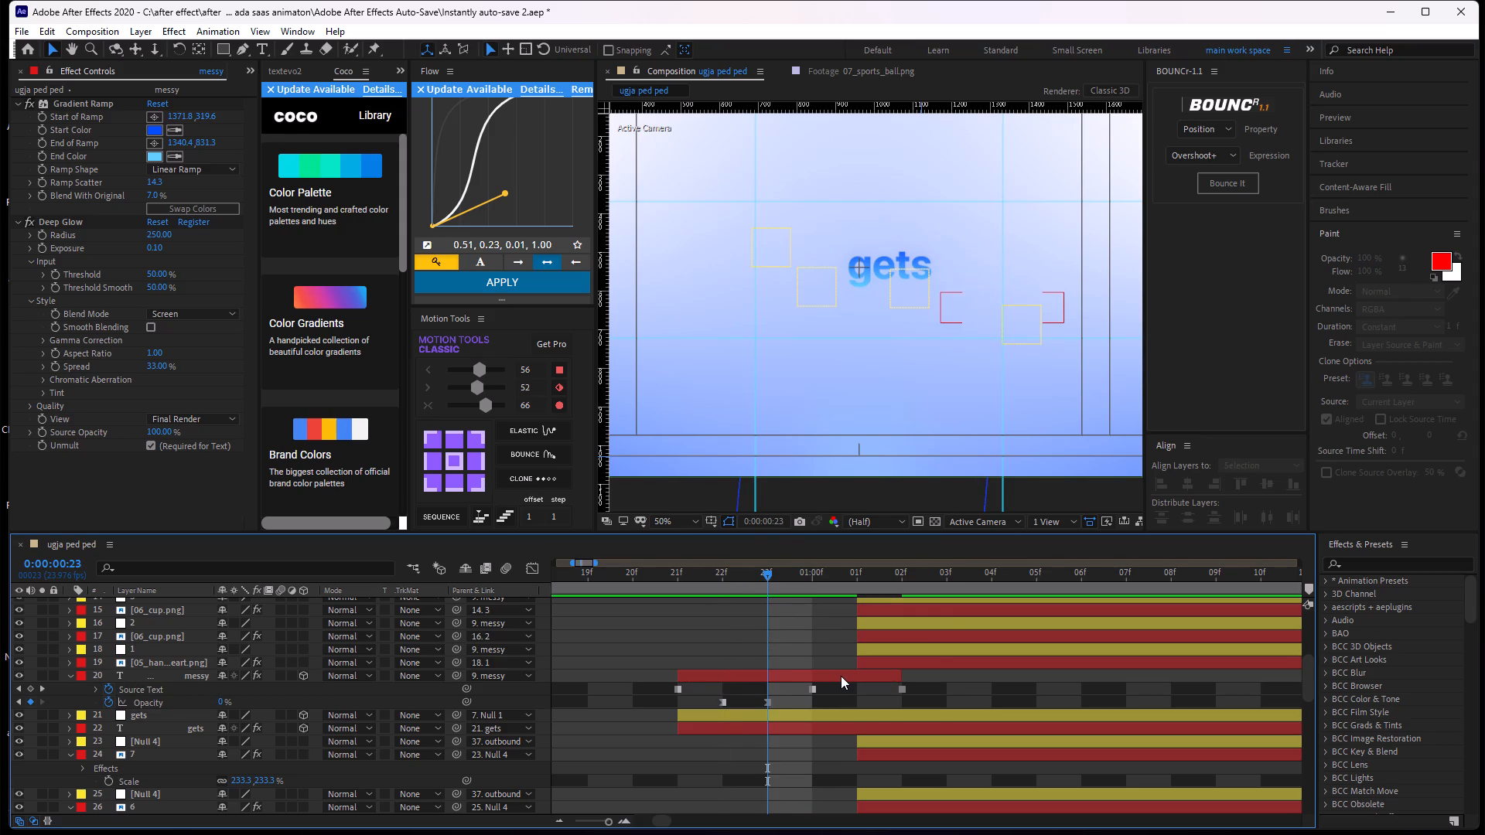
Shift the "messy" icon layers and their numbered nulls, layers 10 to 19, earlier so they start at 0:00:00:23.
{"action": "scroll", "coordinate": [841, 676], "scroll_direction": "up", "scroll_amount": 1}
{"action": "scroll", "coordinate": [841, 676], "scroll_direction": "down", "scroll_amount": 2}
{"action": "scroll", "coordinate": [842, 676], "scroll_direction": "up", "scroll_amount": 2}
{"action": "scroll", "coordinate": [842, 676], "scroll_direction": "down", "scroll_amount": 2}
{"action": "scroll", "coordinate": [842, 676], "scroll_direction": "up", "scroll_amount": 3}
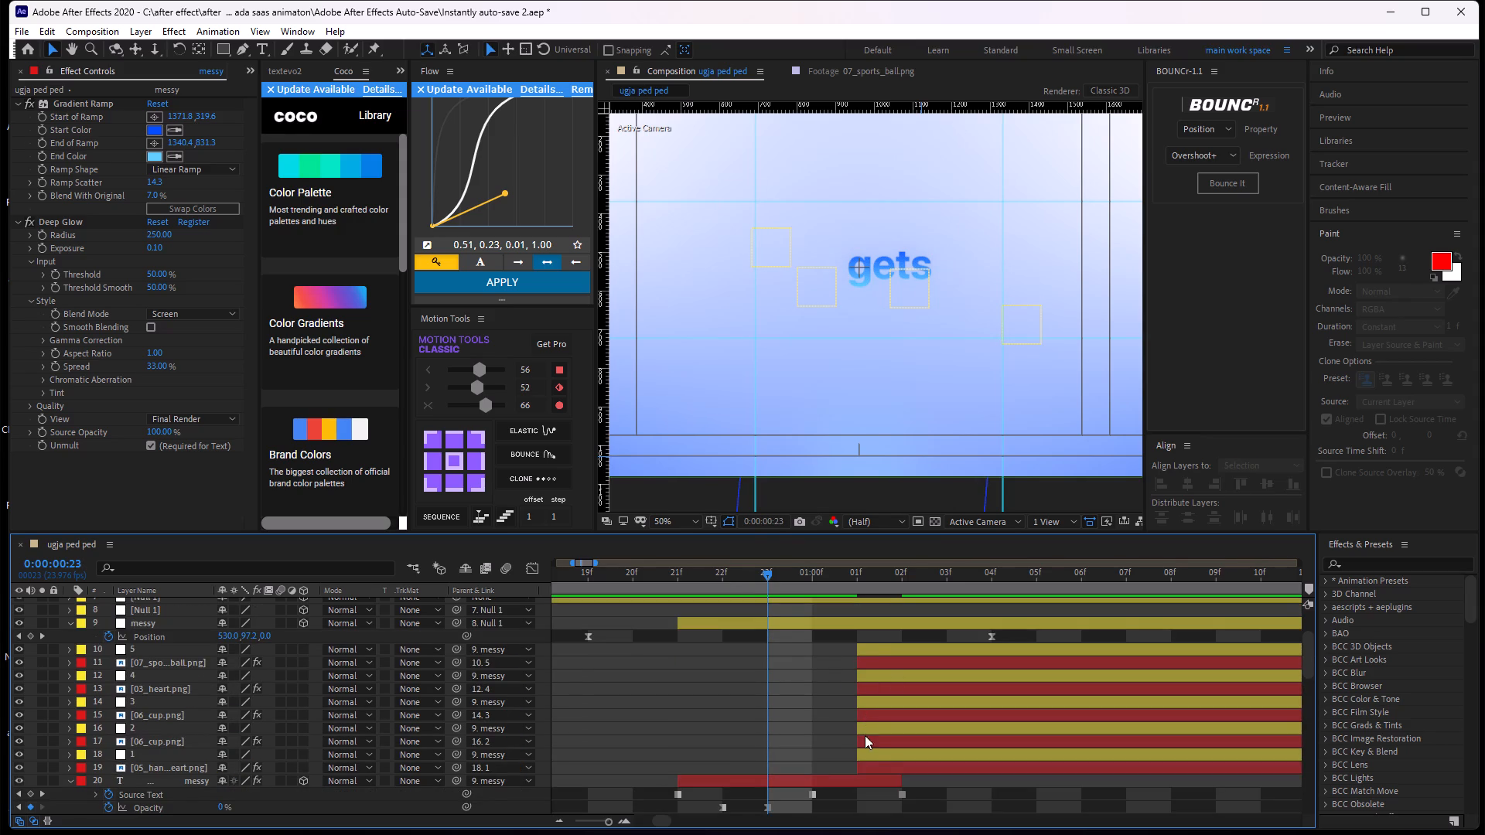
{"action": "left_click", "coordinate": [874, 761]}
{"action": "left_click", "coordinate": [865, 765], "text": "shift"}
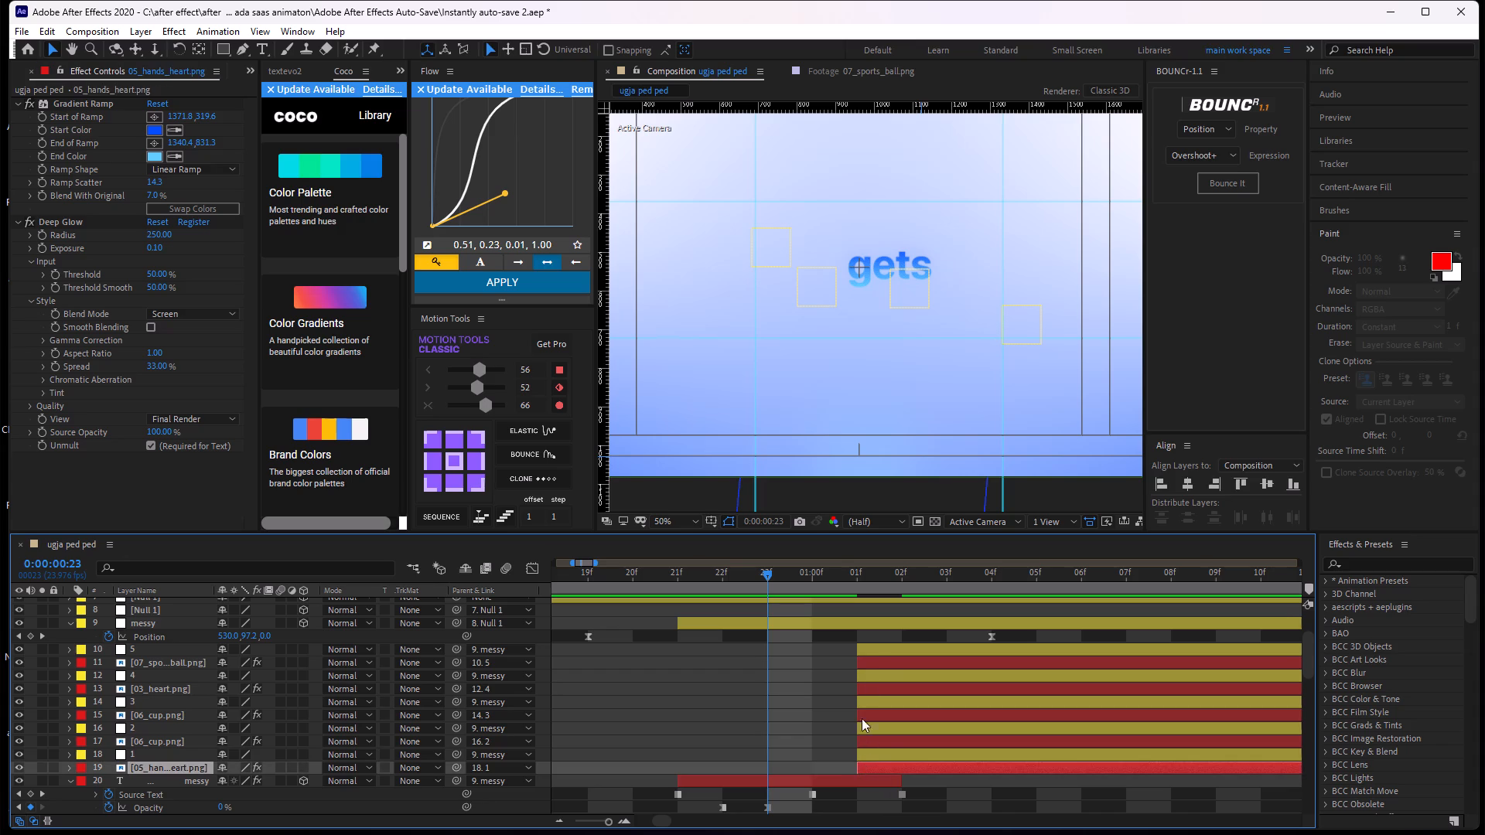
{"action": "left_click", "coordinate": [876, 645], "text": "shift"}
{"action": "left_click_drag", "start_coordinate": [874, 649], "coordinate": [811, 664]}
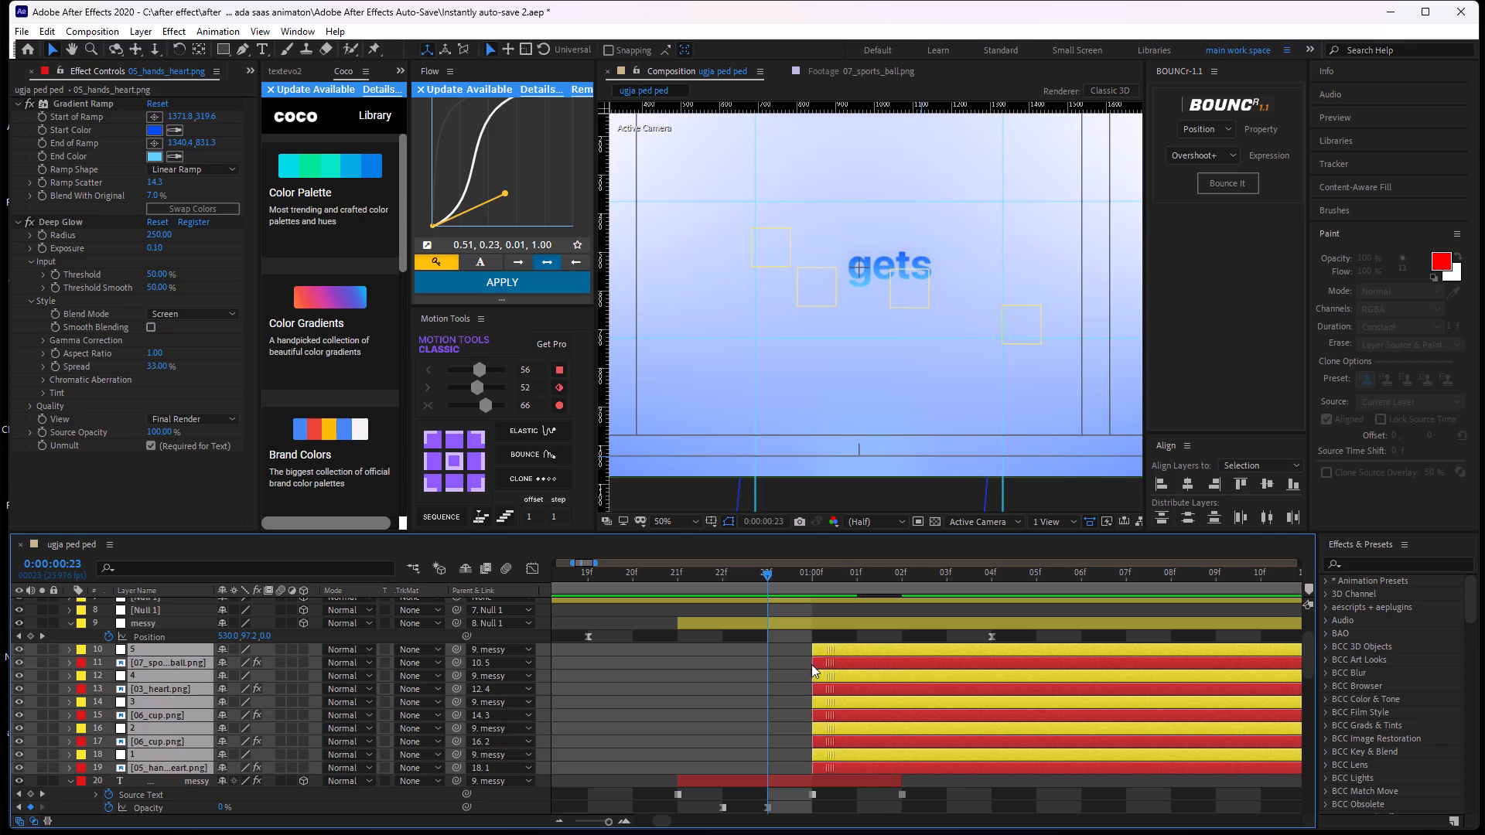
{"action": "left_click_drag", "start_coordinate": [811, 664], "coordinate": [800, 663]}
{"action": "left_click", "coordinate": [728, 677]}
Shift all the "Outbound" icon layers and their Null 4 parents, layers 23 to 36, earlier to start at 0:00:00:23.
{"action": "scroll", "coordinate": [789, 677], "scroll_direction": "down", "scroll_amount": 4}
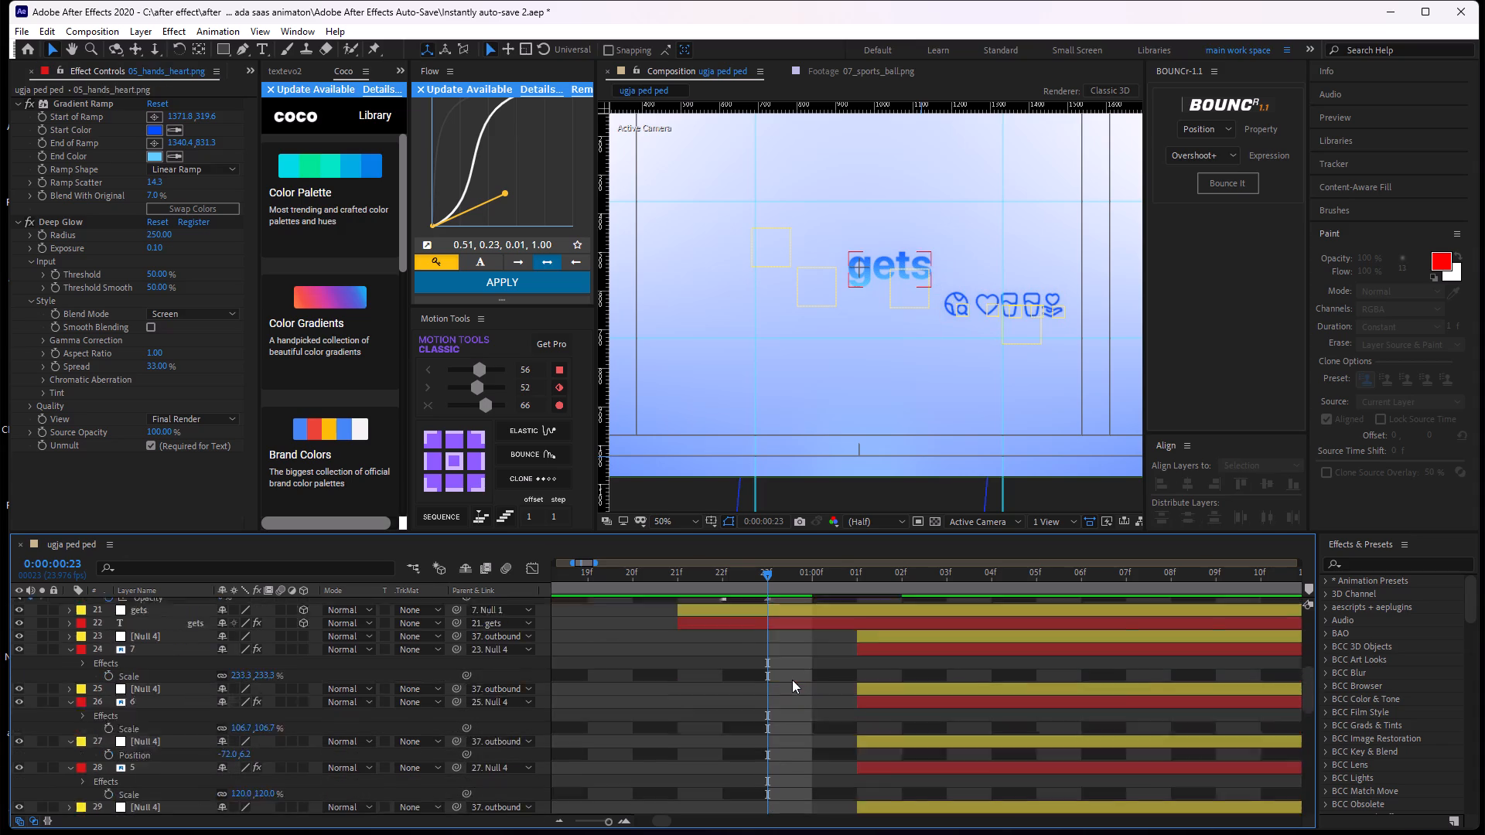
{"action": "scroll", "coordinate": [792, 680], "scroll_direction": "down", "scroll_amount": 3}
{"action": "scroll", "coordinate": [842, 747], "scroll_direction": "up", "scroll_amount": 1}
{"action": "scroll", "coordinate": [842, 747], "scroll_direction": "down", "scroll_amount": 1}
{"action": "scroll", "coordinate": [842, 747], "scroll_direction": "up", "scroll_amount": 1}
{"action": "scroll", "coordinate": [842, 747], "scroll_direction": "down", "scroll_amount": 7}
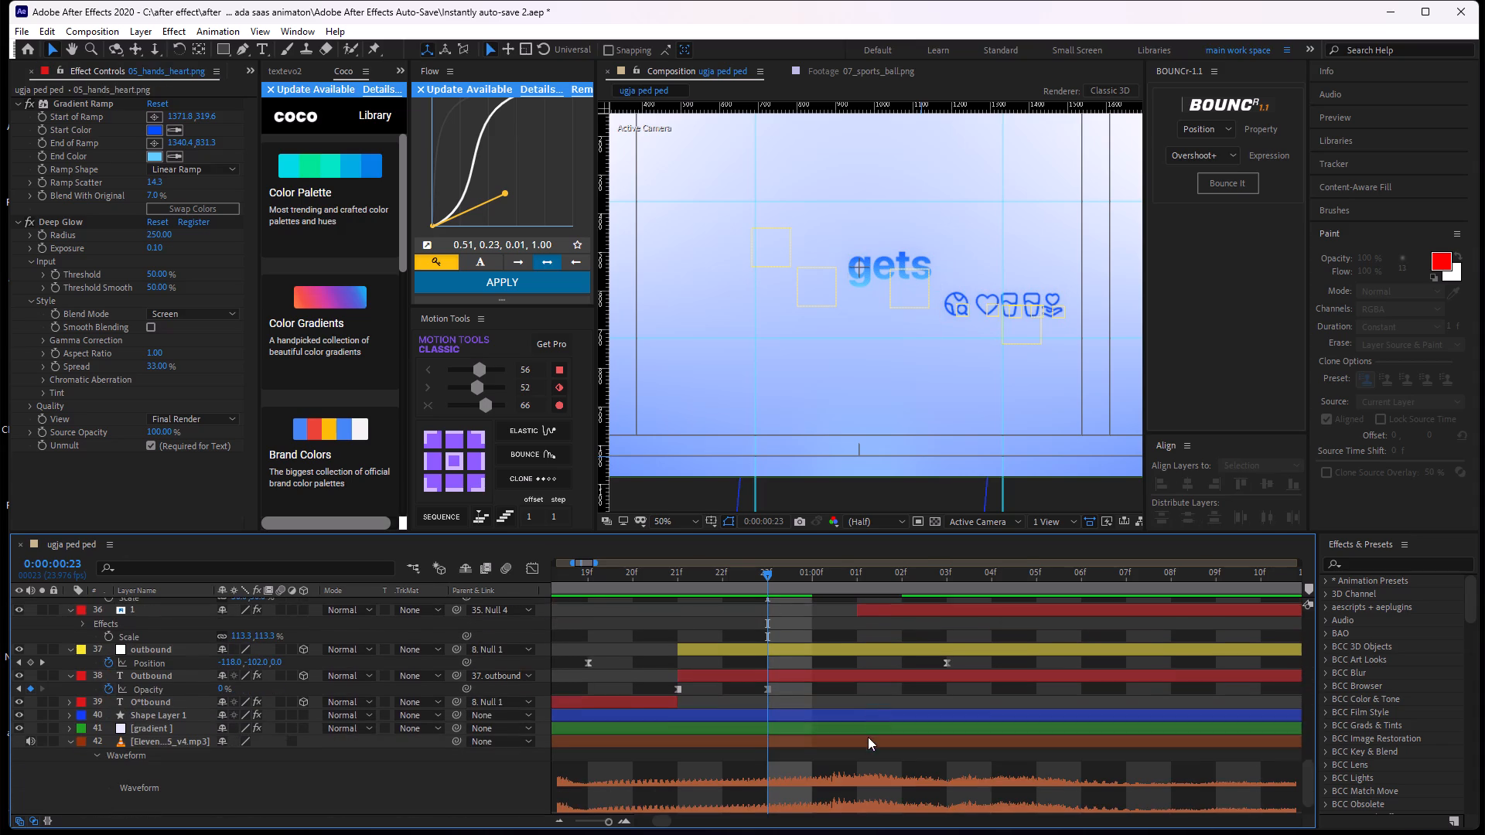
{"action": "left_click", "coordinate": [869, 605]}
{"action": "scroll", "coordinate": [867, 631], "scroll_direction": "up", "scroll_amount": 6}
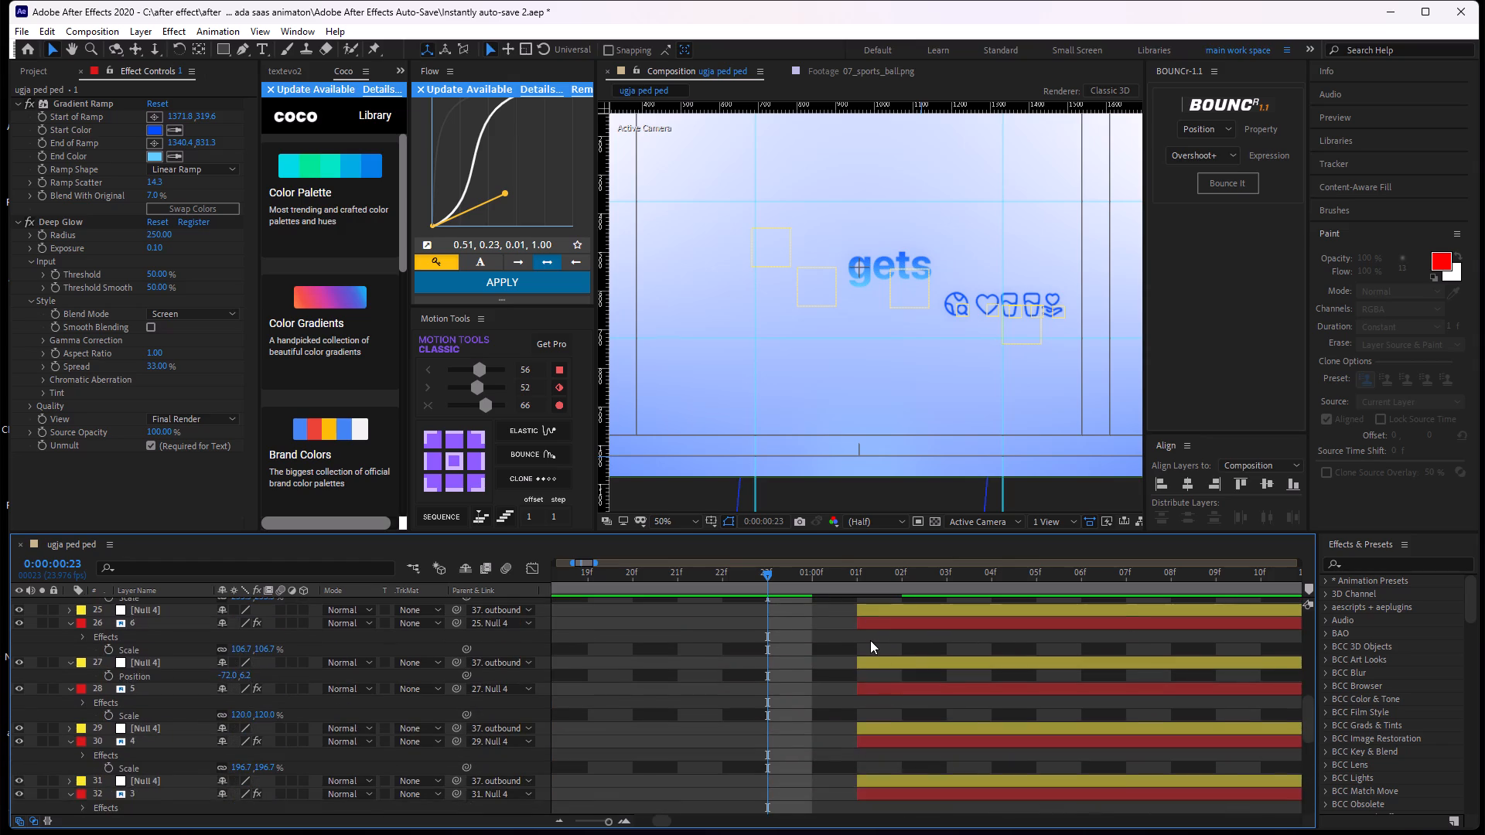
{"action": "scroll", "coordinate": [886, 655], "scroll_direction": "down", "scroll_amount": 1}
{"action": "scroll", "coordinate": [889, 653], "scroll_direction": "up", "scroll_amount": 1}
{"action": "scroll", "coordinate": [889, 653], "scroll_direction": "down", "scroll_amount": 1}
{"action": "scroll", "coordinate": [889, 653], "scroll_direction": "up", "scroll_amount": 6}
{"action": "scroll", "coordinate": [889, 692], "scroll_direction": "down", "scroll_amount": 1}
{"action": "scroll", "coordinate": [889, 692], "scroll_direction": "up", "scroll_amount": 1}
{"action": "scroll", "coordinate": [890, 725], "scroll_direction": "down", "scroll_amount": 1}
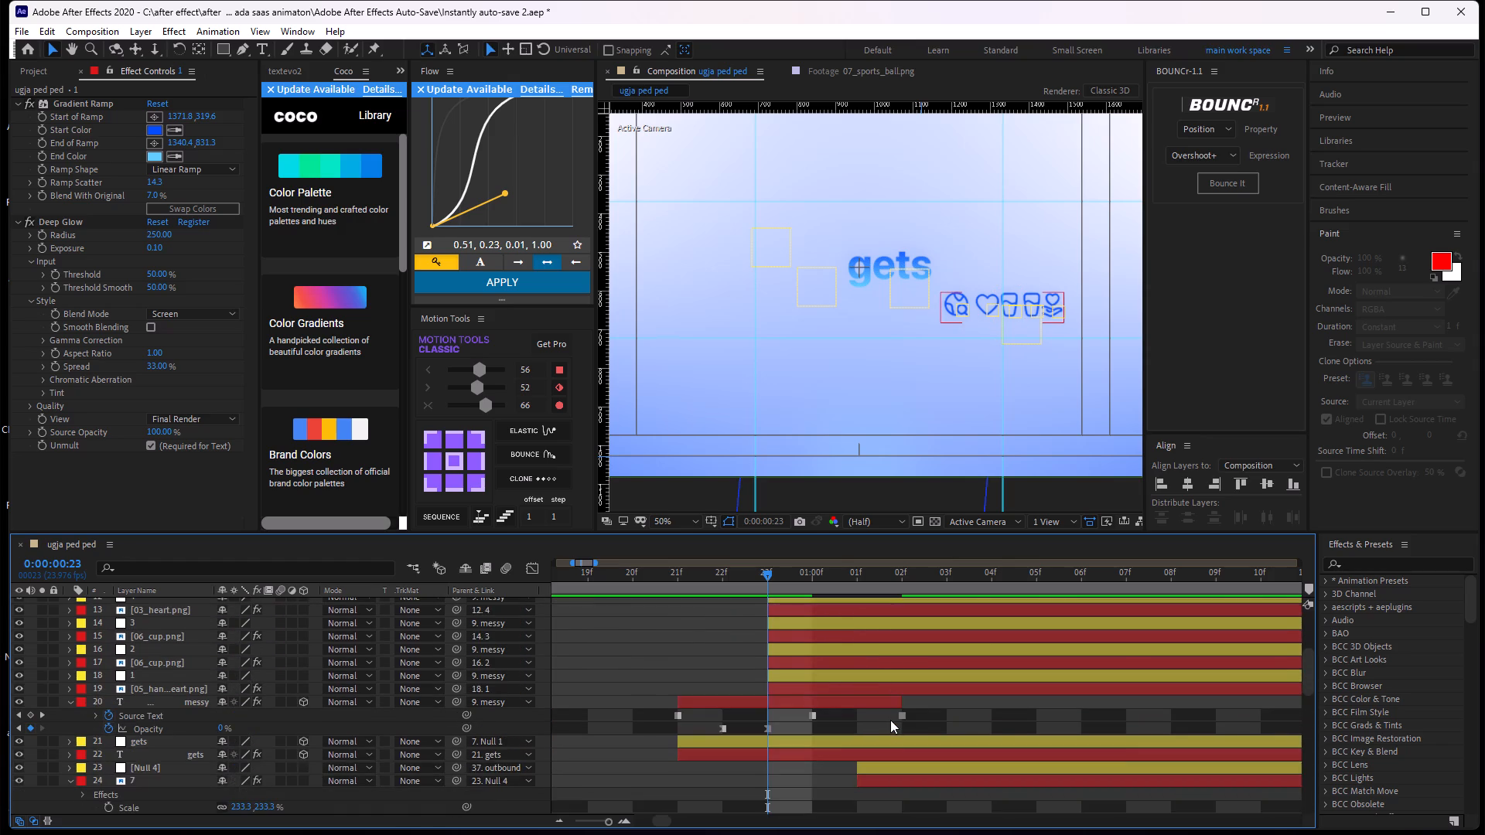
{"action": "scroll", "coordinate": [894, 714], "scroll_direction": "up", "scroll_amount": 2}
{"action": "scroll", "coordinate": [886, 712], "scroll_direction": "down", "scroll_amount": 3}
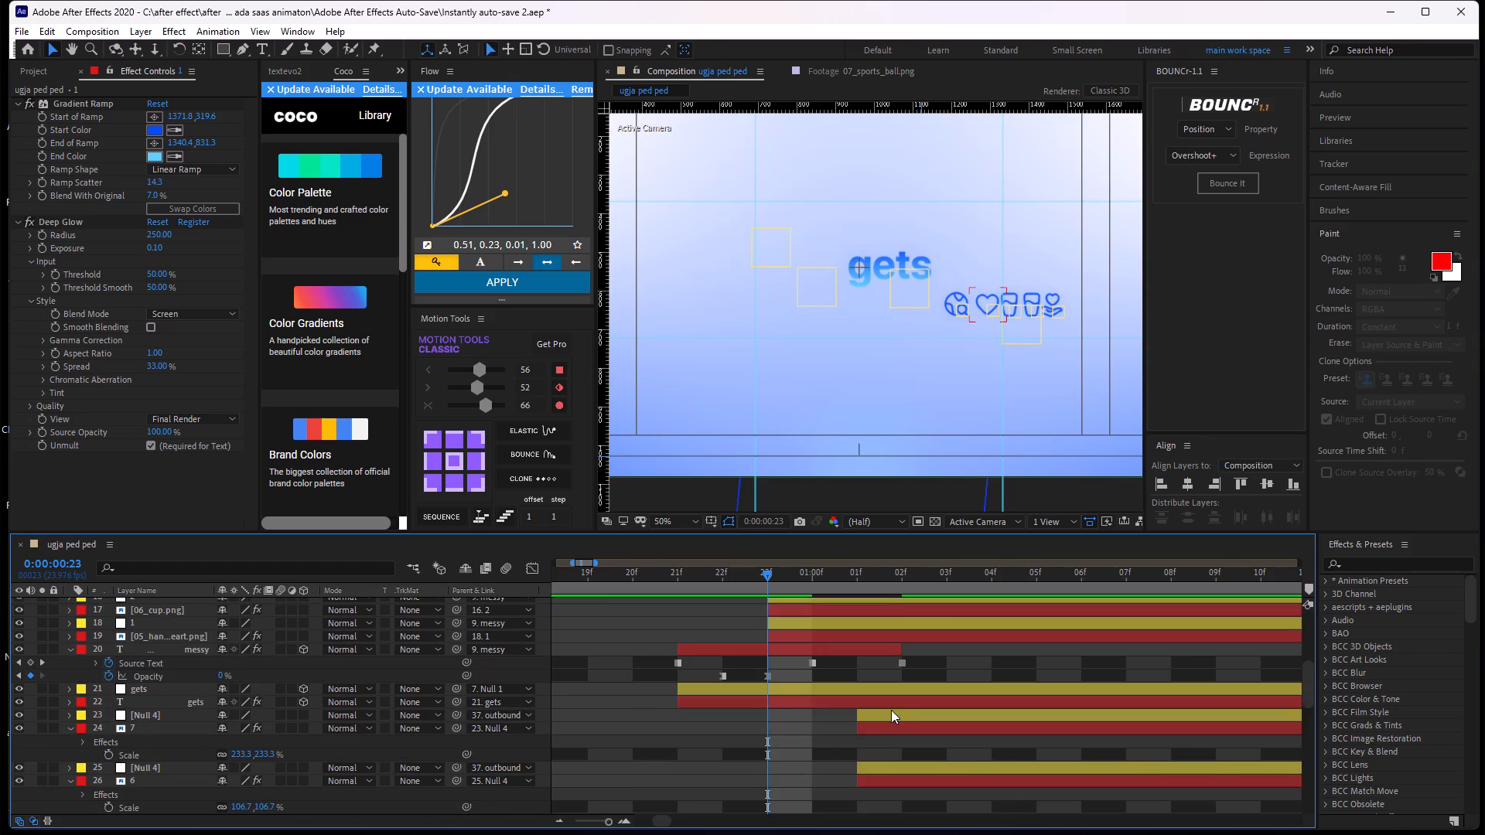
{"action": "left_click", "coordinate": [886, 714], "text": "shift"}
{"action": "left_click_drag", "start_coordinate": [886, 715], "coordinate": [788, 721]}
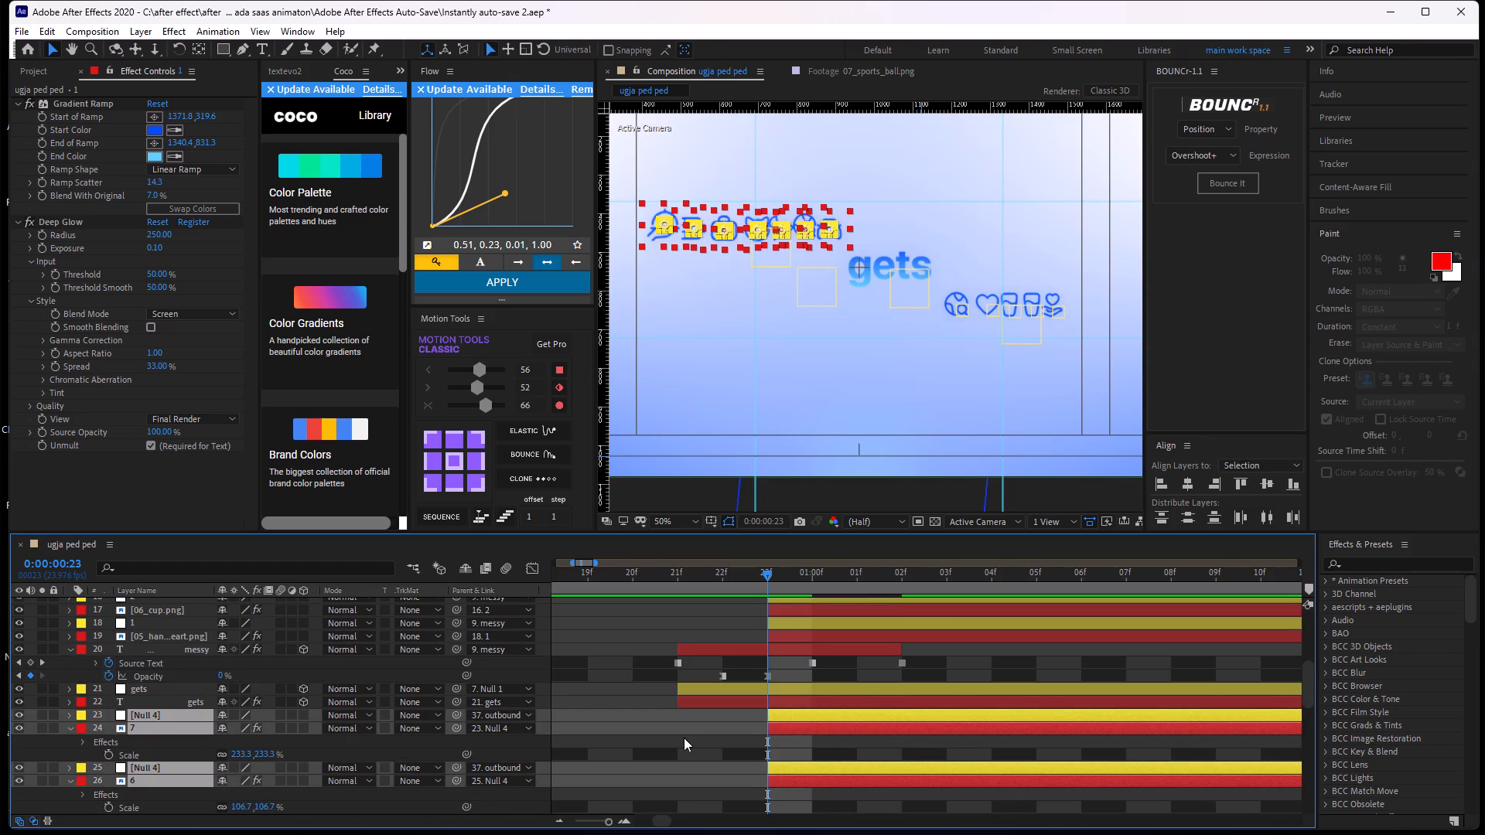
{"action": "left_click", "coordinate": [684, 738]}
Play the animation repeatedly from 0:00:00:00 and scrub around 0:00:00:23 to check the text-to-icon switch against the voiceover.
{"action": "left_click_drag", "start_coordinate": [748, 579], "coordinate": [690, 618]}
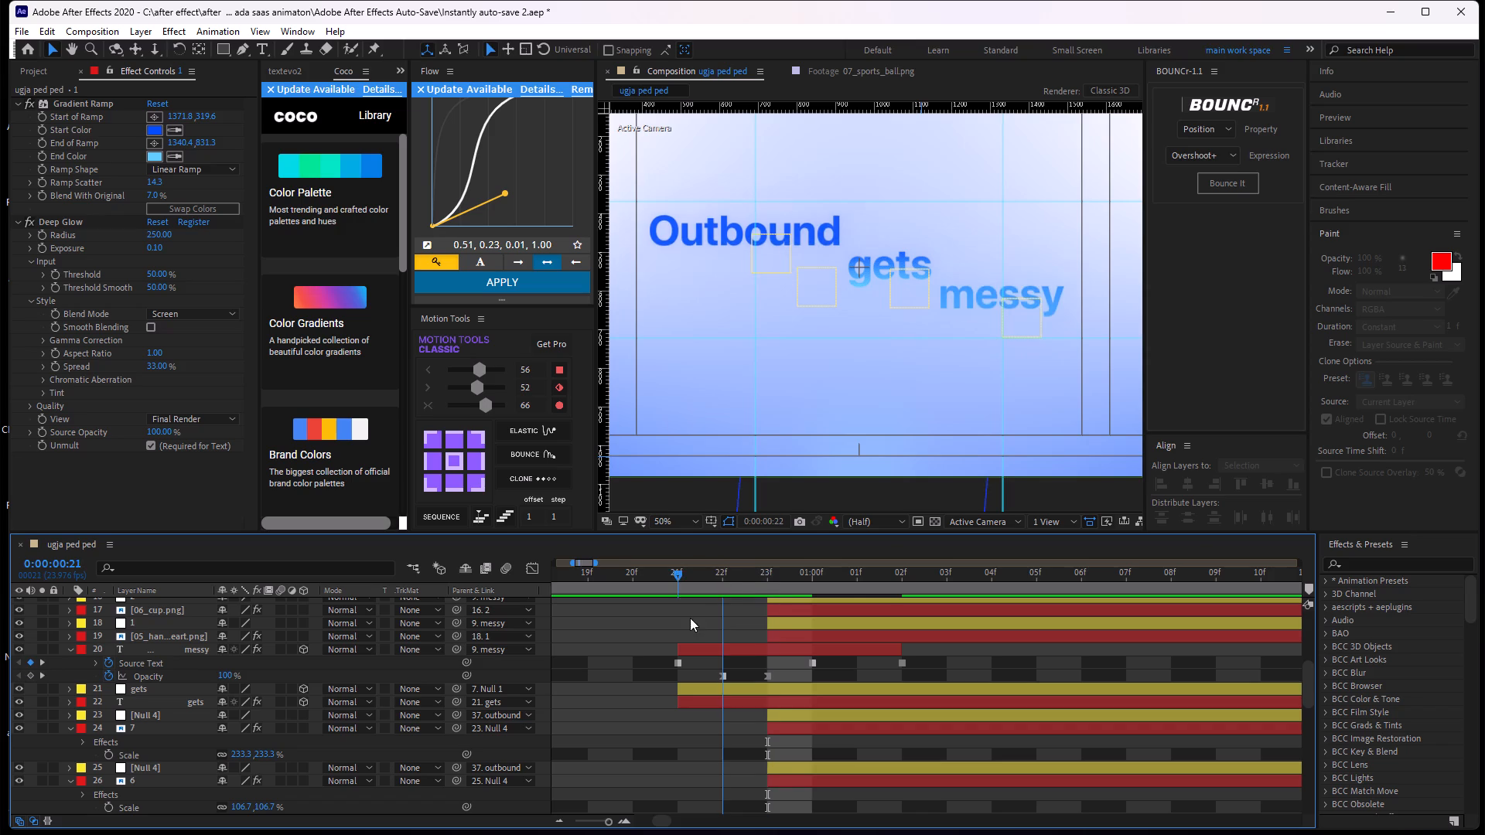
{"action": "left_click_drag", "start_coordinate": [690, 618], "coordinate": [684, 678]}
{"action": "key", "text": "space"}
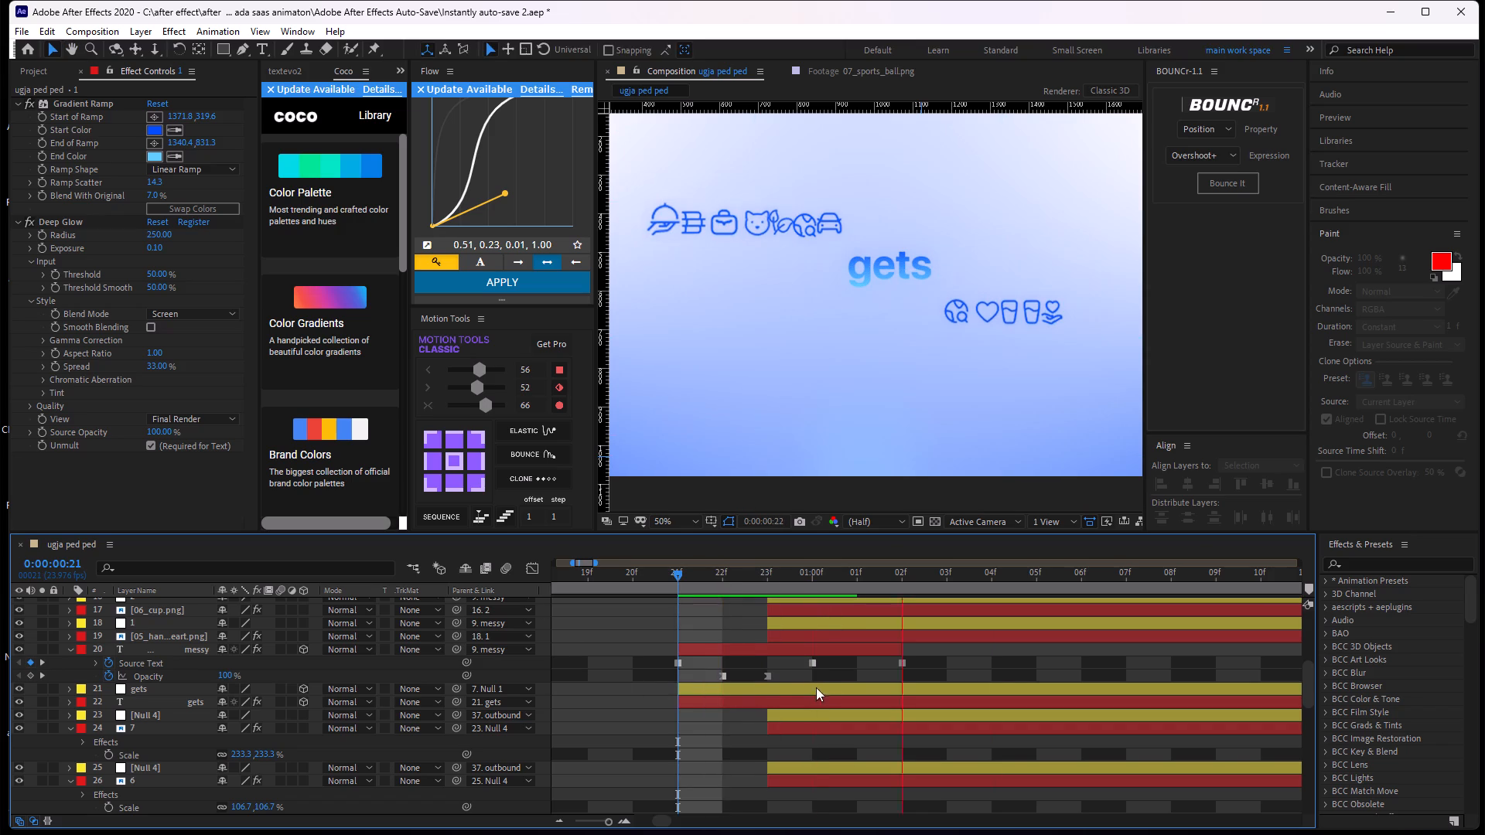
{"action": "key", "text": "space"}
{"action": "left_click_drag", "start_coordinate": [1171, 584], "coordinate": [527, 655]}
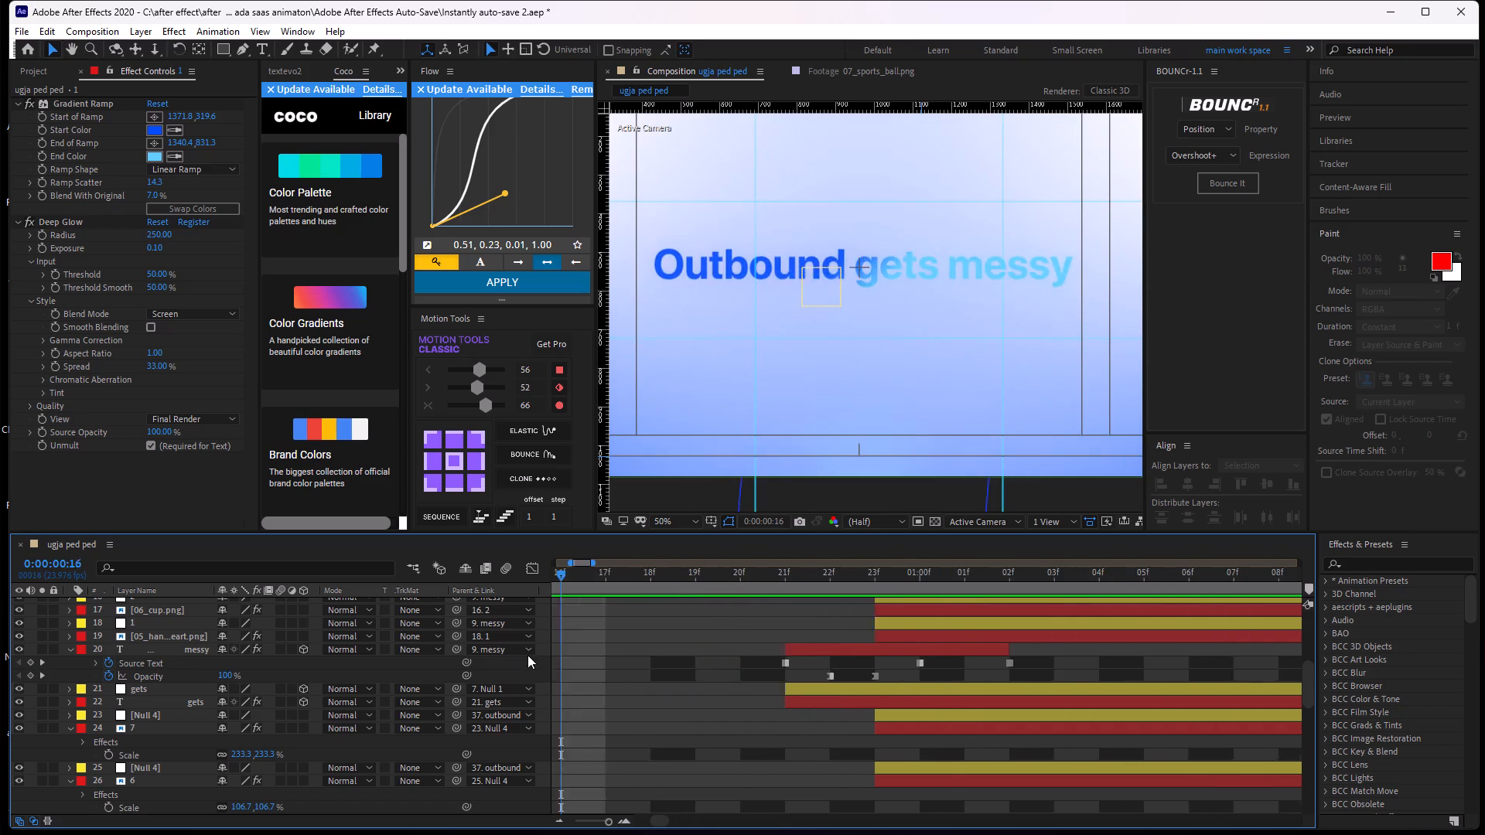
{"action": "left_click_drag", "start_coordinate": [527, 655], "coordinate": [405, 670]}
{"action": "key", "text": "space"}
{"action": "key", "text": "space"}
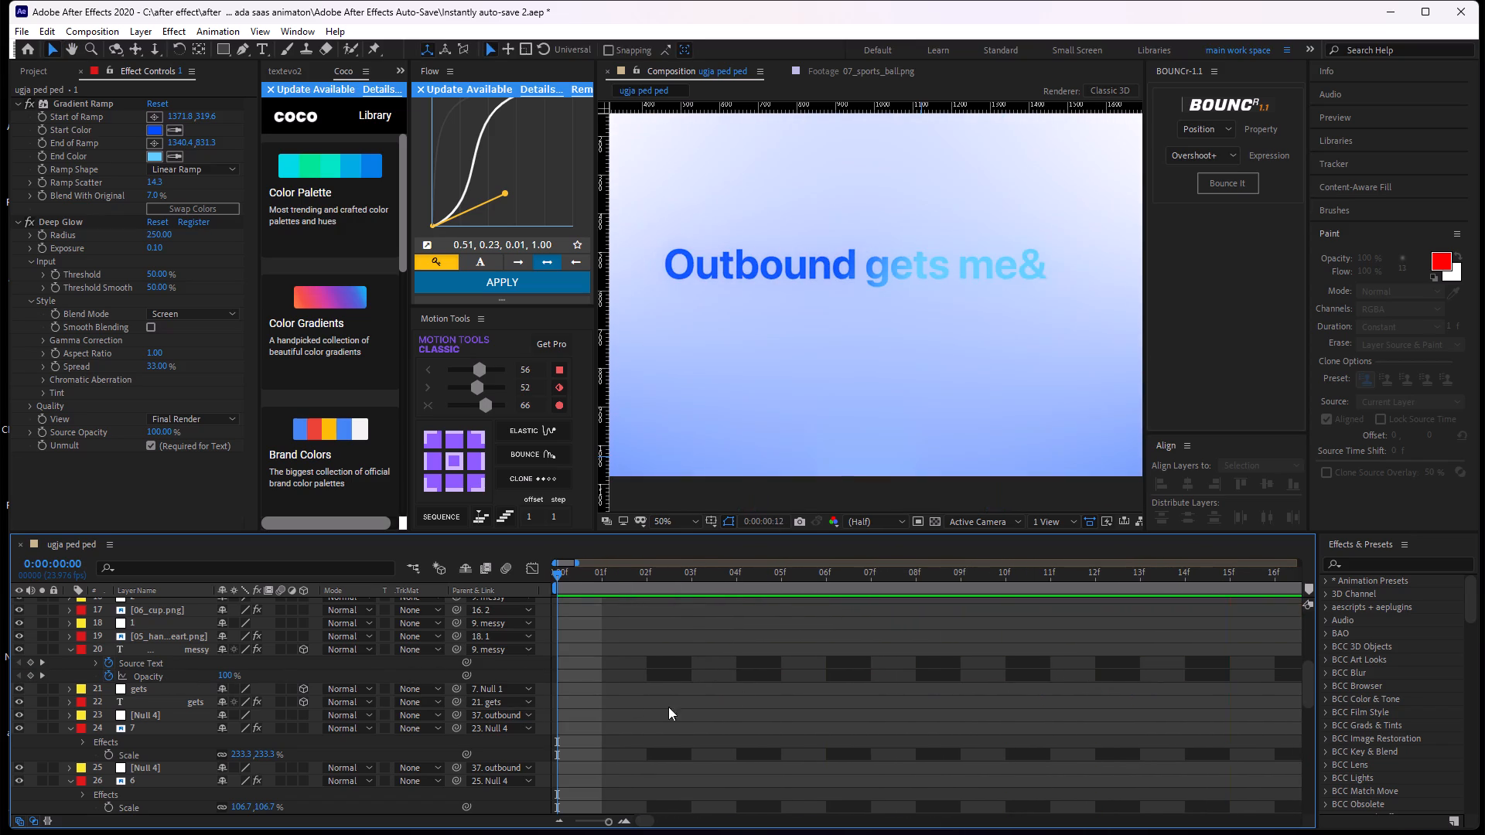
{"action": "left_click_drag", "start_coordinate": [1272, 582], "coordinate": [111, 759]}
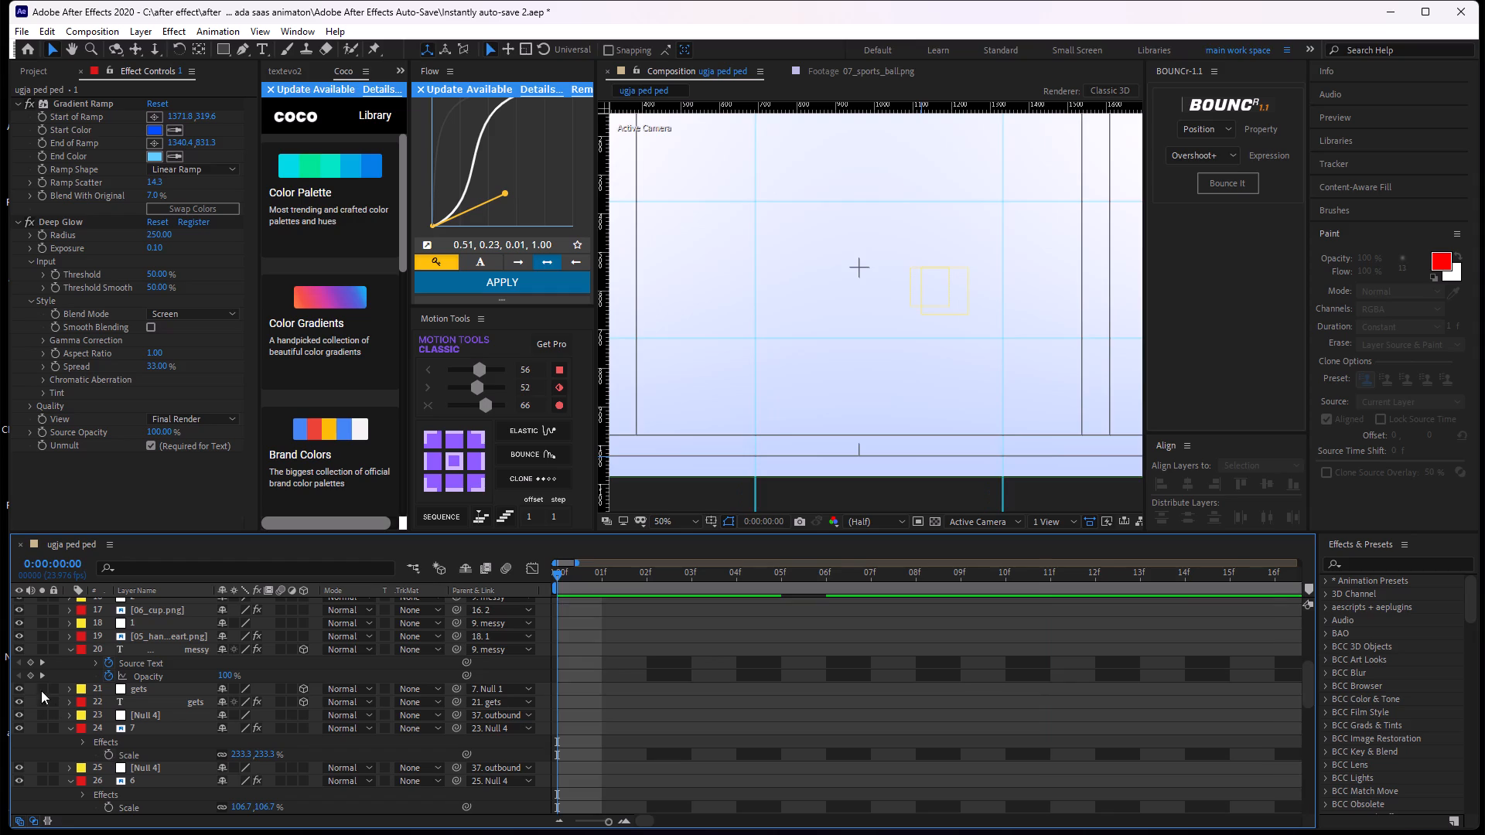
{"action": "key", "text": "space"}
{"action": "key", "text": "space"}
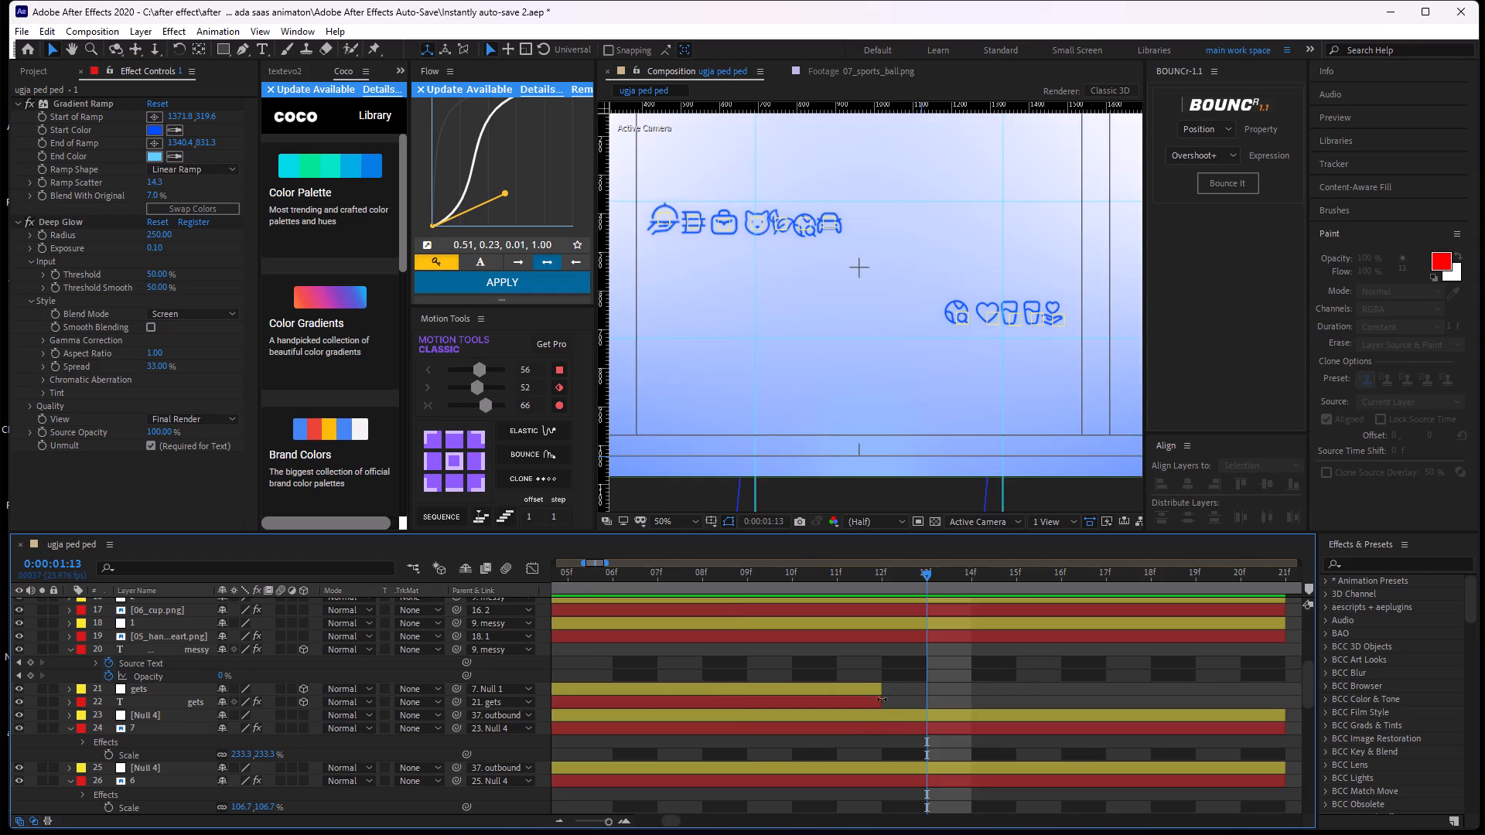
{"action": "scroll", "coordinate": [886, 674], "scroll_direction": "down", "scroll_amount": 2, "text": "alt"}
{"action": "left_click_drag", "start_coordinate": [901, 584], "coordinate": [663, 649]}
{"action": "key", "text": "space"}
{"action": "key", "text": "space"}
{"action": "left_click_drag", "start_coordinate": [804, 572], "coordinate": [268, 640]}
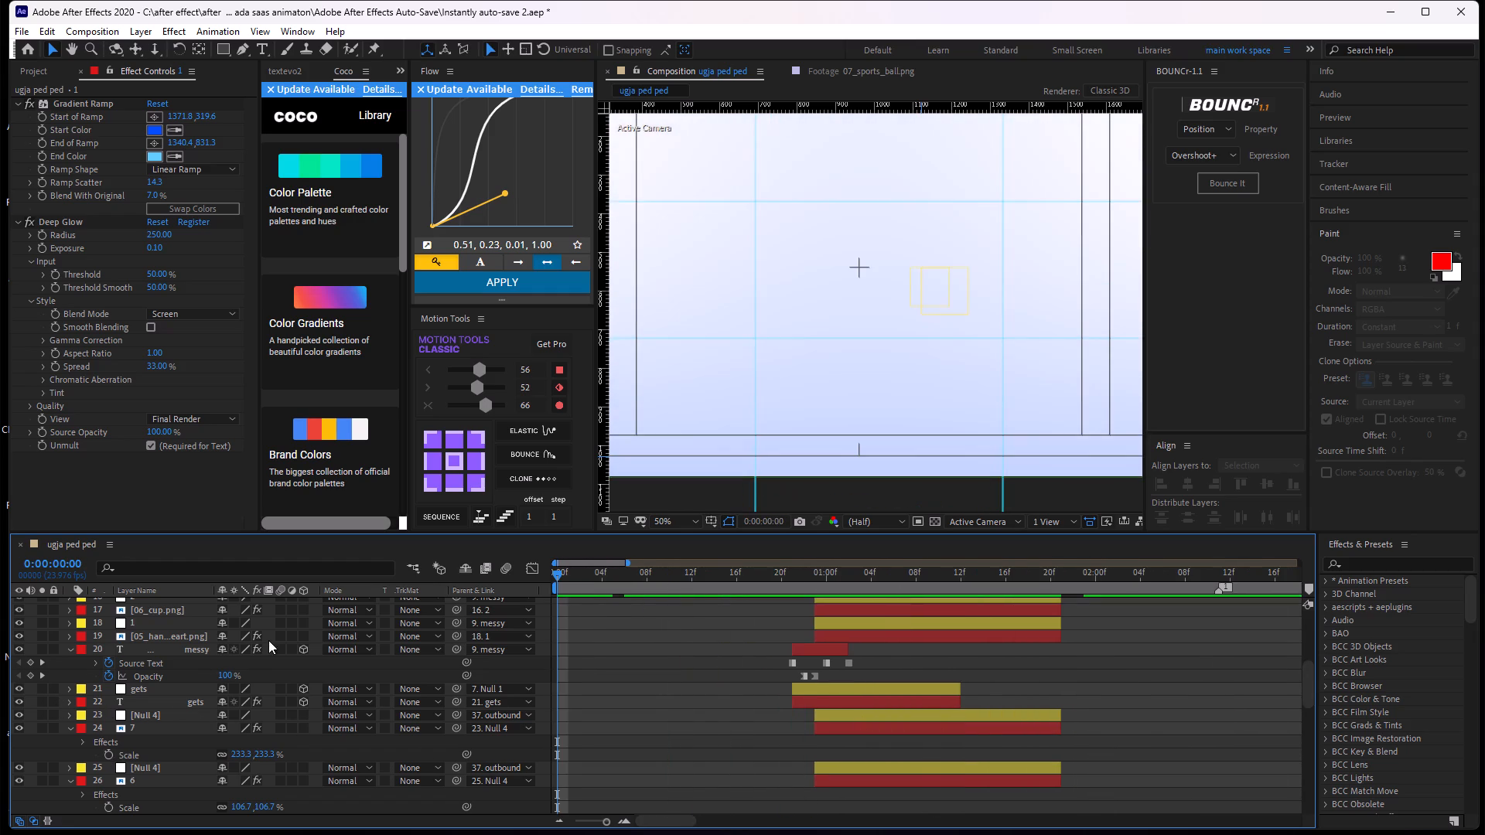
{"action": "left_click_drag", "start_coordinate": [268, 640], "coordinate": [264, 643]}
{"action": "key", "text": "space"}
{"action": "key", "text": "space"}
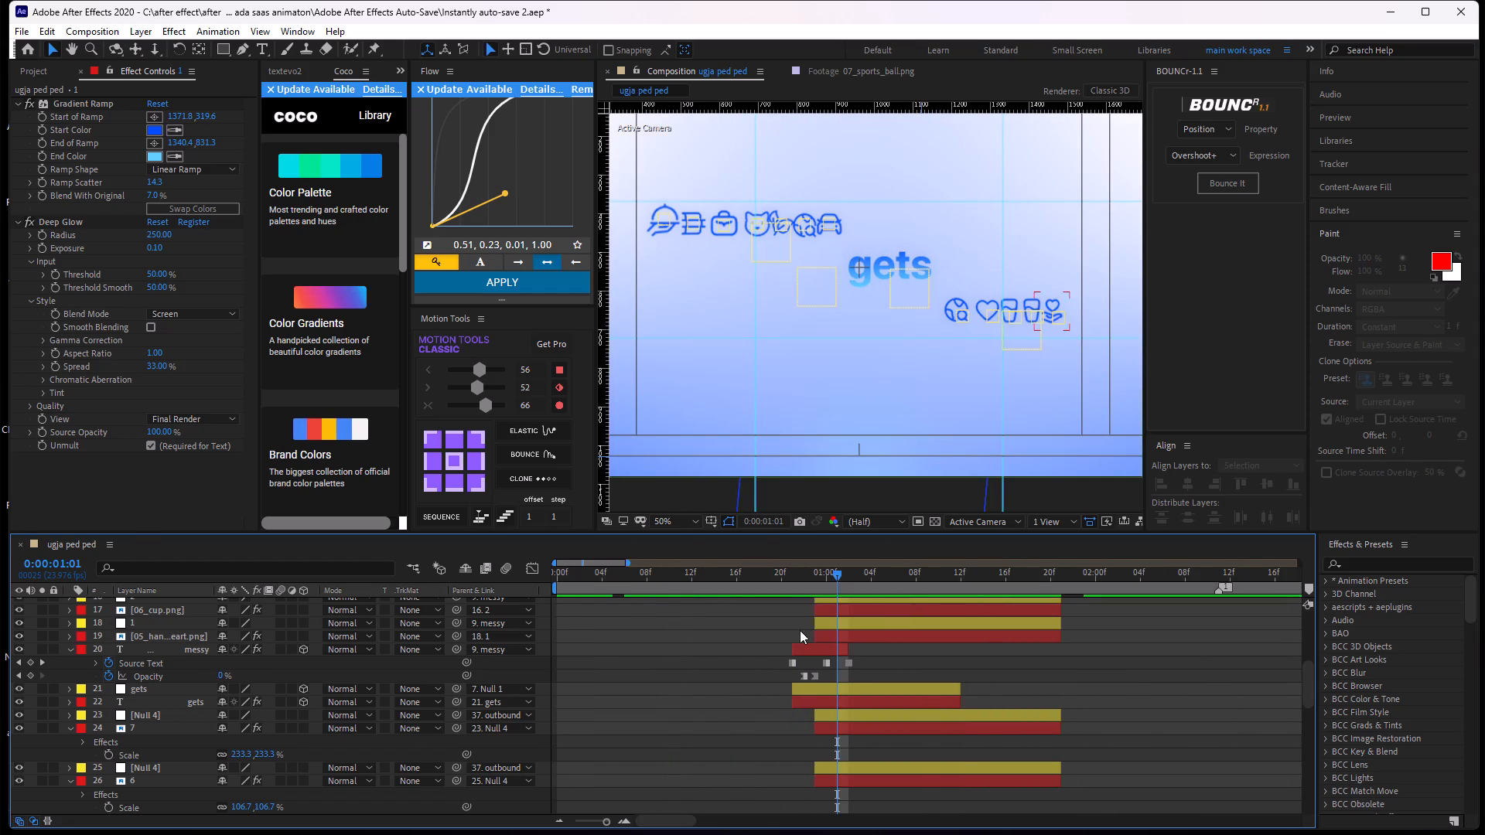
{"action": "left_click_drag", "start_coordinate": [845, 571], "coordinate": [473, 666]}
{"action": "key", "text": "space"}
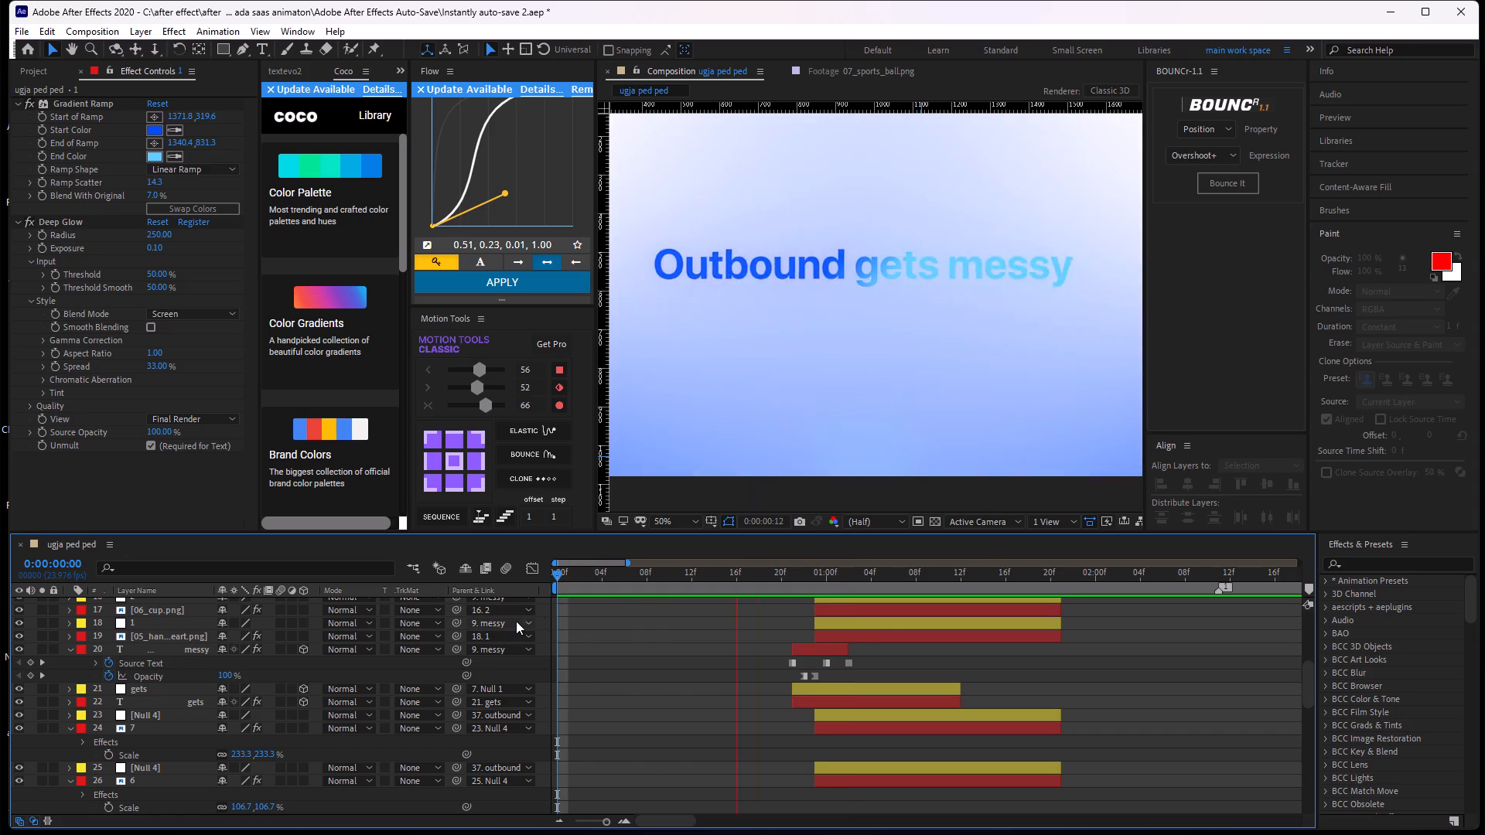
{"action": "key", "text": "space"}
{"action": "left_click_drag", "start_coordinate": [837, 576], "coordinate": [496, 641]}
{"action": "key", "text": "space"}
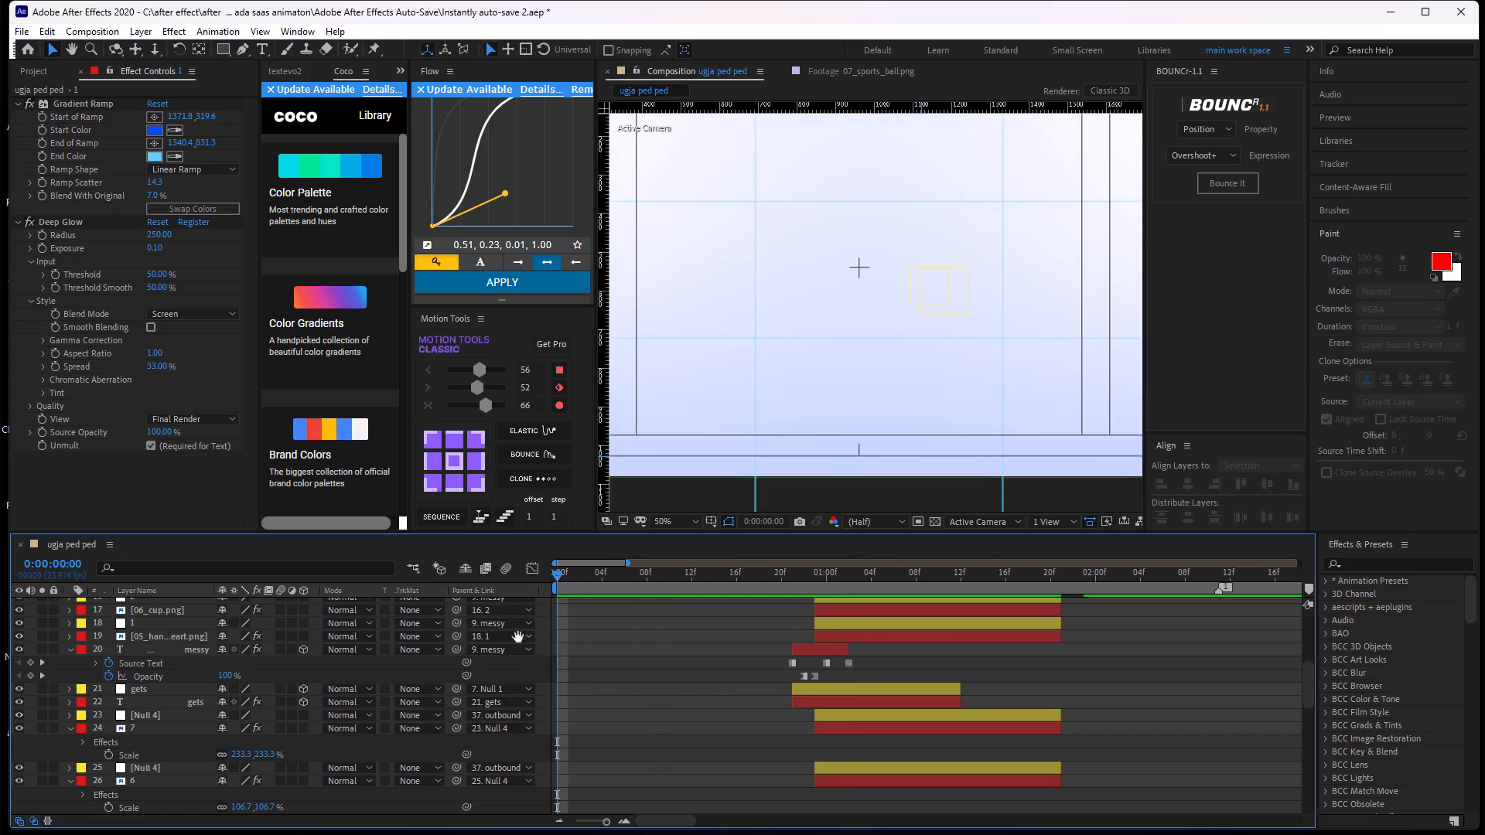
{"action": "key", "text": "space"}
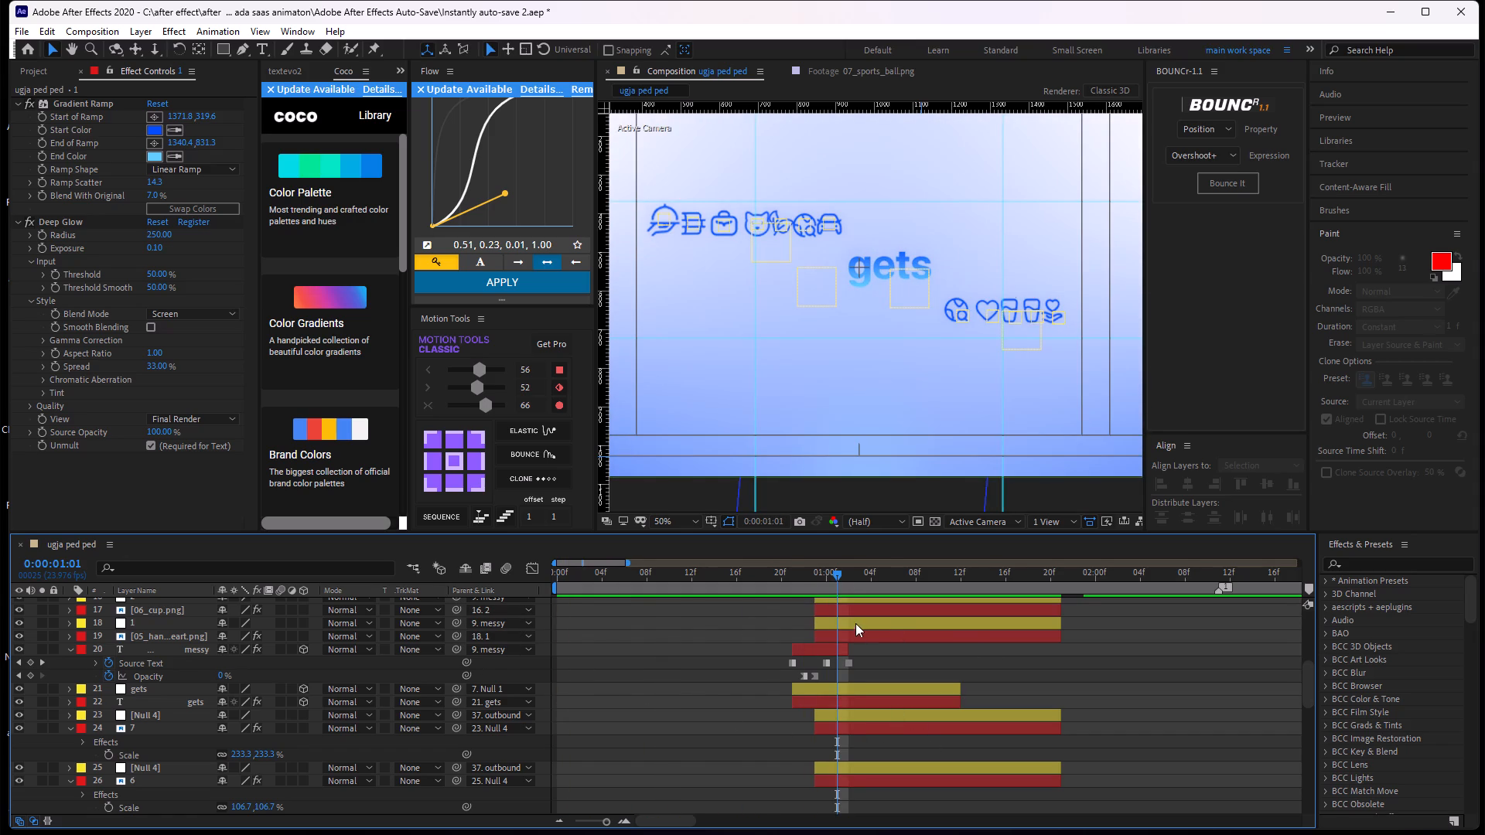
{"action": "left_click_drag", "start_coordinate": [841, 575], "coordinate": [828, 578]}
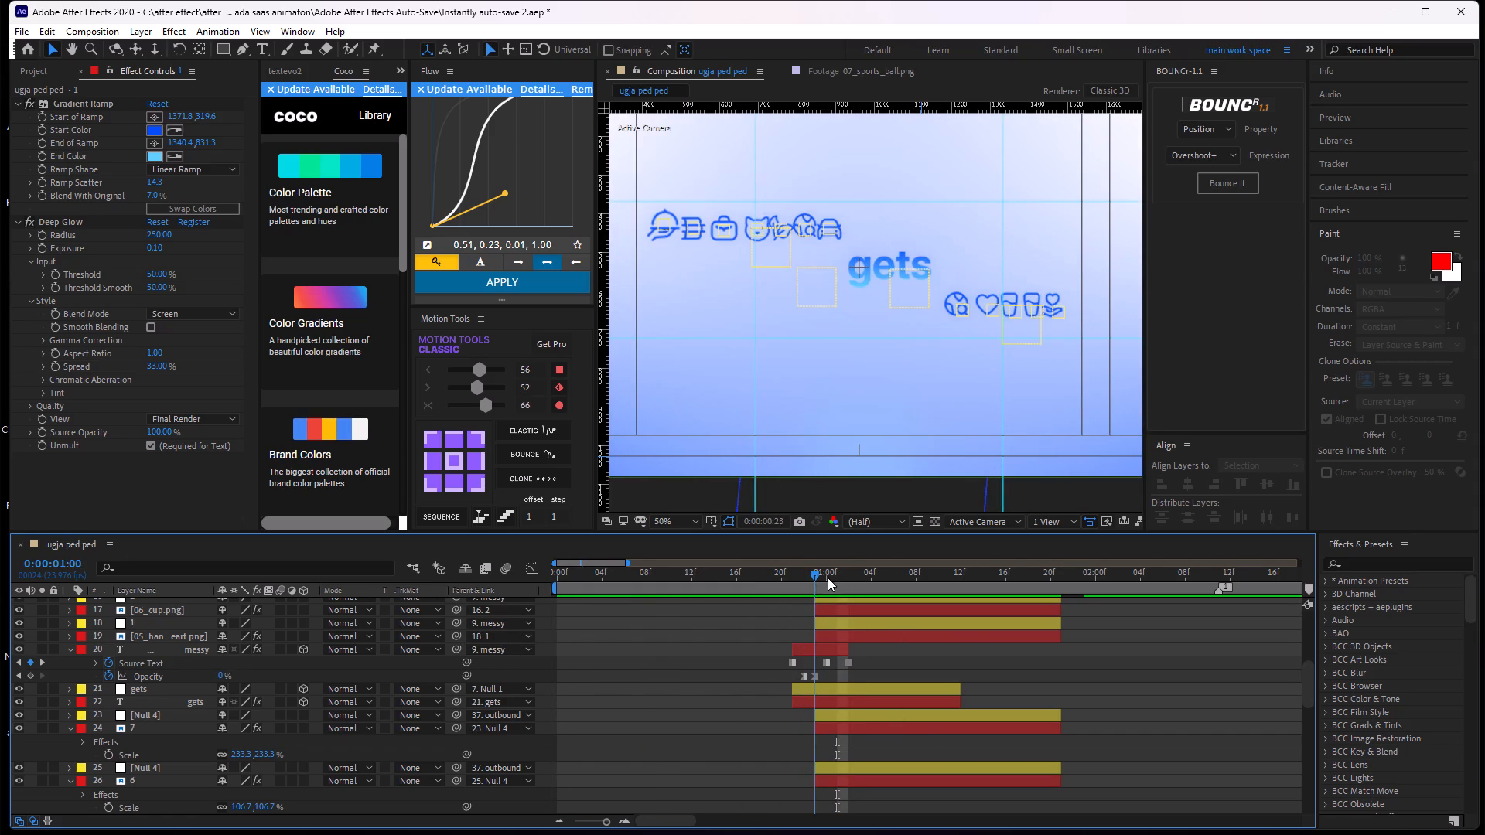
{"action": "left_click_drag", "start_coordinate": [828, 578], "coordinate": [818, 588]}
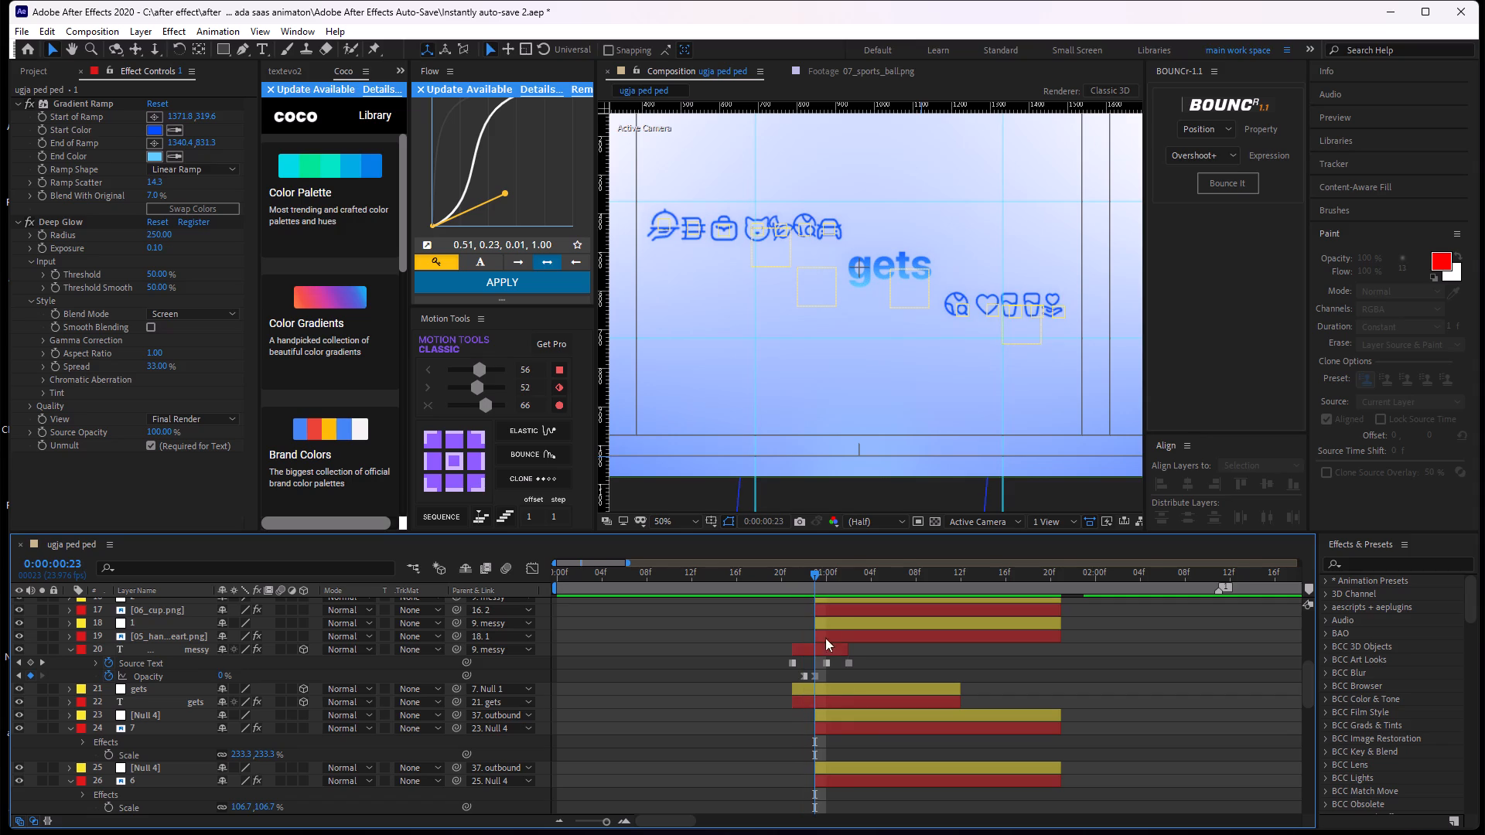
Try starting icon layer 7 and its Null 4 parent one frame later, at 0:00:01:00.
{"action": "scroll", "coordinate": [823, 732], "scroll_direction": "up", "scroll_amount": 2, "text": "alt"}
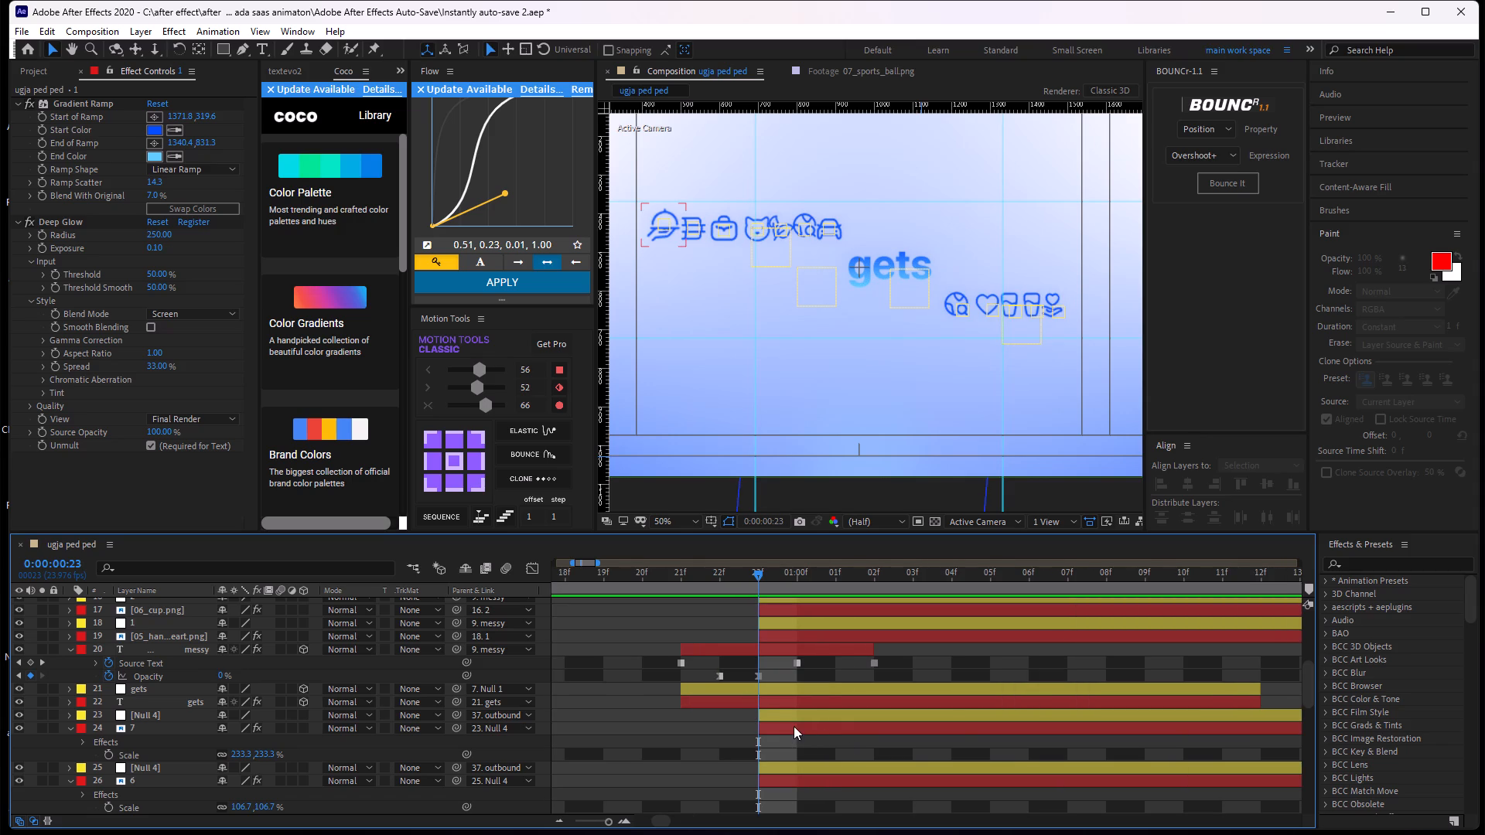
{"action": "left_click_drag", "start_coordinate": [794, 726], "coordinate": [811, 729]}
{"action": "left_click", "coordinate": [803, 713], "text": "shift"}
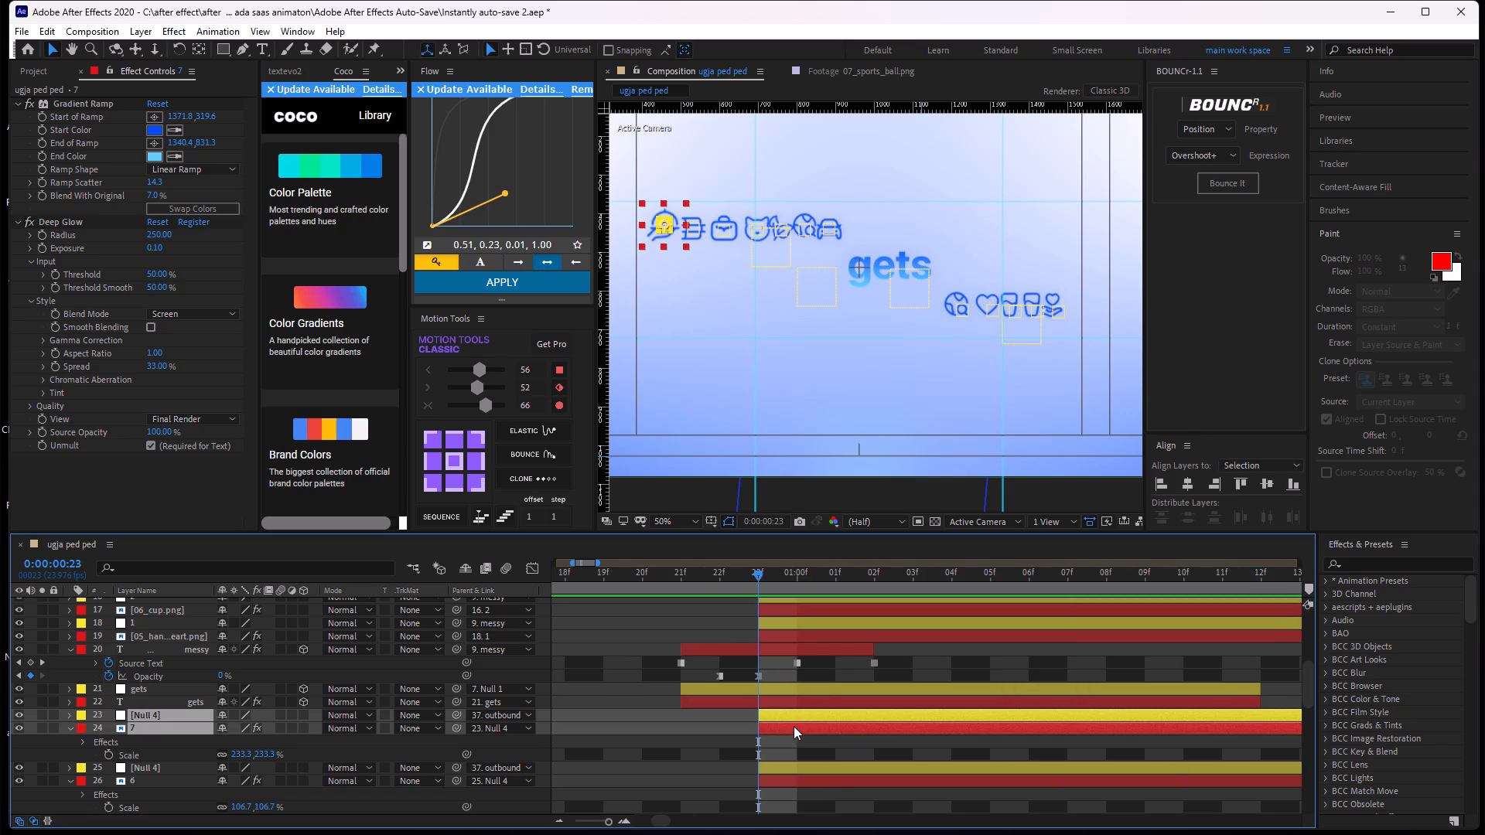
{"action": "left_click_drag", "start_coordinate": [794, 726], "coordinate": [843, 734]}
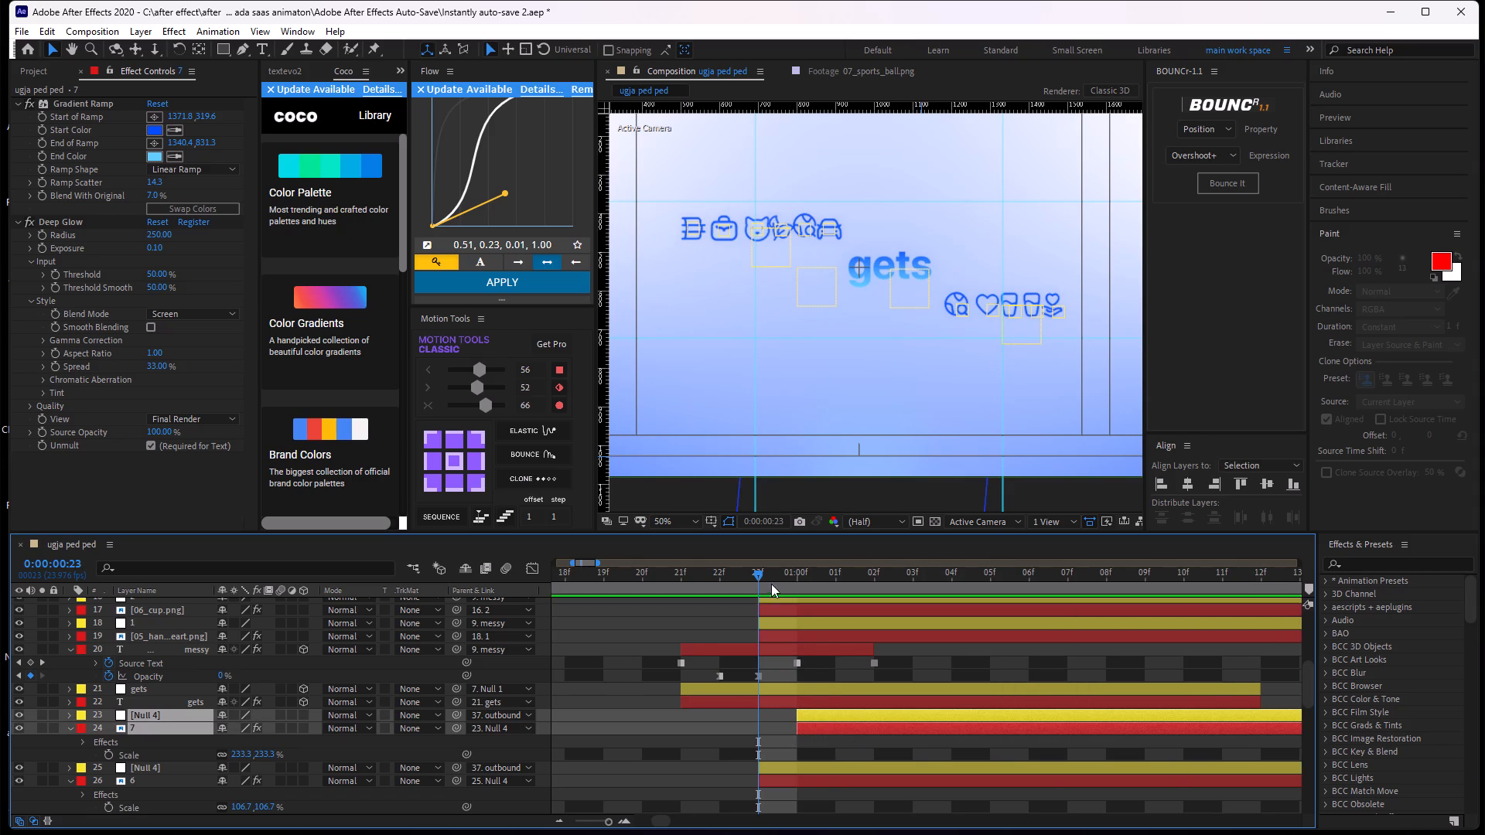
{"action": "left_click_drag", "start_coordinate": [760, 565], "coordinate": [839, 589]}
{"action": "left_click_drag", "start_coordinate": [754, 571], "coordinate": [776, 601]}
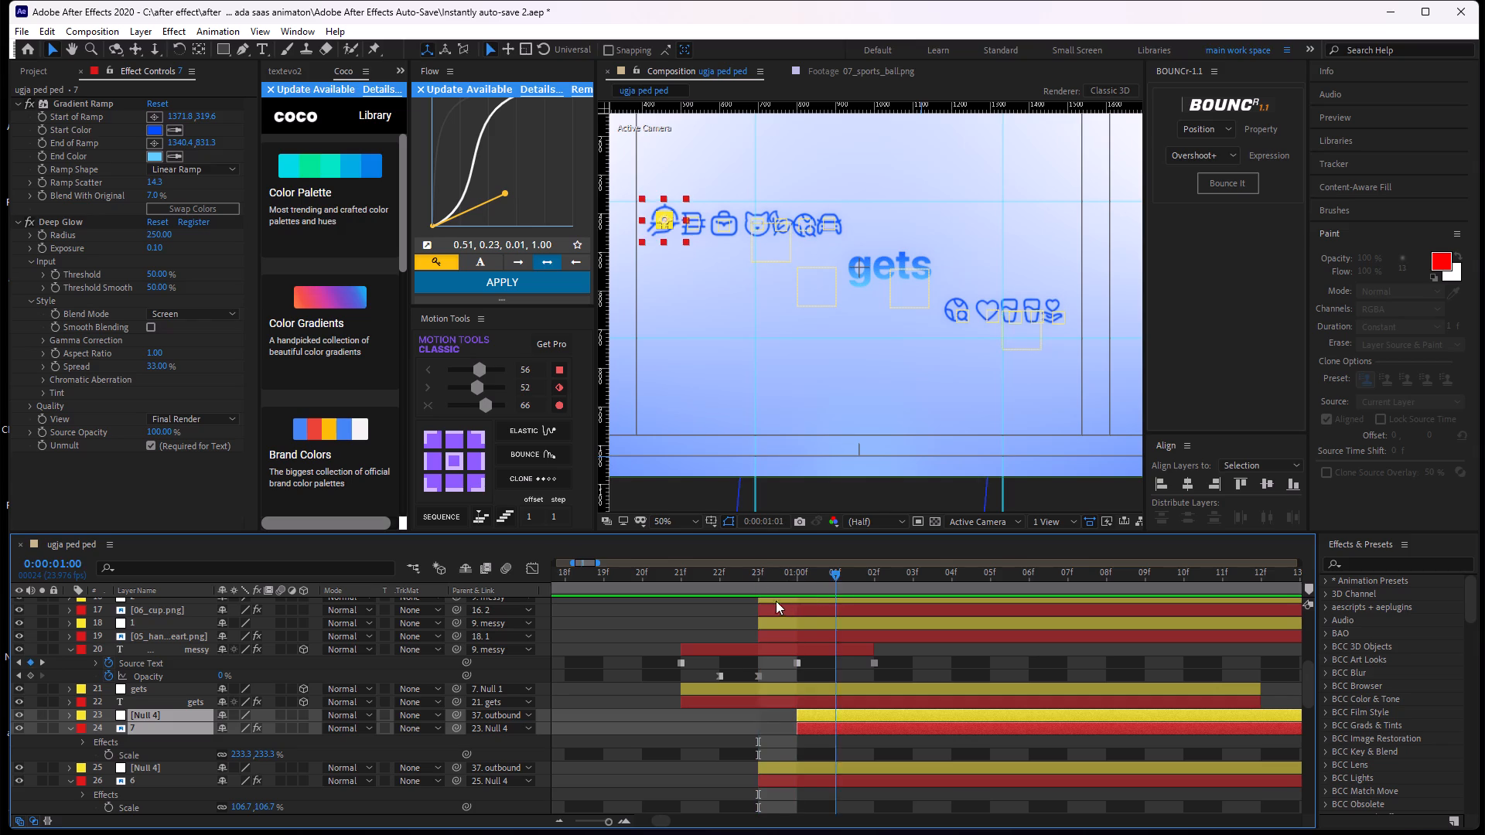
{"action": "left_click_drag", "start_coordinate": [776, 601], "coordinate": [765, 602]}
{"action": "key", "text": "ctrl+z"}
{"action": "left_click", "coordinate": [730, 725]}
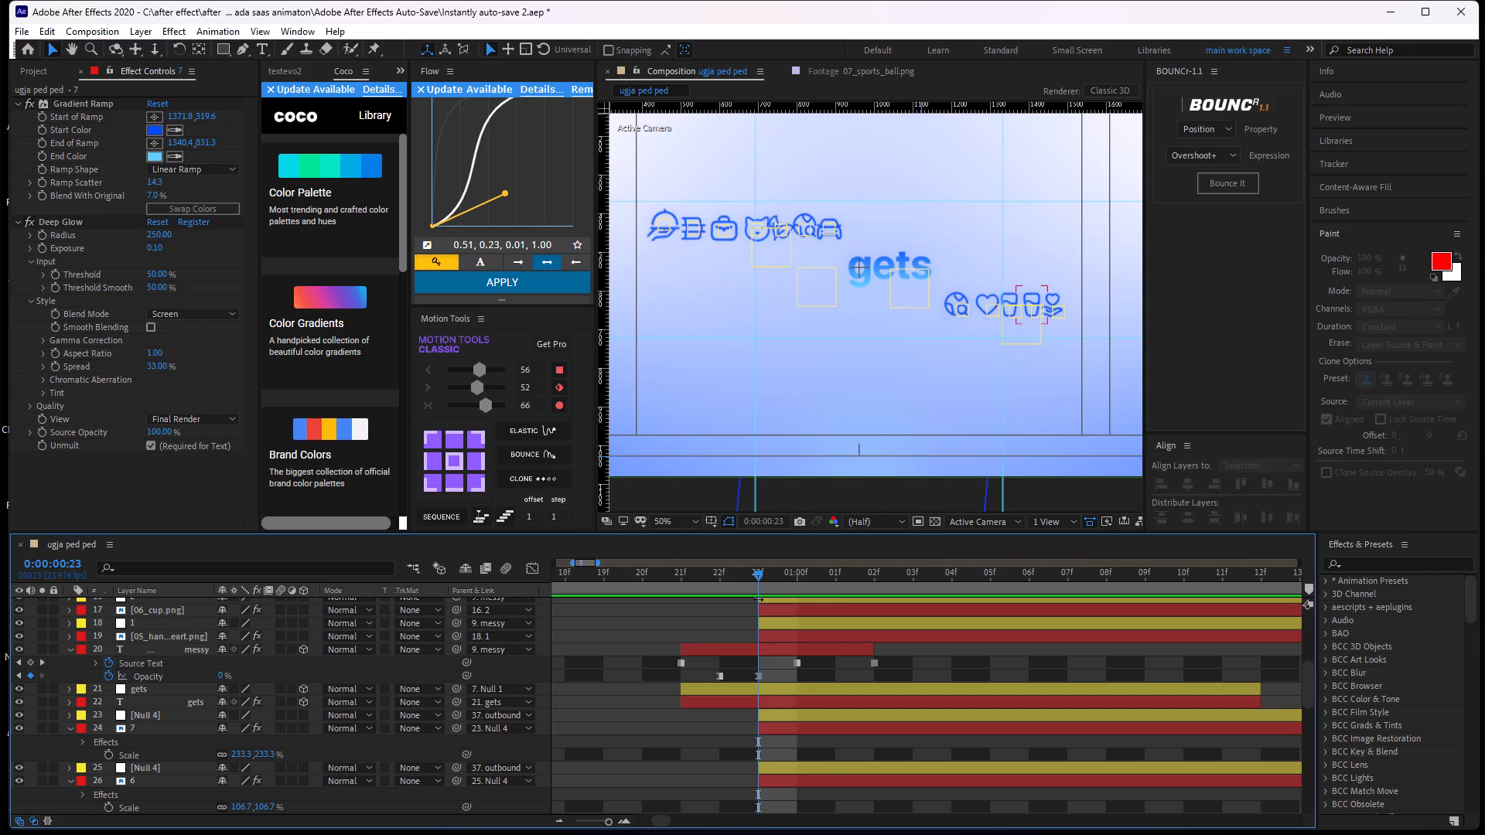
Play back the text-to-icon switch from the start and scrub on to 0:00:01:12 to check the "gets" text.
{"action": "left_click_drag", "start_coordinate": [764, 578], "coordinate": [494, 672]}
{"action": "key", "text": "space"}
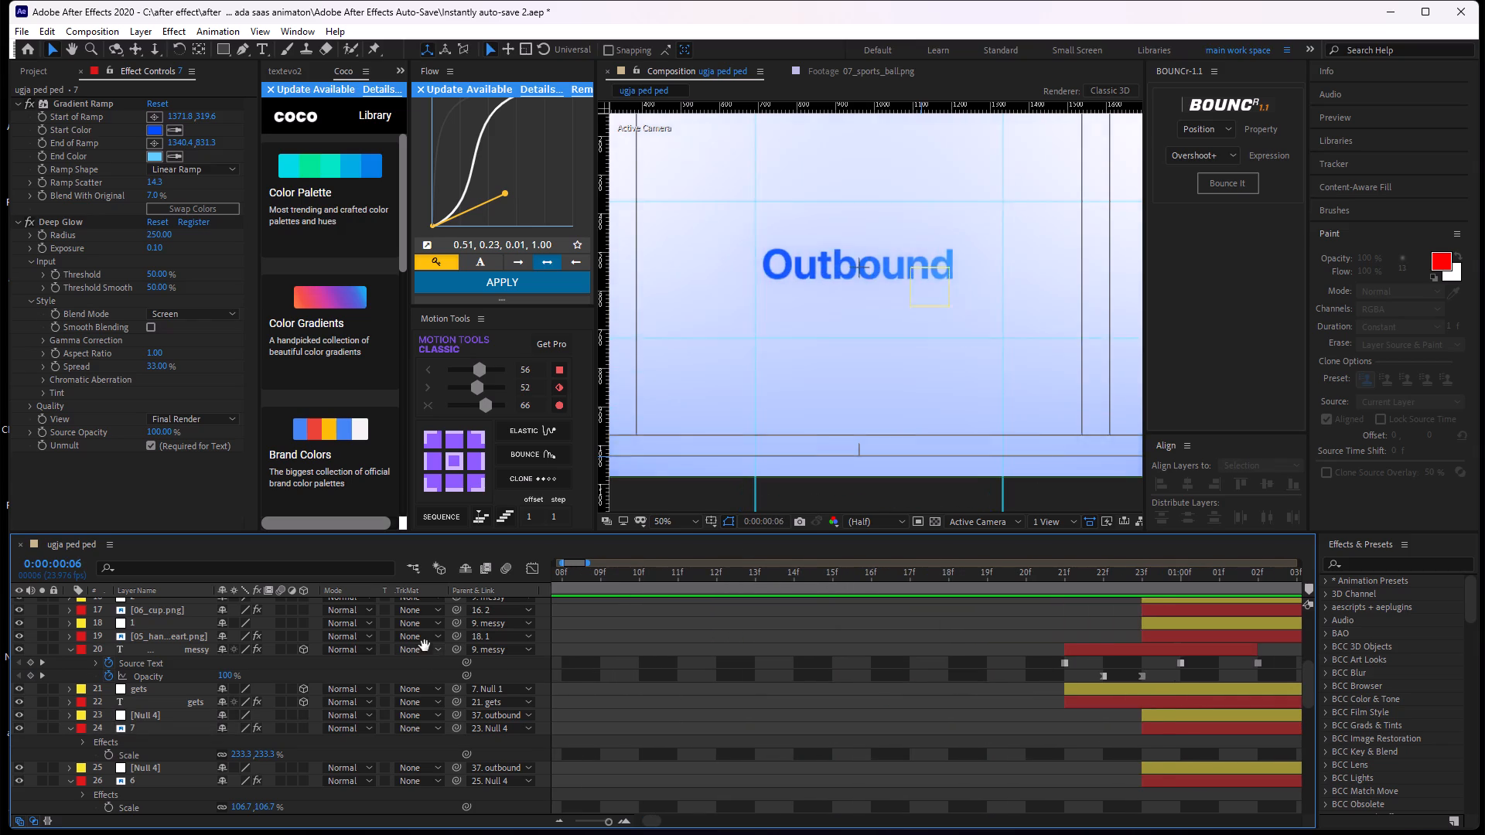
{"action": "key", "text": "space"}
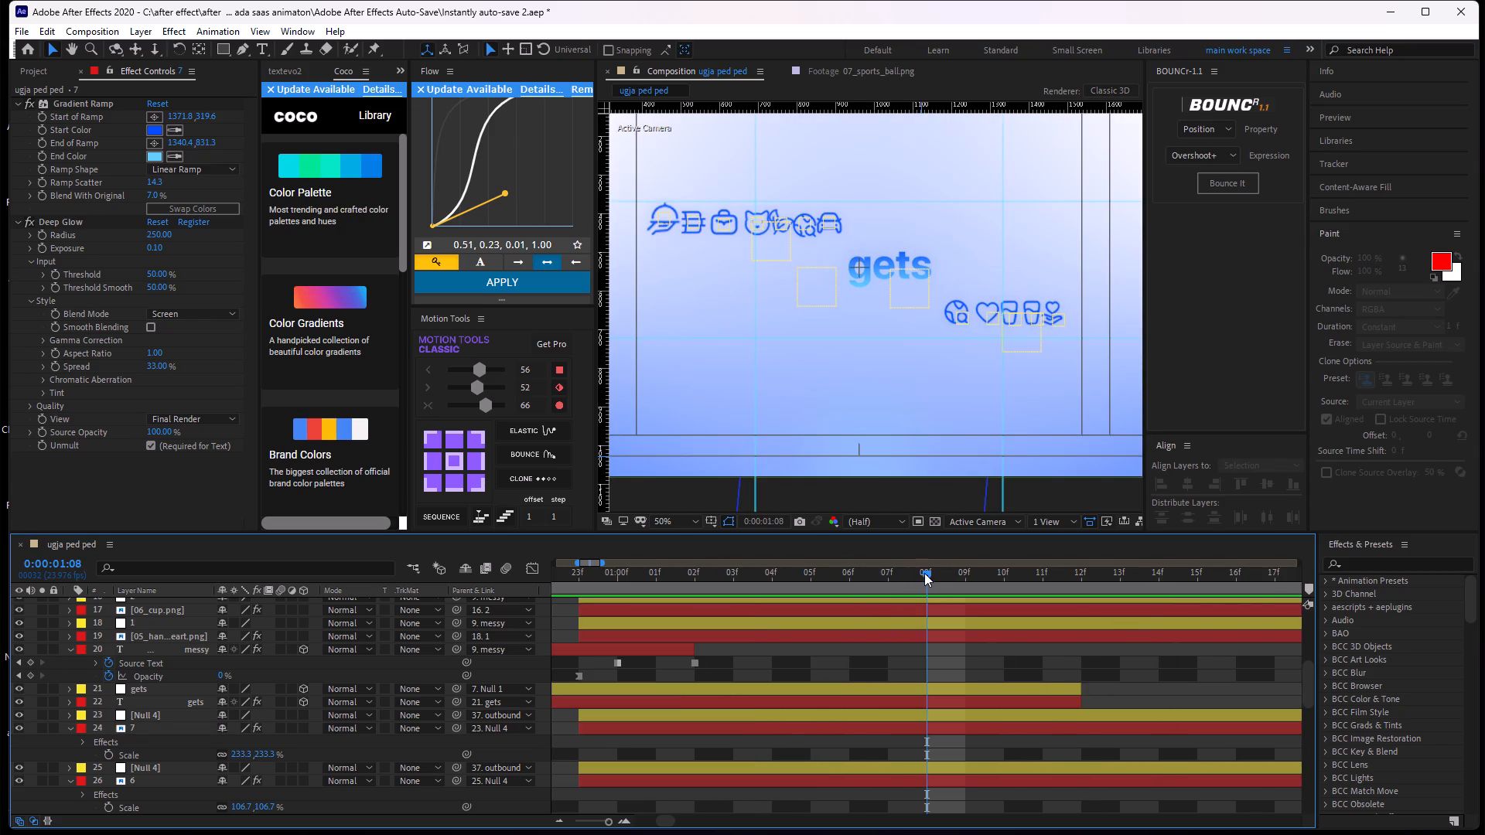
{"action": "left_click_drag", "start_coordinate": [924, 574], "coordinate": [838, 674]}
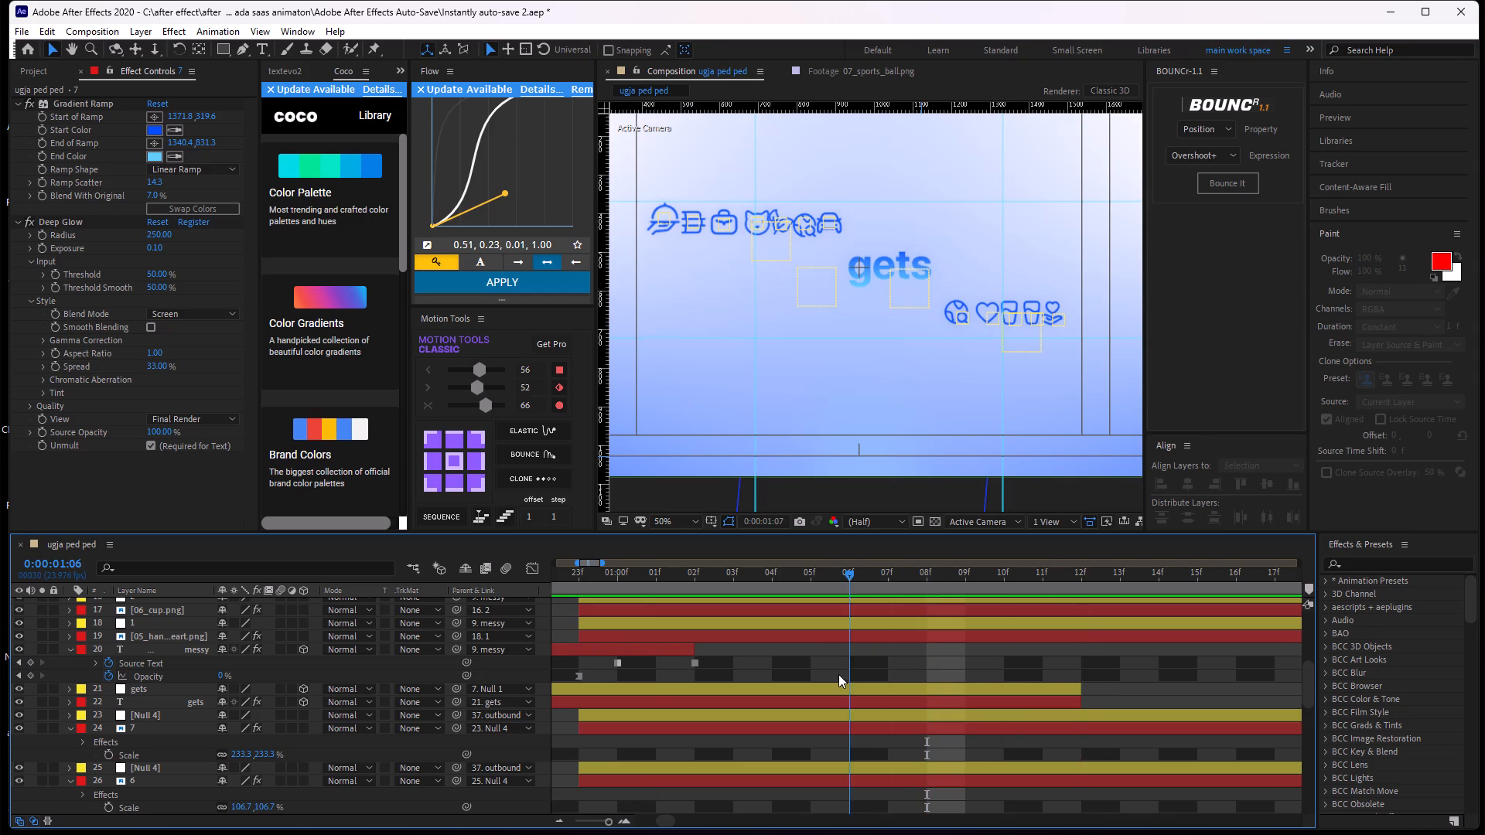
{"action": "left_click_drag", "start_coordinate": [838, 674], "coordinate": [1074, 658]}
Extend the "gets" text layer and its null, layers 21 and 22, to end with the icon layers at 0:00:01:20.
{"action": "middle_click_drag", "start_coordinate": [1138, 704], "coordinate": [951, 720]}
{"action": "scroll", "coordinate": [951, 720], "scroll_direction": "down", "scroll_amount": 2, "text": "alt"}
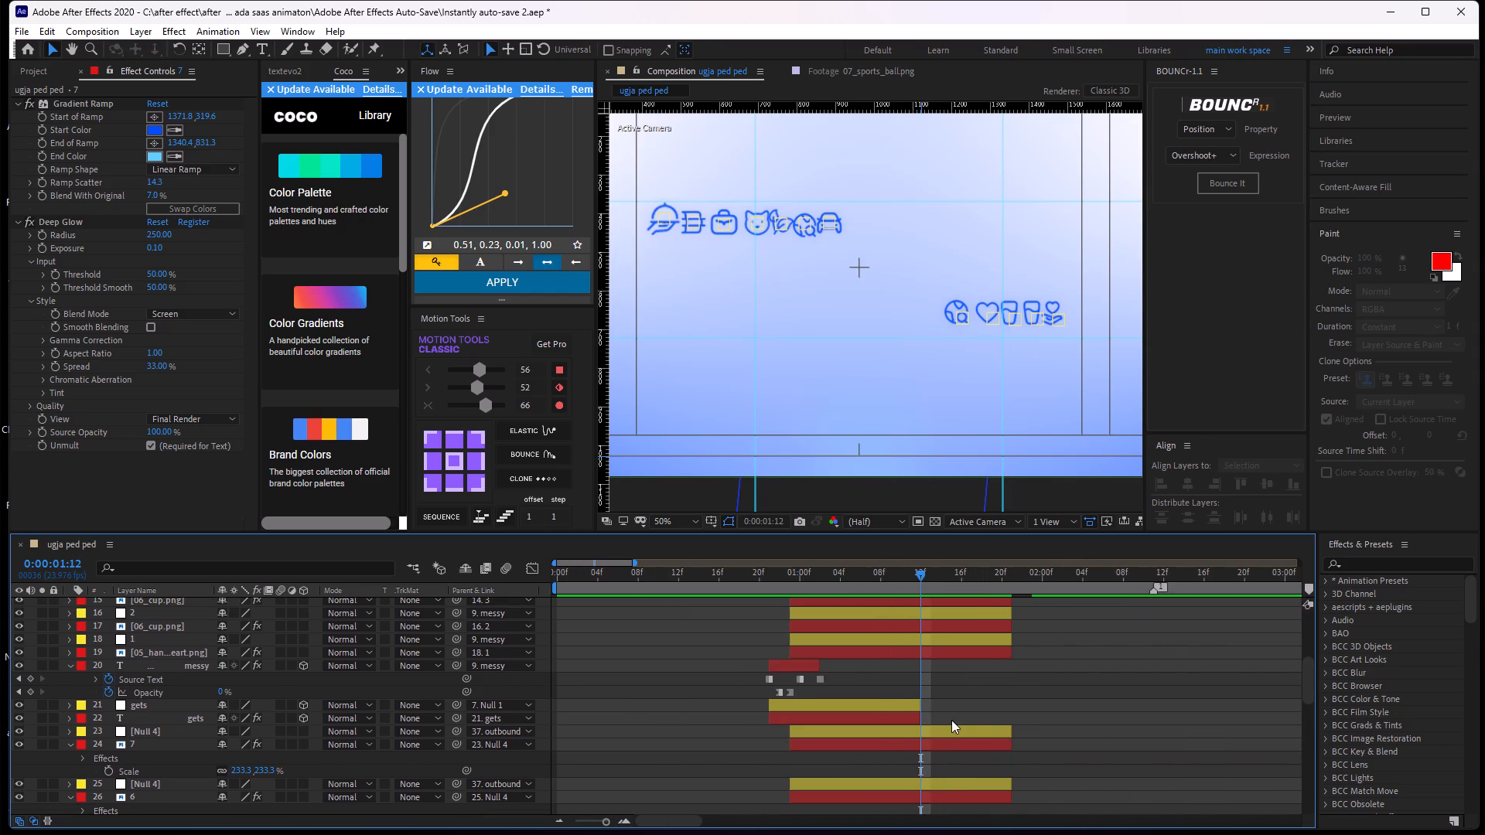
{"action": "left_click", "coordinate": [917, 720]}
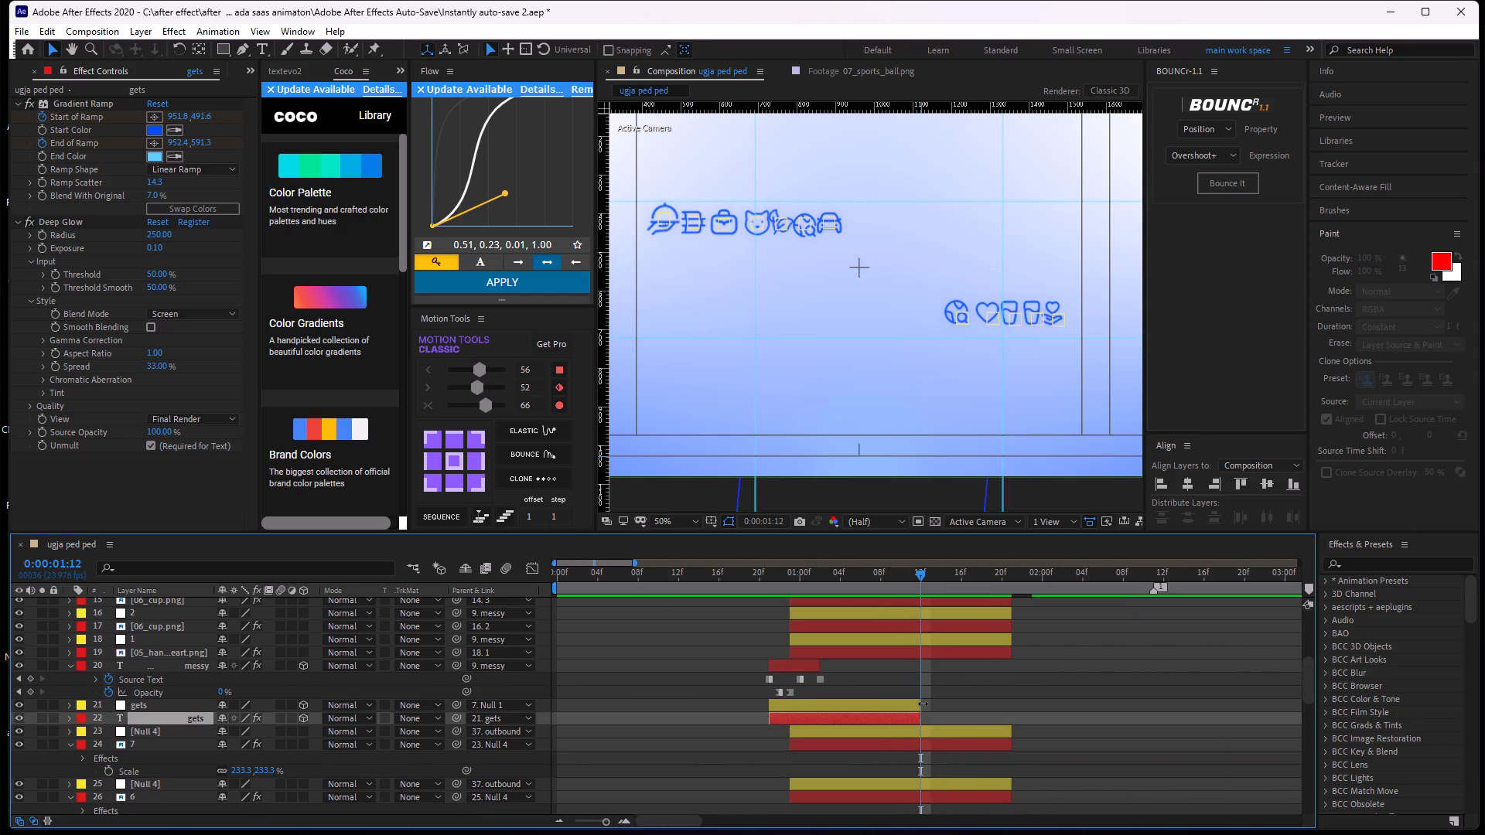
{"action": "left_click", "coordinate": [917, 704], "text": "shift"}
{"action": "left_click_drag", "start_coordinate": [917, 703], "coordinate": [1002, 703]}
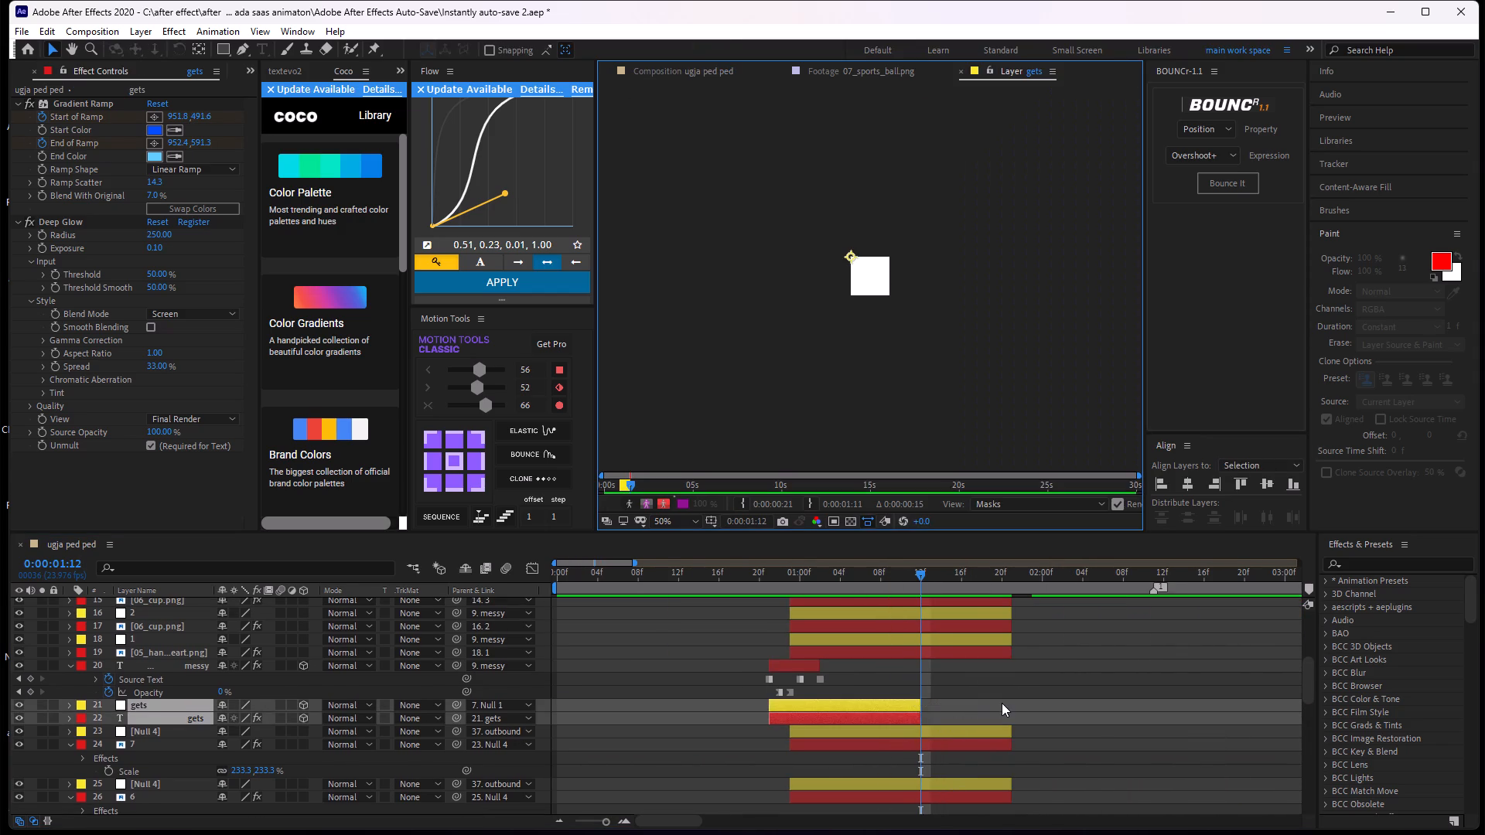
{"action": "left_click_drag", "start_coordinate": [1002, 703], "coordinate": [1000, 703]}
{"action": "left_click_drag", "start_coordinate": [923, 701], "coordinate": [1005, 714]}
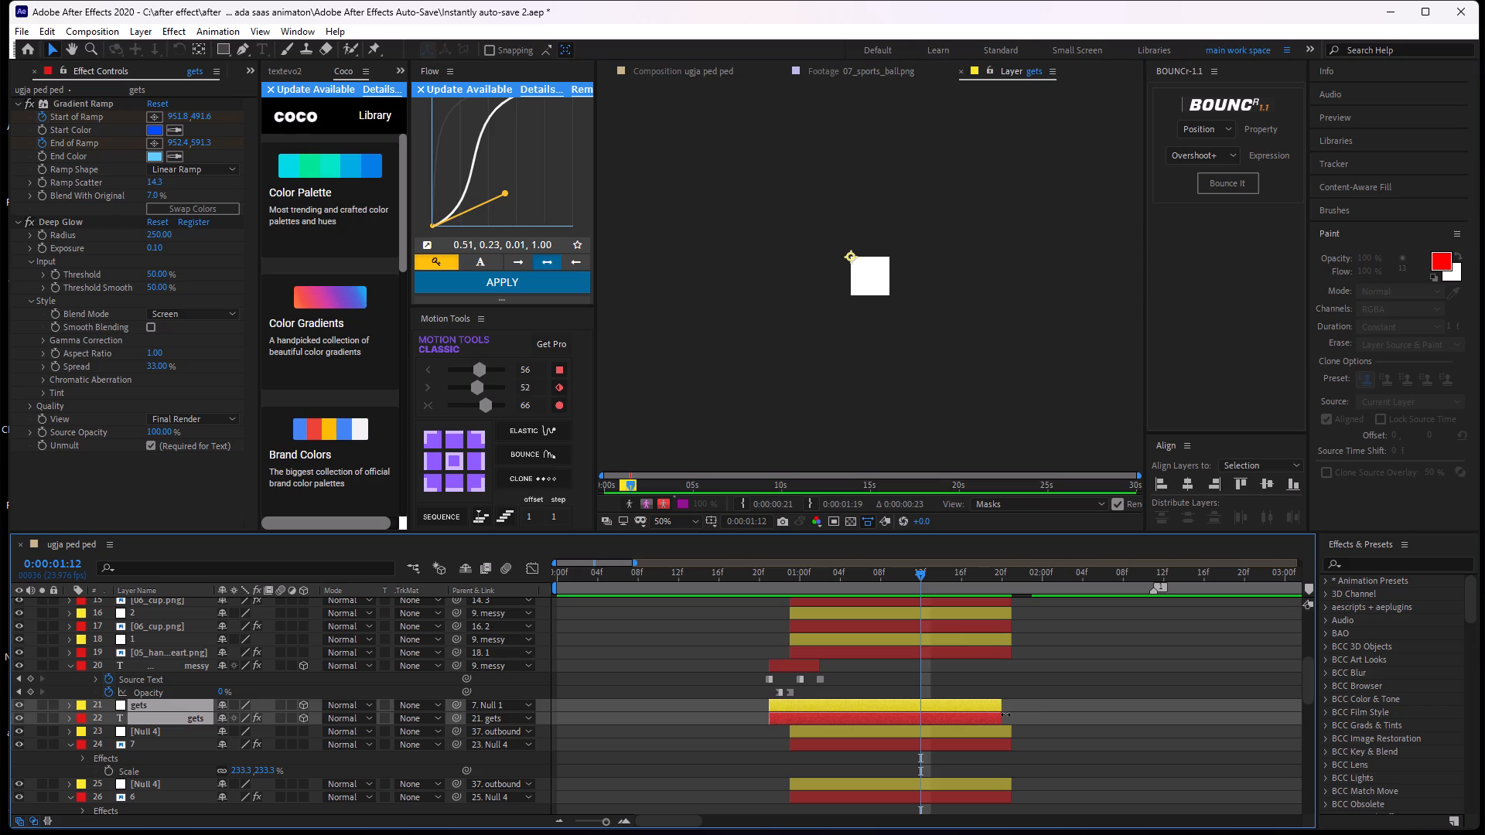
{"action": "left_click_drag", "start_coordinate": [1005, 714], "coordinate": [1018, 714]}
{"action": "left_click", "coordinate": [1102, 714]}
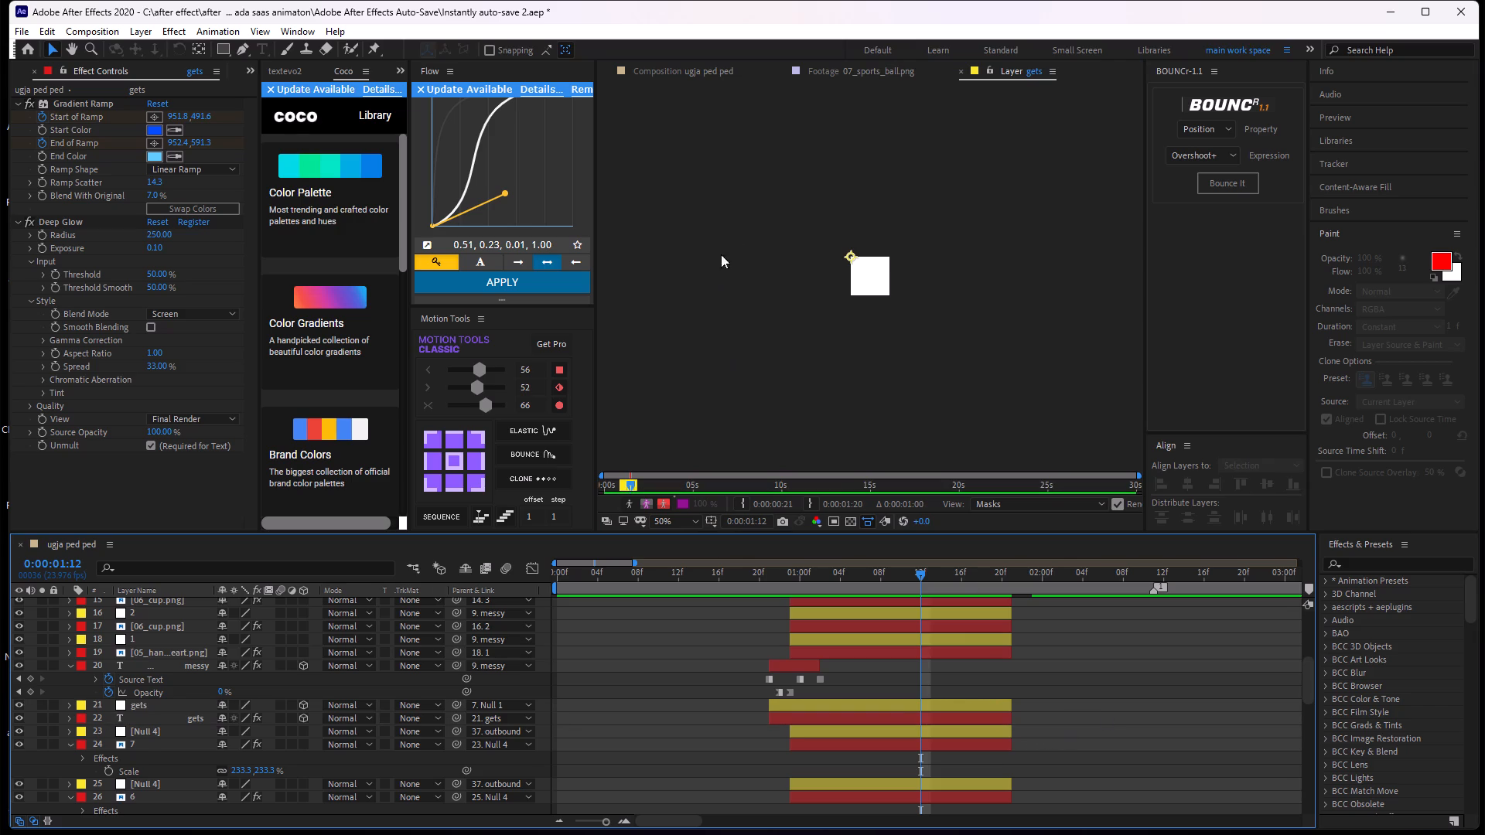
{"action": "left_click", "coordinate": [710, 76]}
{"action": "left_click", "coordinate": [961, 70]}
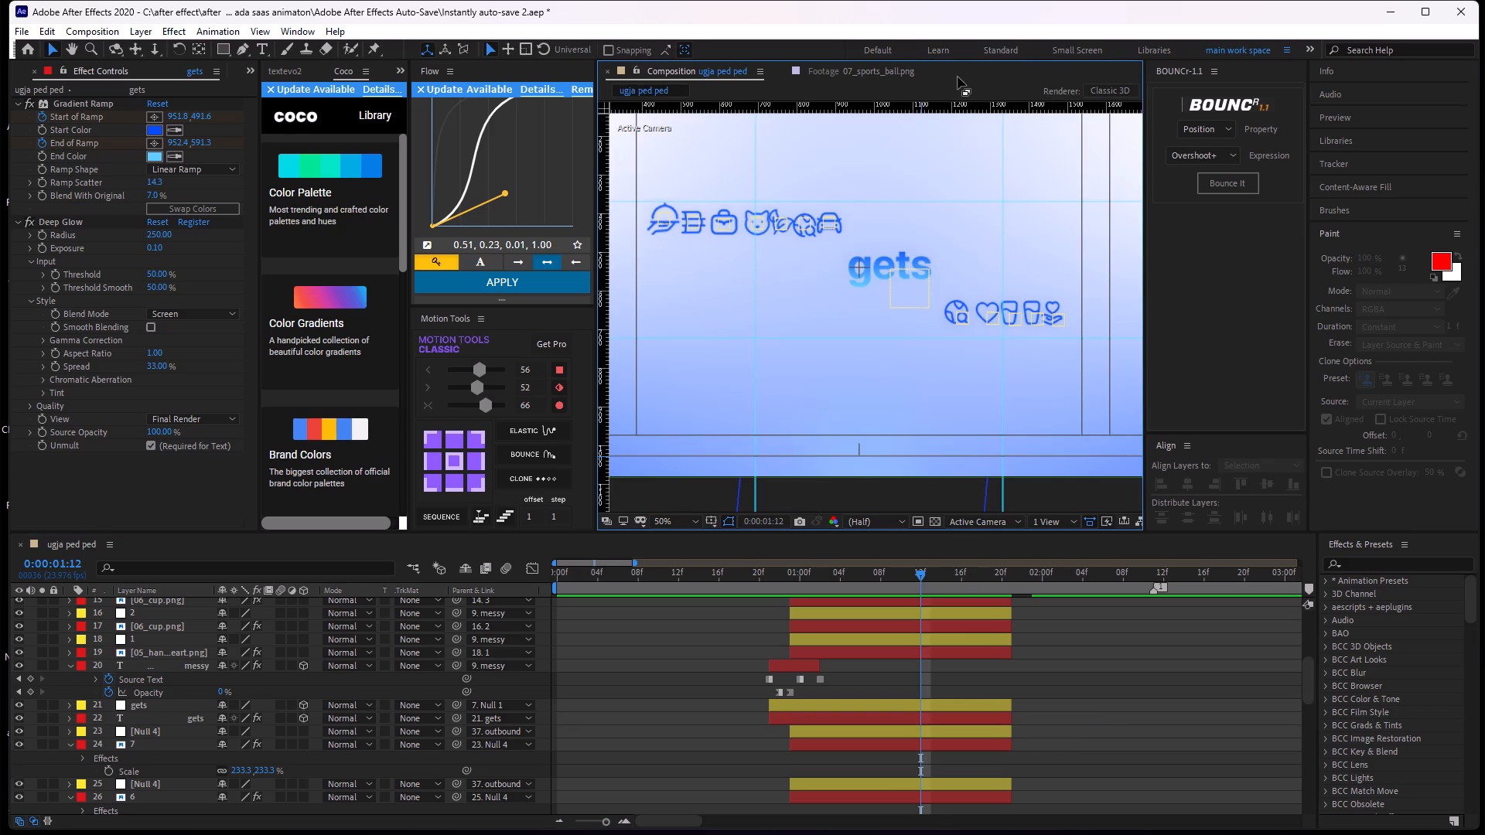
{"action": "left_click", "coordinate": [1087, 729]}
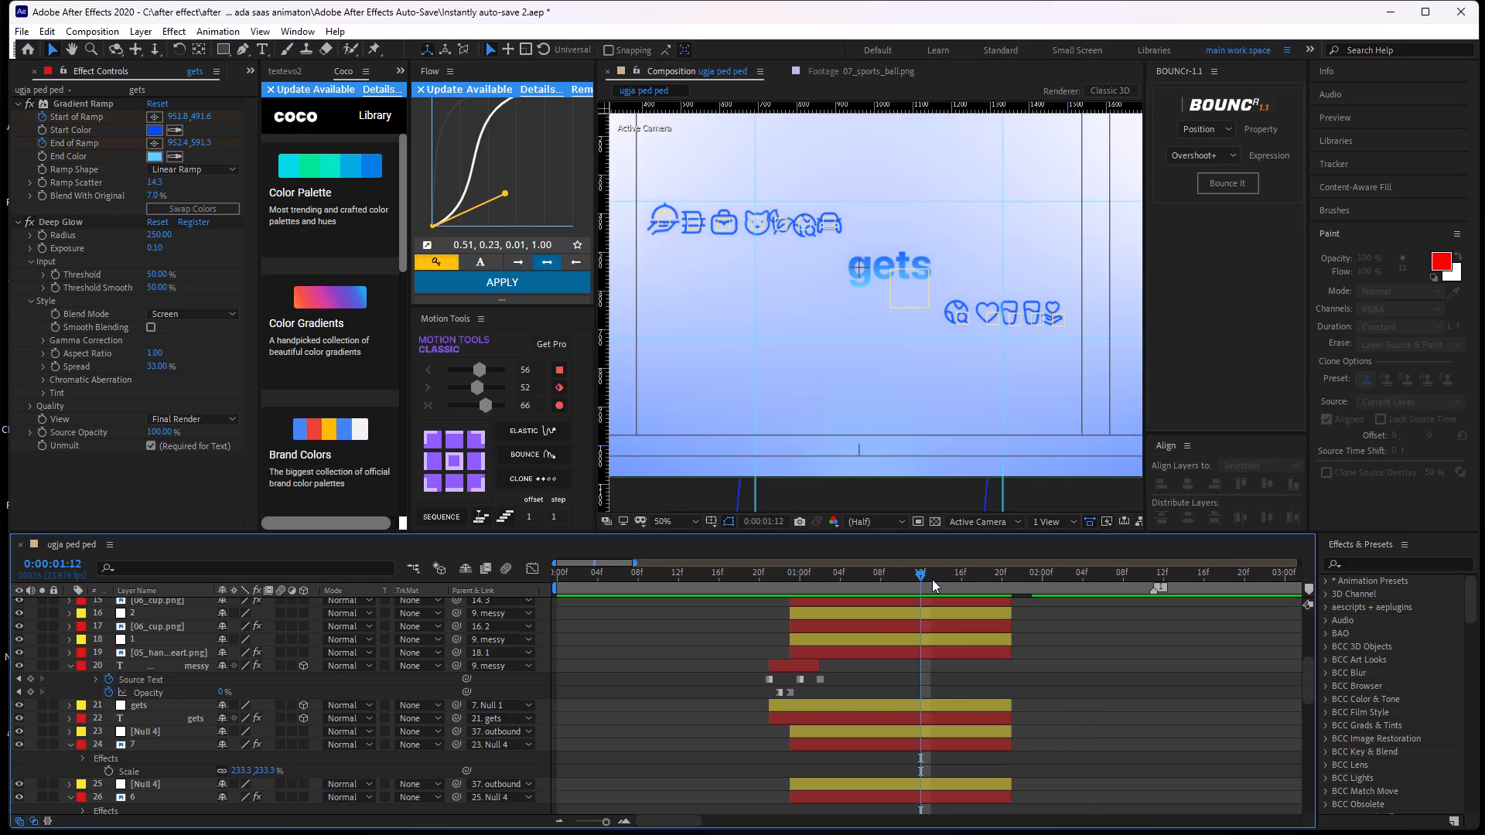
Change the label colour of the "gets" text layer 22 to Cyan.
{"action": "left_click_drag", "start_coordinate": [925, 568], "coordinate": [803, 717]}
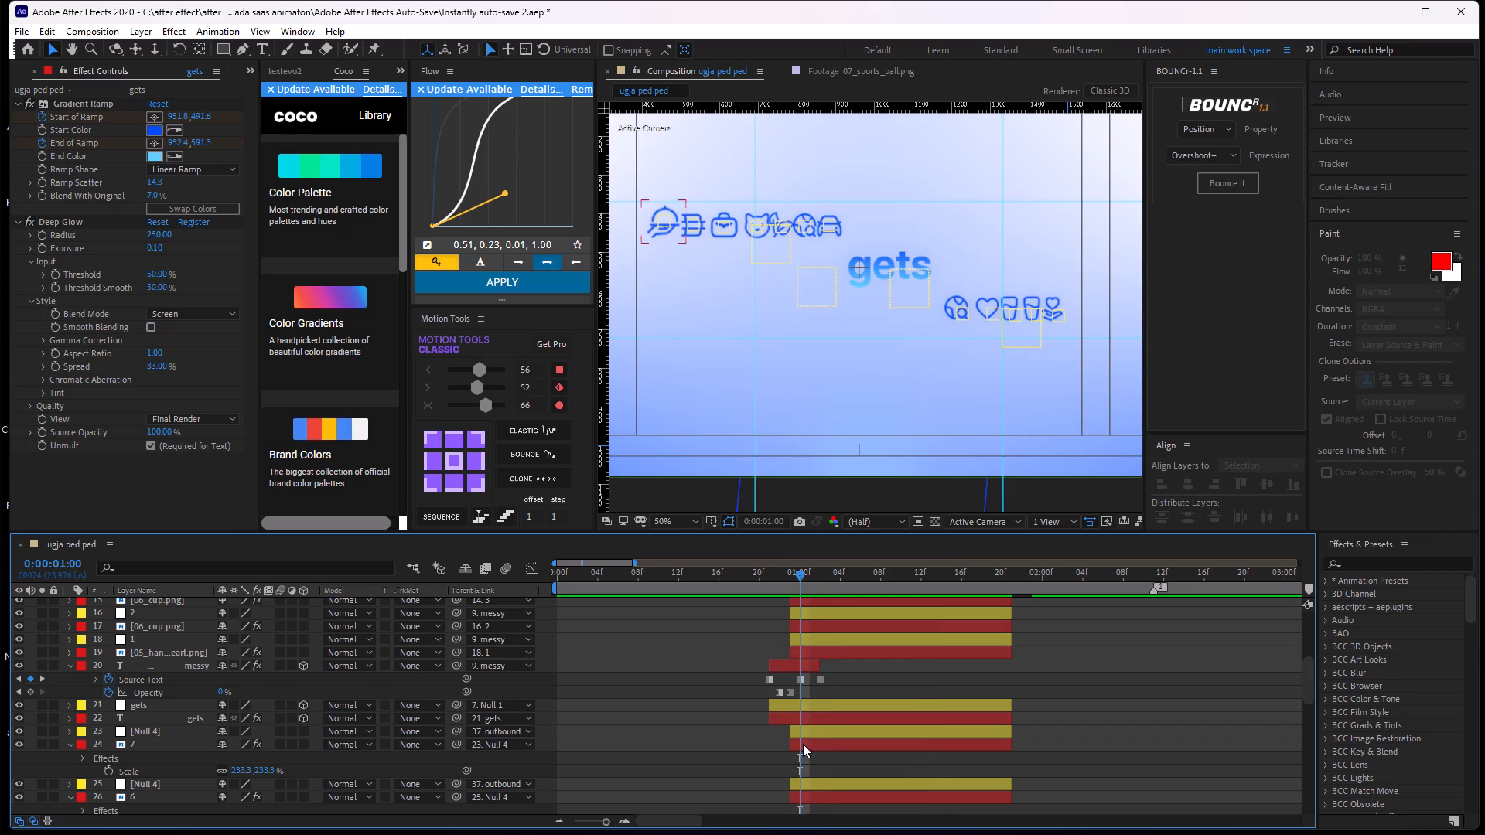
{"action": "left_click", "coordinate": [810, 716]}
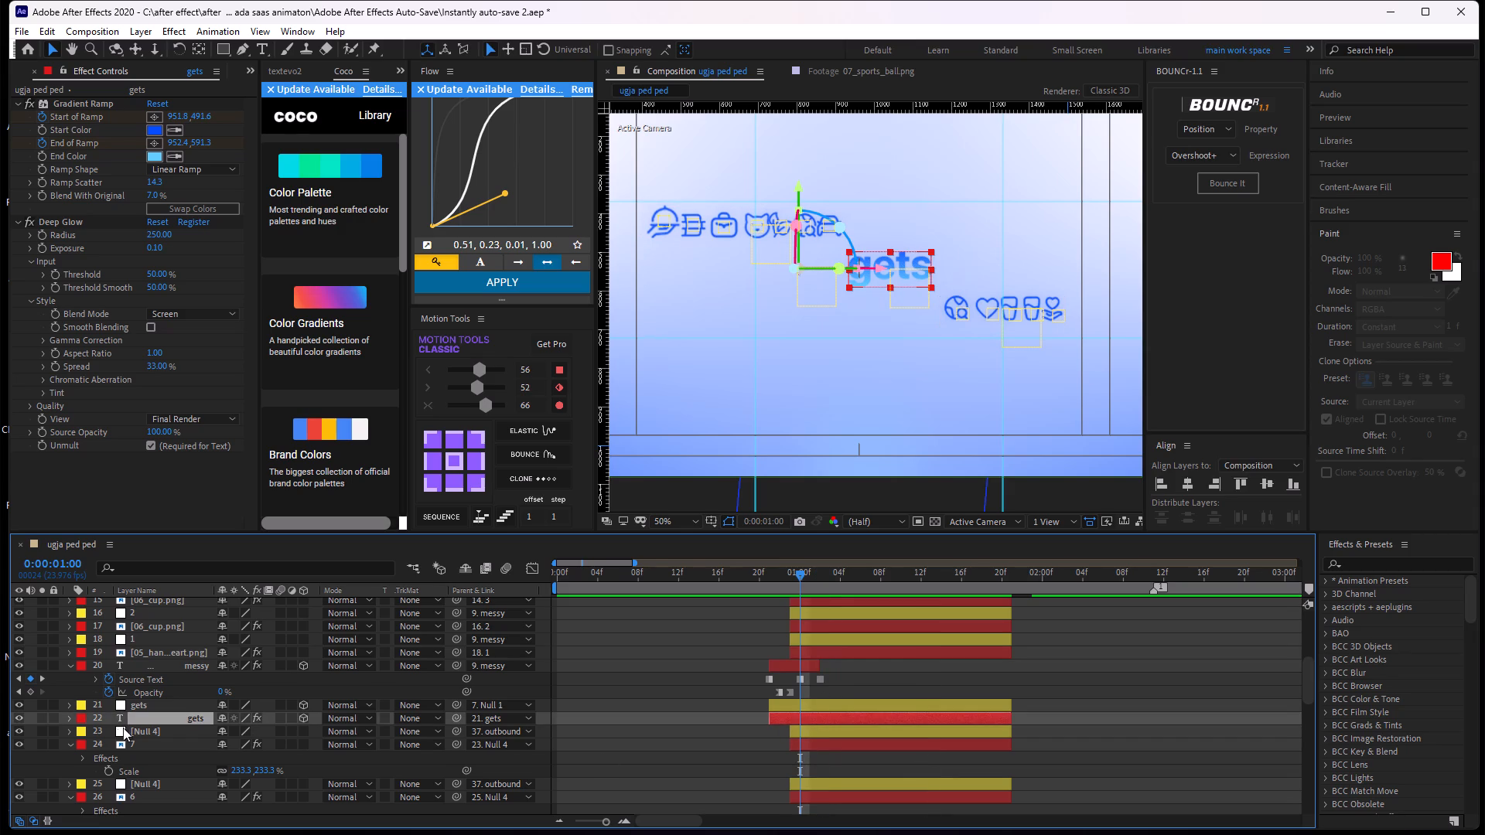
{"action": "left_click", "coordinate": [81, 717]}
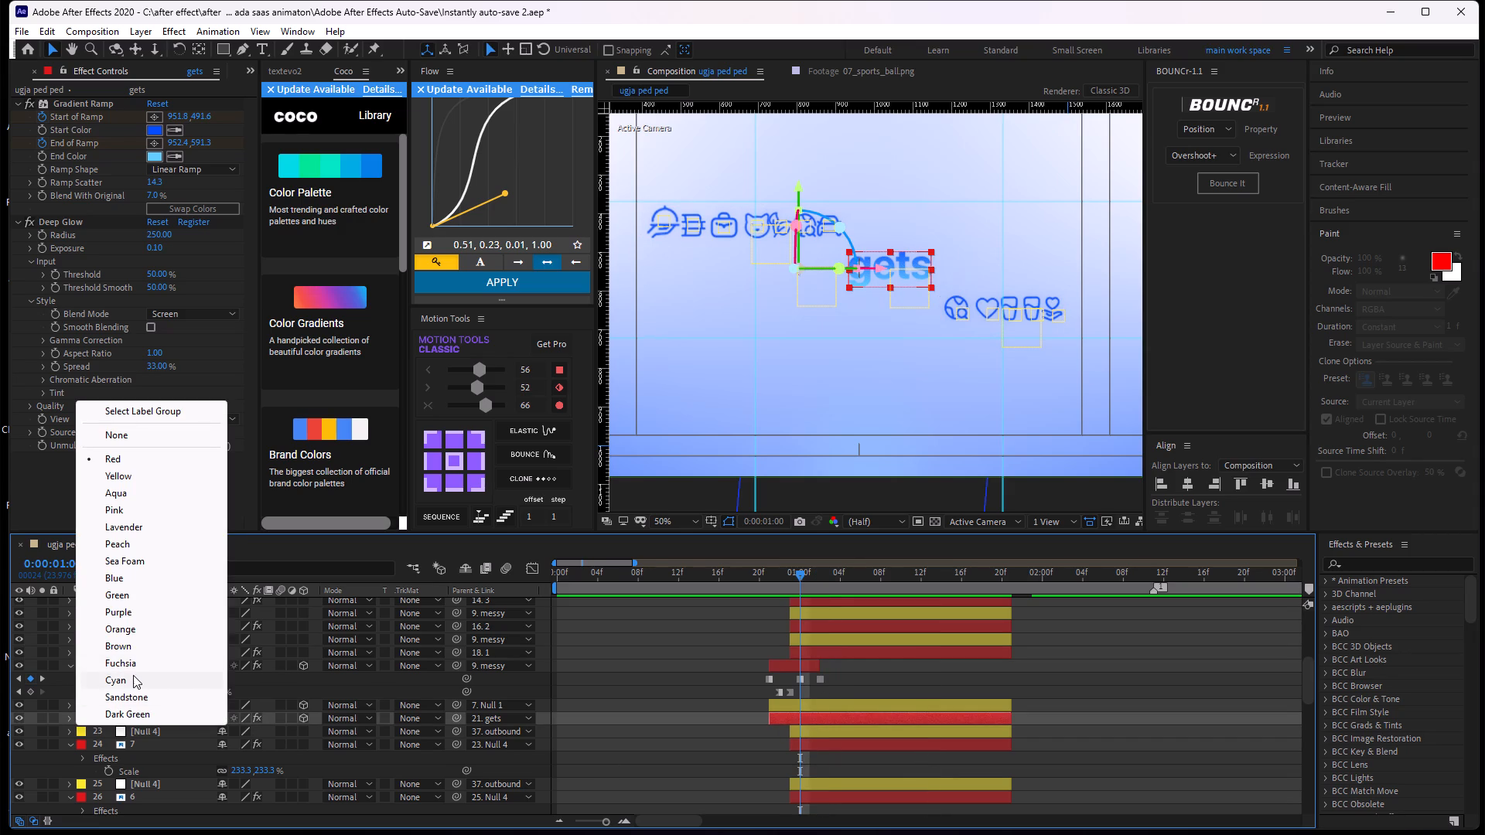
{"action": "left_click", "coordinate": [133, 675]}
{"action": "left_click", "coordinate": [720, 713]}
Add a Source Text keyframe to the "gets" text layer at 0:00:01:04, choosing the moment by playback.
{"action": "left_click_drag", "start_coordinate": [795, 579], "coordinate": [744, 594]}
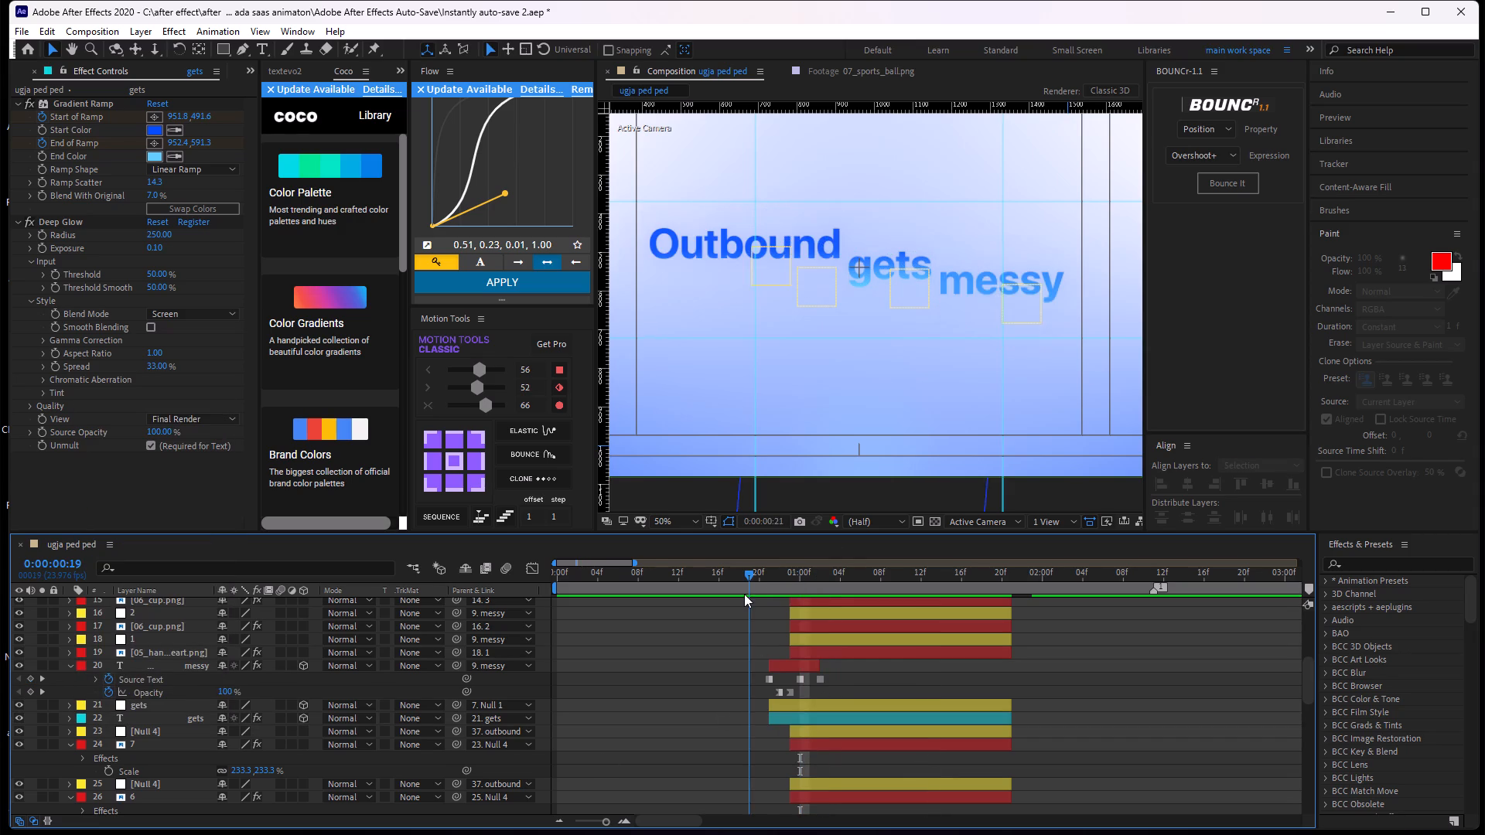
{"action": "left_click_drag", "start_coordinate": [744, 594], "coordinate": [756, 594]}
{"action": "key", "text": "space"}
{"action": "key", "text": "space"}
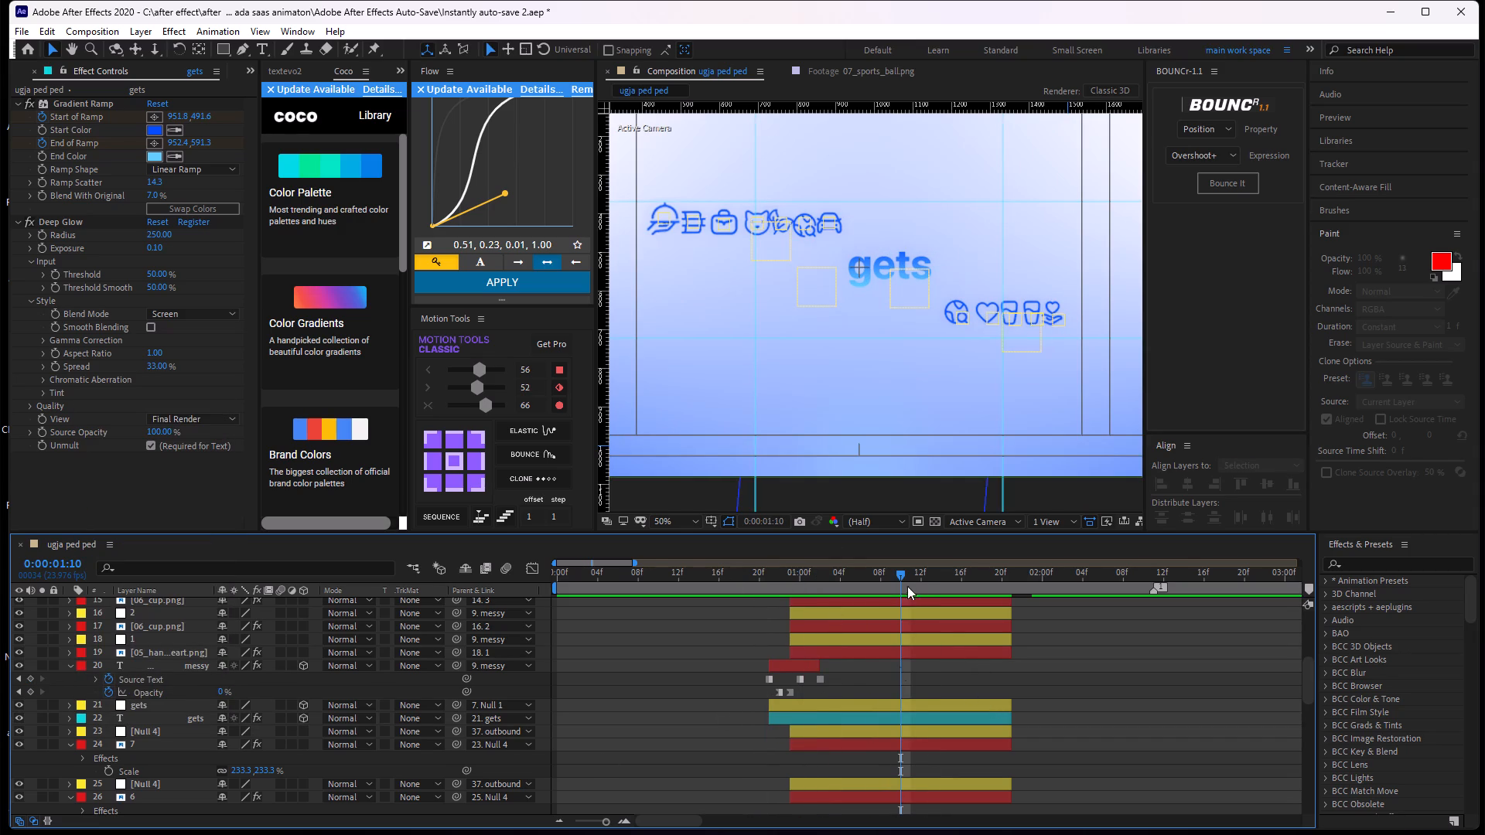
{"action": "left_click", "coordinate": [909, 717]}
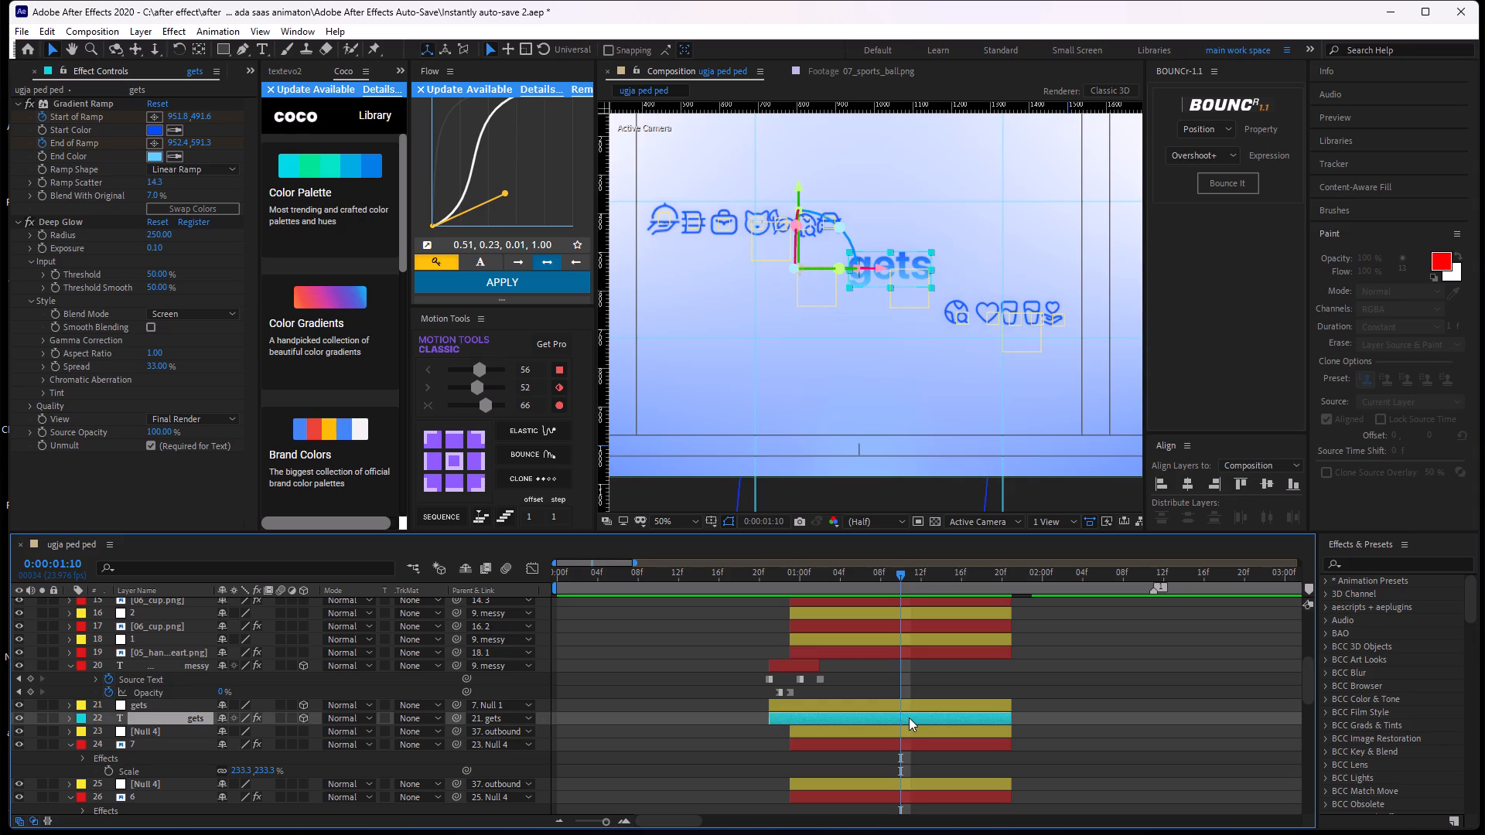
{"action": "key", "text": "u"}
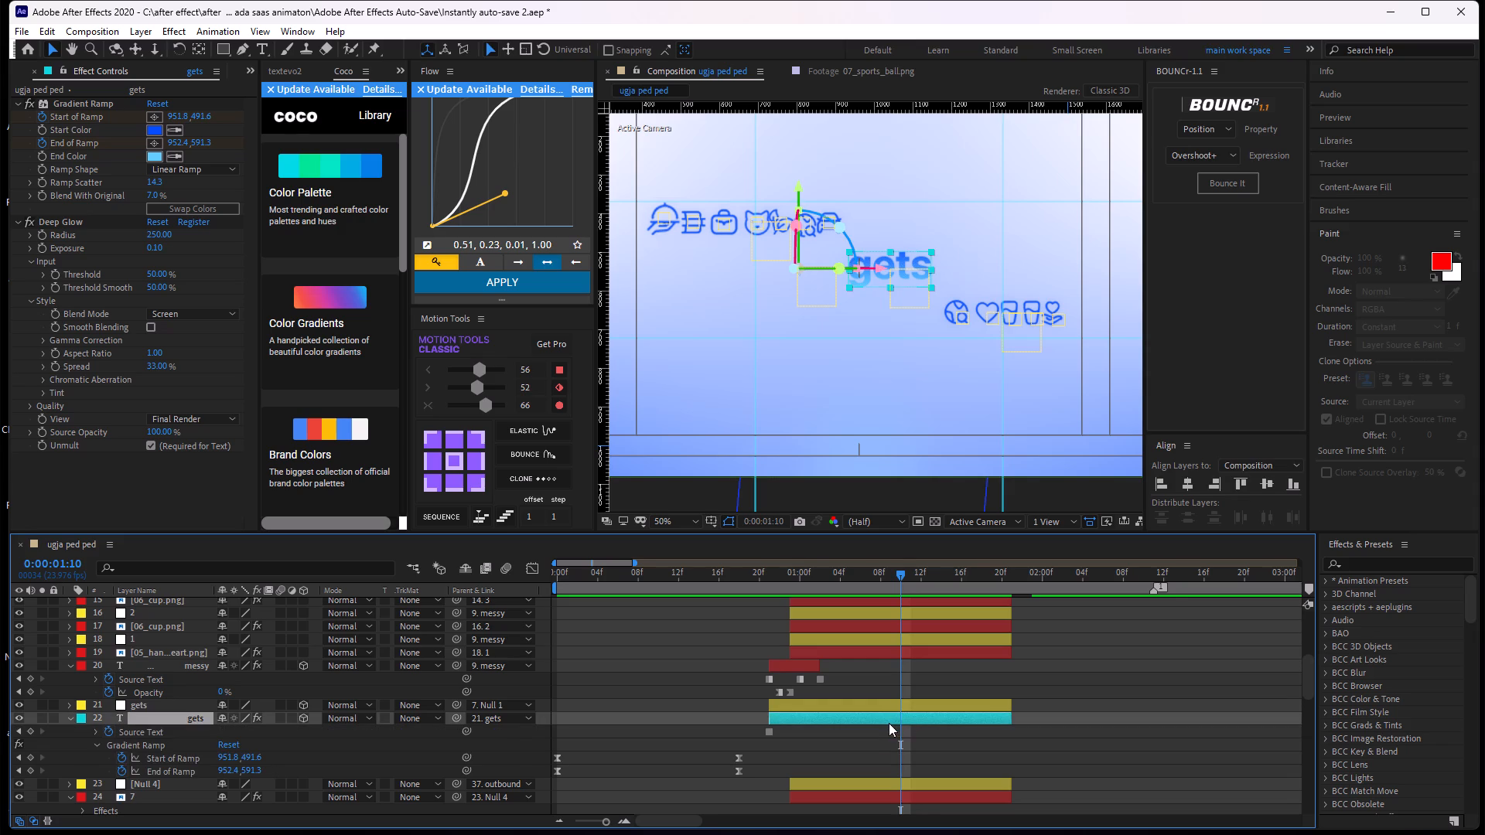
{"action": "scroll", "coordinate": [889, 723], "scroll_direction": "up", "scroll_amount": 1, "text": "alt"}
{"action": "left_click_drag", "start_coordinate": [917, 574], "coordinate": [817, 625]}
{"action": "key", "text": "space"}
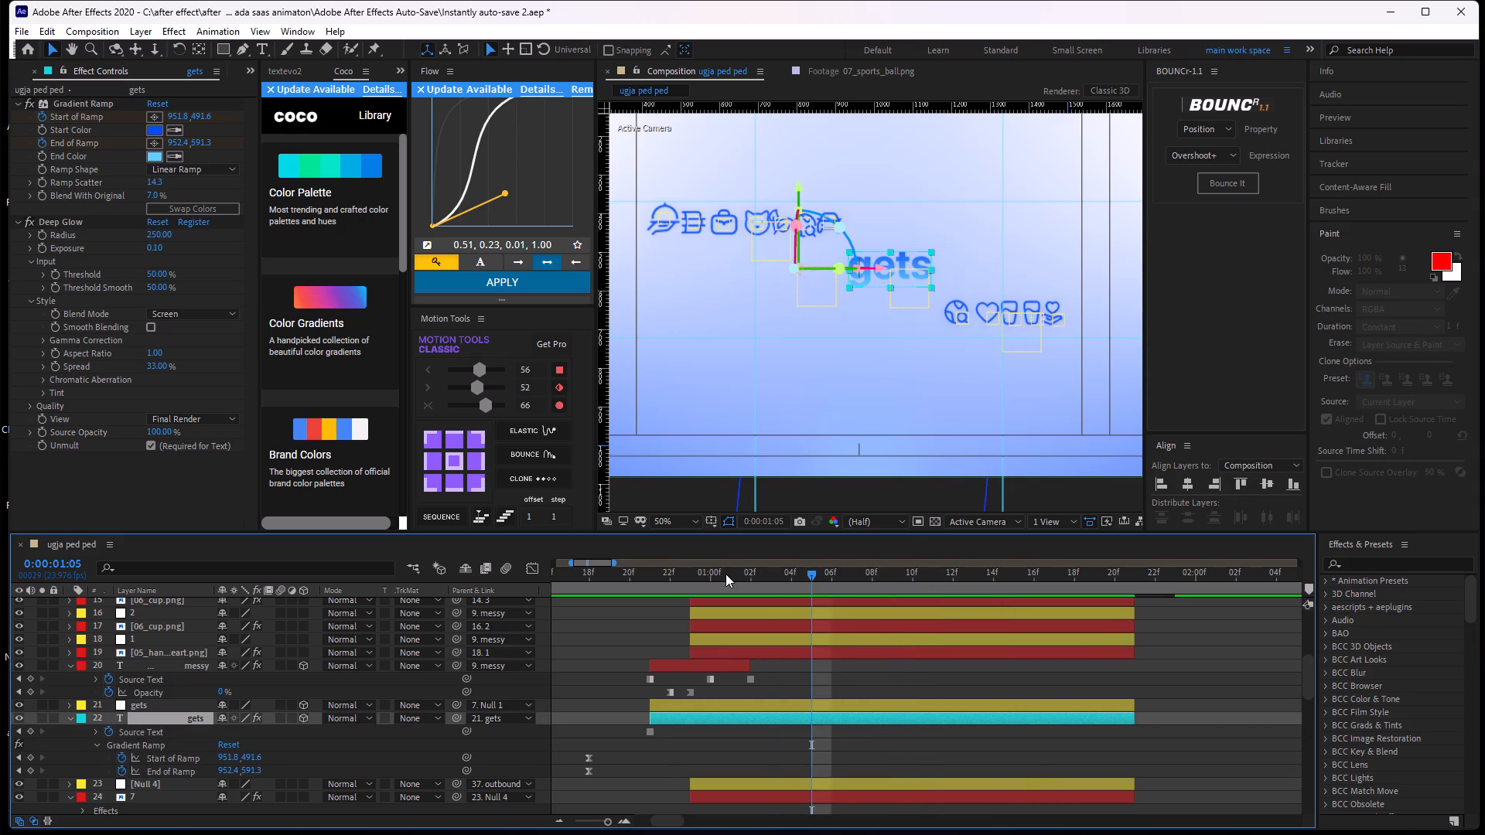
{"action": "key", "text": "space"}
{"action": "left_click_drag", "start_coordinate": [973, 579], "coordinate": [800, 622]}
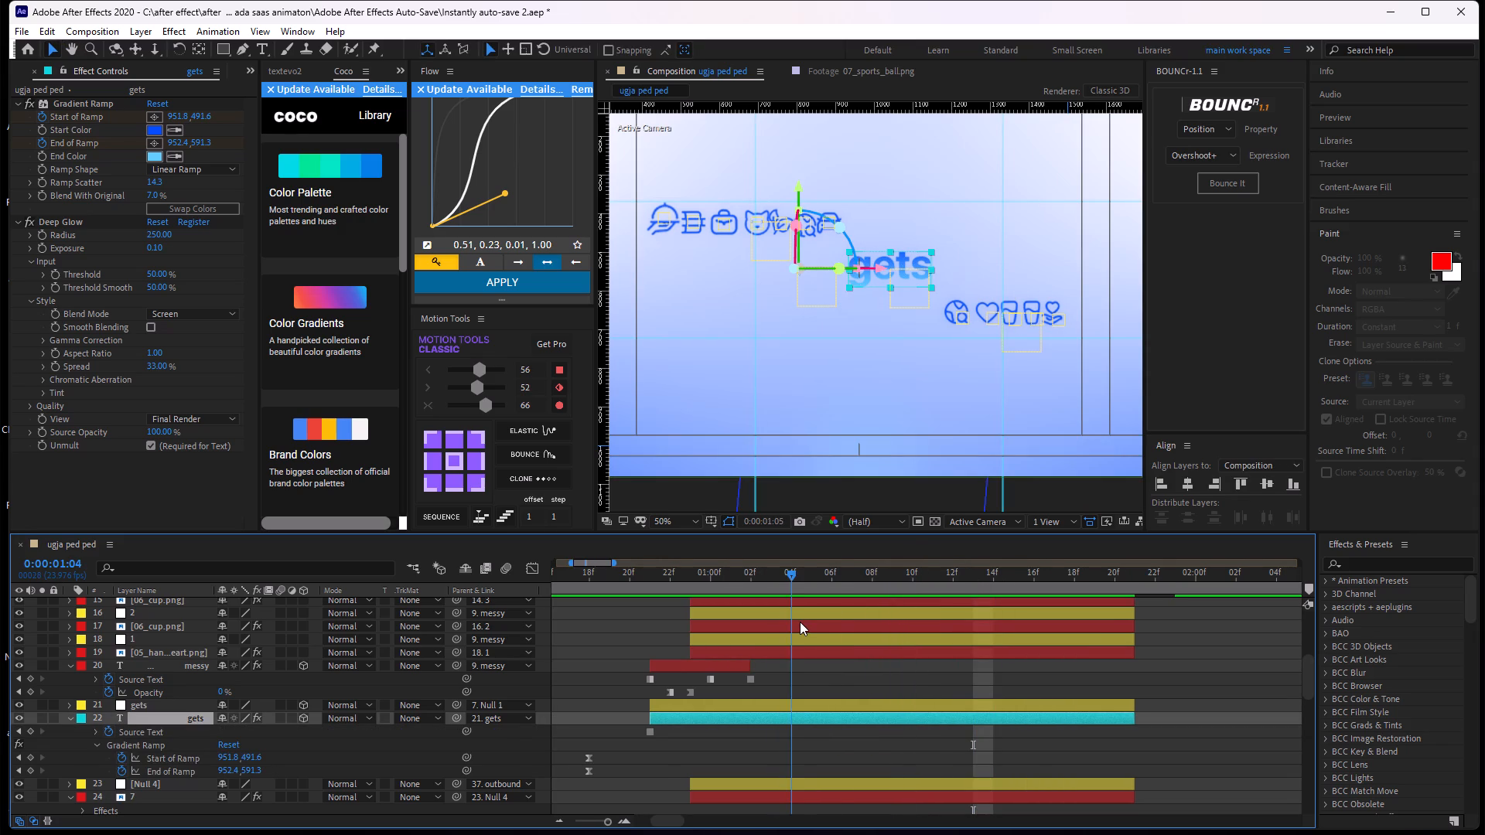
{"action": "left_click_drag", "start_coordinate": [800, 622], "coordinate": [790, 636]}
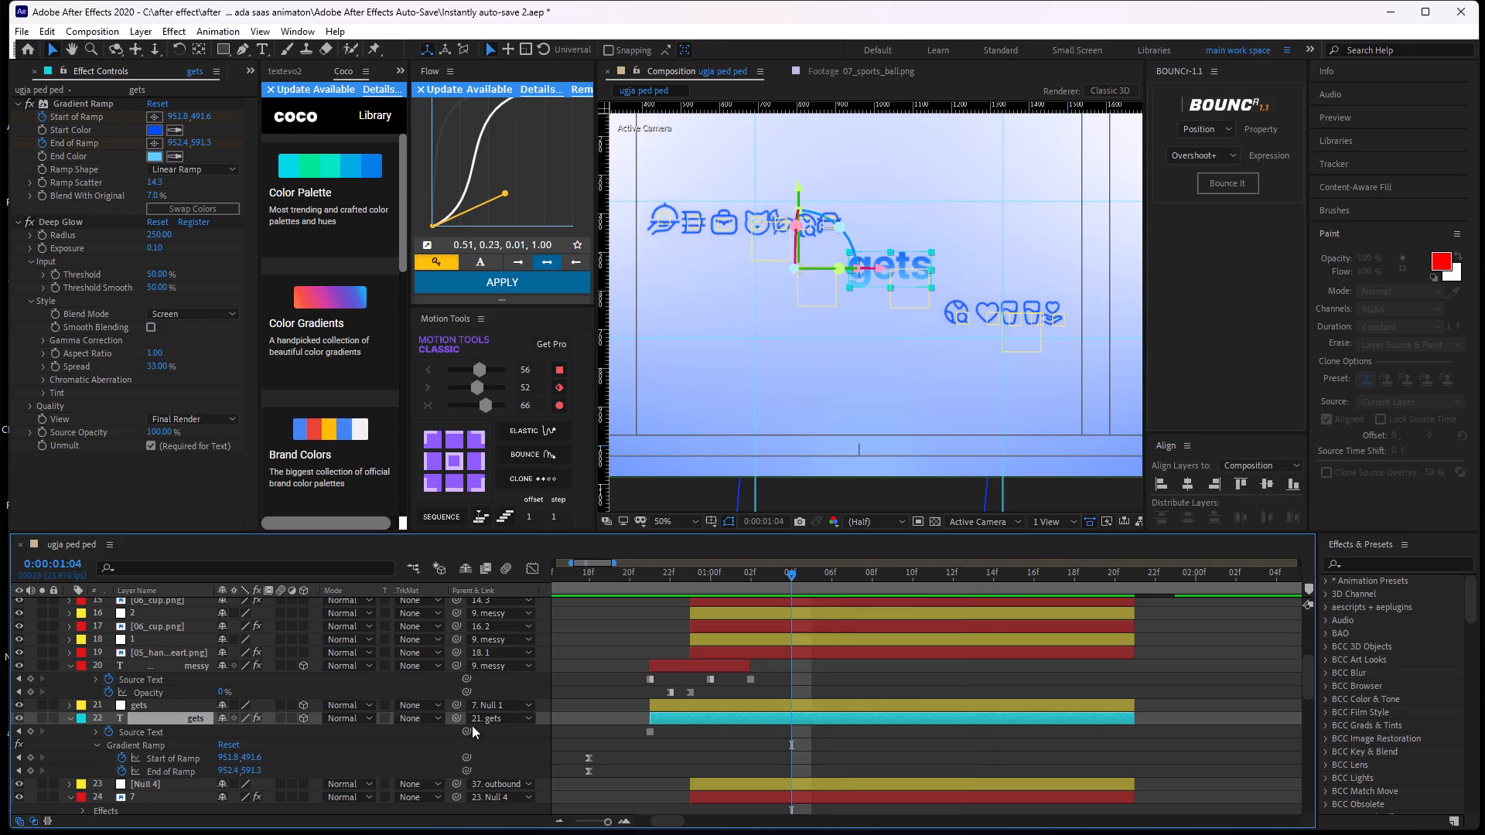
{"action": "left_click", "coordinate": [29, 730]}
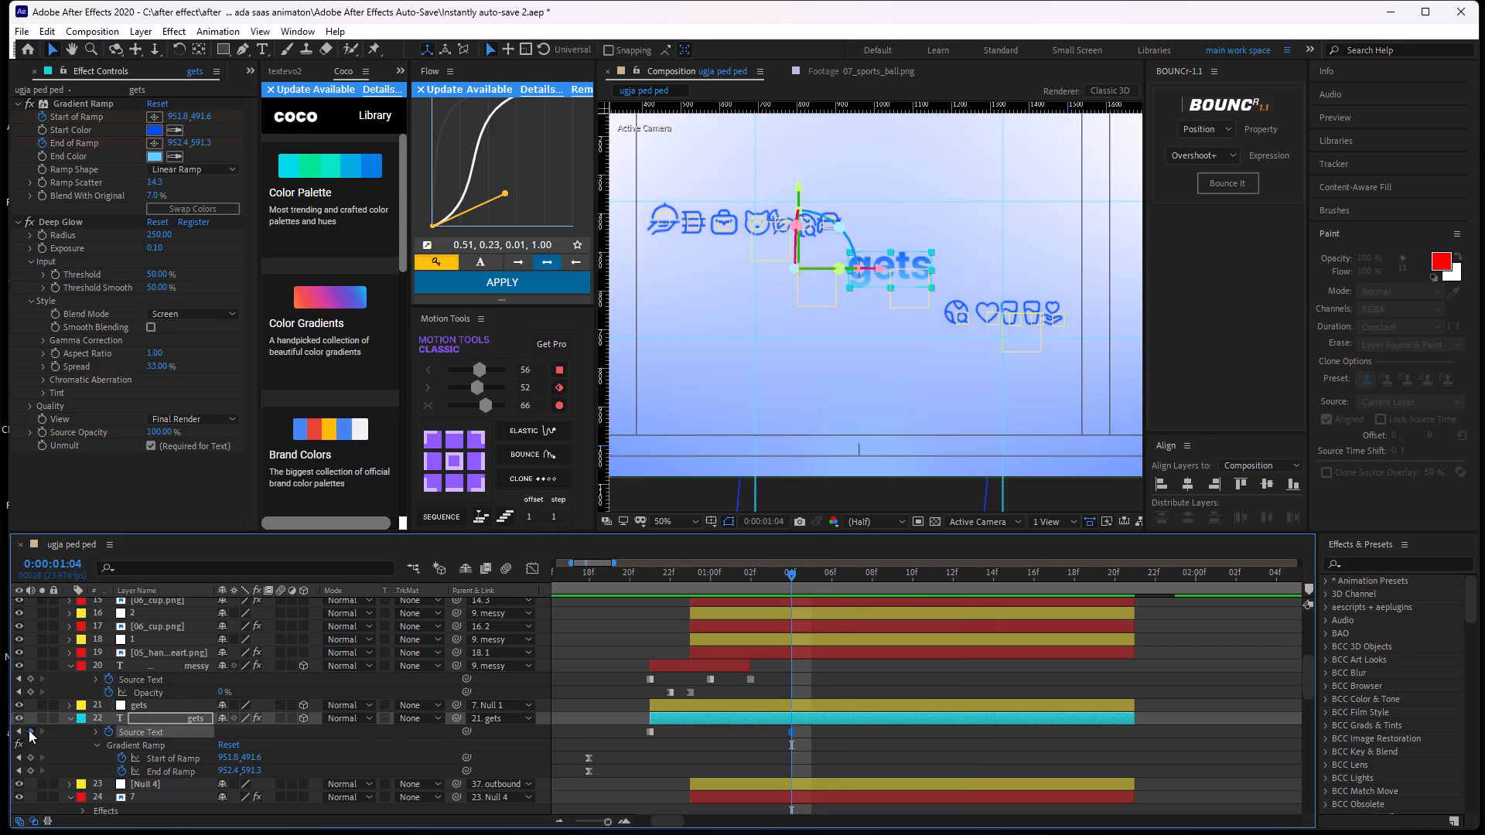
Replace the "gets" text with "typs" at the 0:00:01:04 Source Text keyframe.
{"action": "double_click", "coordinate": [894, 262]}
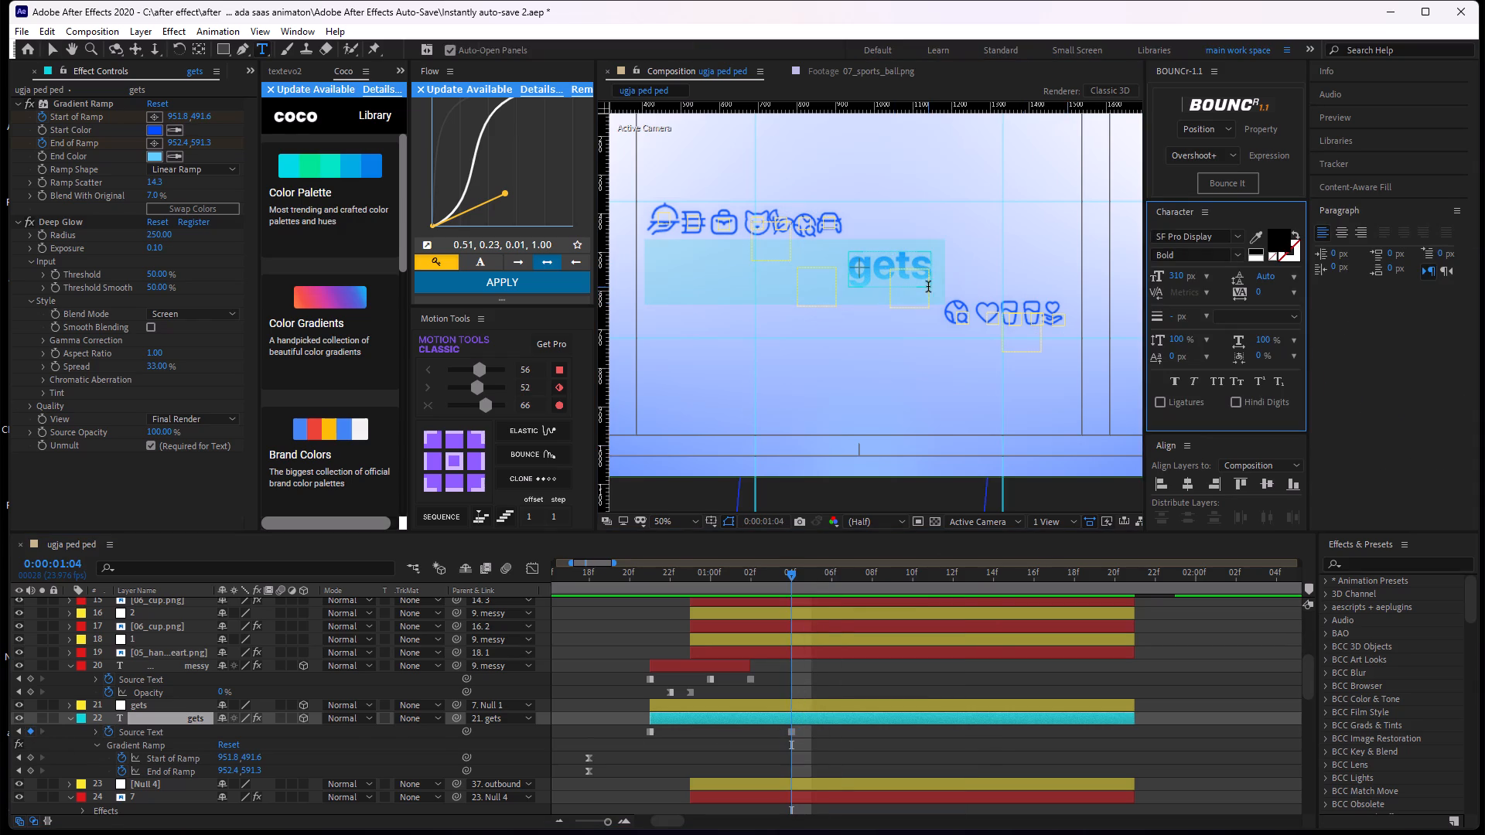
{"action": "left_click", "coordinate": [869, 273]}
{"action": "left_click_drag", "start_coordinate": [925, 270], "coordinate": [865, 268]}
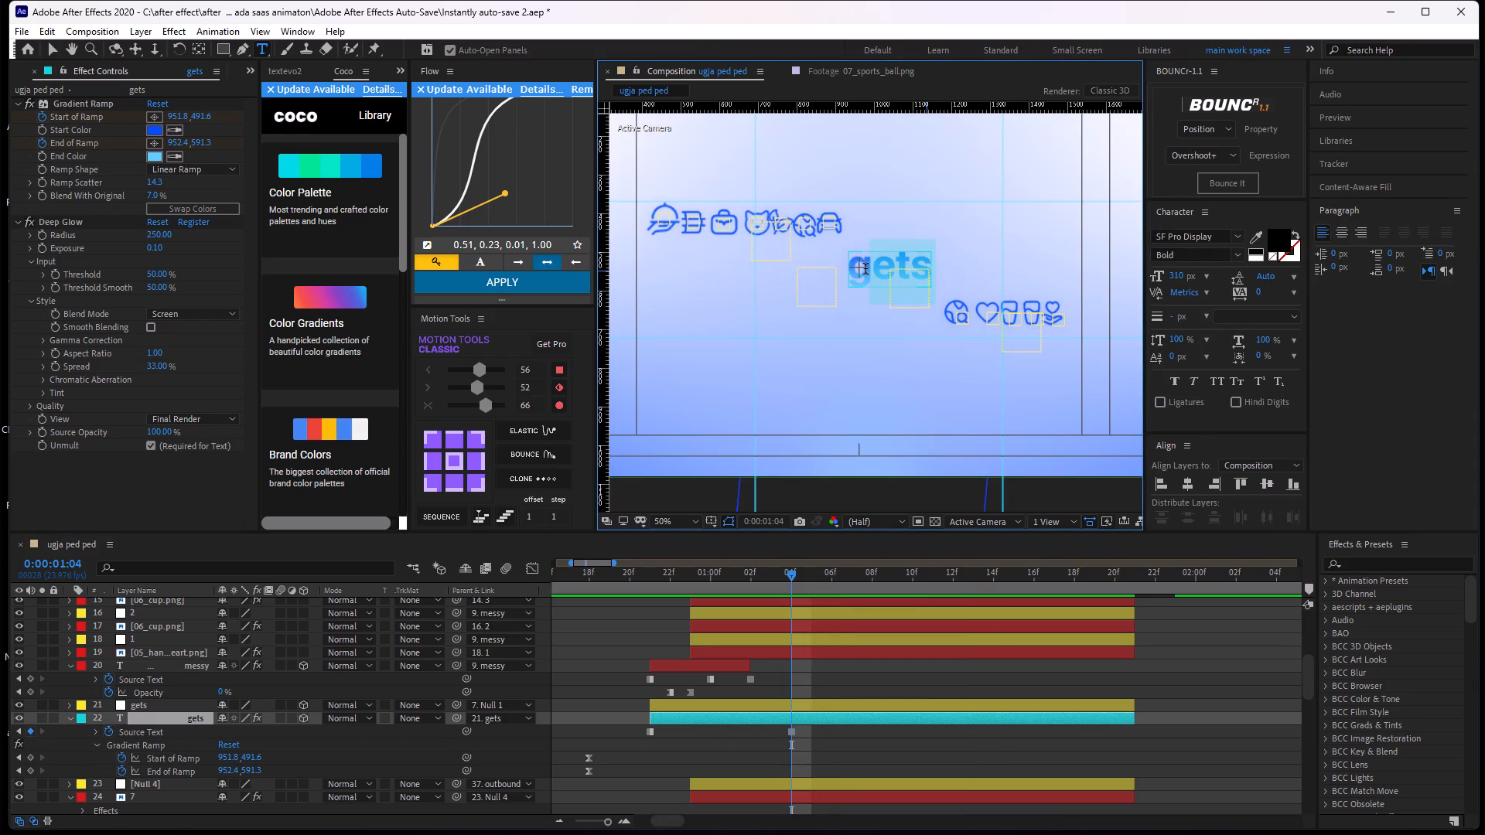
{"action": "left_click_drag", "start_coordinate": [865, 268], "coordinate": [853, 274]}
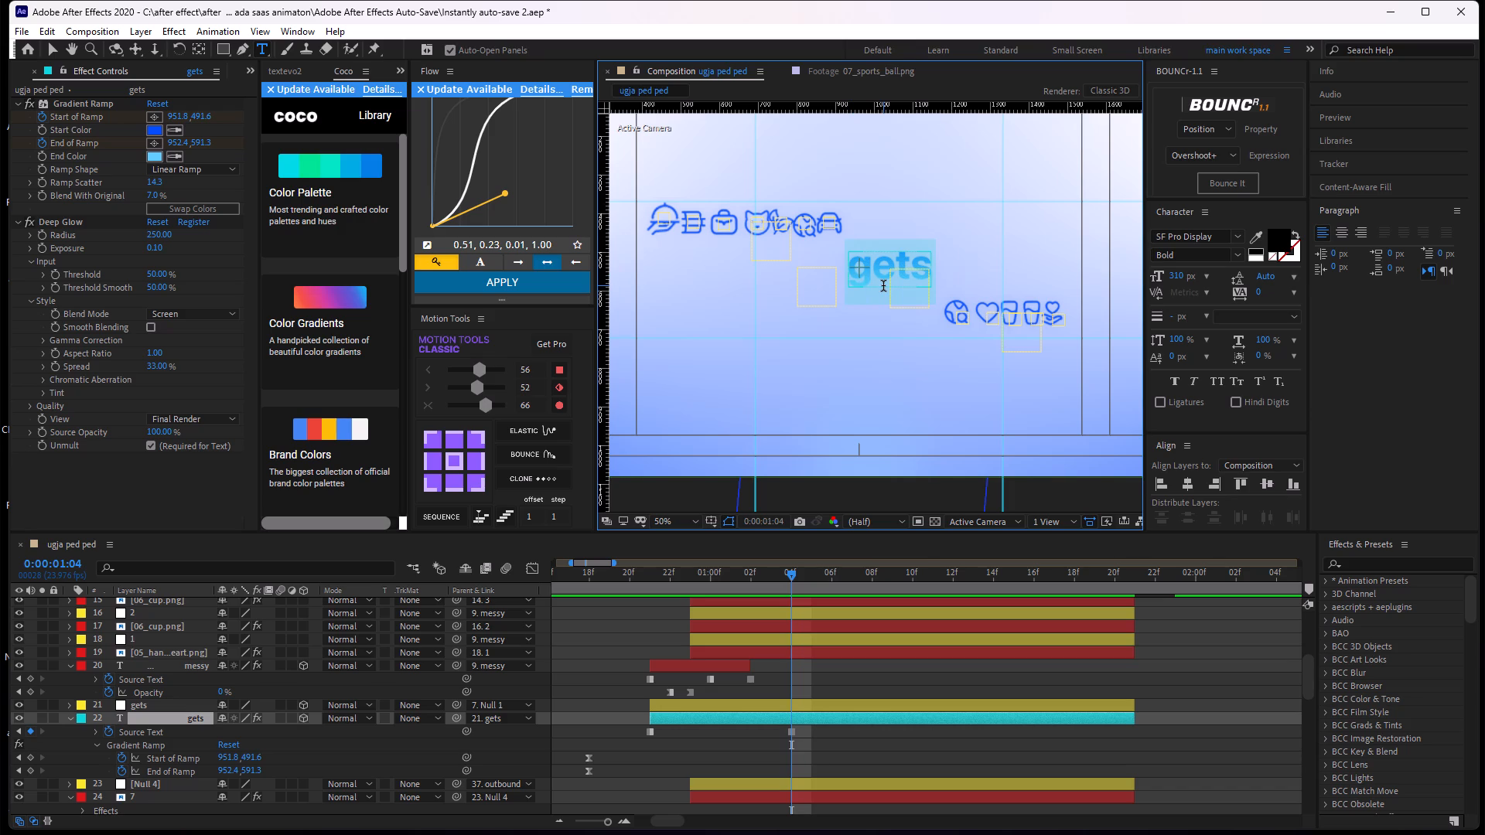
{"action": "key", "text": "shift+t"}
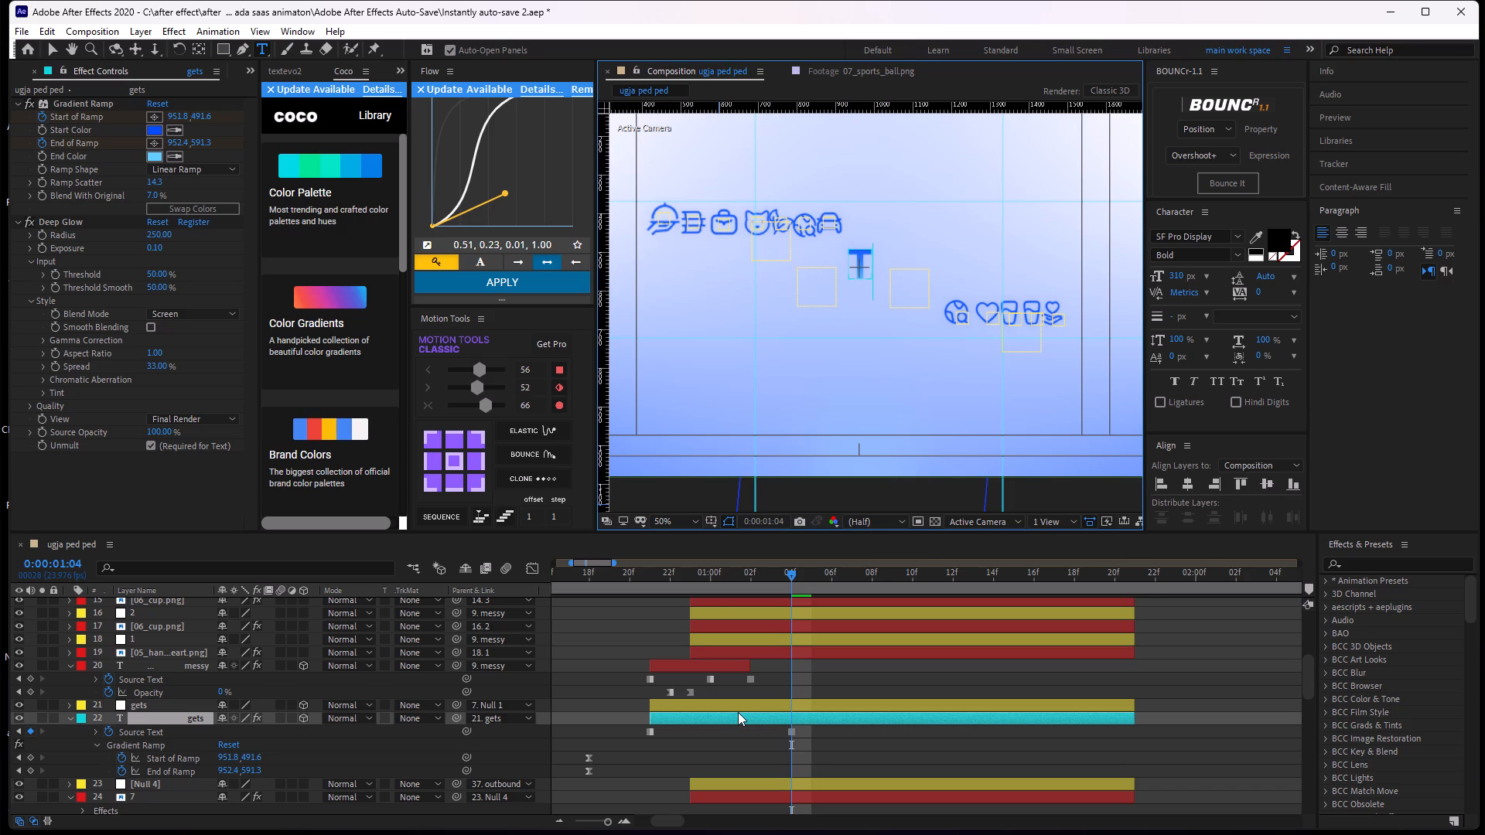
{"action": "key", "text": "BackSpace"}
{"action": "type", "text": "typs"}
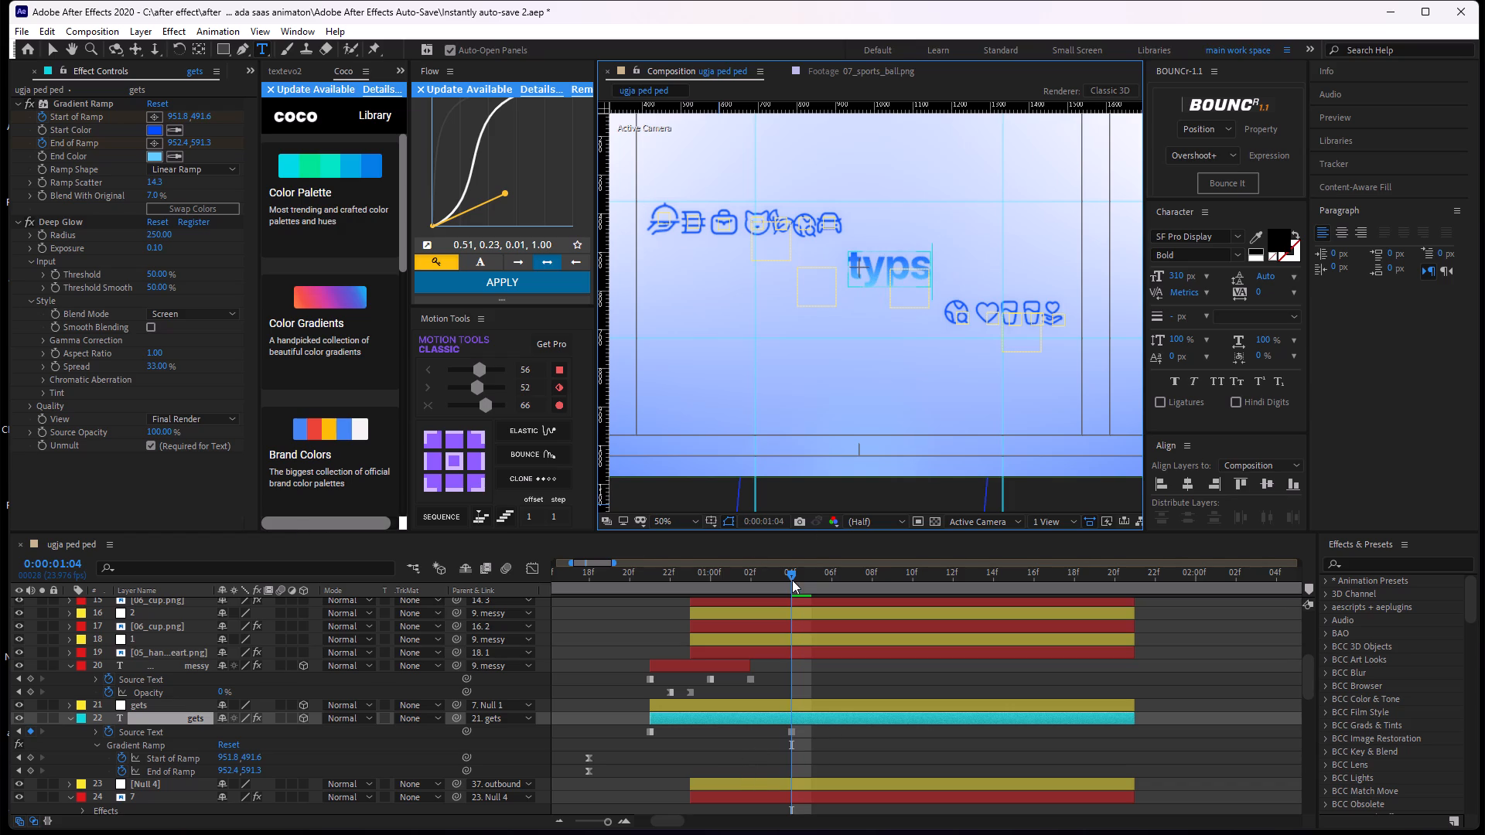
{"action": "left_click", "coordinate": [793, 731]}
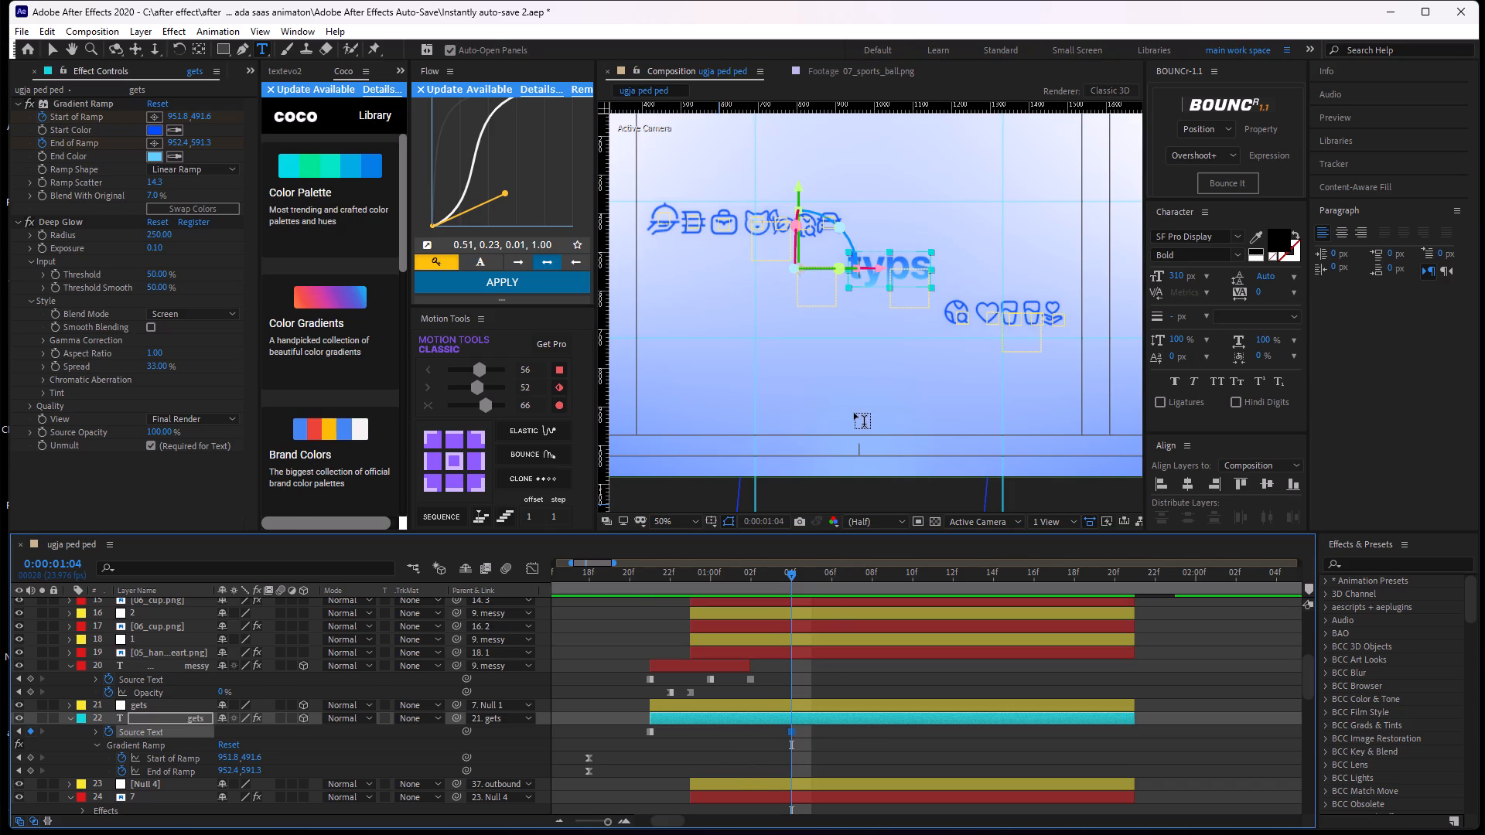
Replace the text of layer 22 "gets" with "g*tp" at the 0:00:01:04 Source Text keyframe.
{"action": "left_click_drag", "start_coordinate": [933, 261], "coordinate": [882, 266]}
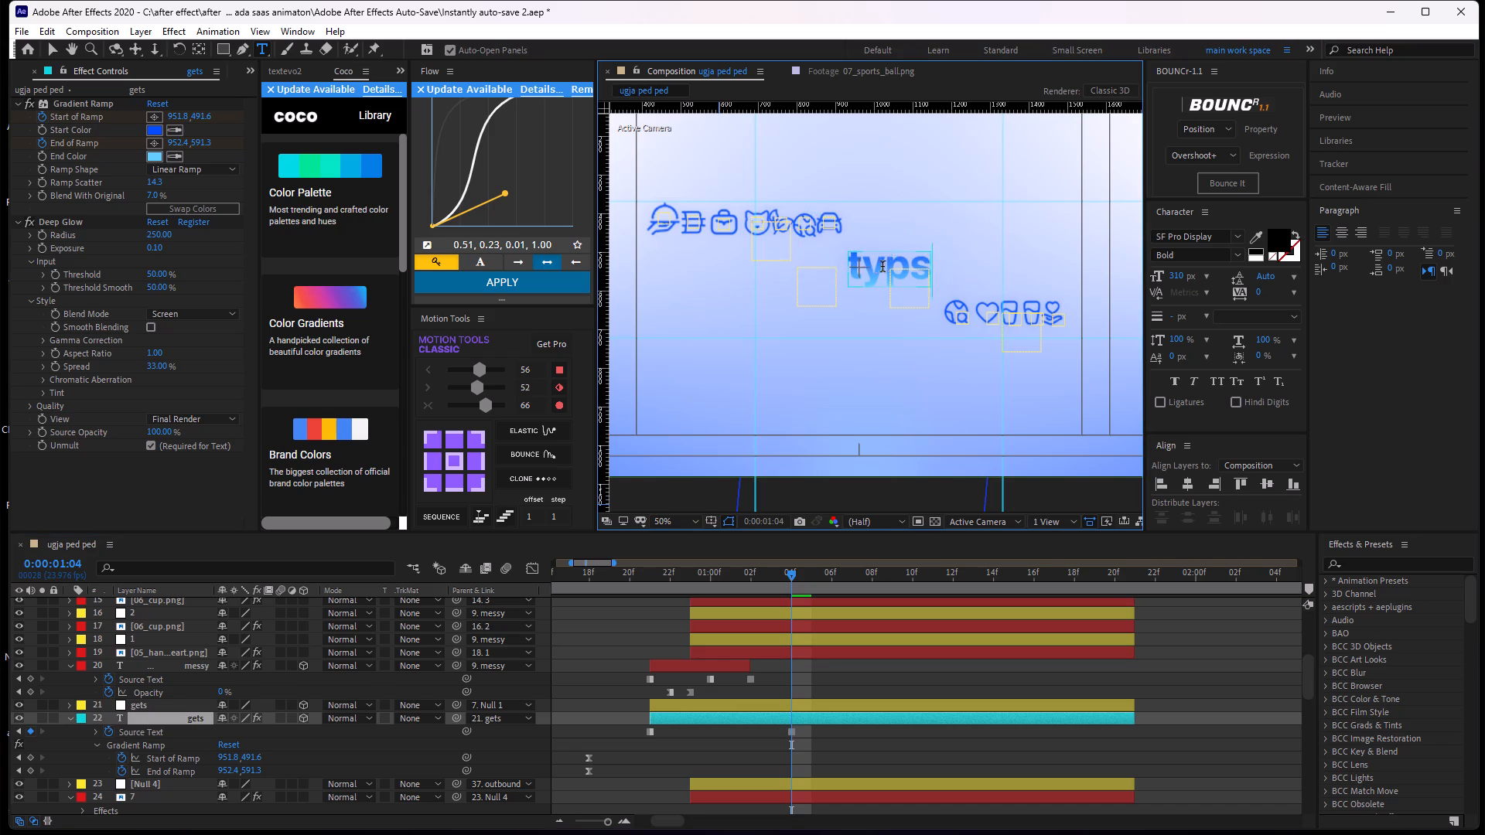
{"action": "left_click_drag", "start_coordinate": [882, 266], "coordinate": [834, 274]}
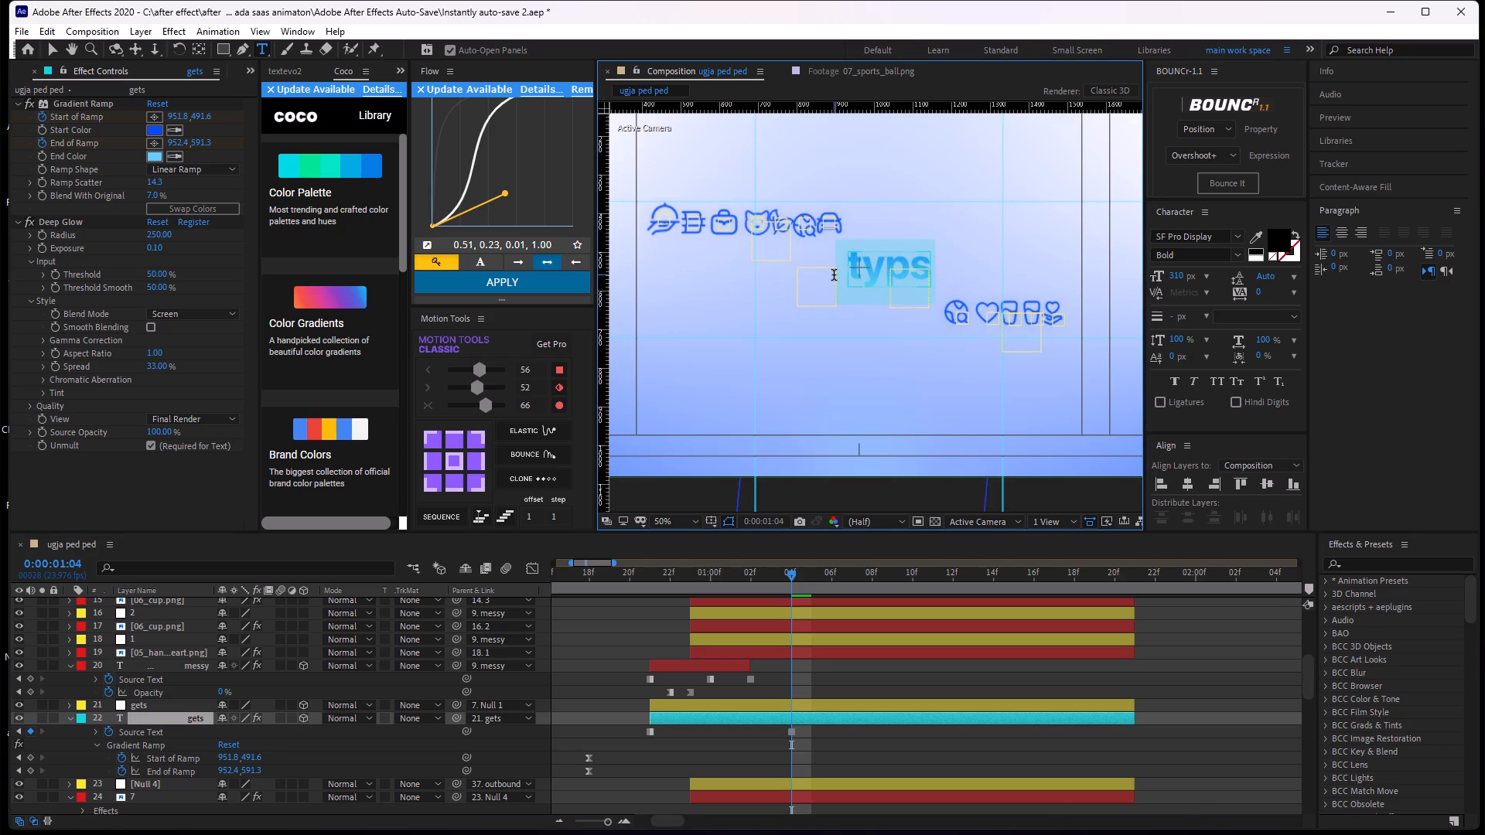
{"action": "left_click", "coordinate": [855, 268]}
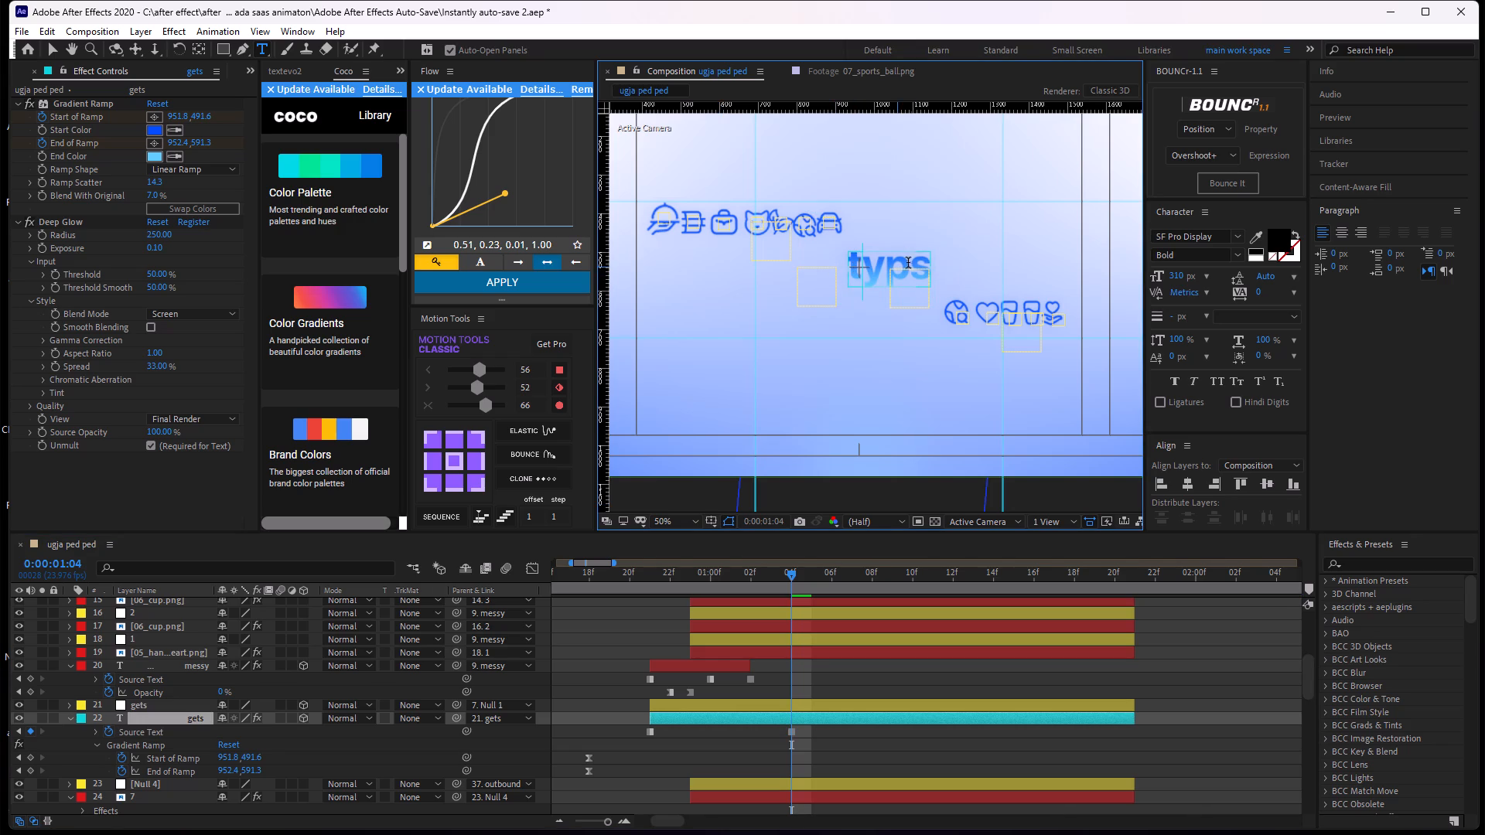
{"action": "left_click_drag", "start_coordinate": [929, 257], "coordinate": [850, 257]}
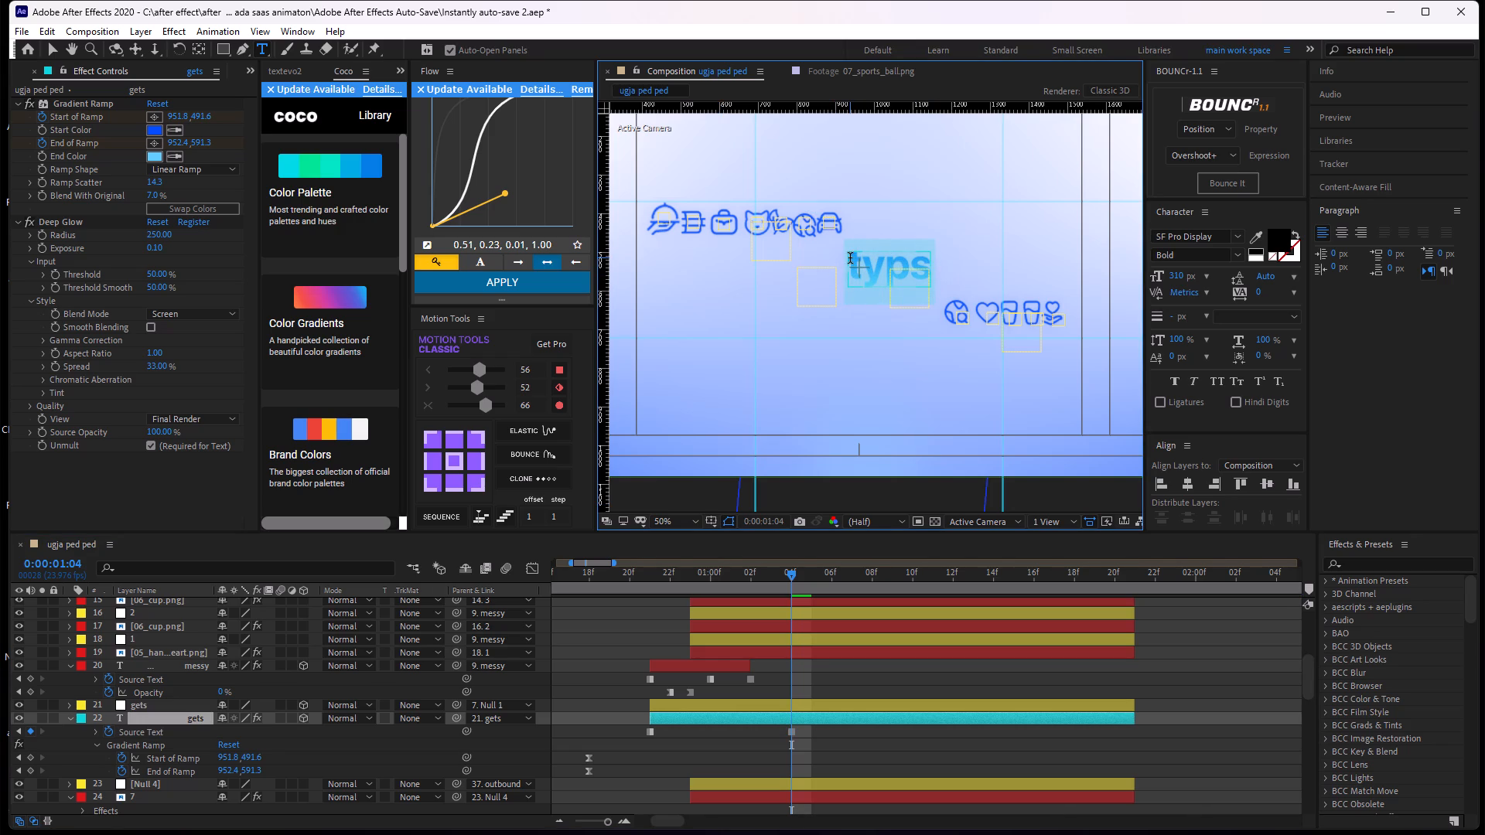
{"action": "type", "text": "gets"}
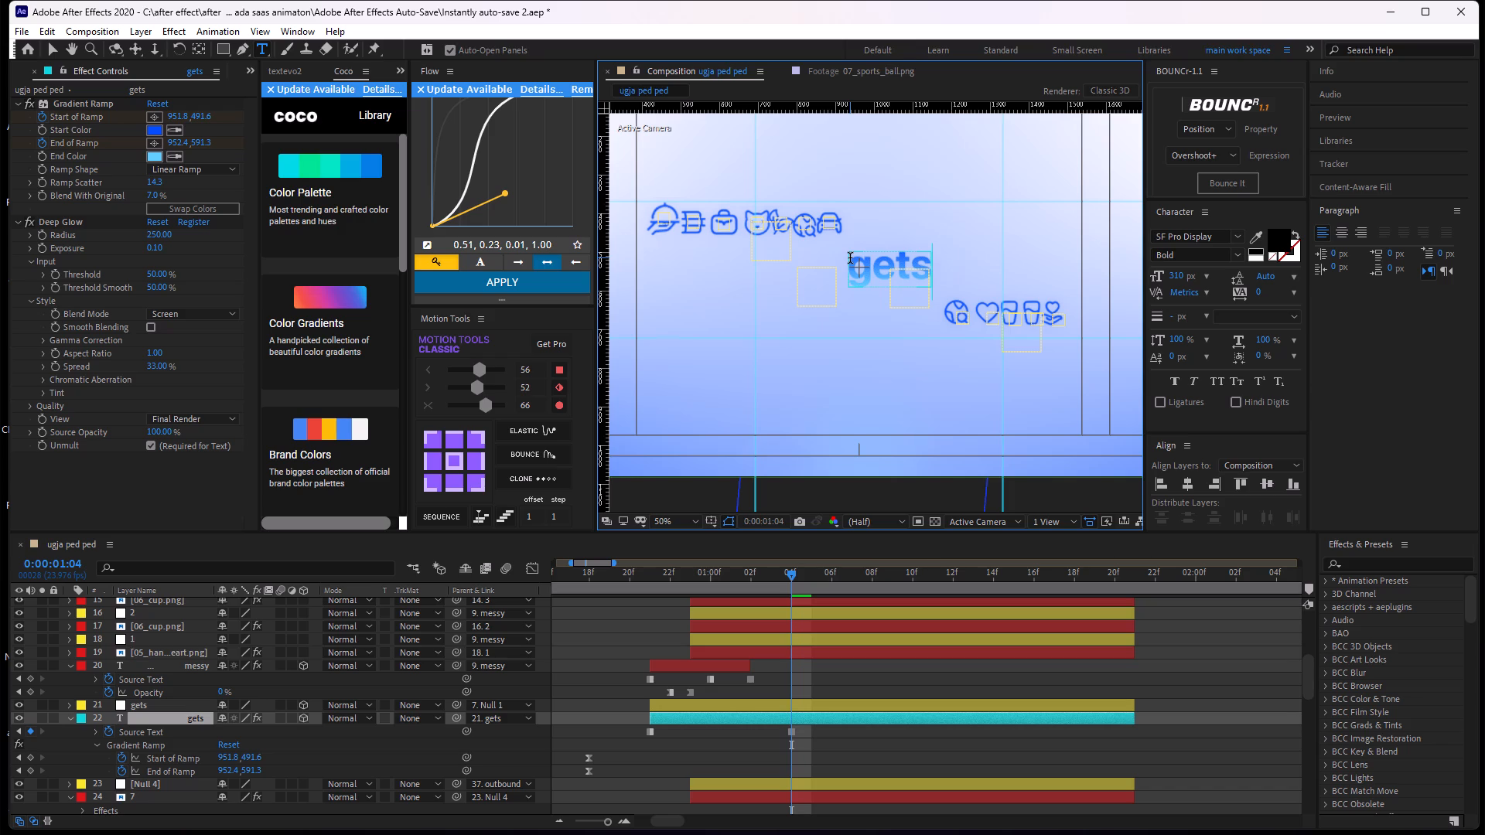
{"action": "key", "text": "BackSpace"}
{"action": "key", "text": "p"}
{"action": "left_click_drag", "start_coordinate": [899, 258], "coordinate": [874, 258]}
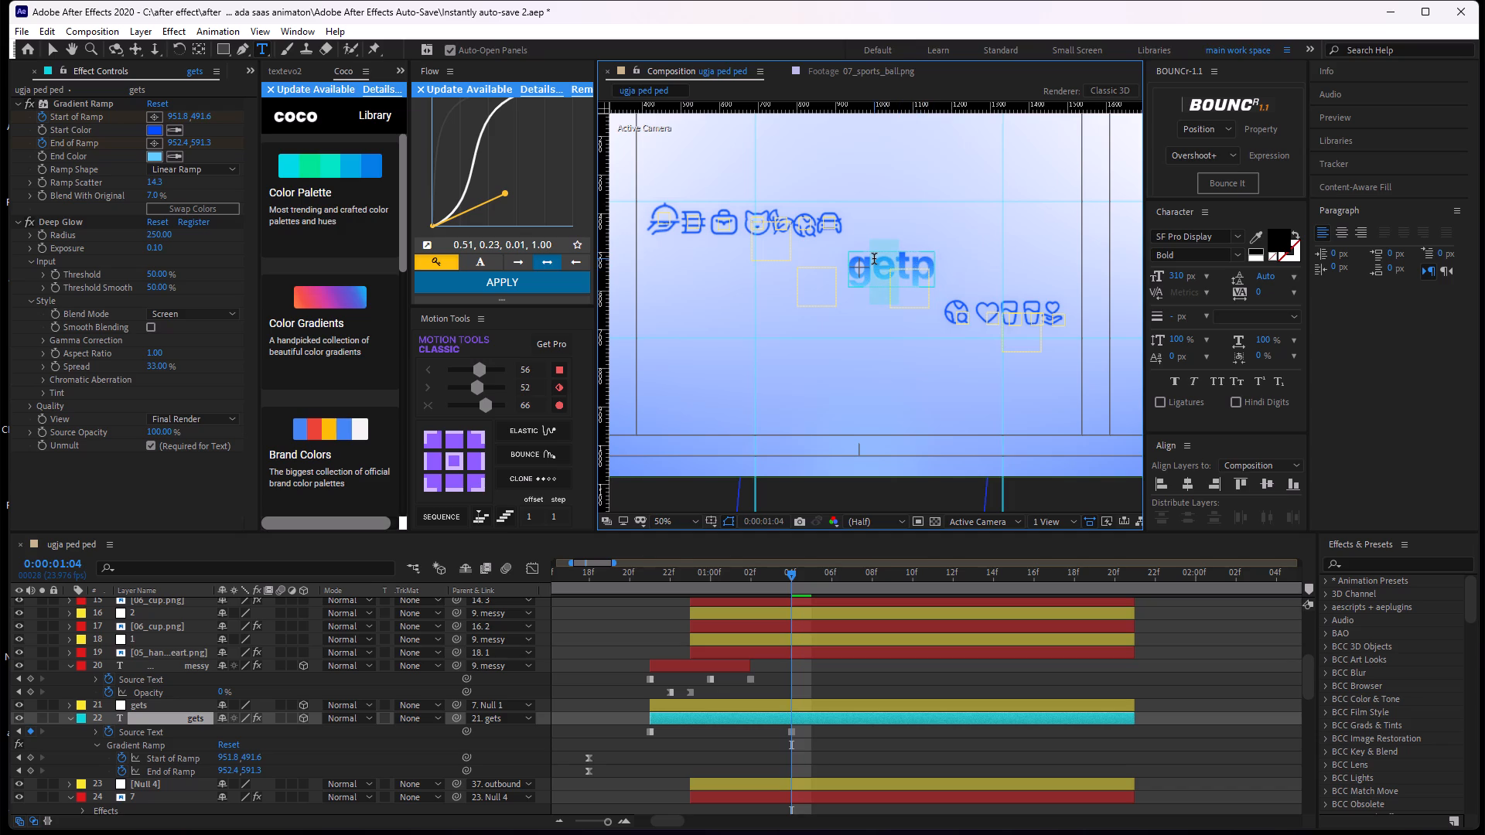
{"action": "key", "text": "asterisk"}
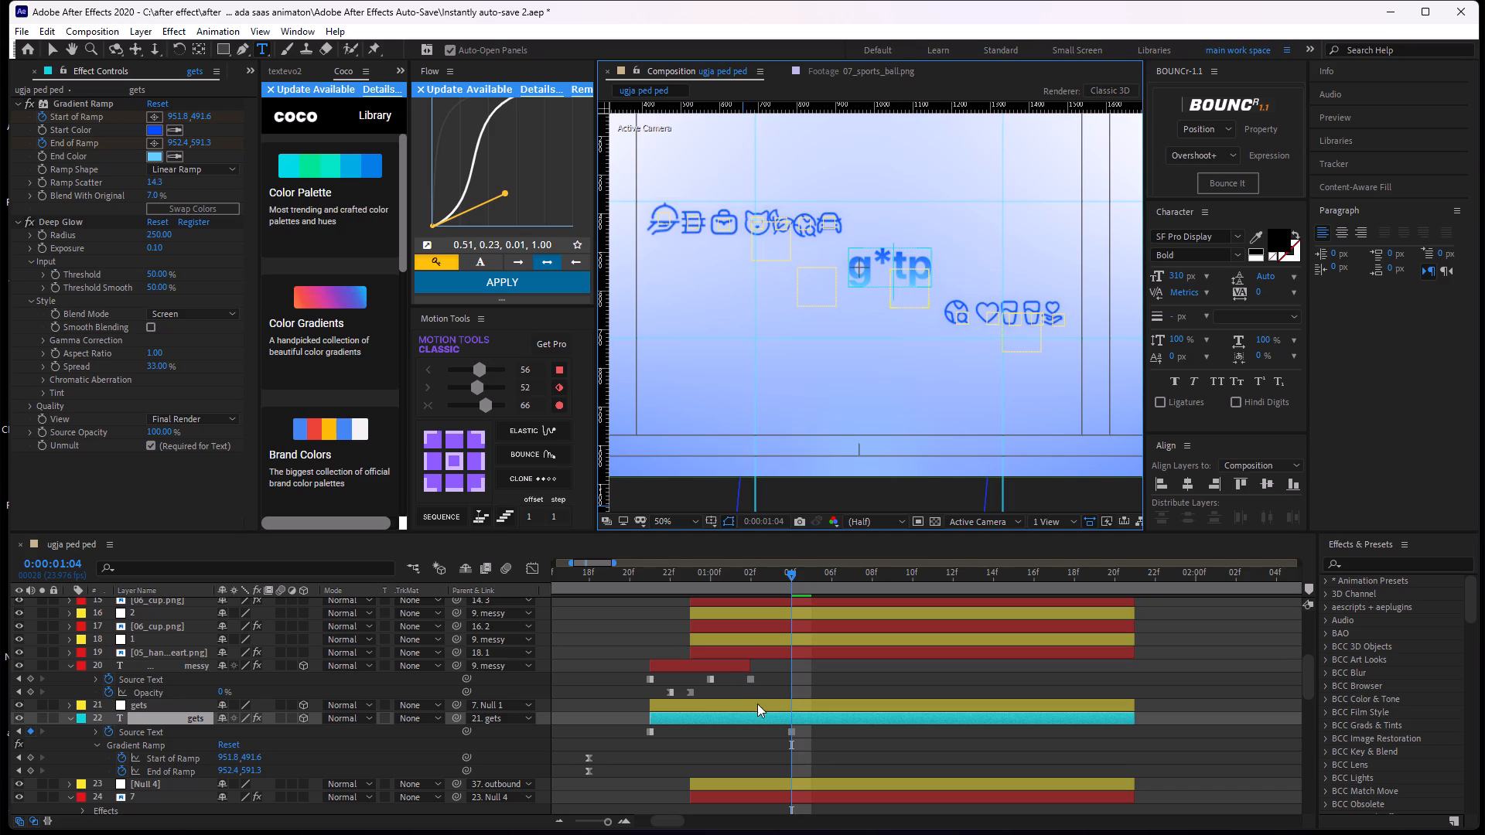
{"action": "left_click", "coordinate": [807, 729]}
Change the text of layer 22 "gets" to "u*-s" at 0:00:01:05, adding a Source Text keyframe.
{"action": "left_click_drag", "start_coordinate": [790, 571], "coordinate": [782, 579]}
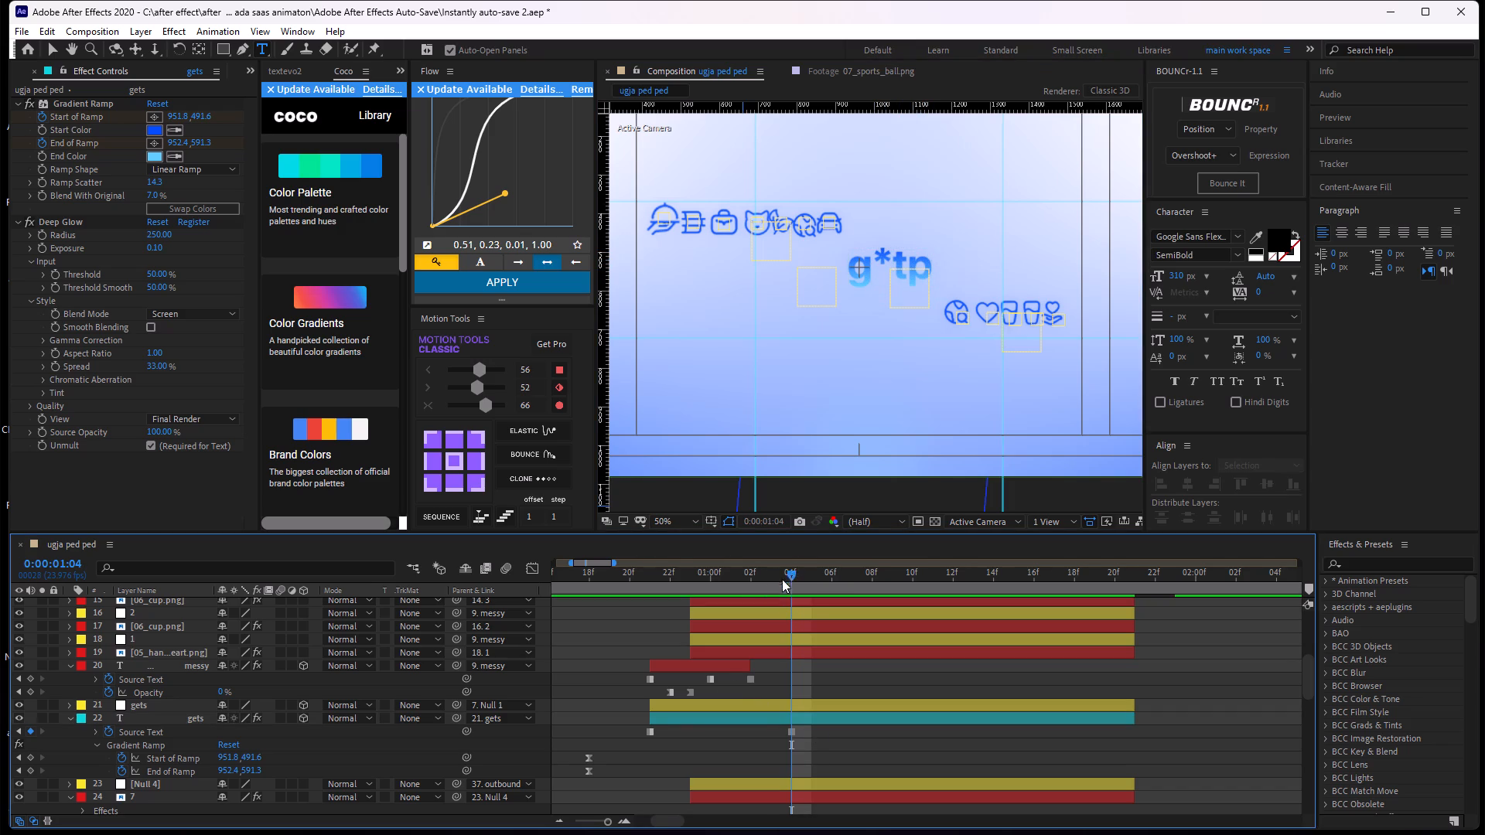
{"action": "left_click_drag", "start_coordinate": [782, 579], "coordinate": [811, 615]}
{"action": "scroll", "coordinate": [845, 702], "scroll_direction": "up", "scroll_amount": 1, "text": "alt"}
{"action": "left_click", "coordinate": [770, 722]}
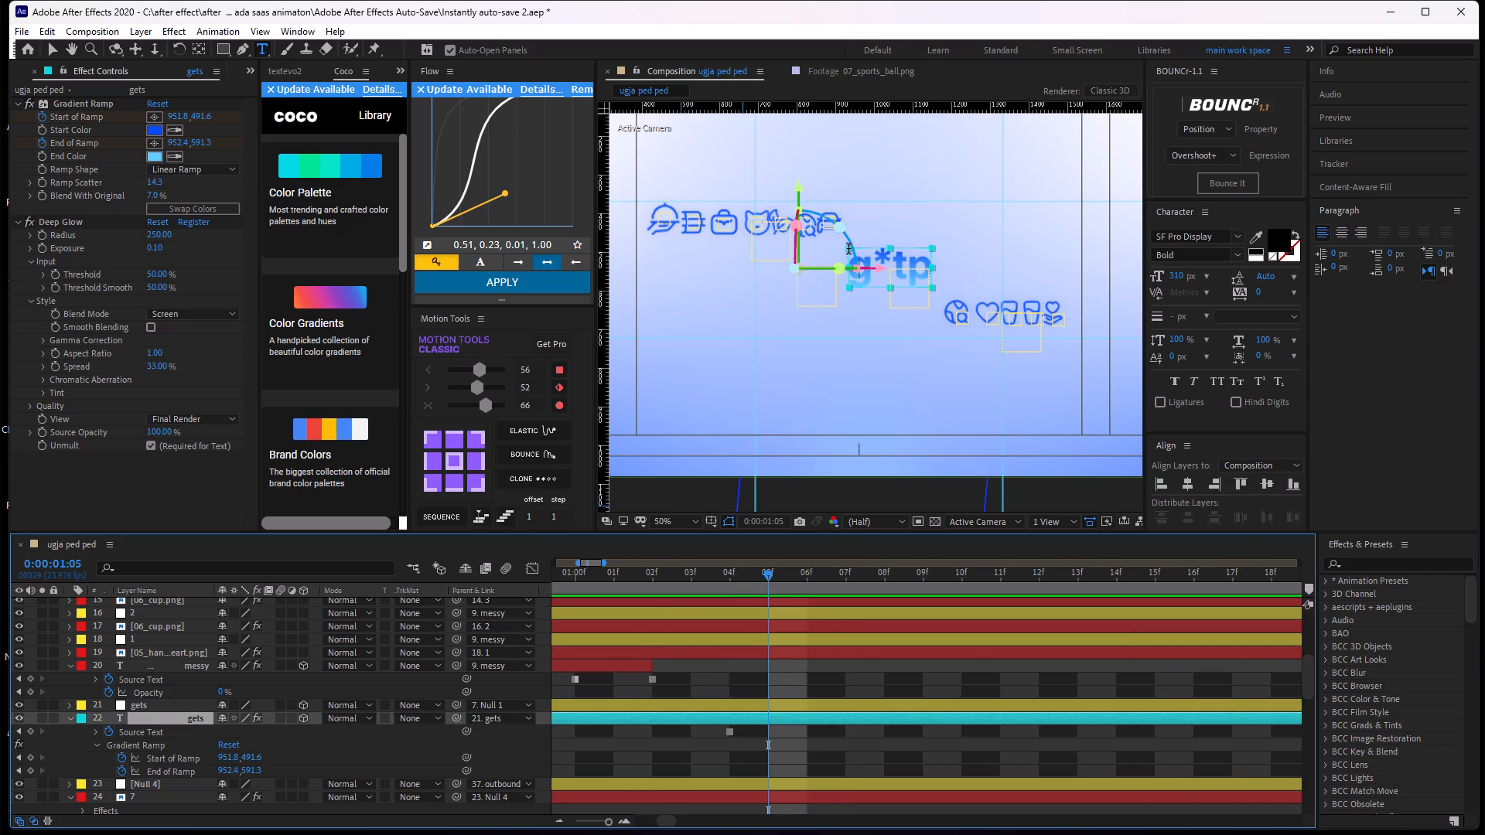
{"action": "left_click_drag", "start_coordinate": [872, 261], "coordinate": [857, 269]}
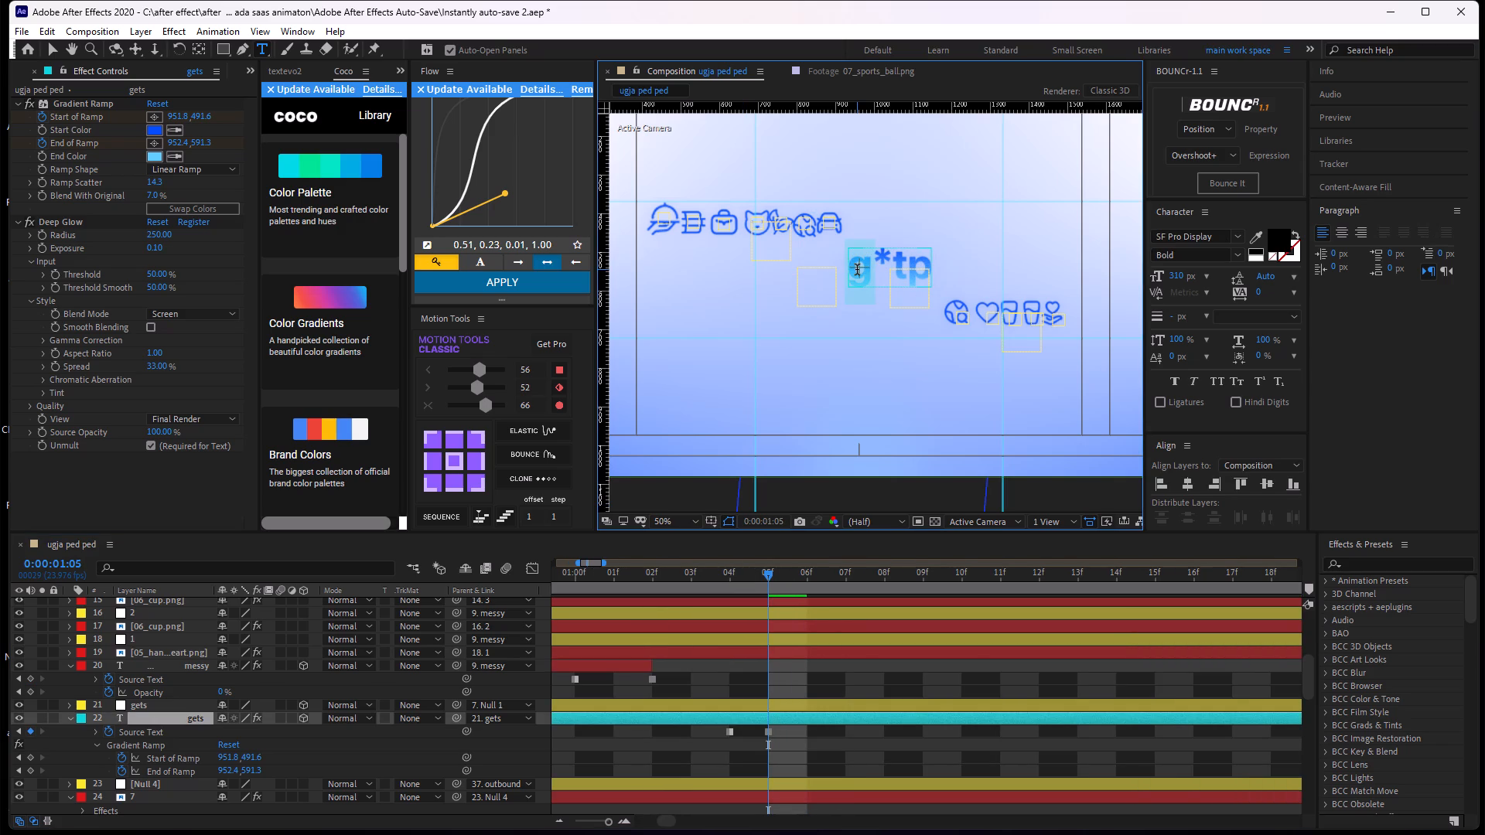
{"action": "key", "text": "u"}
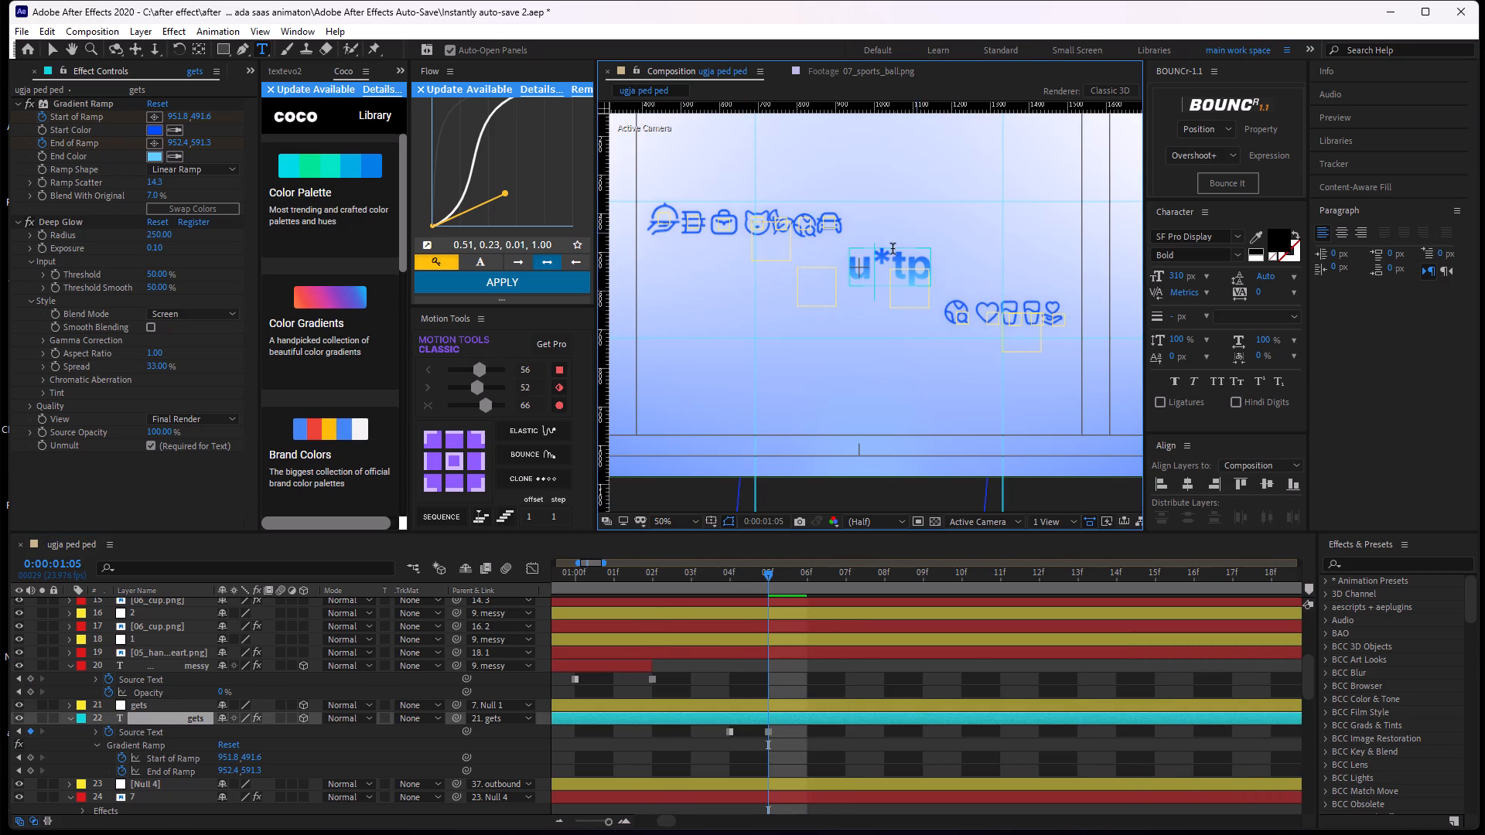
{"action": "left_click_drag", "start_coordinate": [927, 263], "coordinate": [913, 268]}
{"action": "type", "text": "sss"}
{"action": "key", "text": "BackSpace"}
{"action": "key", "text": "BackSpace"}
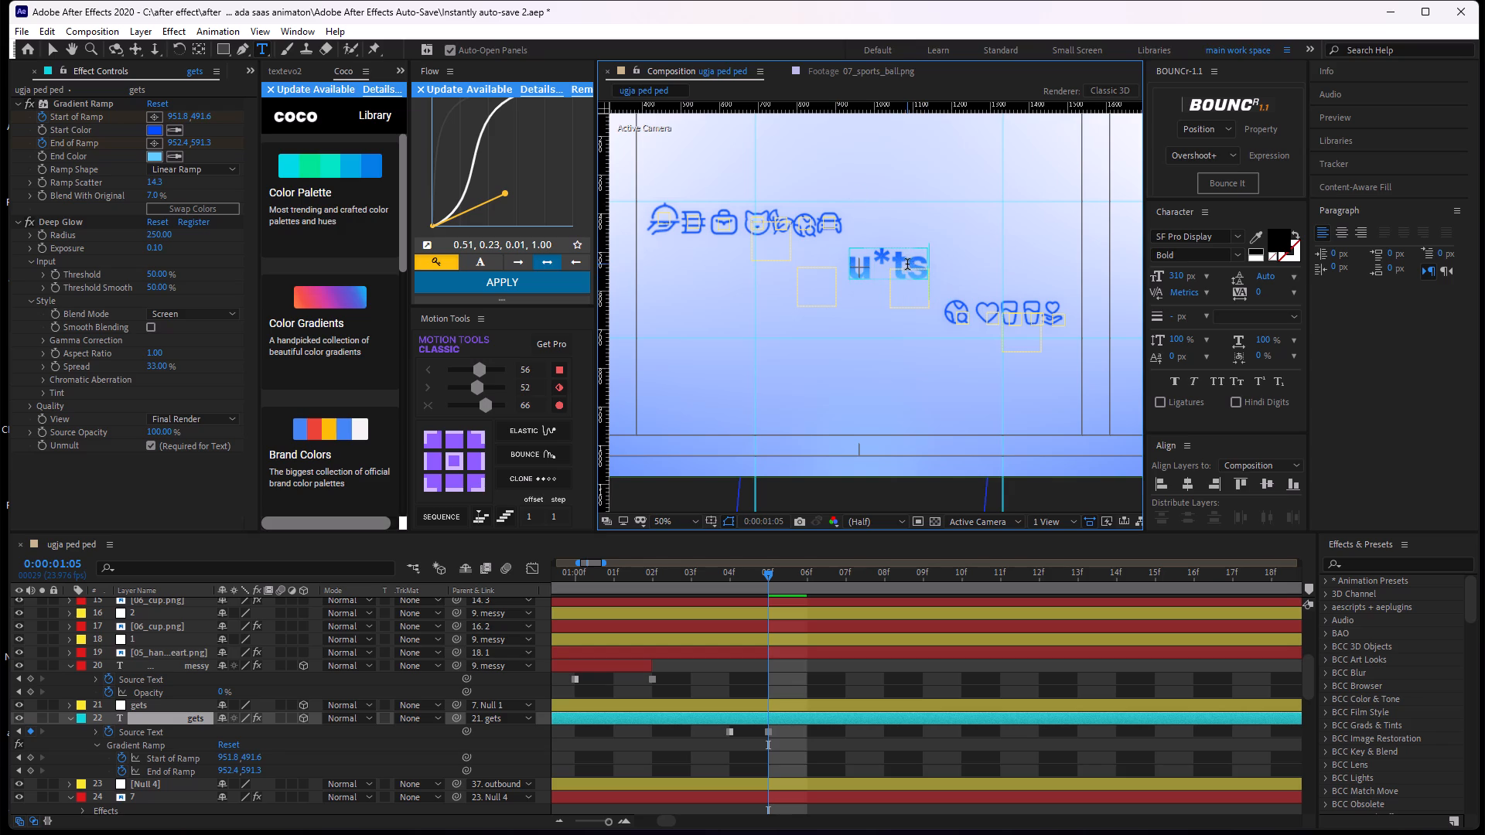
{"action": "left_click_drag", "start_coordinate": [906, 264], "coordinate": [899, 268]}
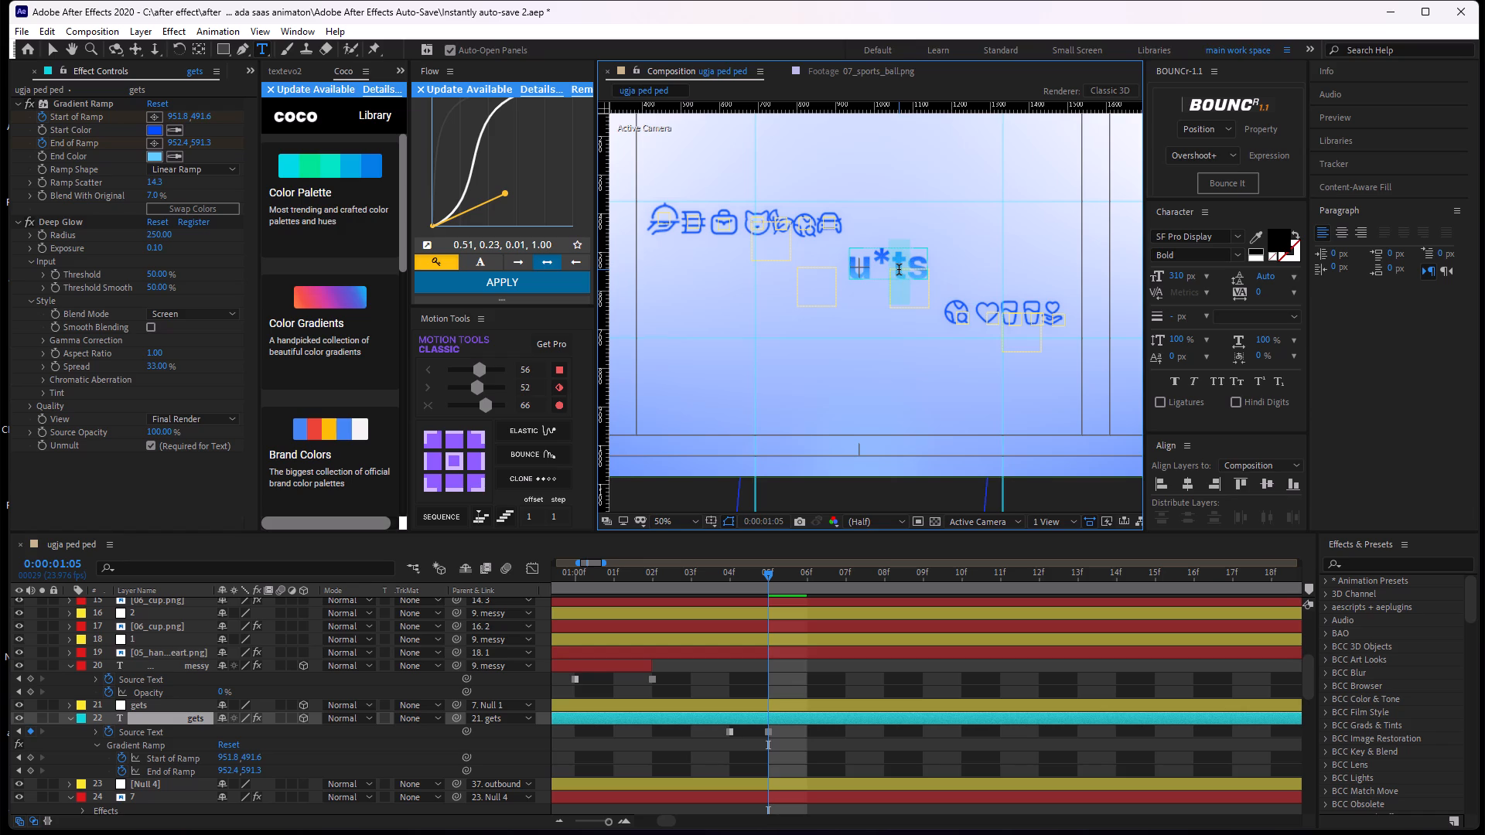
{"action": "key", "text": "shift+dollar"}
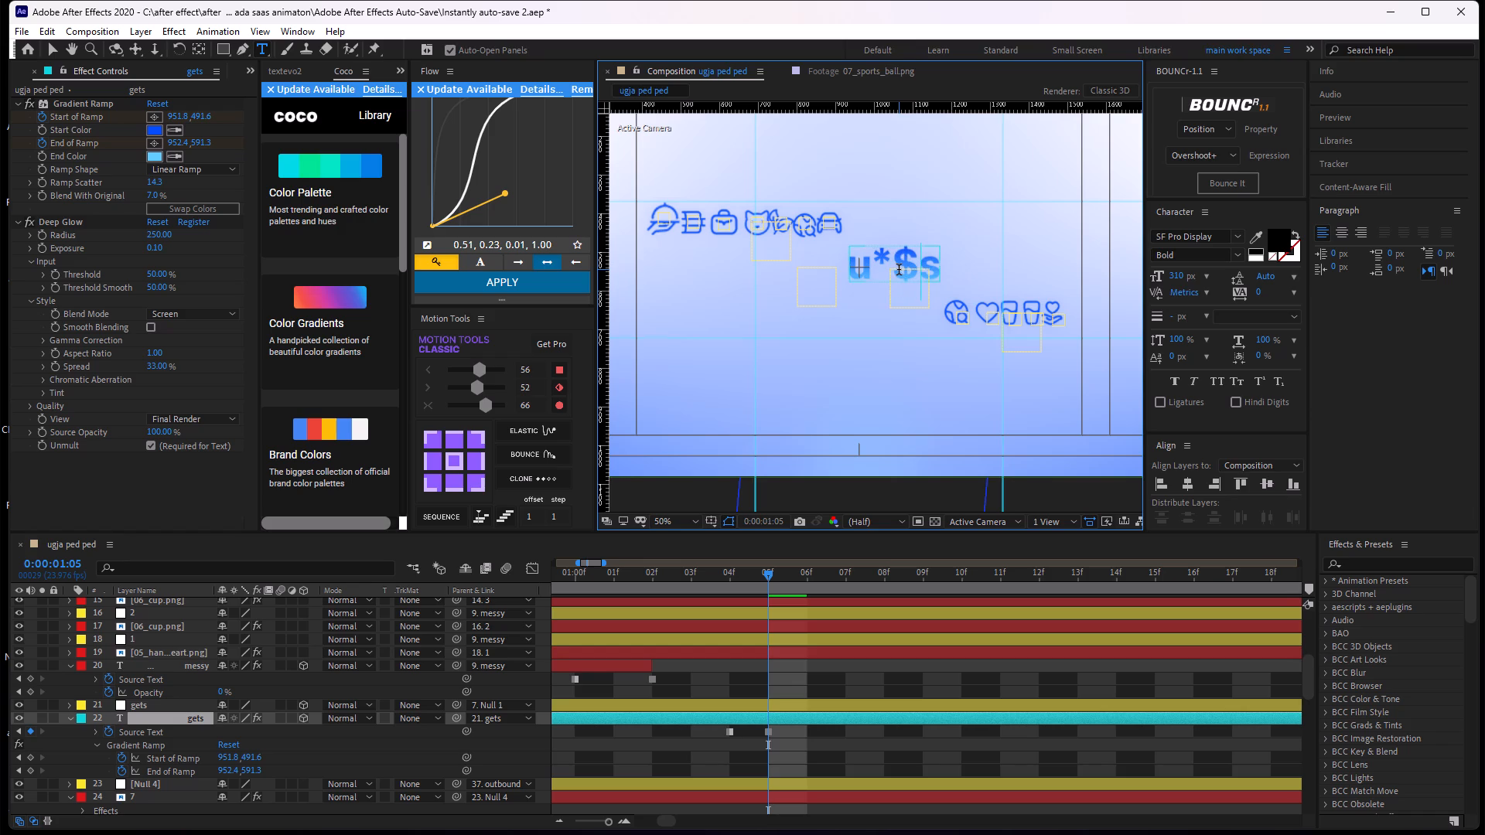
{"action": "key", "text": "BackSpace"}
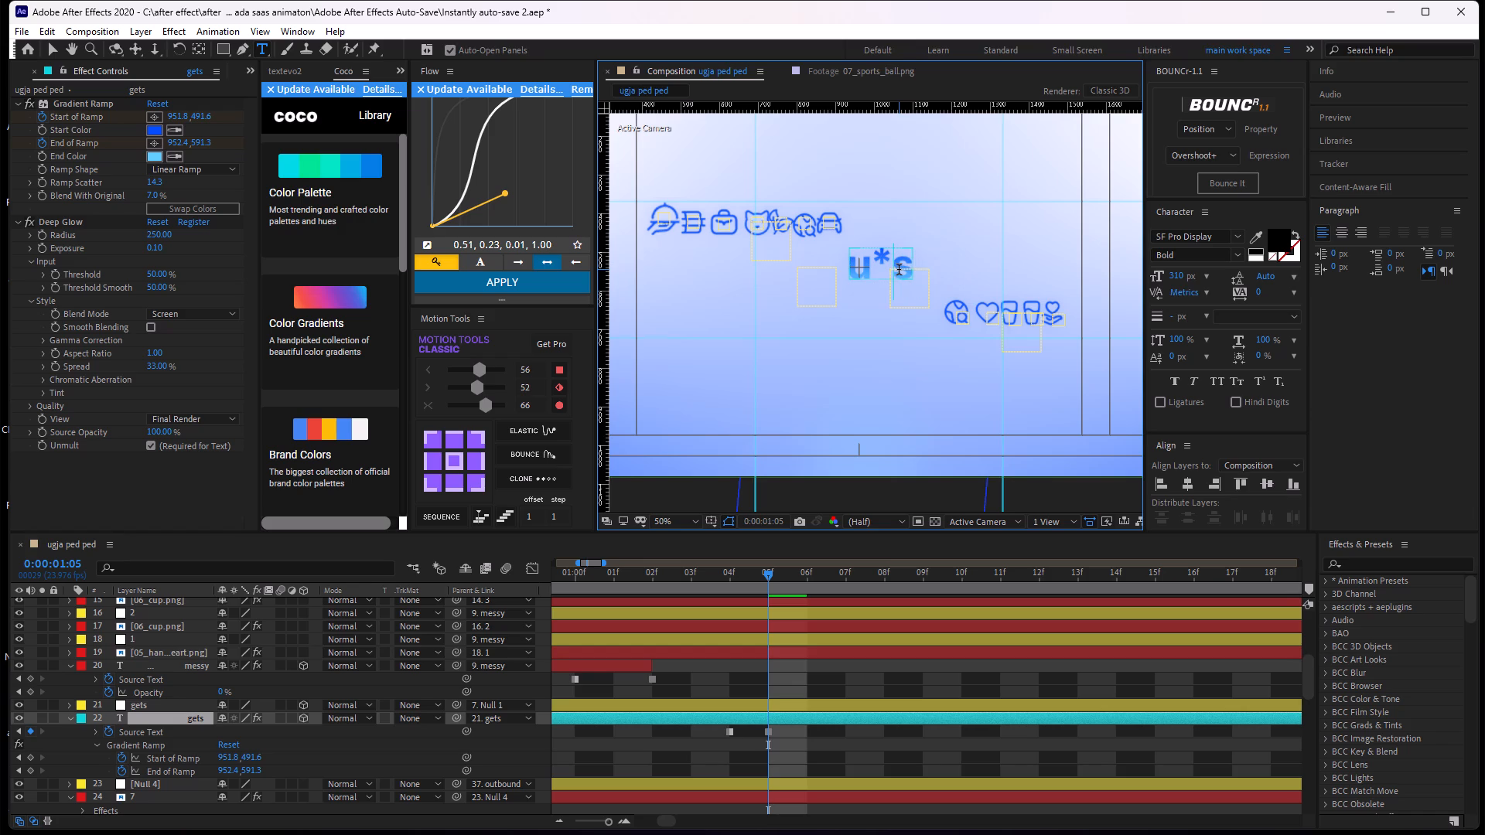
{"action": "key", "text": "minus"}
Add a composition marker at 0:00:01:14, choosing the moment by playback.
{"action": "left_click_drag", "start_coordinate": [766, 578], "coordinate": [777, 619]}
{"action": "key", "text": "space"}
{"action": "key", "text": "space"}
{"action": "left_click_drag", "start_coordinate": [1175, 571], "coordinate": [1143, 580]}
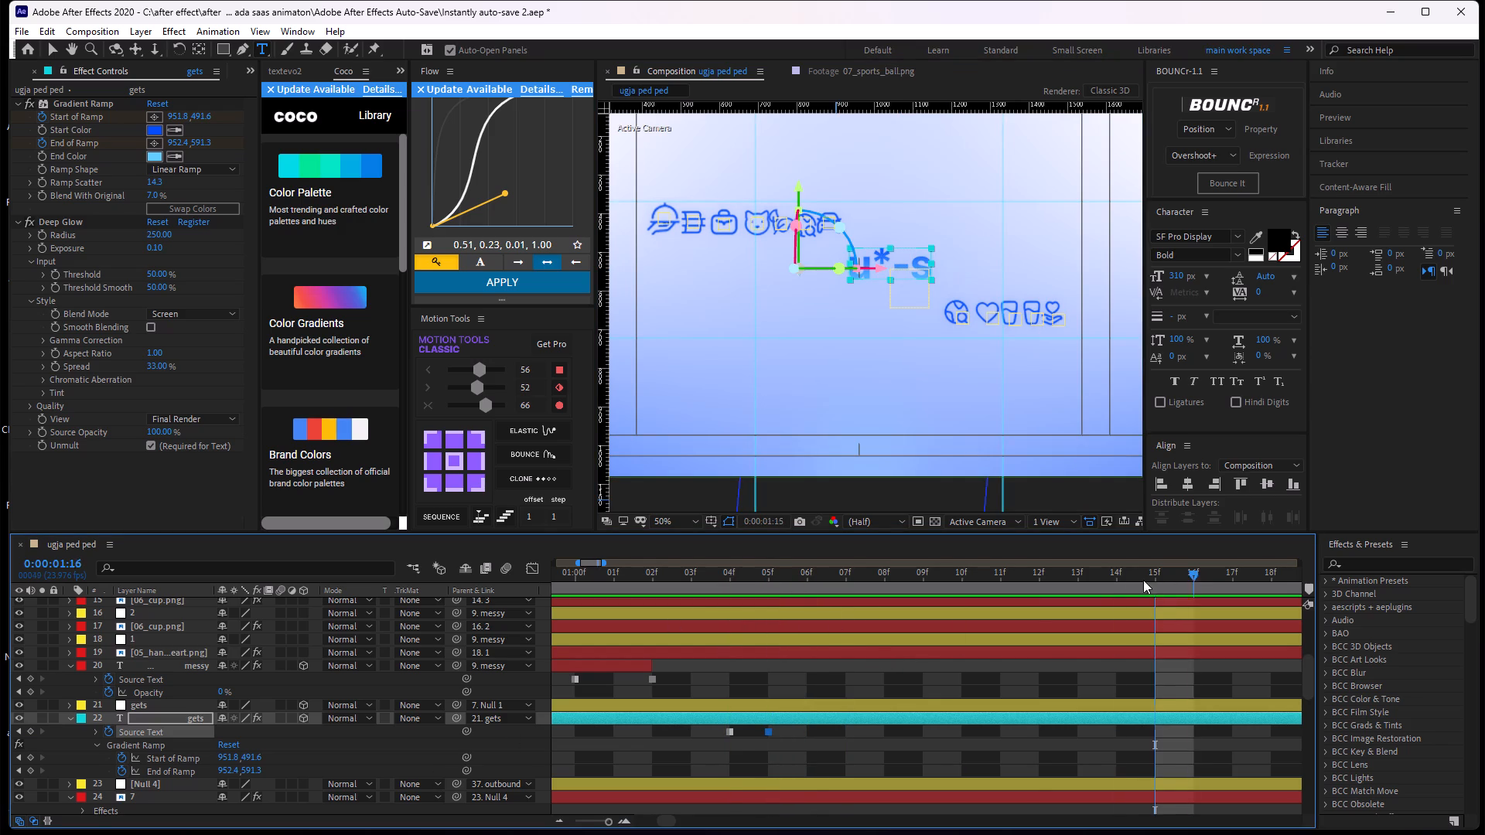
{"action": "left_click_drag", "start_coordinate": [1143, 580], "coordinate": [1102, 591]}
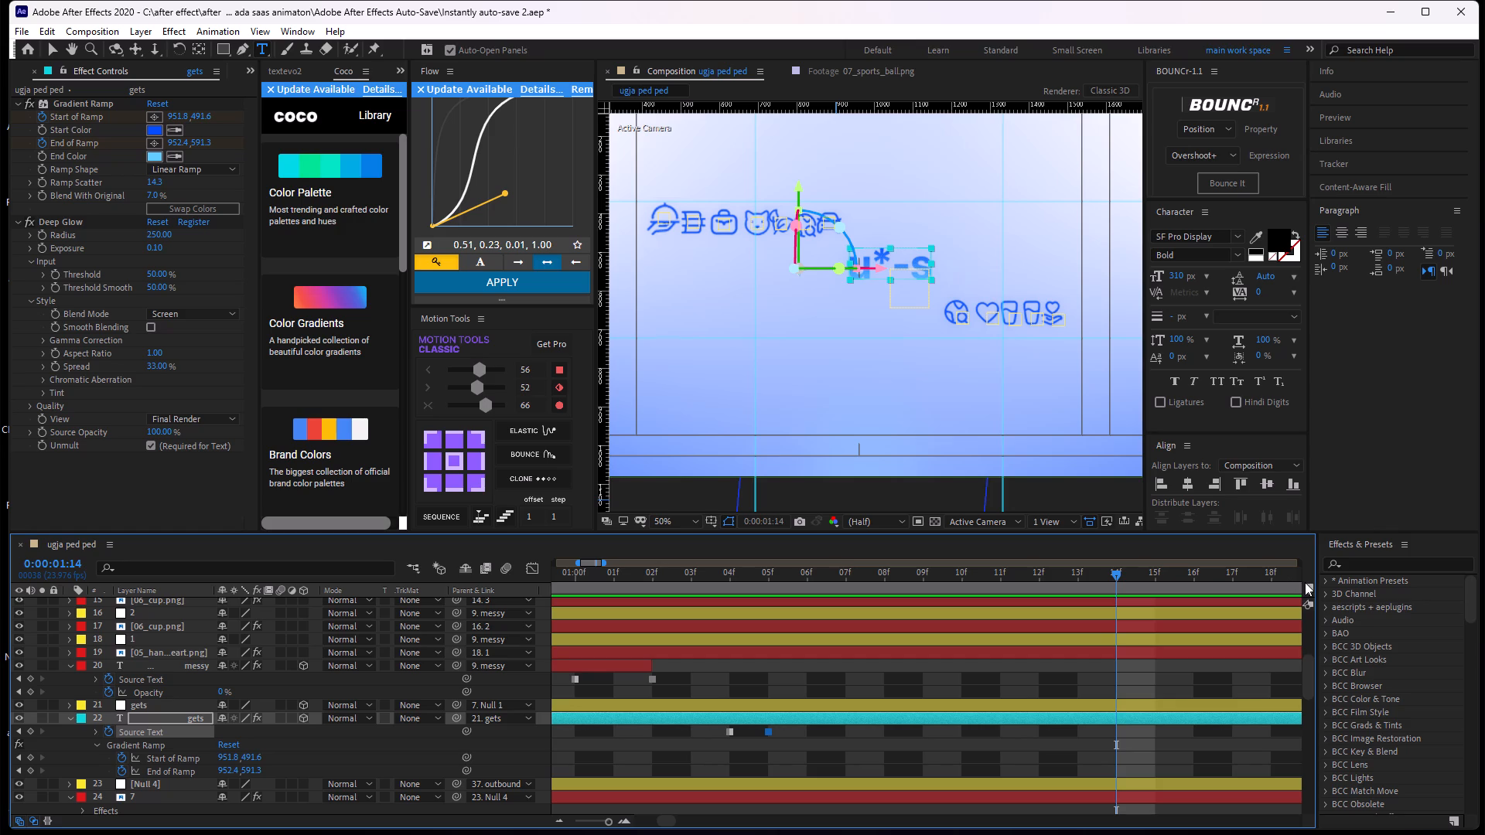
{"action": "left_click", "coordinate": [1306, 583]}
{"action": "left_click", "coordinate": [1045, 734]}
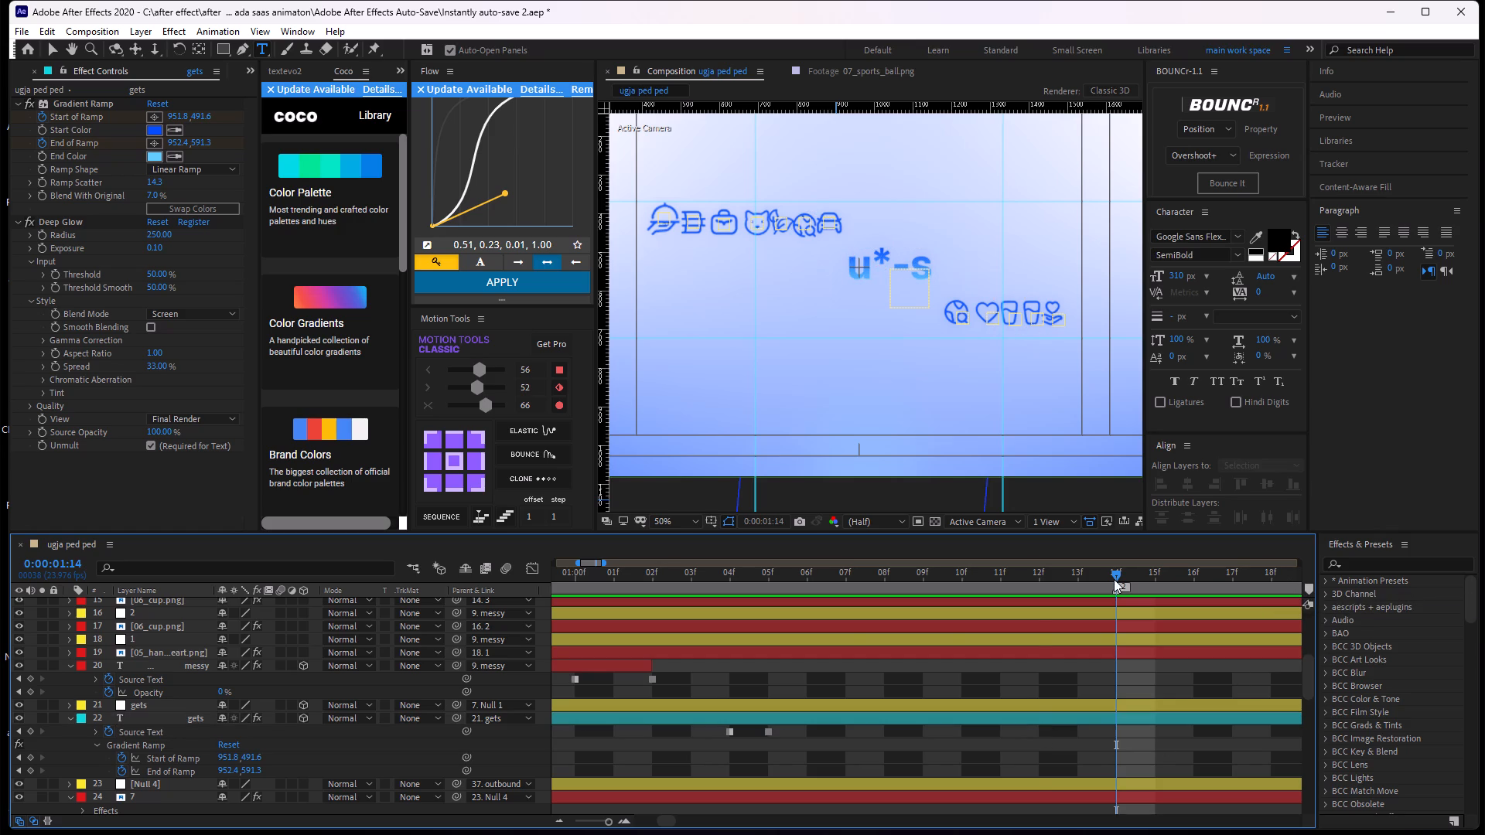
Play back and scrub the "Outbound gets messy" section to review the timing of the "gets" scramble.
{"action": "left_click_drag", "start_coordinate": [1112, 568], "coordinate": [688, 707]}
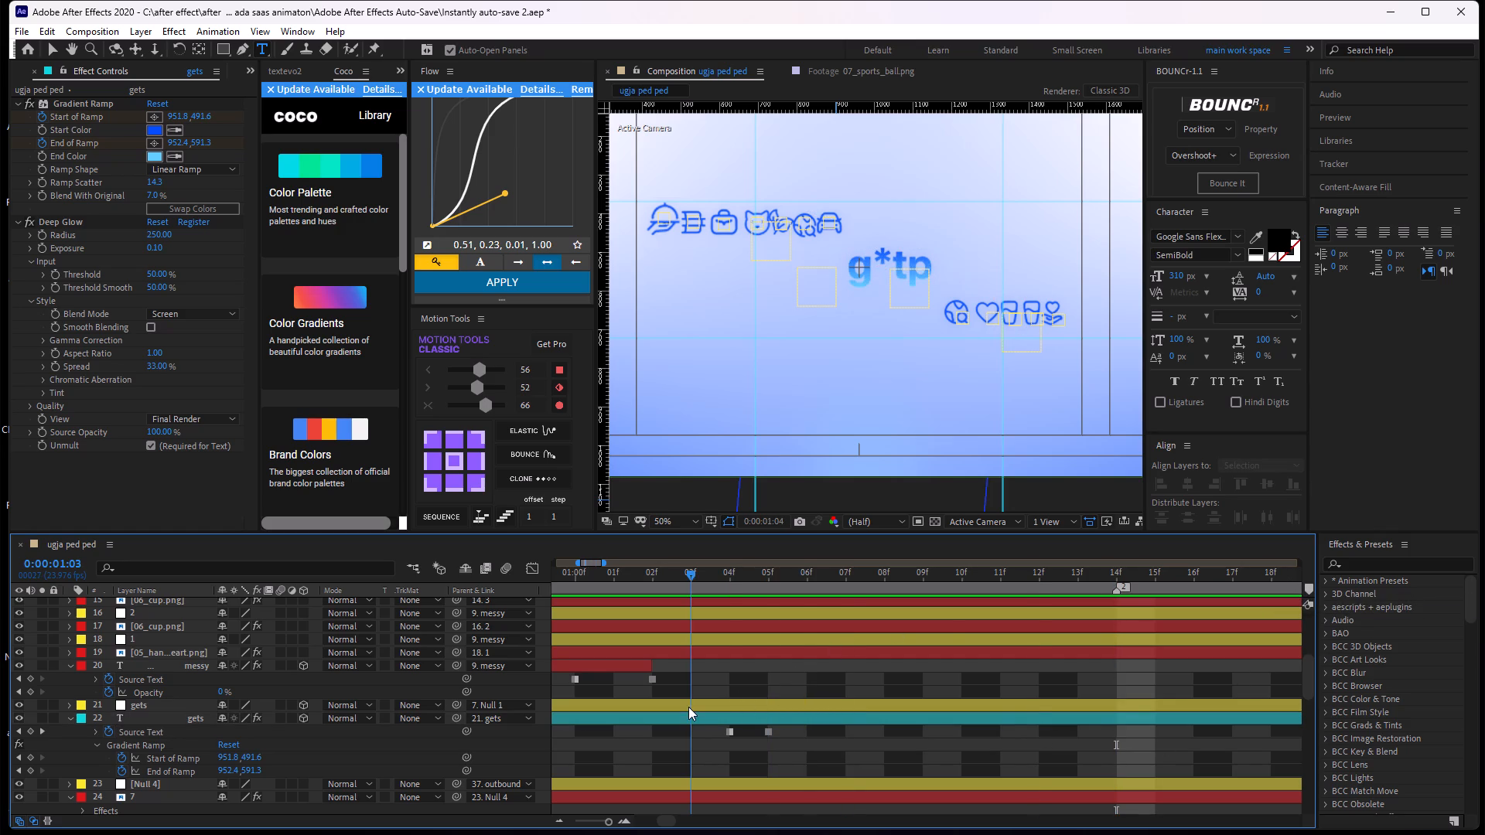
{"action": "left_click_drag", "start_coordinate": [688, 707], "coordinate": [1006, 711]}
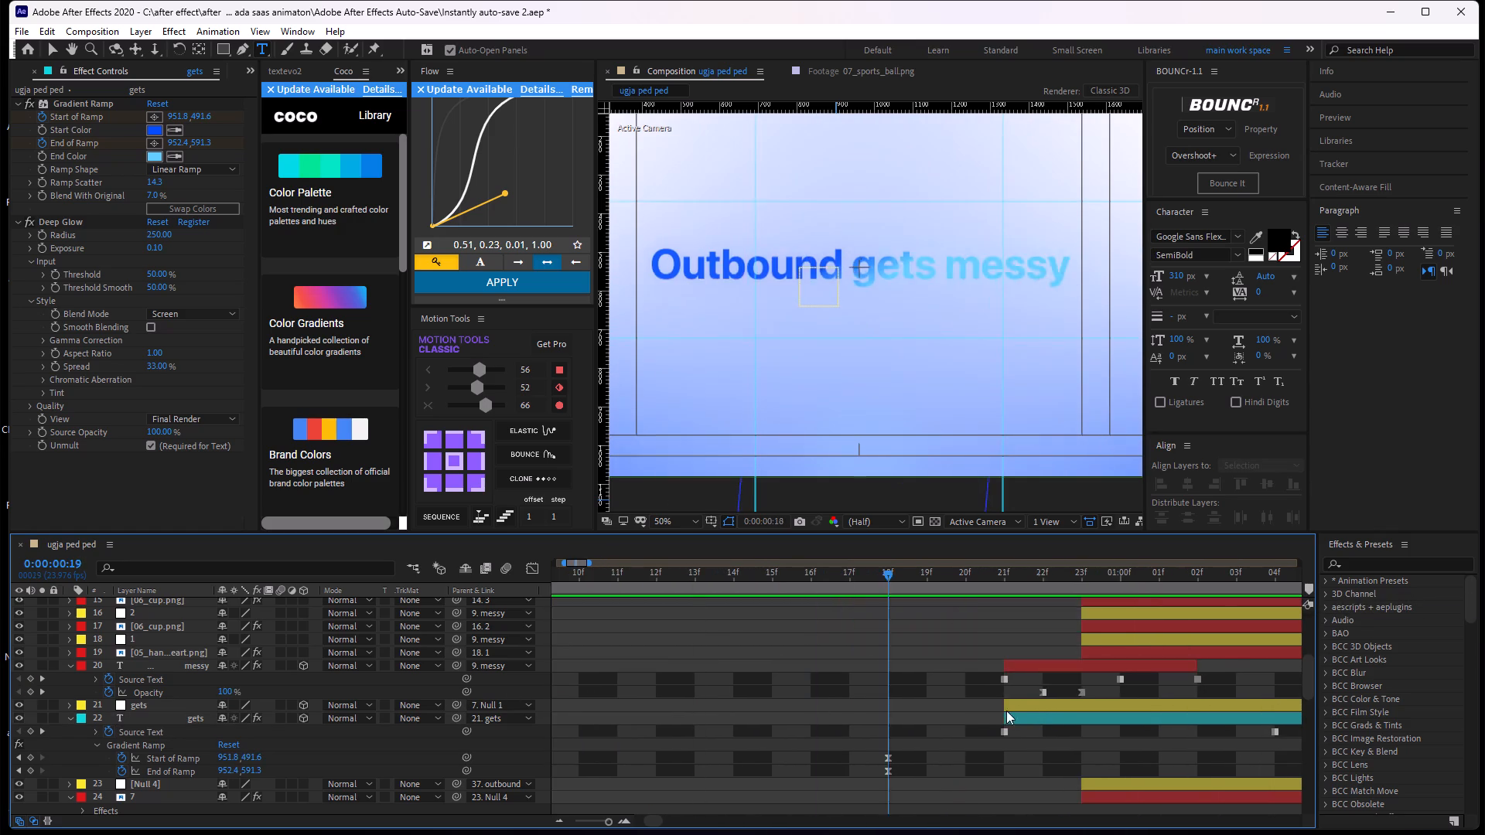
{"action": "left_click_drag", "start_coordinate": [1006, 711], "coordinate": [1060, 712]}
{"action": "middle_click_drag", "start_coordinate": [1094, 710], "coordinate": [791, 695]}
{"action": "key", "text": "space"}
{"action": "key", "text": "space"}
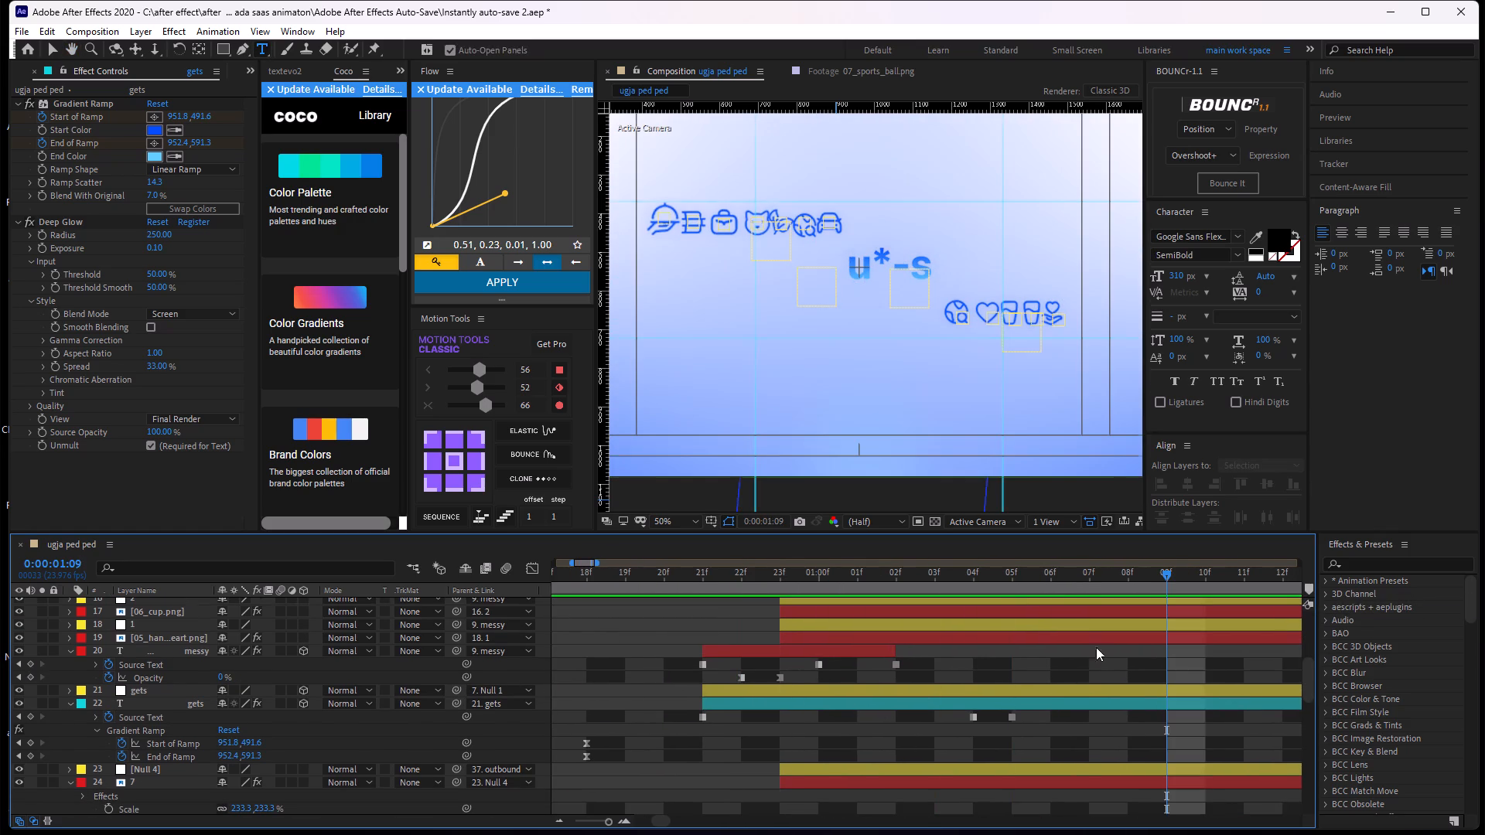
{"action": "left_click_drag", "start_coordinate": [1157, 575], "coordinate": [798, 644]}
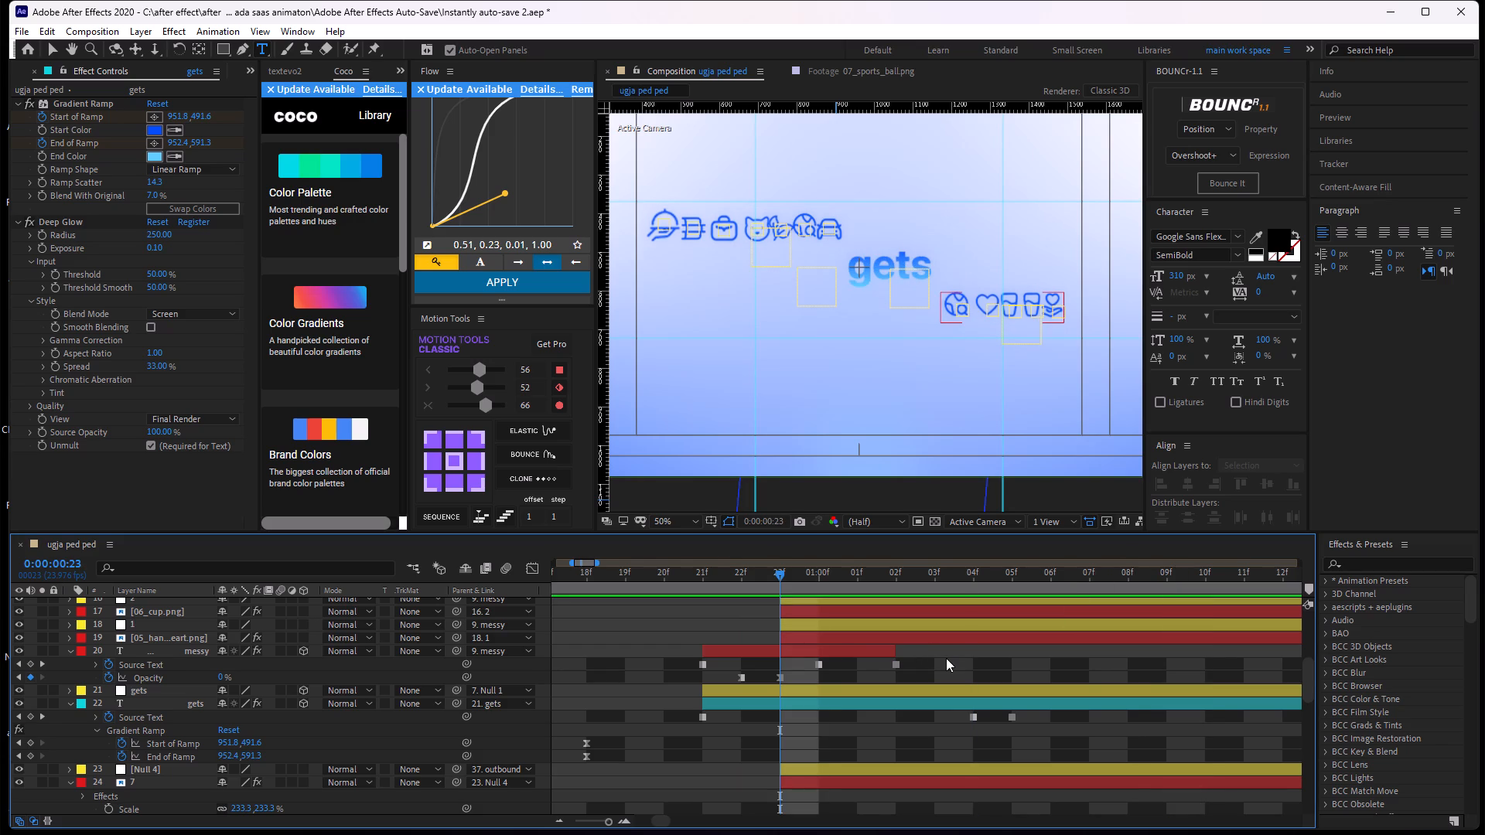
{"action": "middle_click_drag", "start_coordinate": [1019, 673], "coordinate": [899, 656]}
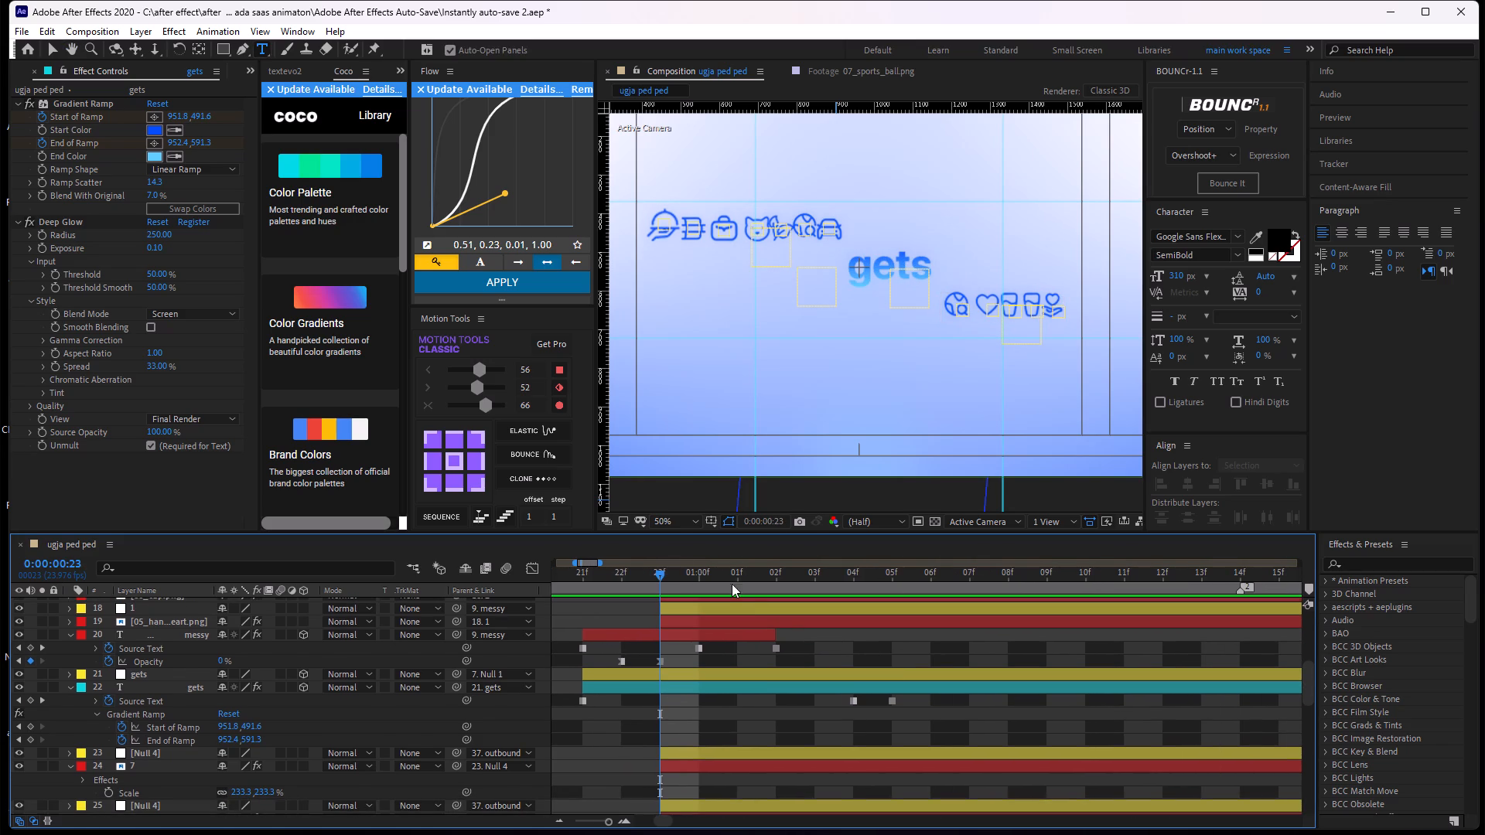
Change the text of layer 22 "gets" to "u=~y" at 0:00:01:06, adding a Source Text keyframe.
{"action": "left_click_drag", "start_coordinate": [675, 568], "coordinate": [872, 635]}
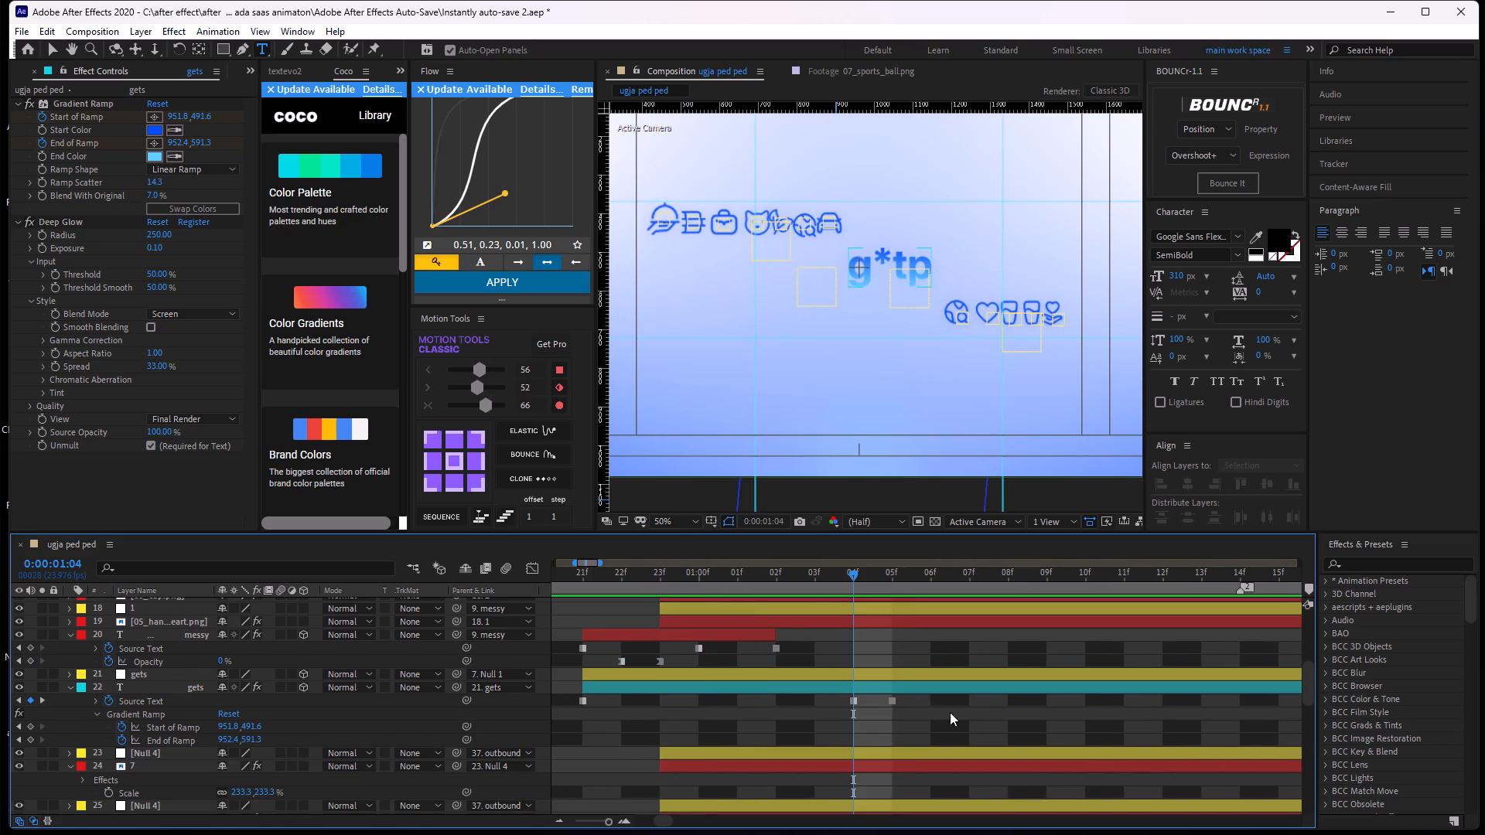
{"action": "middle_click_drag", "start_coordinate": [950, 712], "coordinate": [904, 706]}
{"action": "scroll", "coordinate": [909, 707], "scroll_direction": "up", "scroll_amount": 1}
{"action": "left_click_drag", "start_coordinate": [810, 579], "coordinate": [840, 584]}
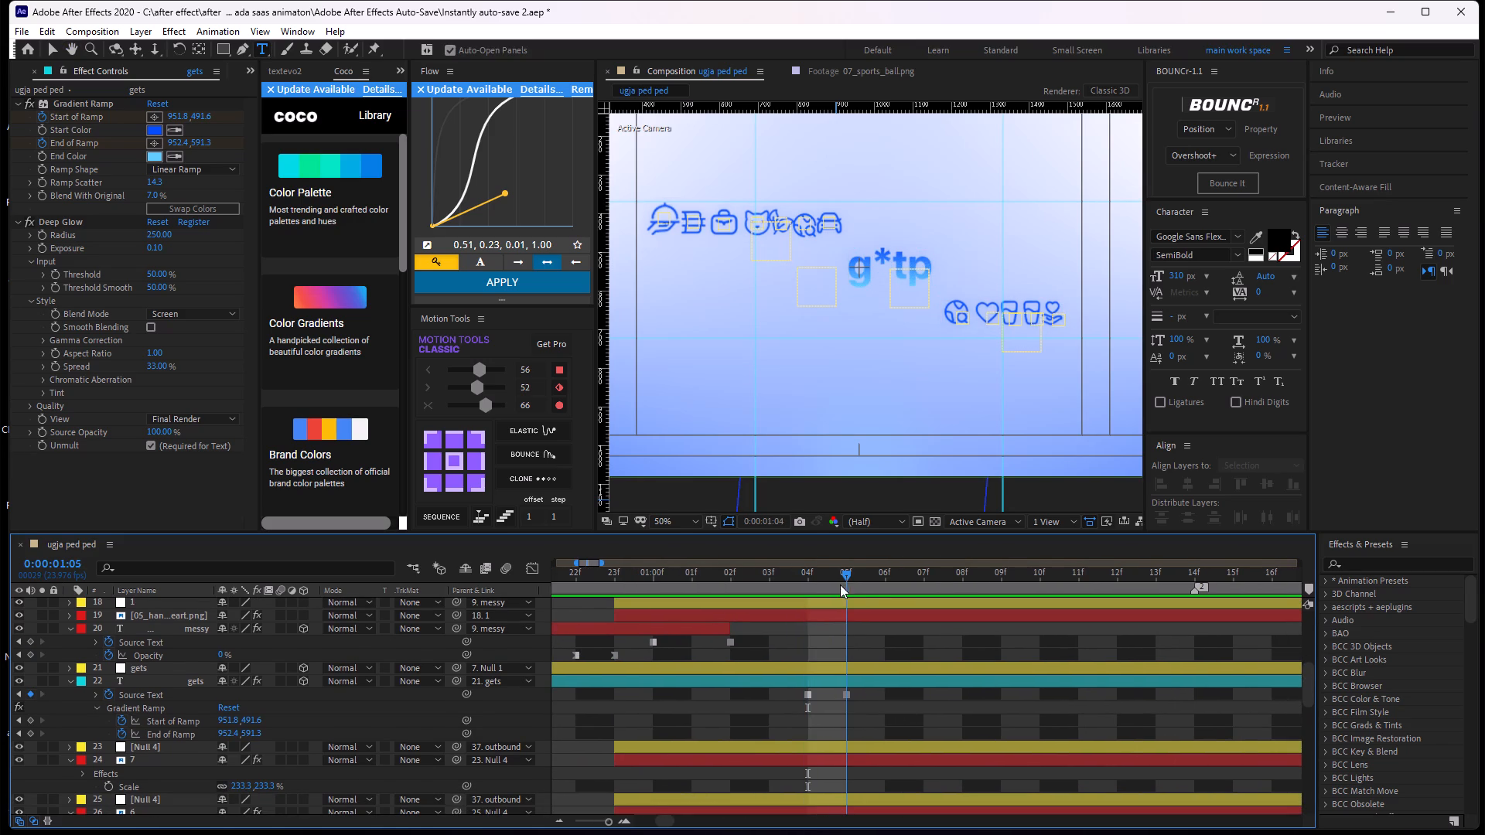
{"action": "left_click_drag", "start_coordinate": [840, 584], "coordinate": [896, 595]}
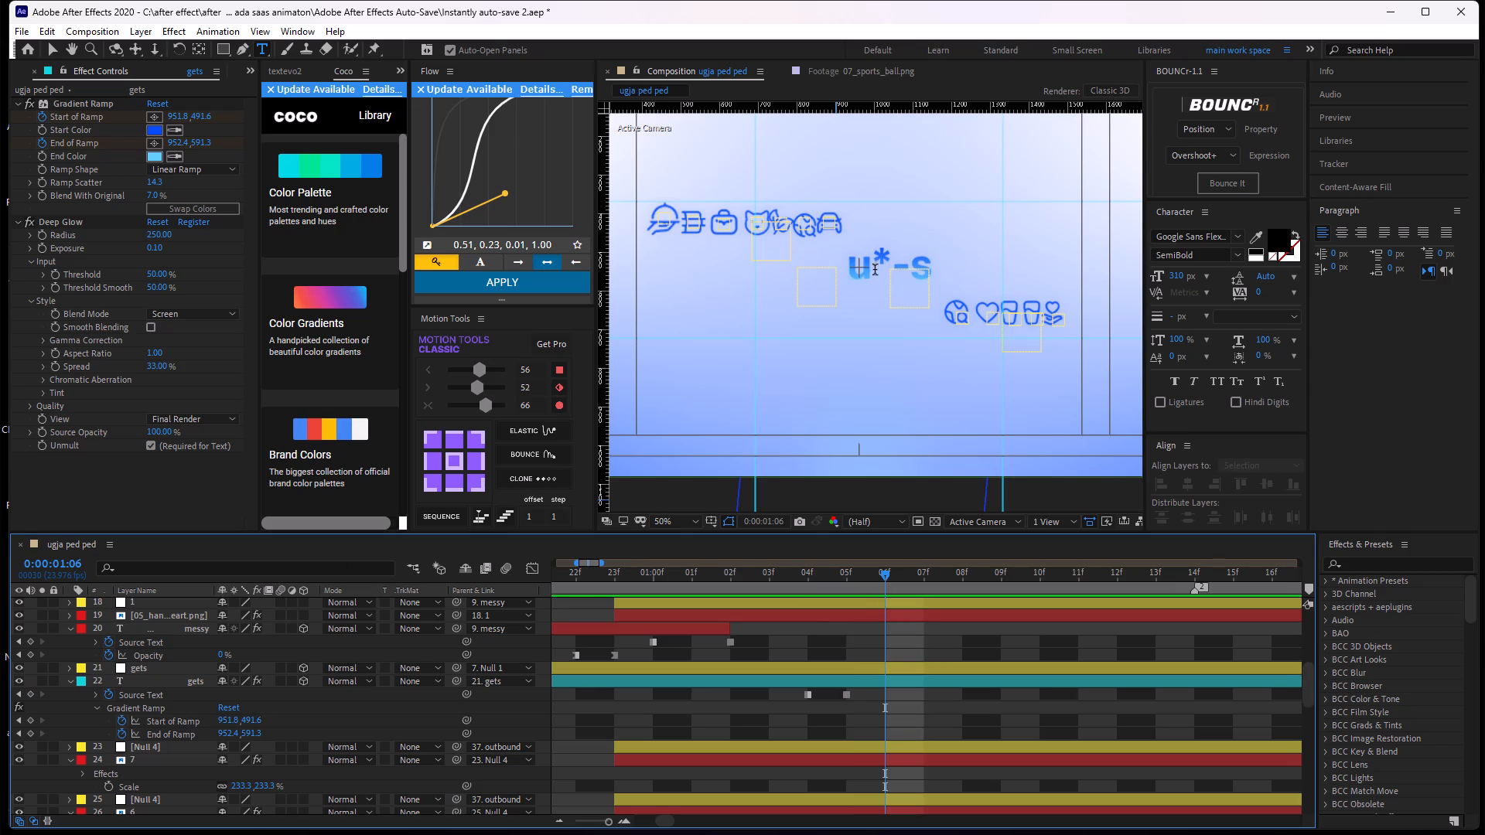
{"action": "left_click_drag", "start_coordinate": [931, 257], "coordinate": [914, 266]}
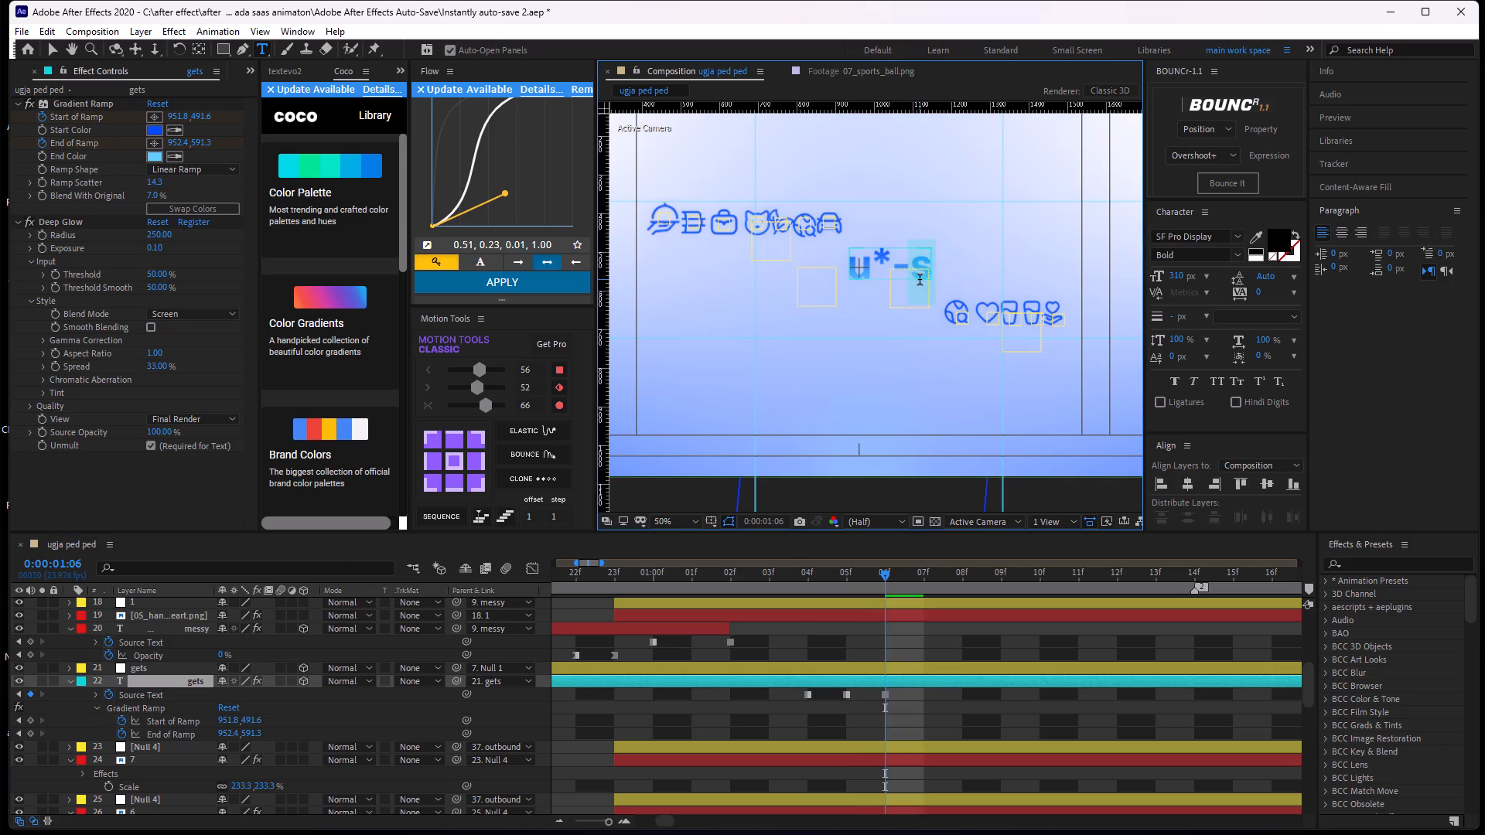
{"action": "key", "text": "y"}
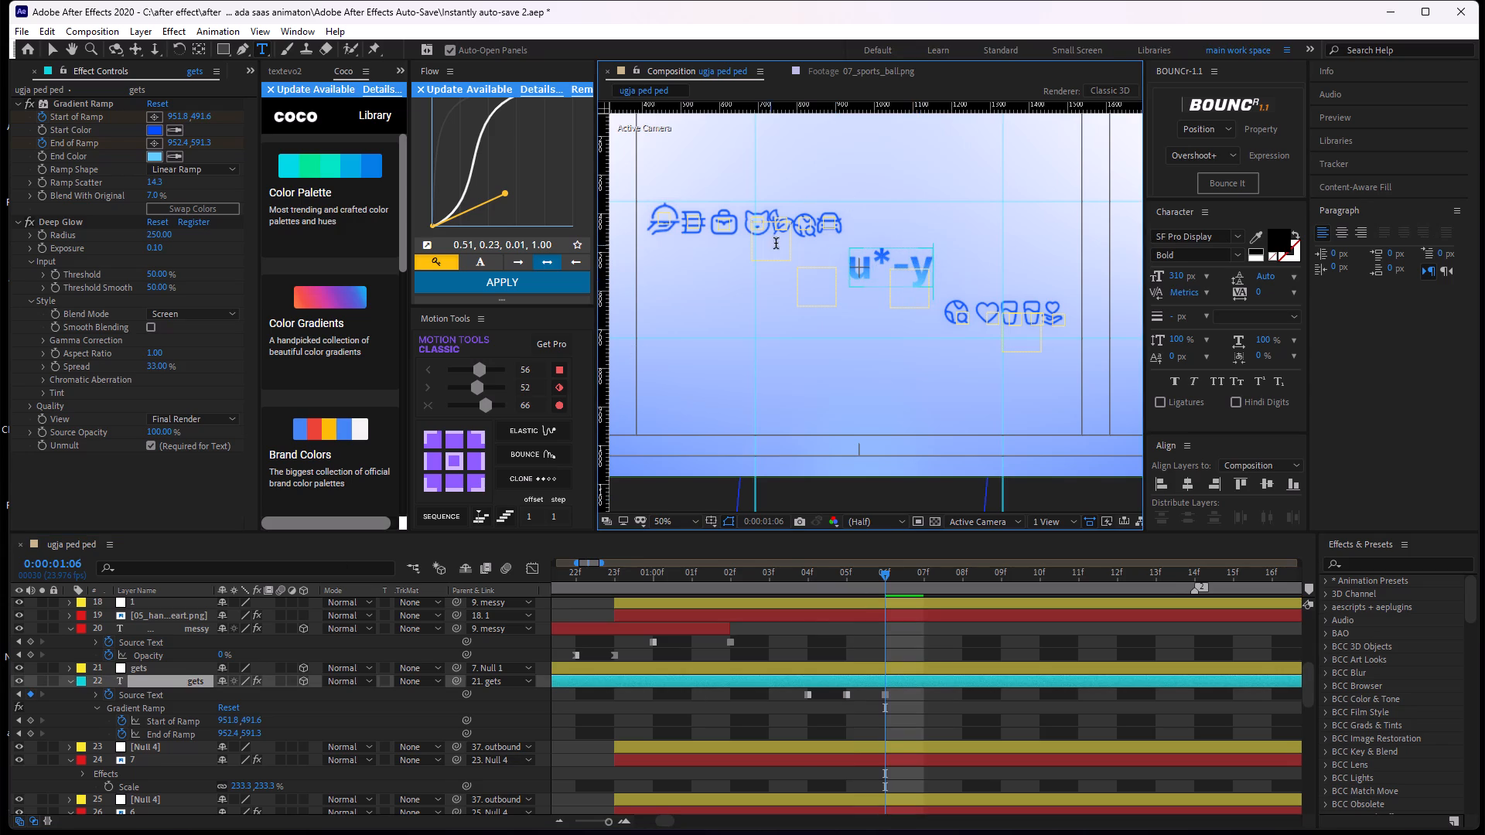
{"action": "left_click_drag", "start_coordinate": [907, 266], "coordinate": [878, 271]}
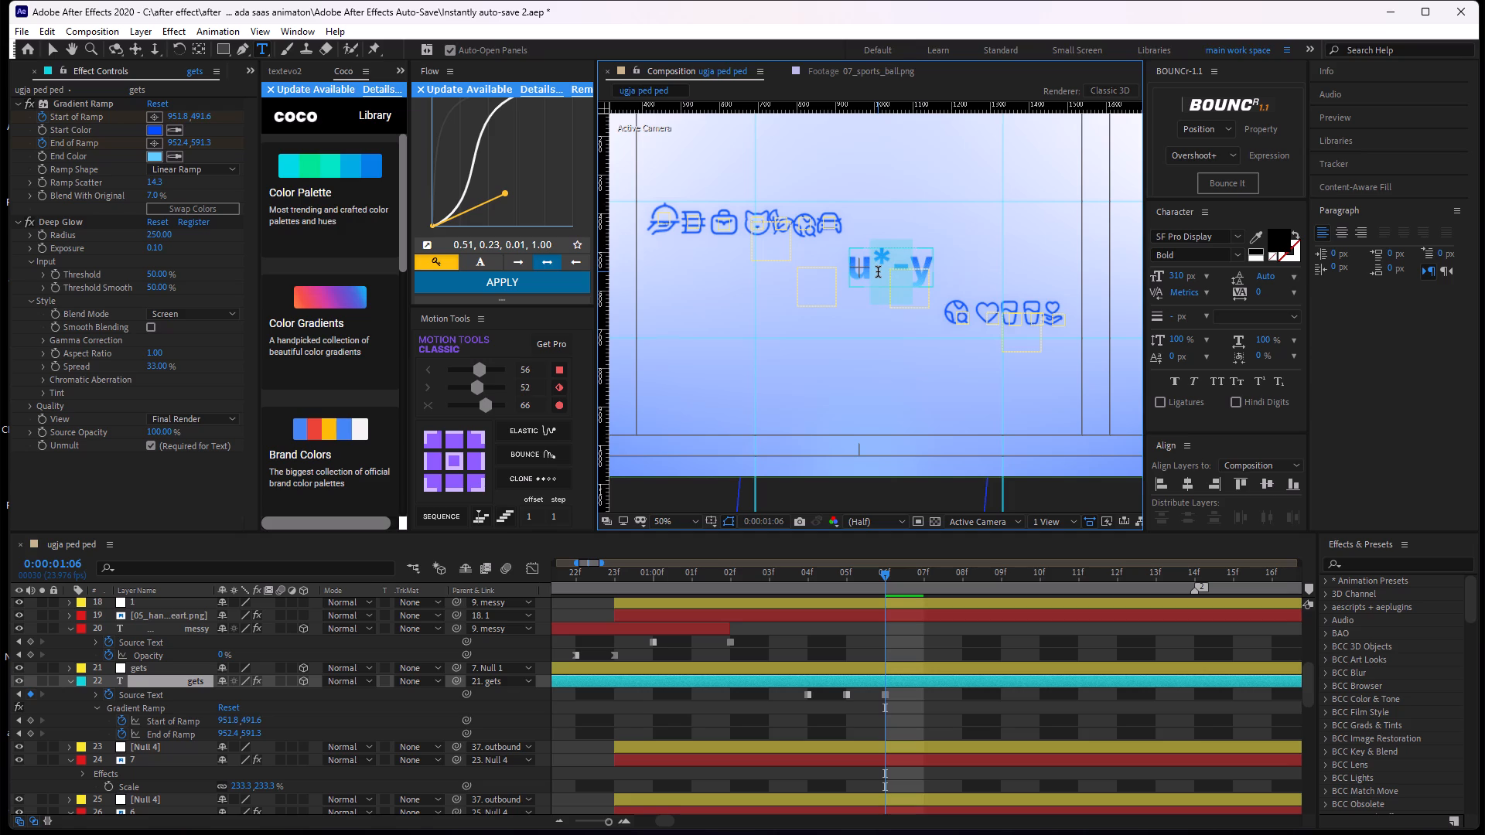
{"action": "key", "text": "equal"}
{"action": "key", "text": "grave"}
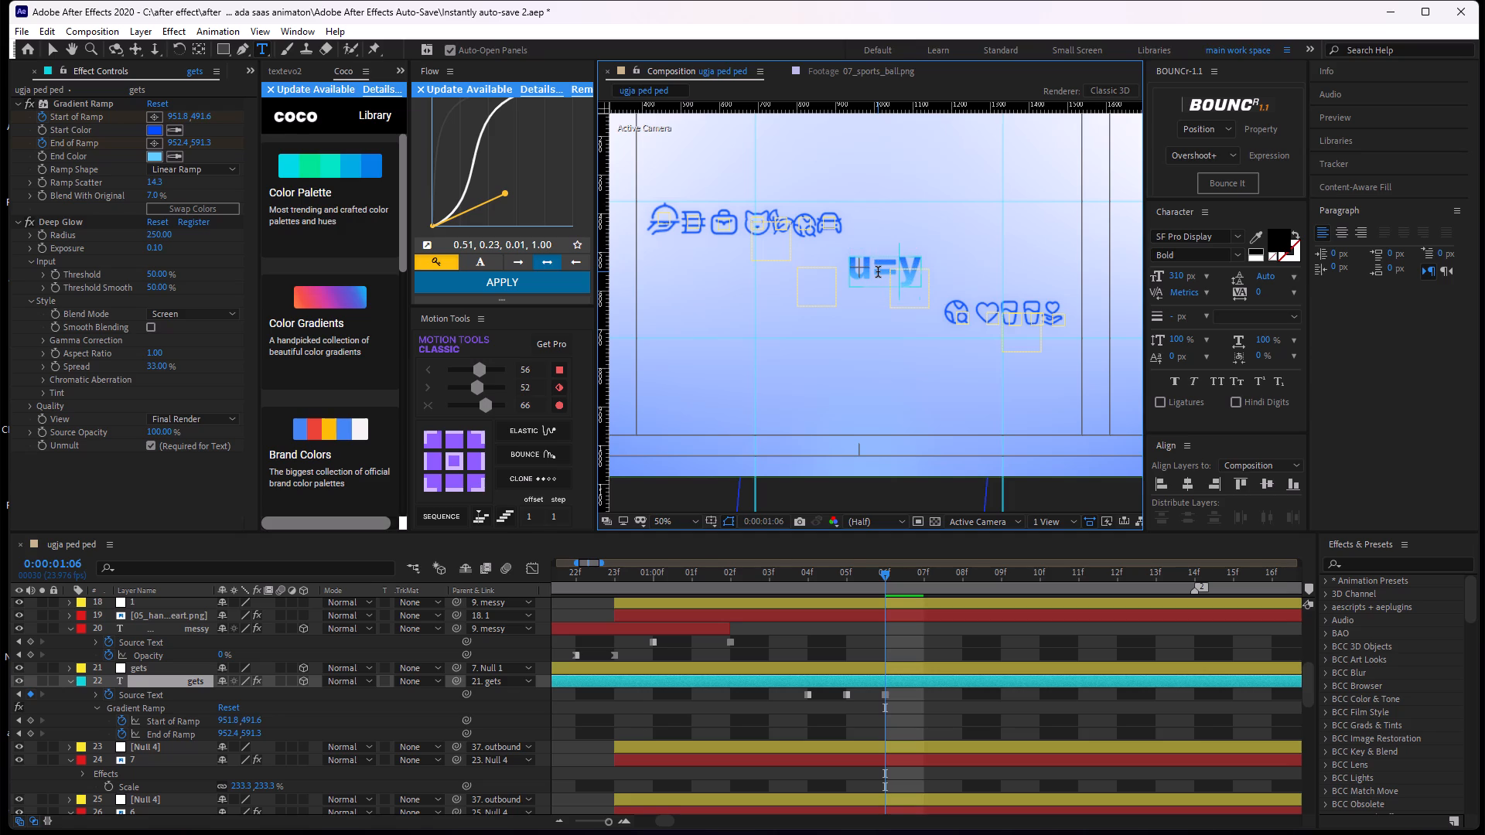
{"action": "key", "text": "BackSpace"}
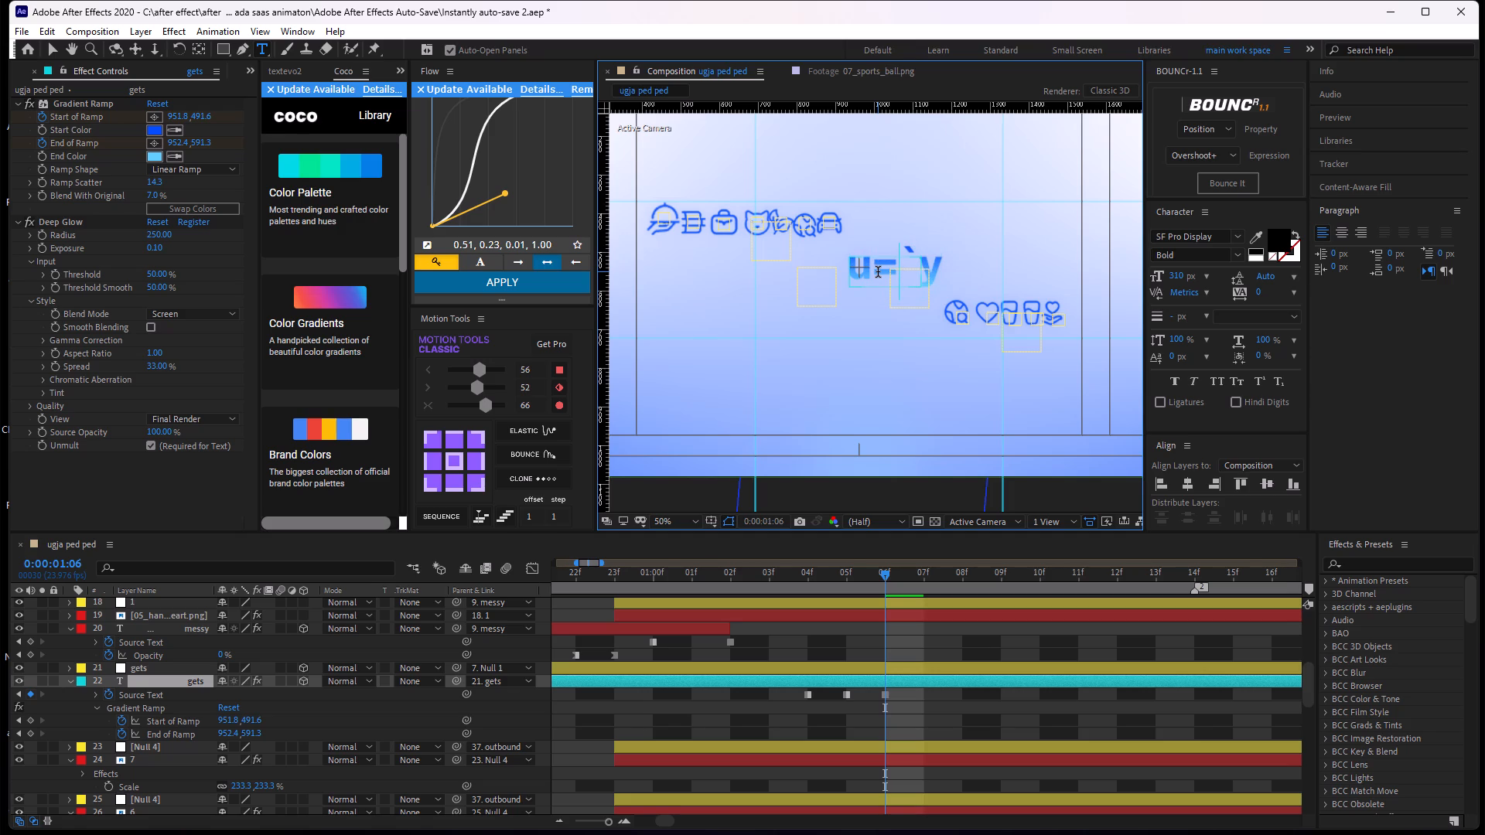
{"action": "key", "text": "shift+asciitilde"}
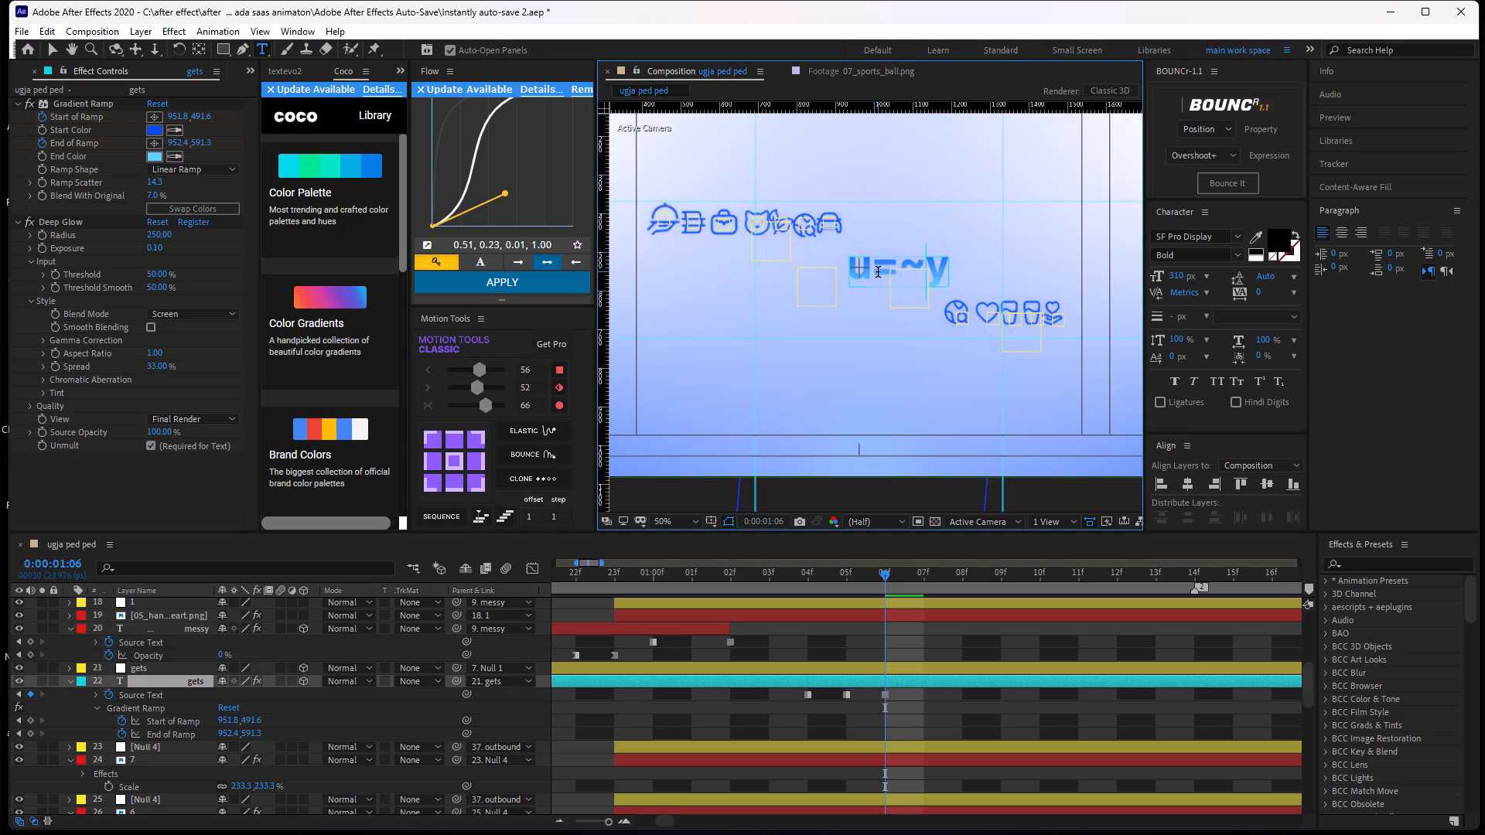
Replace the first character of layer 22's text with "o" at 0:00:01:06, making it "o=~y".
{"action": "left_click_drag", "start_coordinate": [865, 272], "coordinate": [850, 278]}
{"action": "left_click_drag", "start_coordinate": [850, 278], "coordinate": [845, 281]}
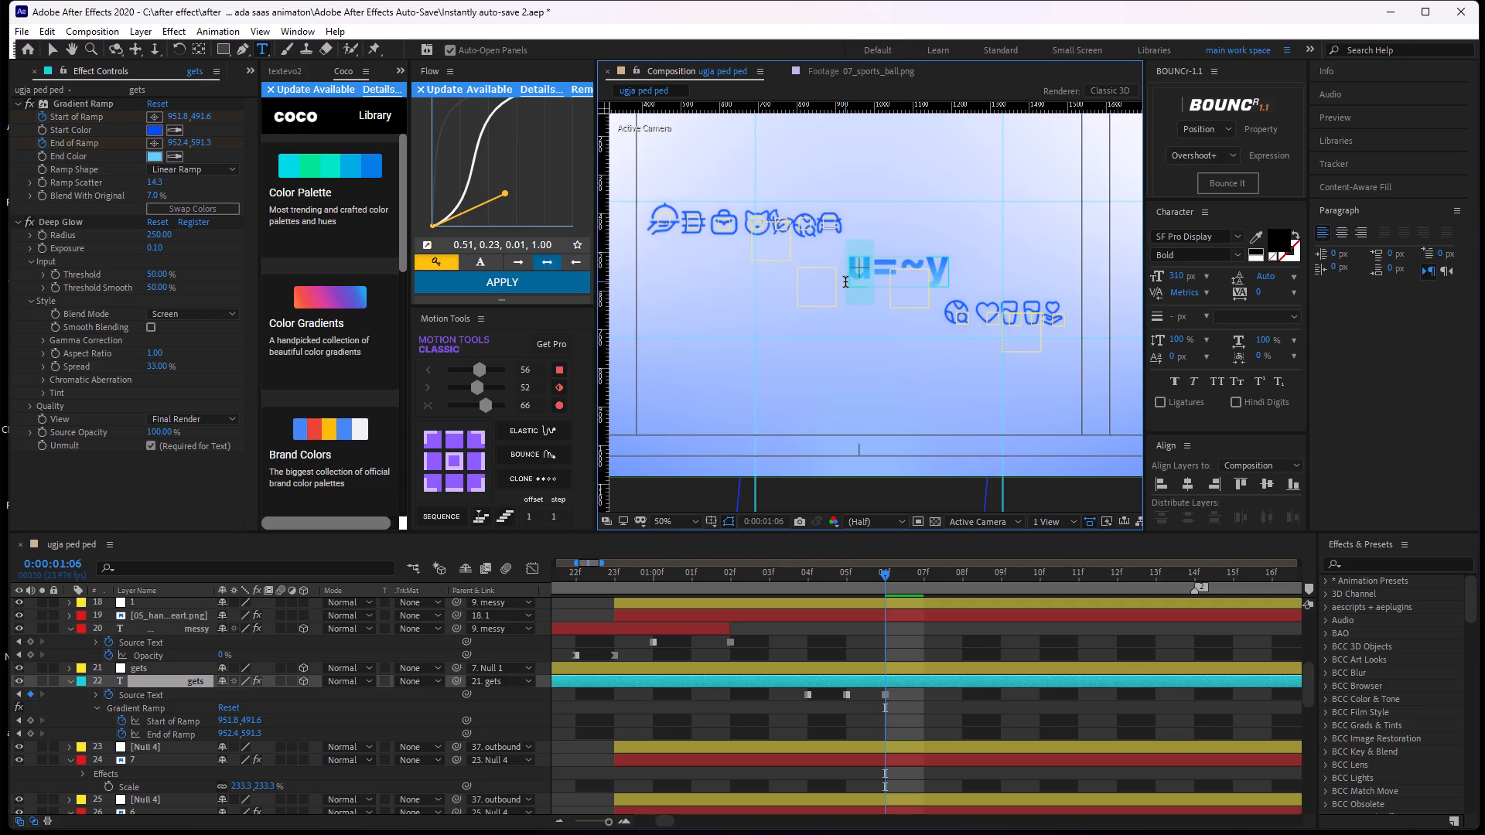
{"action": "key", "text": "o"}
{"action": "left_click", "coordinate": [868, 714]}
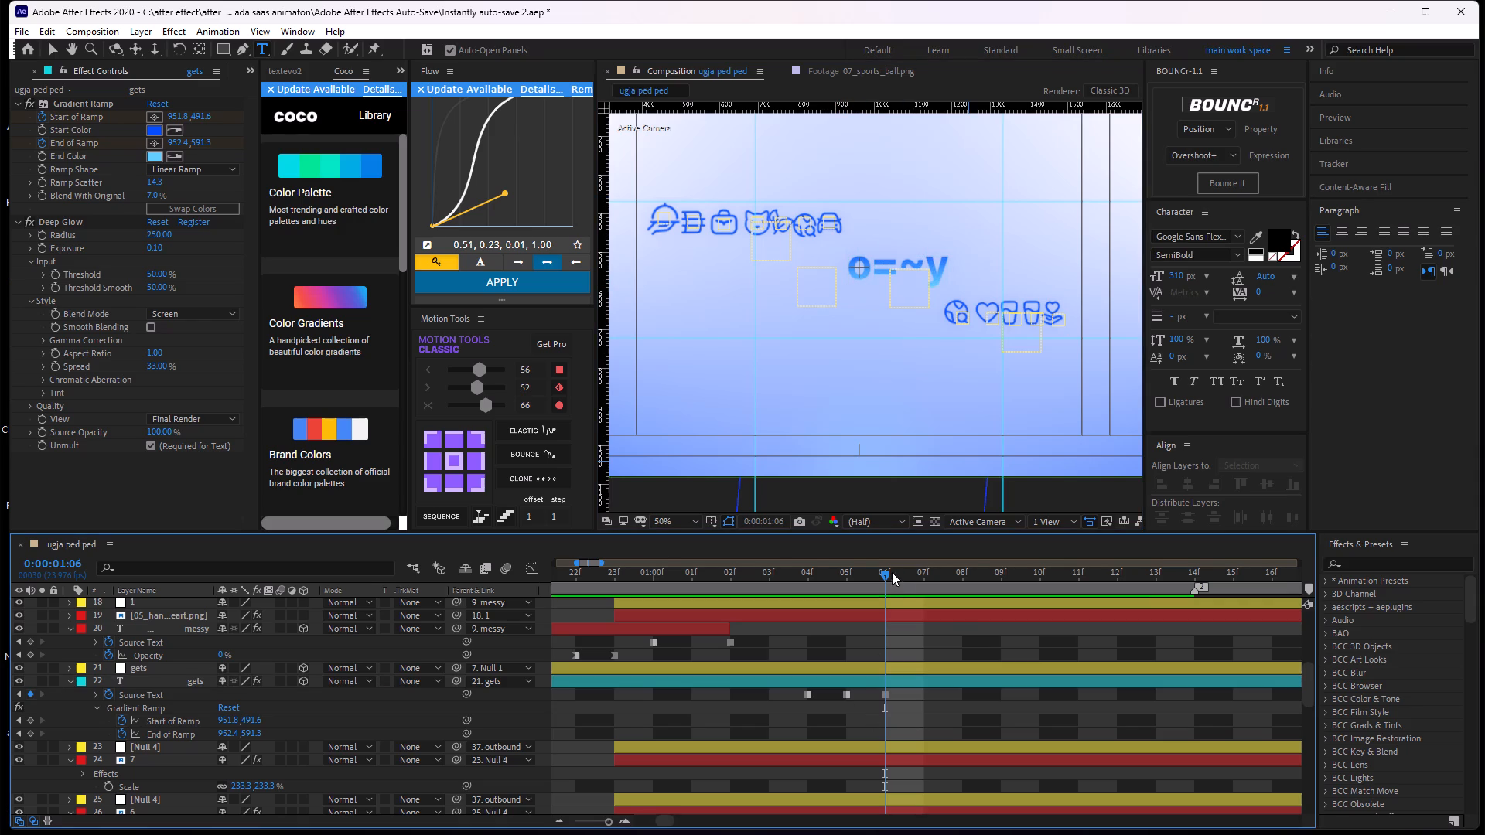
Retype the text of layer 22 as "gets" at 0:00:01:07, adding a Source Text keyframe.
{"action": "left_click_drag", "start_coordinate": [891, 572], "coordinate": [922, 596]}
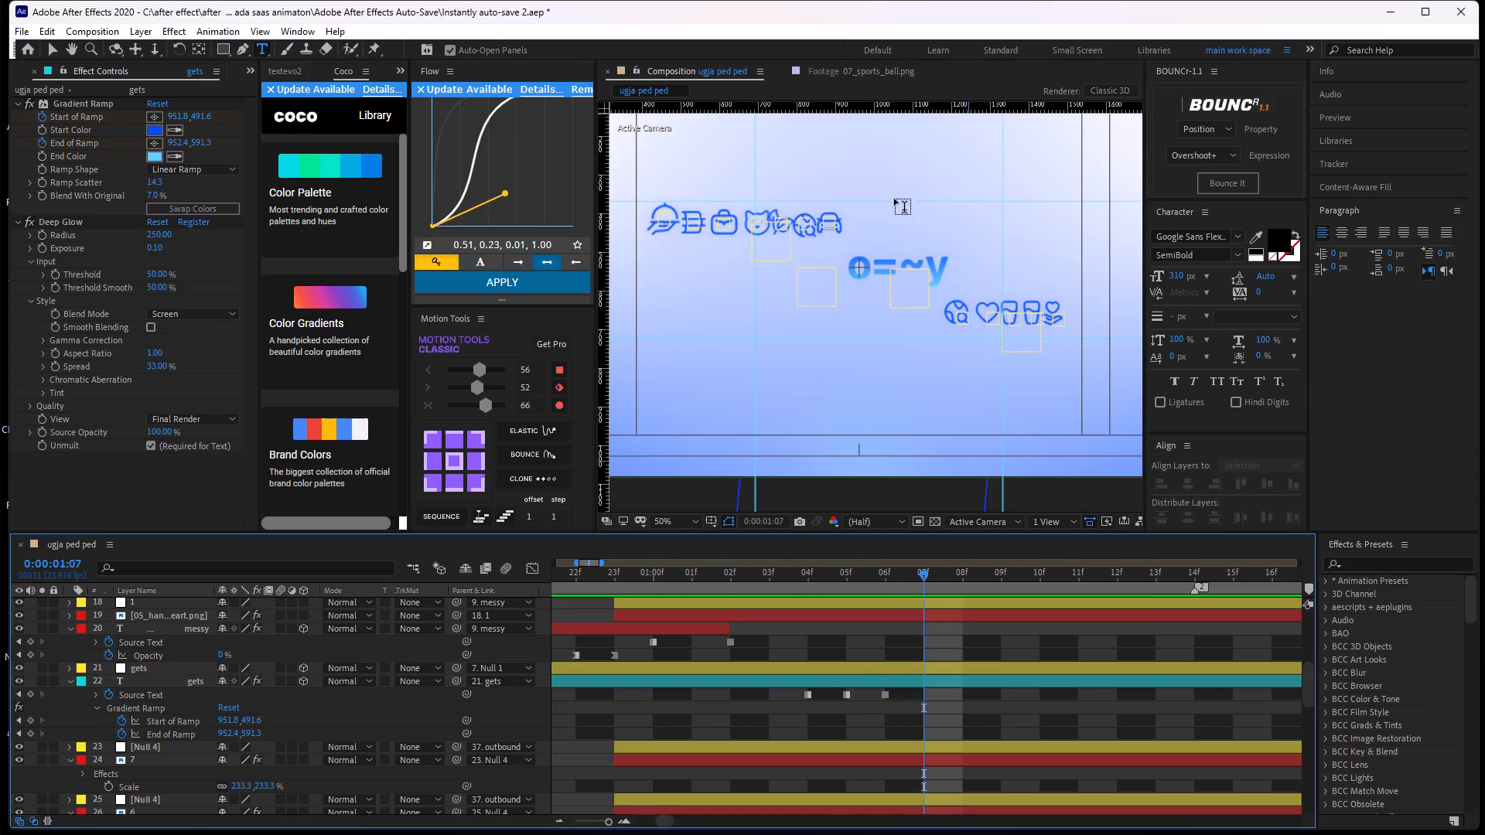
{"action": "left_click_drag", "start_coordinate": [947, 257], "coordinate": [832, 261]}
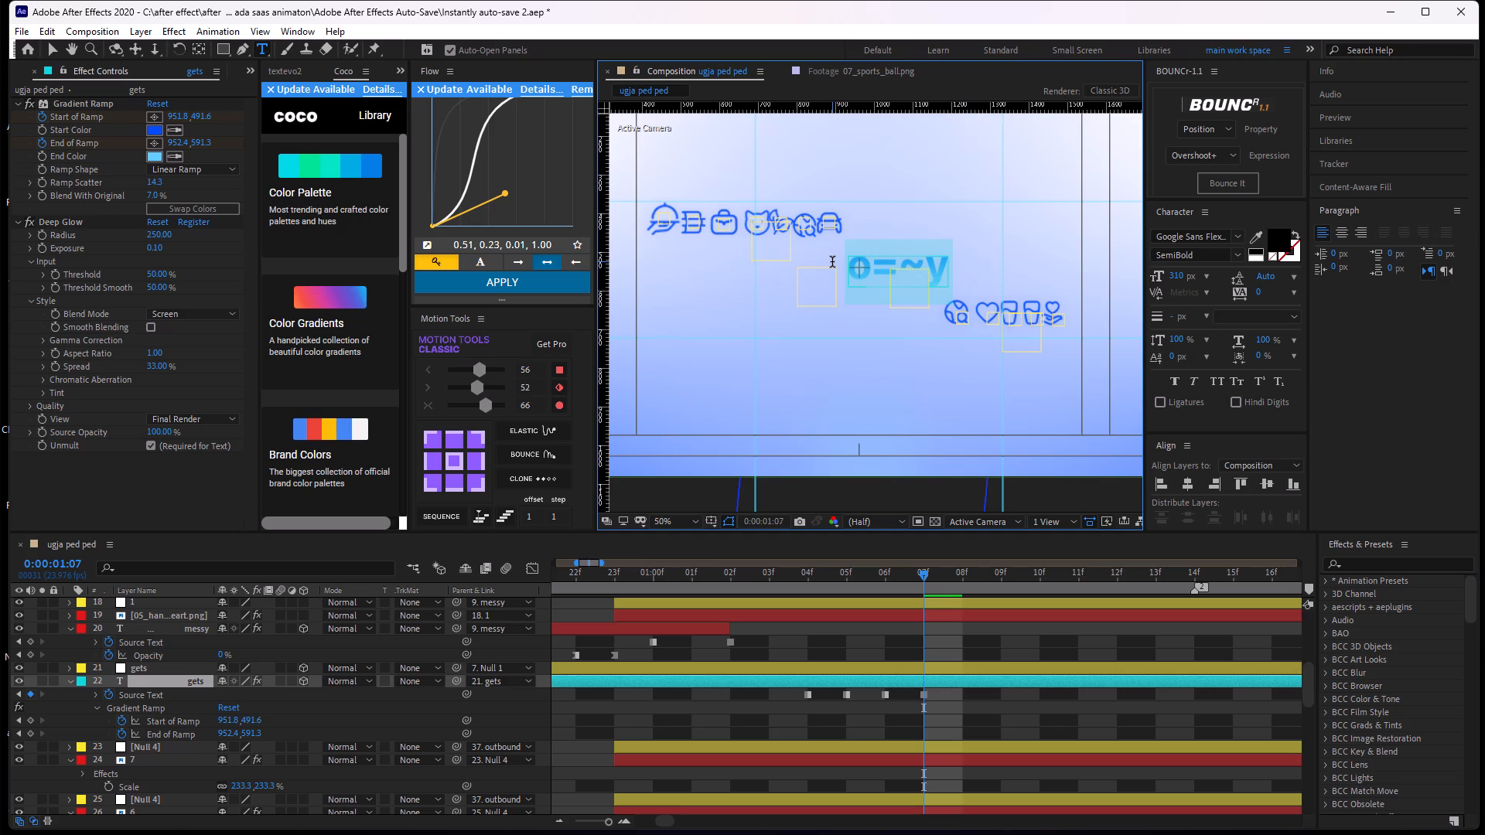
{"action": "key", "text": "BackSpace"}
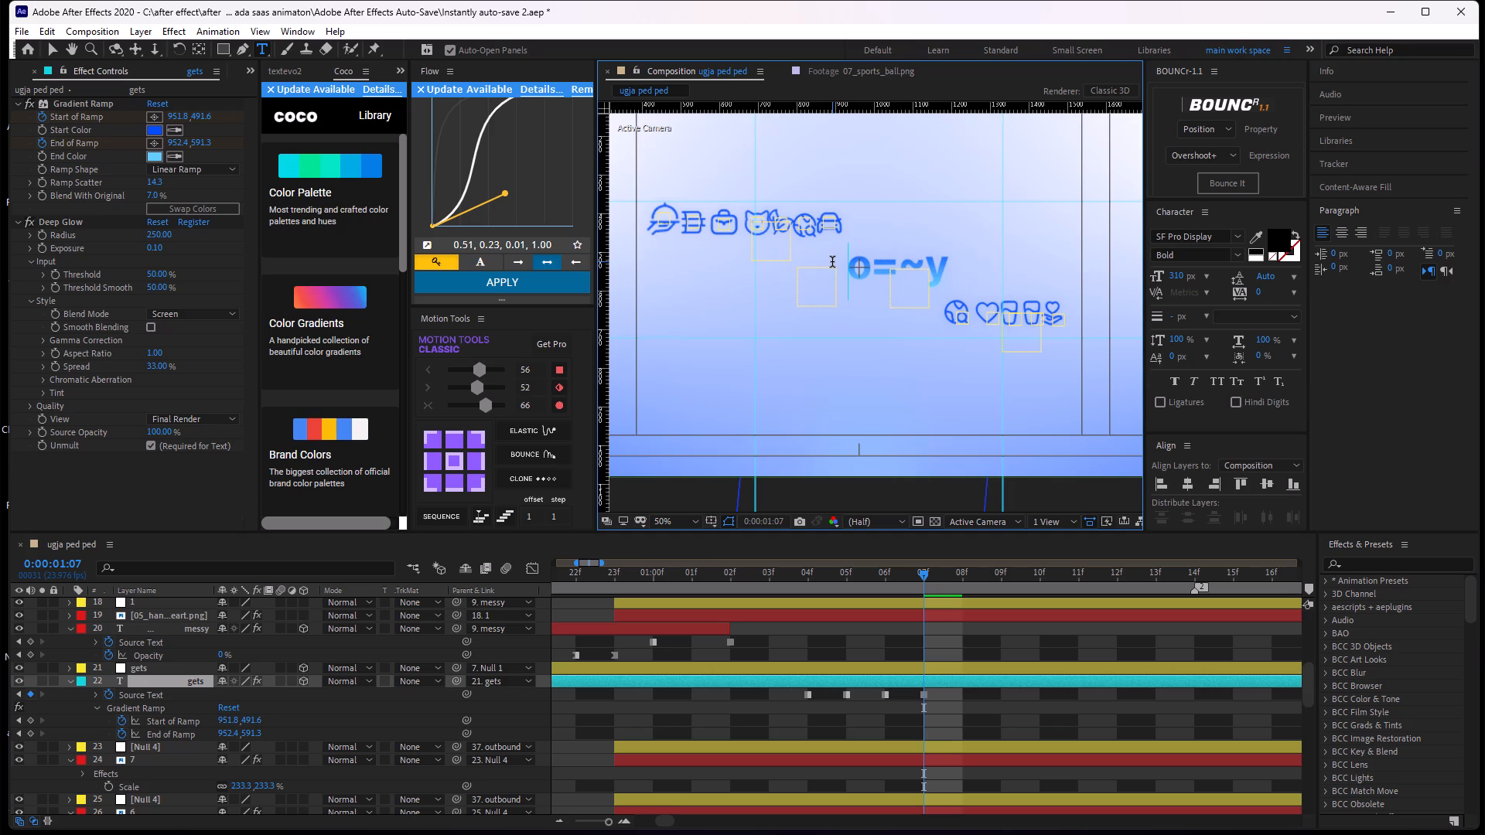
{"action": "key", "text": "3"}
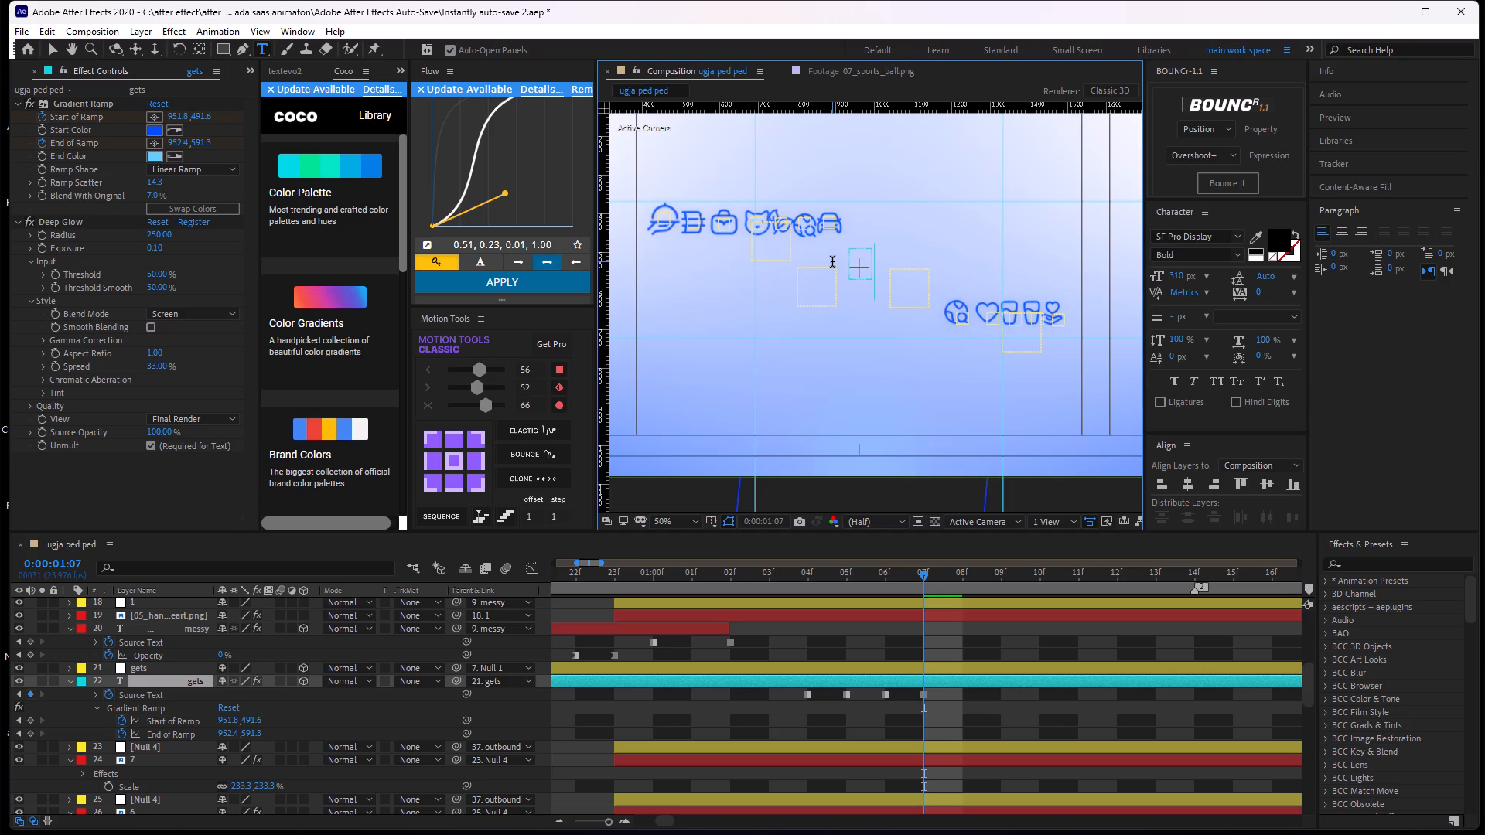
{"action": "key", "text": "BackSpace"}
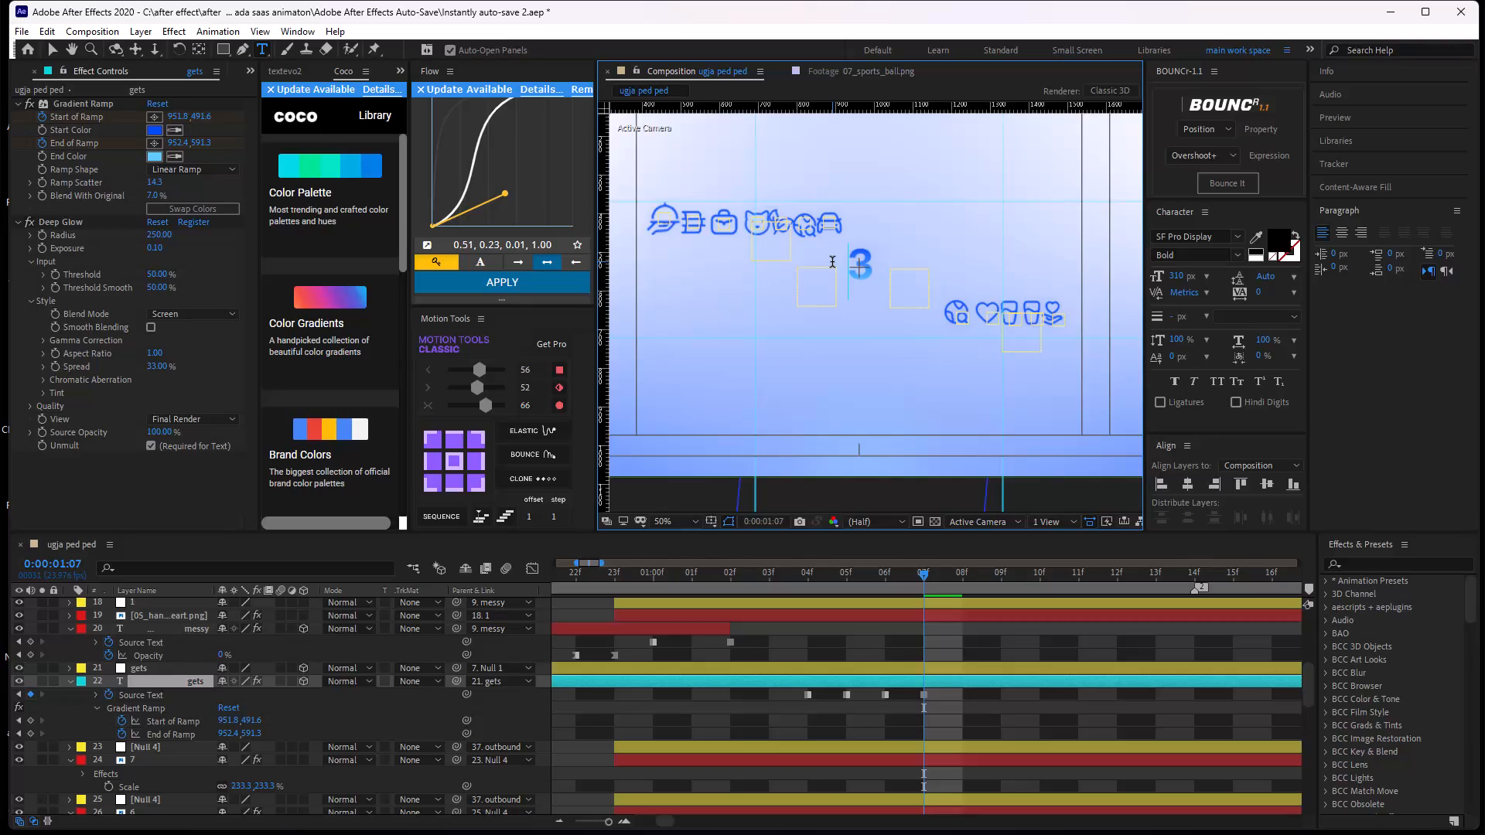
{"action": "type", "text": ",;"}
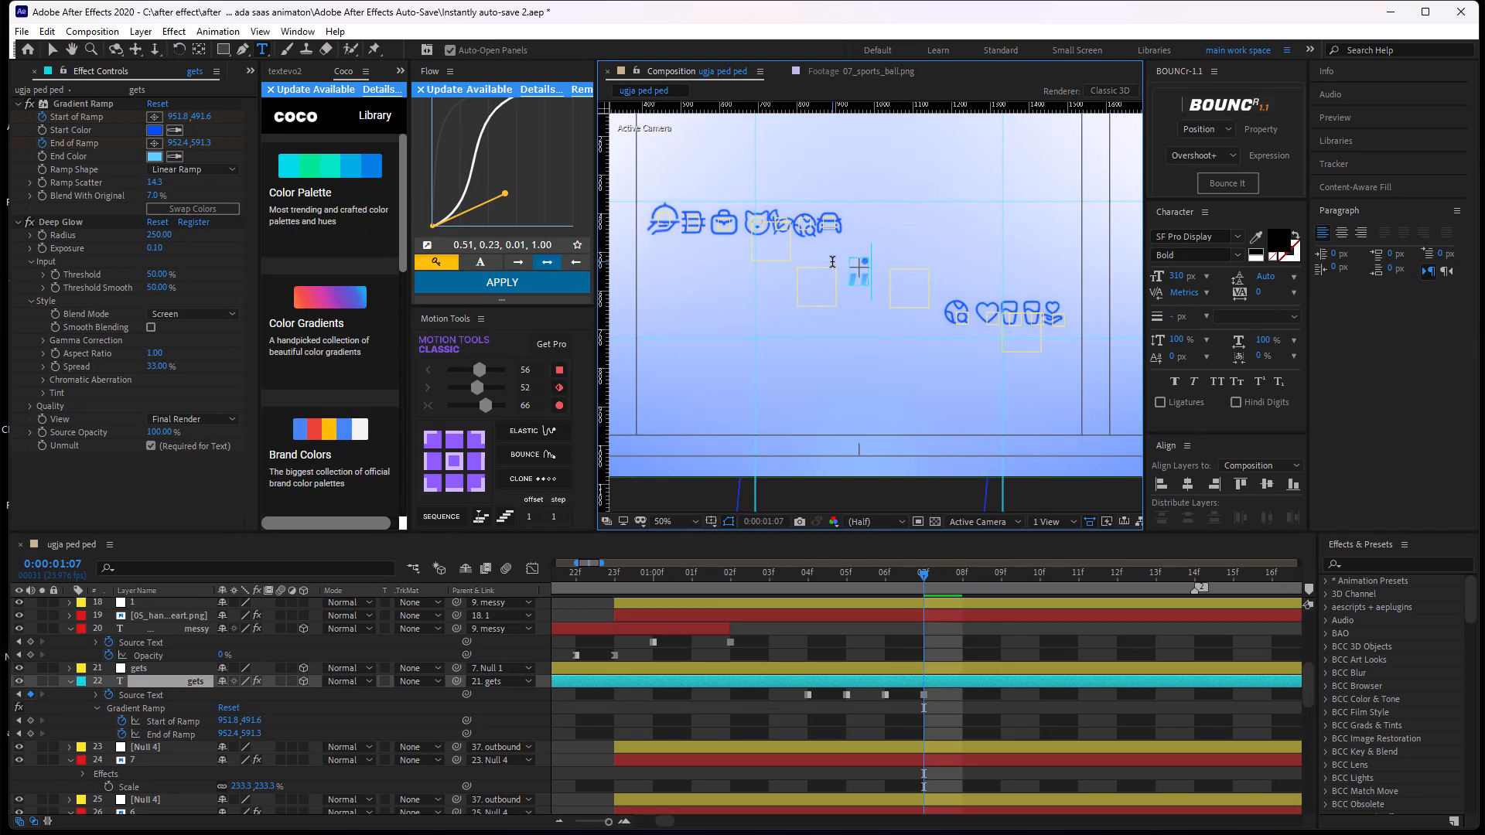
{"action": "key", "text": "BackSpace"}
{"action": "key", "text": "shift+quotedbl"}
{"action": "key", "text": "shift+colon"}
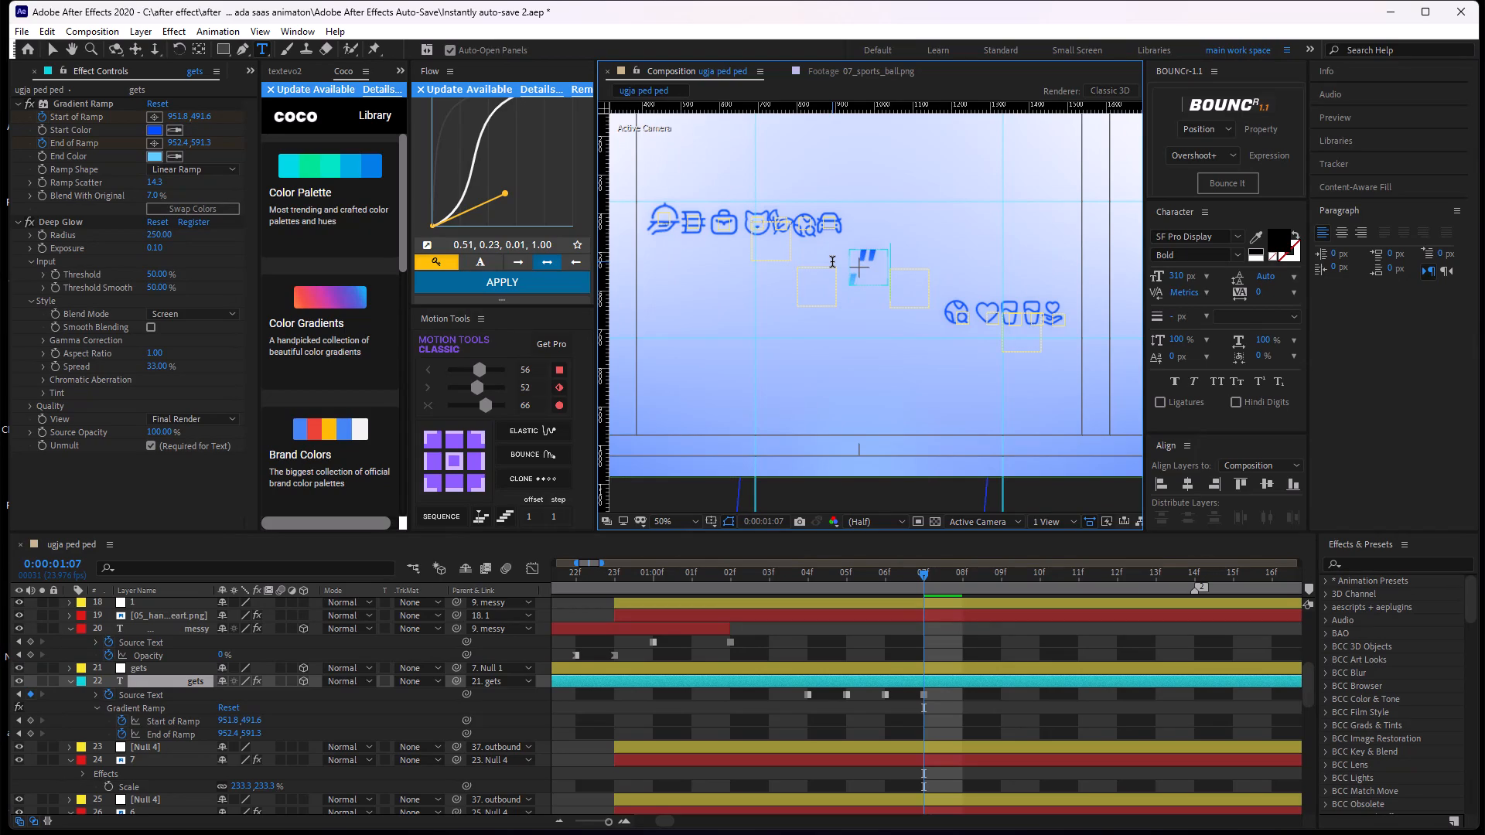
{"action": "key", "text": "BackSpace"}
{"action": "key", "text": "BackSpace"}
{"action": "key", "text": "Insert"}
{"action": "key", "text": "BackSpace"}
{"action": "type", "text": "gets"}
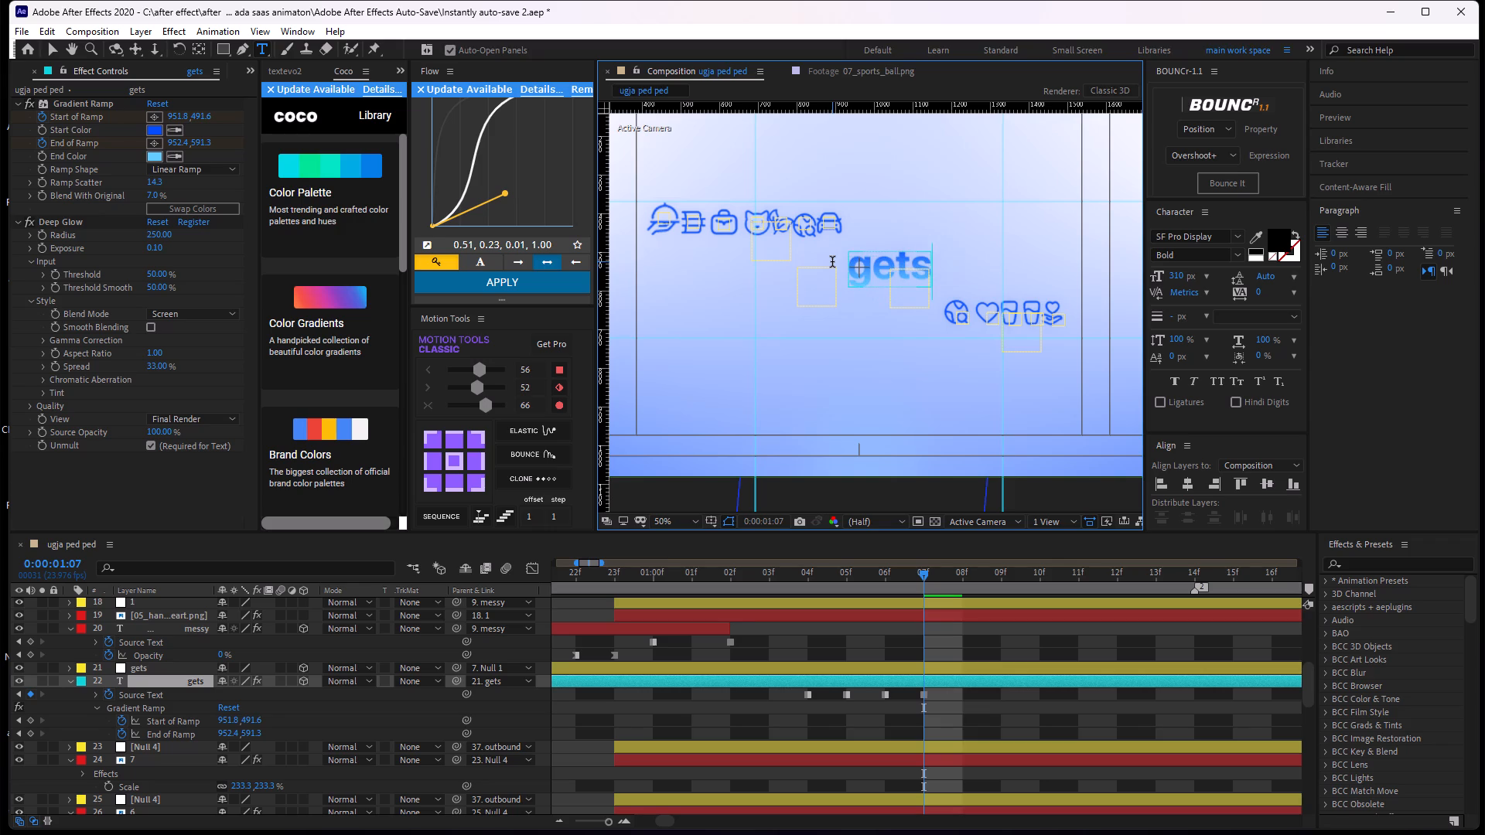
Swap characters in the "gets" text at 0:00:01:07 so it reads "?e/*", keeping only the letter "e".
{"action": "left_click_drag", "start_coordinate": [865, 268], "coordinate": [852, 278]}
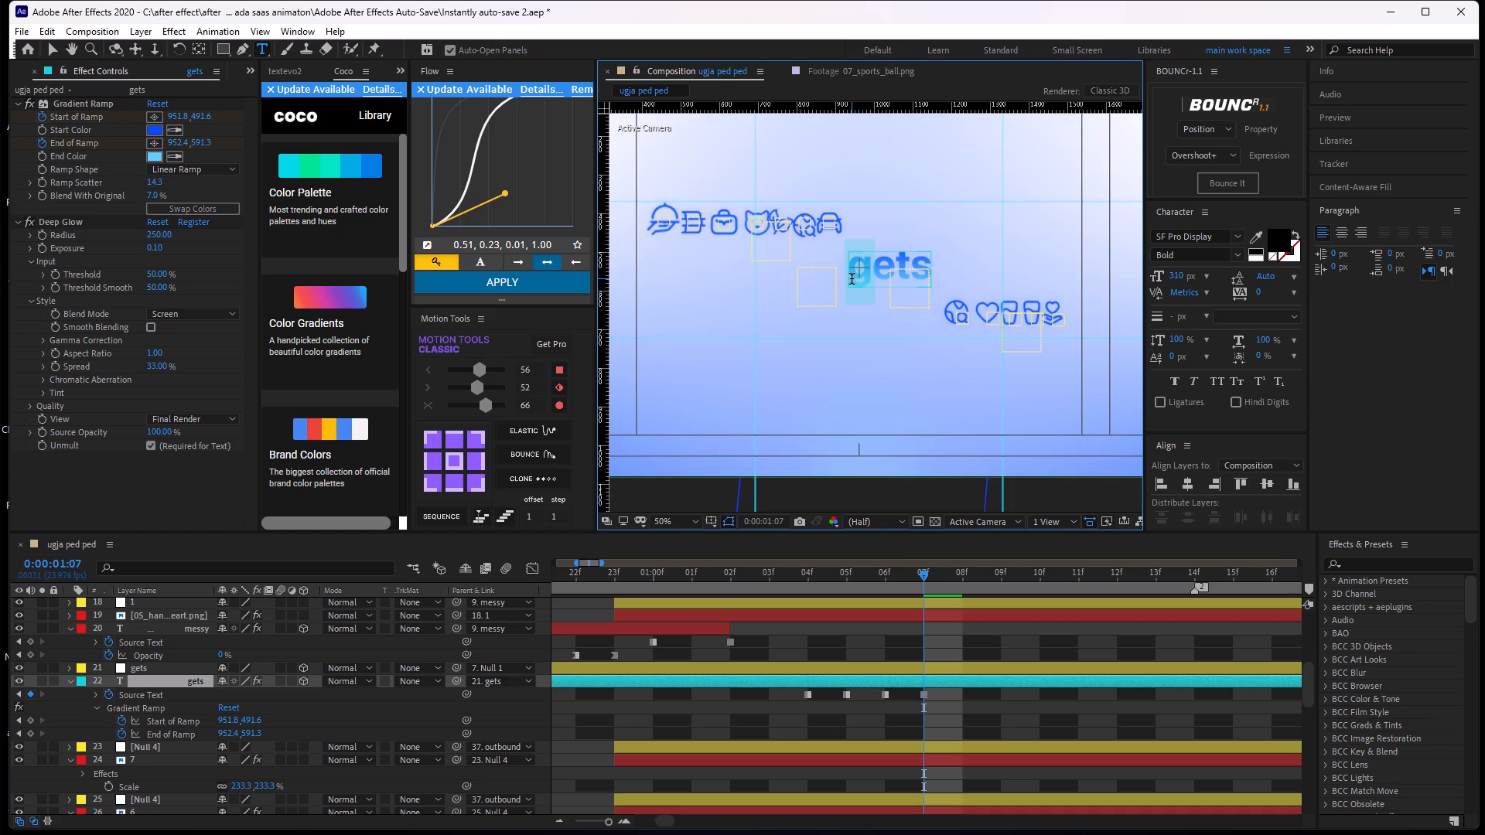
{"action": "key", "text": "shift+question"}
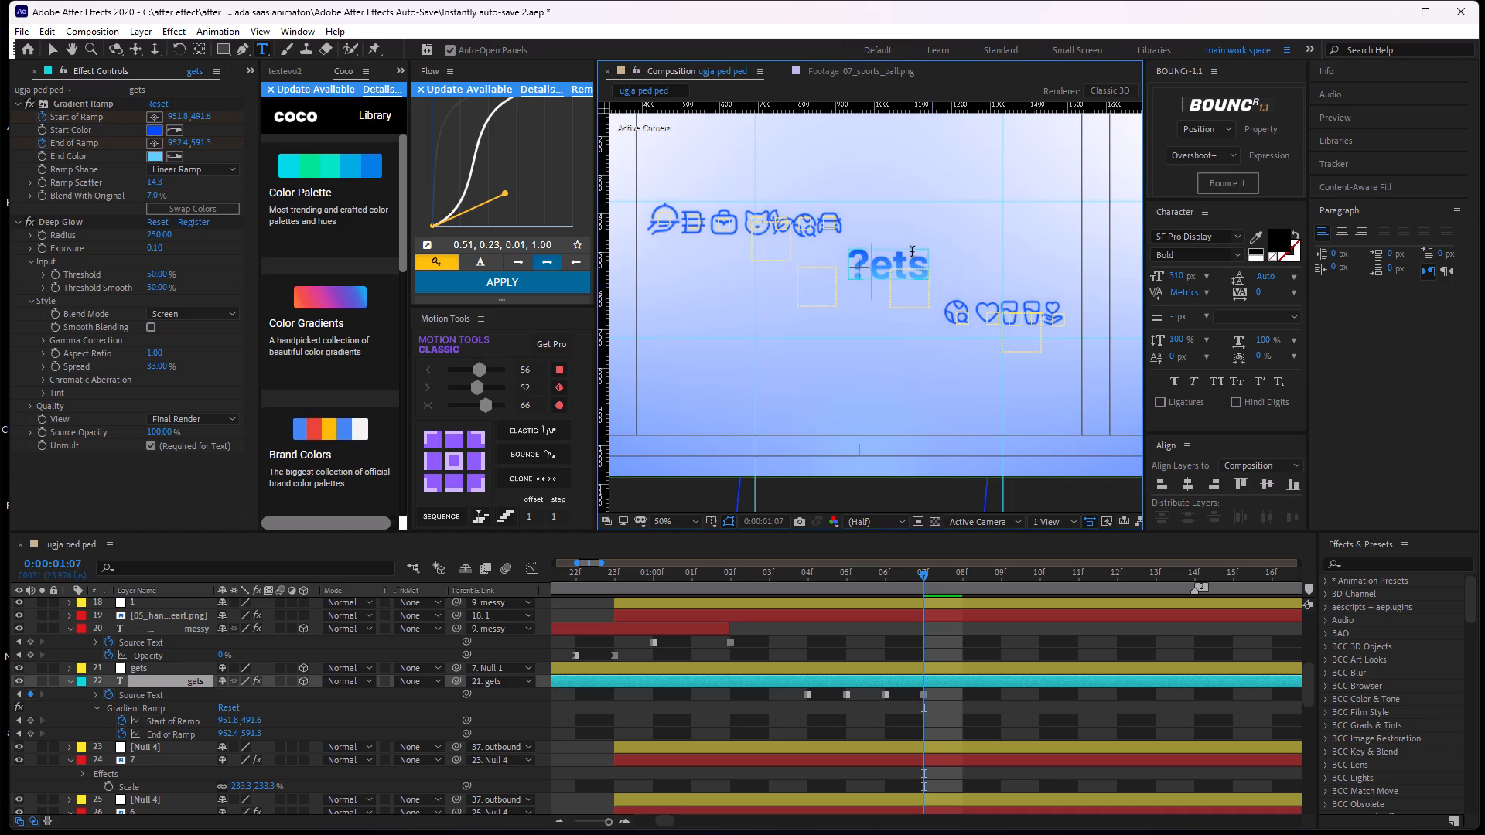
{"action": "left_click_drag", "start_coordinate": [904, 261], "coordinate": [893, 268]}
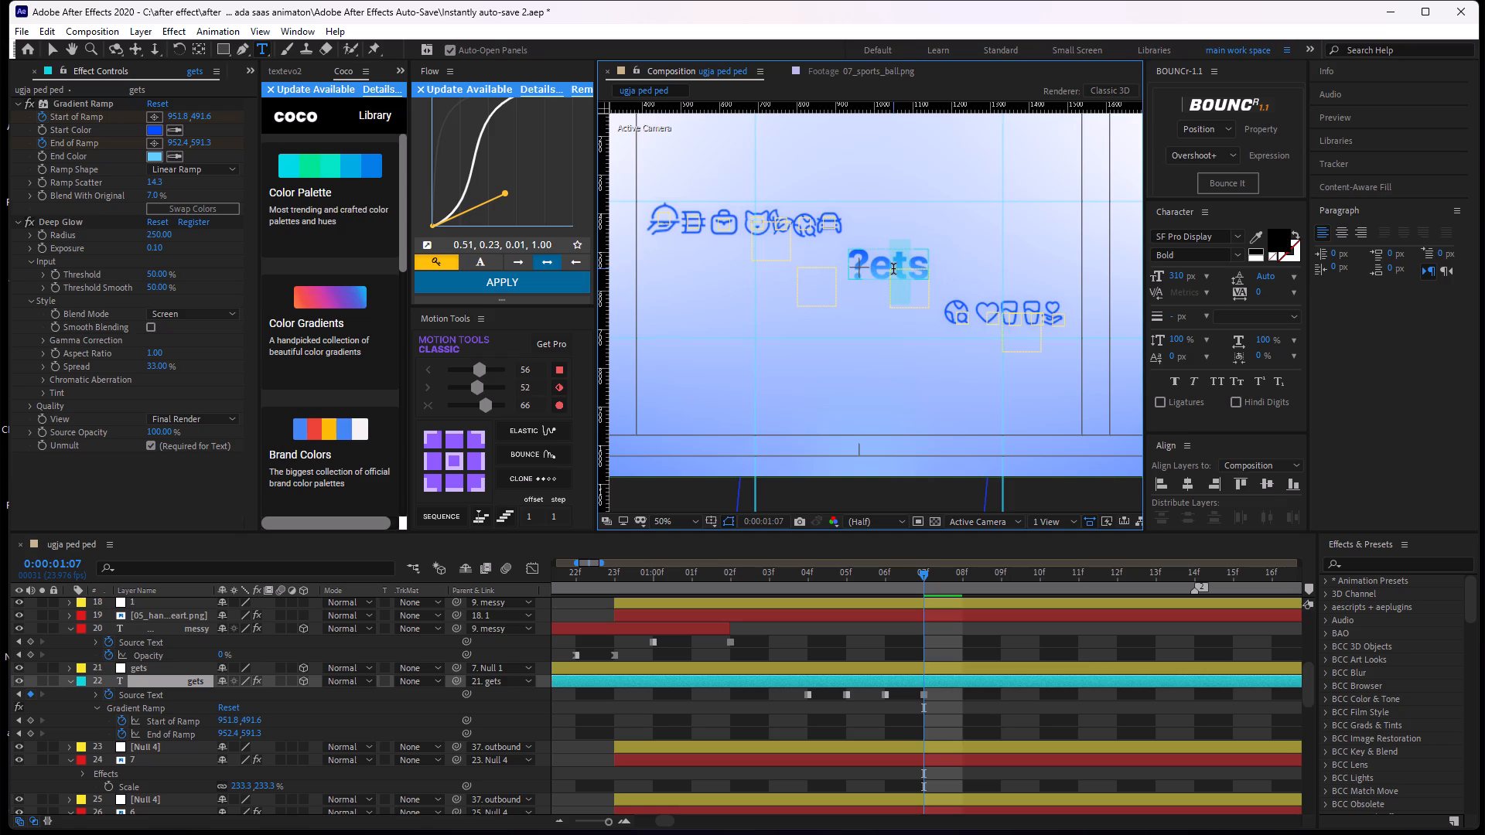
{"action": "key", "text": "shift+question"}
{"action": "key", "text": "BackSpace"}
{"action": "key", "text": "slash"}
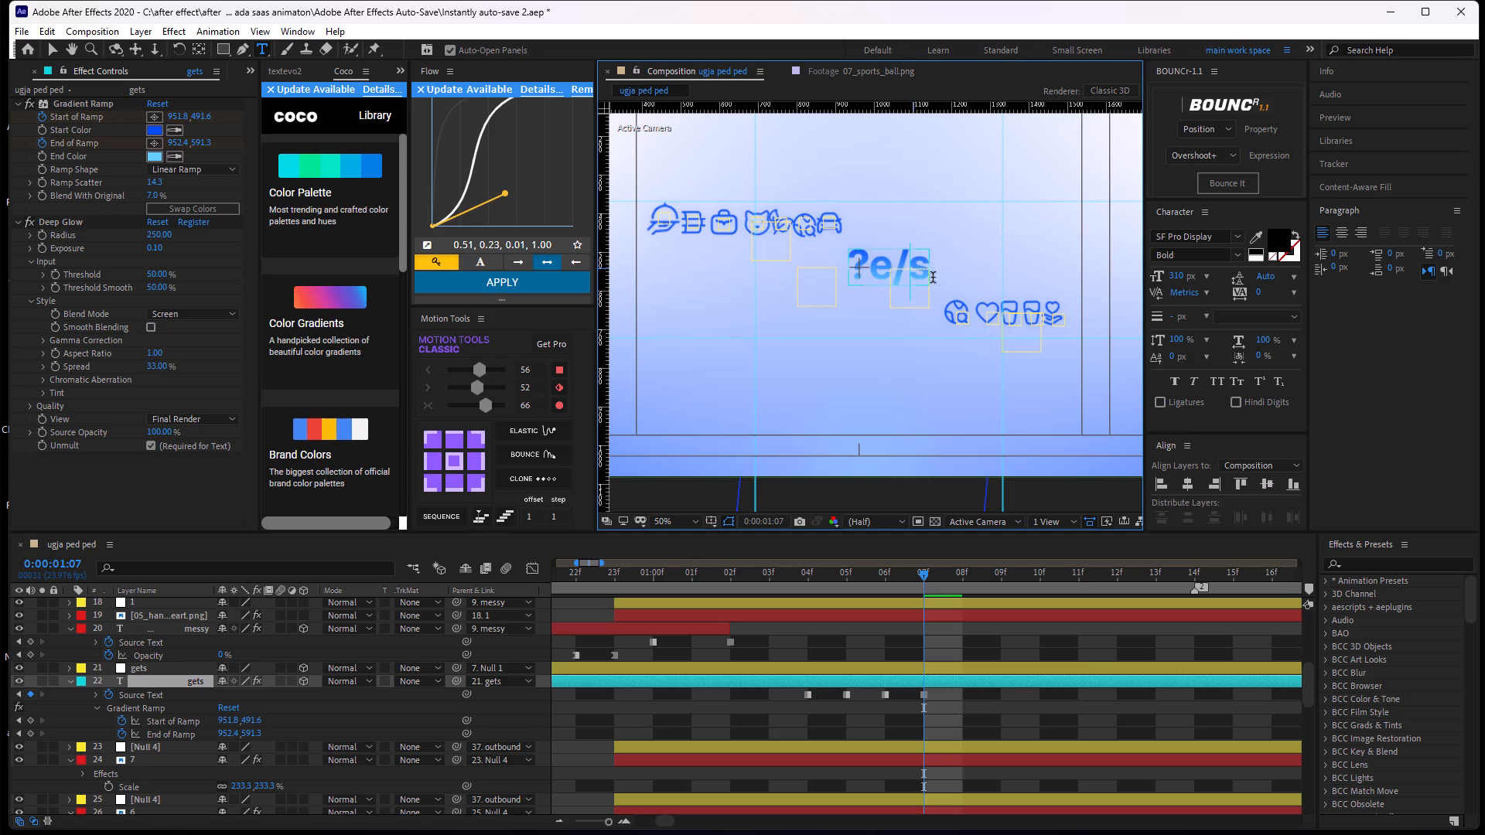
{"action": "left_click_drag", "start_coordinate": [927, 253], "coordinate": [916, 267]}
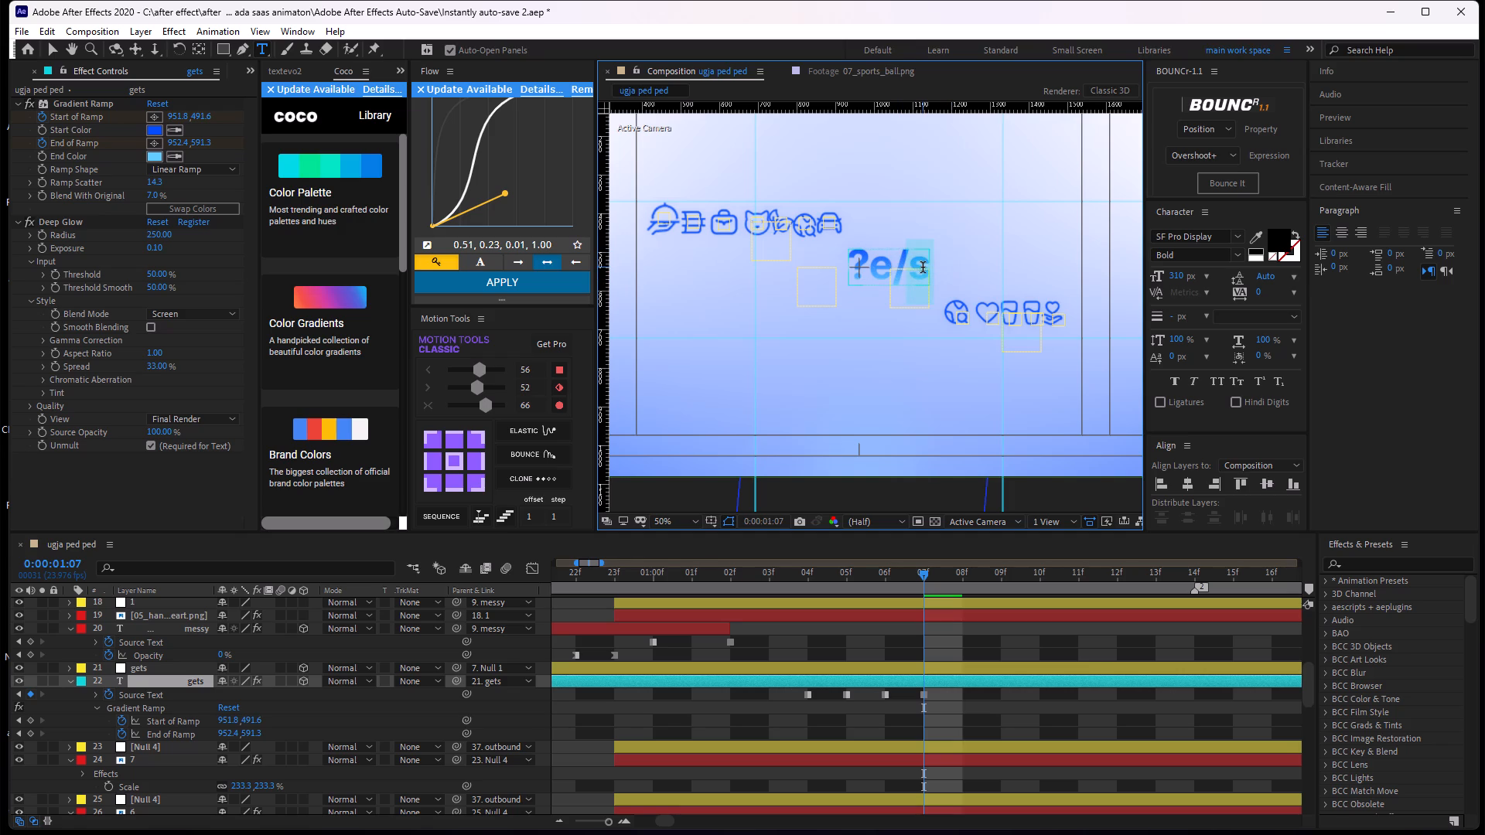
{"action": "key", "text": "8"}
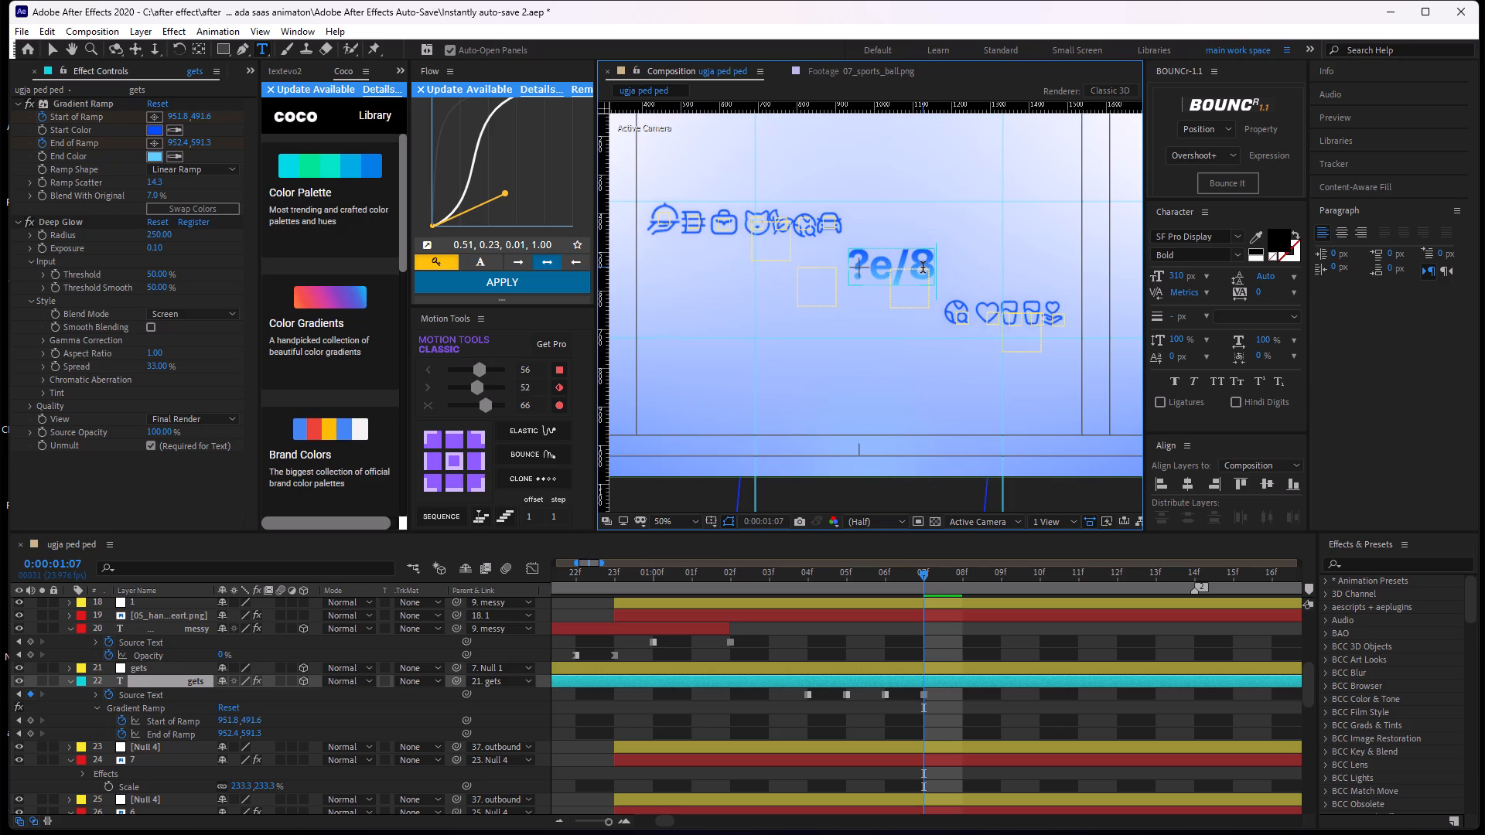
{"action": "key", "text": "Insert"}
{"action": "key", "text": "BackSpace"}
{"action": "key", "text": "shift+asterisk"}
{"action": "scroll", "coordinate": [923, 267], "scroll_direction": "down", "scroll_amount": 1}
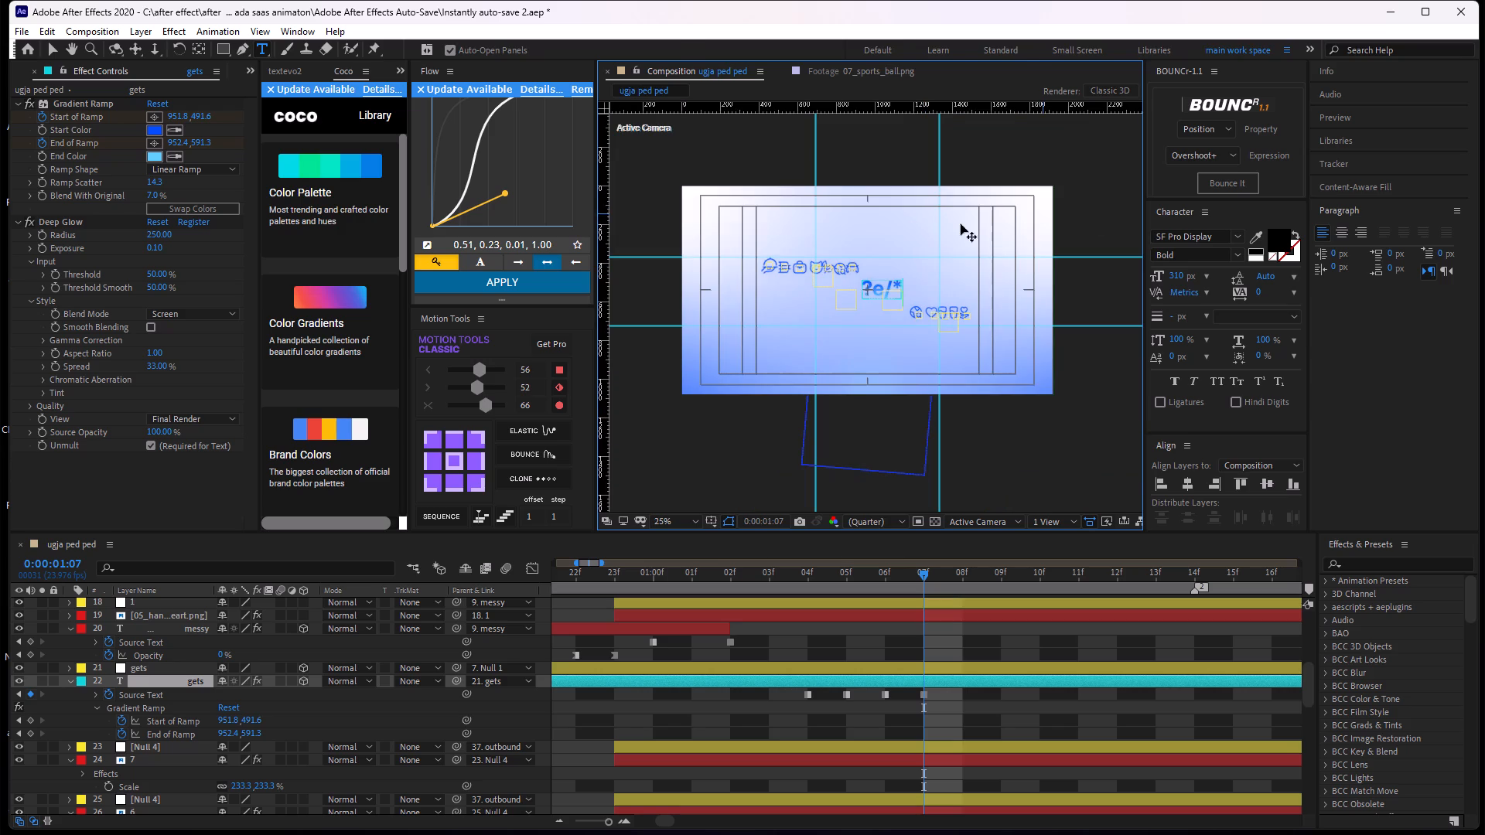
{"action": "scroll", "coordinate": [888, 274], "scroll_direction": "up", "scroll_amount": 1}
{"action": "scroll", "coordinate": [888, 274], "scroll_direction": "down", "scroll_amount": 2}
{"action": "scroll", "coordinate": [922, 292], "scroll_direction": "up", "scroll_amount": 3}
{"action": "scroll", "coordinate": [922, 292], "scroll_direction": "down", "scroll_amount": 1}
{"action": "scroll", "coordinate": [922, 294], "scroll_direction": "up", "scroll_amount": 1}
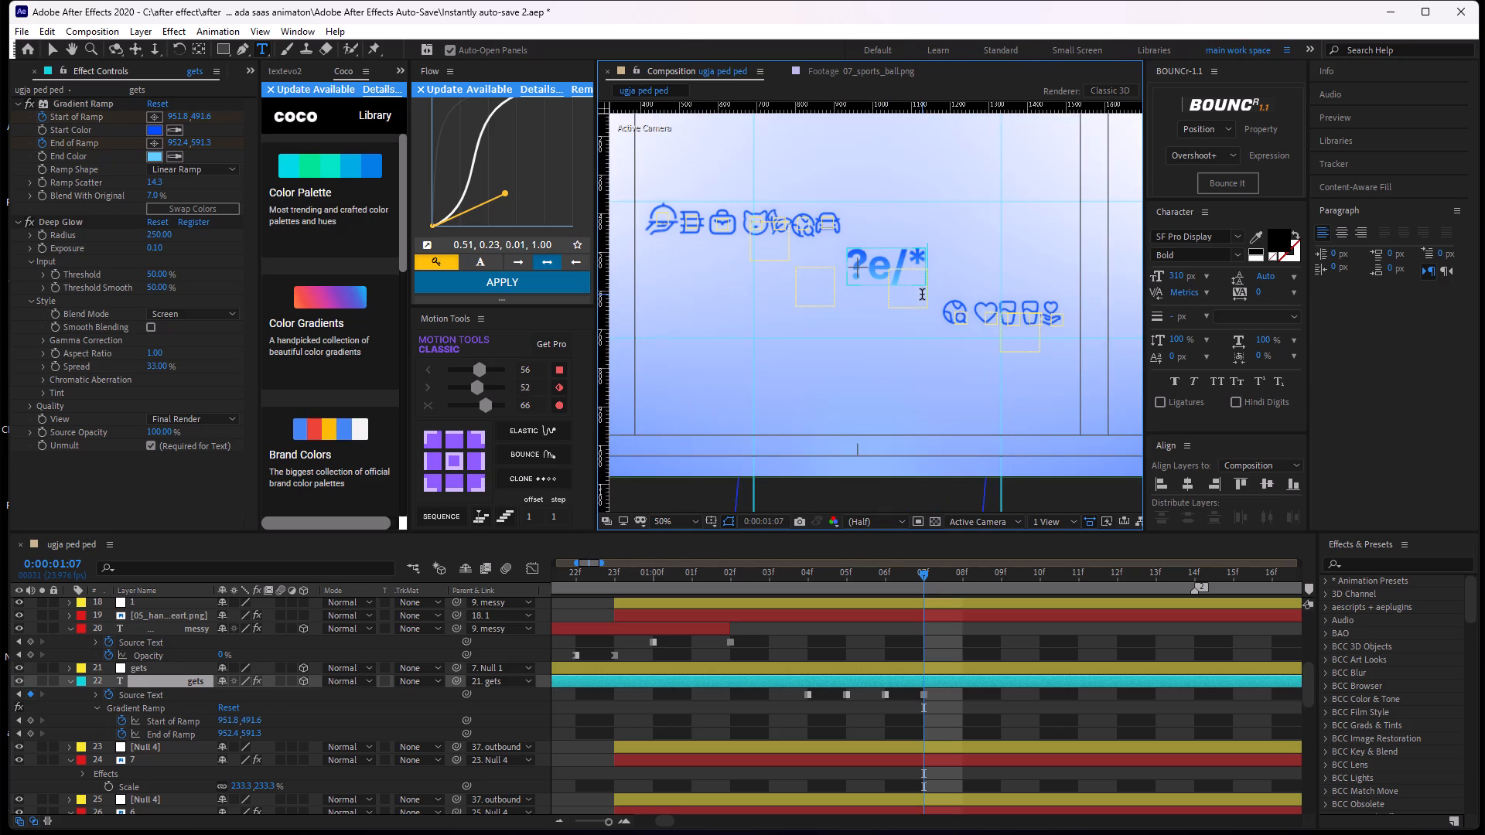
Replace the whole text of layer 22 with "f" at 0:00:01:08, adding a Source Text keyframe.
{"action": "left_click_drag", "start_coordinate": [913, 578], "coordinate": [923, 608]}
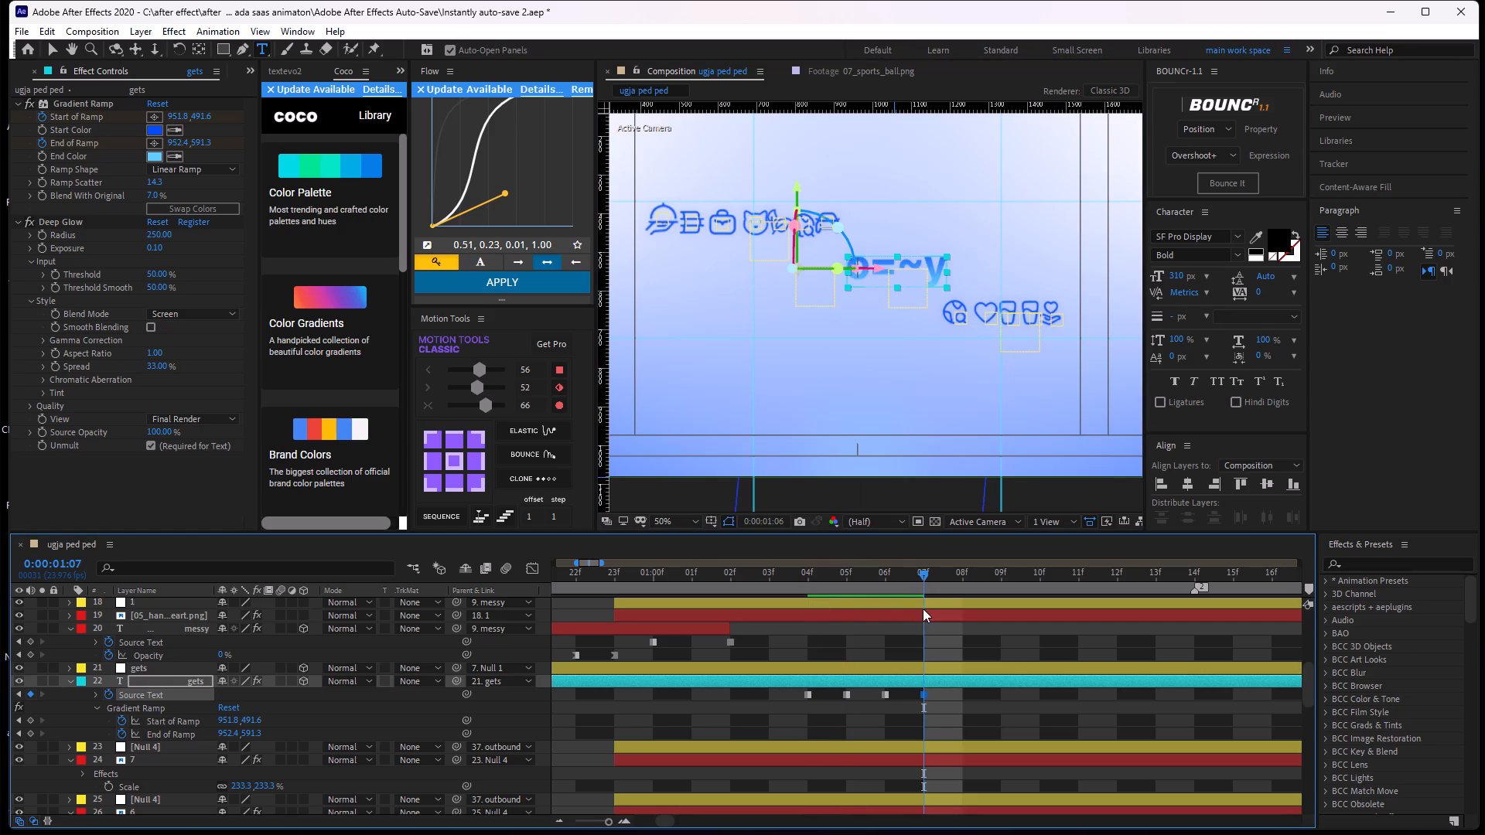
{"action": "left_click_drag", "start_coordinate": [923, 608], "coordinate": [951, 613]}
{"action": "left_click_drag", "start_coordinate": [925, 258], "coordinate": [906, 264]}
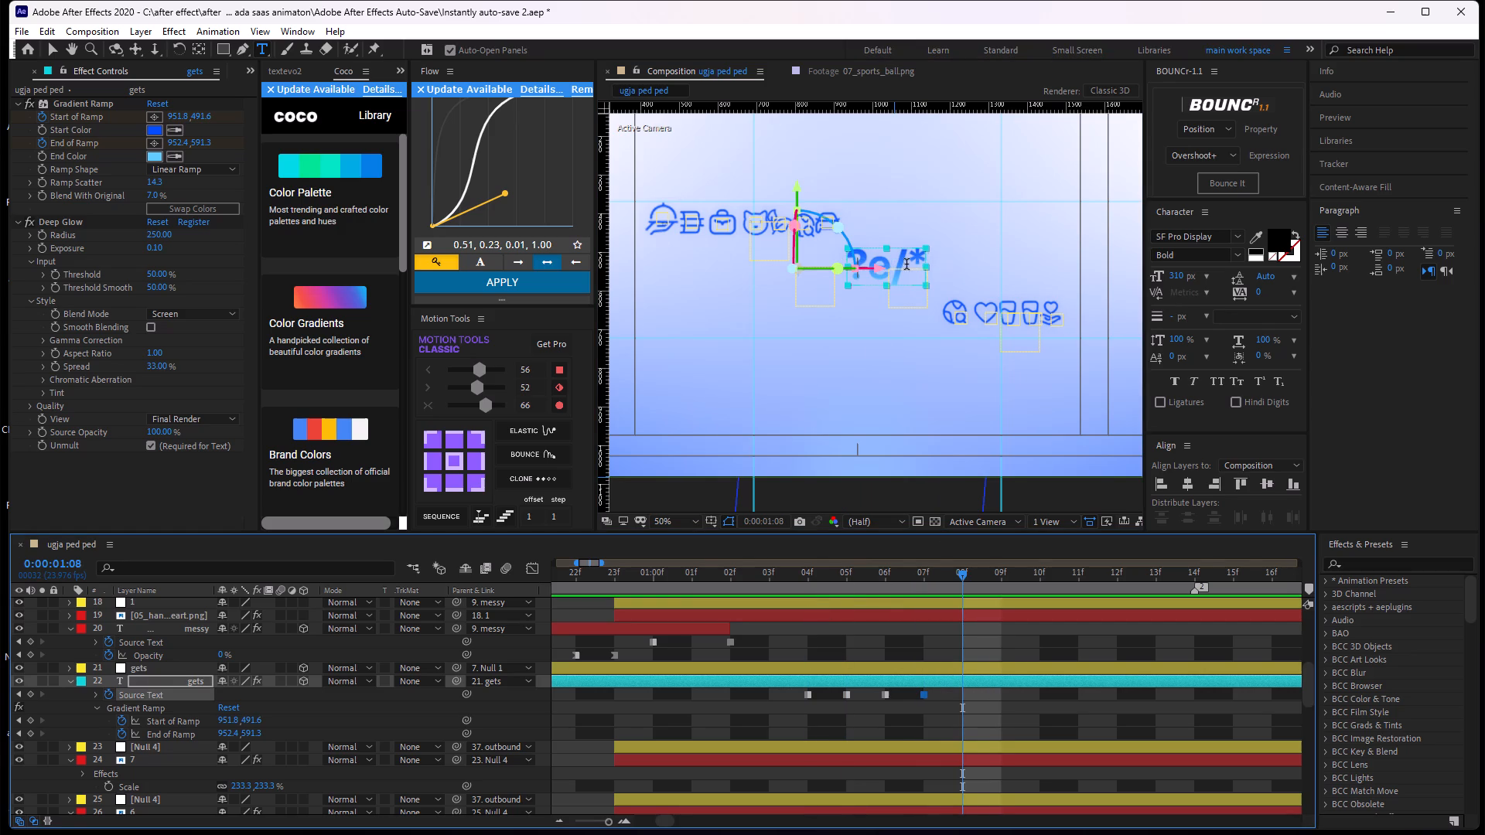
{"action": "left_click_drag", "start_coordinate": [906, 264], "coordinate": [849, 274]}
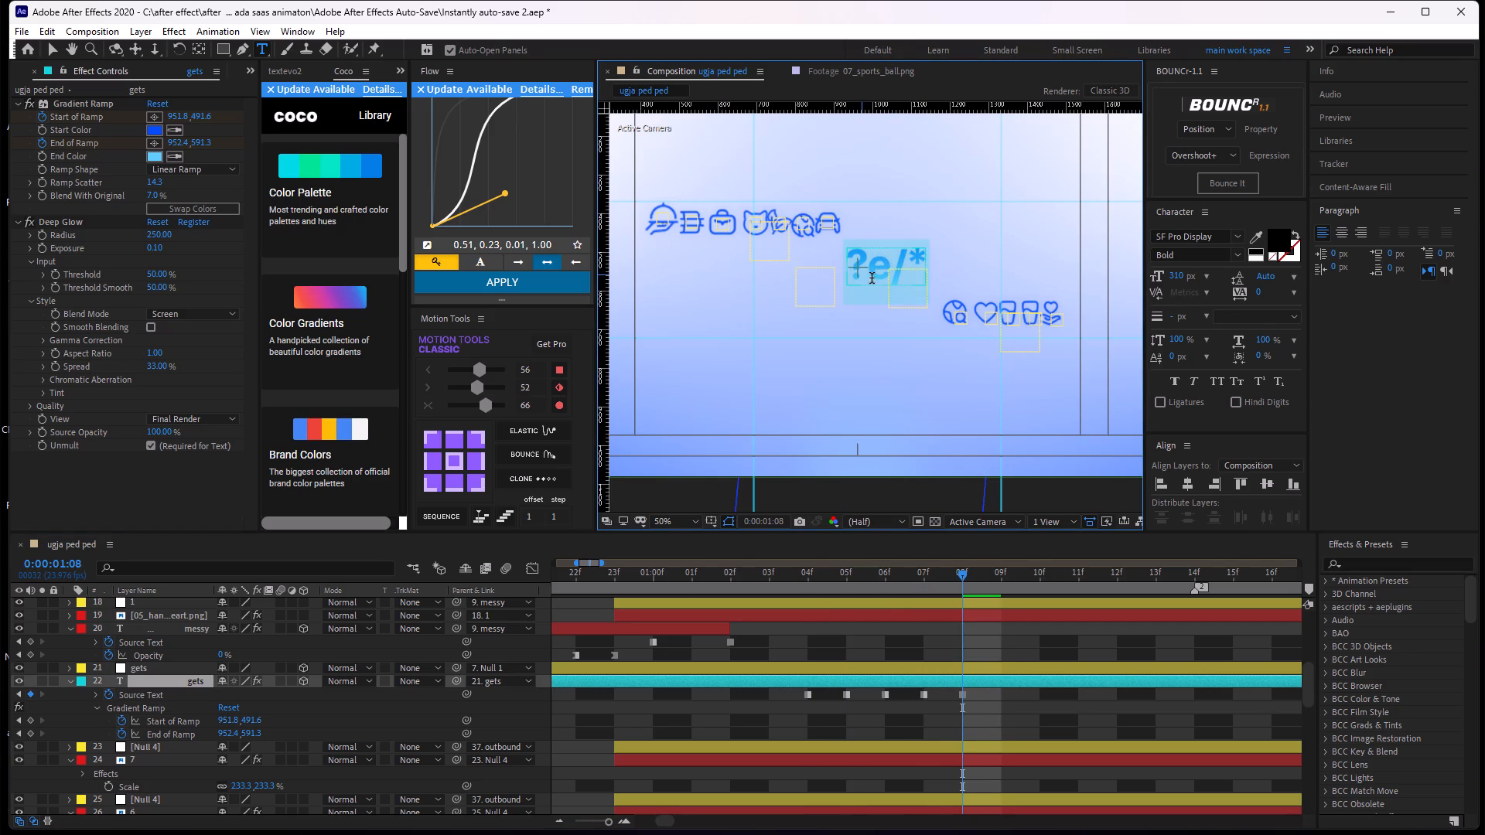
{"action": "key", "text": "f"}
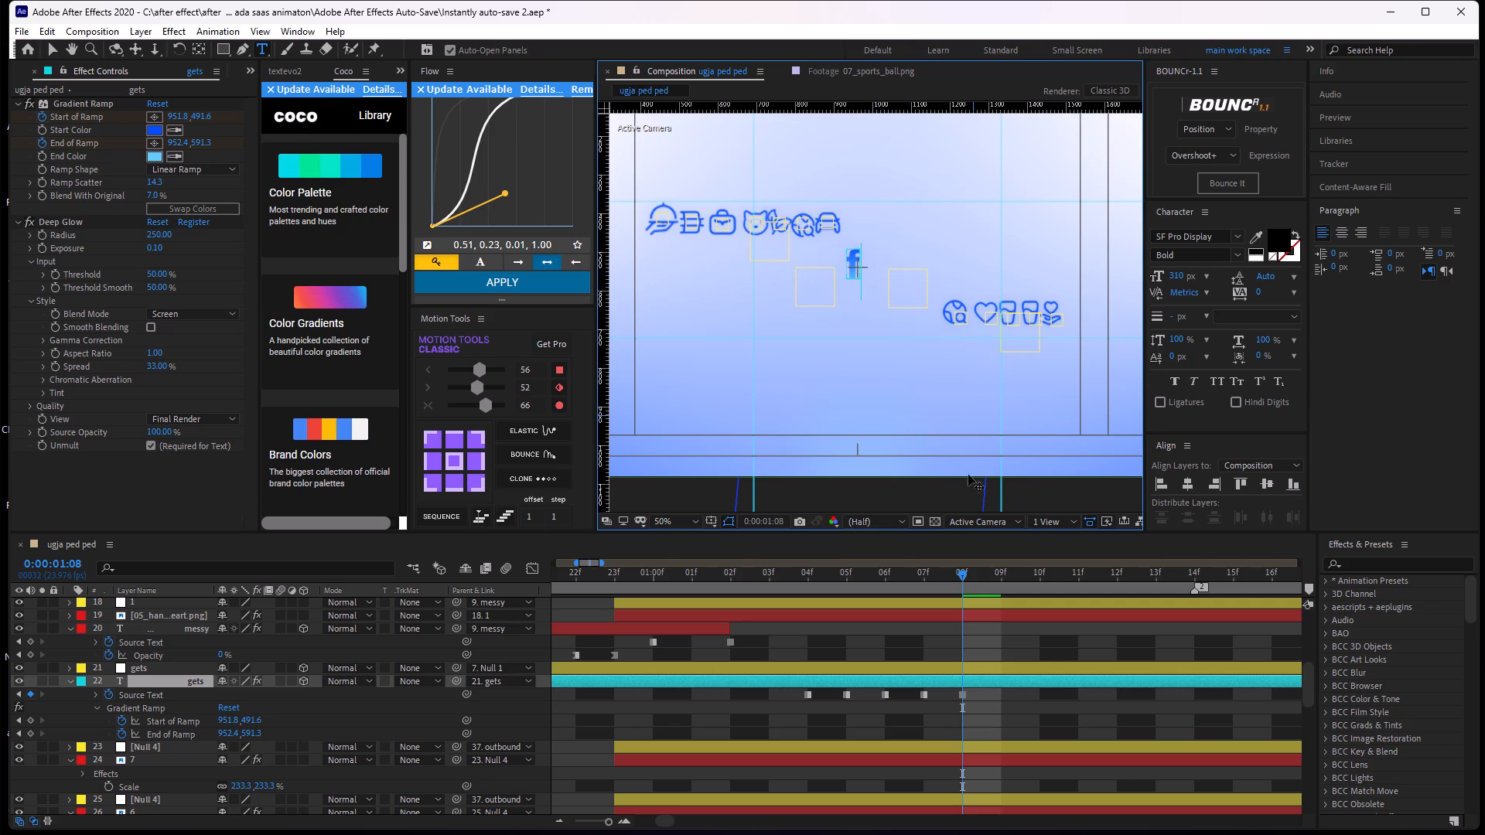
Move composition marker 2 to 0:00:01:15, checking it against the voiceover waveform.
{"action": "middle_click_drag", "start_coordinate": [1093, 649], "coordinate": [1005, 642]}
{"action": "left_click_drag", "start_coordinate": [894, 579], "coordinate": [904, 581]}
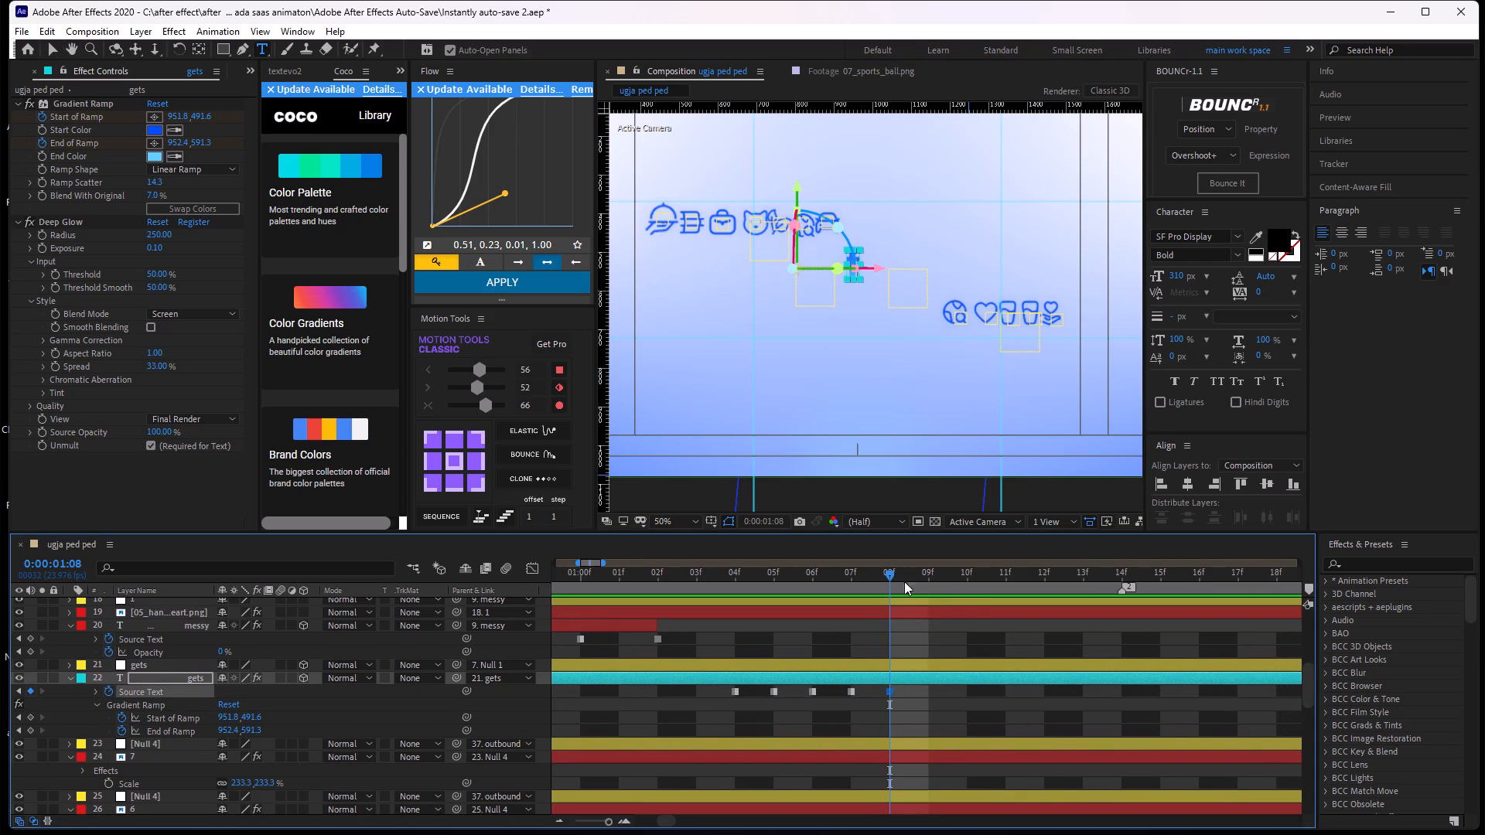
{"action": "left_click_drag", "start_coordinate": [904, 581], "coordinate": [1031, 613]}
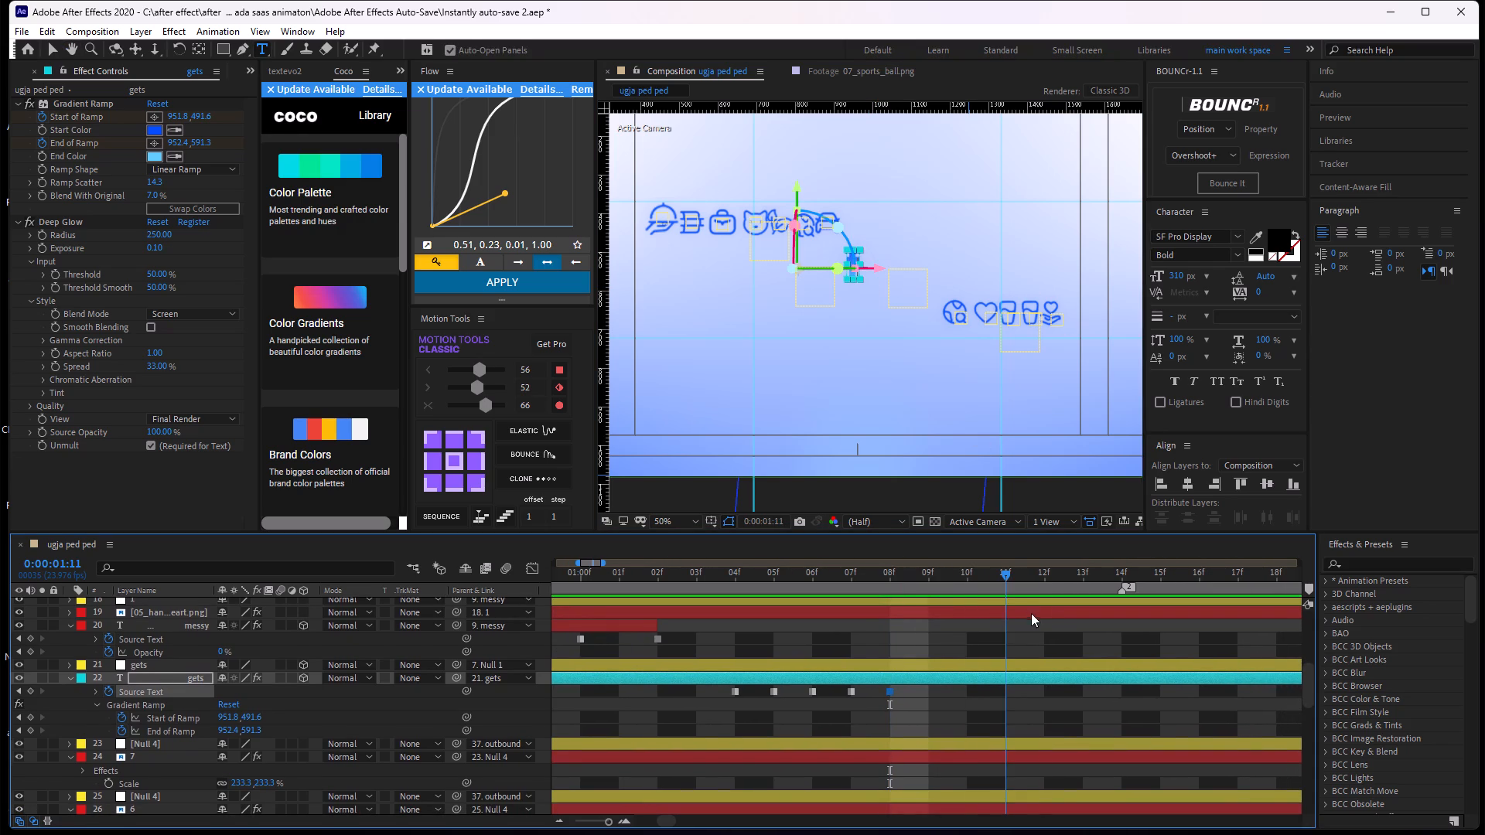
{"action": "left_click_drag", "start_coordinate": [1031, 613], "coordinate": [1132, 608]}
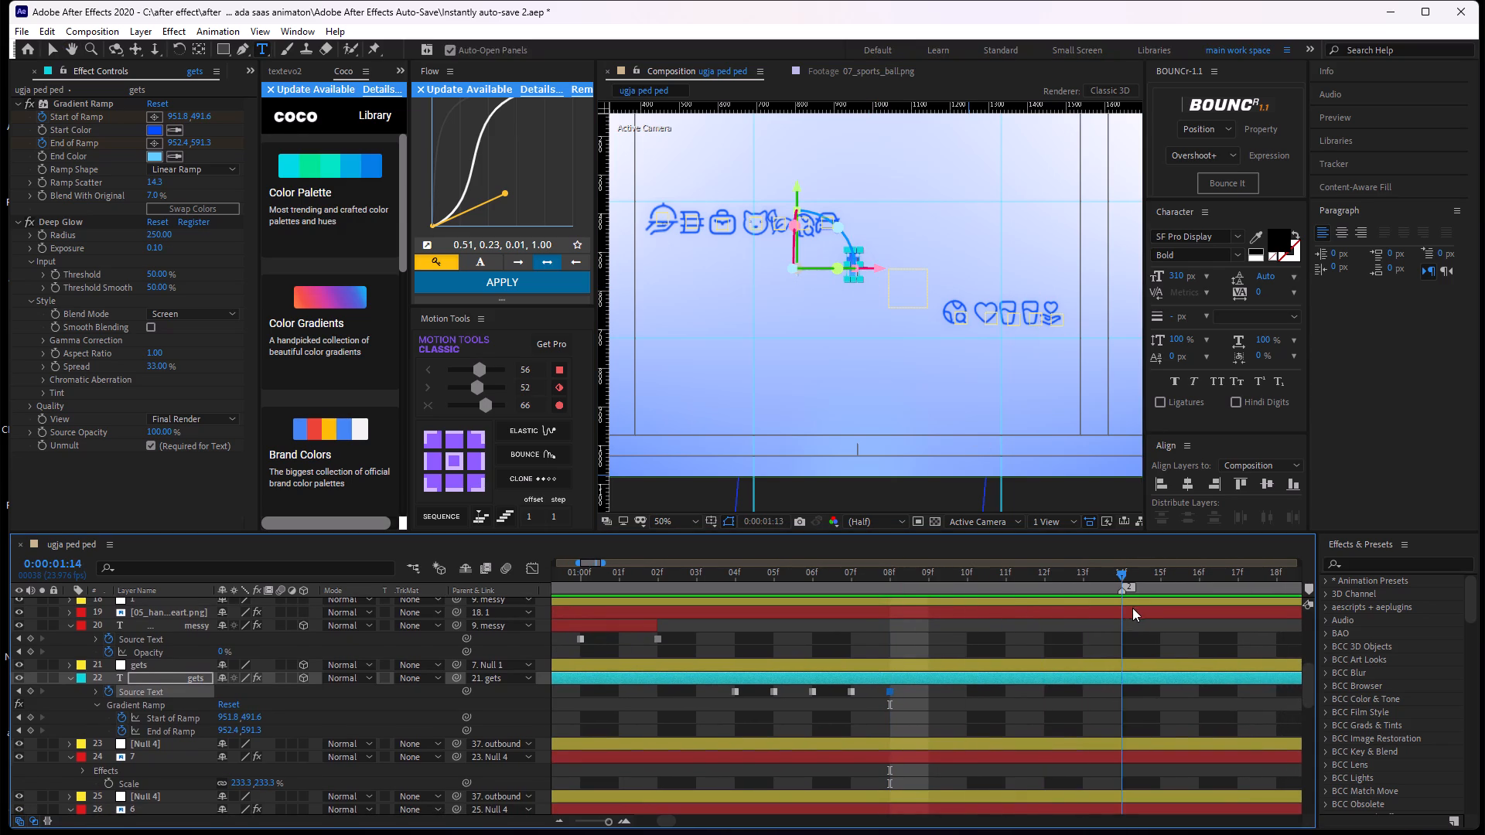
{"action": "left_click_drag", "start_coordinate": [1132, 608], "coordinate": [1080, 609]}
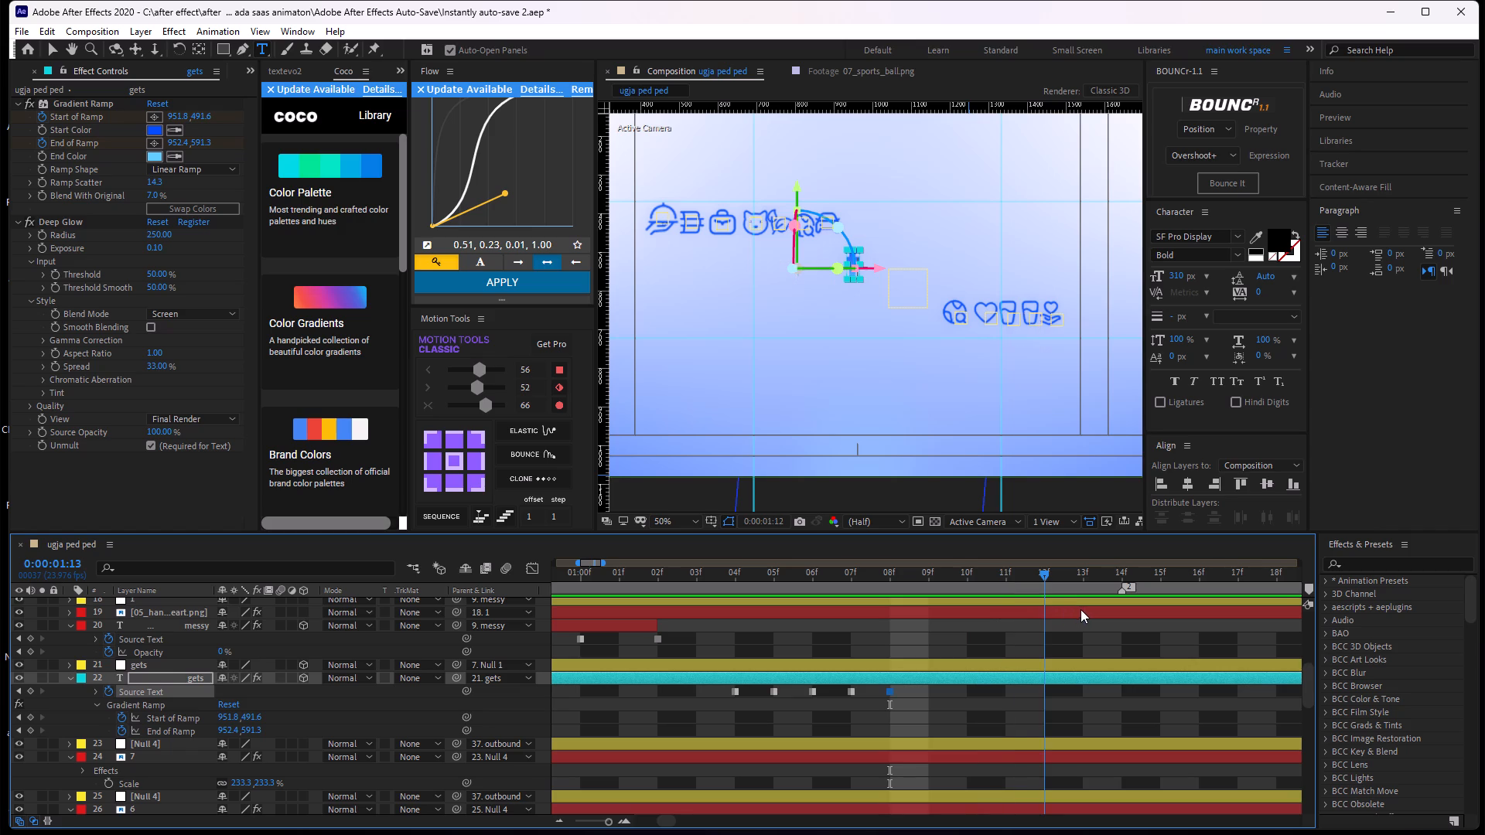
{"action": "left_click_drag", "start_coordinate": [1080, 609], "coordinate": [1012, 615]}
{"action": "scroll", "coordinate": [1094, 660], "scroll_direction": "down", "scroll_amount": 1}
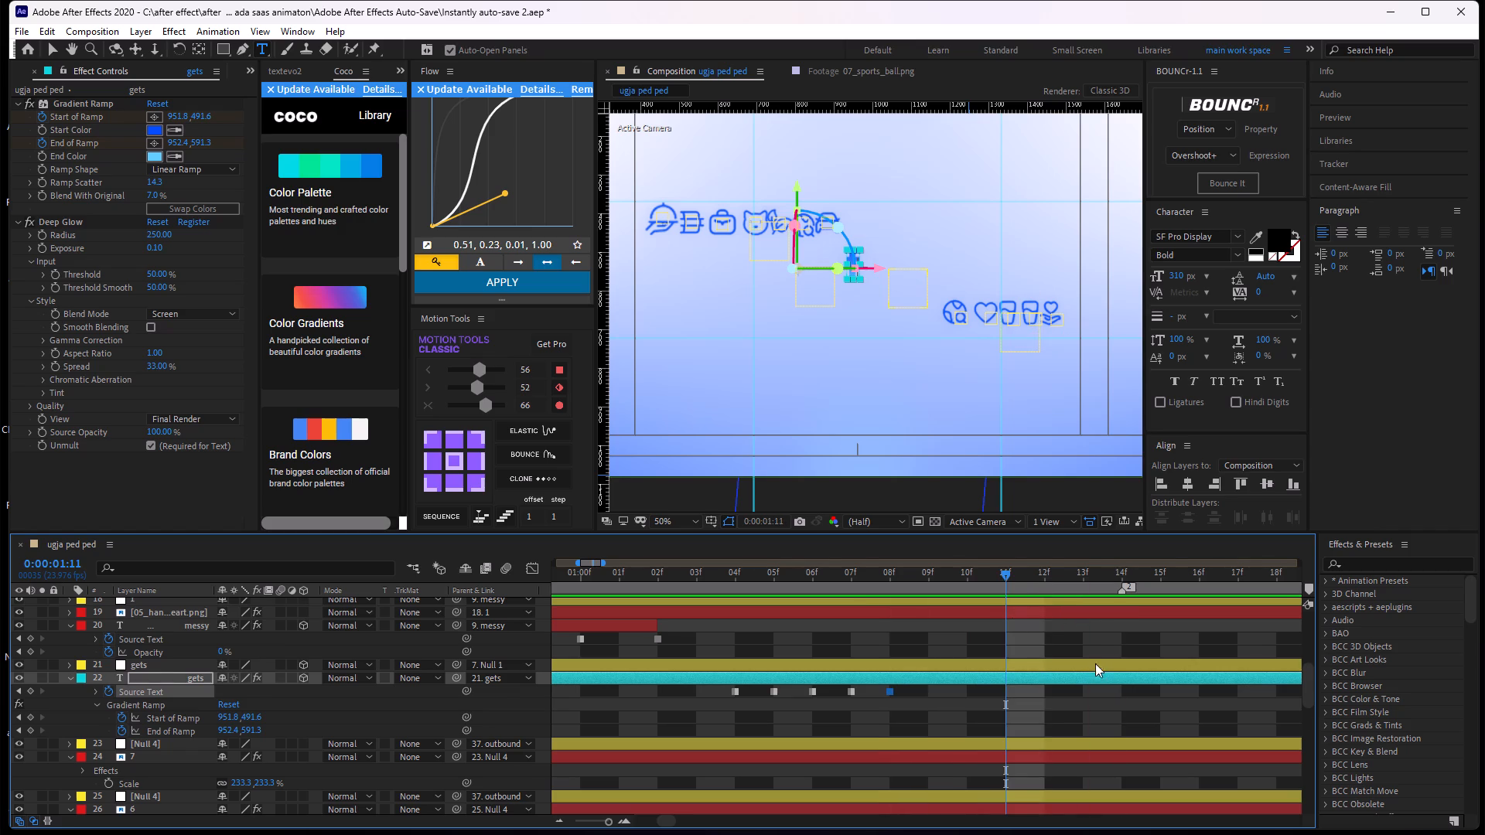
{"action": "scroll", "coordinate": [1095, 663], "scroll_direction": "down", "scroll_amount": 2}
{"action": "scroll", "coordinate": [1096, 665], "scroll_direction": "up", "scroll_amount": 1}
{"action": "scroll", "coordinate": [1103, 669], "scroll_direction": "down", "scroll_amount": 12}
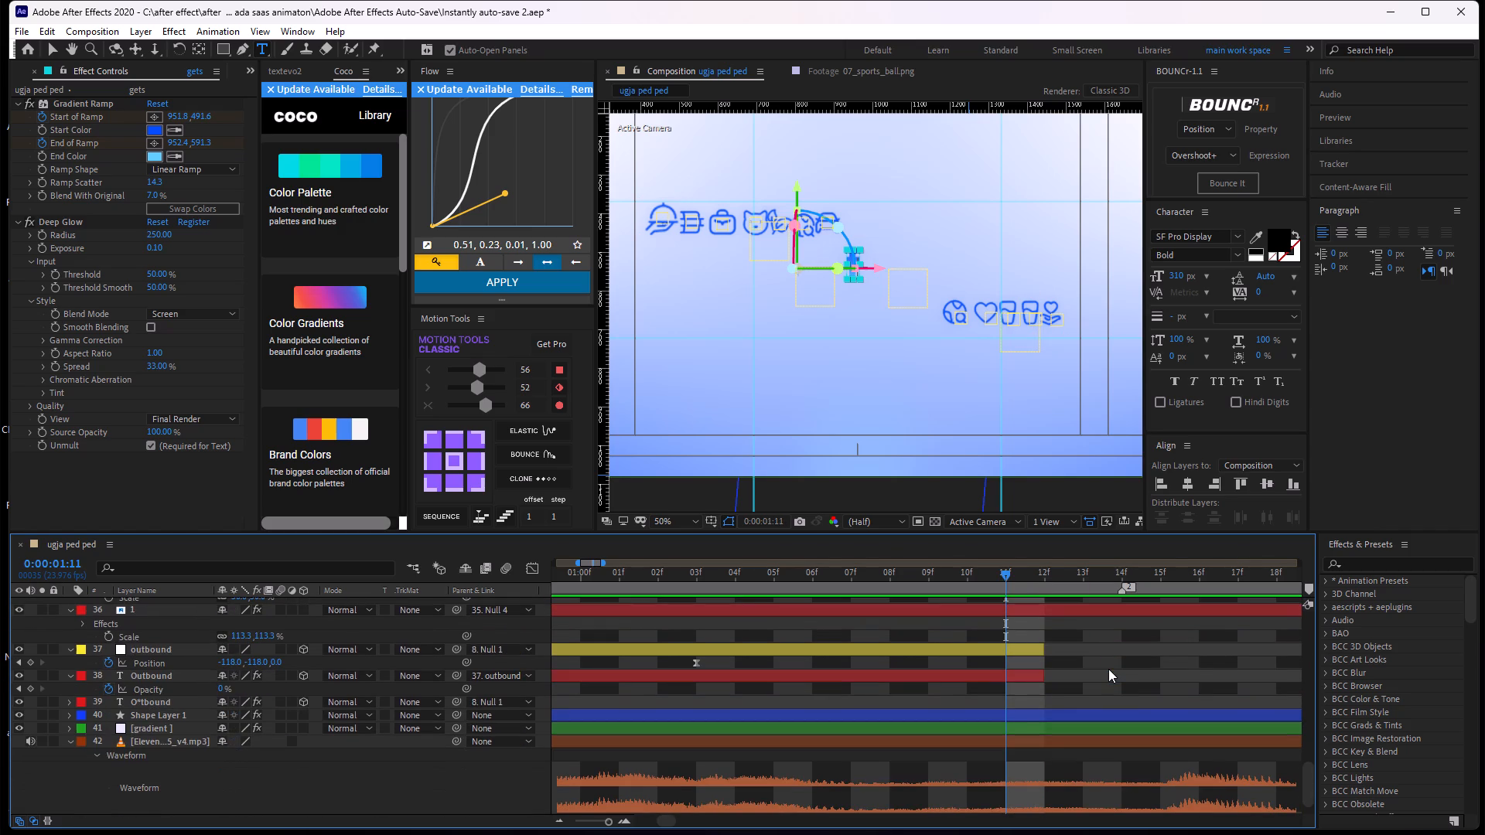
{"action": "left_click_drag", "start_coordinate": [1002, 573], "coordinate": [1139, 604]}
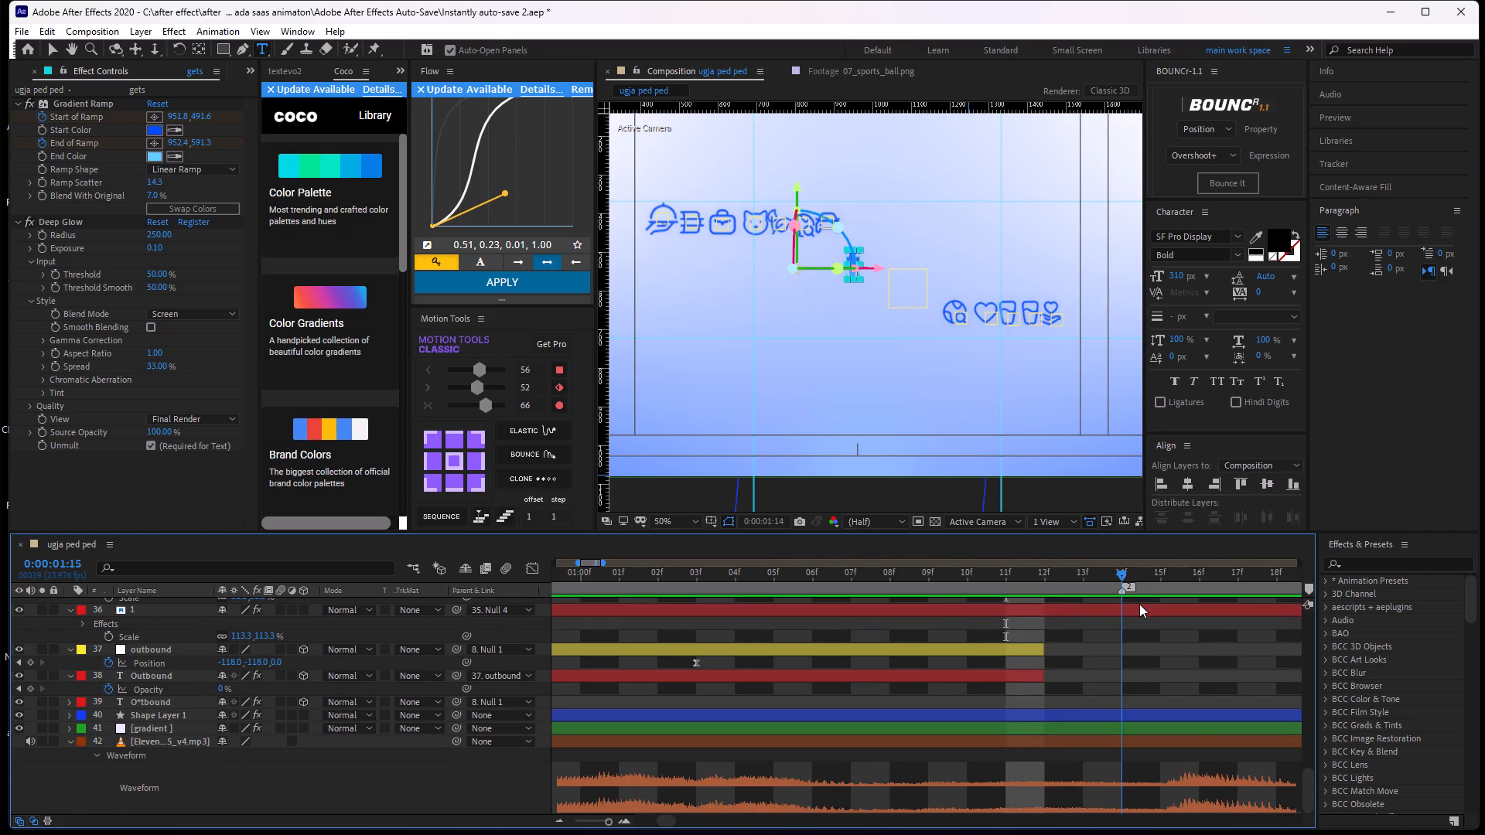
{"action": "left_click_drag", "start_coordinate": [1139, 604], "coordinate": [1143, 607]}
{"action": "left_click_drag", "start_coordinate": [1128, 590], "coordinate": [1152, 595]}
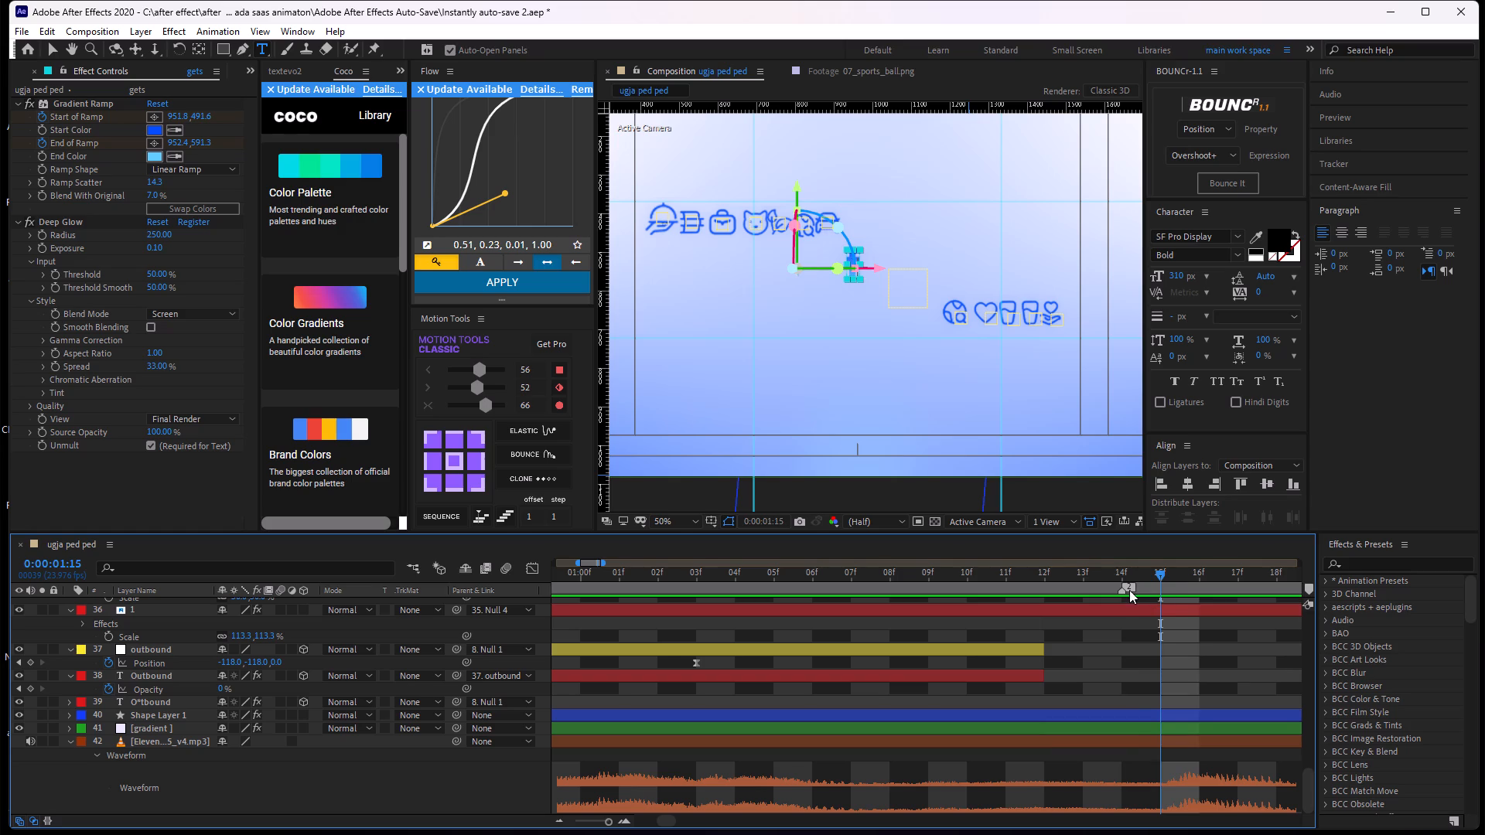
{"action": "left_click_drag", "start_coordinate": [1121, 588], "coordinate": [1149, 593]}
Shift all five Source Text keyframes of the "gets" text layer 22 two frames later, so the first sits at 0:00:01:06.
{"action": "left_click_drag", "start_coordinate": [1156, 571], "coordinate": [855, 598]}
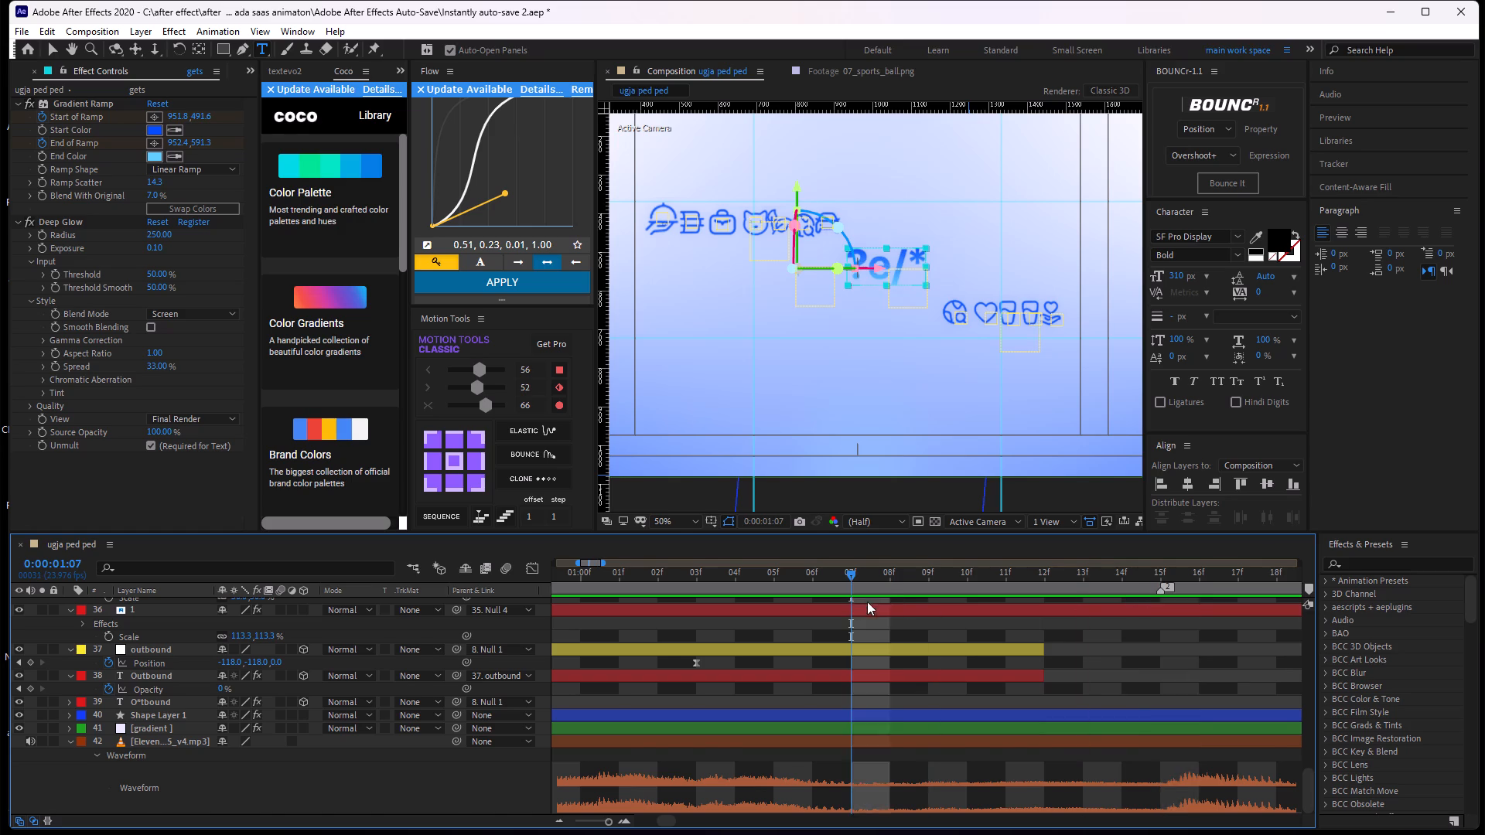
{"action": "scroll", "coordinate": [901, 617], "scroll_direction": "up", "scroll_amount": 10}
{"action": "scroll", "coordinate": [903, 625], "scroll_direction": "down", "scroll_amount": 1}
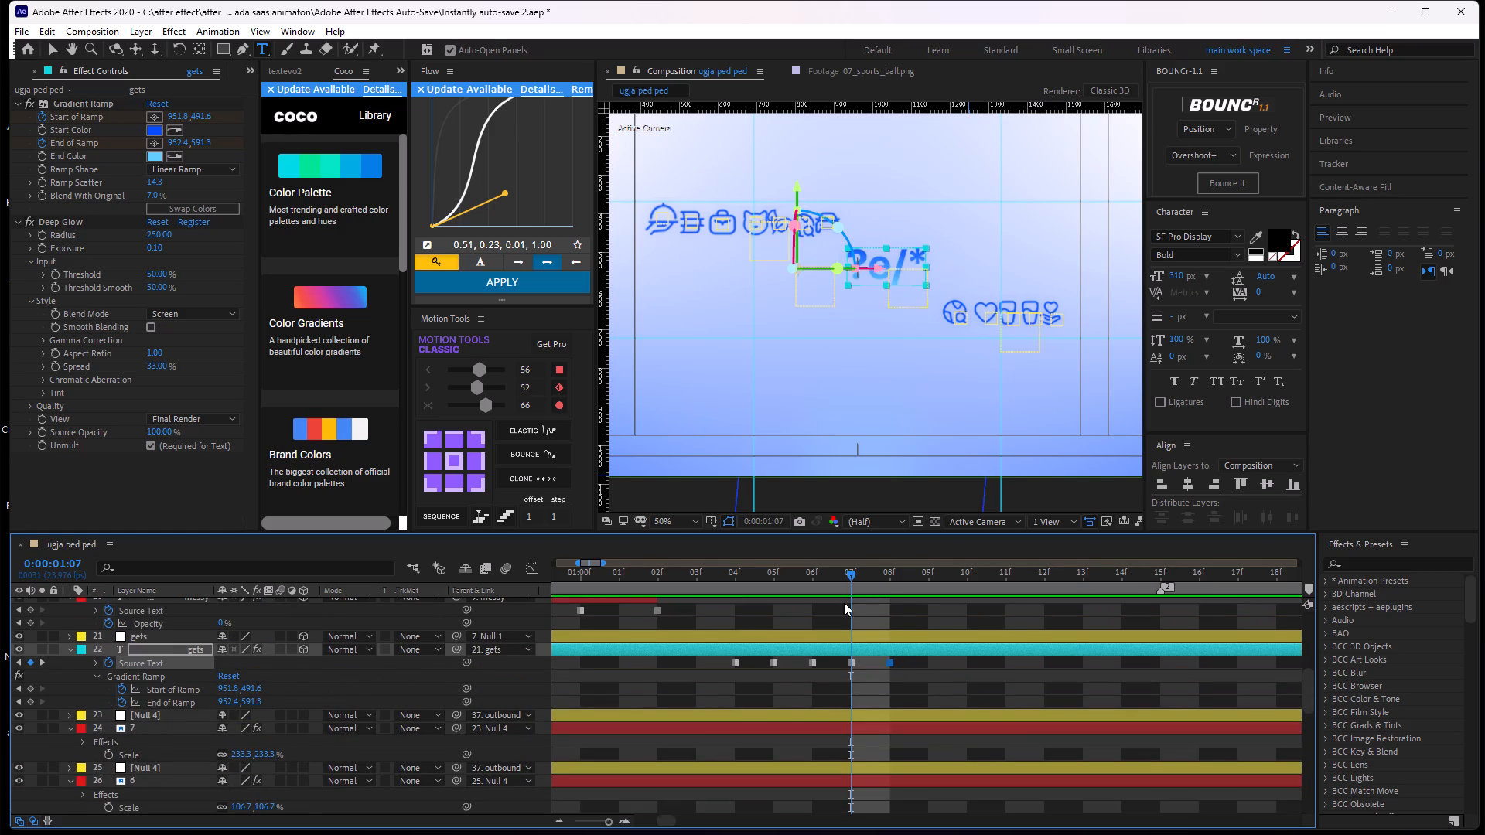
{"action": "left_click_drag", "start_coordinate": [848, 579], "coordinate": [934, 622]}
{"action": "left_click_drag", "start_coordinate": [923, 662], "coordinate": [718, 683]}
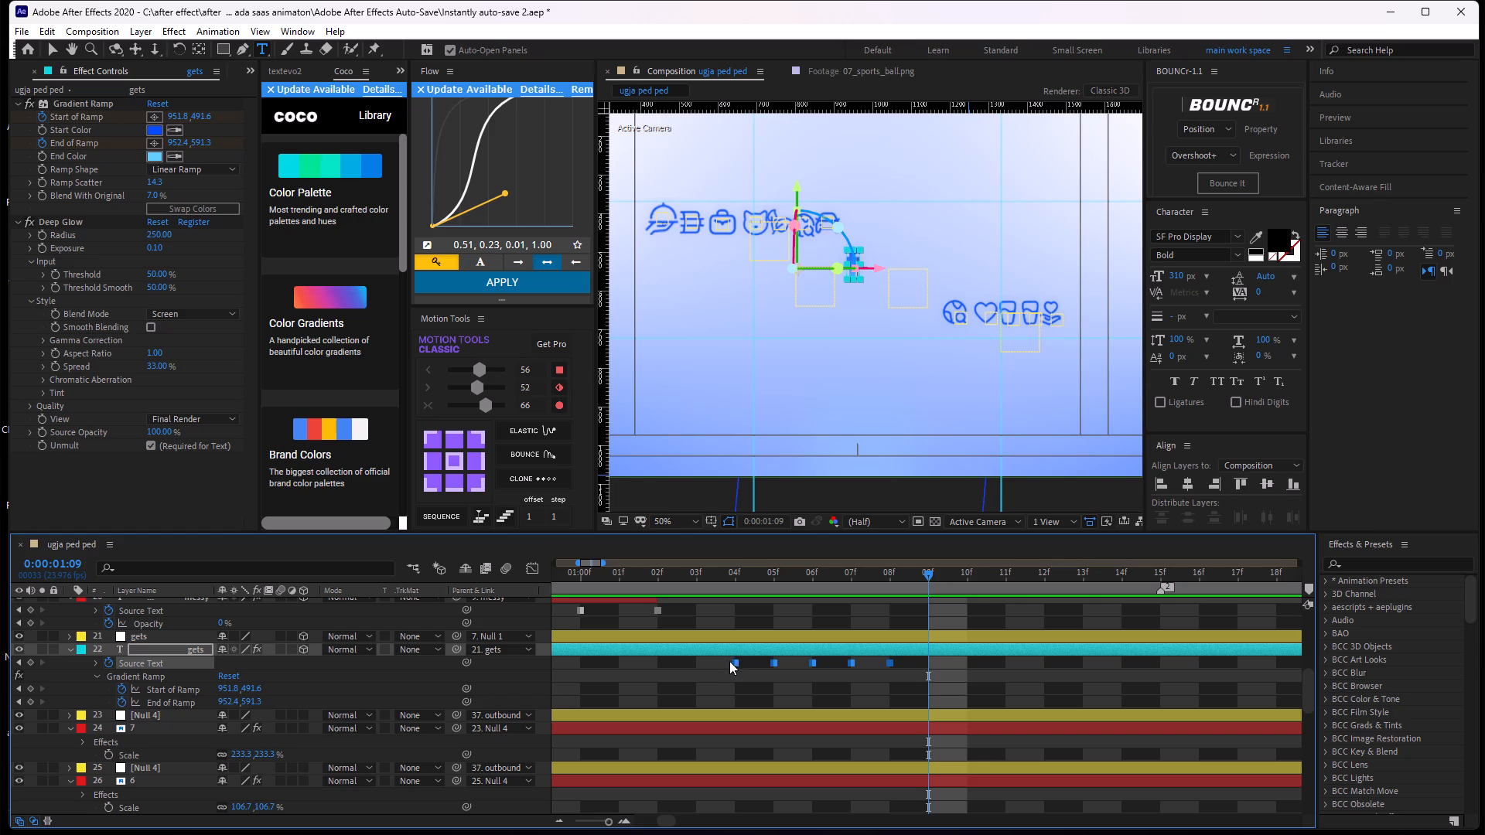
{"action": "left_click_drag", "start_coordinate": [737, 663], "coordinate": [833, 670]}
{"action": "left_click", "coordinate": [852, 677]}
Replace the "=" in layer 22's text with "^" at 0:00:01:08, making it "o^~y".
{"action": "left_click_drag", "start_coordinate": [920, 568], "coordinate": [907, 617]}
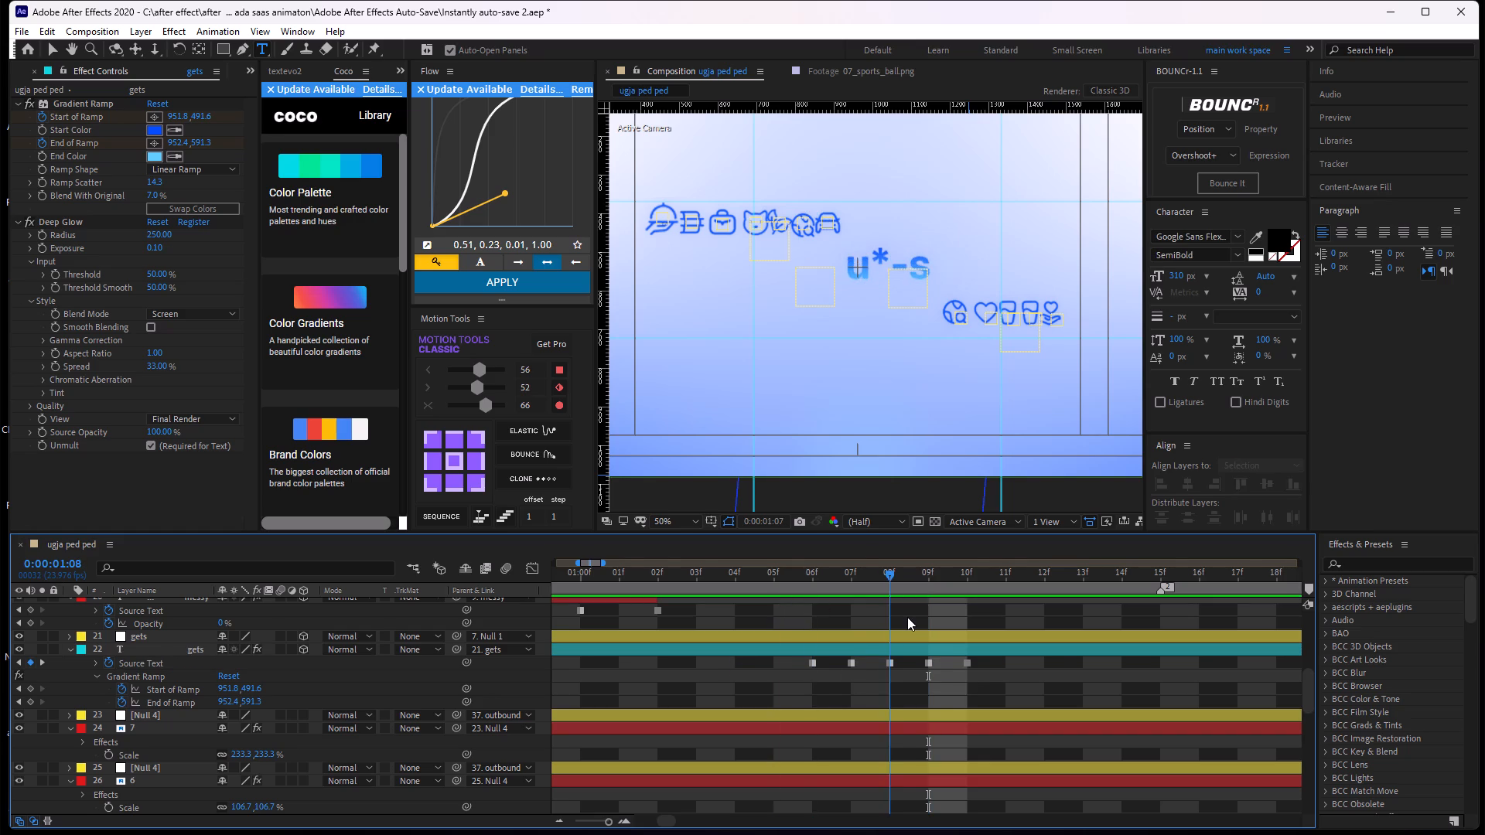
{"action": "left_click_drag", "start_coordinate": [907, 617], "coordinate": [842, 677]}
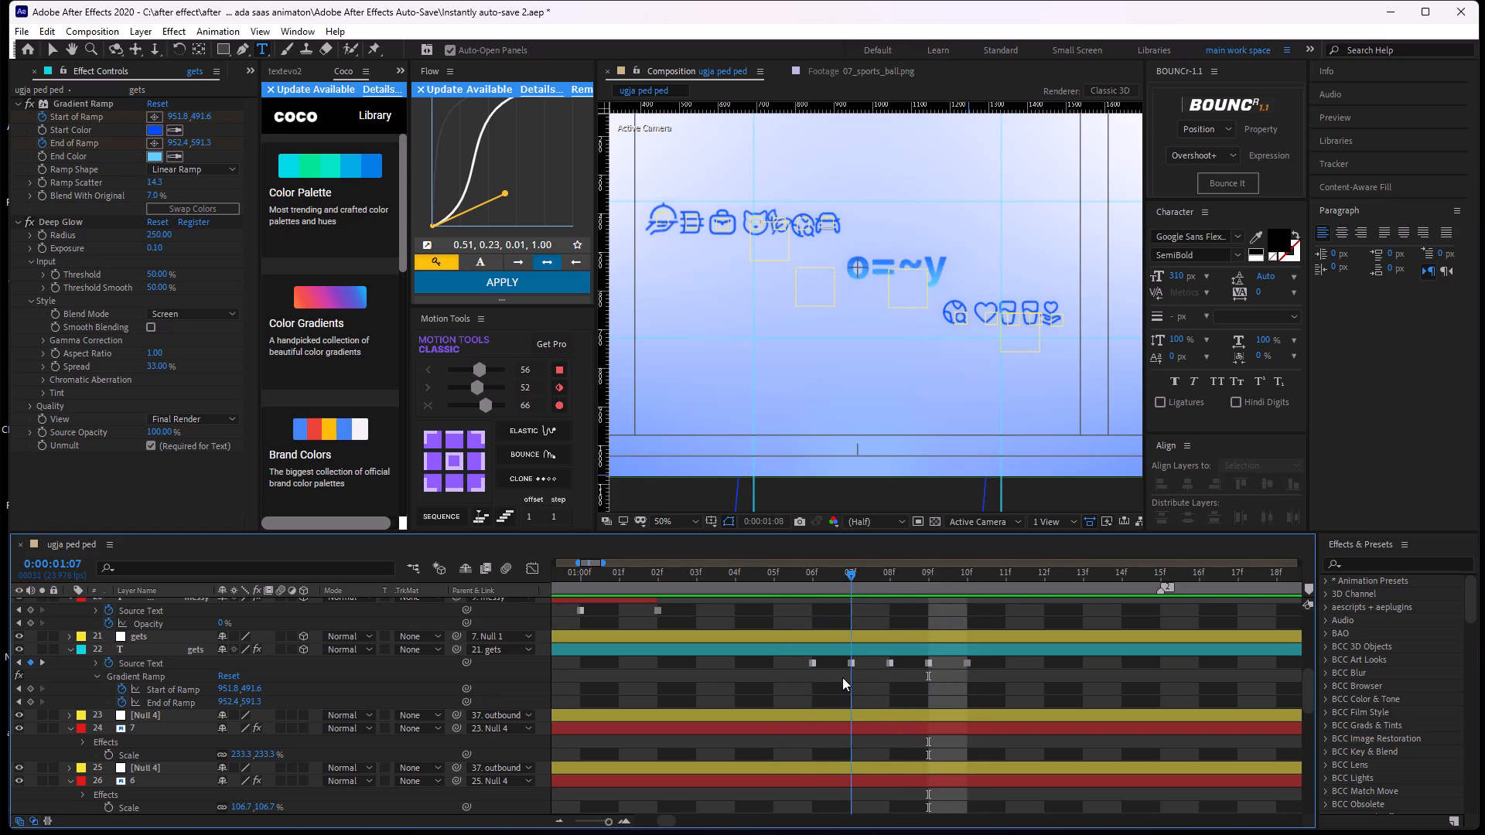
{"action": "left_click_drag", "start_coordinate": [842, 677], "coordinate": [911, 681]}
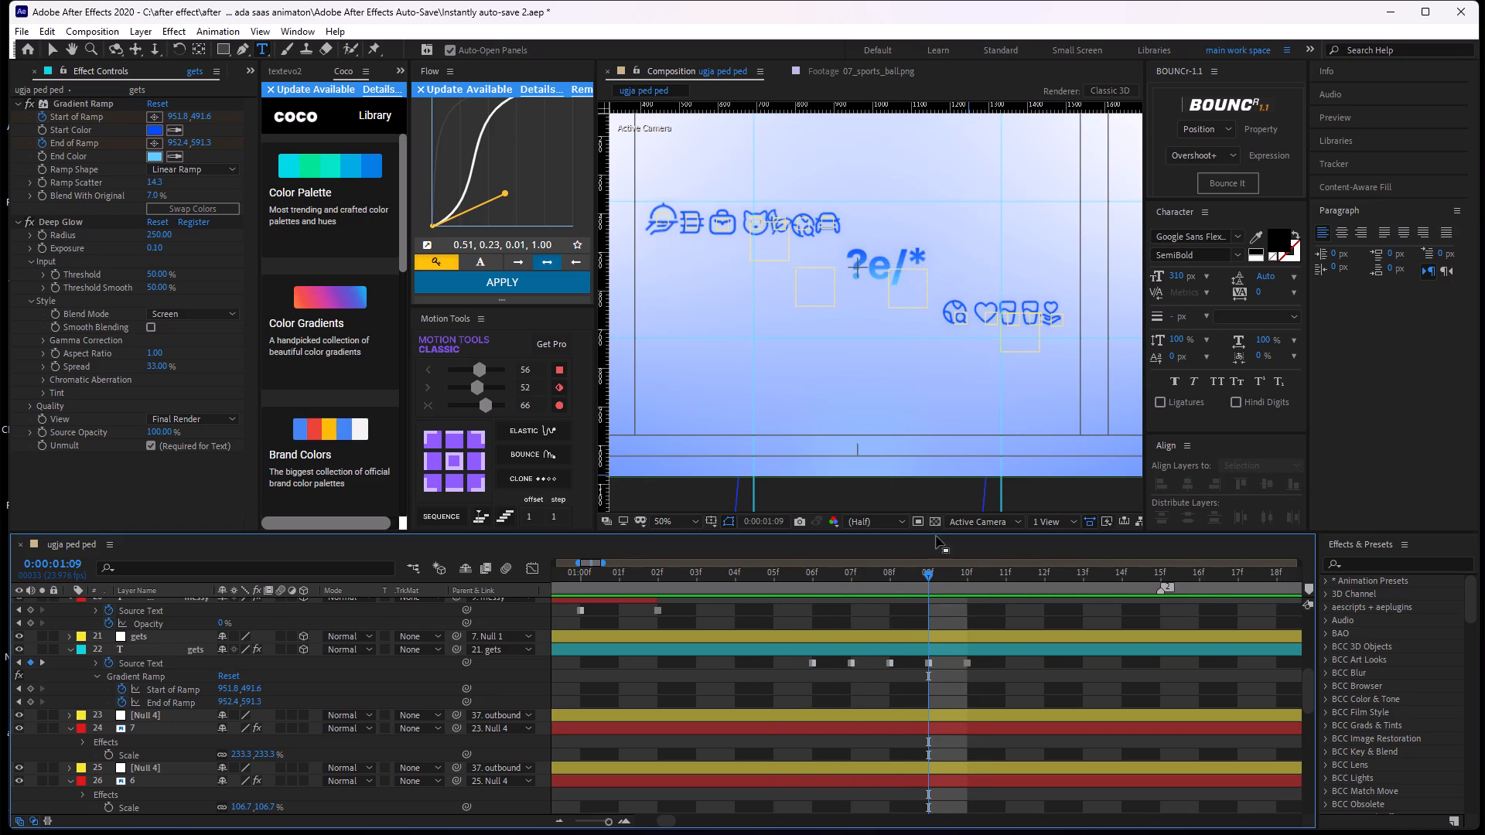
{"action": "left_click_drag", "start_coordinate": [930, 571], "coordinate": [881, 592]}
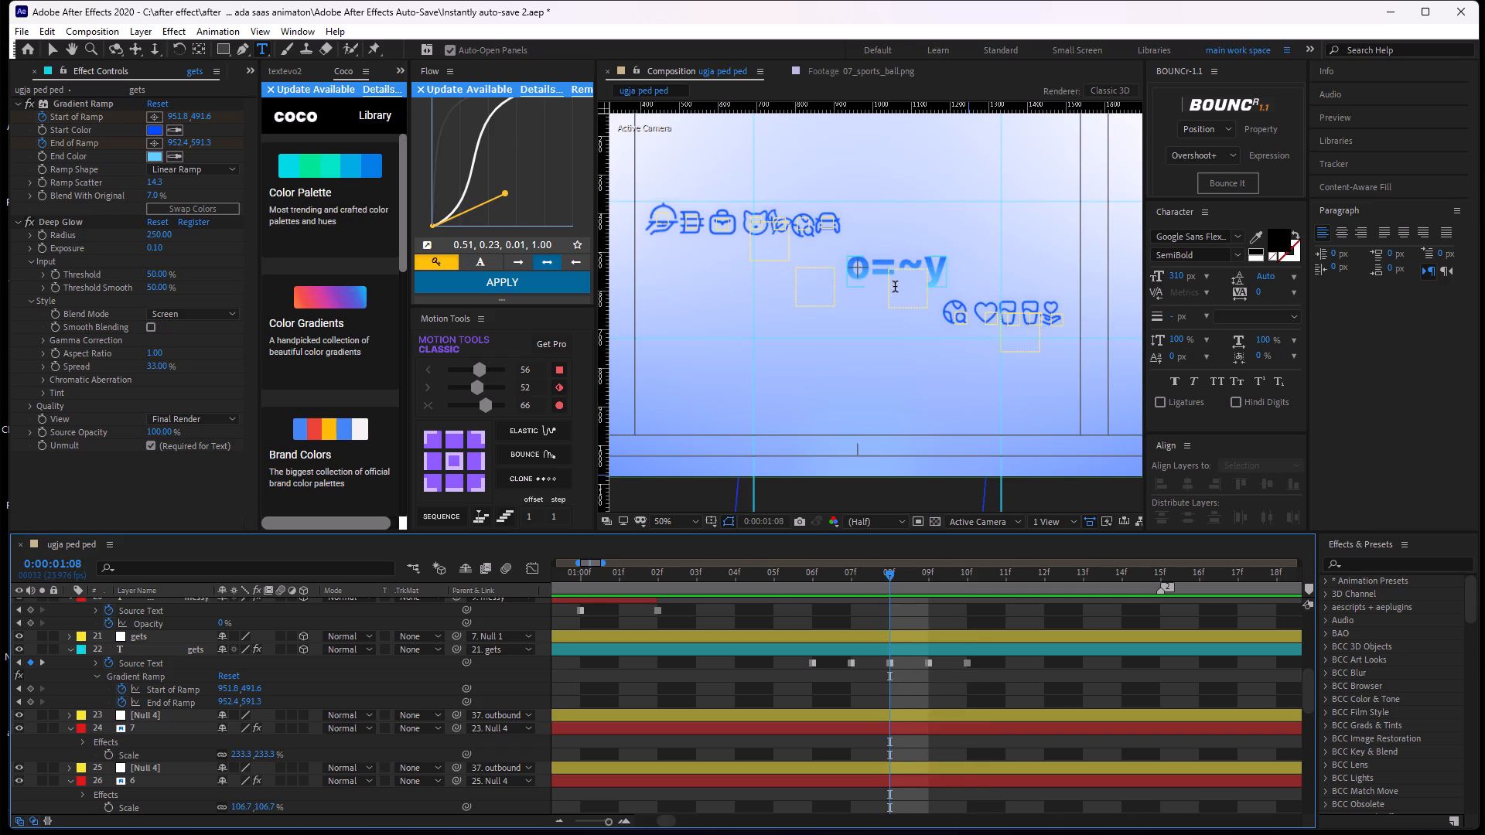
{"action": "left_click_drag", "start_coordinate": [897, 267], "coordinate": [869, 274]}
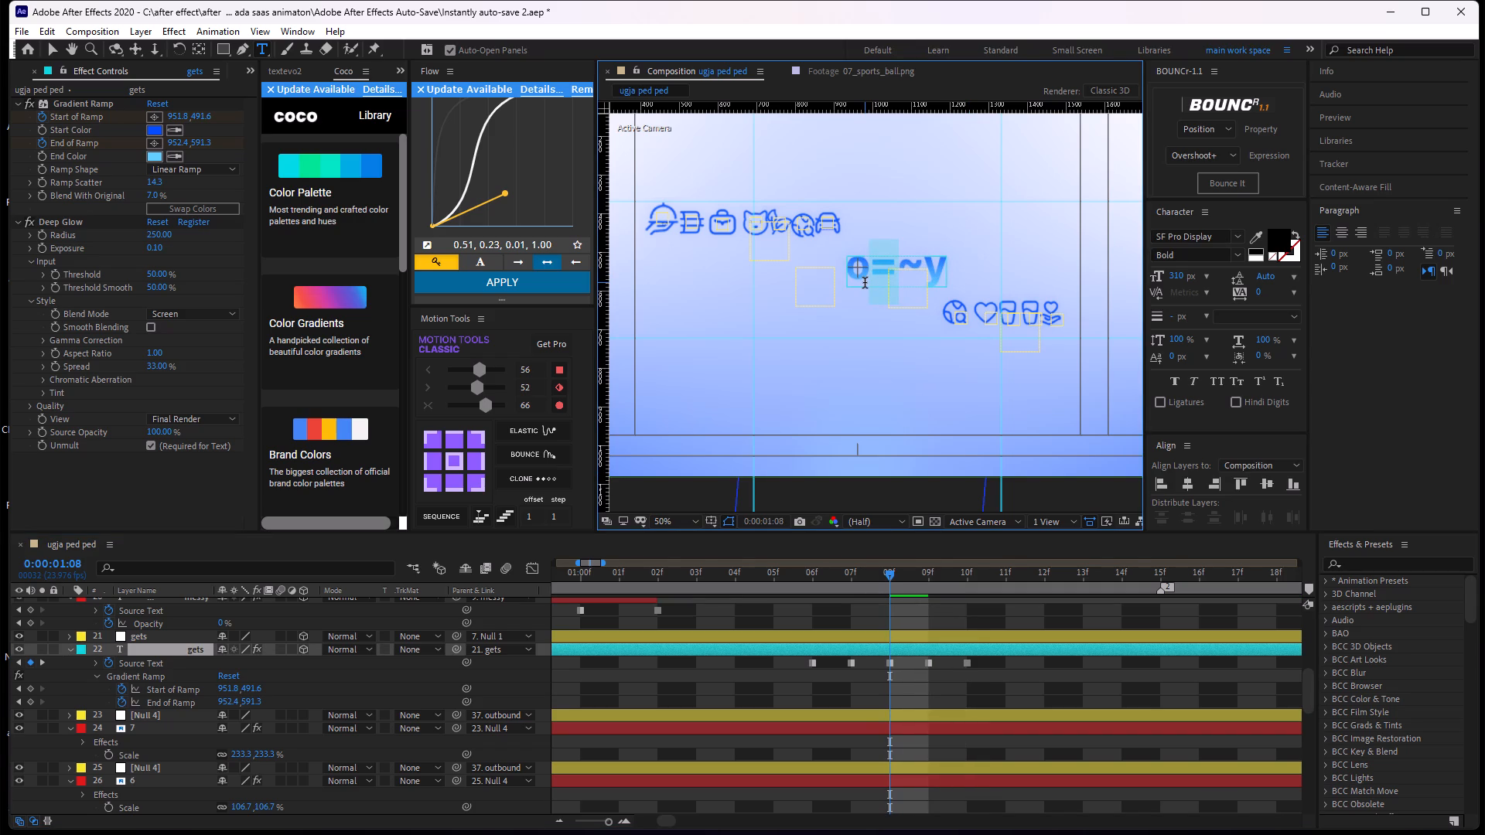
{"action": "key", "text": "6"}
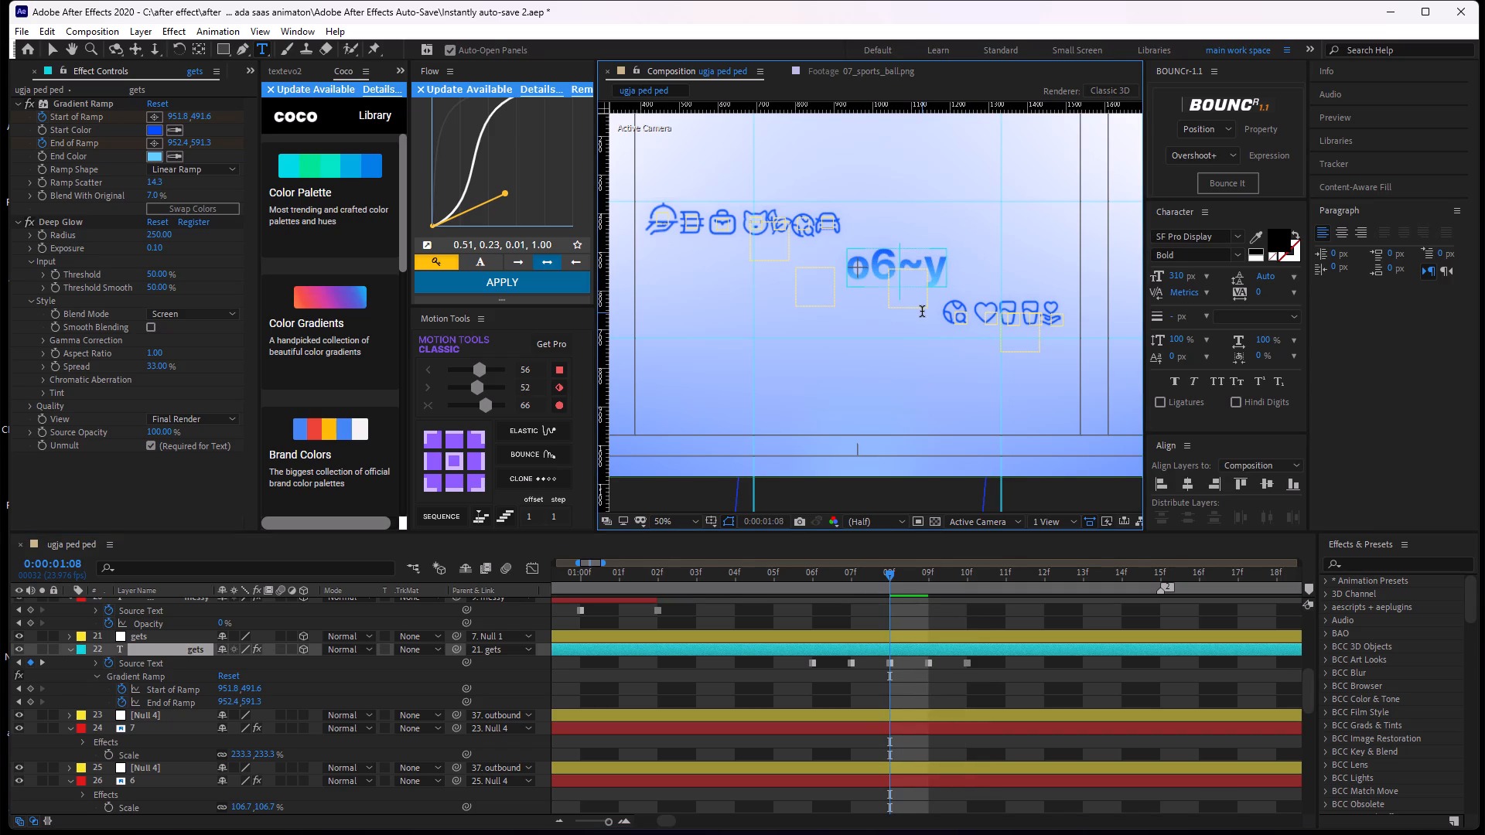
{"action": "key", "text": "BackSpace"}
{"action": "key", "text": "shift+asciicircum"}
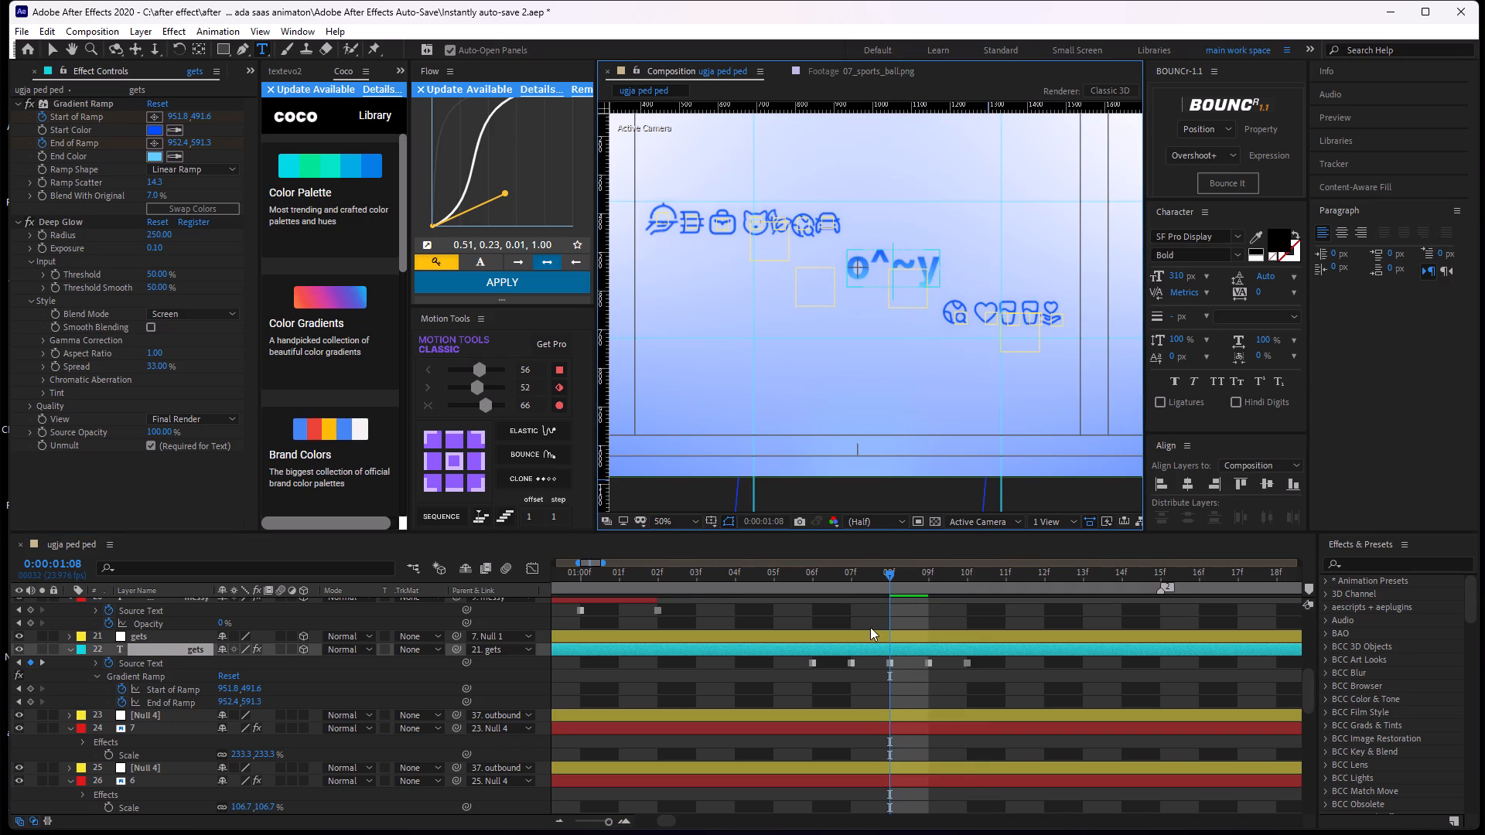
{"action": "left_click", "coordinate": [883, 683]}
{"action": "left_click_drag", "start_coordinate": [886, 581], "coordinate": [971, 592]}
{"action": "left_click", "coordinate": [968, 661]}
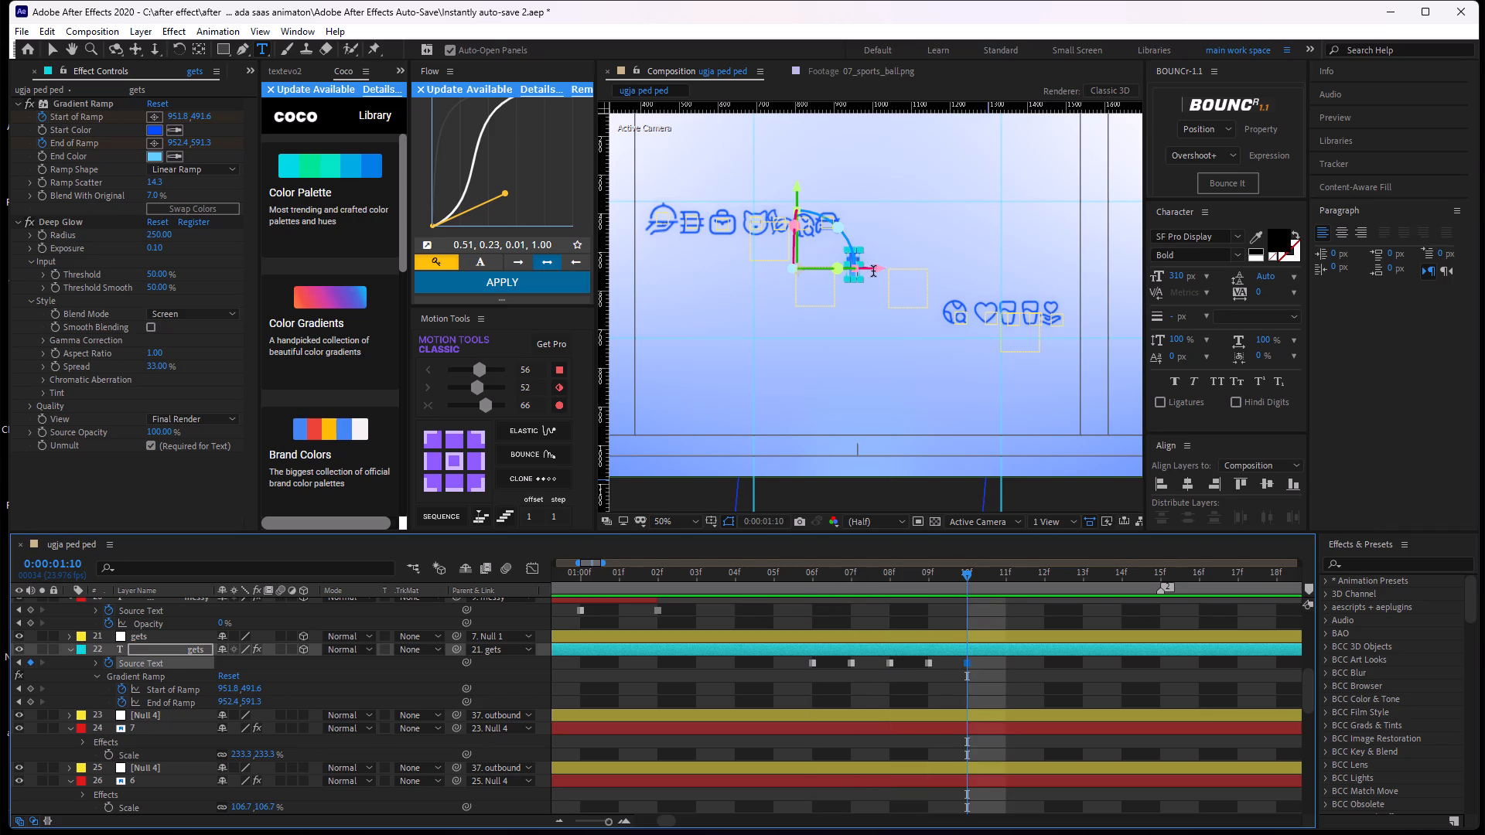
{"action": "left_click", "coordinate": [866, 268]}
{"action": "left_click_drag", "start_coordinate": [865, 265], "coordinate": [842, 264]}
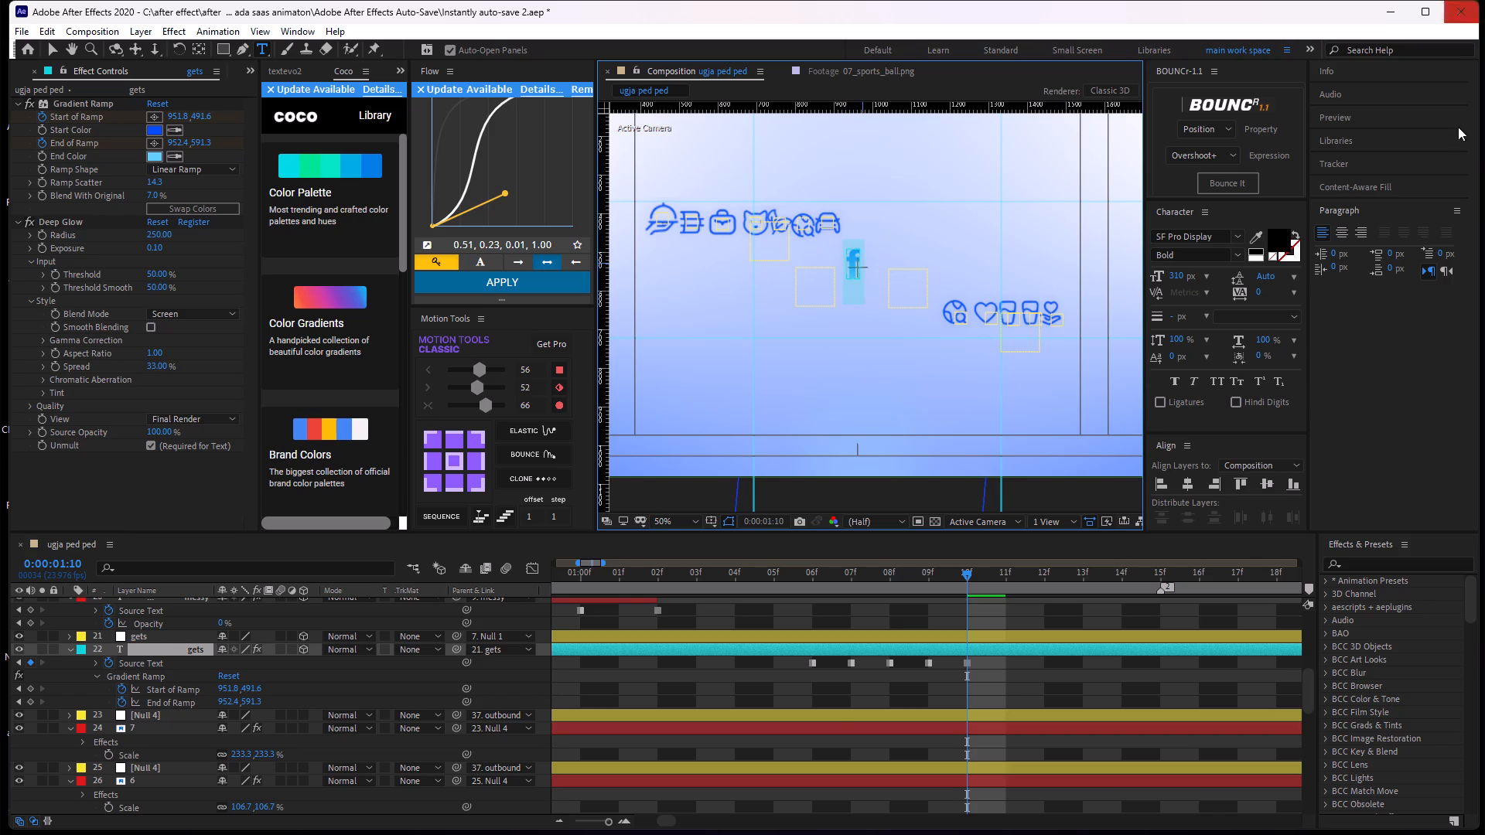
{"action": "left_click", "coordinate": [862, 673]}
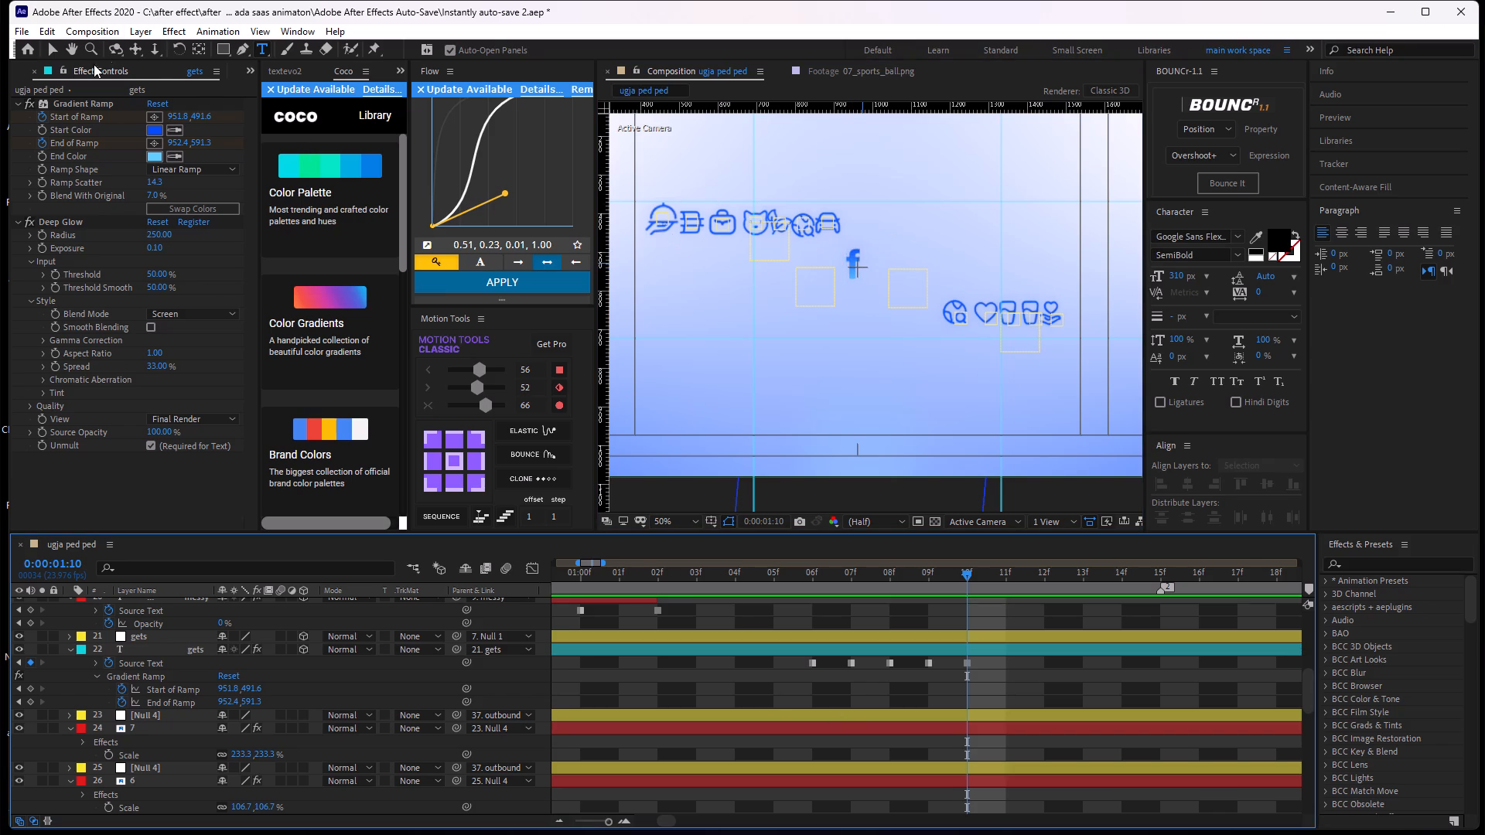
Open the "Someone should build this" reference video from the project's referance folder in the footage viewer.
{"action": "scroll", "coordinate": [53, 74], "scroll_direction": "up", "scroll_amount": 1}
{"action": "left_click", "coordinate": [50, 285]}
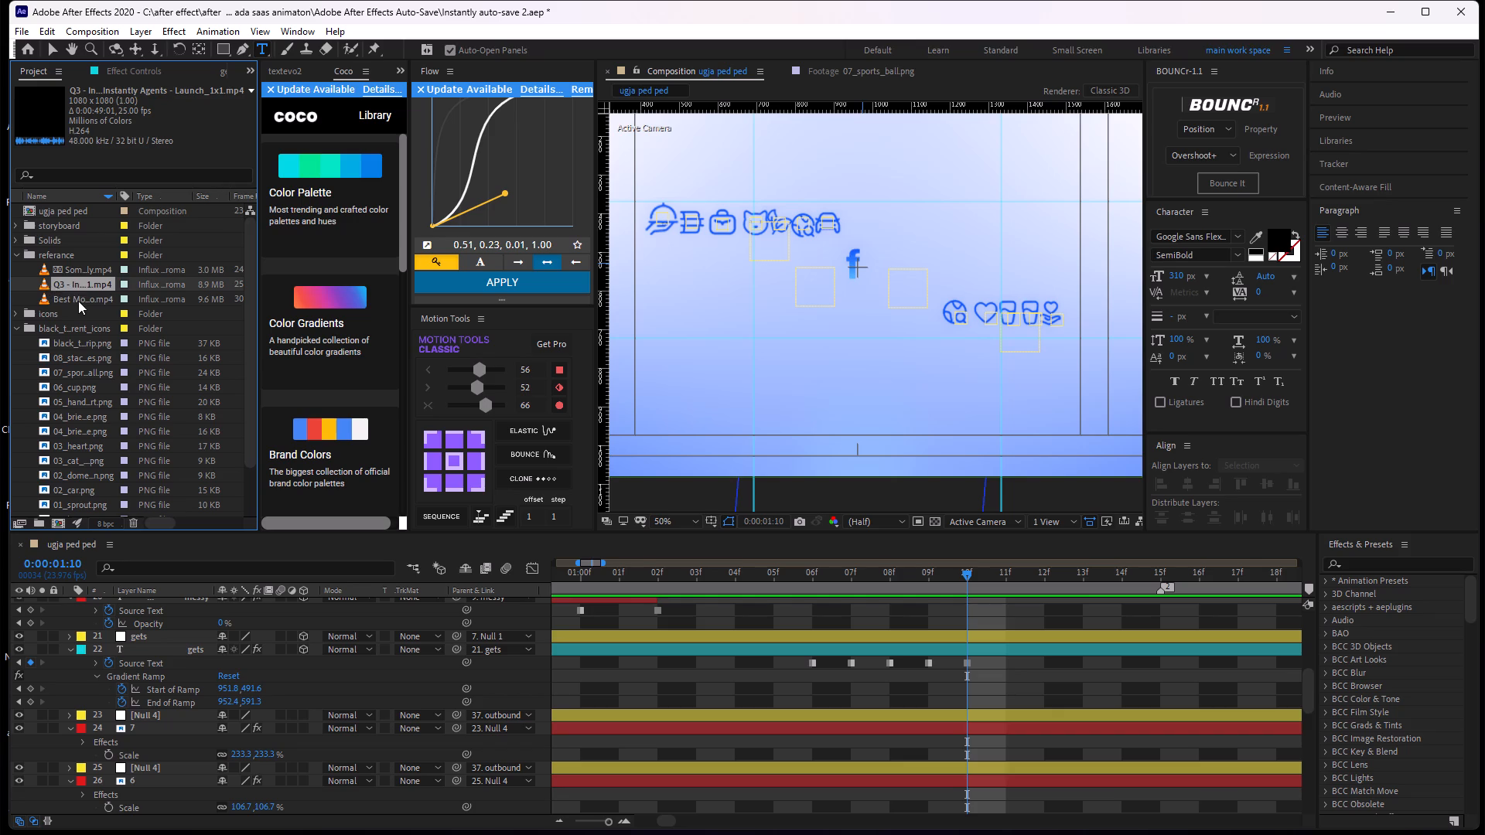
{"action": "left_click", "coordinate": [78, 301]}
{"action": "left_click", "coordinate": [86, 281]}
{"action": "left_click", "coordinate": [92, 264]}
{"action": "double_click", "coordinate": [92, 264]}
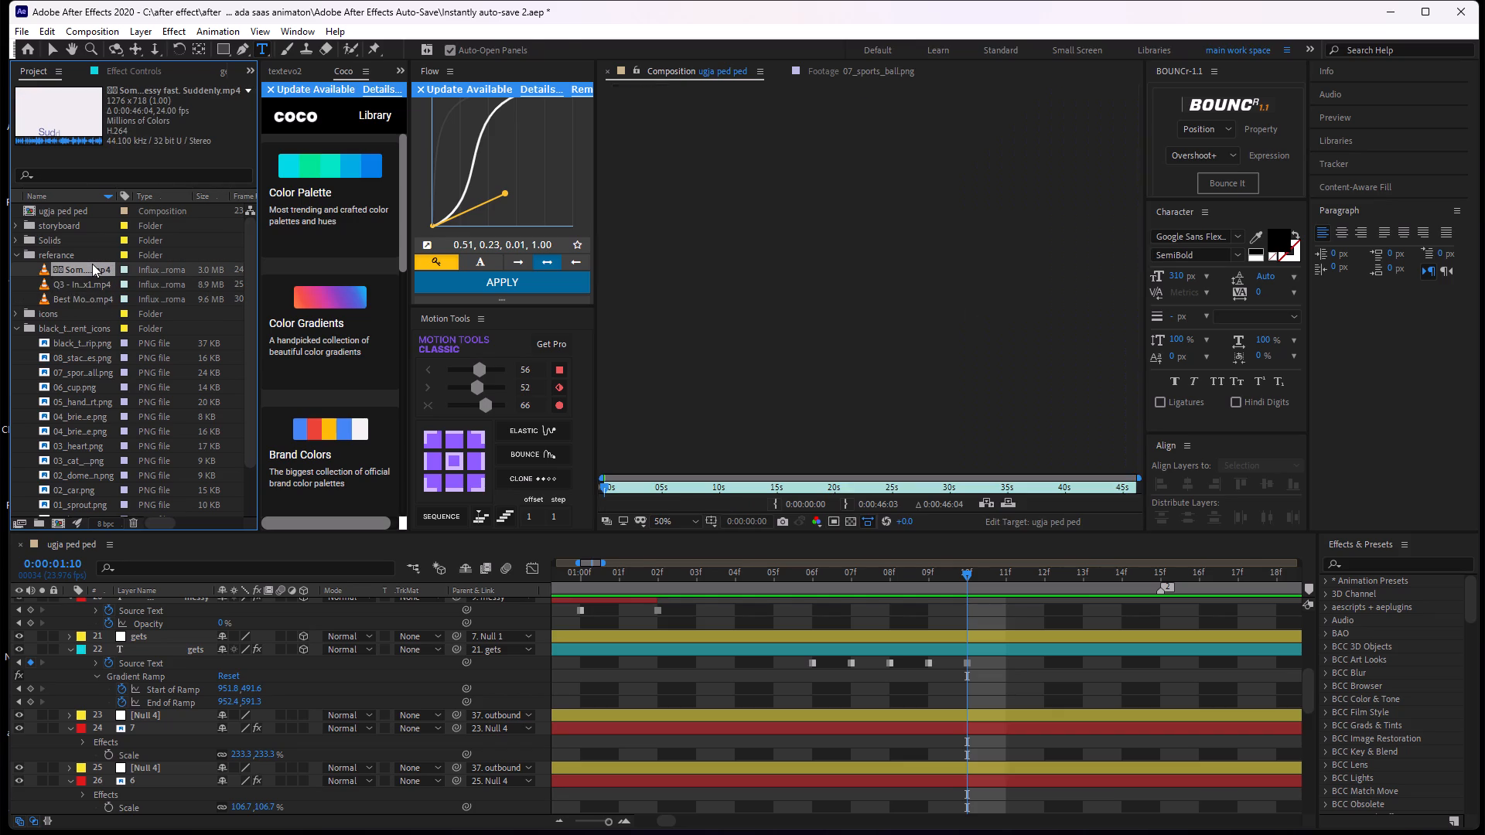
{"action": "middle_click_drag", "start_coordinate": [888, 303], "coordinate": [739, 179]}
{"action": "middle_click_drag", "start_coordinate": [877, 237], "coordinate": [845, 245]}
Play the reference video in short stretches up to the scrambled "Apps" text and study how its characters change.
{"action": "key", "text": "space"}
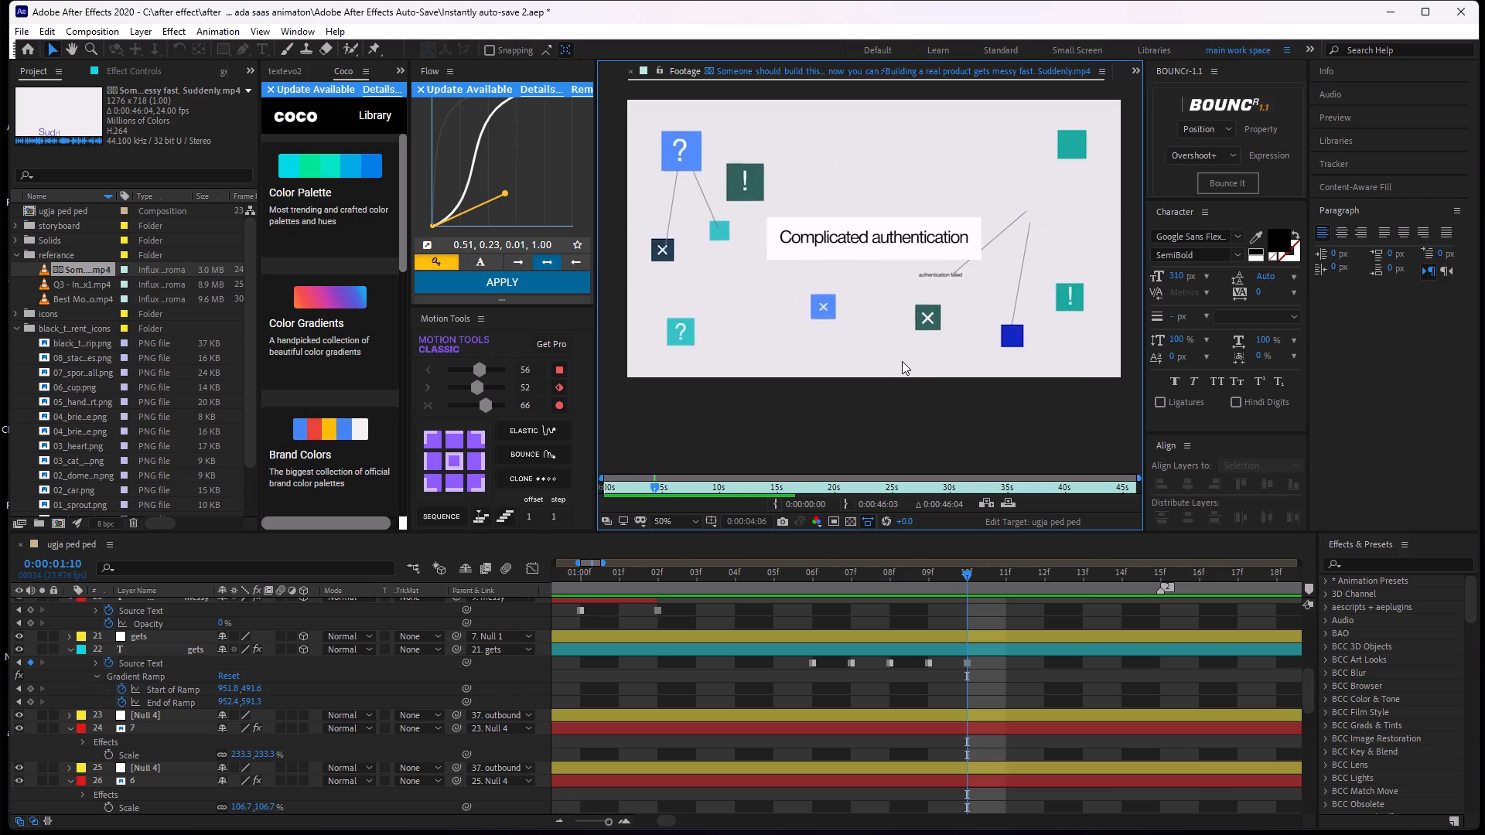
{"action": "key", "text": "space"}
{"action": "key", "text": "space"}
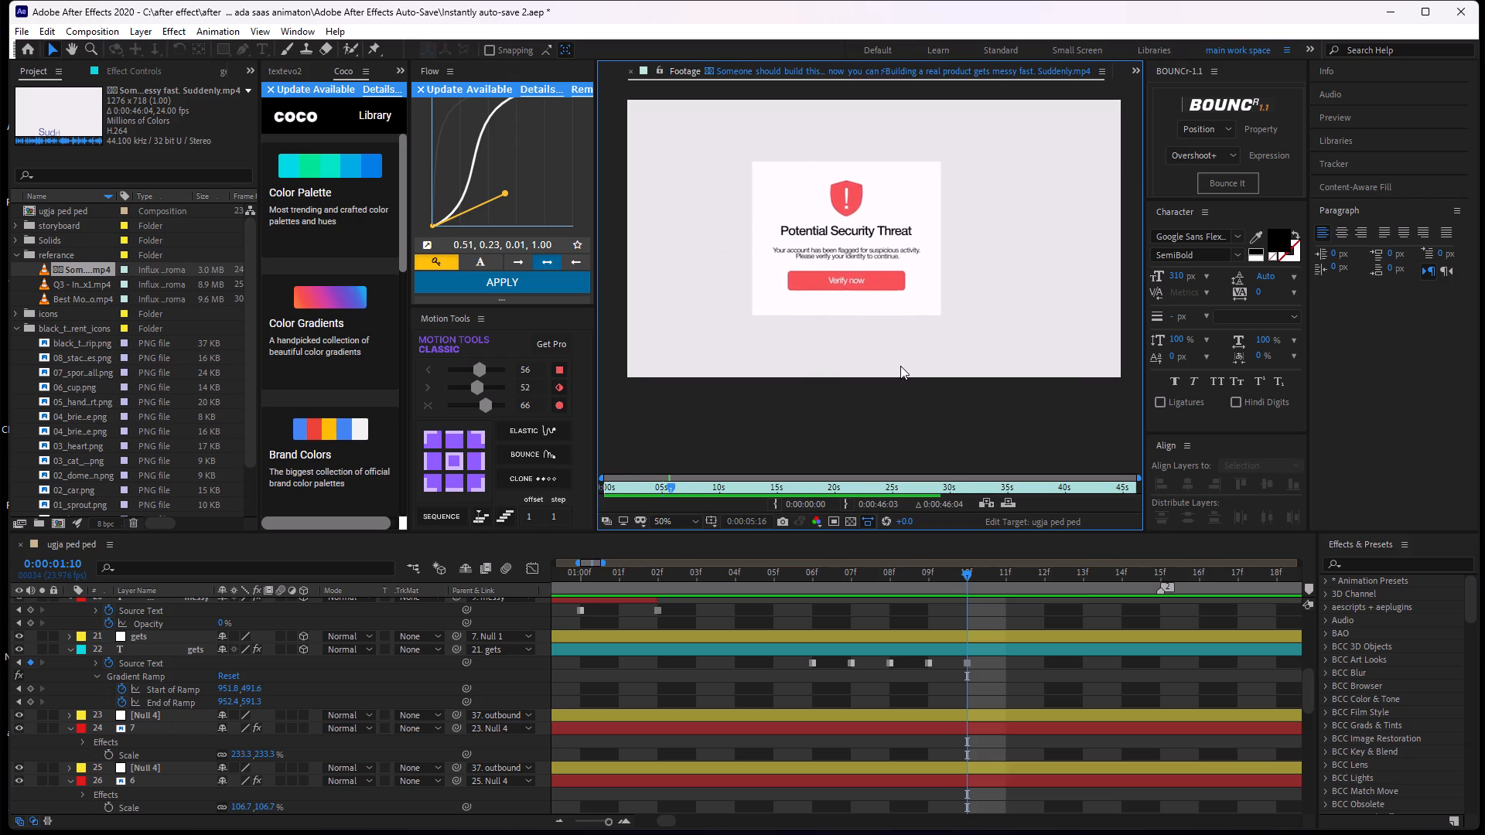
{"action": "key", "text": "space"}
{"action": "key", "text": "space"}
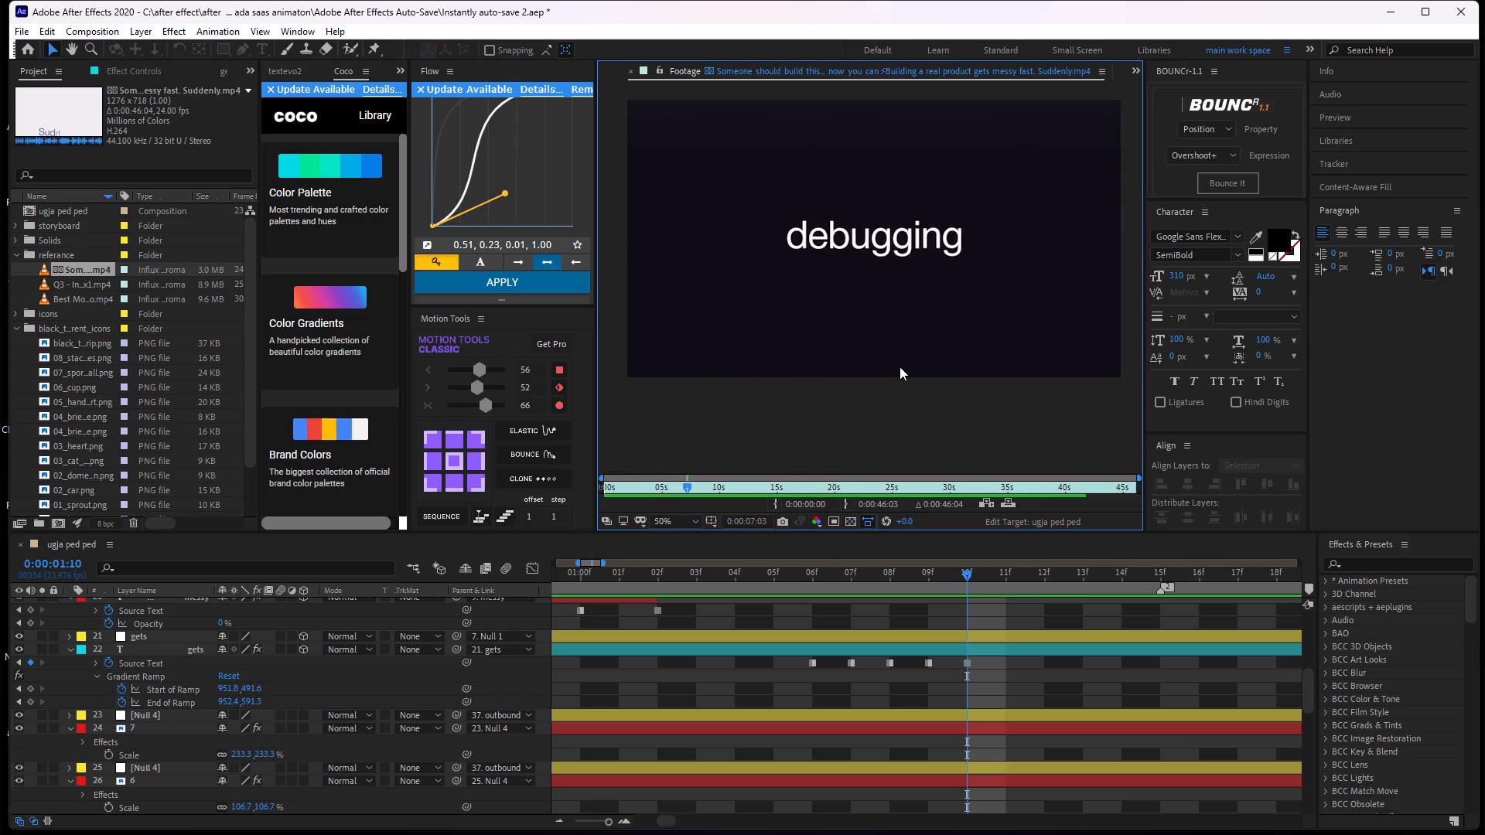
{"action": "key", "text": "space"}
{"action": "key", "text": "space"}
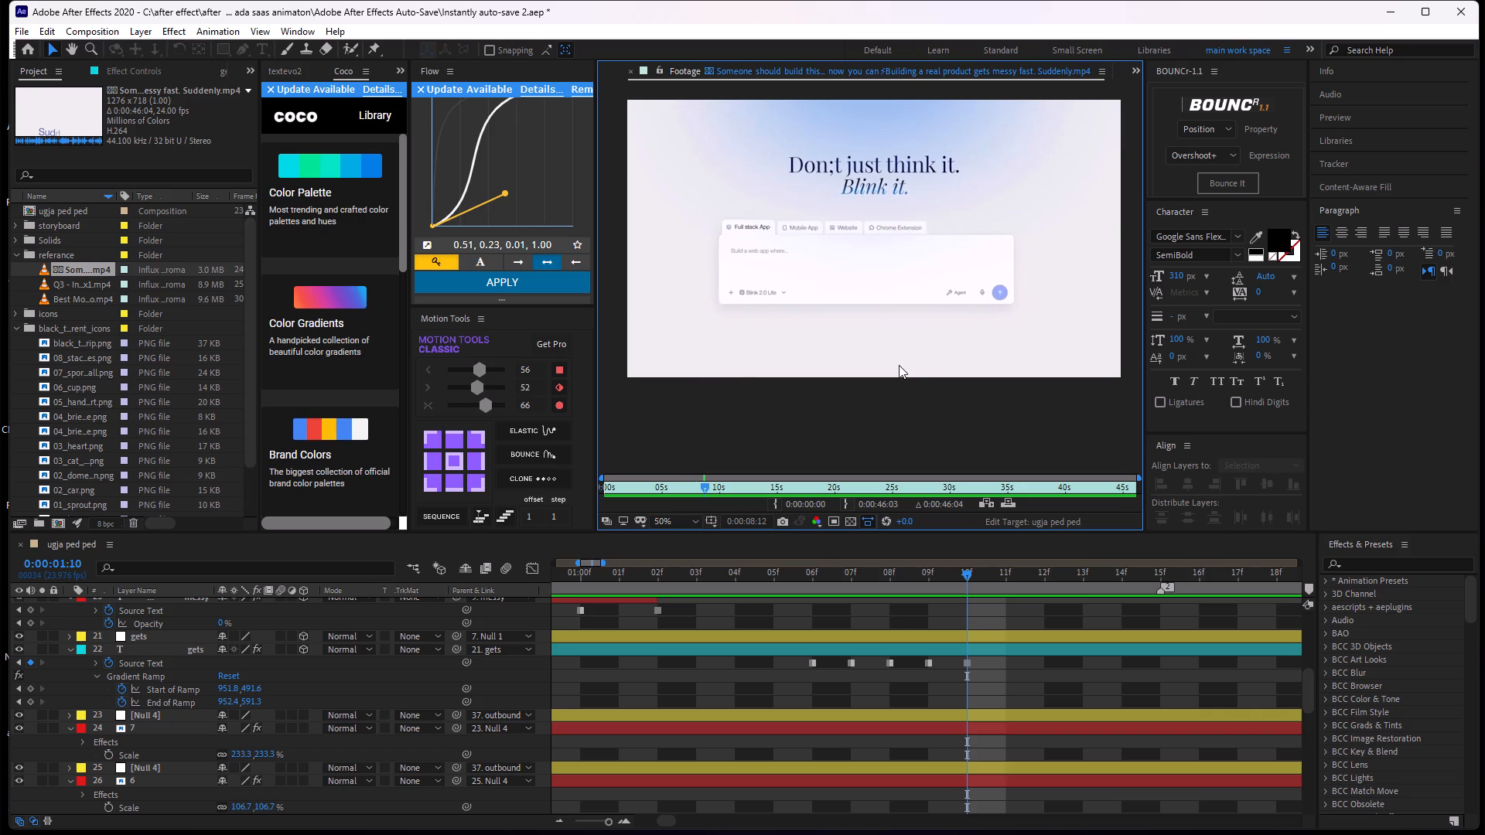
{"action": "key", "text": "space"}
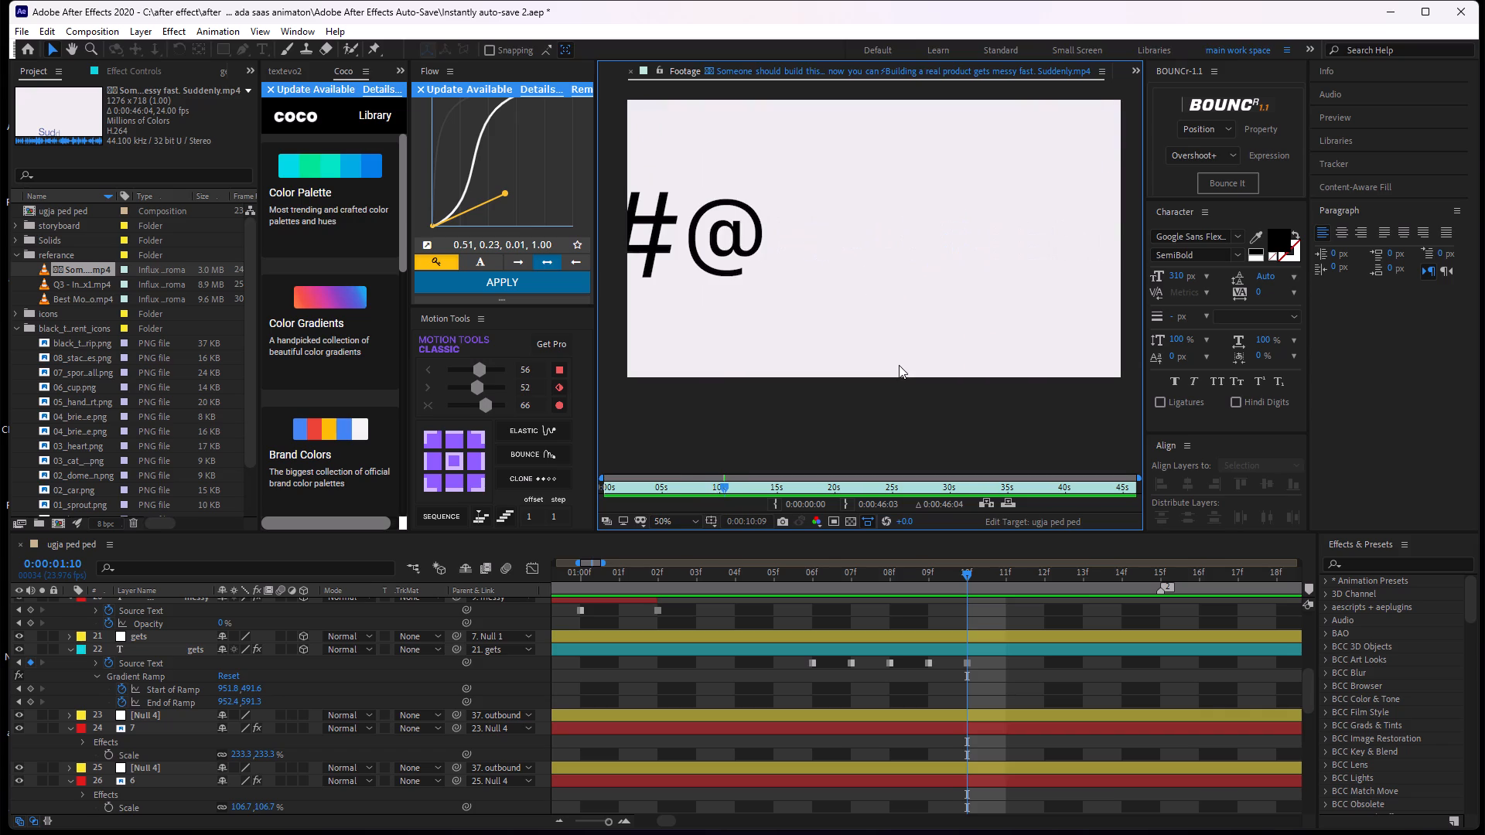
{"action": "key", "text": "space"}
{"action": "key", "text": "space"}
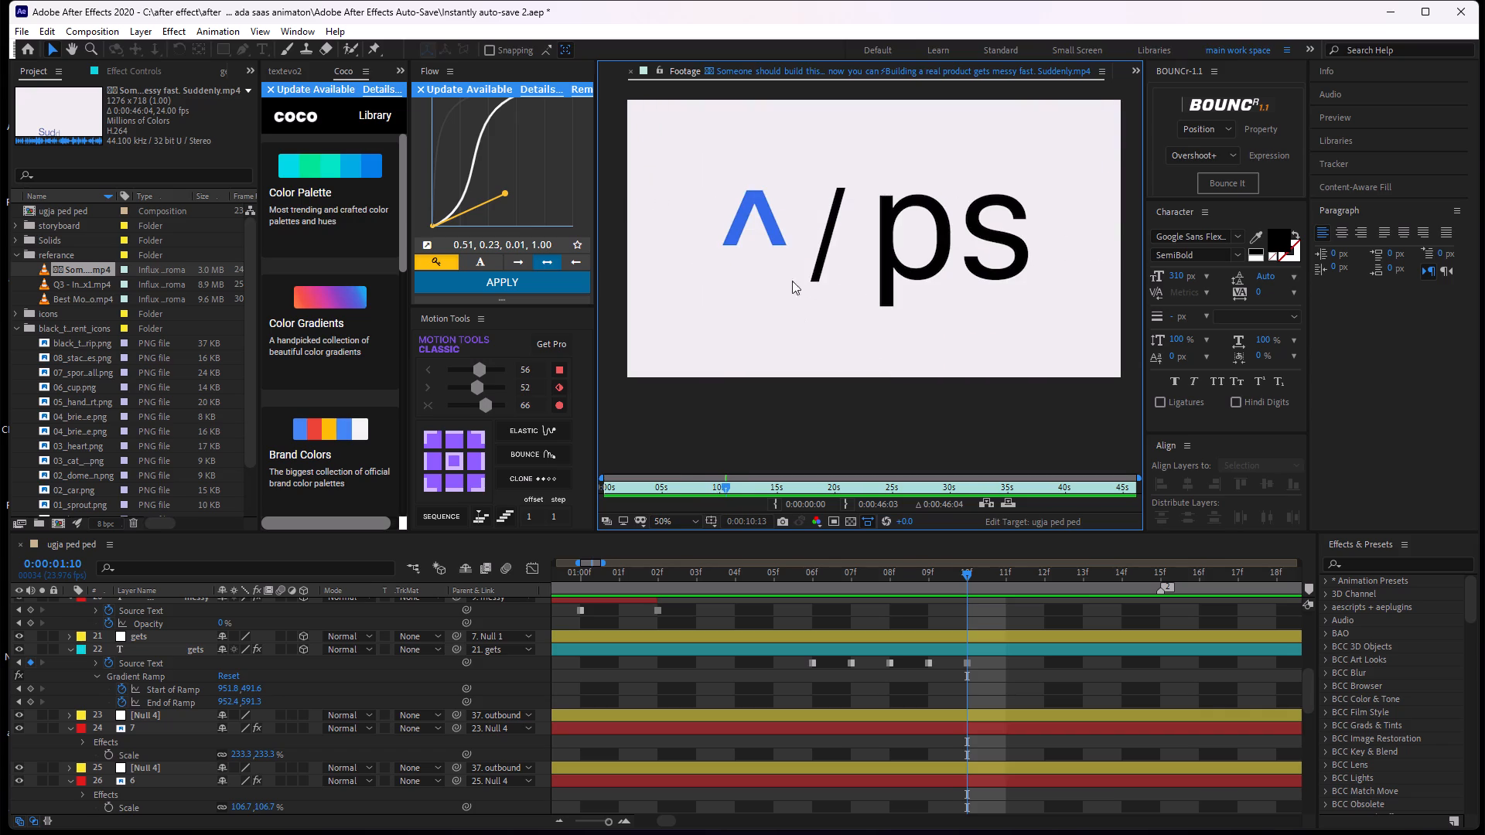
{"action": "key", "text": "space"}
{"action": "key", "text": "space"}
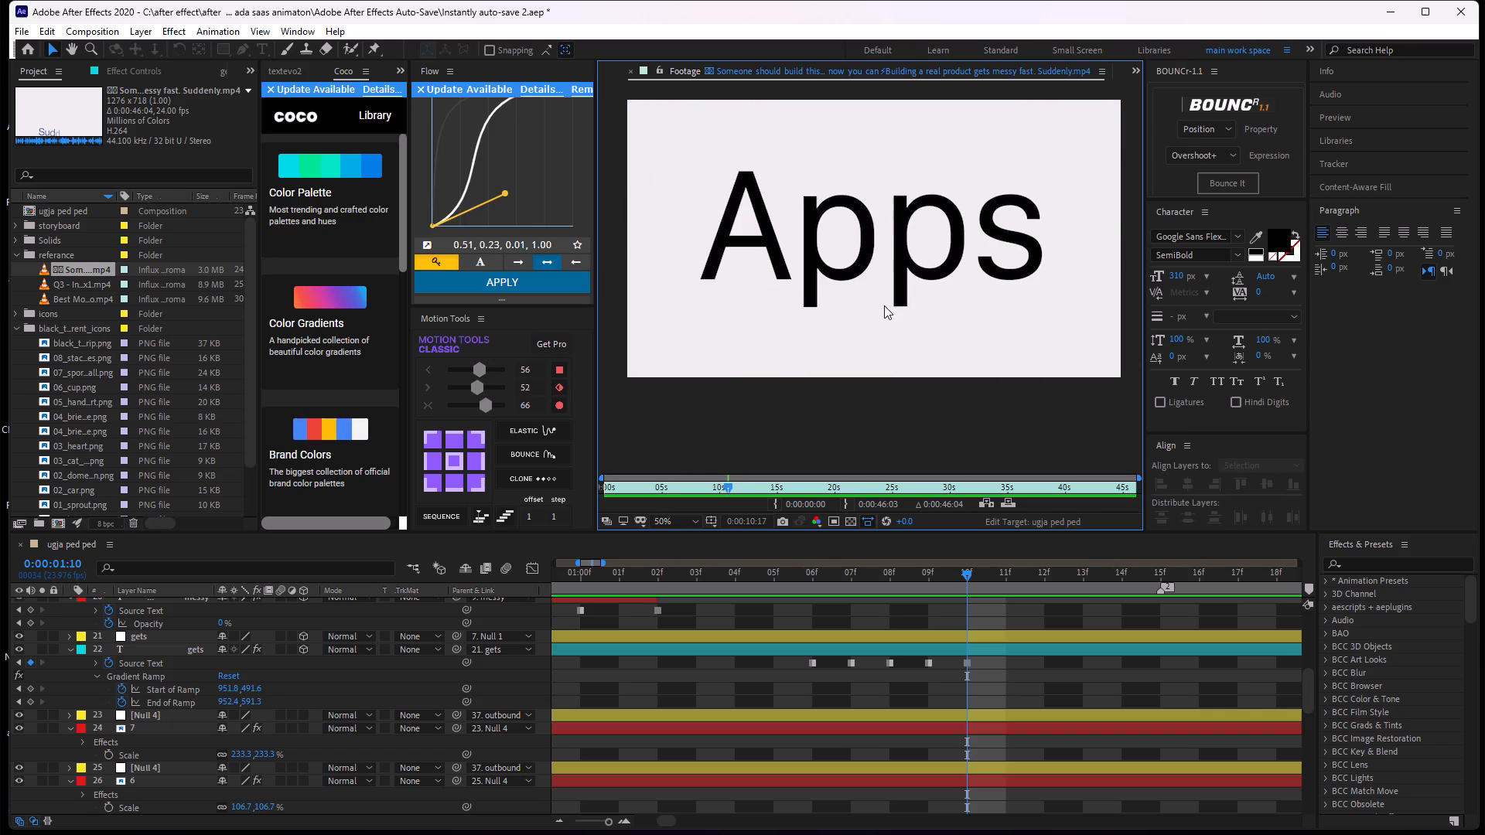
Play and scrub the reference video through the "It helps you build" section, examining how the scrambled word changes frame by frame.
{"action": "key", "text": "space"}
{"action": "key", "text": "space"}
{"action": "key", "text": "space"}
{"action": "key", "text": "space"}
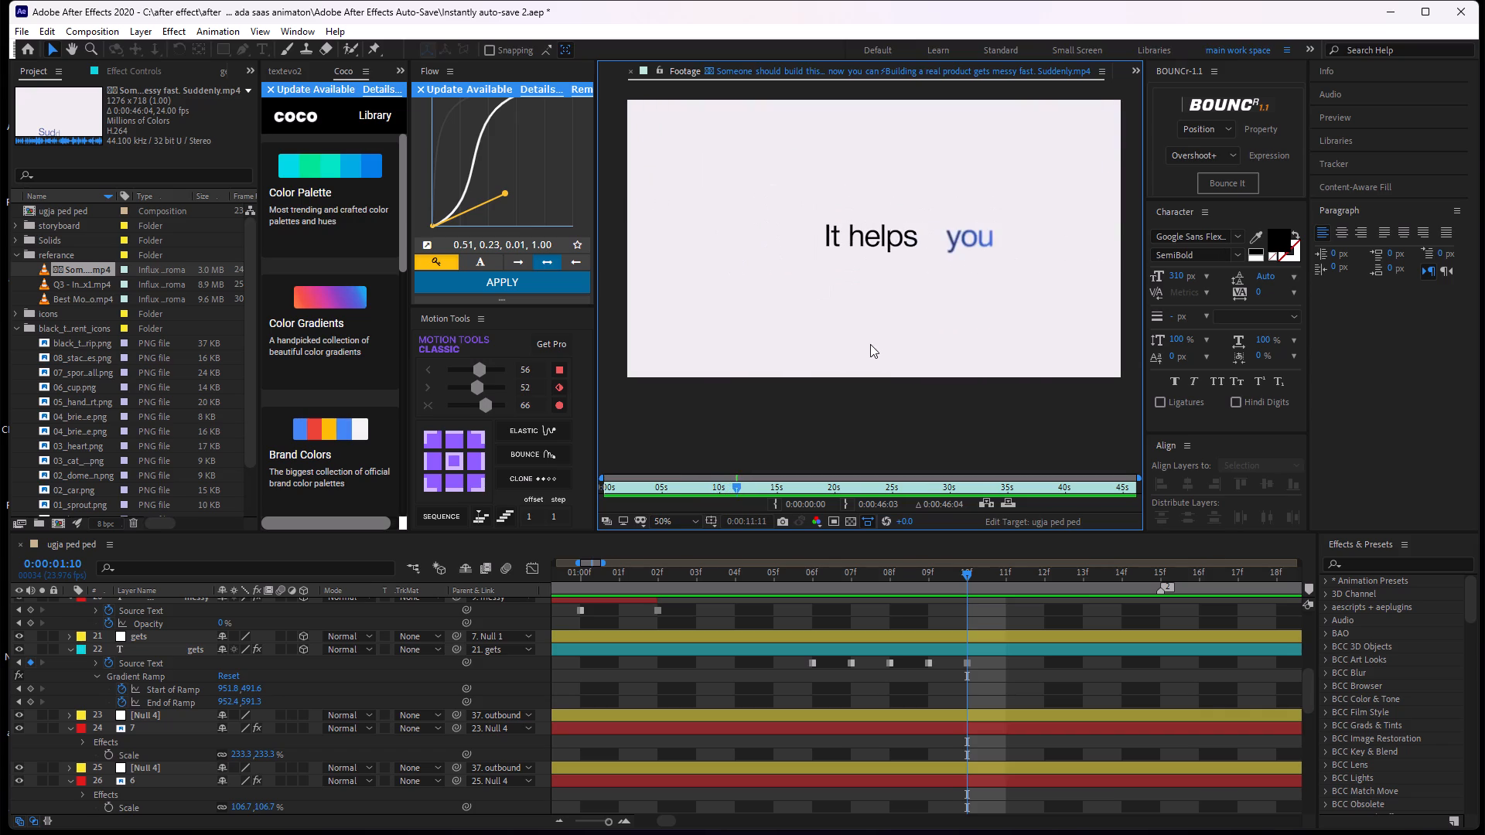
{"action": "key", "text": "space"}
{"action": "key", "text": "space"}
{"action": "key", "text": "space"}
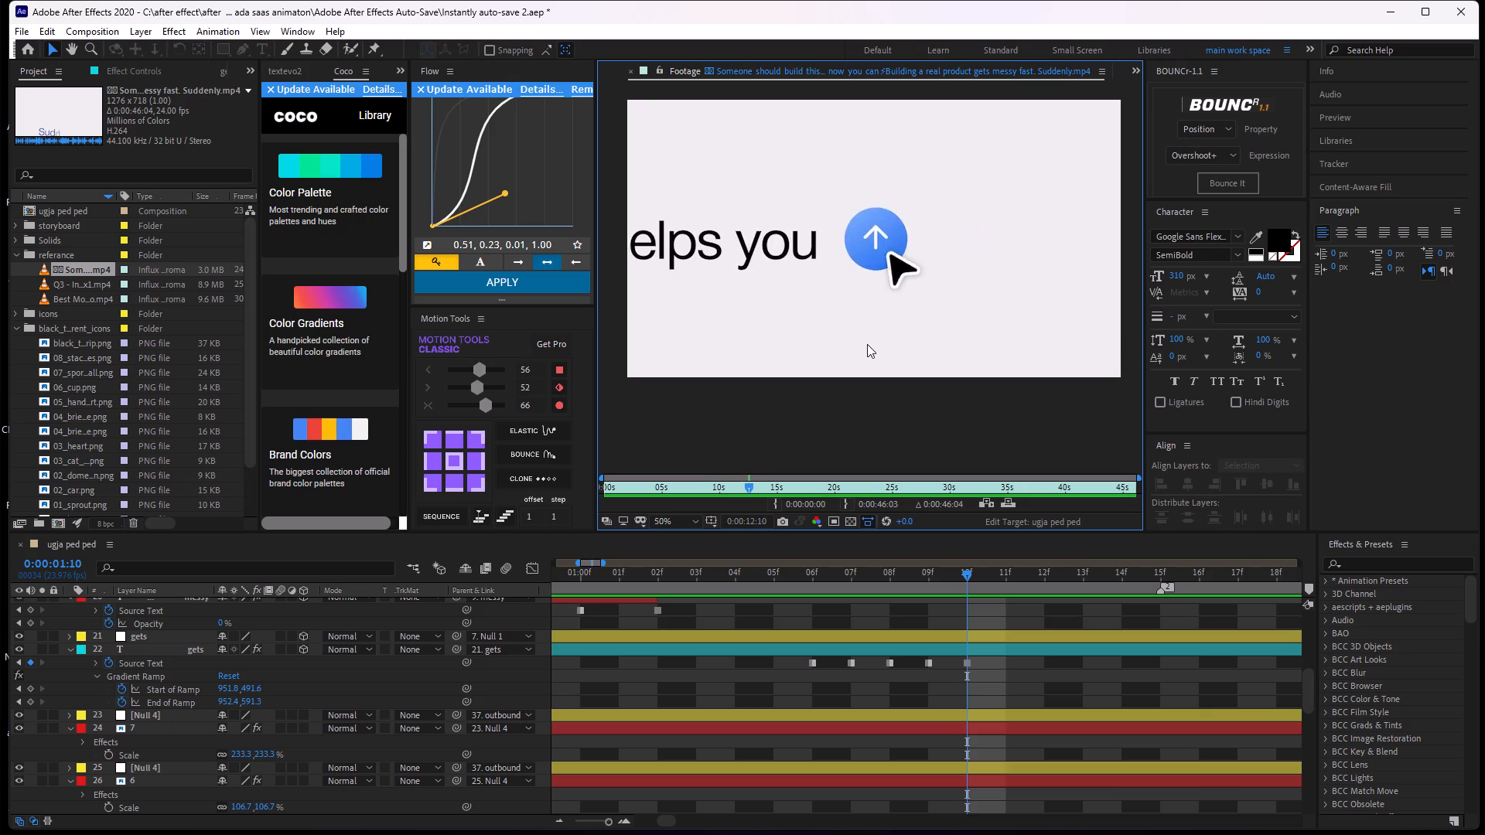
{"action": "key", "text": "space"}
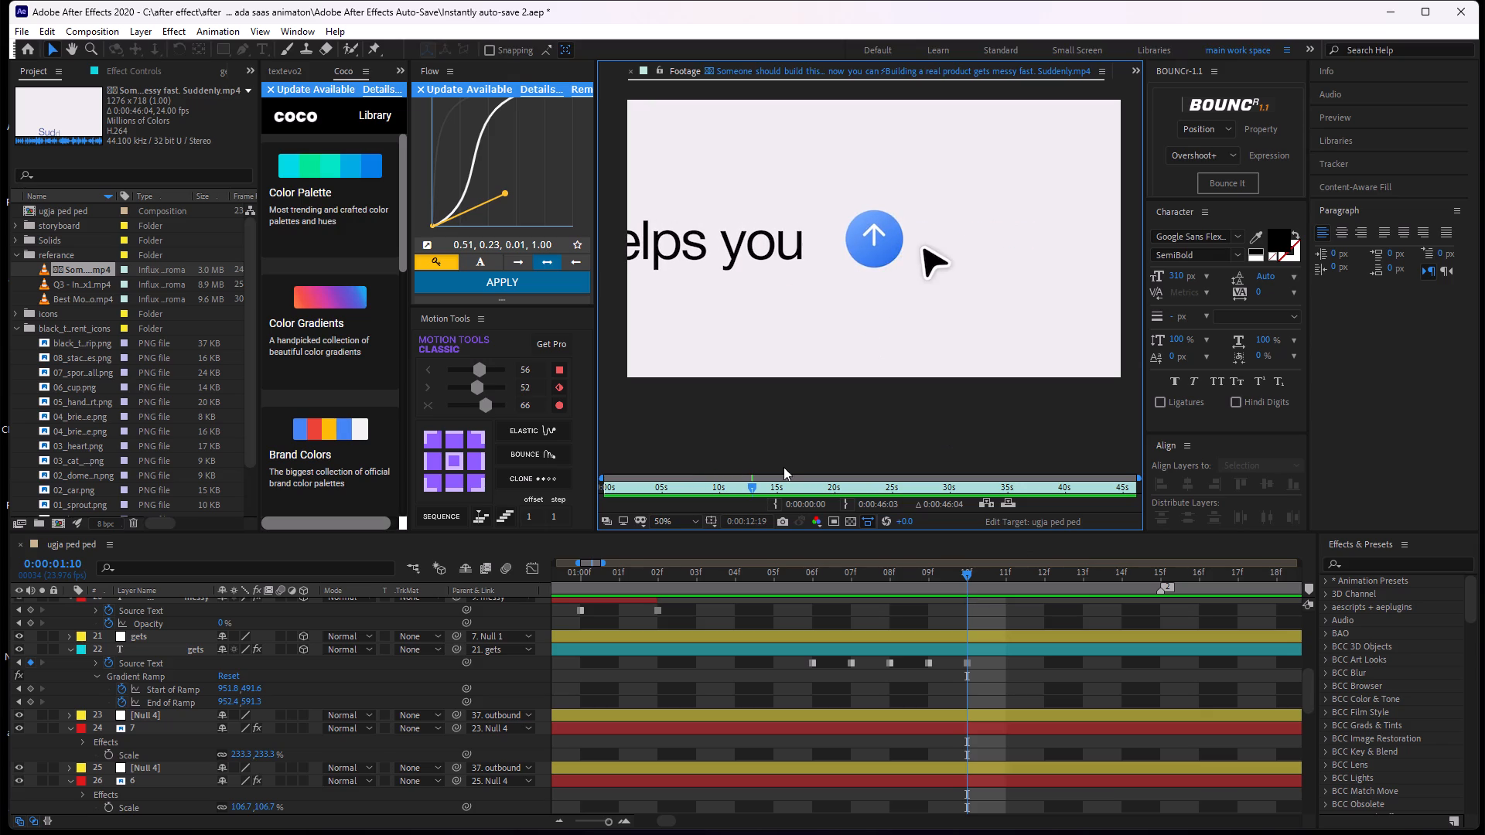
{"action": "left_click_drag", "start_coordinate": [754, 488], "coordinate": [746, 490]}
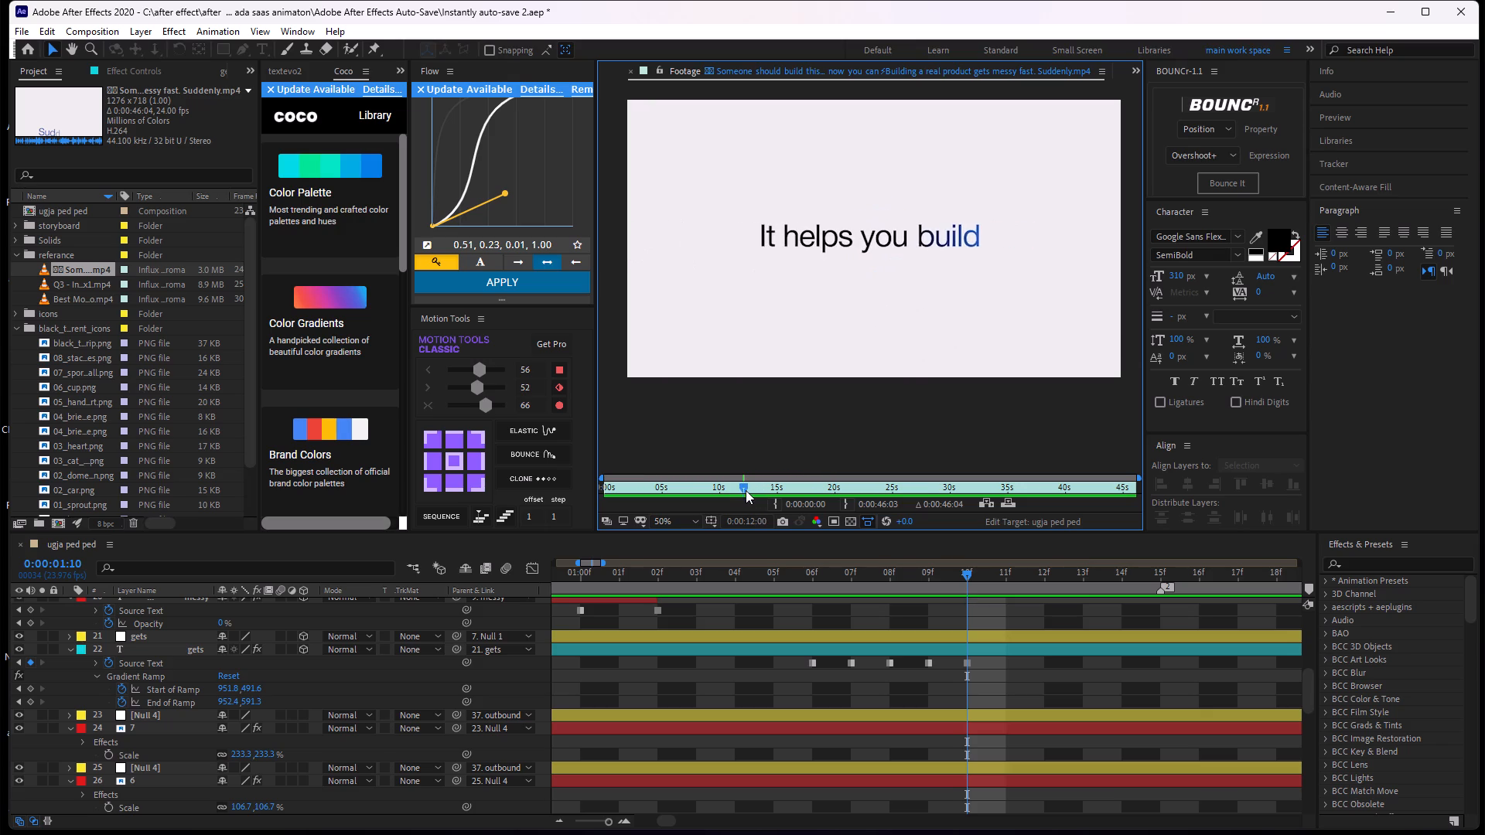
{"action": "left_click_drag", "start_coordinate": [746, 490], "coordinate": [747, 493]}
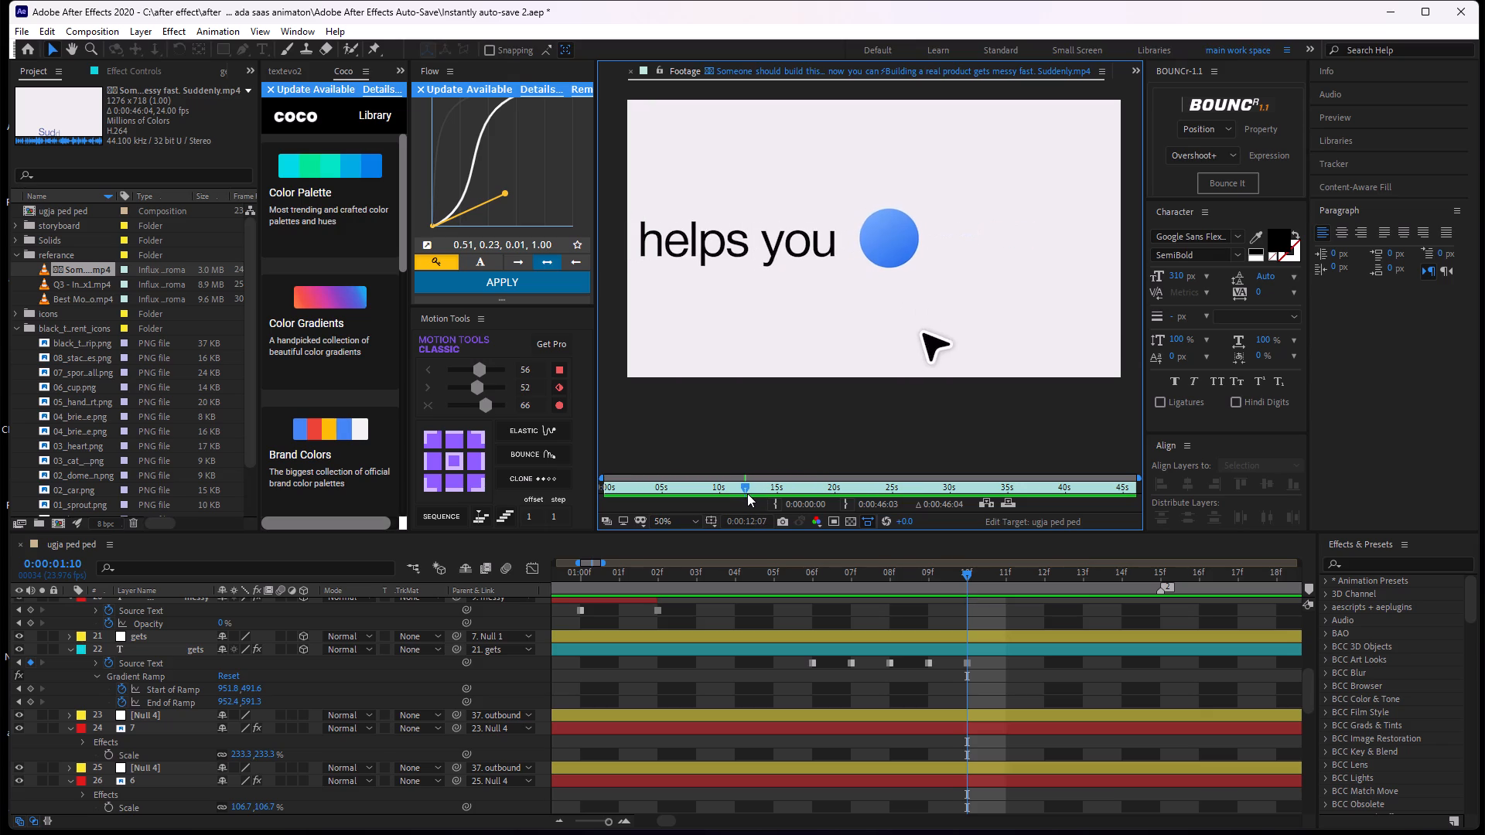
{"action": "left_click_drag", "start_coordinate": [747, 493], "coordinate": [742, 498]}
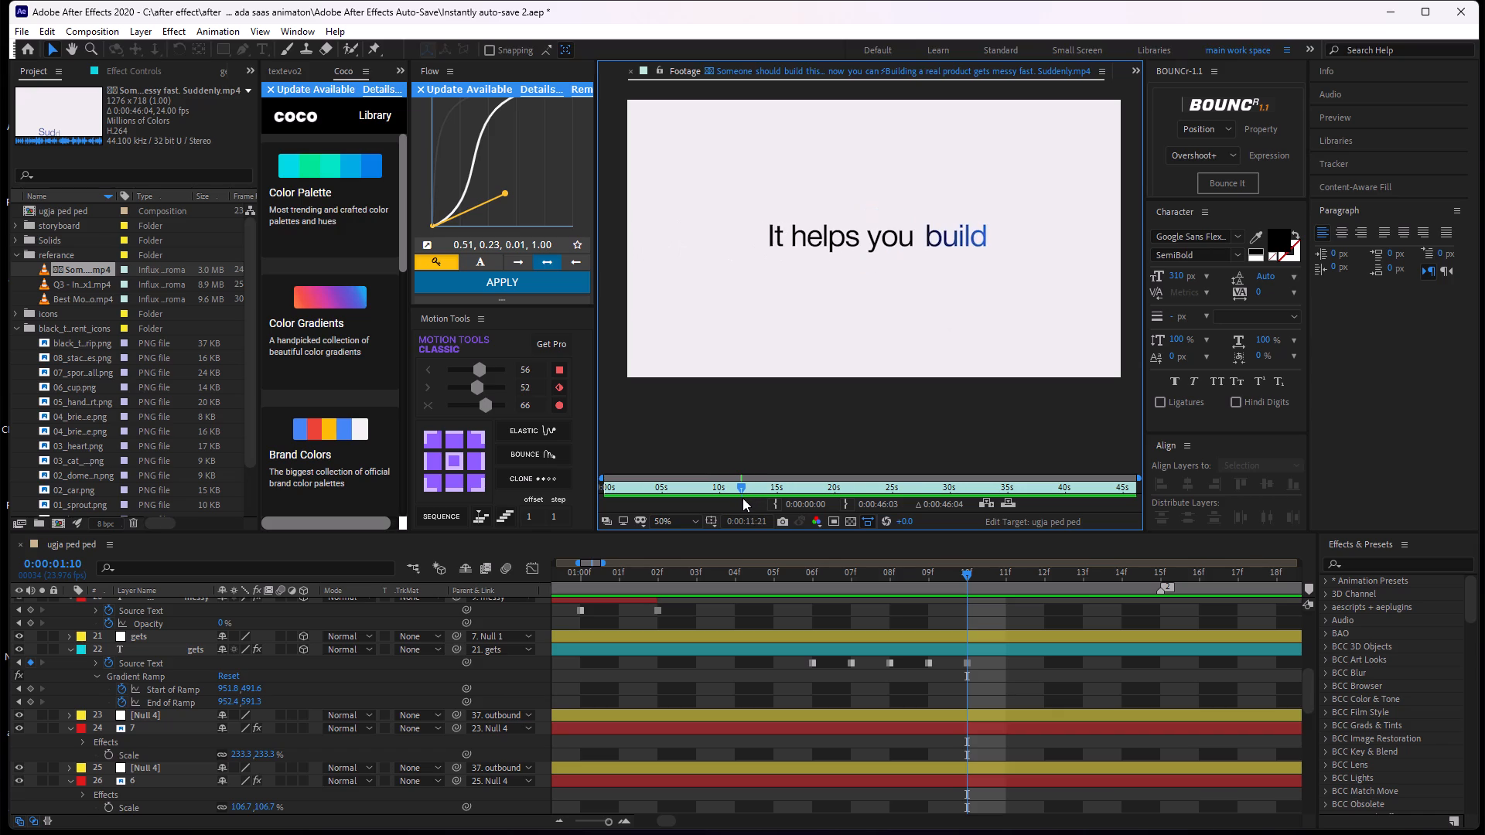
{"action": "left_click_drag", "start_coordinate": [742, 498], "coordinate": [749, 499]}
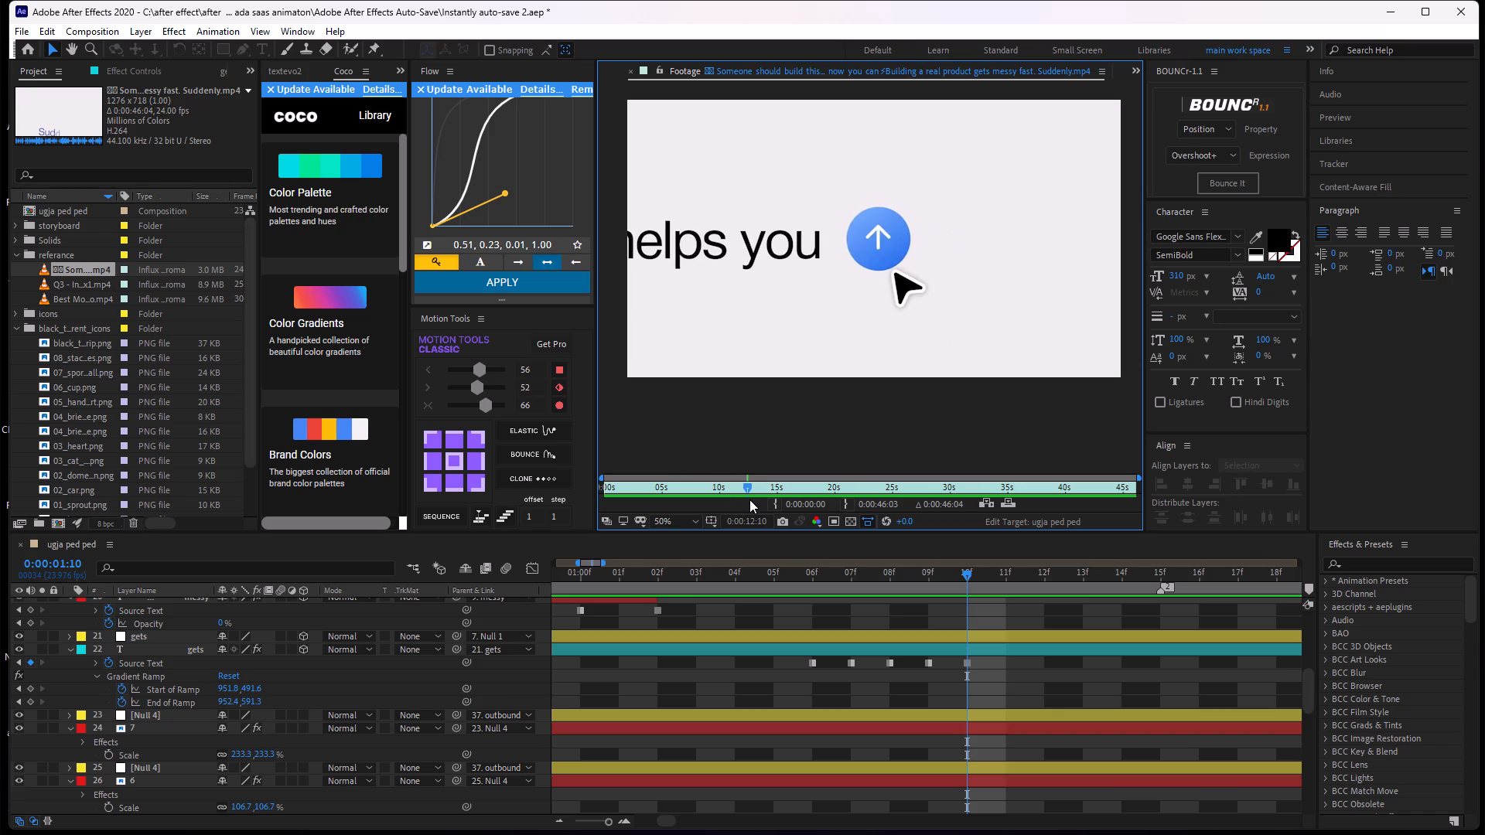
{"action": "left_click_drag", "start_coordinate": [749, 499], "coordinate": [747, 502]}
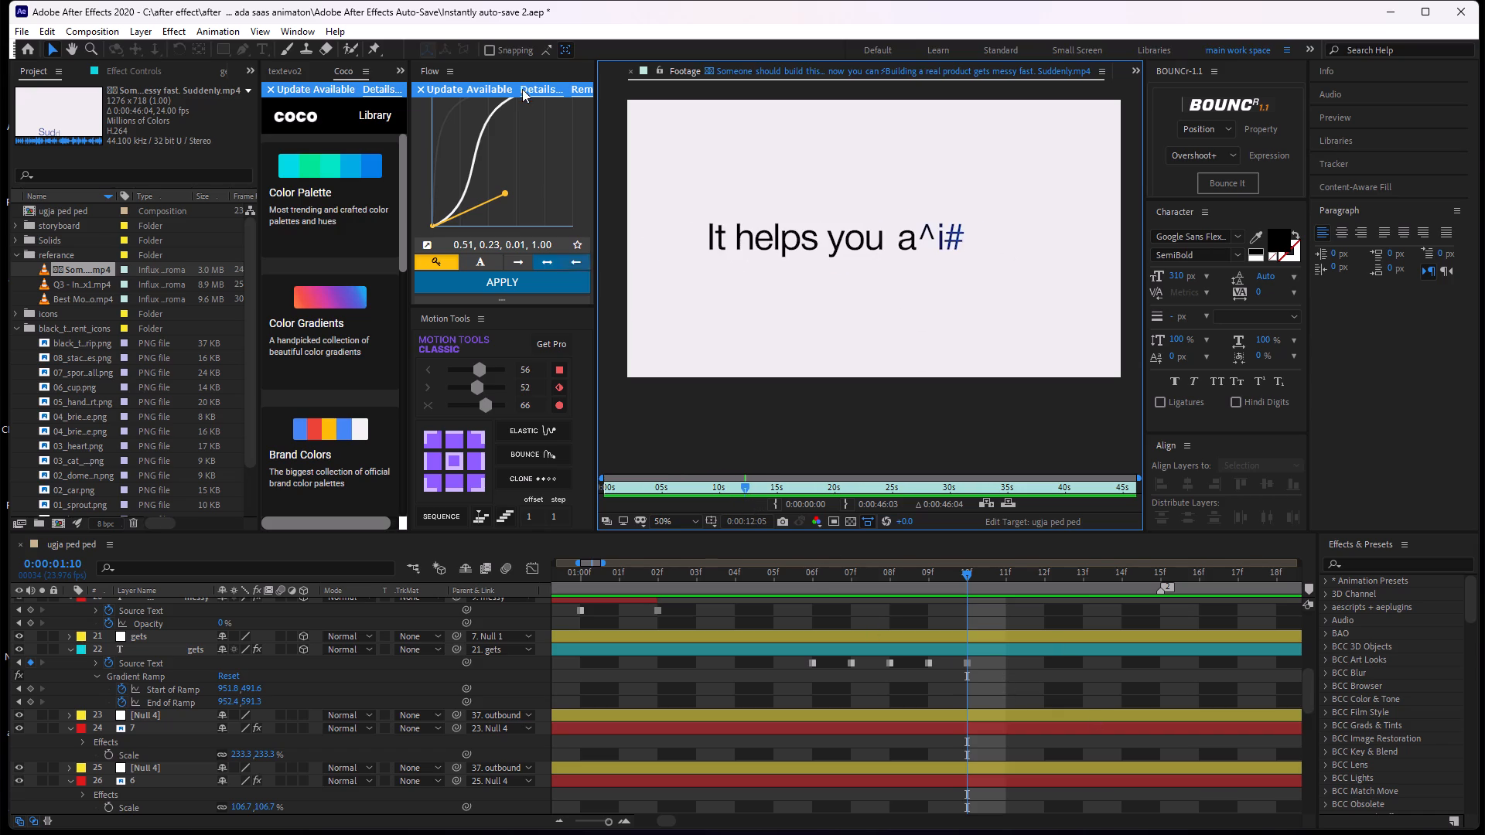
Return to the ugja ped ped composition and replace text layer 22's text at 0:00:01:10 with "a*i#".
{"action": "left_click", "coordinate": [630, 74]}
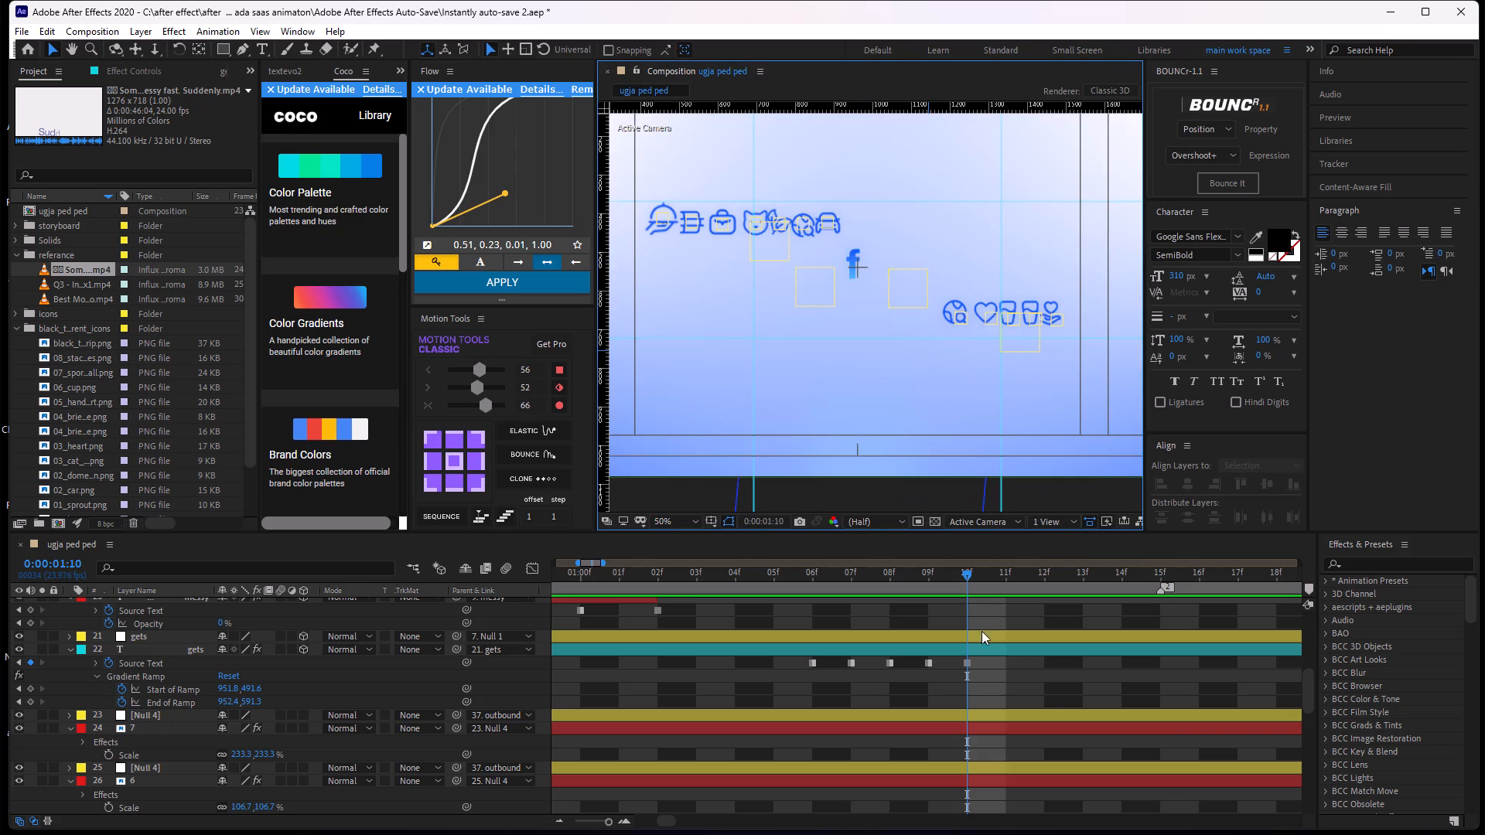
{"action": "double_click", "coordinate": [968, 653]}
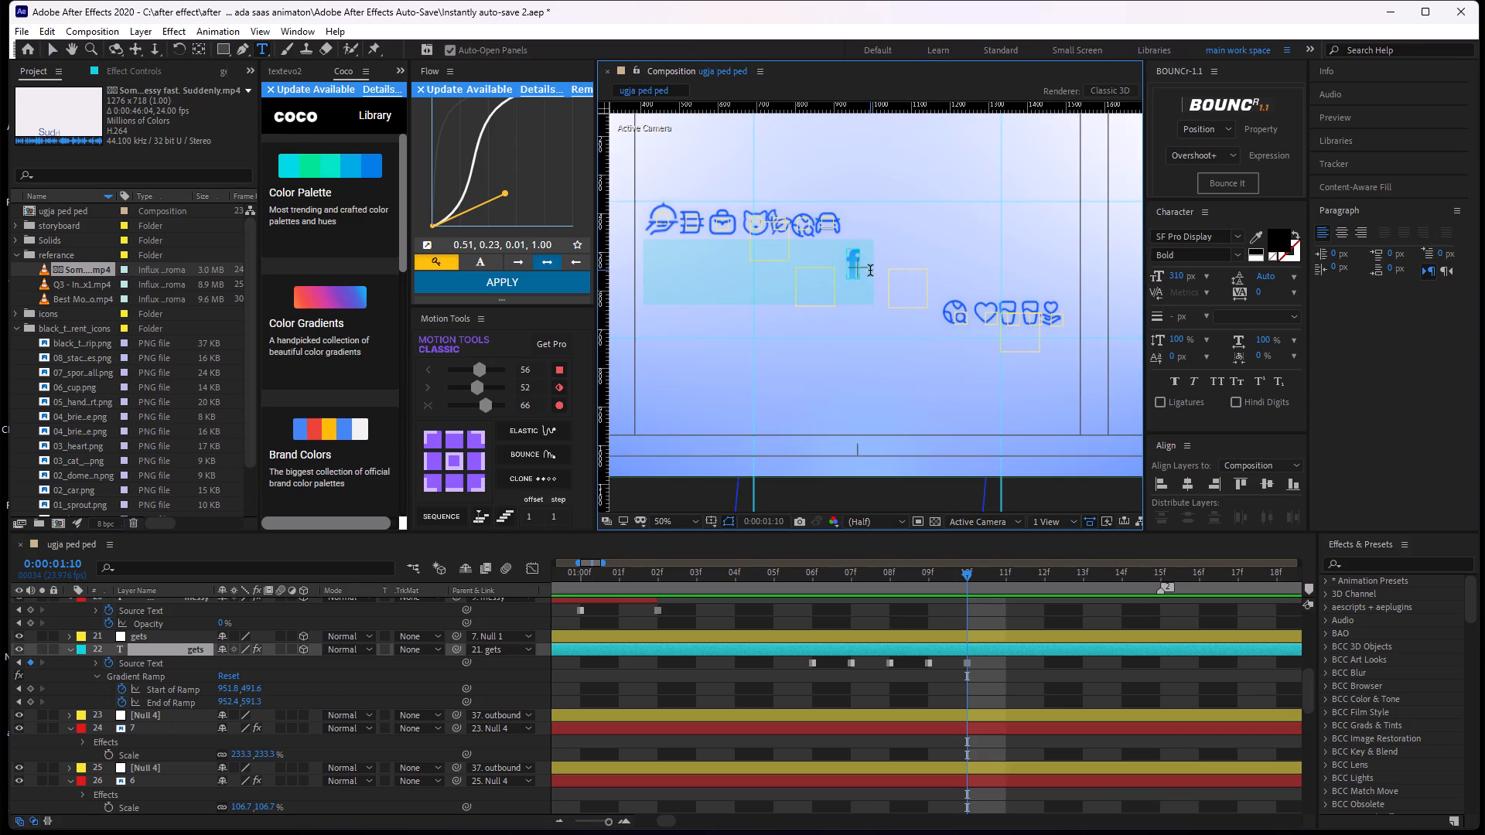
{"action": "left_click_drag", "start_coordinate": [870, 270], "coordinate": [848, 281]}
{"action": "key", "text": "a"}
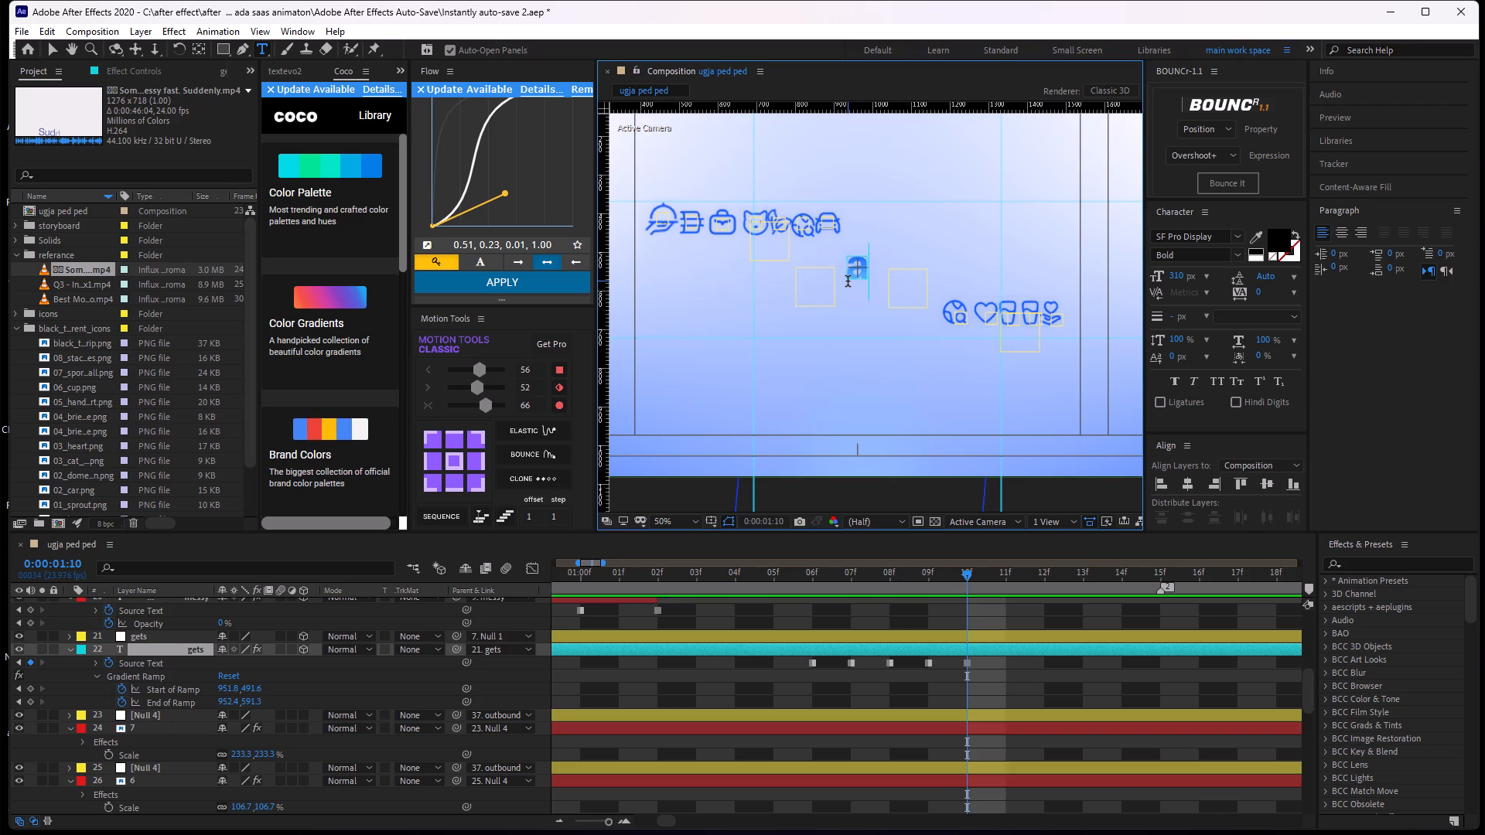
{"action": "key", "text": "shift+asterisk"}
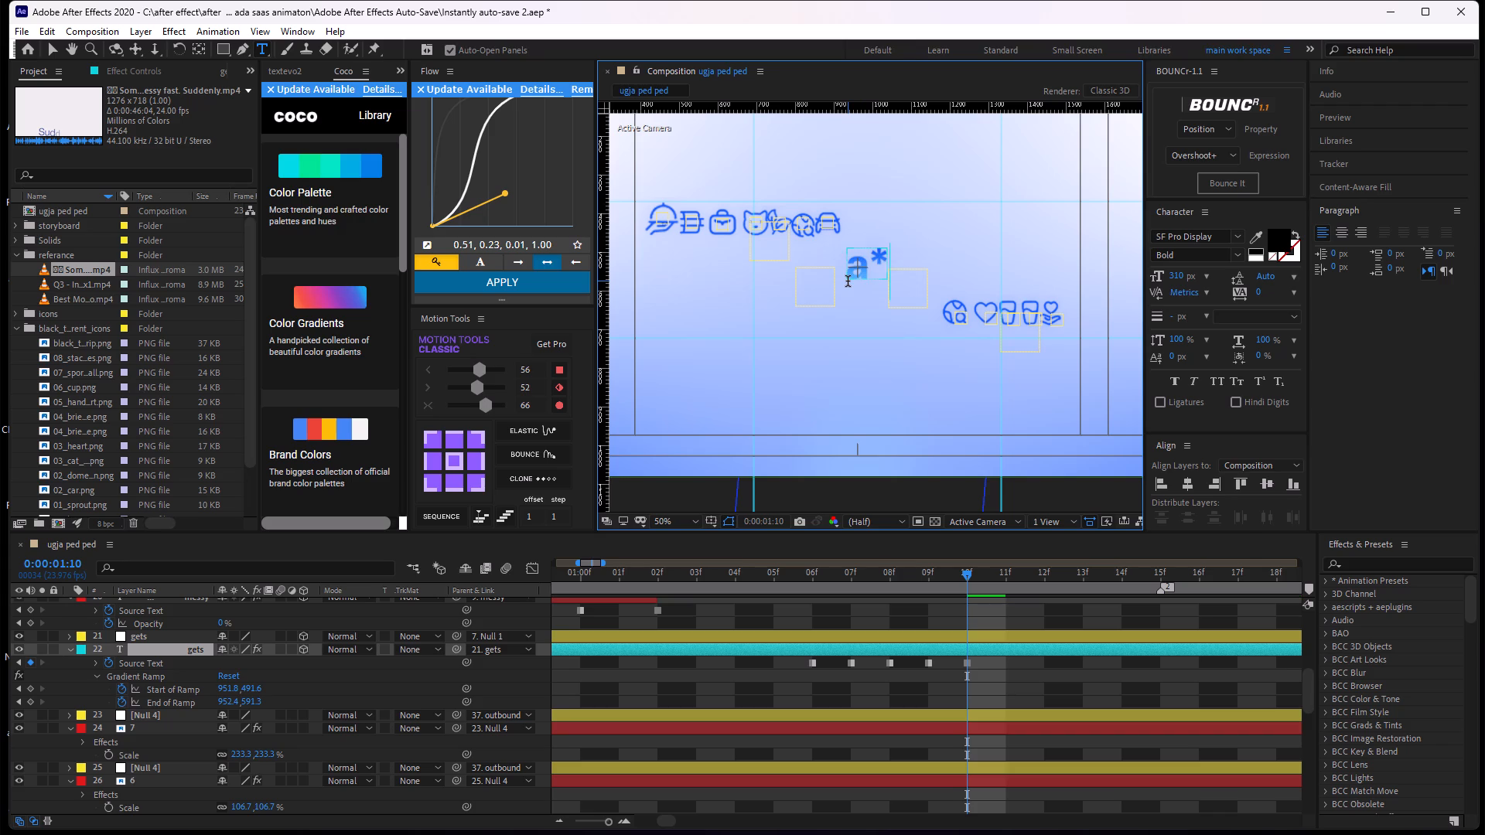
{"action": "key", "text": "i"}
{"action": "key", "text": "shift+numbersign"}
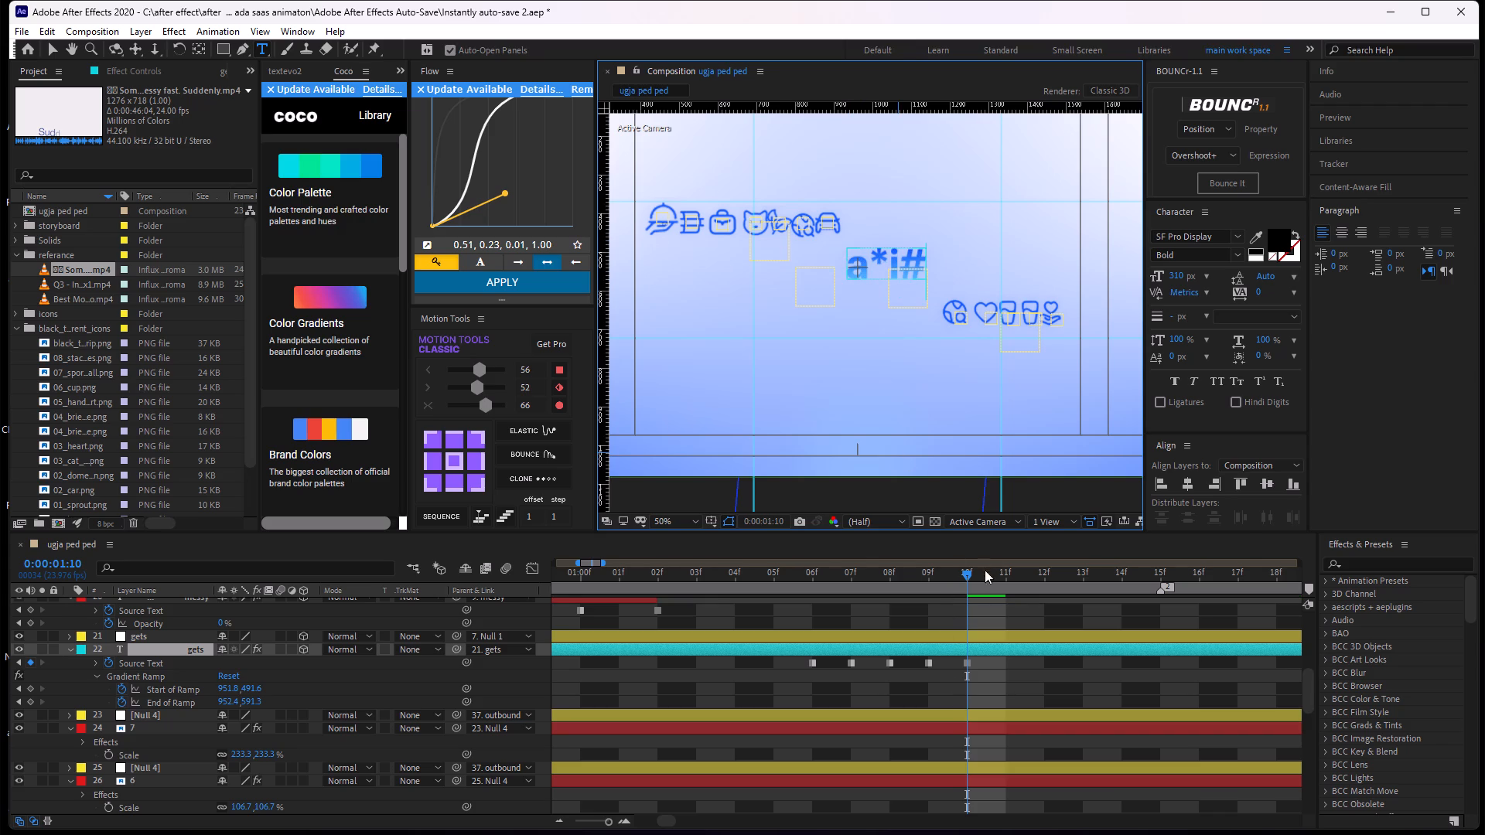
Shift all five Source Text keyframes of layer 22 one frame later, so the first sits at 0:00:01:07.
{"action": "left_click_drag", "start_coordinate": [956, 576], "coordinate": [968, 607]}
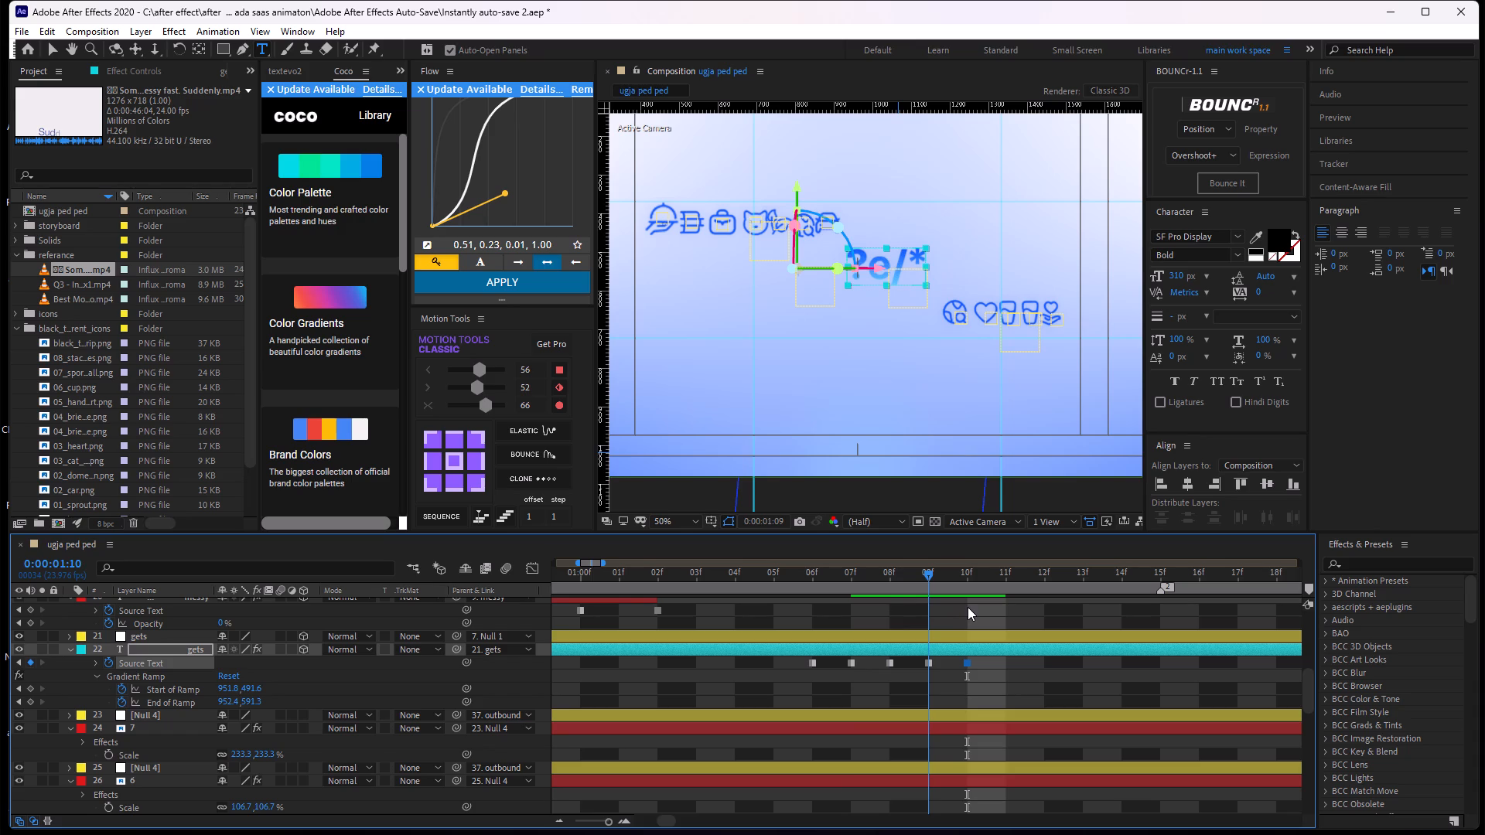
{"action": "left_click_drag", "start_coordinate": [968, 607], "coordinate": [1009, 650]}
{"action": "left_click_drag", "start_coordinate": [999, 669], "coordinate": [778, 680]}
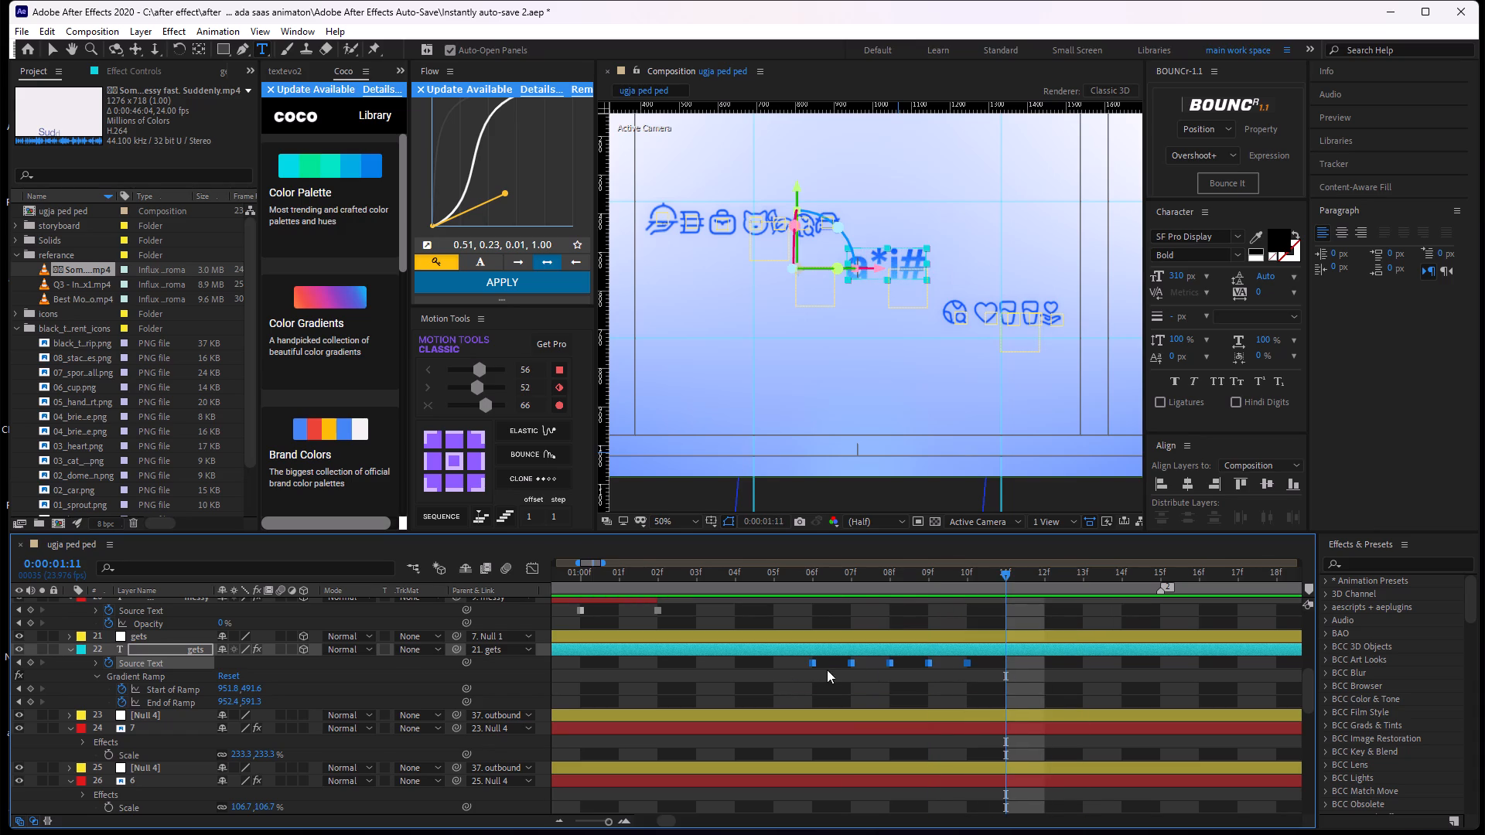
{"action": "left_click_drag", "start_coordinate": [810, 664], "coordinate": [1008, 687]}
{"action": "middle_click_drag", "start_coordinate": [1123, 692], "coordinate": [919, 690]}
{"action": "left_click_drag", "start_coordinate": [801, 661], "coordinate": [705, 682]}
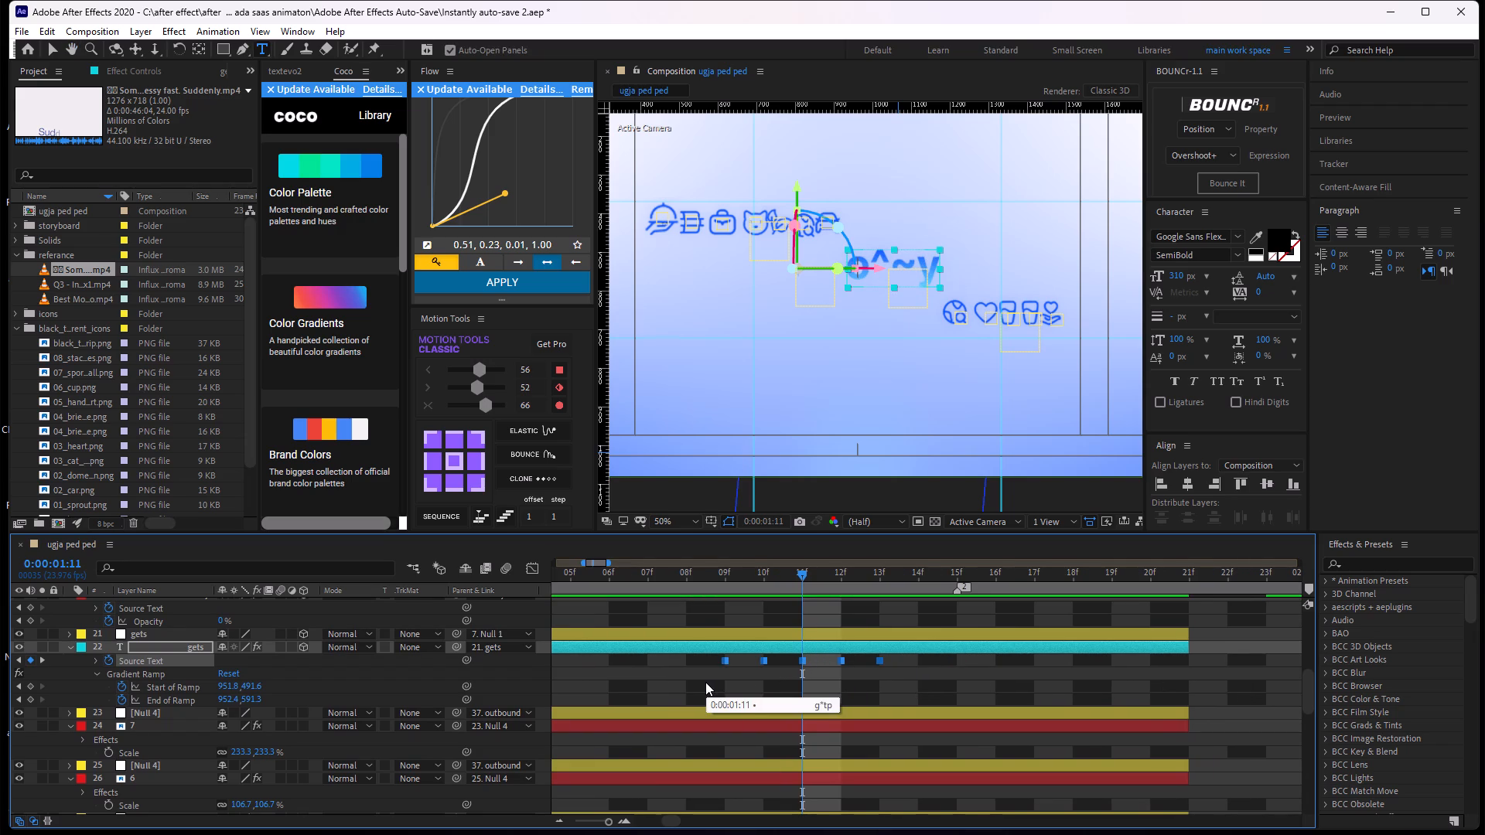
{"action": "left_click_drag", "start_coordinate": [705, 682], "coordinate": [667, 687]}
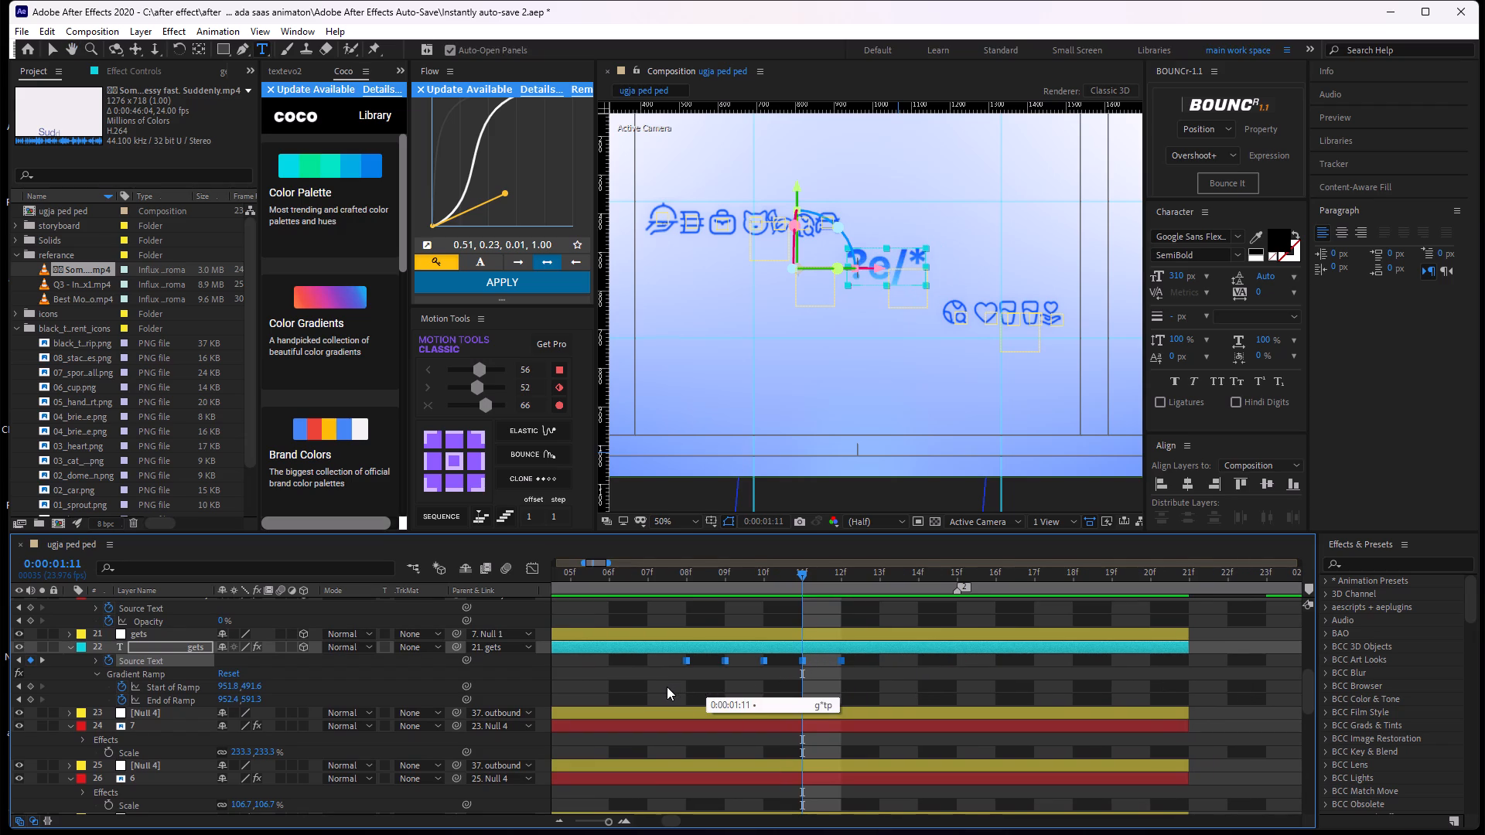
{"action": "left_click_drag", "start_coordinate": [667, 687], "coordinate": [655, 693]}
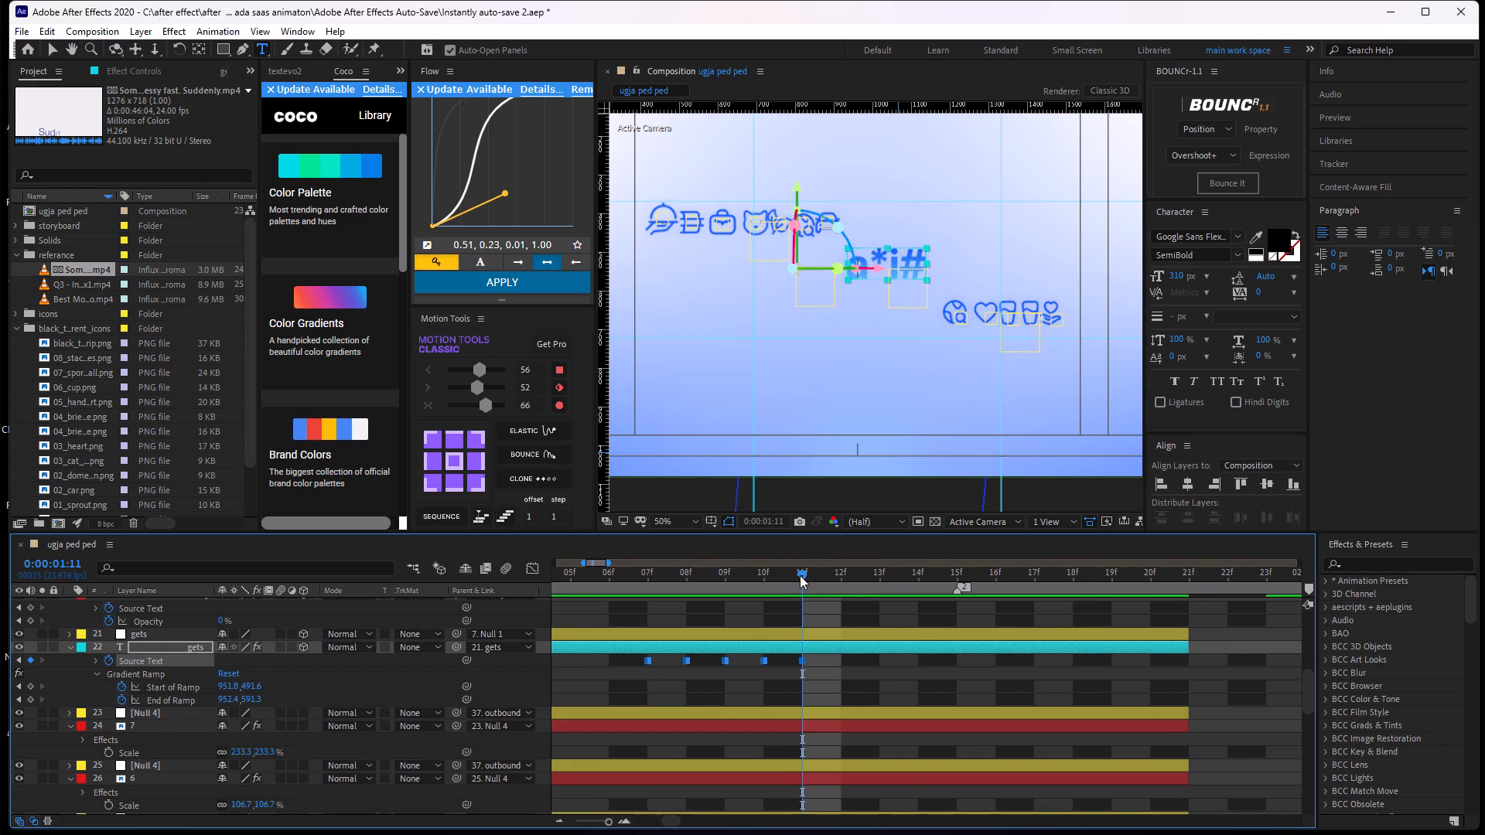
Add a Source Text keyframe to layer 22 at 0:00:01:12 with the text "fa*#".
{"action": "left_click_drag", "start_coordinate": [800, 575], "coordinate": [860, 593]}
{"action": "left_click_drag", "start_coordinate": [874, 577], "coordinate": [828, 595]}
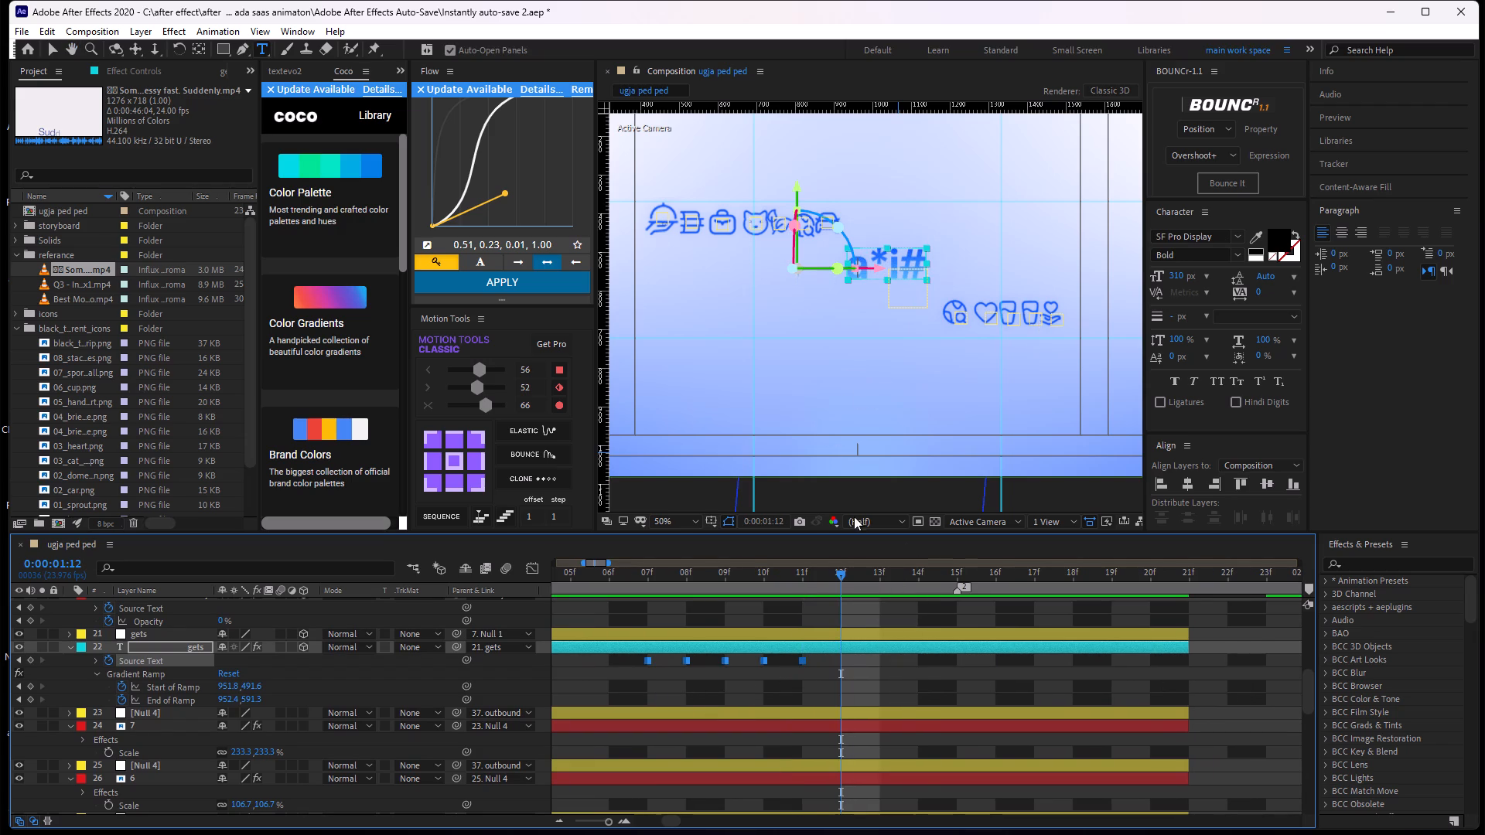
{"action": "left_click_drag", "start_coordinate": [930, 264], "coordinate": [840, 277]}
{"action": "left_click", "coordinate": [851, 268]}
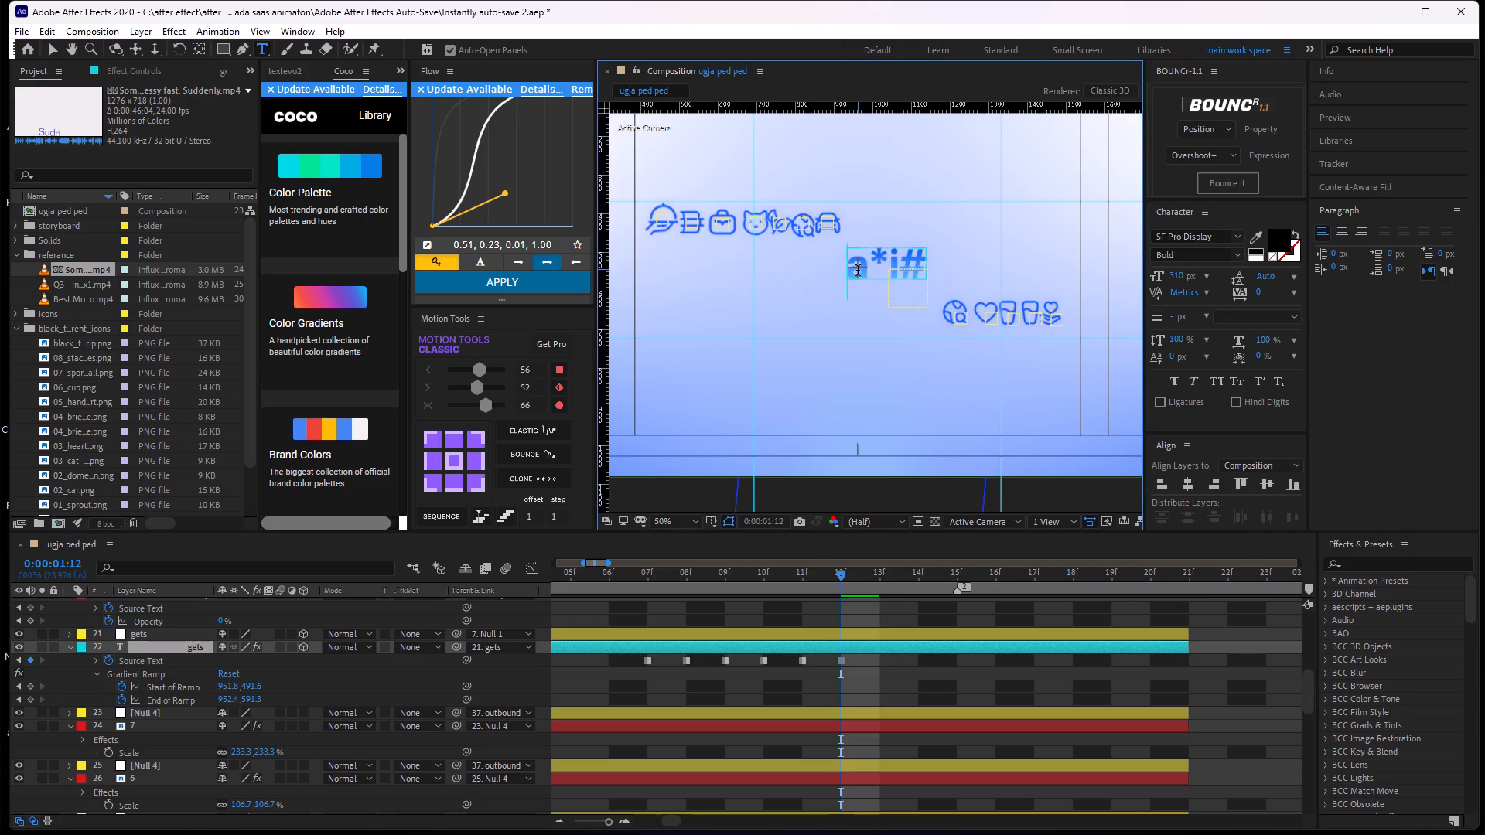
{"action": "left_click_drag", "start_coordinate": [925, 271], "coordinate": [869, 280]}
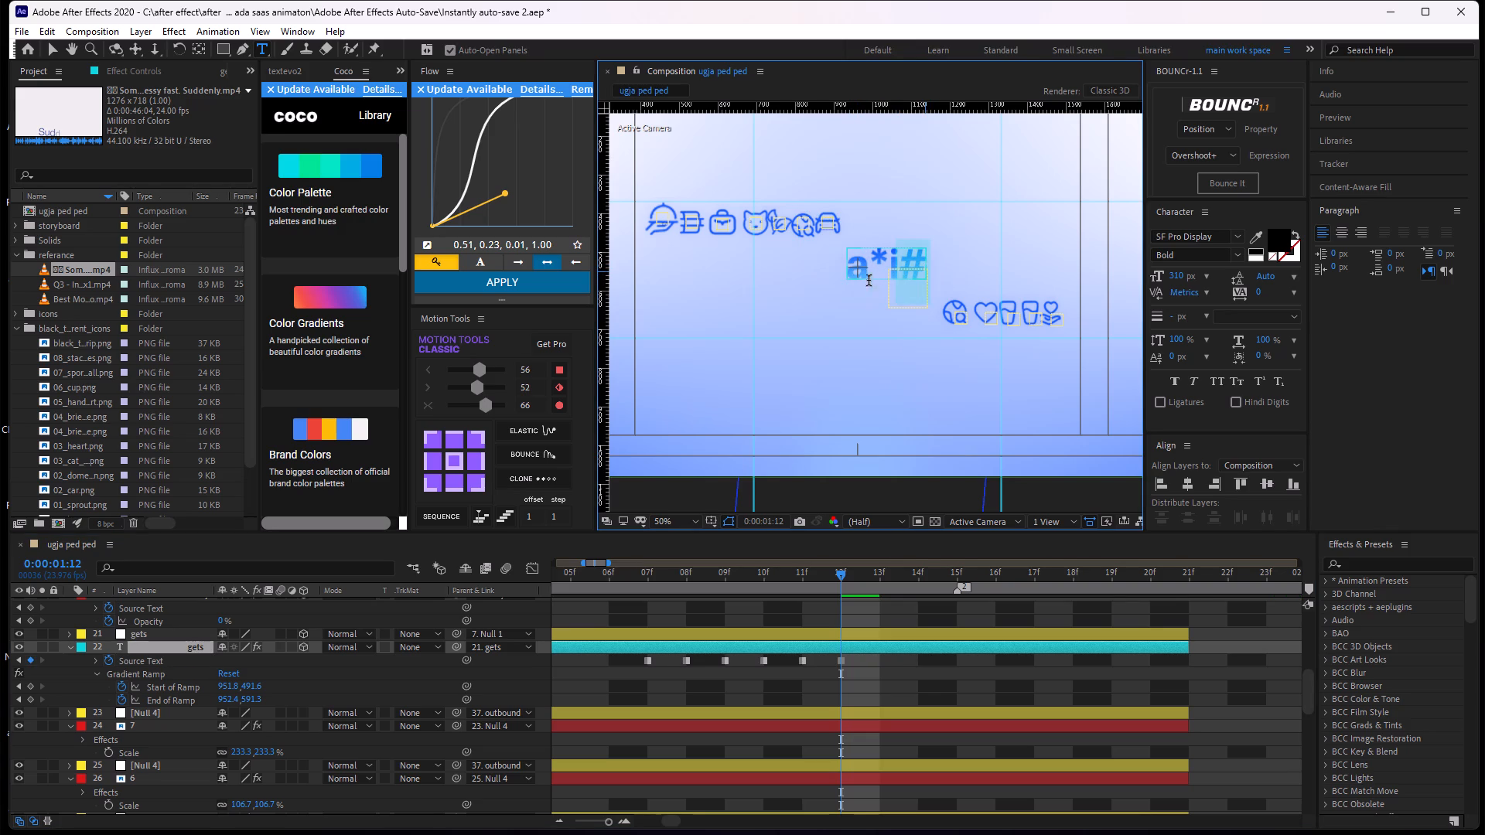
{"action": "left_click_drag", "start_coordinate": [869, 280], "coordinate": [847, 285]}
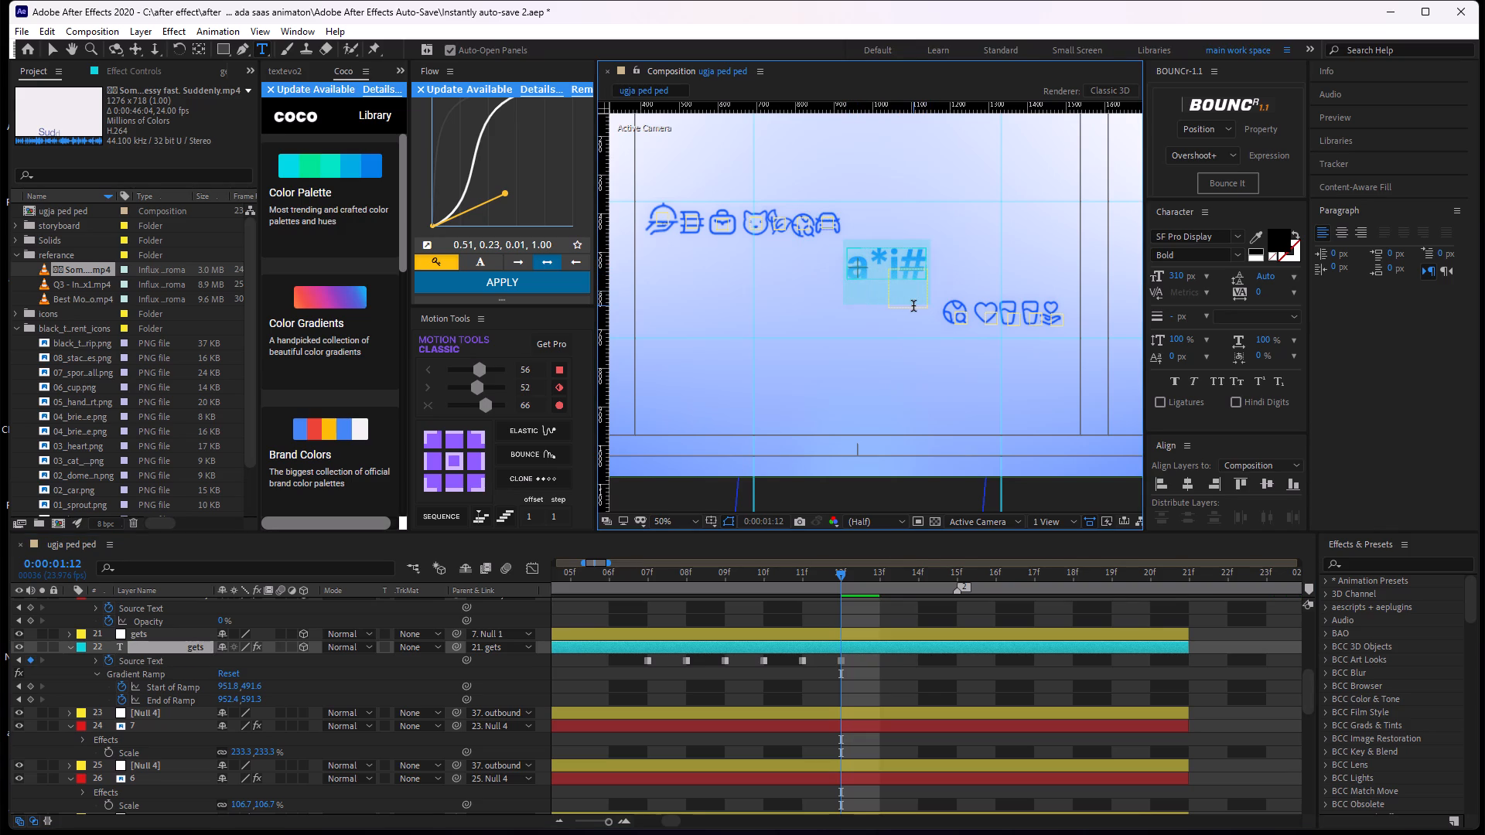
{"action": "type", "text": "fa"}
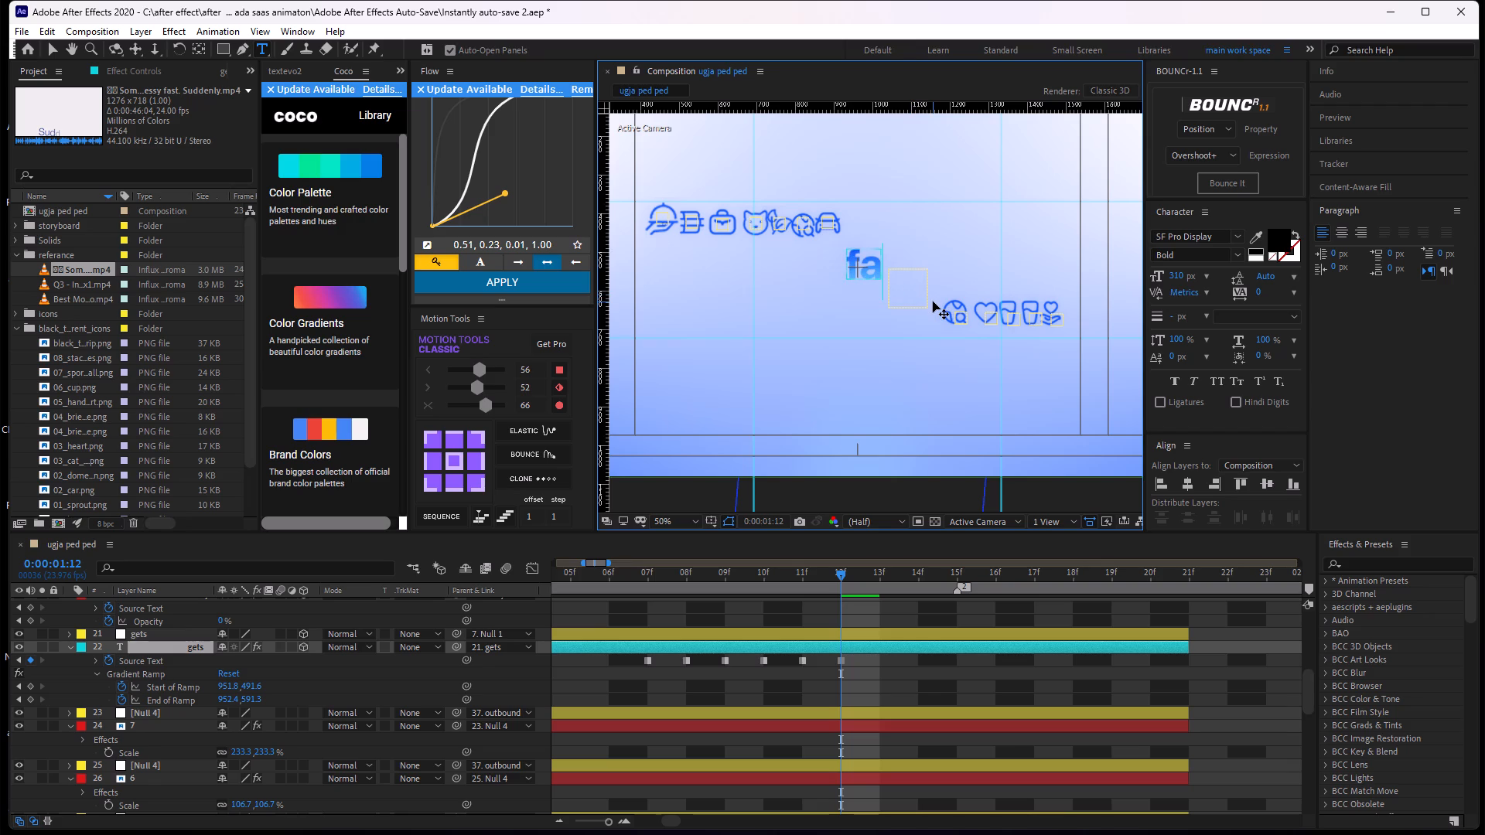
{"action": "key", "text": "shift+asterisk"}
{"action": "key", "text": "3"}
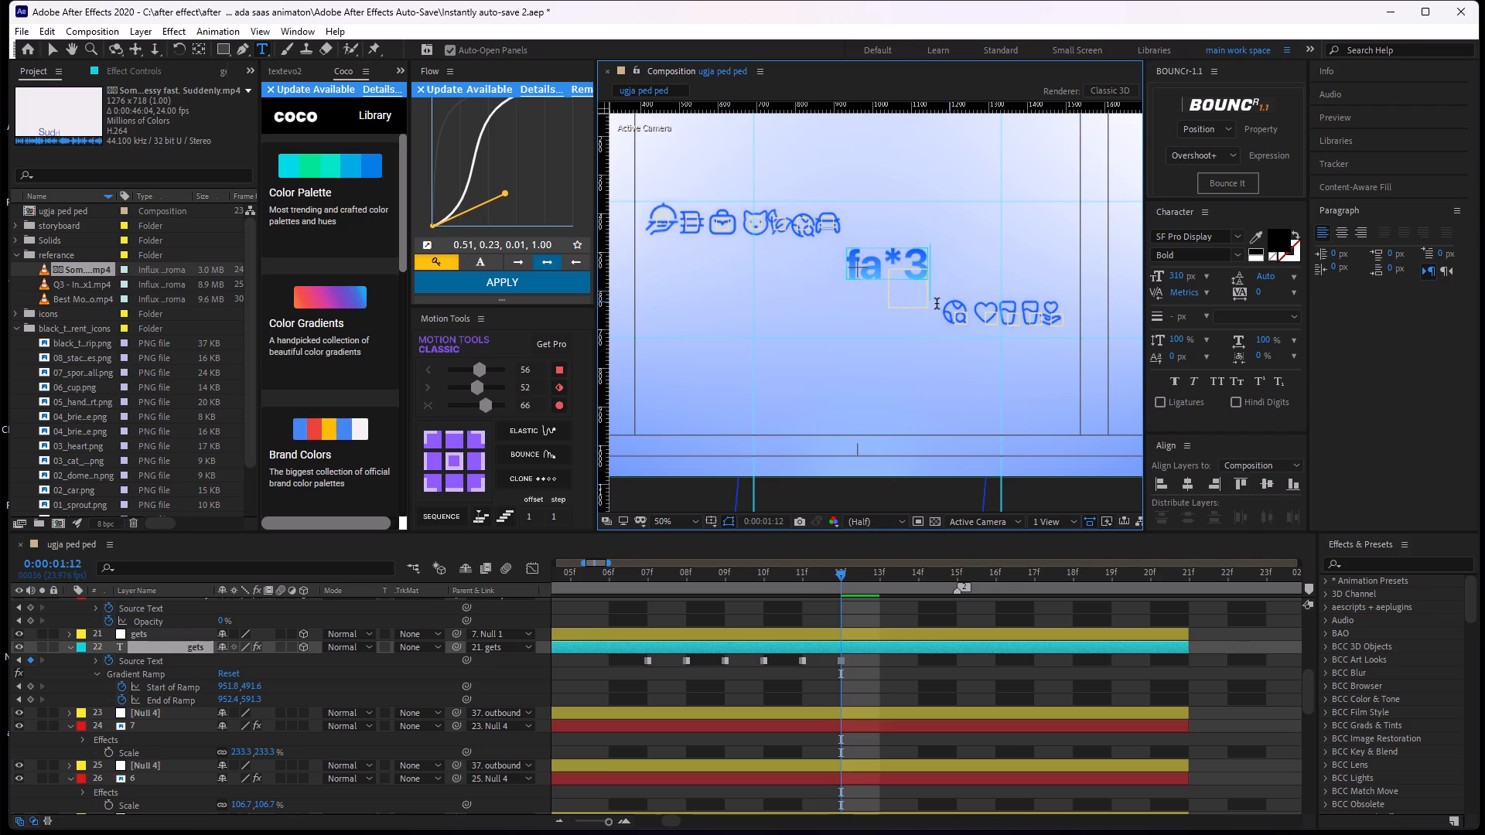
{"action": "key", "text": "BackSpace"}
{"action": "key", "text": "shift+numbersign"}
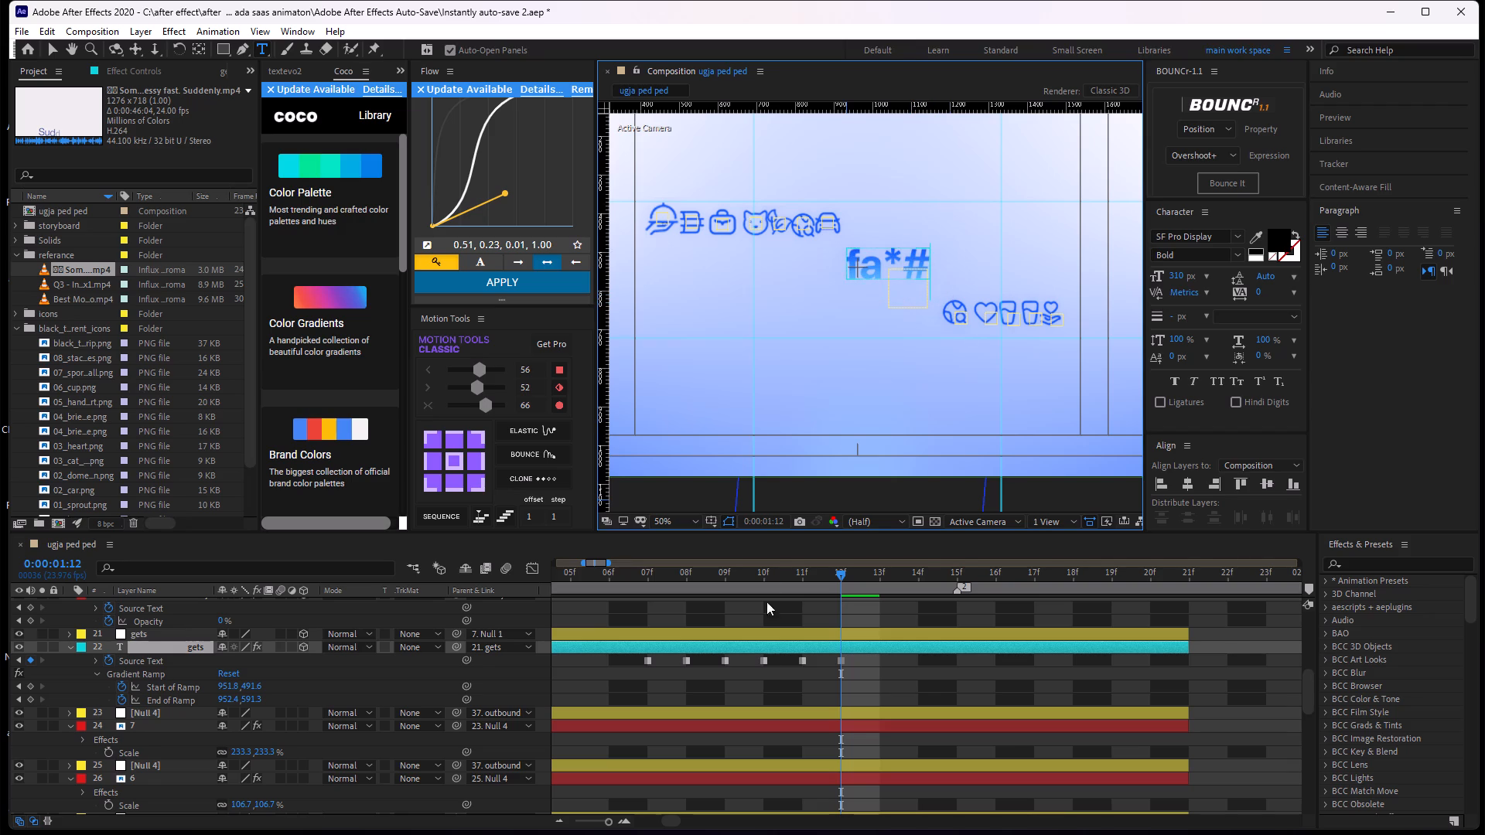
{"action": "left_click", "coordinate": [875, 677]}
Check the preceding text frames, and key layer 22's Source Text at 0:00:01:13 as "fas*".
{"action": "left_click", "coordinate": [840, 566]}
{"action": "left_click_drag", "start_coordinate": [847, 578], "coordinate": [776, 609]}
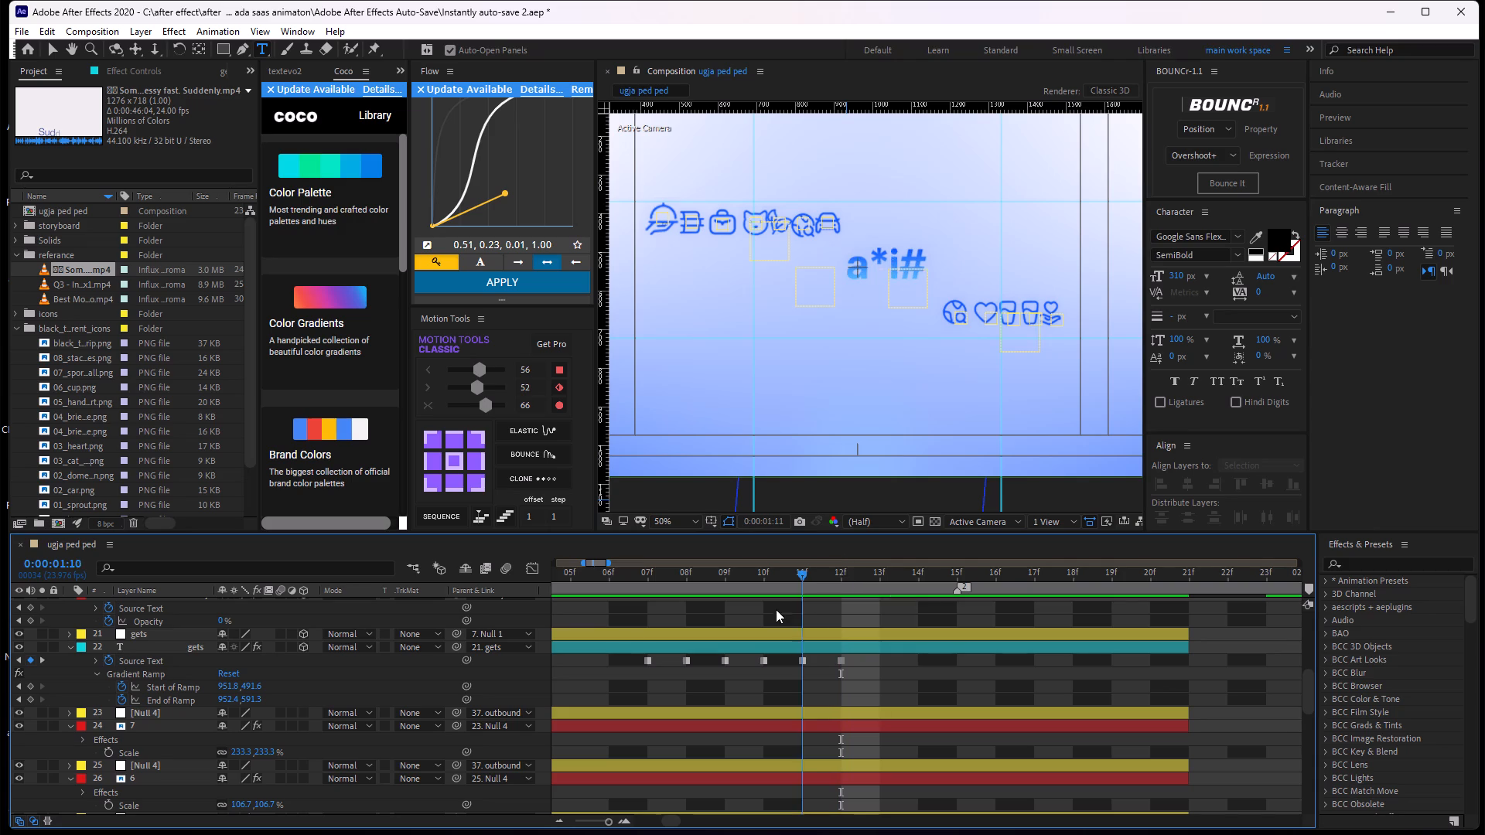
{"action": "left_click_drag", "start_coordinate": [776, 609], "coordinate": [804, 624]}
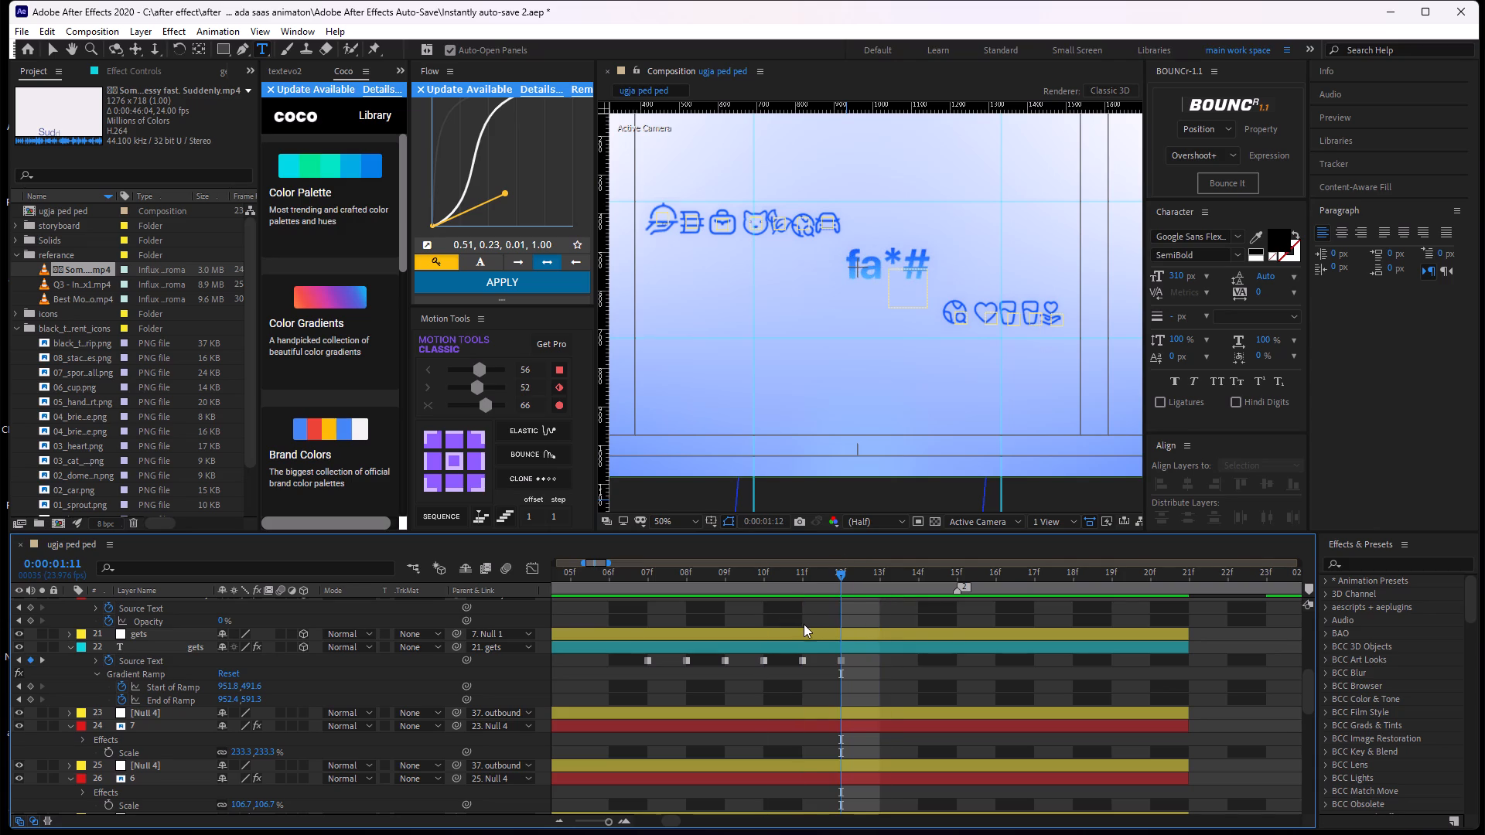
{"action": "left_click_drag", "start_coordinate": [804, 624], "coordinate": [909, 629]}
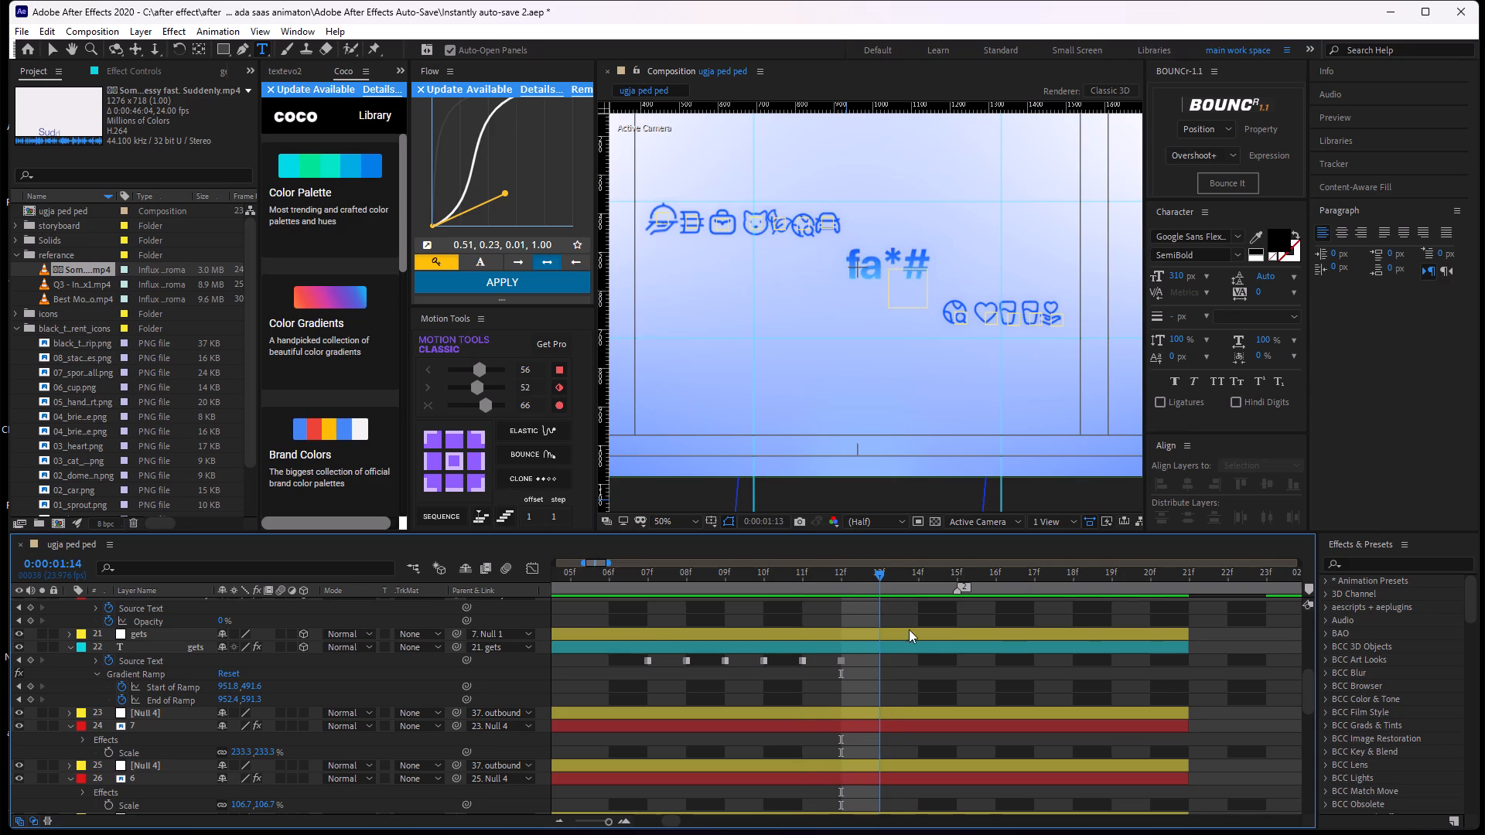
{"action": "left_click_drag", "start_coordinate": [909, 629], "coordinate": [886, 638]}
{"action": "left_click_drag", "start_coordinate": [930, 252], "coordinate": [843, 278]}
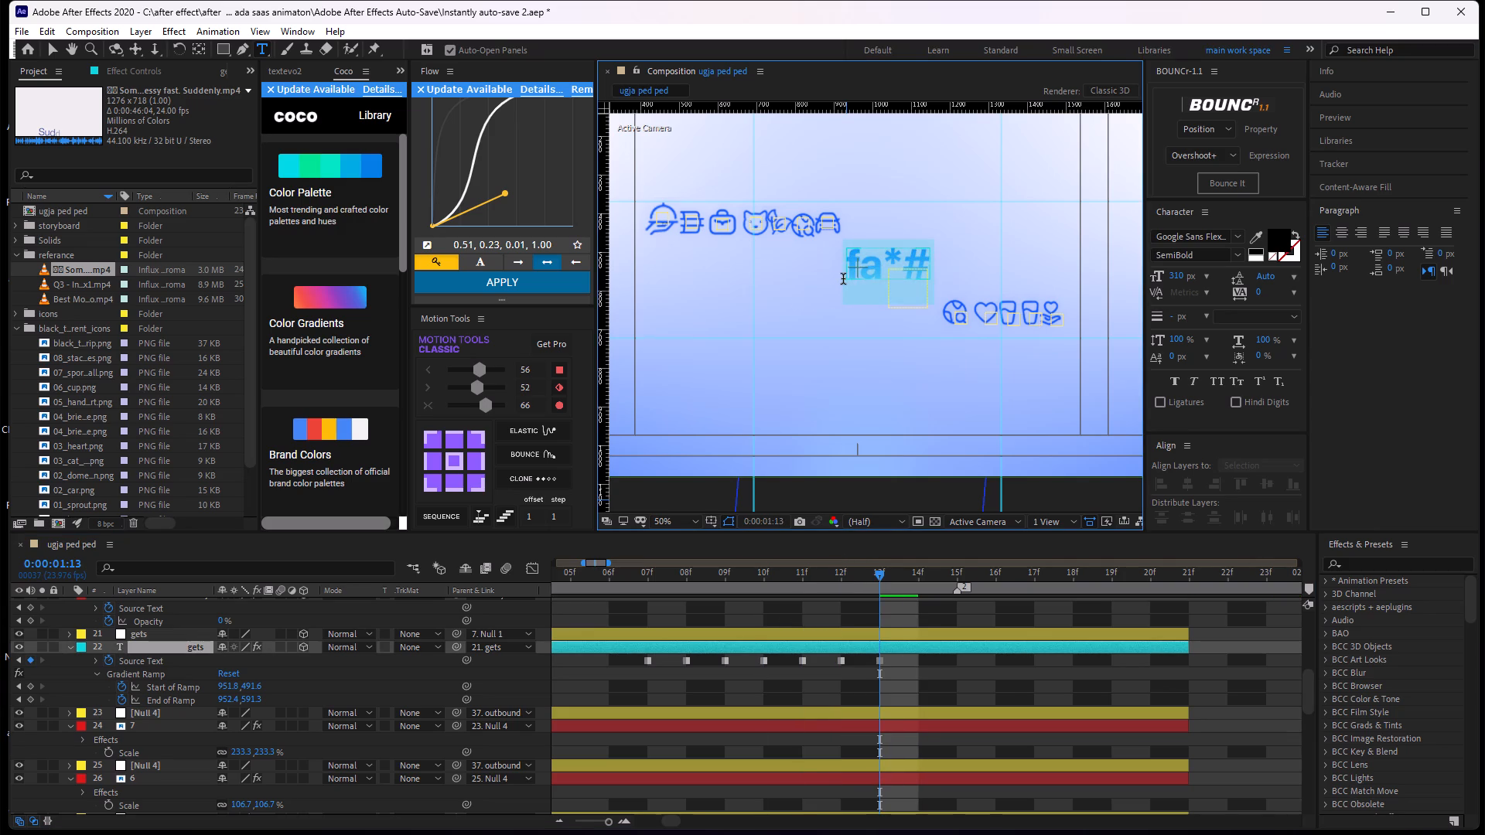
{"action": "left_click_drag", "start_coordinate": [843, 278], "coordinate": [842, 279]}
{"action": "key", "text": "s"}
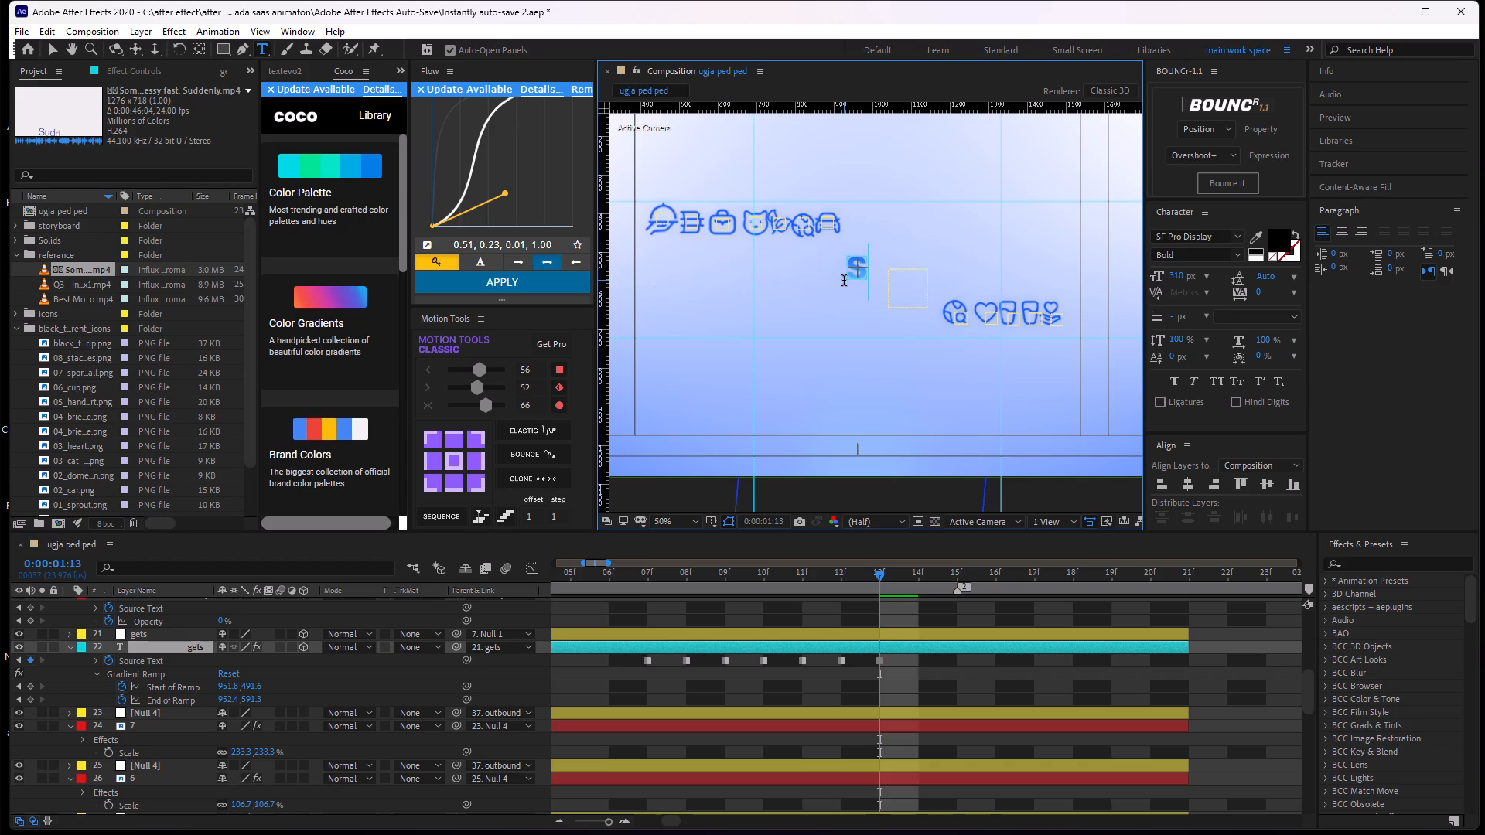
{"action": "key", "text": "BackSpace"}
{"action": "type", "text": "fa"}
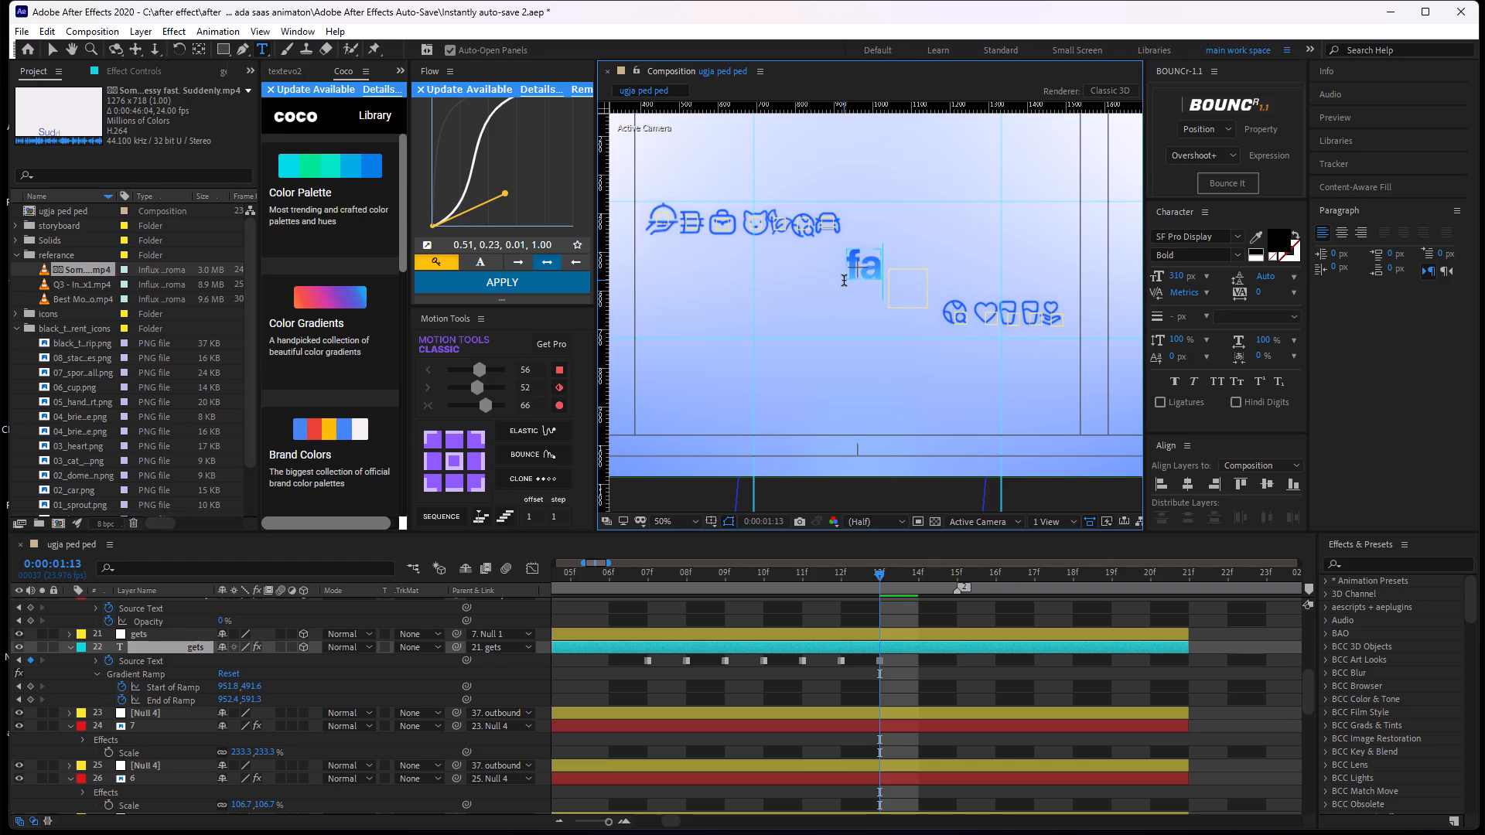
{"action": "key", "text": "s"}
{"action": "key", "text": "t"}
{"action": "key", "text": "BackSpace"}
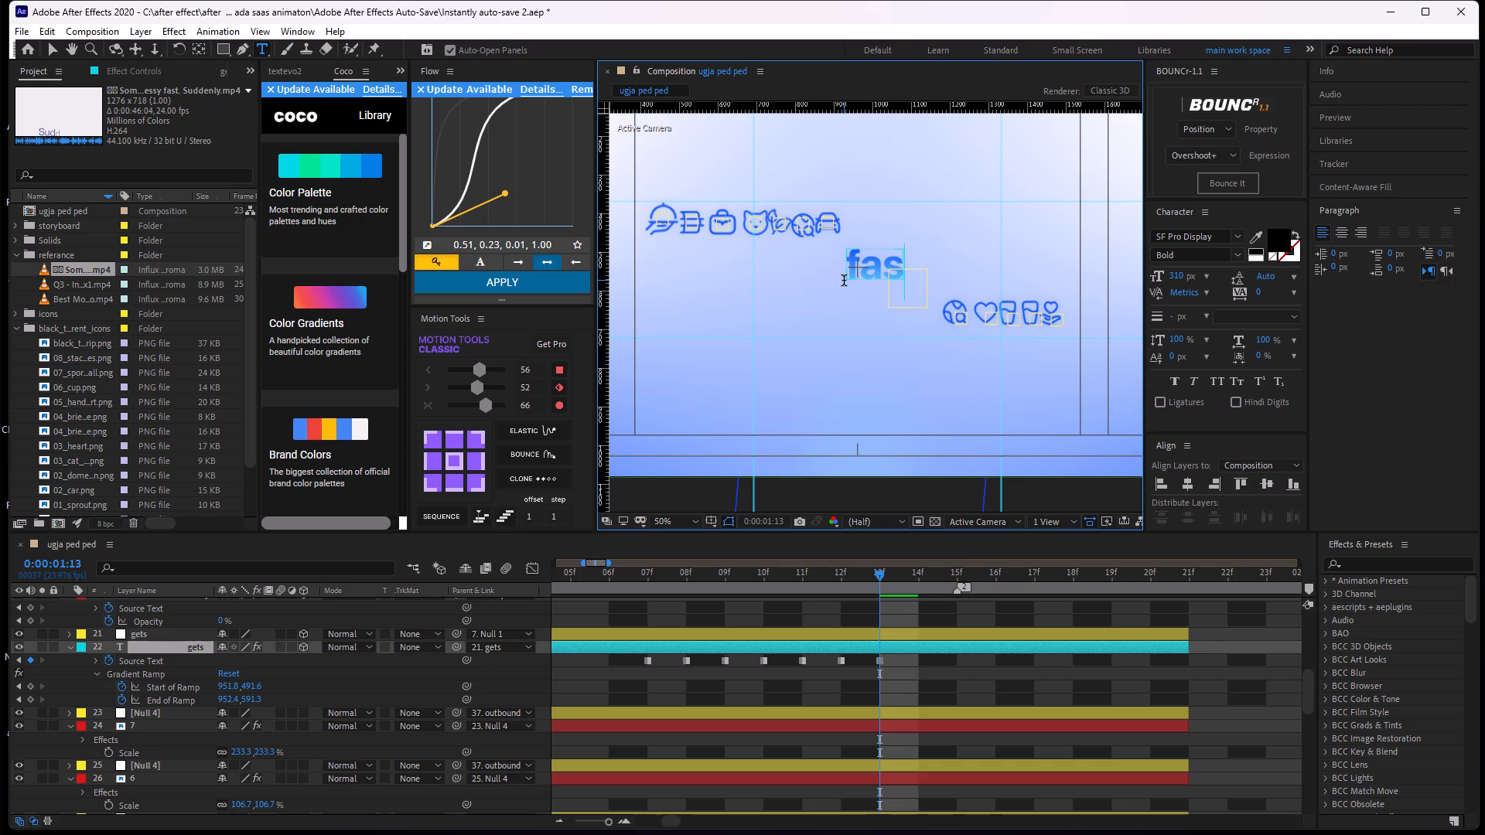
{"action": "key", "text": "shift+asterisk"}
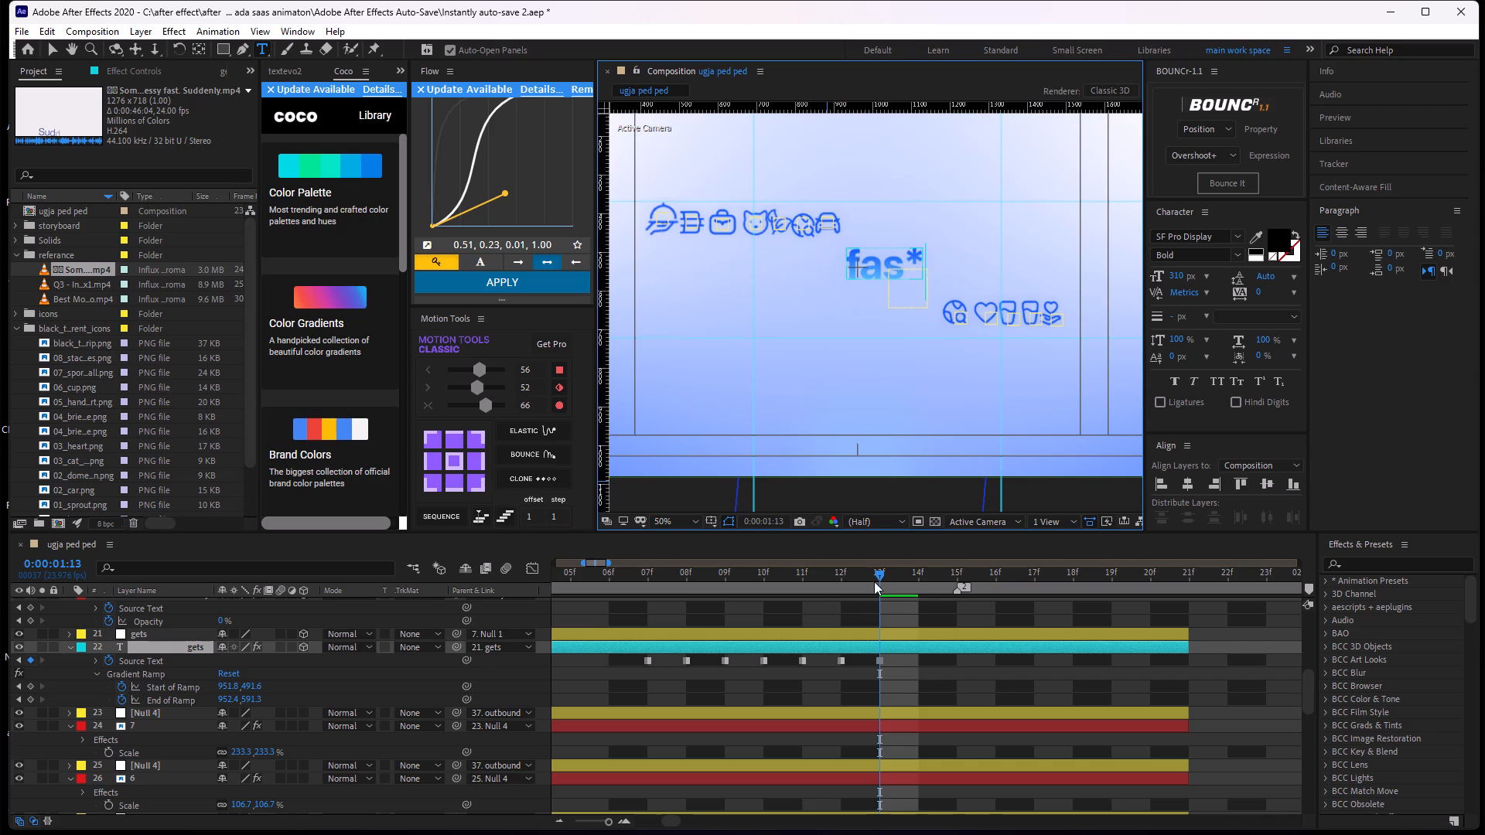
Add a Source Text keyframe to layer 22 at 0:00:01:14 with the text "fast".
{"action": "left_click_drag", "start_coordinate": [882, 572], "coordinate": [921, 581]}
{"action": "left_click_drag", "start_coordinate": [920, 254], "coordinate": [863, 271]}
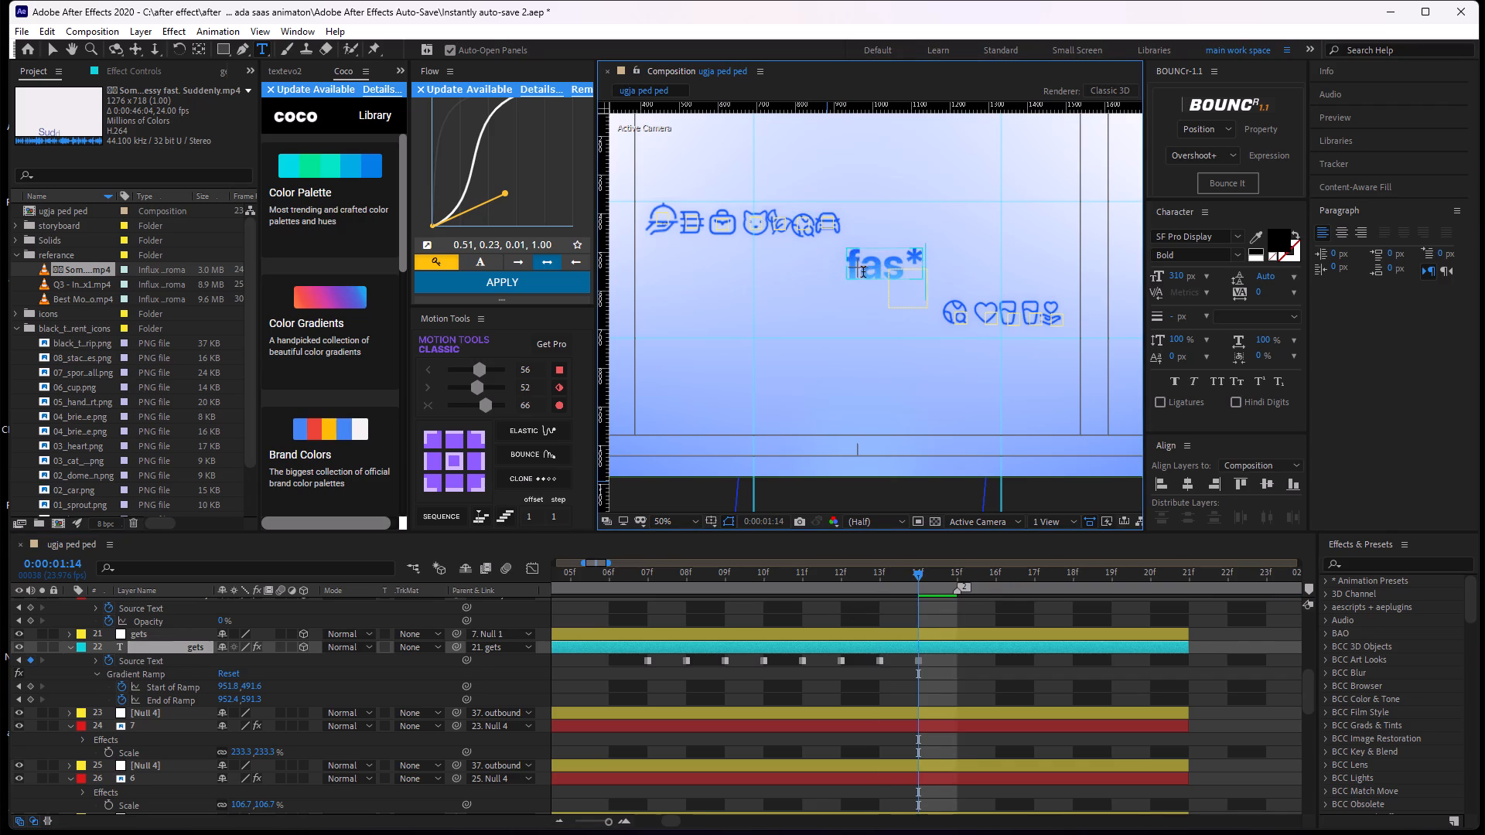
{"action": "left_click_drag", "start_coordinate": [863, 271], "coordinate": [850, 276]}
{"action": "type", "text": "fast"}
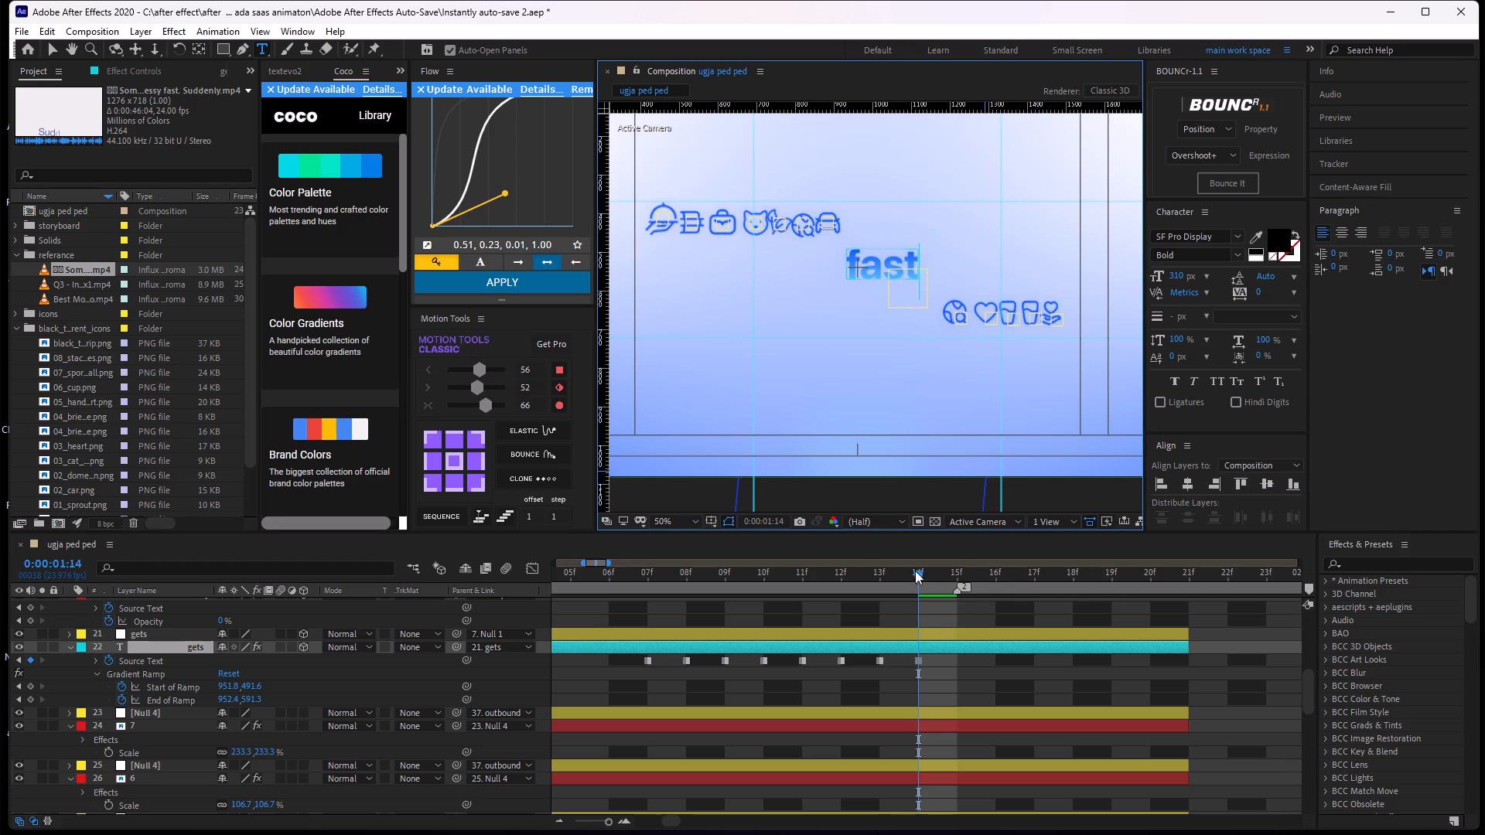
Play back the composition around layer 22's scrambled text keyframes to check the timing of the change from "gets" to "fast".
{"action": "left_click_drag", "start_coordinate": [919, 574], "coordinate": [951, 584]}
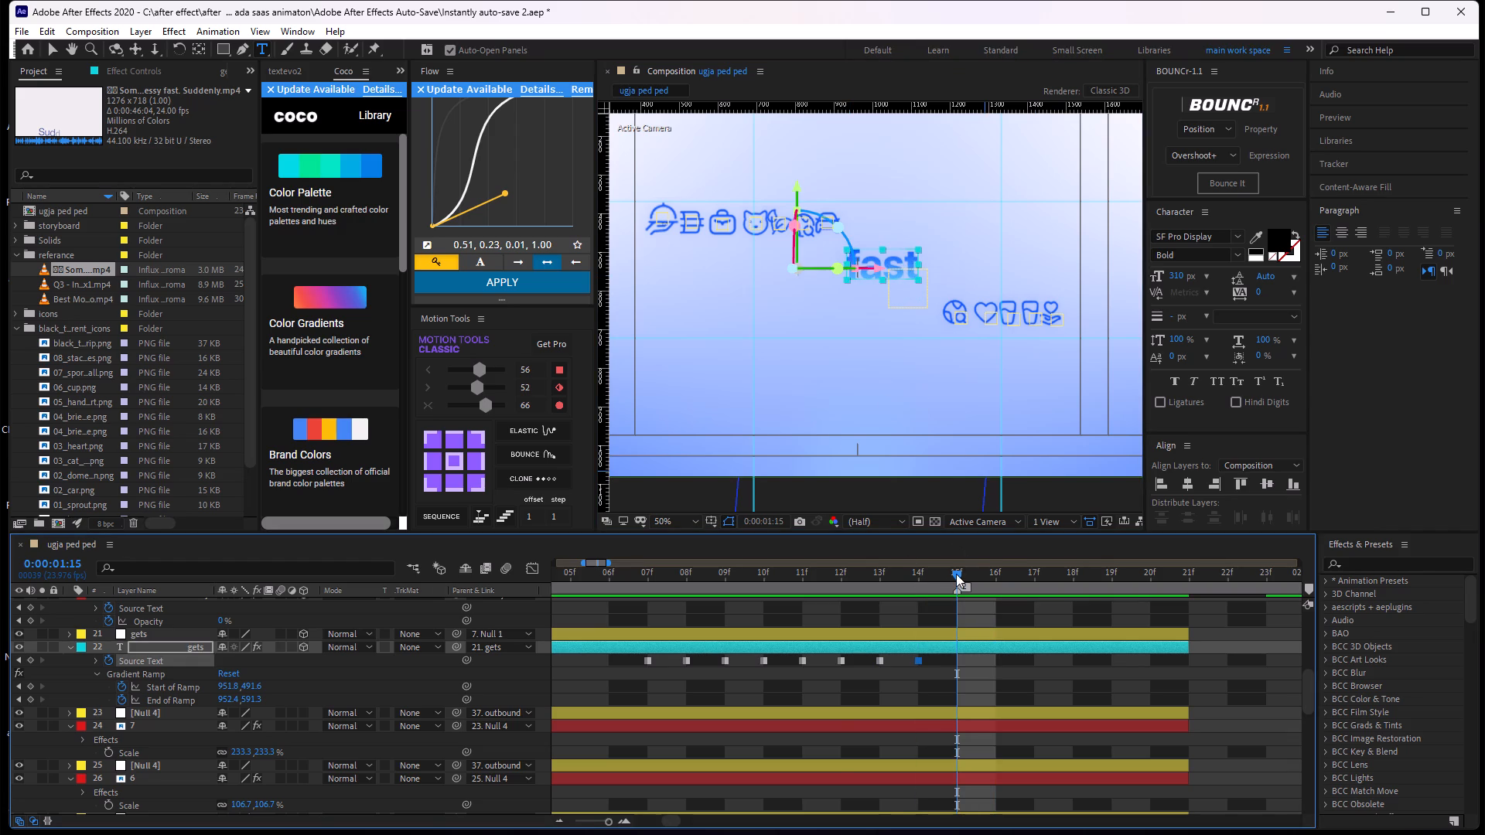
{"action": "left_click_drag", "start_coordinate": [956, 574], "coordinate": [583, 647]}
{"action": "key", "text": "space"}
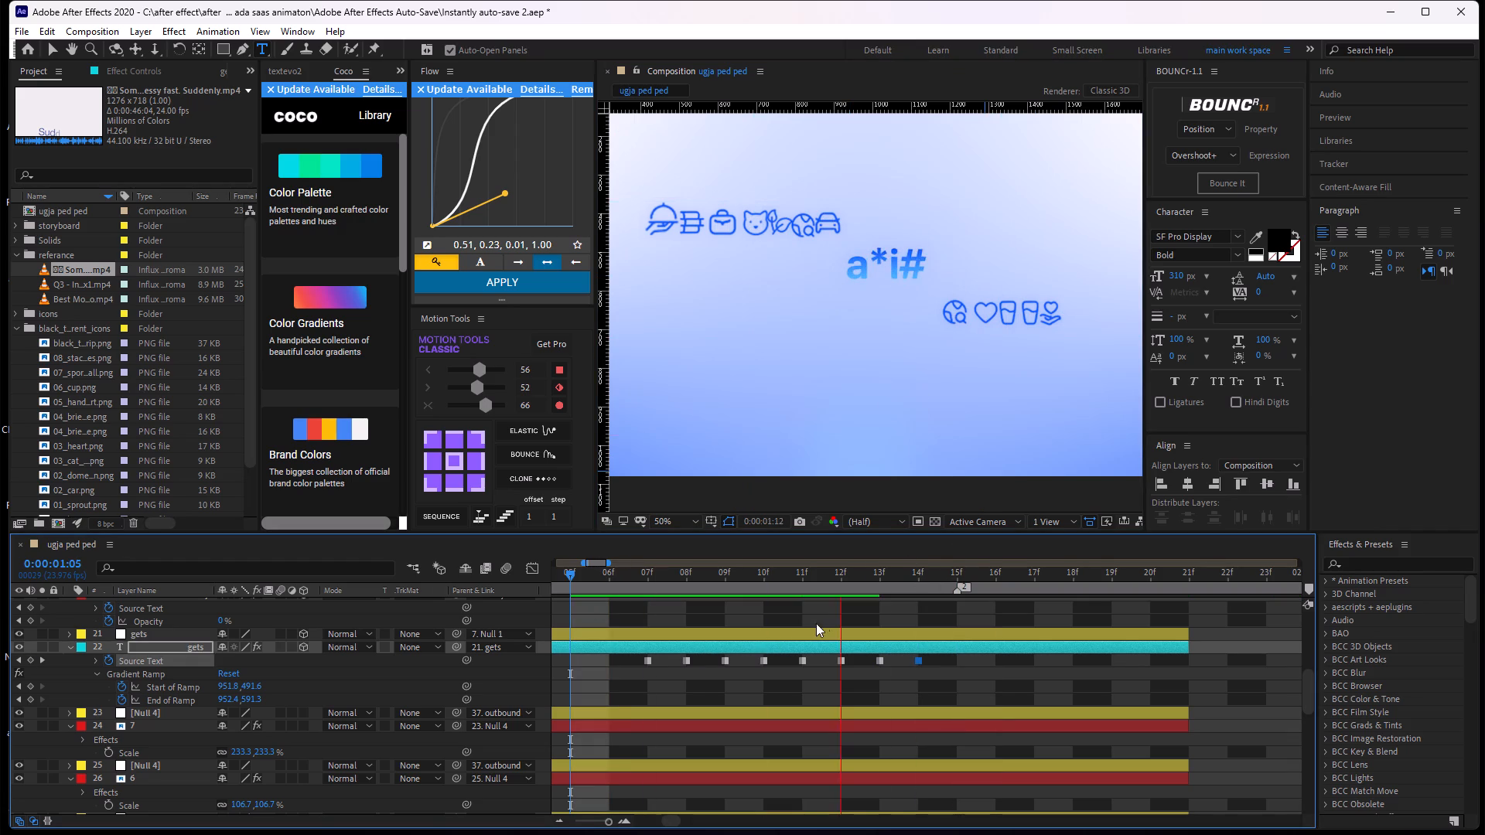
{"action": "key", "text": "space"}
{"action": "left_click_drag", "start_coordinate": [913, 581], "coordinate": [896, 591]}
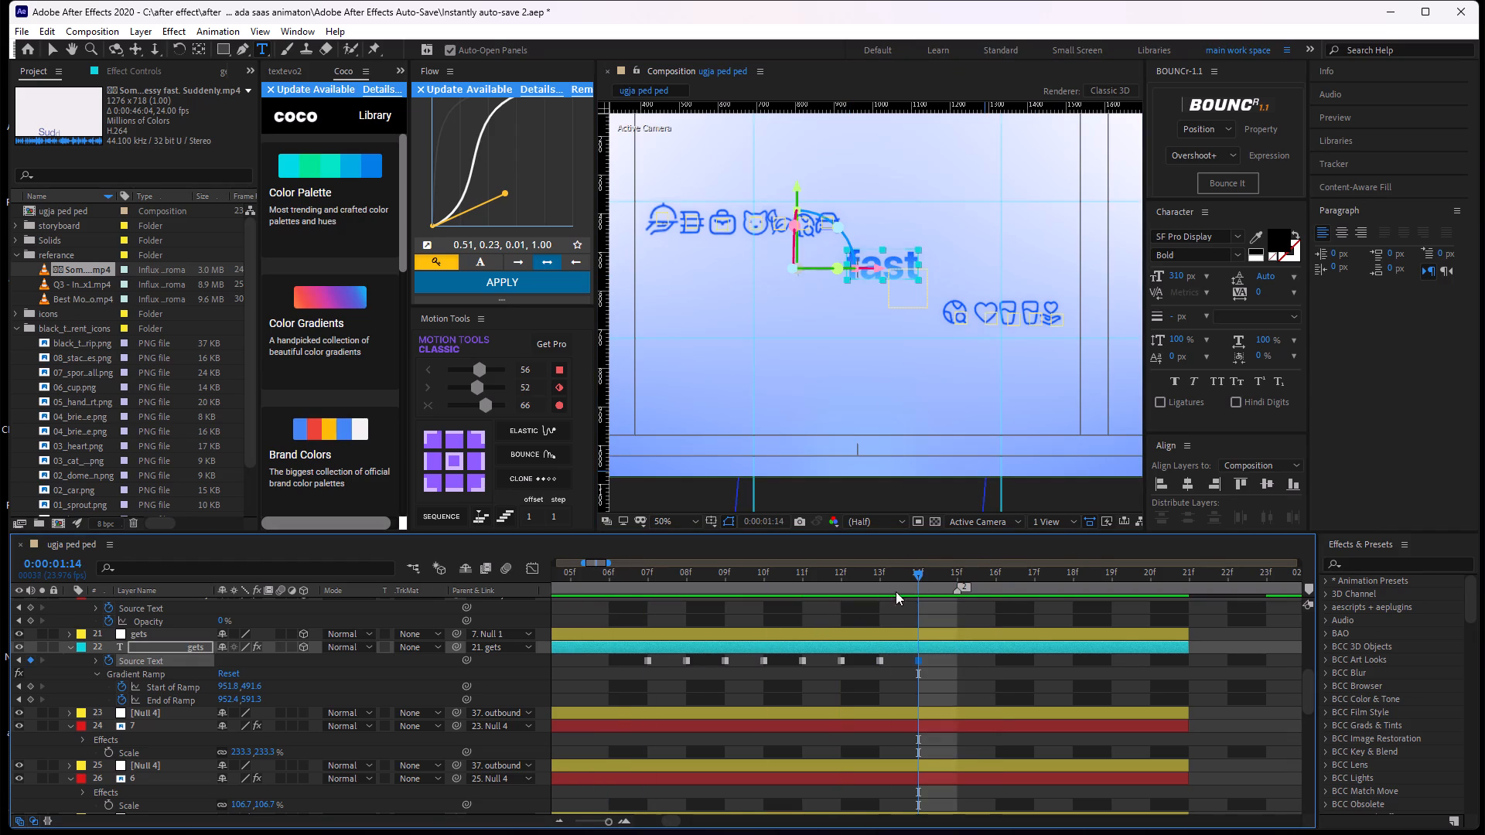
{"action": "left_click_drag", "start_coordinate": [896, 591], "coordinate": [667, 642]}
{"action": "key", "text": "space"}
{"action": "key", "text": "space"}
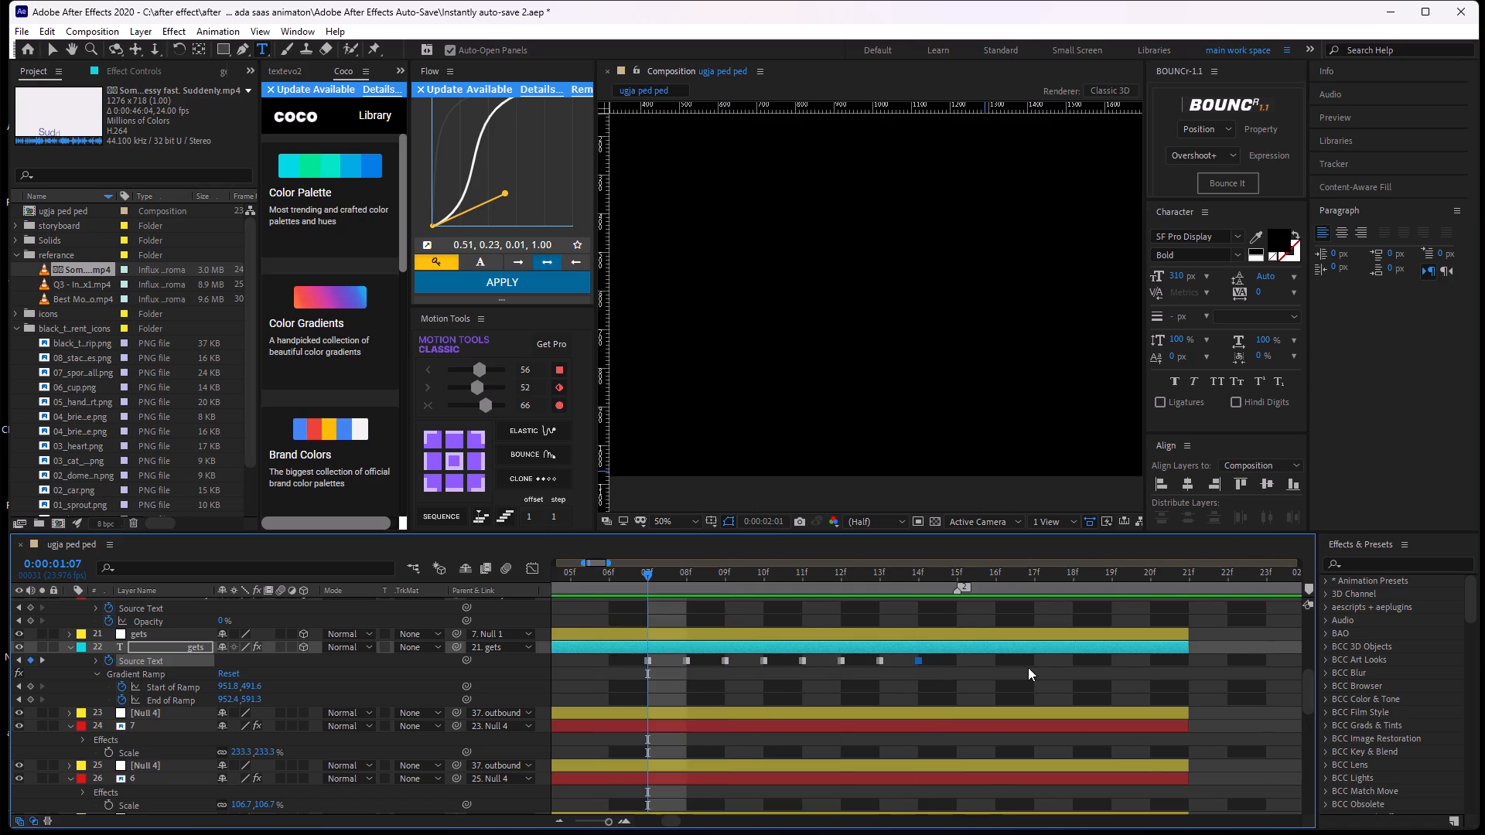
{"action": "left_click_drag", "start_coordinate": [927, 571], "coordinate": [410, 663]}
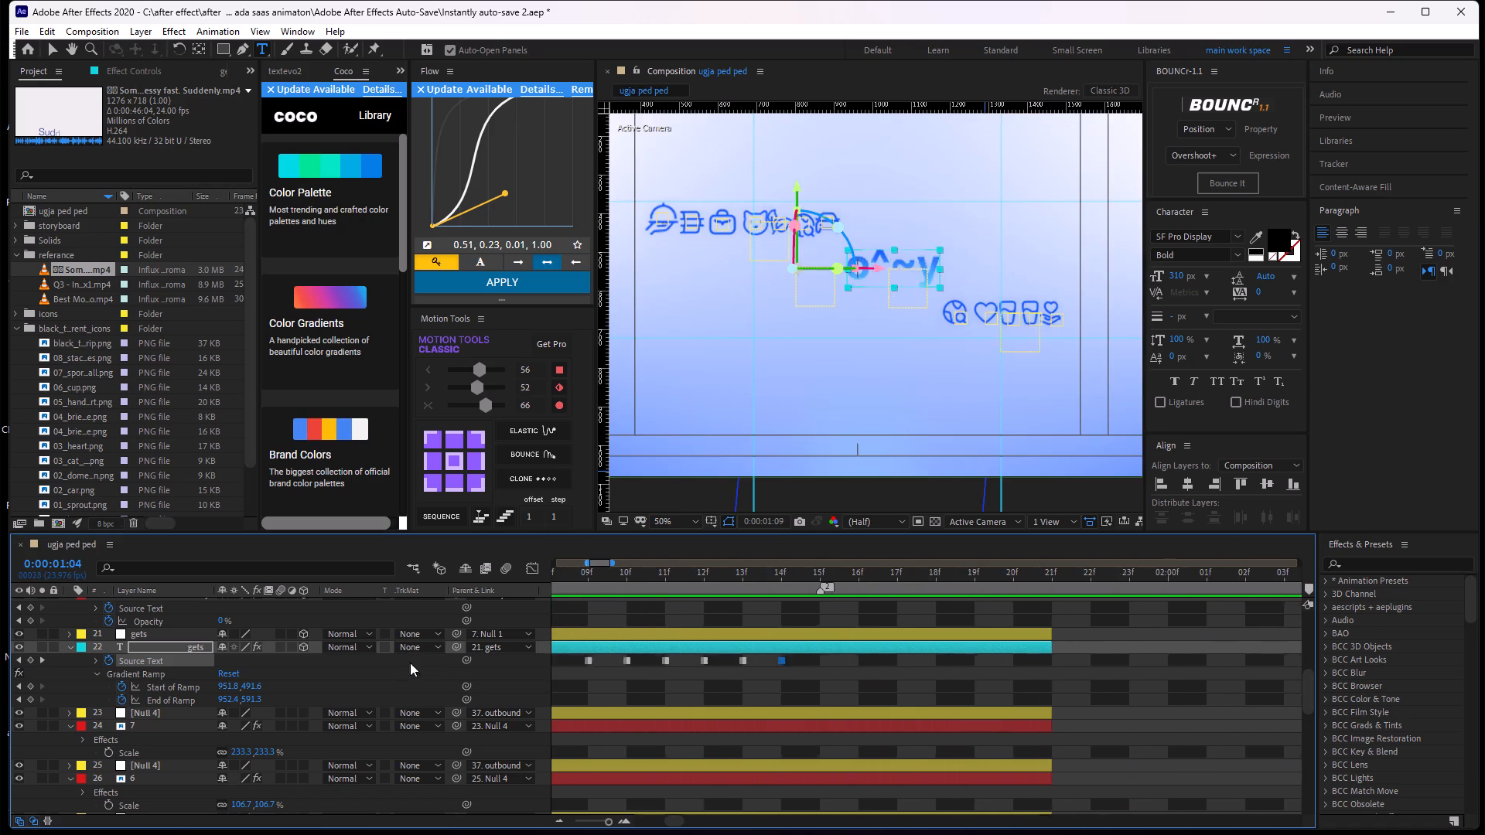
{"action": "left_click_drag", "start_coordinate": [410, 663], "coordinate": [689, 688]}
{"action": "left_click_drag", "start_coordinate": [664, 682], "coordinate": [602, 675]}
{"action": "left_click", "coordinate": [733, 695]}
{"action": "key", "text": "space"}
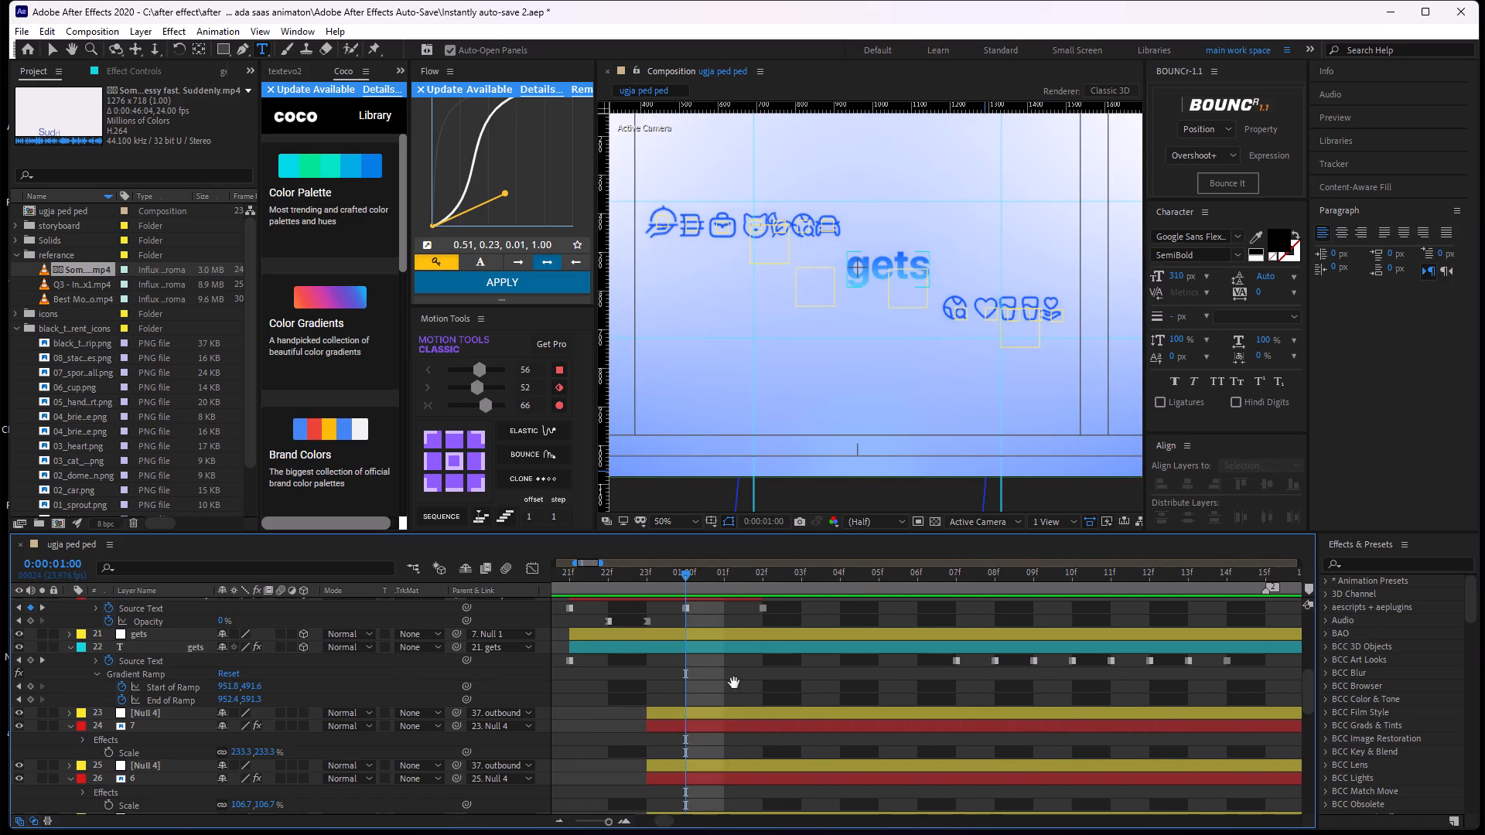
{"action": "key", "text": "space"}
{"action": "scroll", "coordinate": [872, 667], "scroll_direction": "down", "scroll_amount": 1, "text": "alt"}
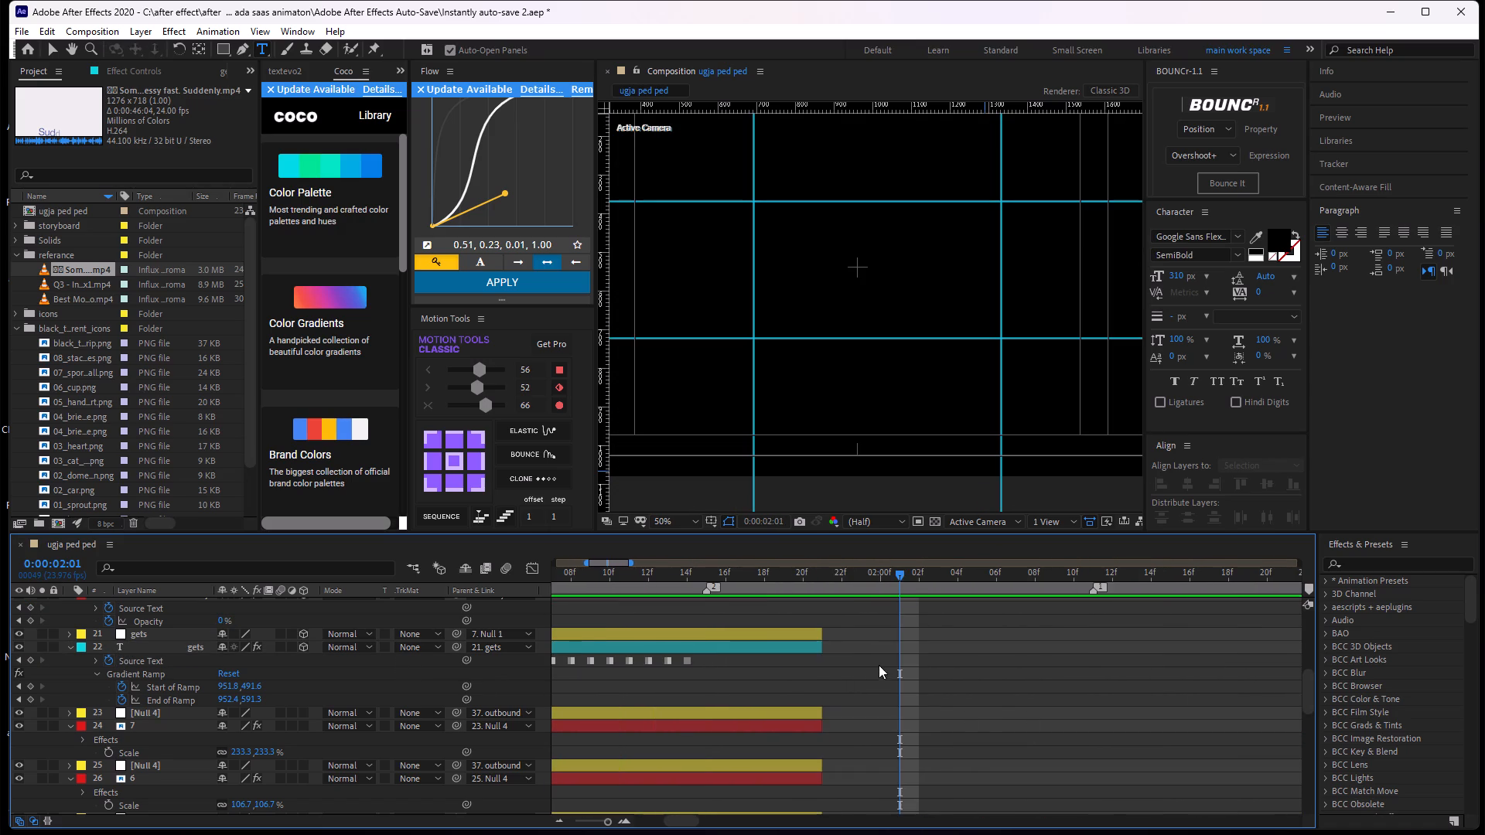
Shift layer 22's eight scramble Source Text keyframes two frames later, so the first sits at 0:00:01:09 and the last at 0:00:01:16.
{"action": "left_click_drag", "start_coordinate": [908, 571], "coordinate": [1013, 659]}
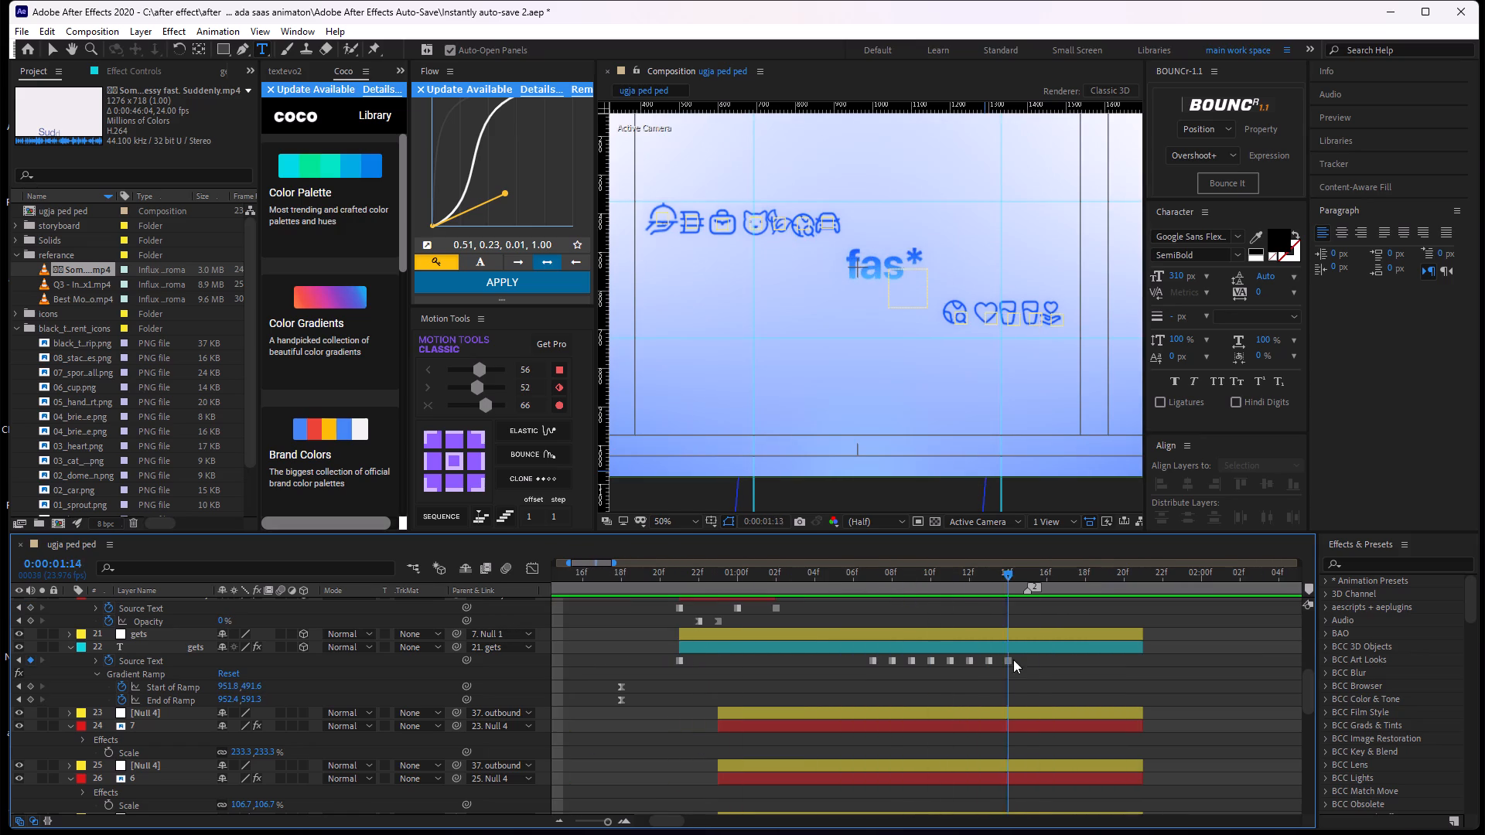
{"action": "left_click_drag", "start_coordinate": [1013, 659], "coordinate": [1036, 637]}
{"action": "scroll", "coordinate": [1043, 666], "scroll_direction": "up", "scroll_amount": 1, "text": "alt"}
{"action": "left_click_drag", "start_coordinate": [1022, 662], "coordinate": [623, 677]}
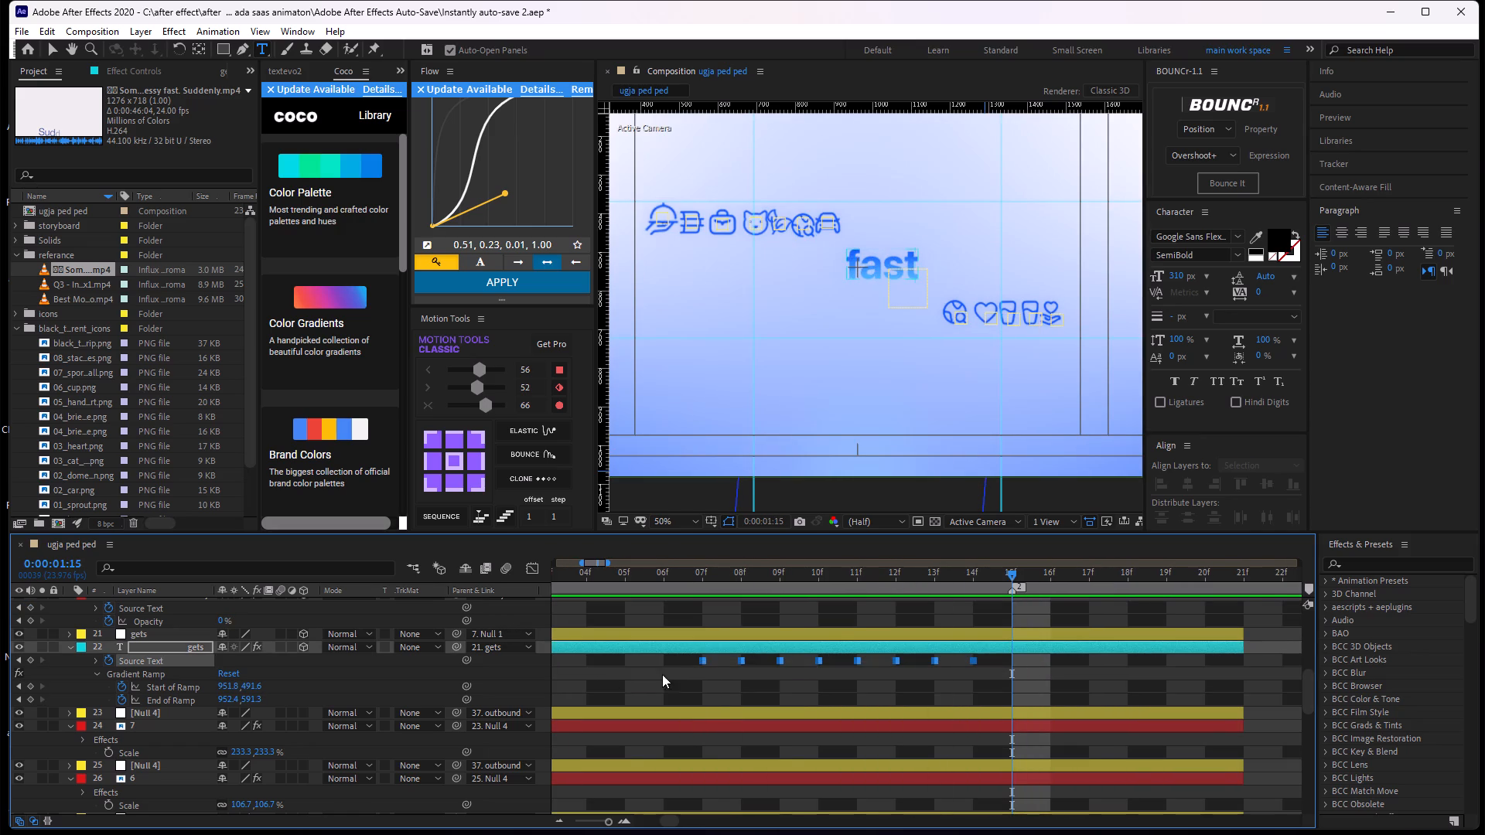
{"action": "left_click_drag", "start_coordinate": [702, 659], "coordinate": [810, 714]}
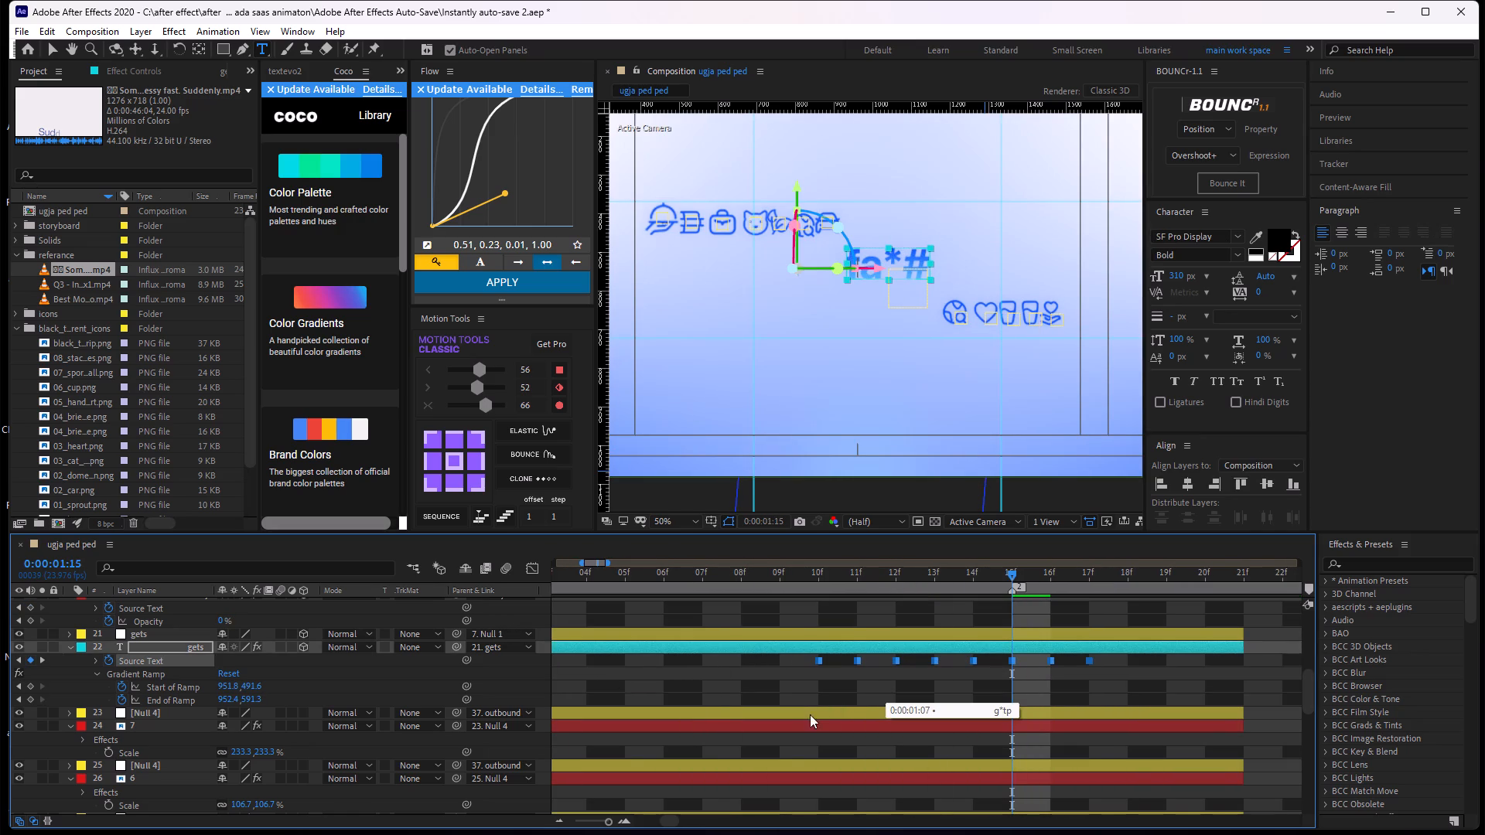
{"action": "left_click_drag", "start_coordinate": [810, 714], "coordinate": [796, 741]}
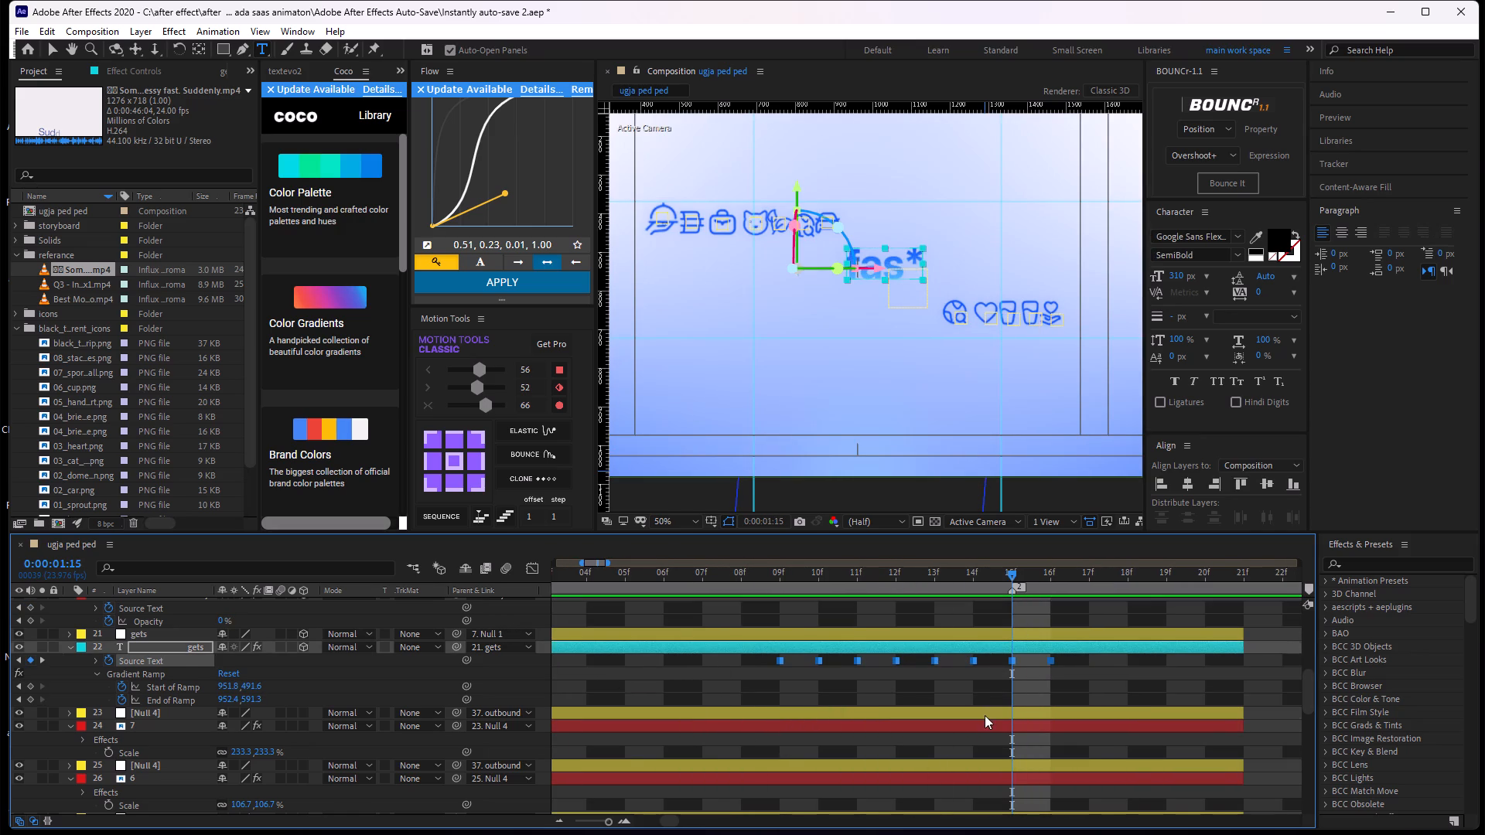
{"action": "left_click", "coordinate": [985, 715]}
Preview the retimed text scramble, including from the start of the composition, to judge how it plays after the "Outbound" intro.
{"action": "left_click_drag", "start_coordinate": [1016, 578], "coordinate": [747, 640]}
{"action": "key", "text": "space"}
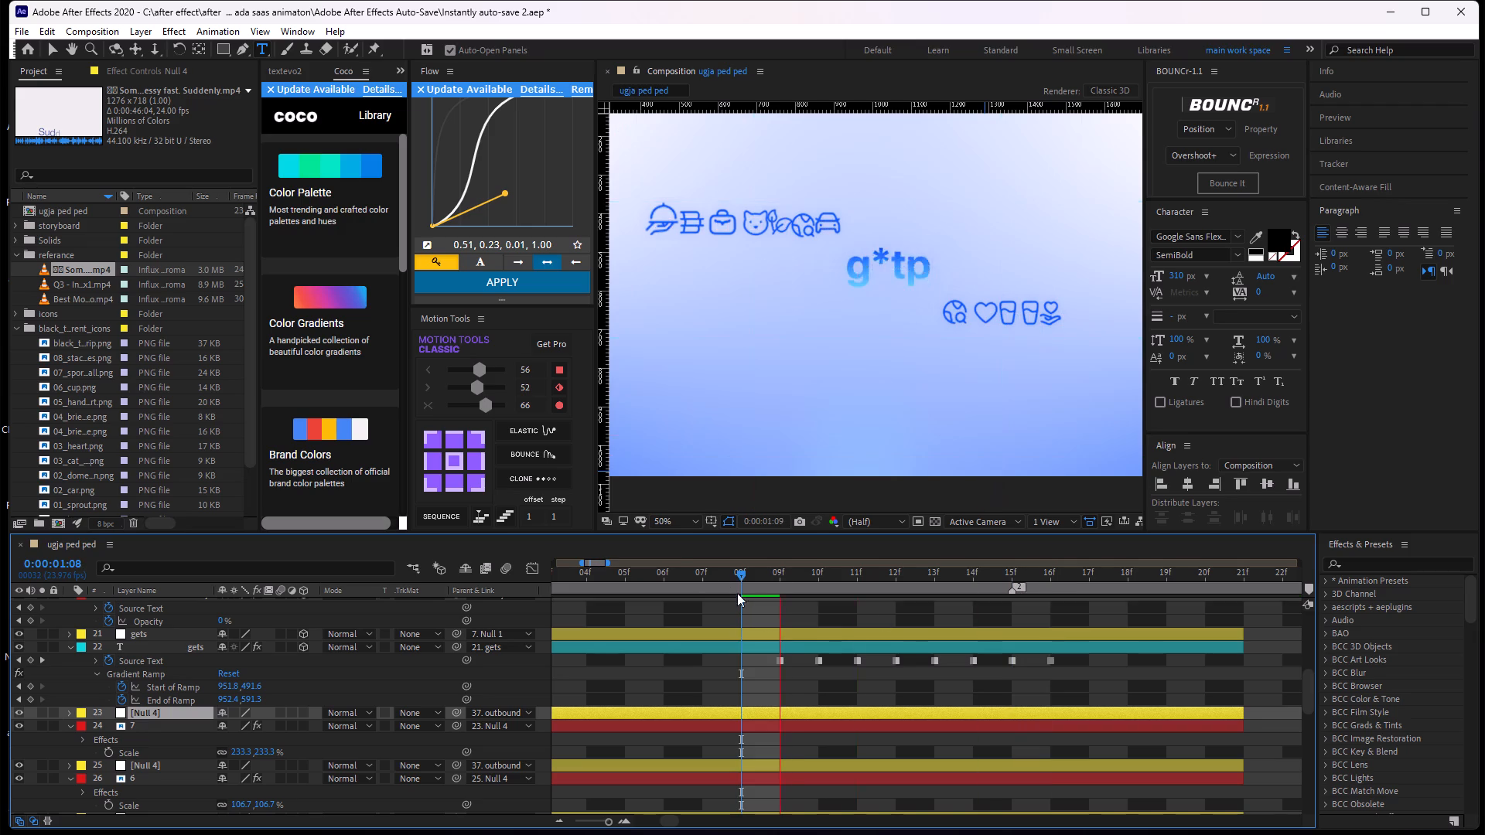
{"action": "key", "text": "space"}
{"action": "scroll", "coordinate": [914, 592], "scroll_direction": "down", "scroll_amount": 1, "text": "alt"}
{"action": "left_click_drag", "start_coordinate": [920, 574], "coordinate": [866, 591]}
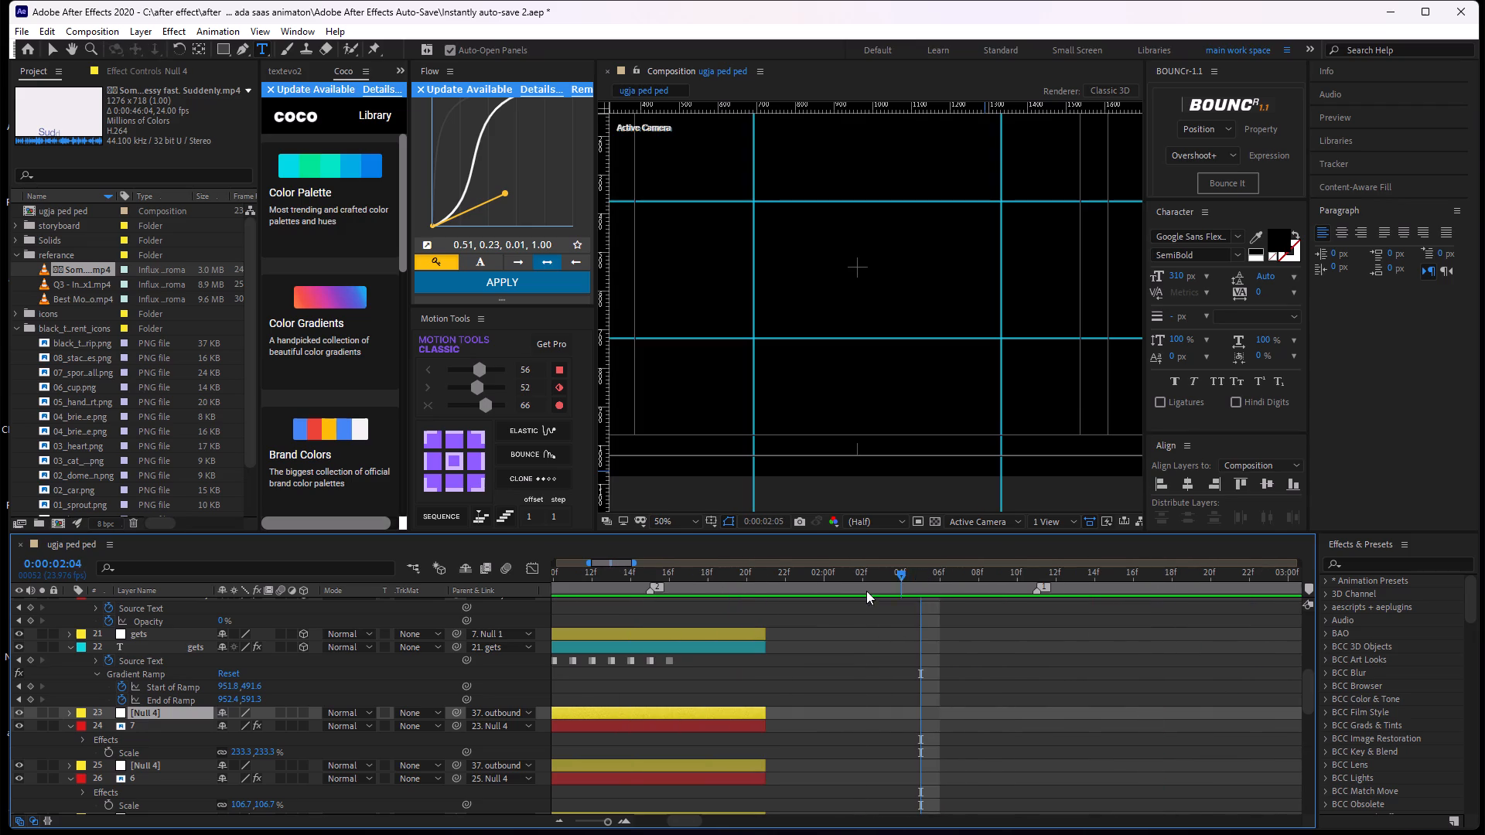
{"action": "left_click_drag", "start_coordinate": [866, 591], "coordinate": [379, 655]}
{"action": "key", "text": "space"}
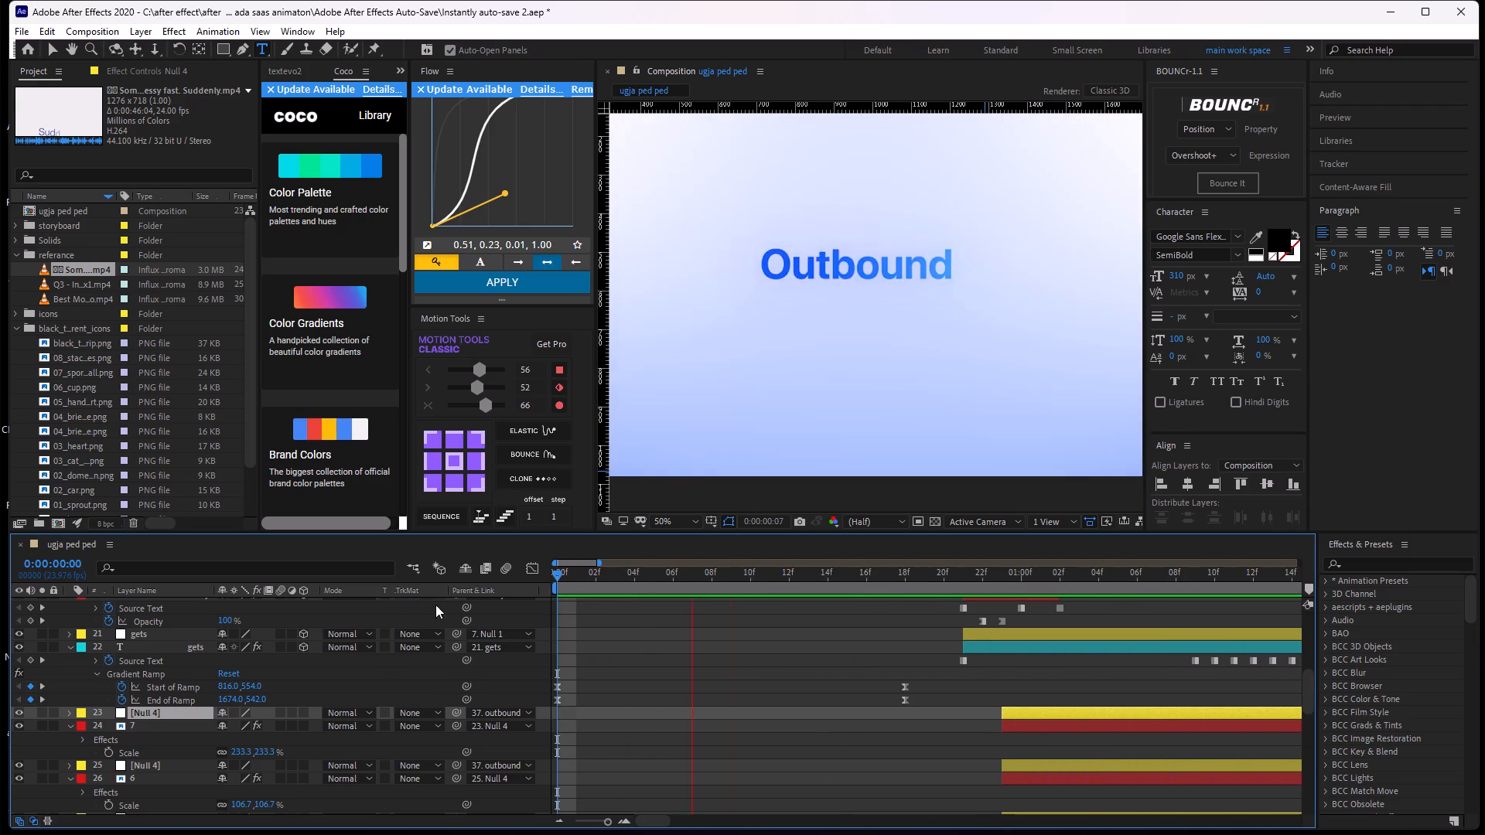
{"action": "key", "text": "space"}
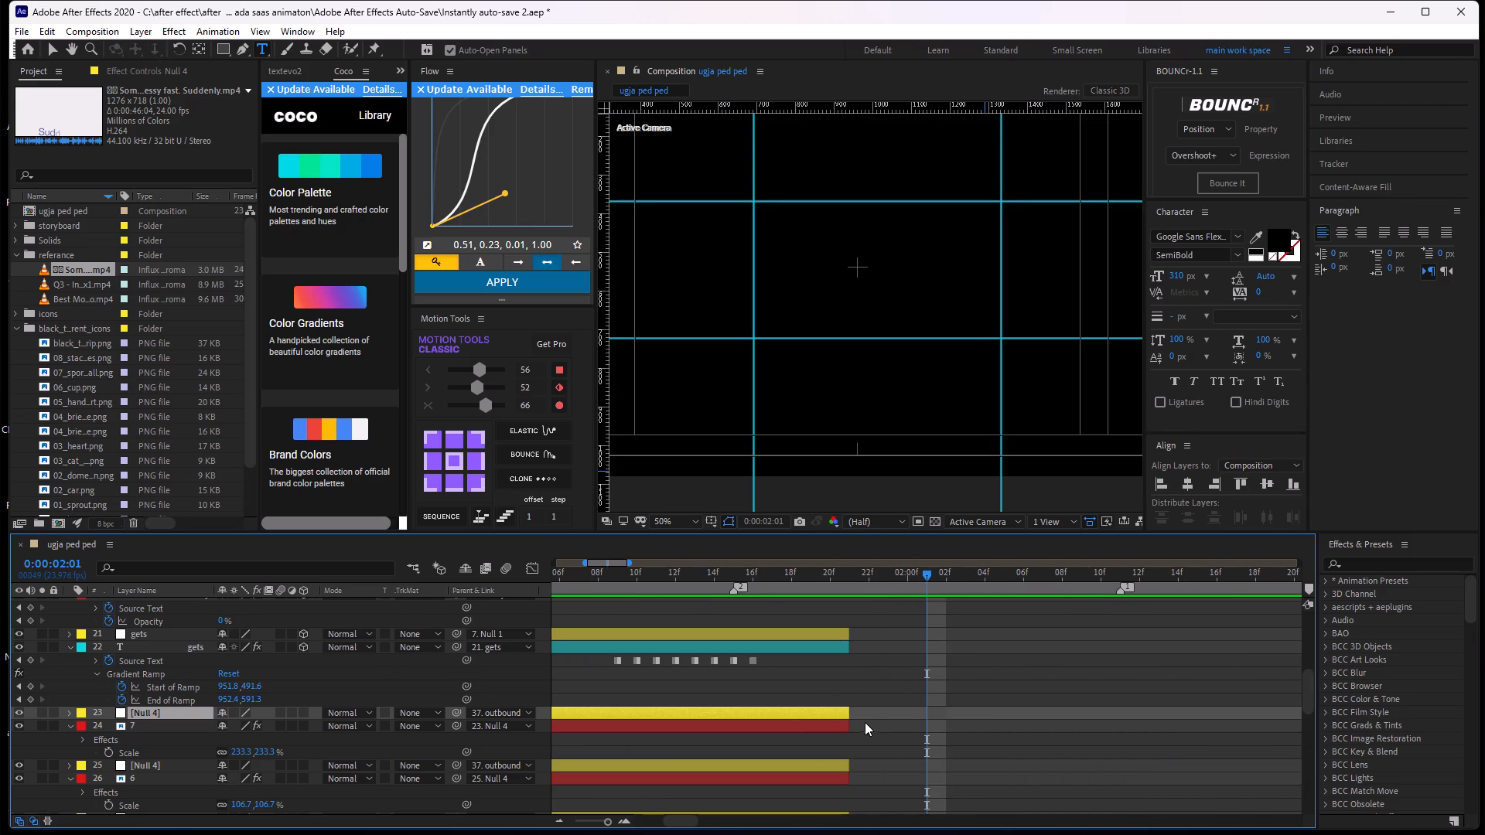
{"action": "left_click_drag", "start_coordinate": [917, 574], "coordinate": [130, 717]}
{"action": "key", "text": "space"}
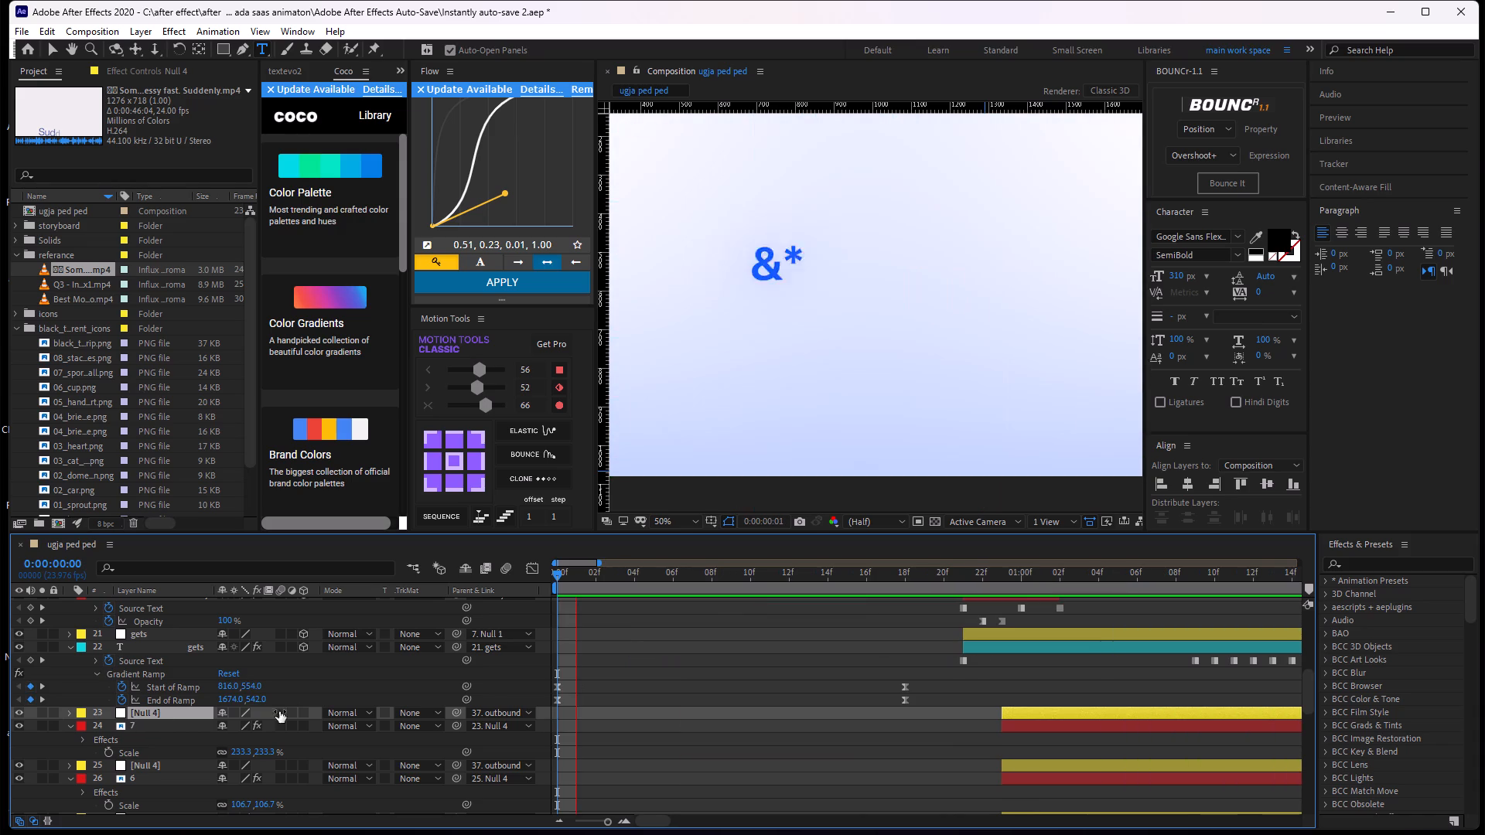
{"action": "key", "text": "space"}
{"action": "key", "text": "space"}
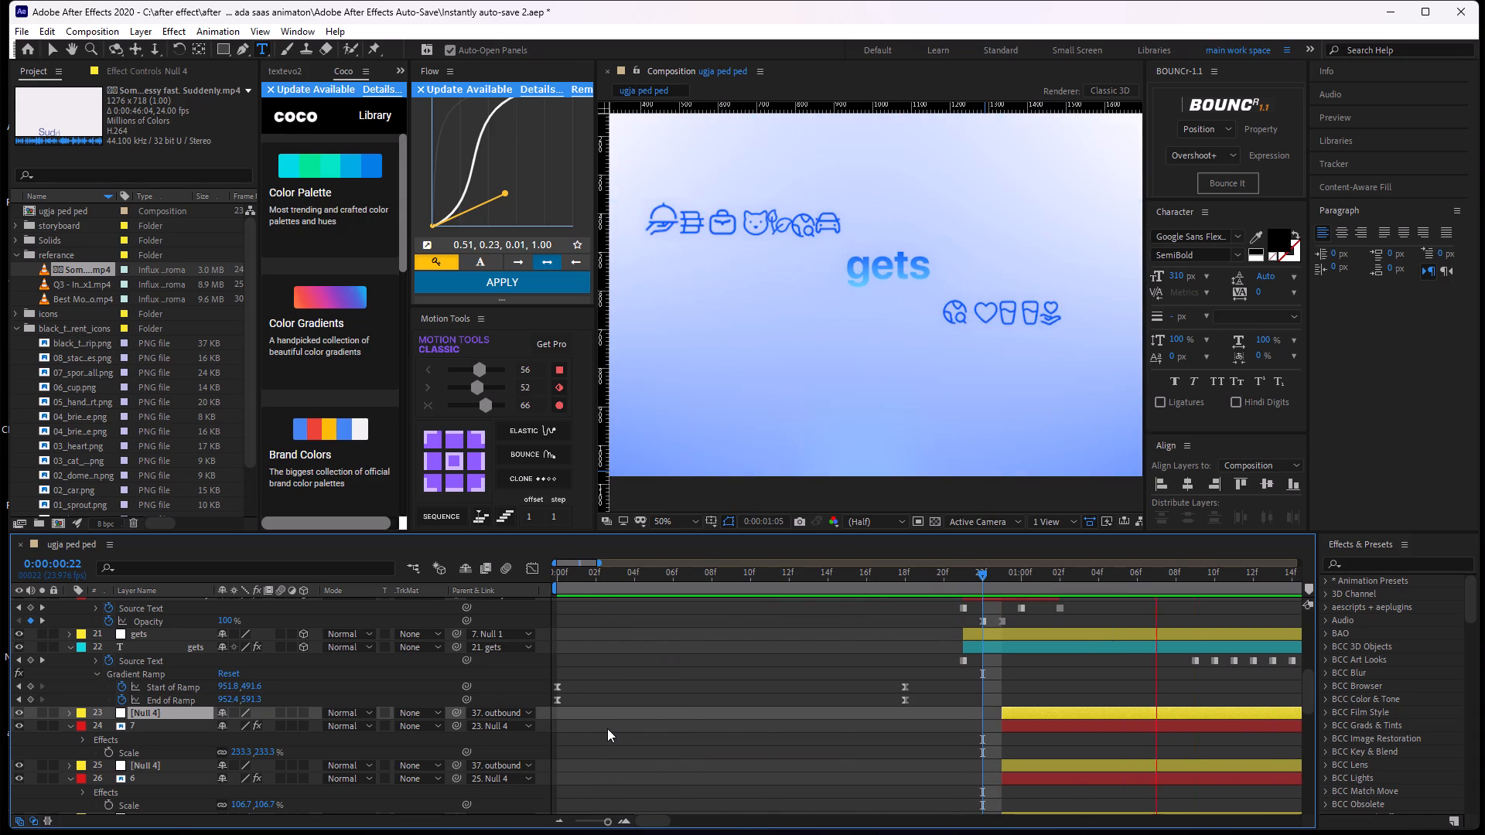
{"action": "key", "text": "space"}
{"action": "key", "text": "space"}
{"action": "key", "text": "space"}
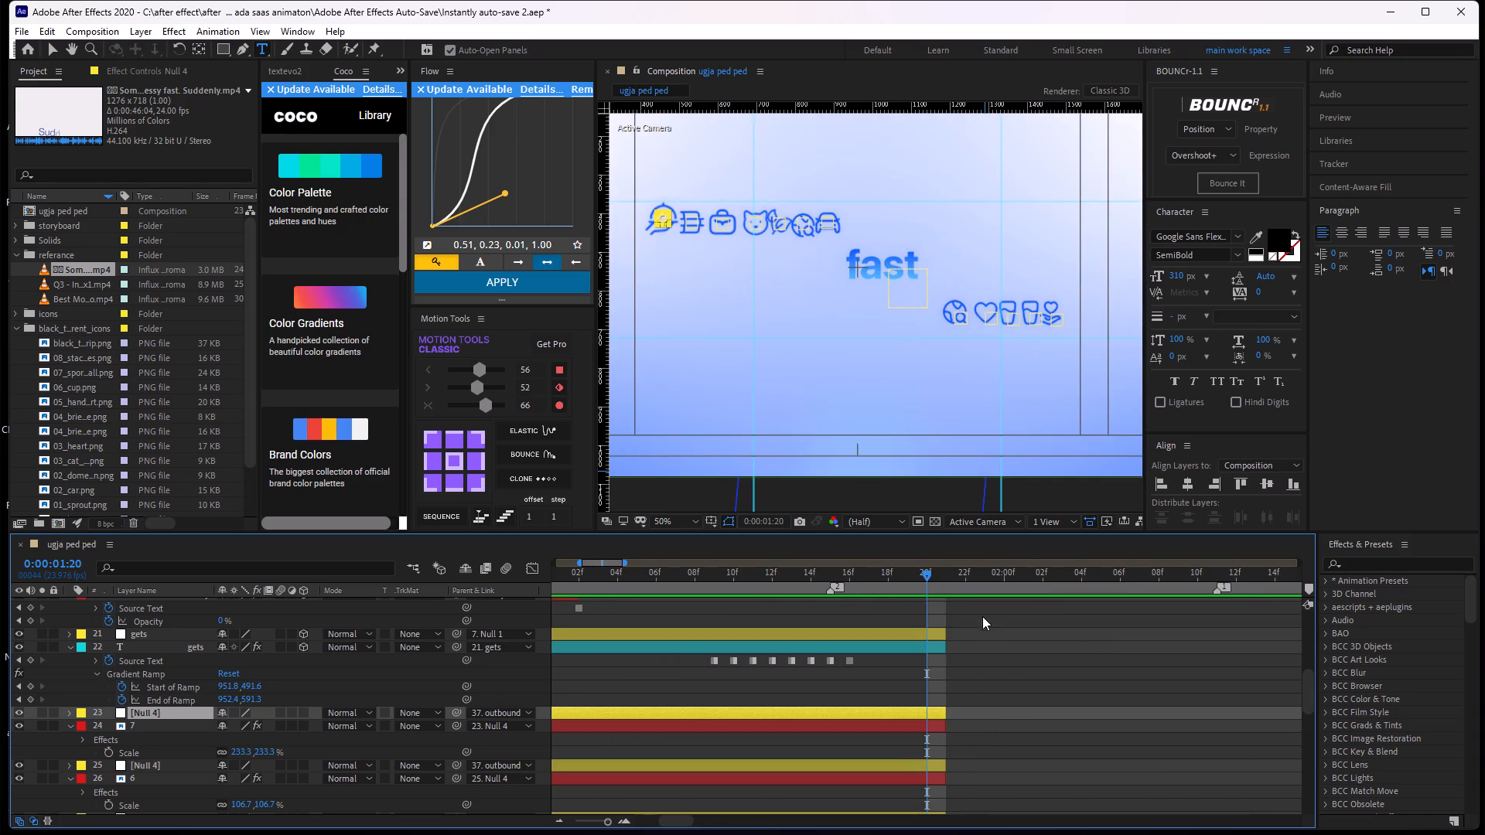
End the work area at 0:00:01:20 and play back the animation within it.
{"action": "type", "text": "n"}
{"action": "key", "text": "space"}
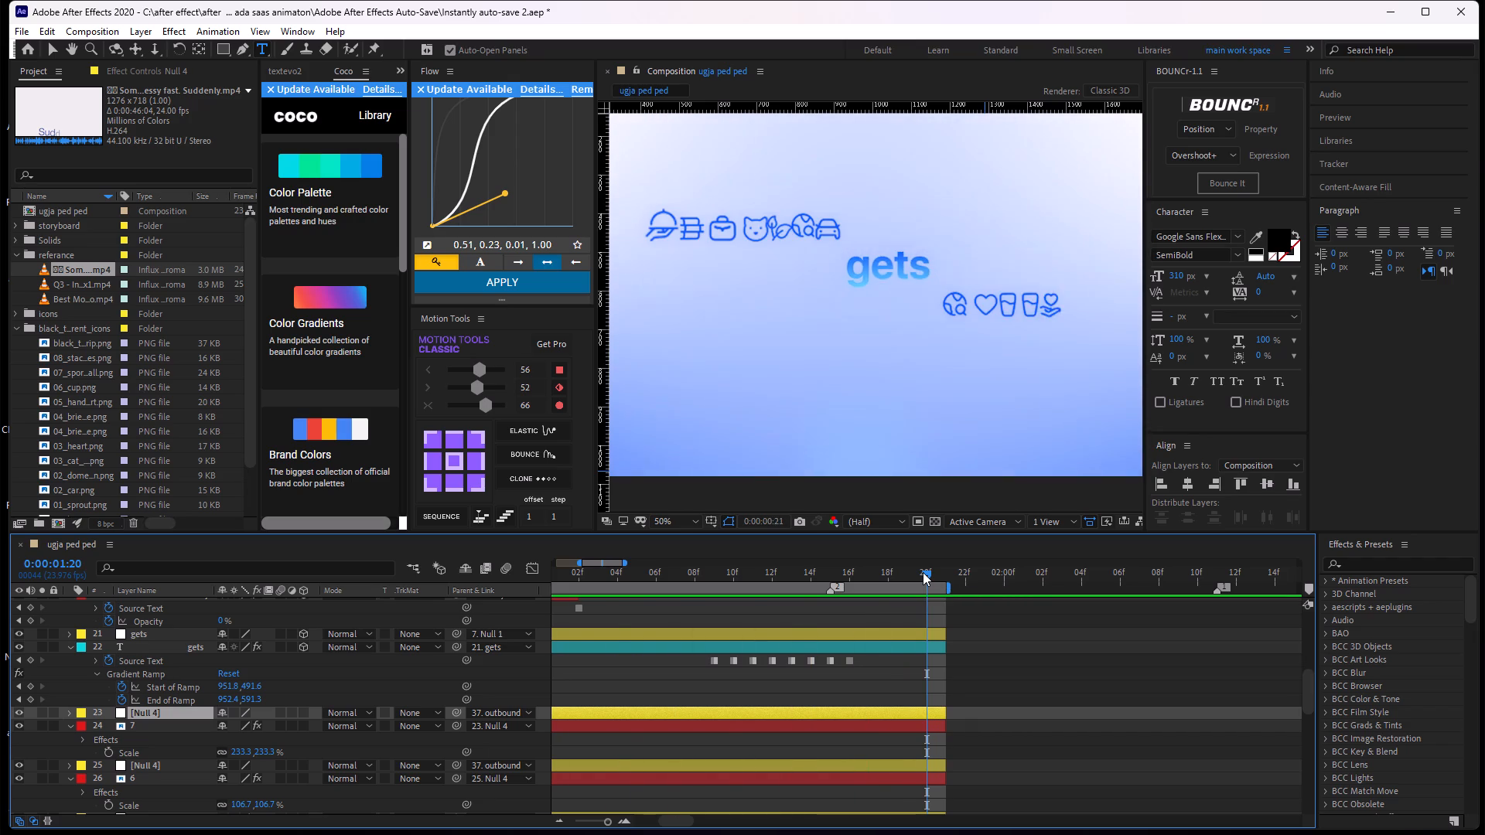
{"action": "key", "text": "space"}
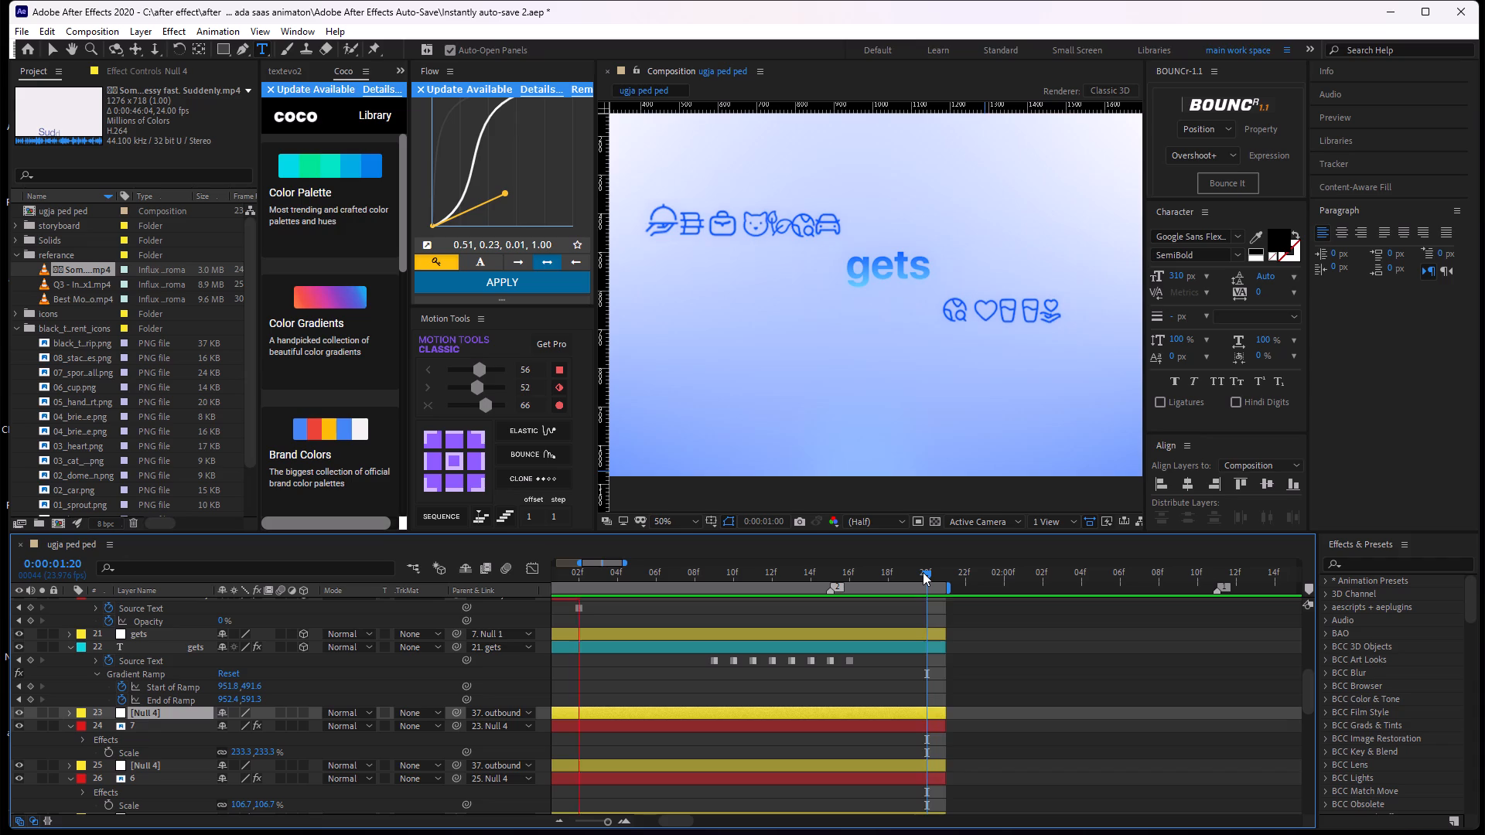
{"action": "key", "text": "space"}
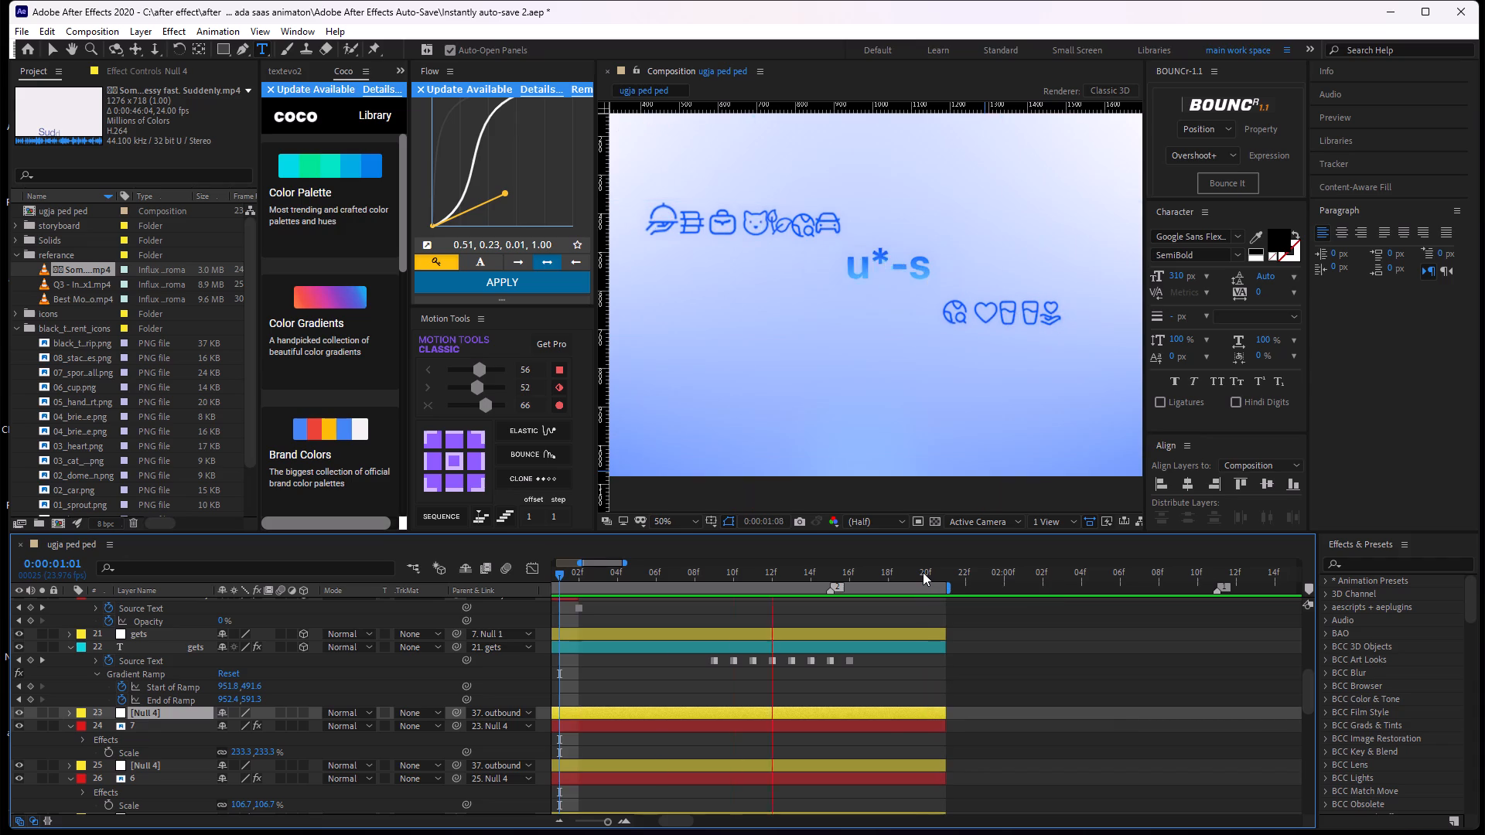
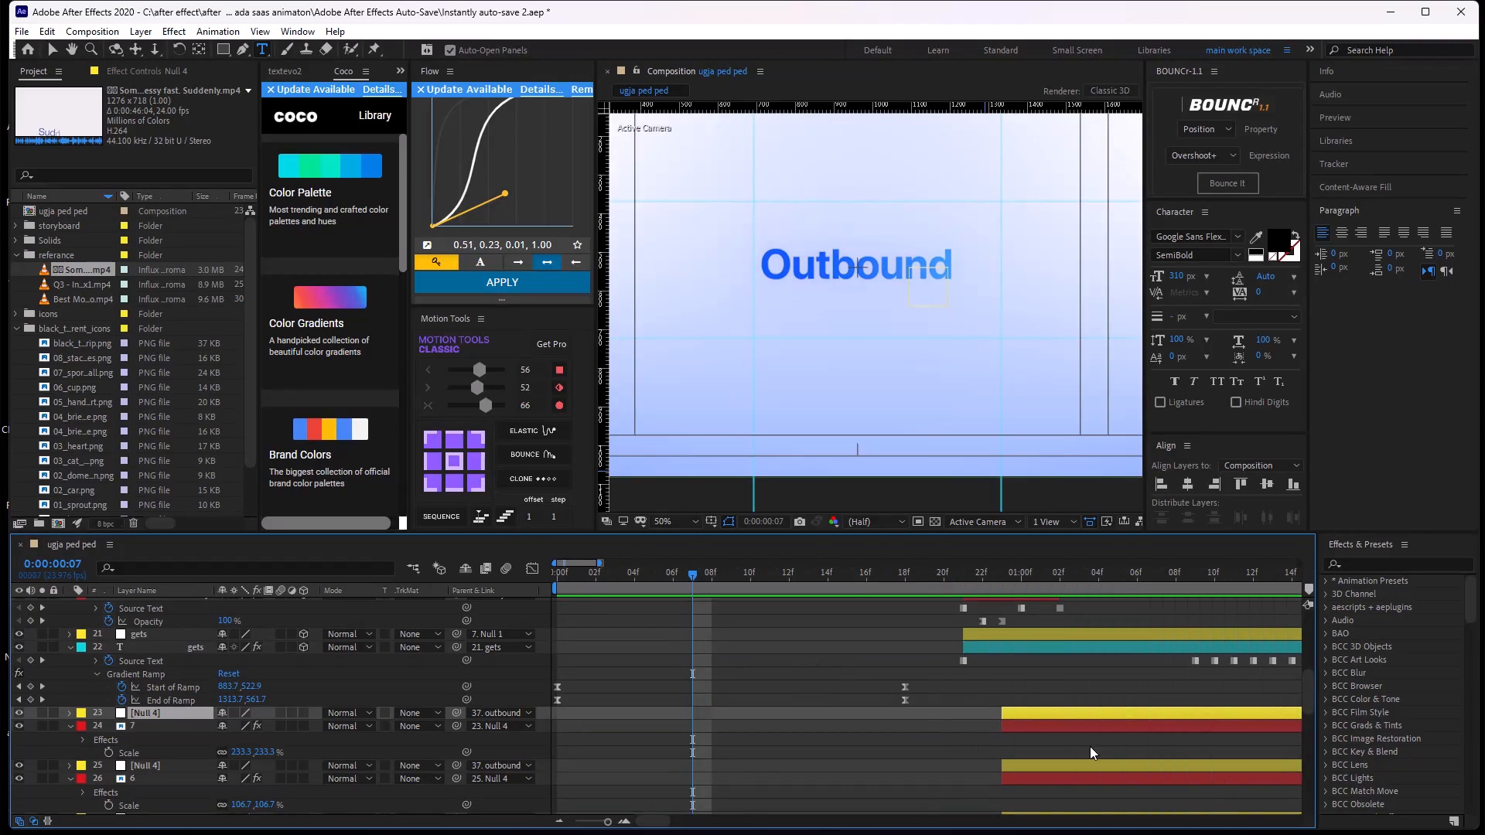
Play back the animation from the "Outbound" intro and check the frames around 0:00:01:05 where the icon rows surround "gets".
{"action": "key", "text": "space"}
{"action": "key", "text": "space"}
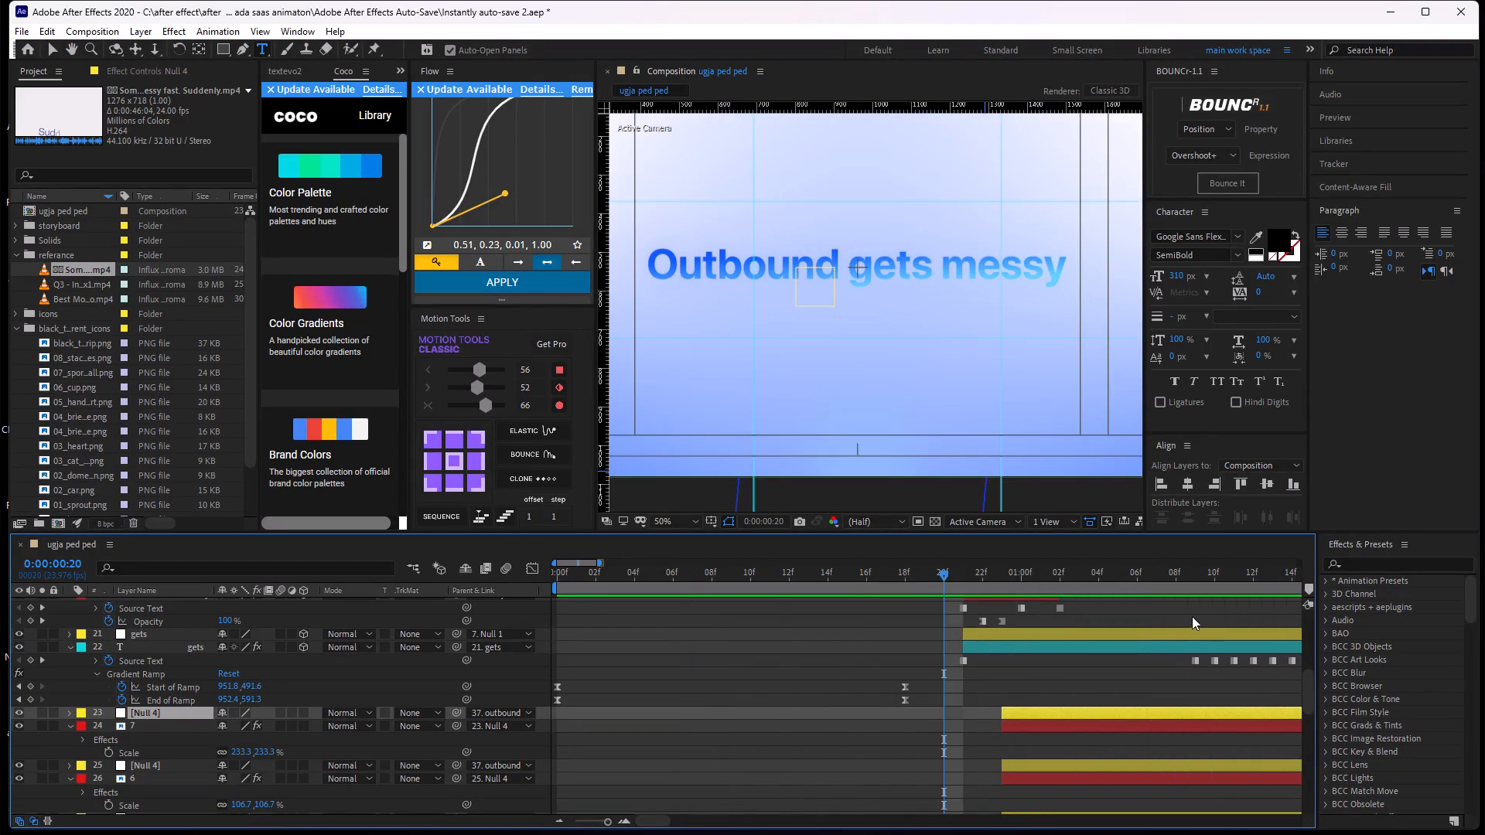
{"action": "key", "text": "space"}
{"action": "key", "text": "space"}
{"action": "middle_click_drag", "start_coordinate": [1162, 622], "coordinate": [1144, 622]}
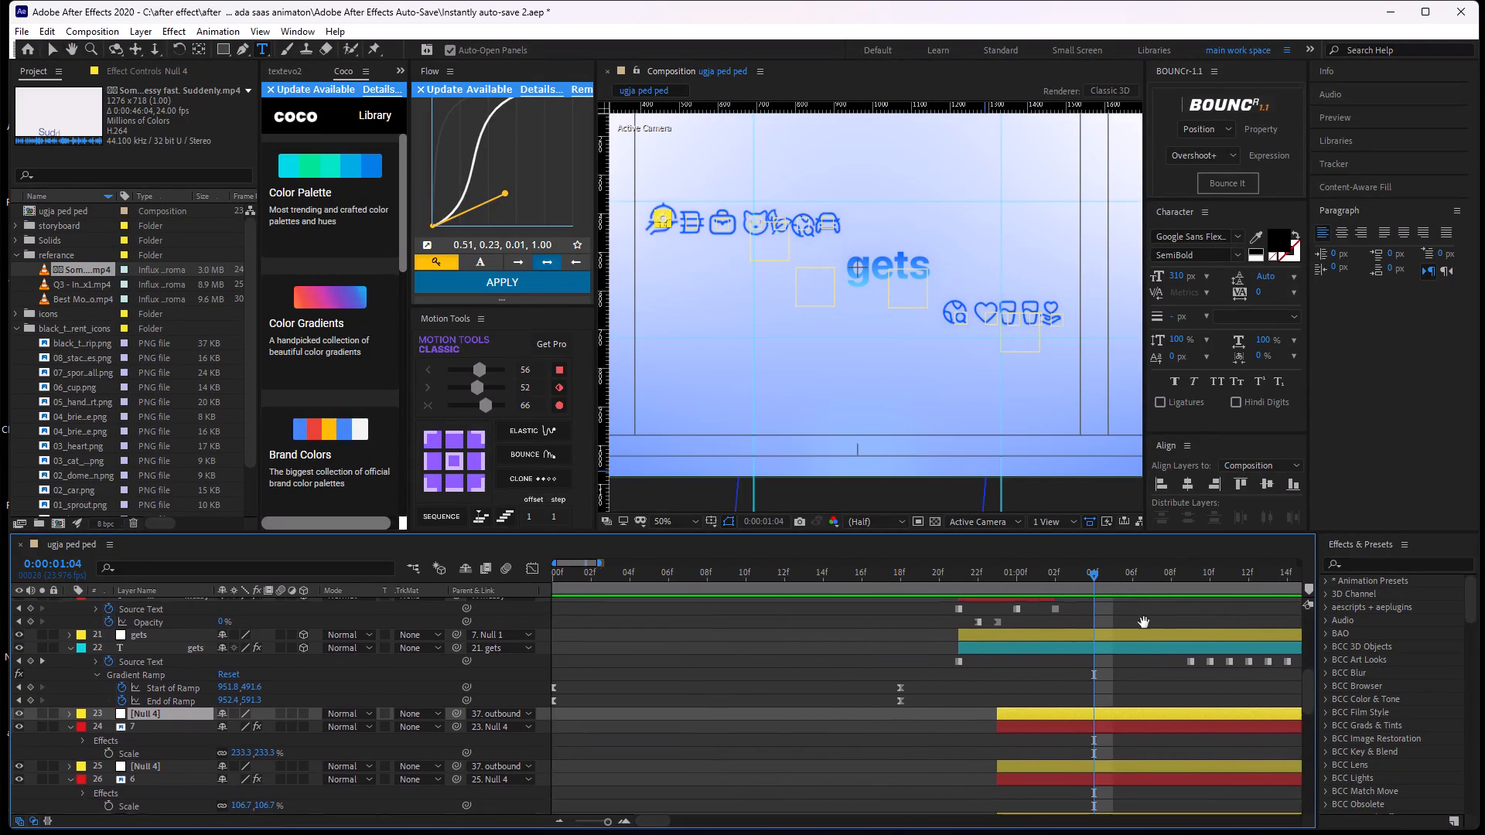
{"action": "middle_click_drag", "start_coordinate": [1144, 622], "coordinate": [917, 677]}
{"action": "left_click_drag", "start_coordinate": [857, 576], "coordinate": [894, 586]}
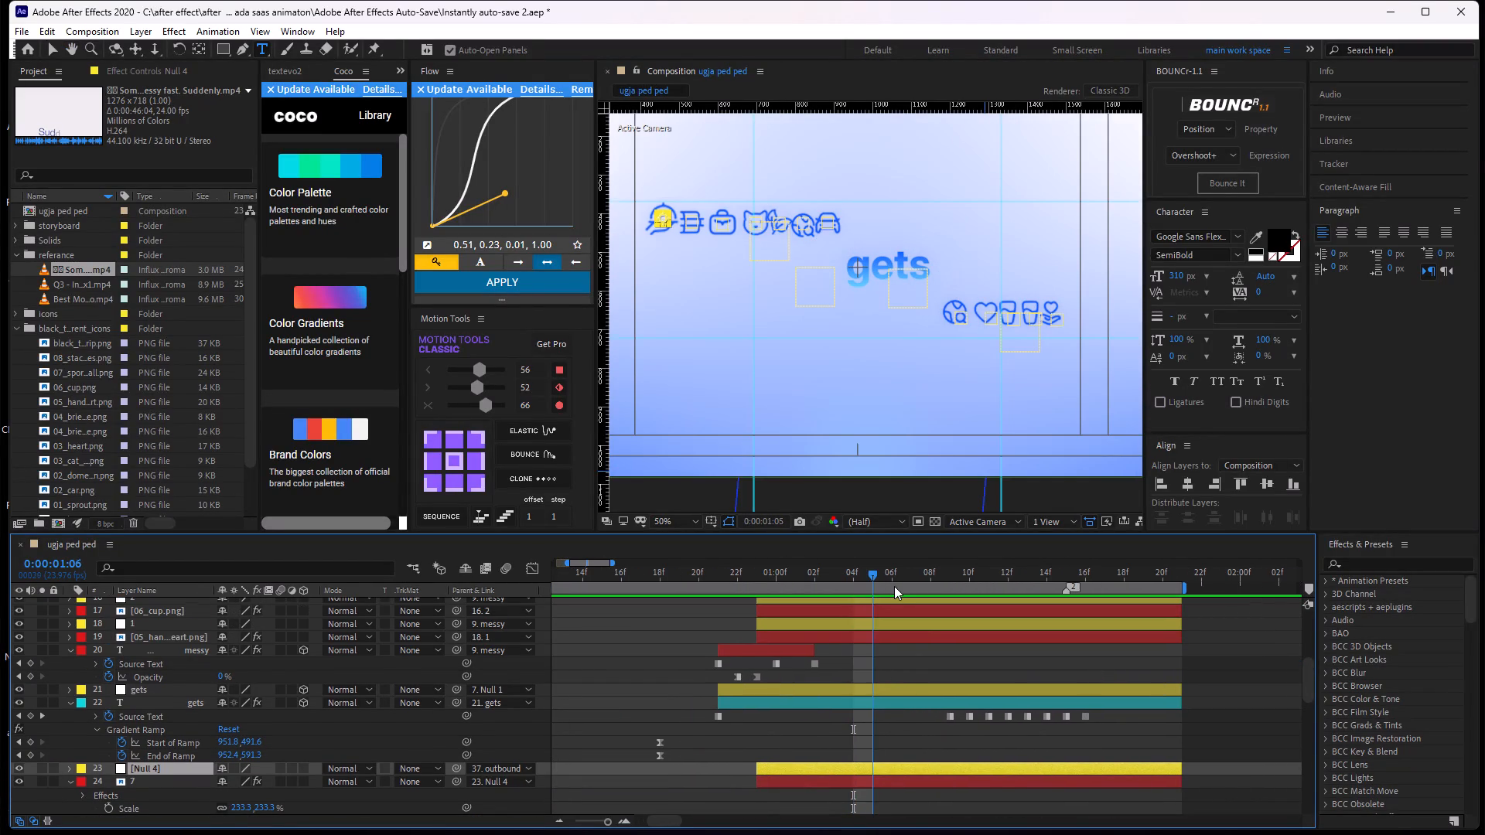
{"action": "left_click_drag", "start_coordinate": [894, 586], "coordinate": [875, 615]}
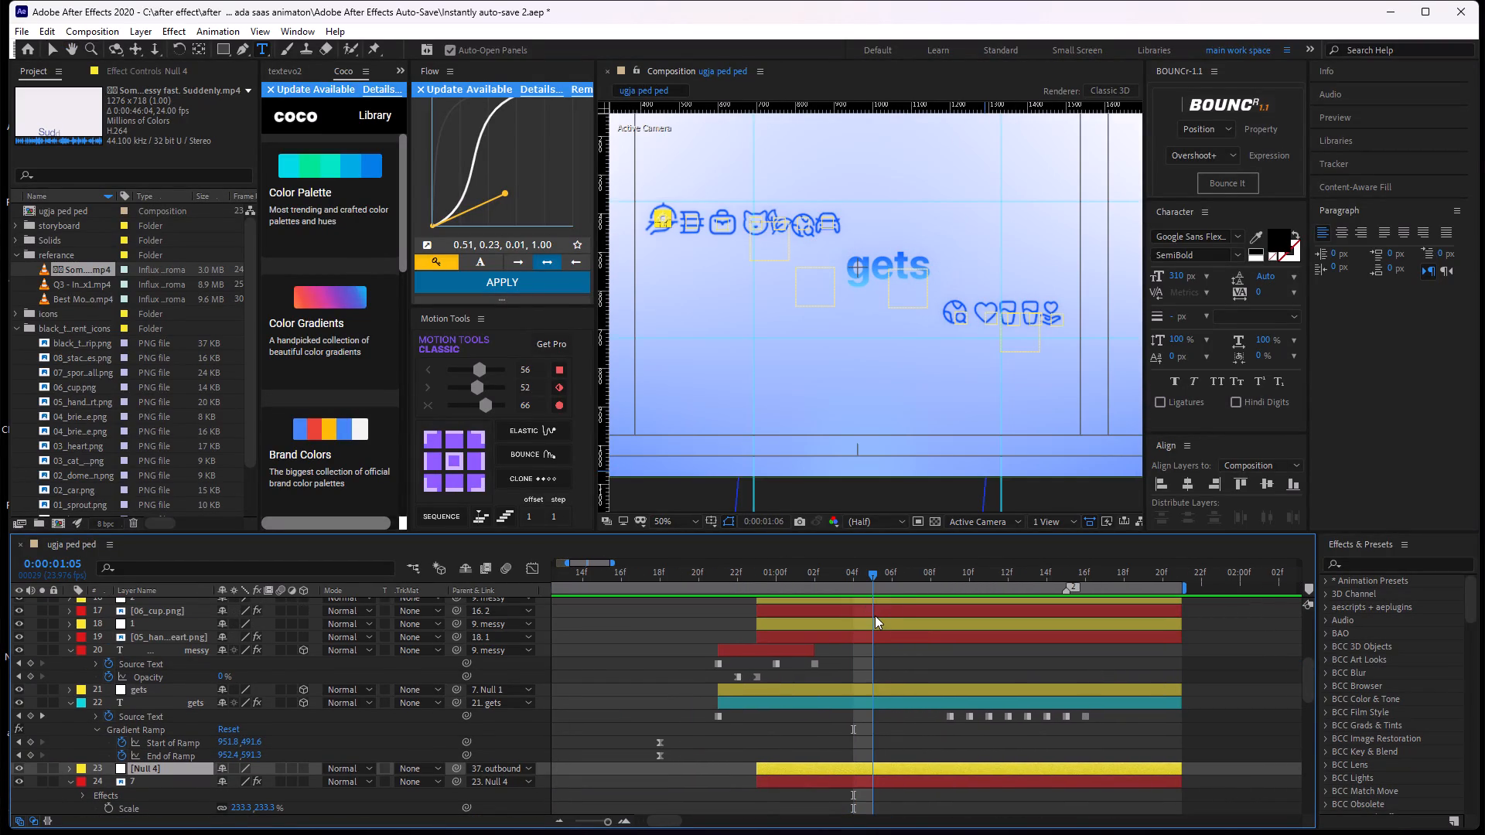
{"action": "left_click_drag", "start_coordinate": [875, 615], "coordinate": [879, 615]}
{"action": "left_click", "coordinate": [876, 621]}
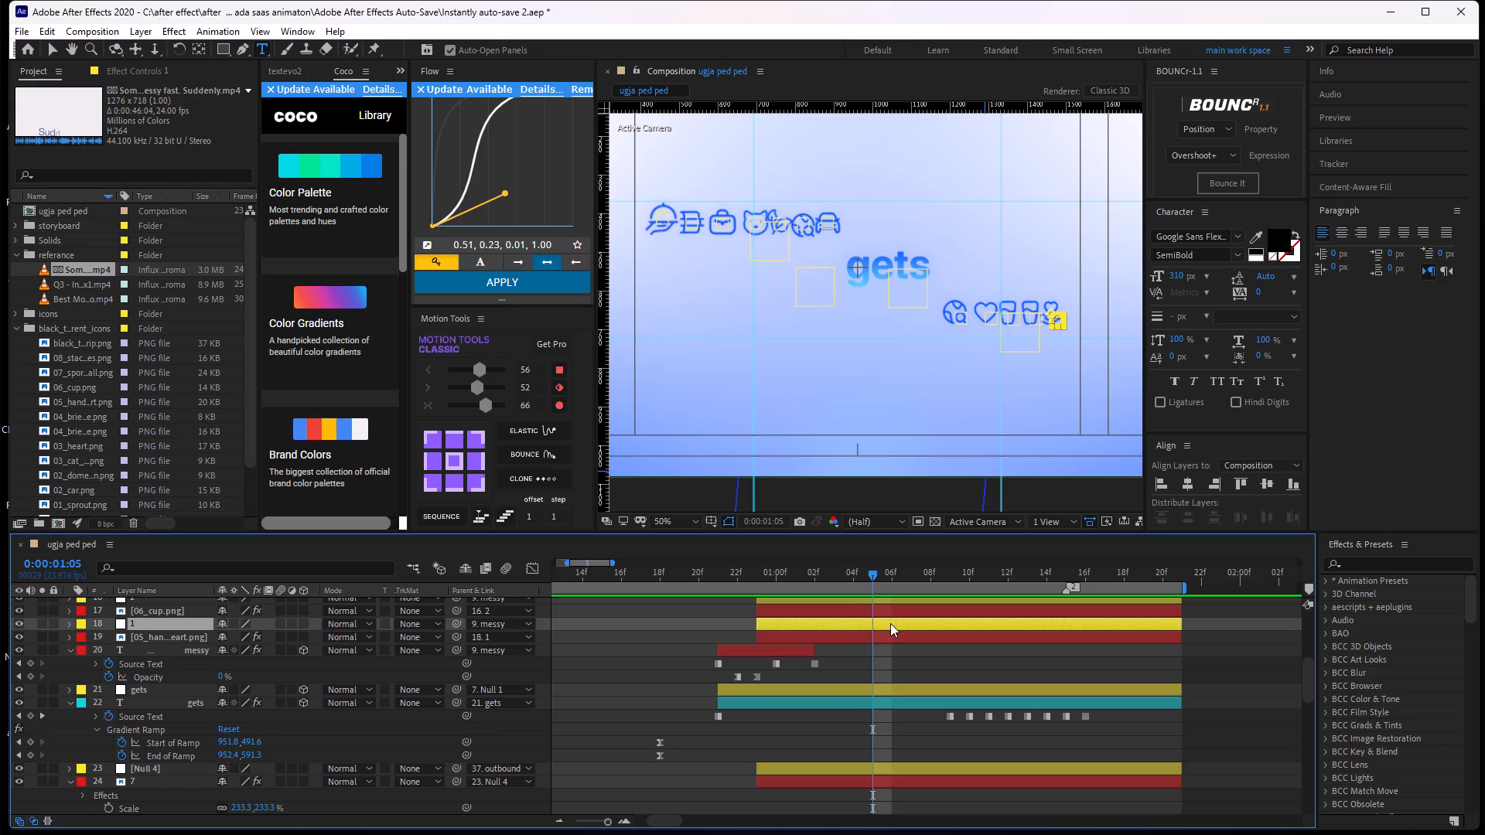
Start Position keyframing on null "5" (layer 10) at 0:00:01:02.
{"action": "scroll", "coordinate": [870, 630], "scroll_direction": "up", "scroll_amount": 1}
{"action": "scroll", "coordinate": [871, 629], "scroll_direction": "down", "scroll_amount": 2}
{"action": "scroll", "coordinate": [875, 642], "scroll_direction": "up", "scroll_amount": 1}
{"action": "scroll", "coordinate": [878, 640], "scroll_direction": "down", "scroll_amount": 1}
{"action": "scroll", "coordinate": [878, 640], "scroll_direction": "up", "scroll_amount": 1}
{"action": "scroll", "coordinate": [878, 640], "scroll_direction": "down", "scroll_amount": 1}
{"action": "scroll", "coordinate": [878, 640], "scroll_direction": "up", "scroll_amount": 5}
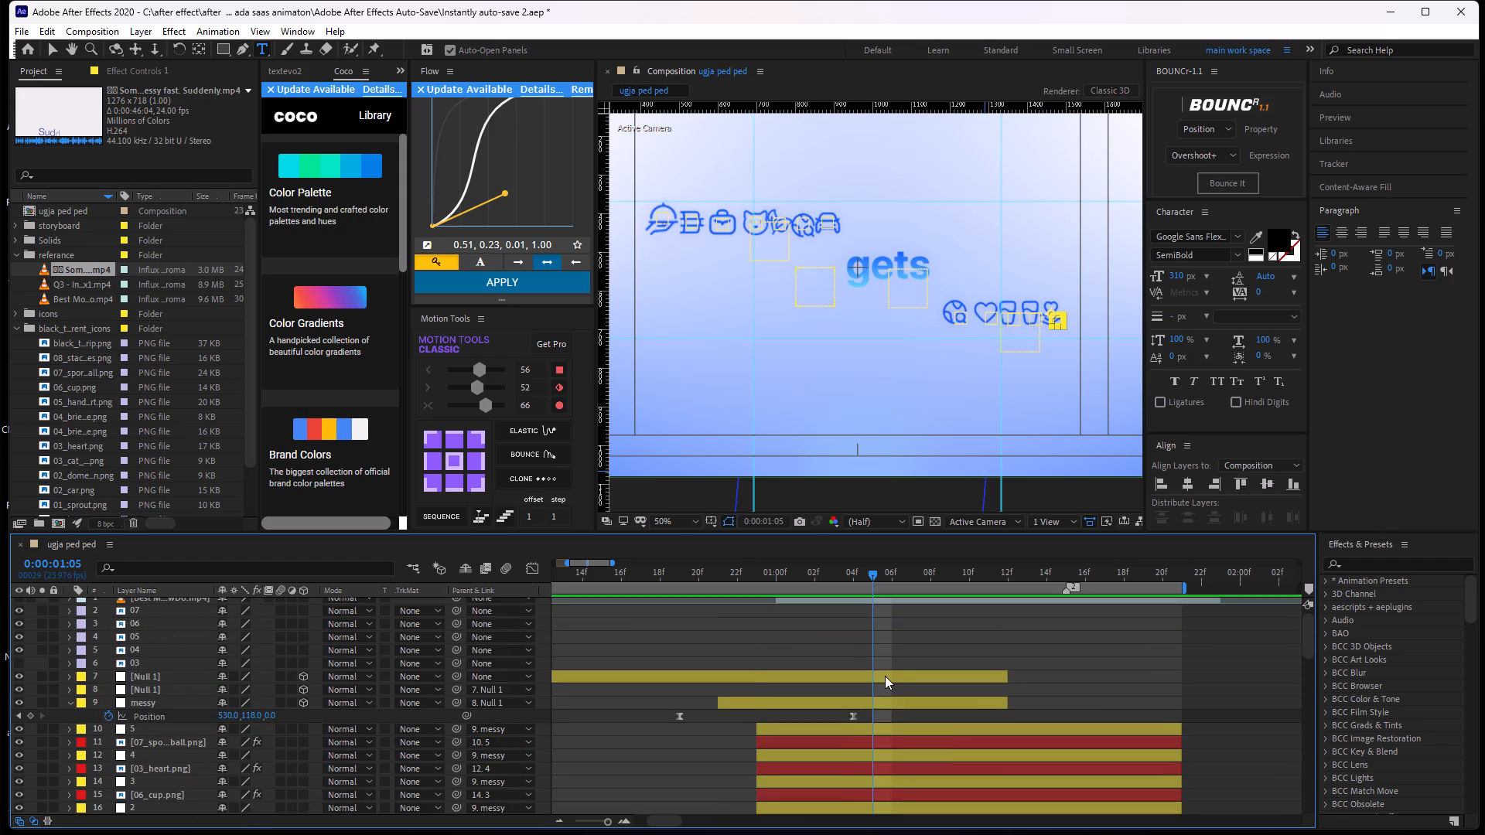
{"action": "scroll", "coordinate": [886, 681], "scroll_direction": "down", "scroll_amount": 1}
{"action": "left_click", "coordinate": [876, 672]}
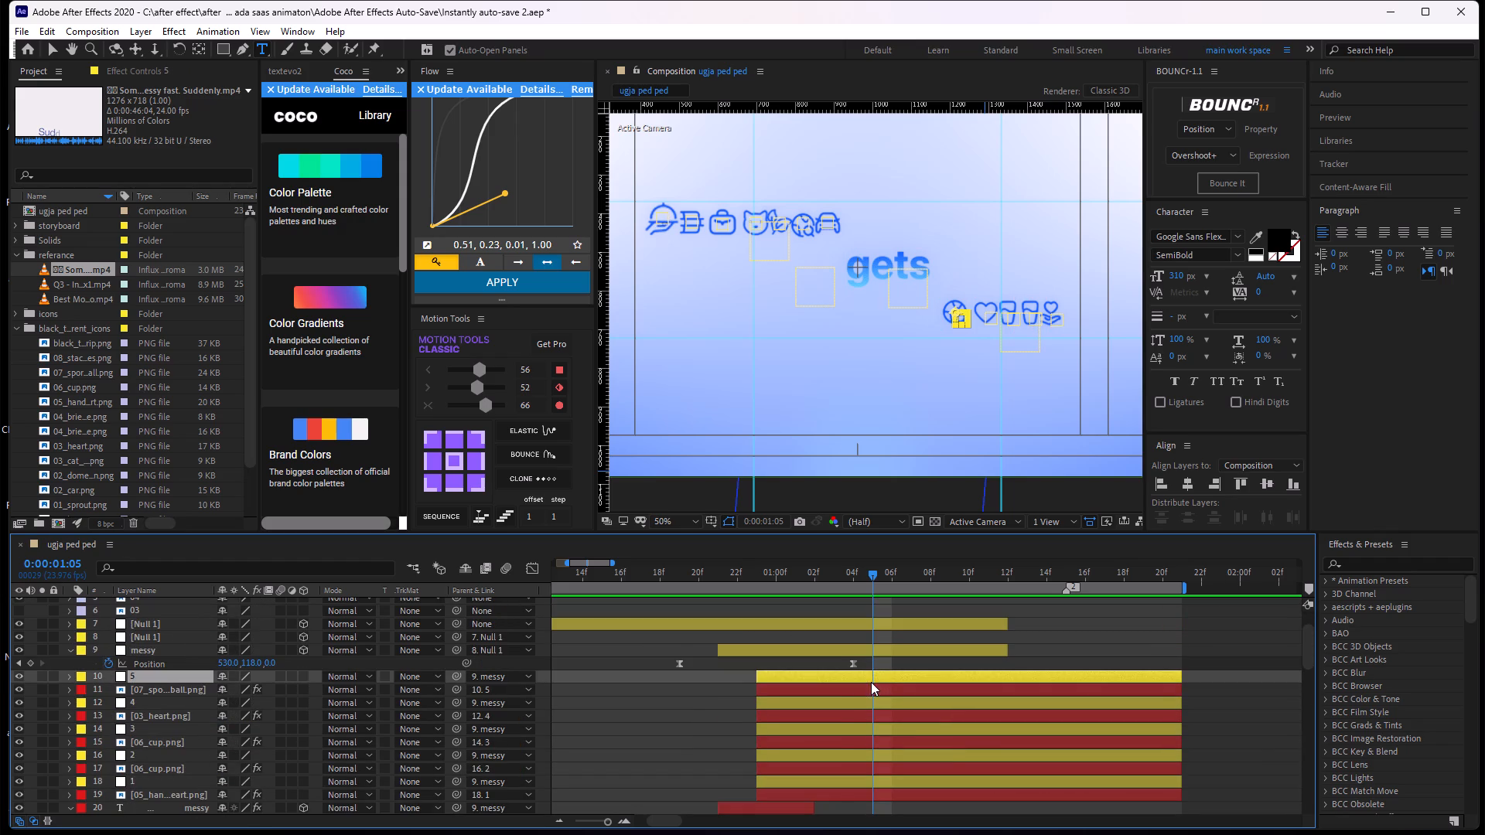
{"action": "key", "text": "u"}
{"action": "key", "text": "p"}
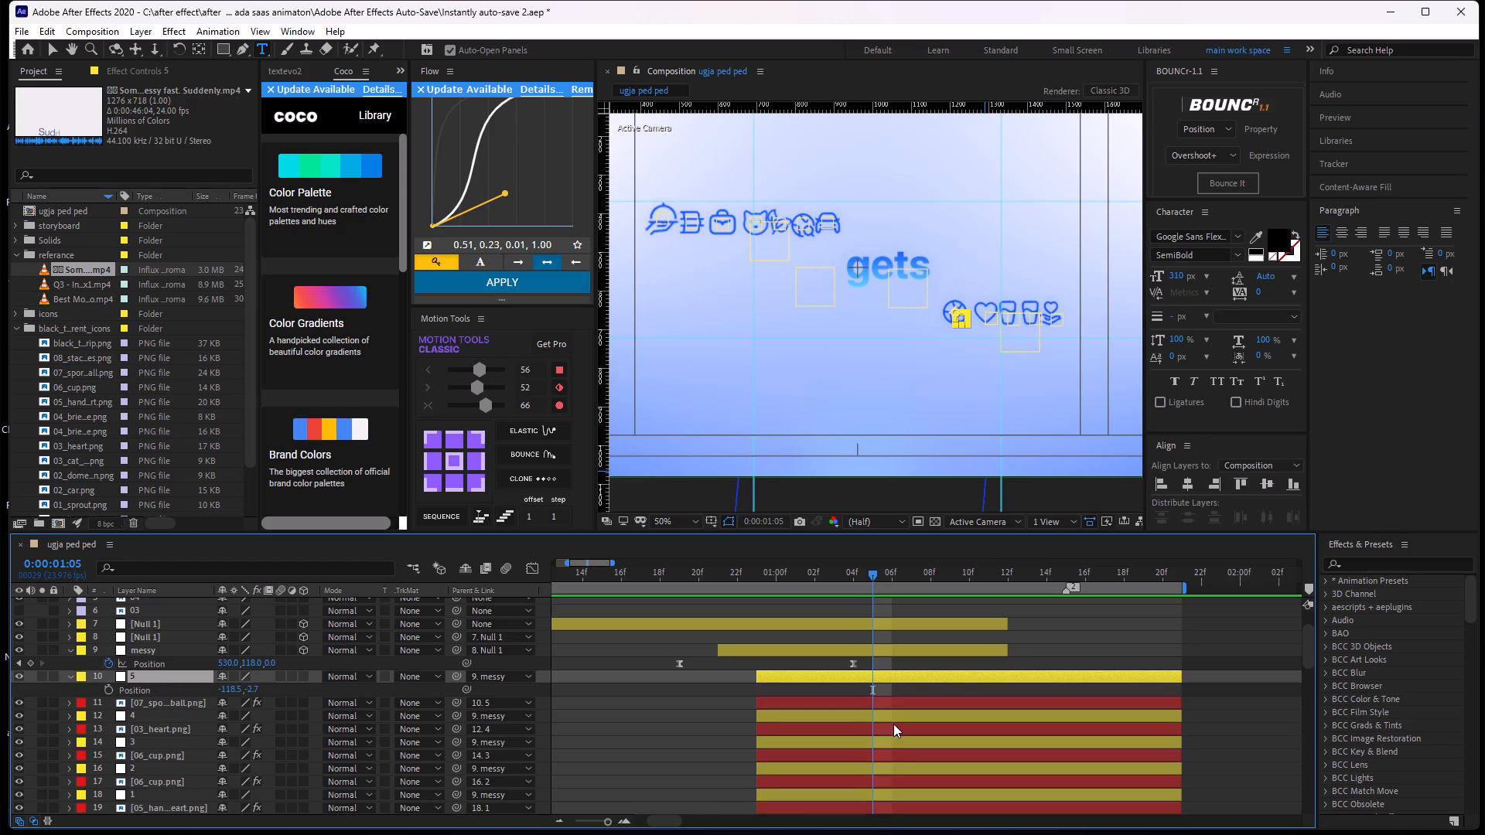
{"action": "scroll", "coordinate": [880, 707], "scroll_direction": "up", "scroll_amount": 1, "text": "alt"}
{"action": "left_click_drag", "start_coordinate": [869, 571], "coordinate": [760, 601]}
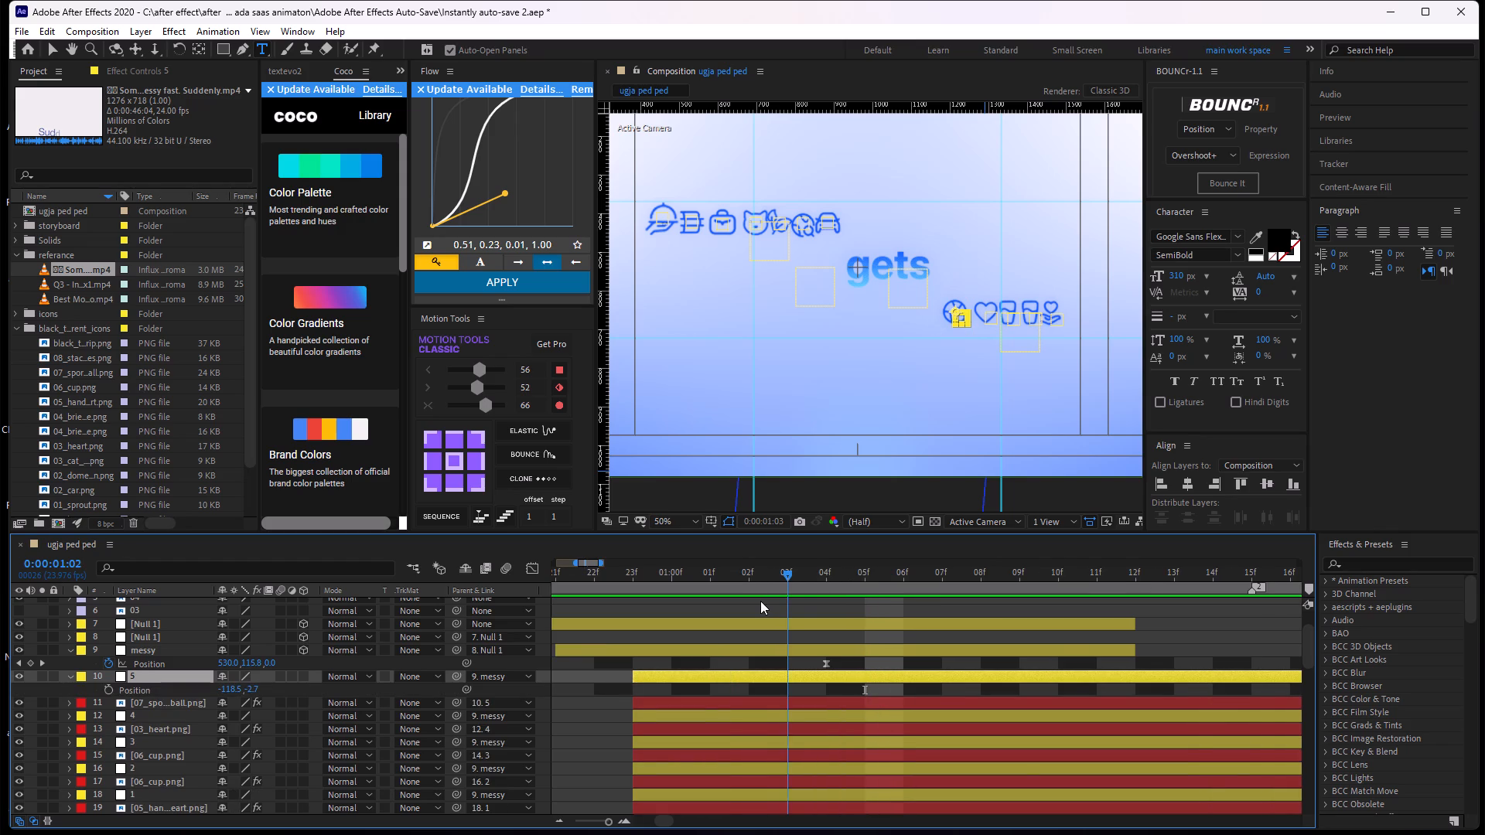
{"action": "left_click_drag", "start_coordinate": [760, 601], "coordinate": [771, 615]}
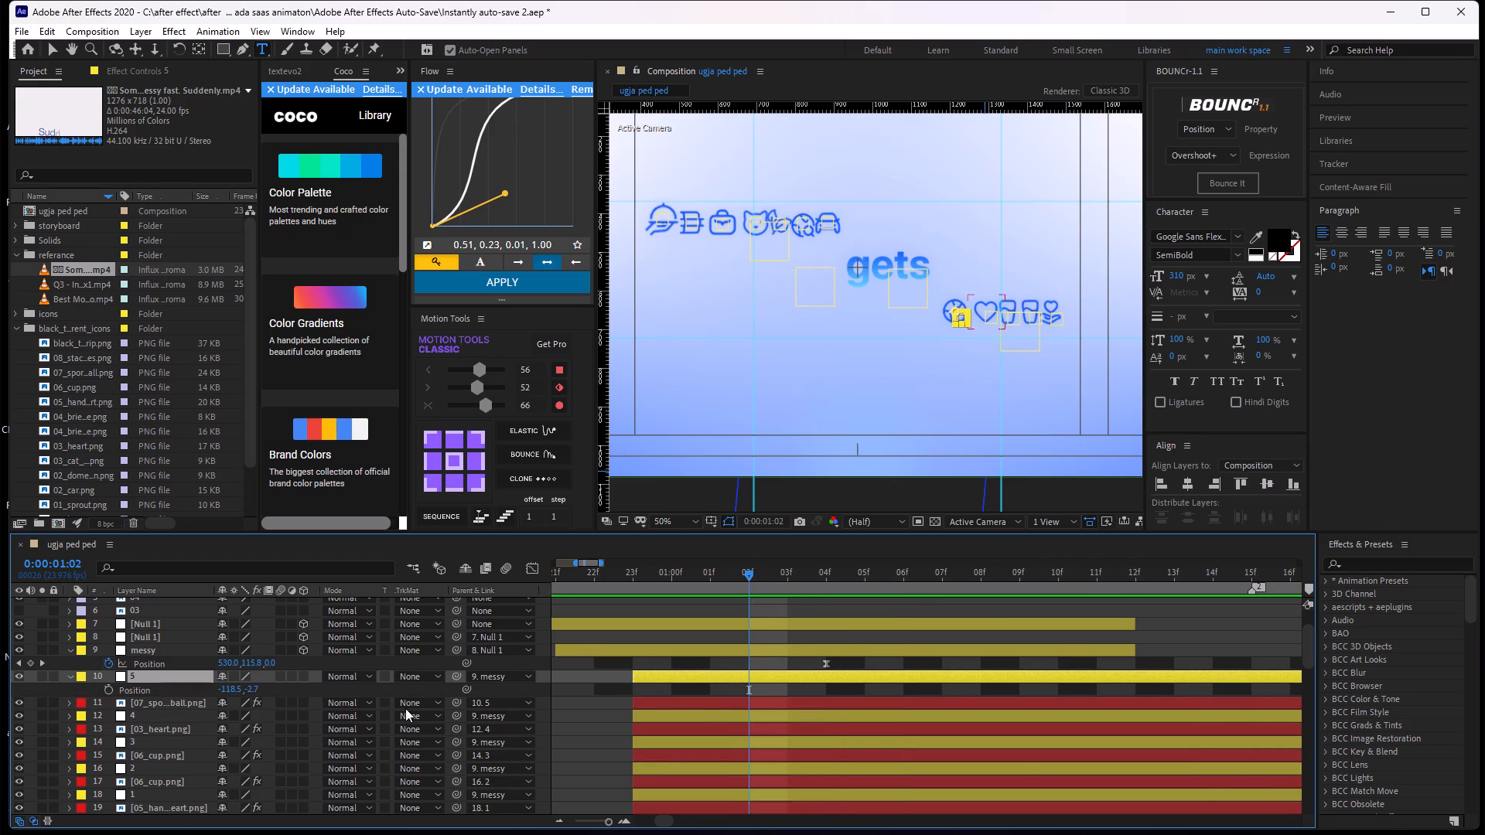
{"action": "left_click", "coordinate": [111, 689]}
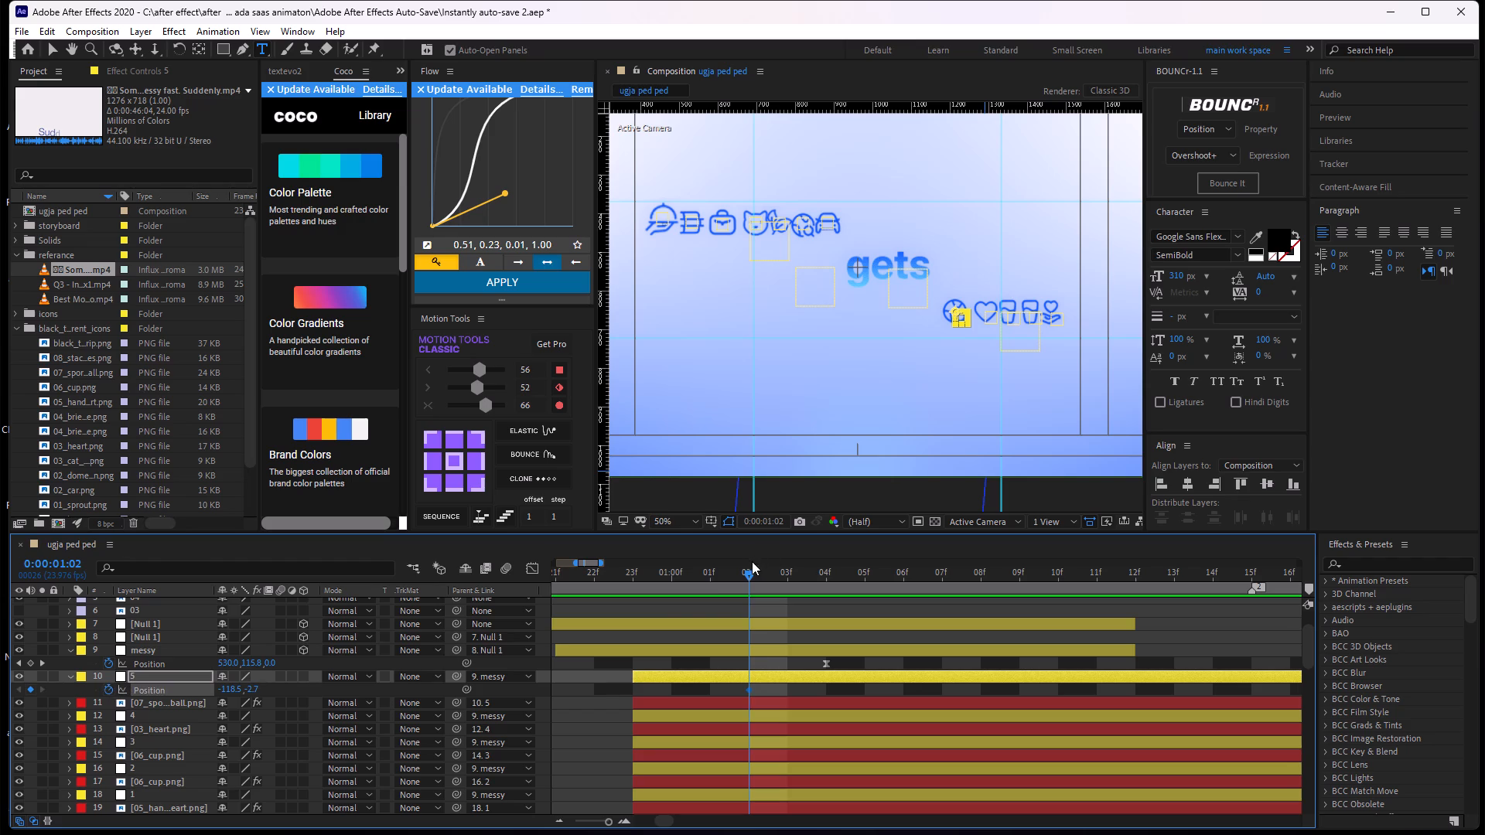
Enable Position keyframing on nulls "4", "3", "2" and "1" together at 0:00:01:15.
{"action": "left_click_drag", "start_coordinate": [748, 578], "coordinate": [1164, 571]}
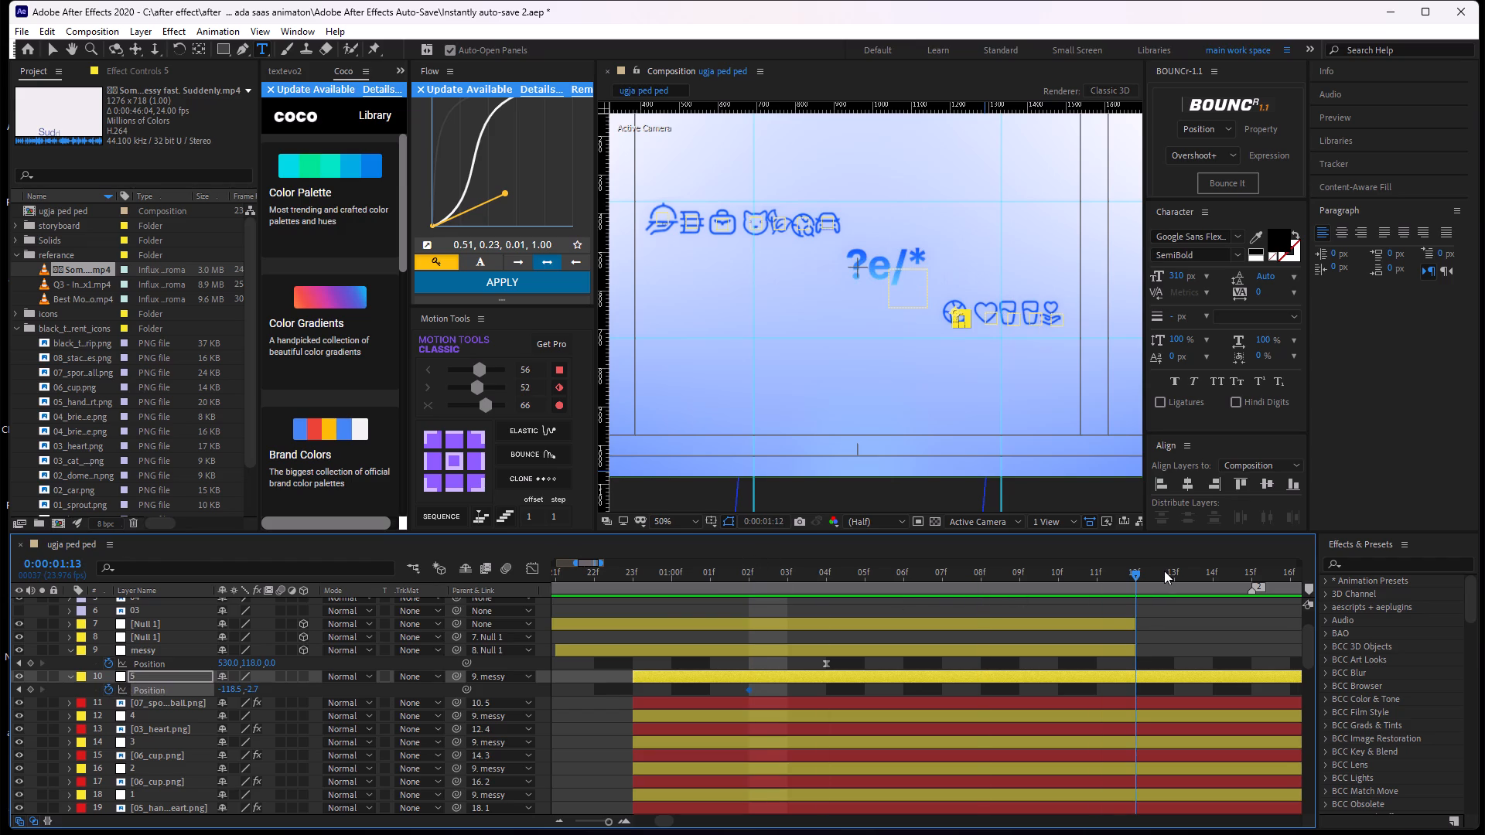
{"action": "left_click_drag", "start_coordinate": [1164, 571], "coordinate": [938, 616]}
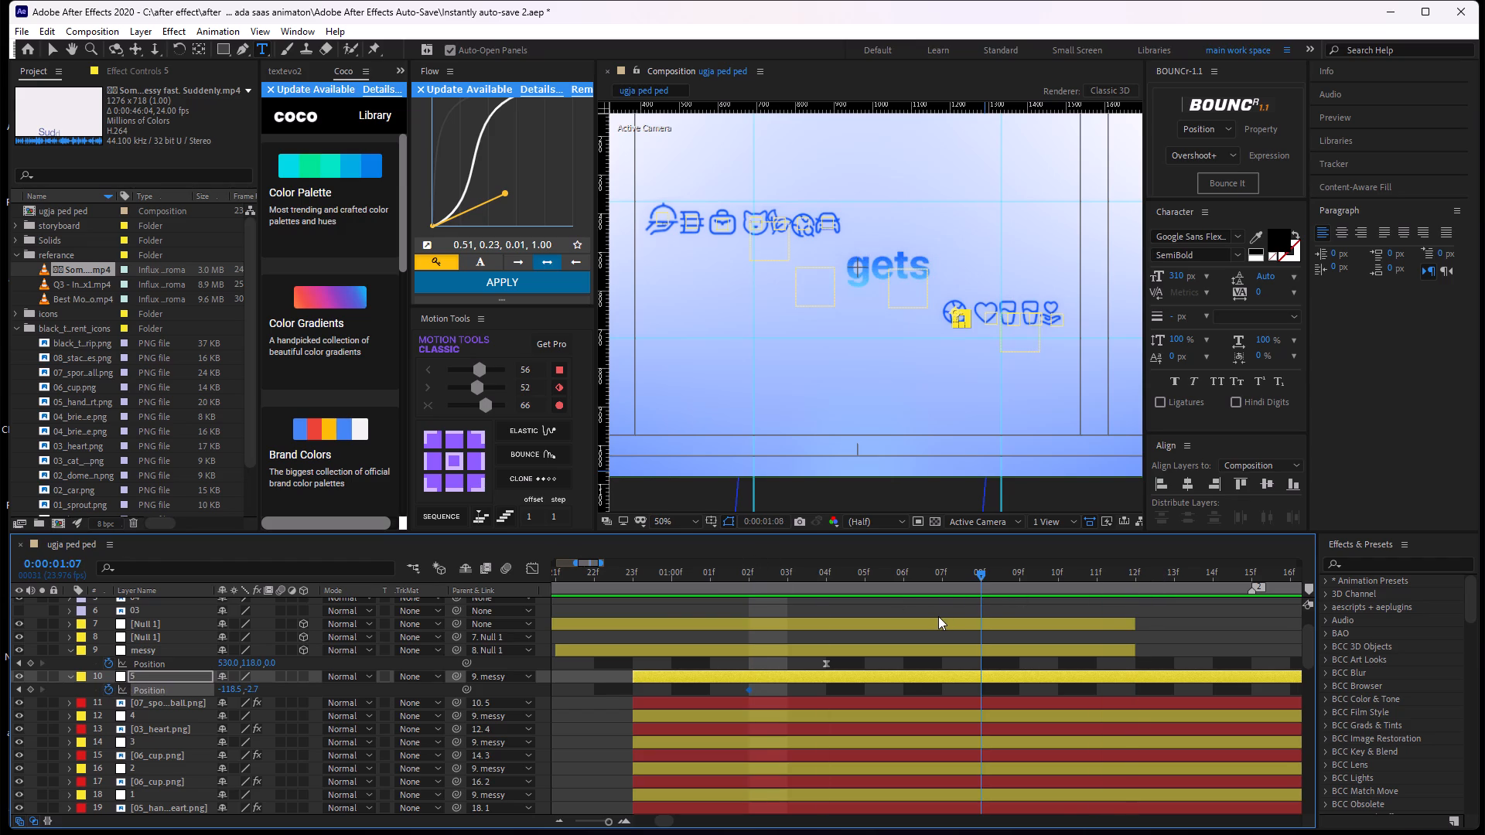
{"action": "left_click_drag", "start_coordinate": [938, 616], "coordinate": [1225, 608]}
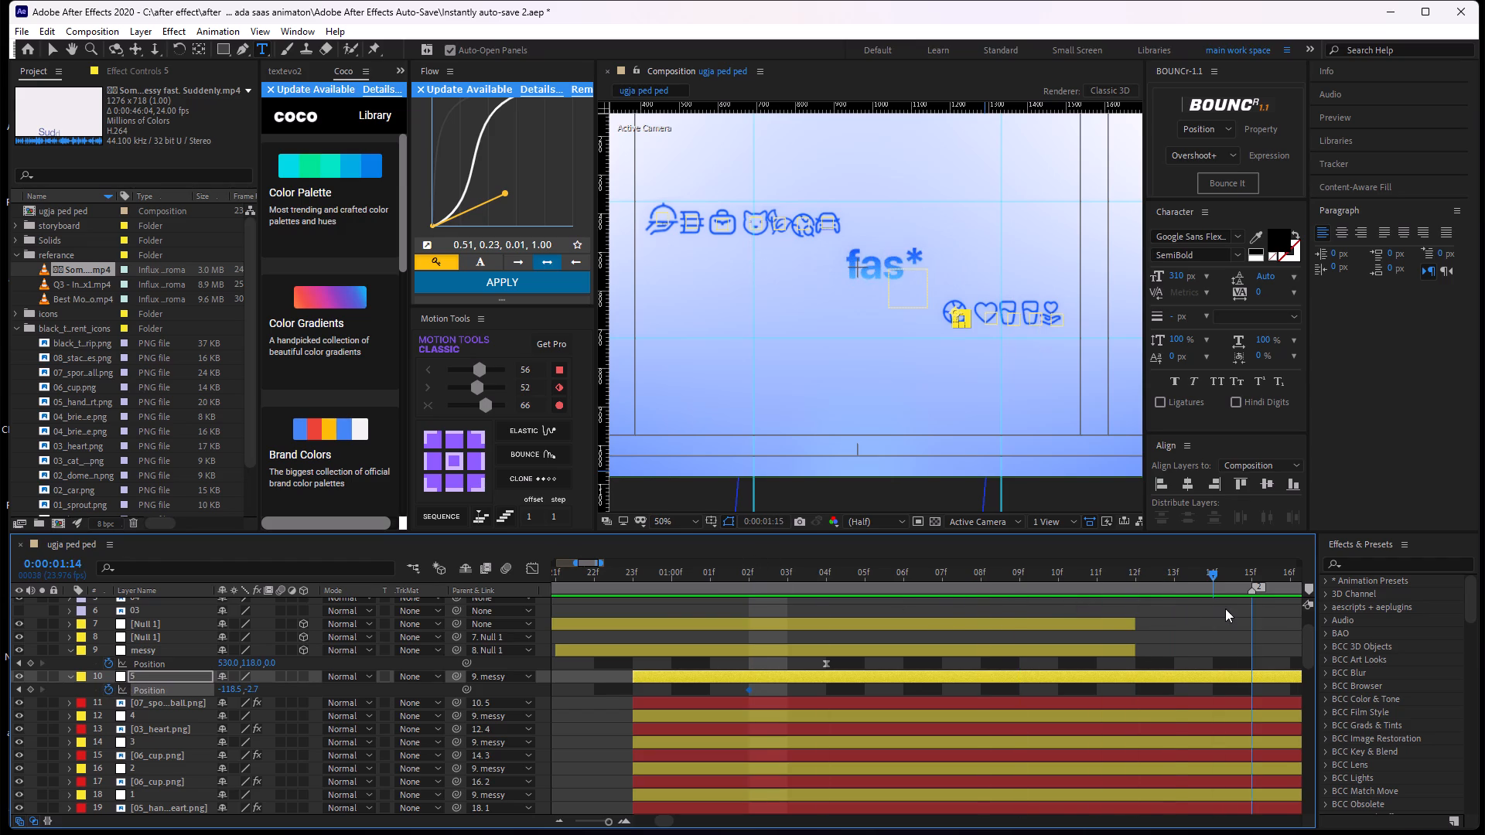
{"action": "left_click_drag", "start_coordinate": [1225, 608], "coordinate": [1239, 644]}
{"action": "middle_click_drag", "start_coordinate": [1227, 645], "coordinate": [985, 612]}
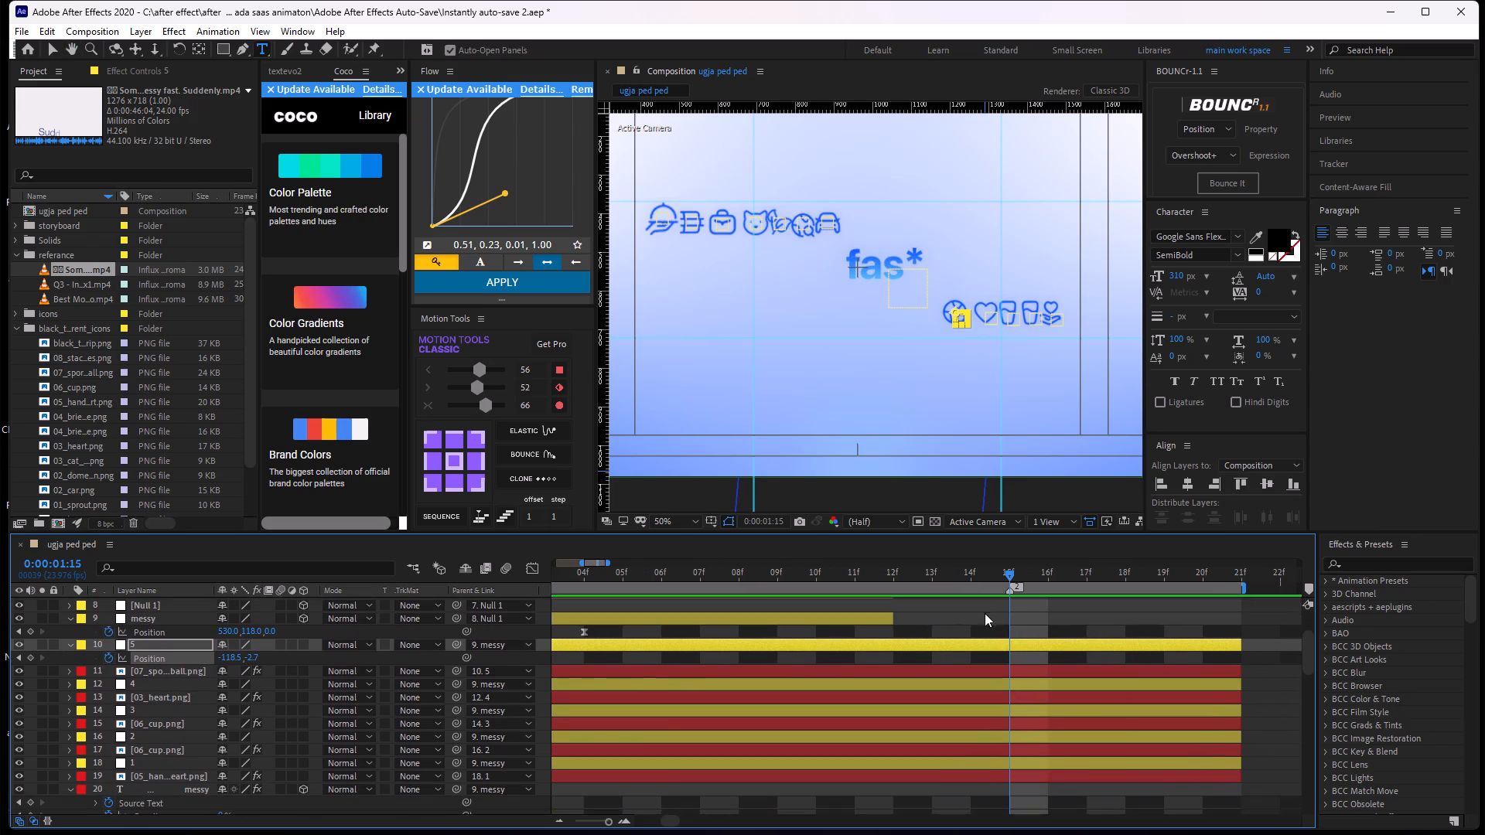
{"action": "middle_click", "coordinate": [983, 632]}
{"action": "scroll", "coordinate": [1005, 644], "scroll_direction": "down", "scroll_amount": 1, "text": "alt"}
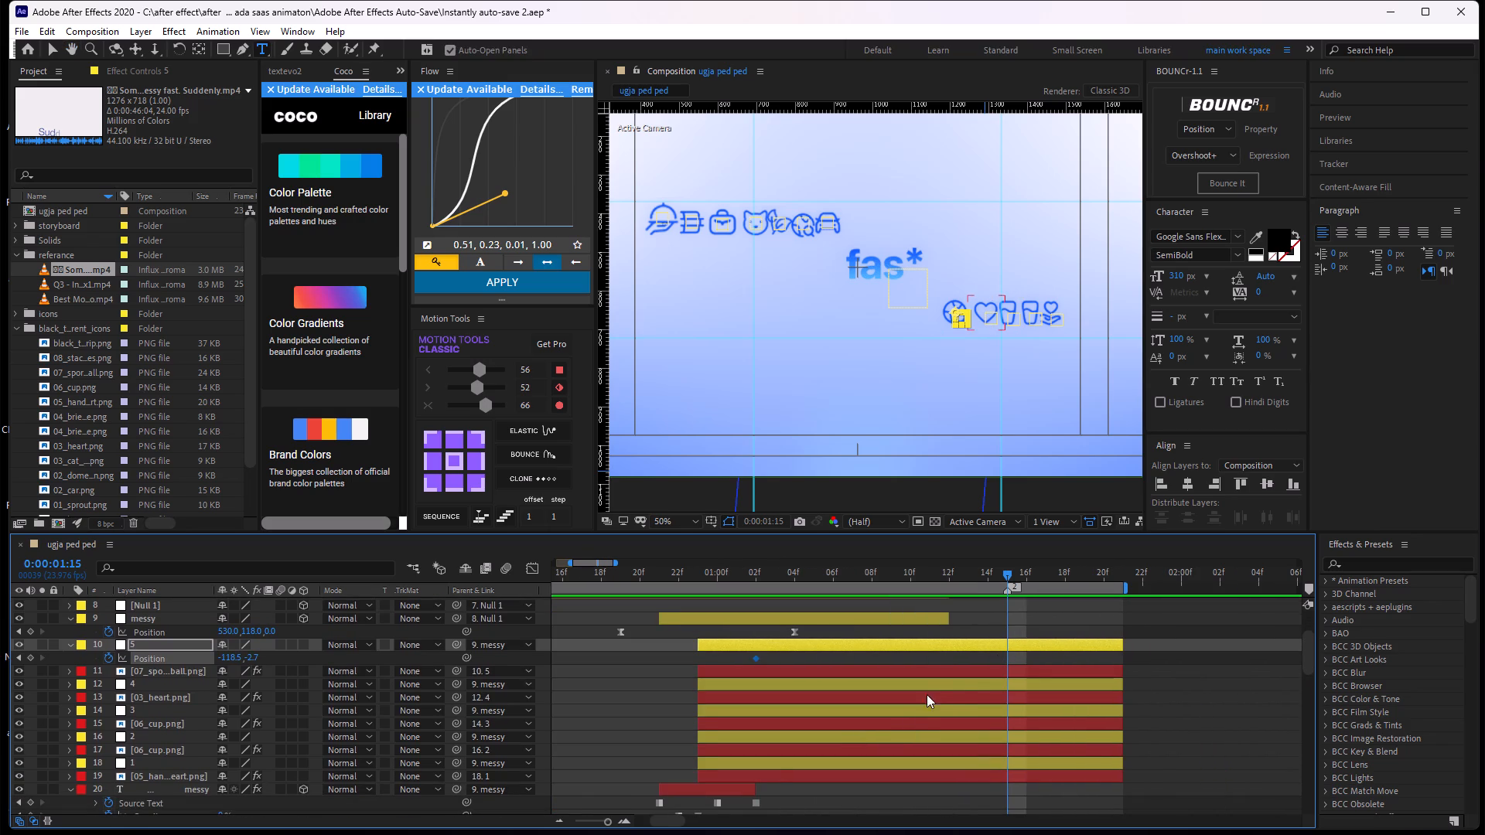
{"action": "left_click", "coordinate": [960, 687], "text": "ctrl"}
{"action": "left_click", "coordinate": [959, 705], "text": "ctrl"}
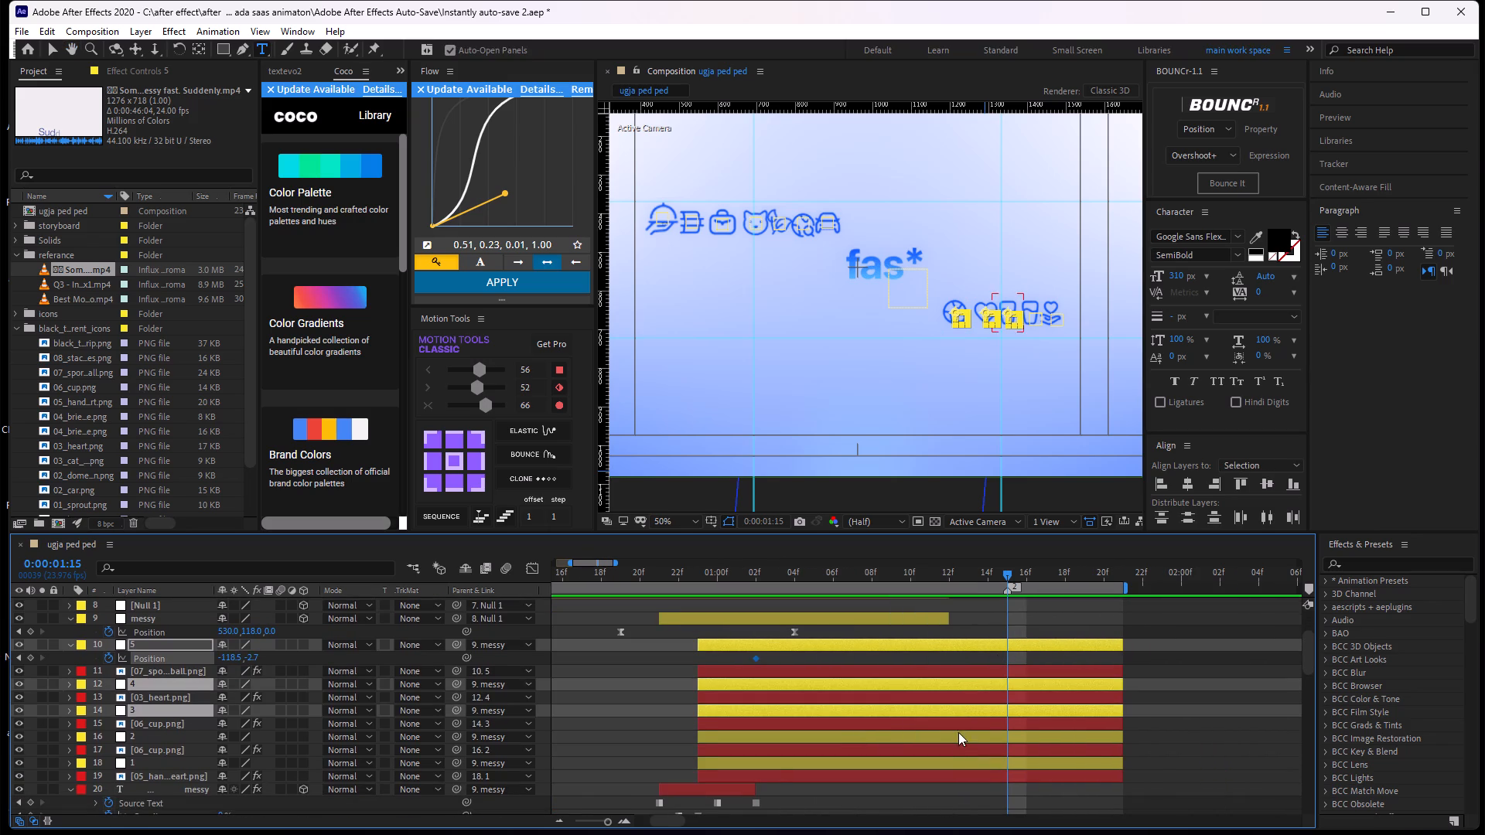
{"action": "left_click", "coordinate": [957, 734], "text": "ctrl"}
{"action": "left_click", "coordinate": [944, 765], "text": "ctrl"}
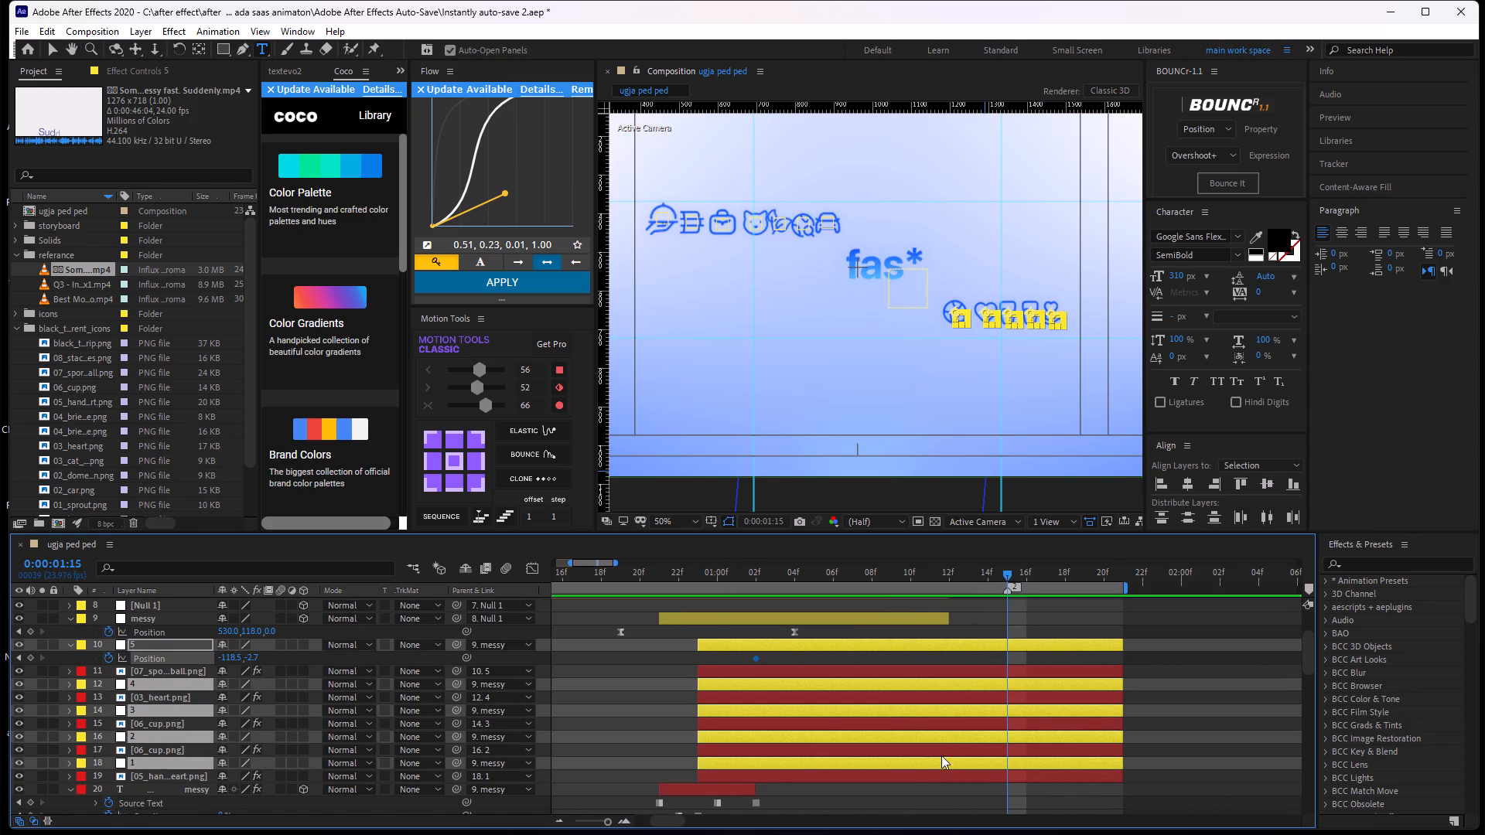
{"action": "key", "text": "p"}
{"action": "key", "text": "p"}
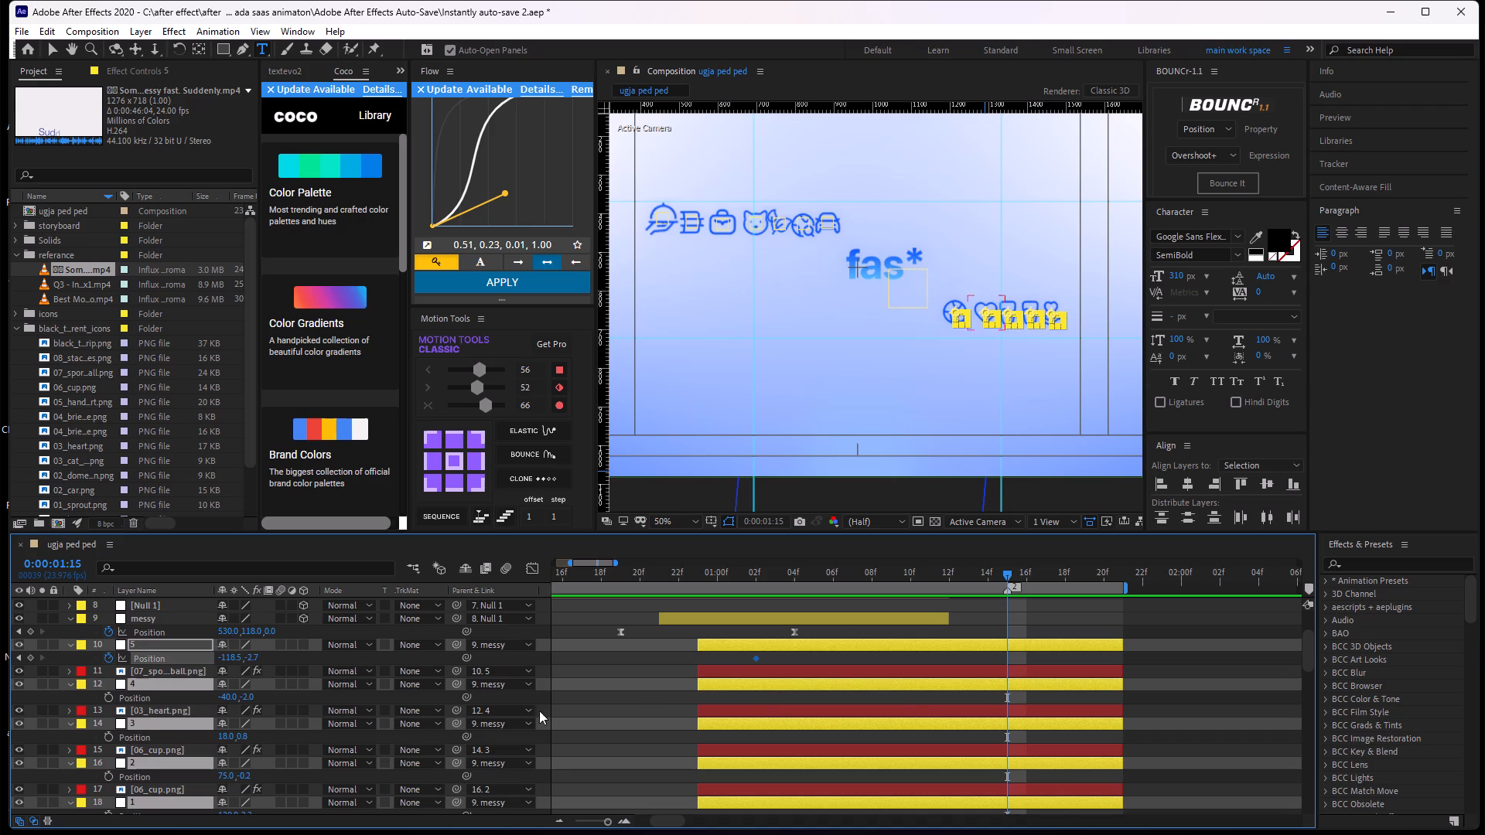
{"action": "left_click", "coordinate": [111, 697]}
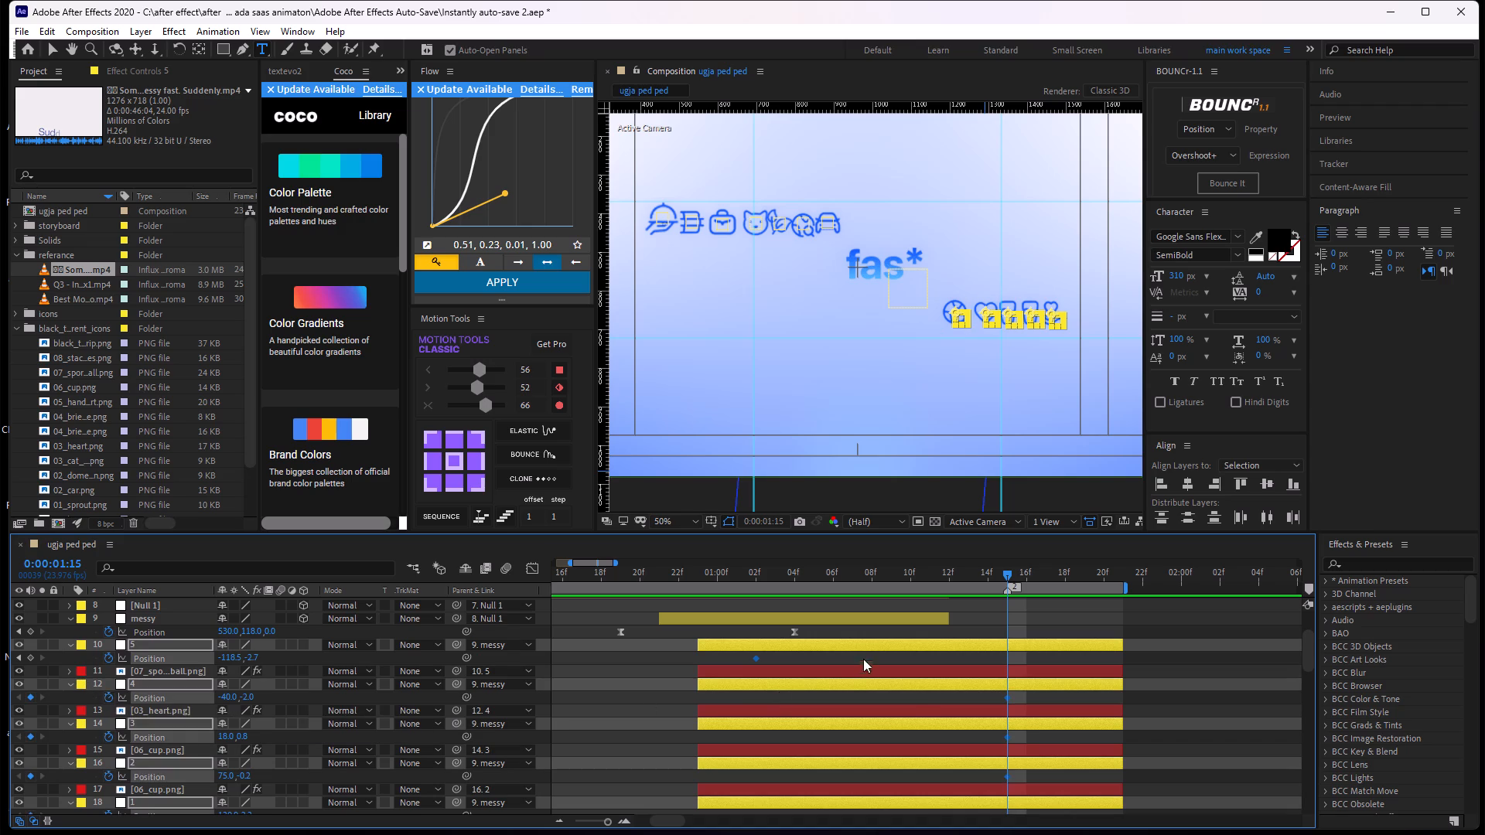
Complete the nulls' Position keyframe pairs: nulls "4" to "1" at 0:00:01:02 and null "5" at 0:00:01:15.
{"action": "left_click_drag", "start_coordinate": [1005, 575], "coordinate": [757, 650]}
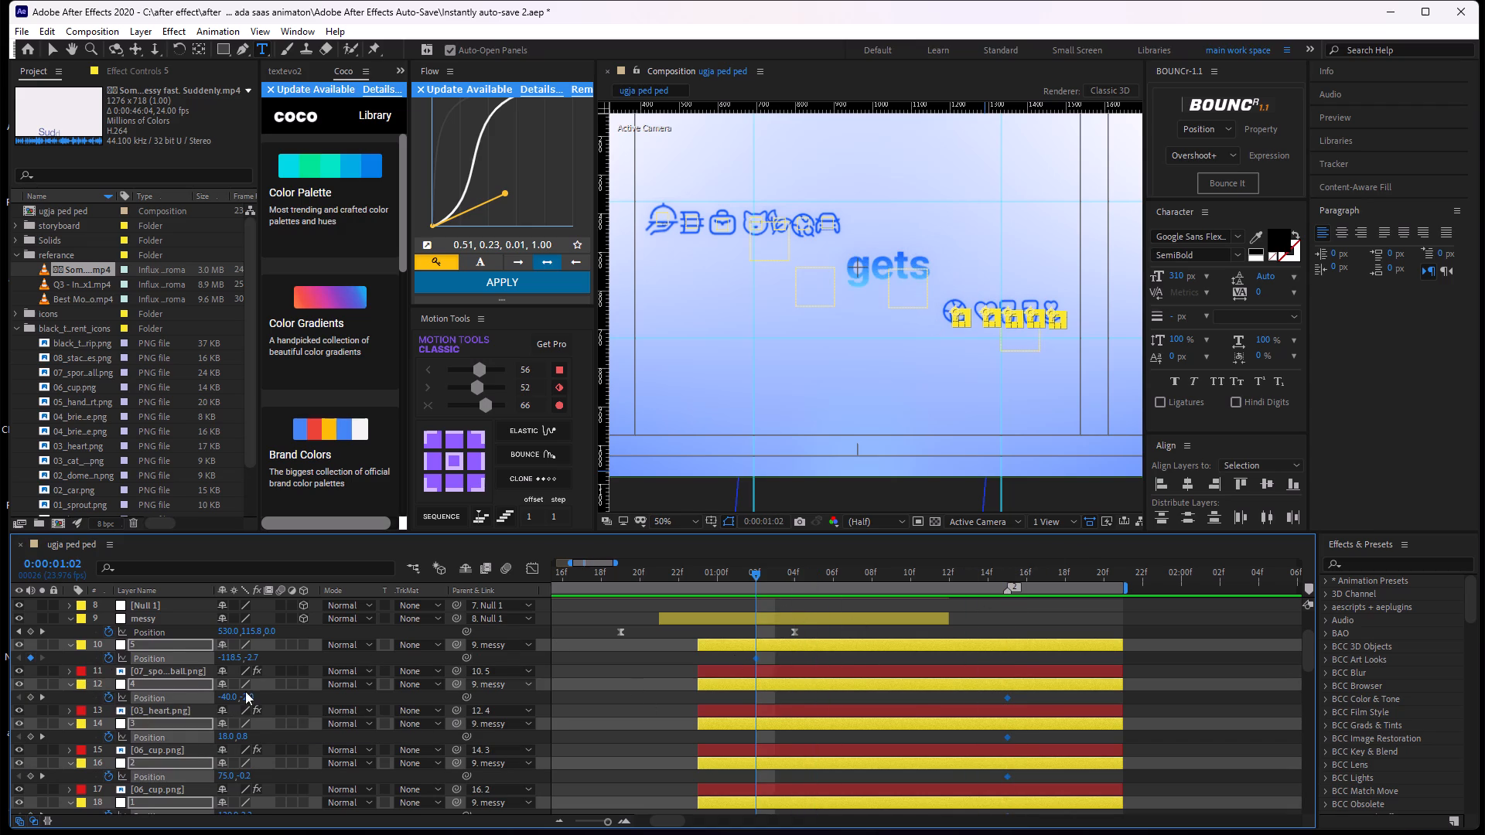
{"action": "left_click", "coordinate": [34, 697]}
{"action": "left_click_drag", "start_coordinate": [790, 578], "coordinate": [1010, 648]}
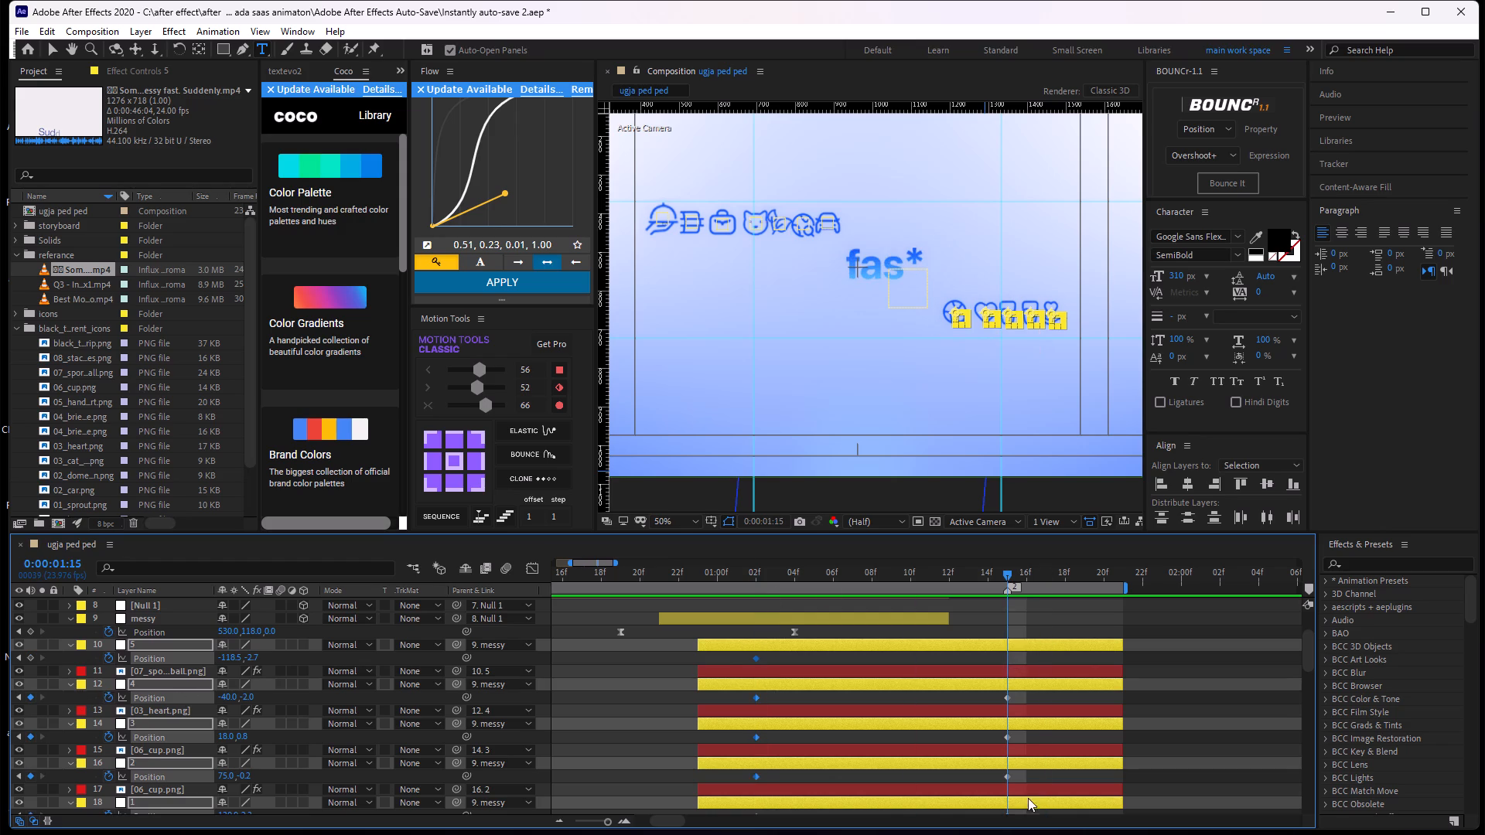
{"action": "middle_click_drag", "start_coordinate": [1029, 772], "coordinate": [1035, 759]}
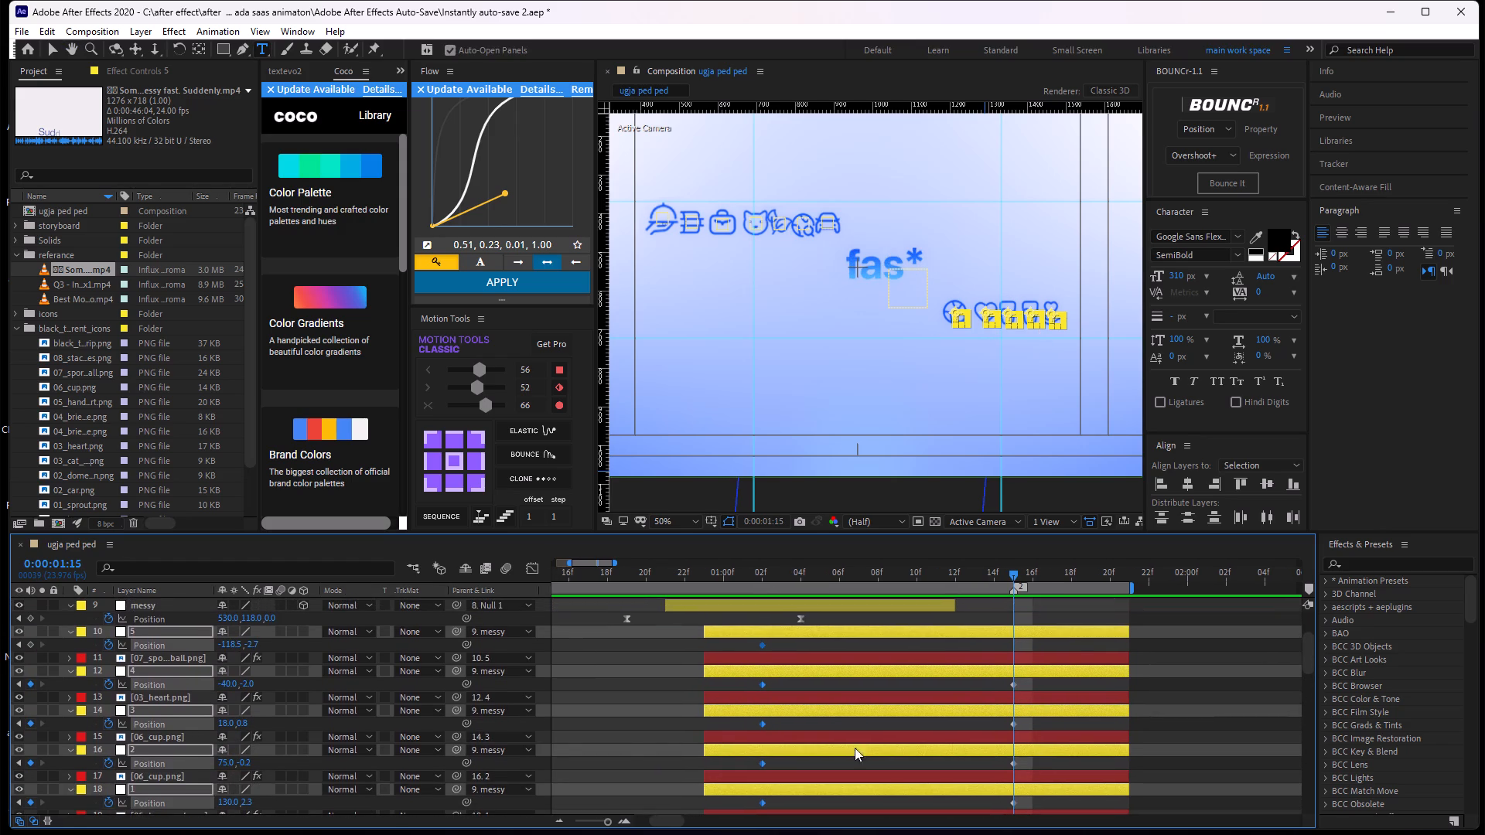
{"action": "left_click", "coordinate": [35, 643]}
Slide all five nulls leftward together at 0:00:01:15, bringing null "5" to an X position of -663.5.
{"action": "left_click_drag", "start_coordinate": [228, 643], "coordinate": [0, 636]}
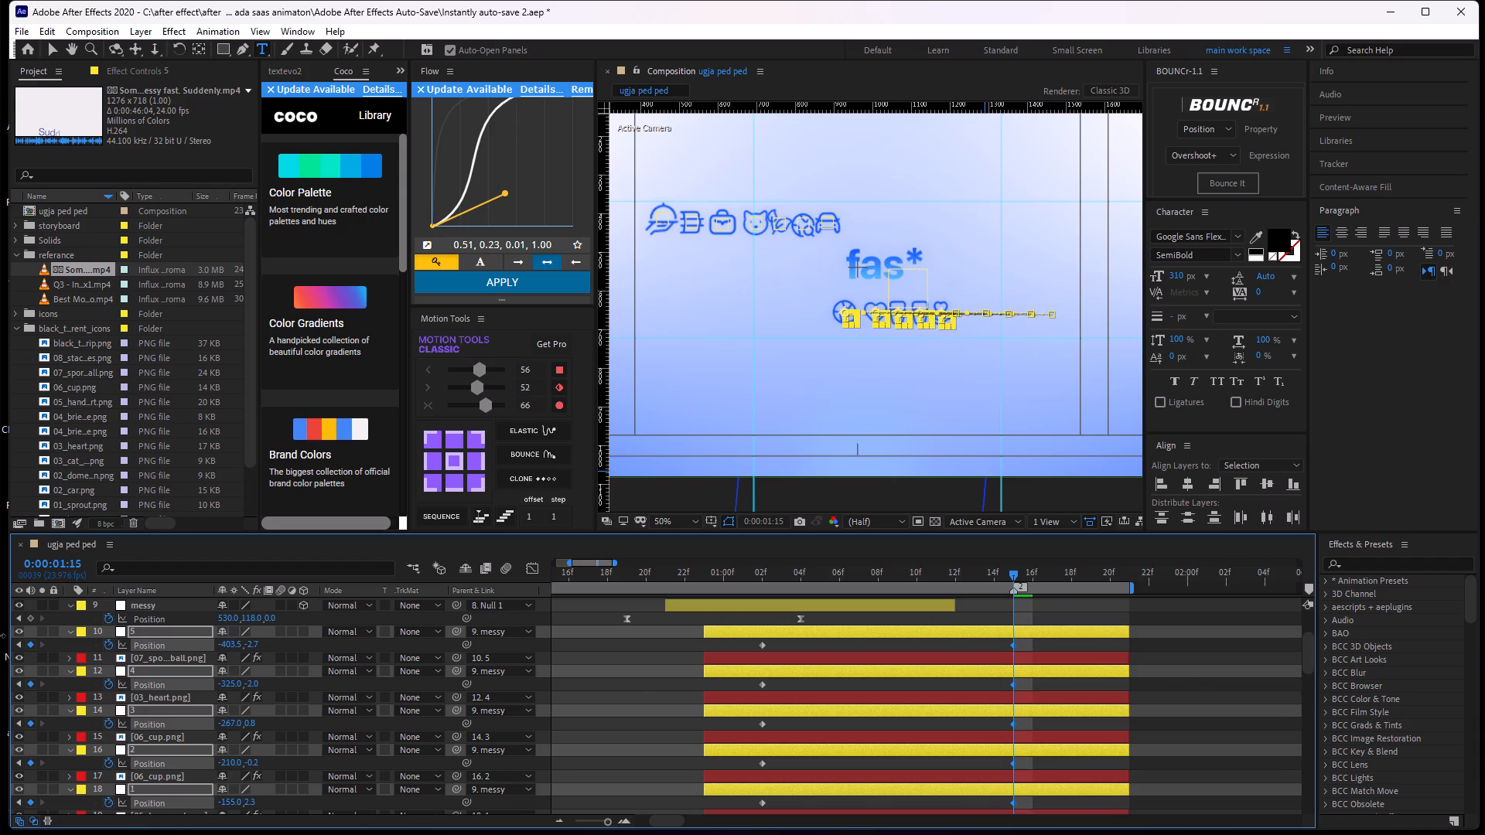
{"action": "left_click_drag", "start_coordinate": [0, 636], "coordinate": [0, 635]}
{"action": "left_click_drag", "start_coordinate": [231, 646], "coordinate": [189, 637]}
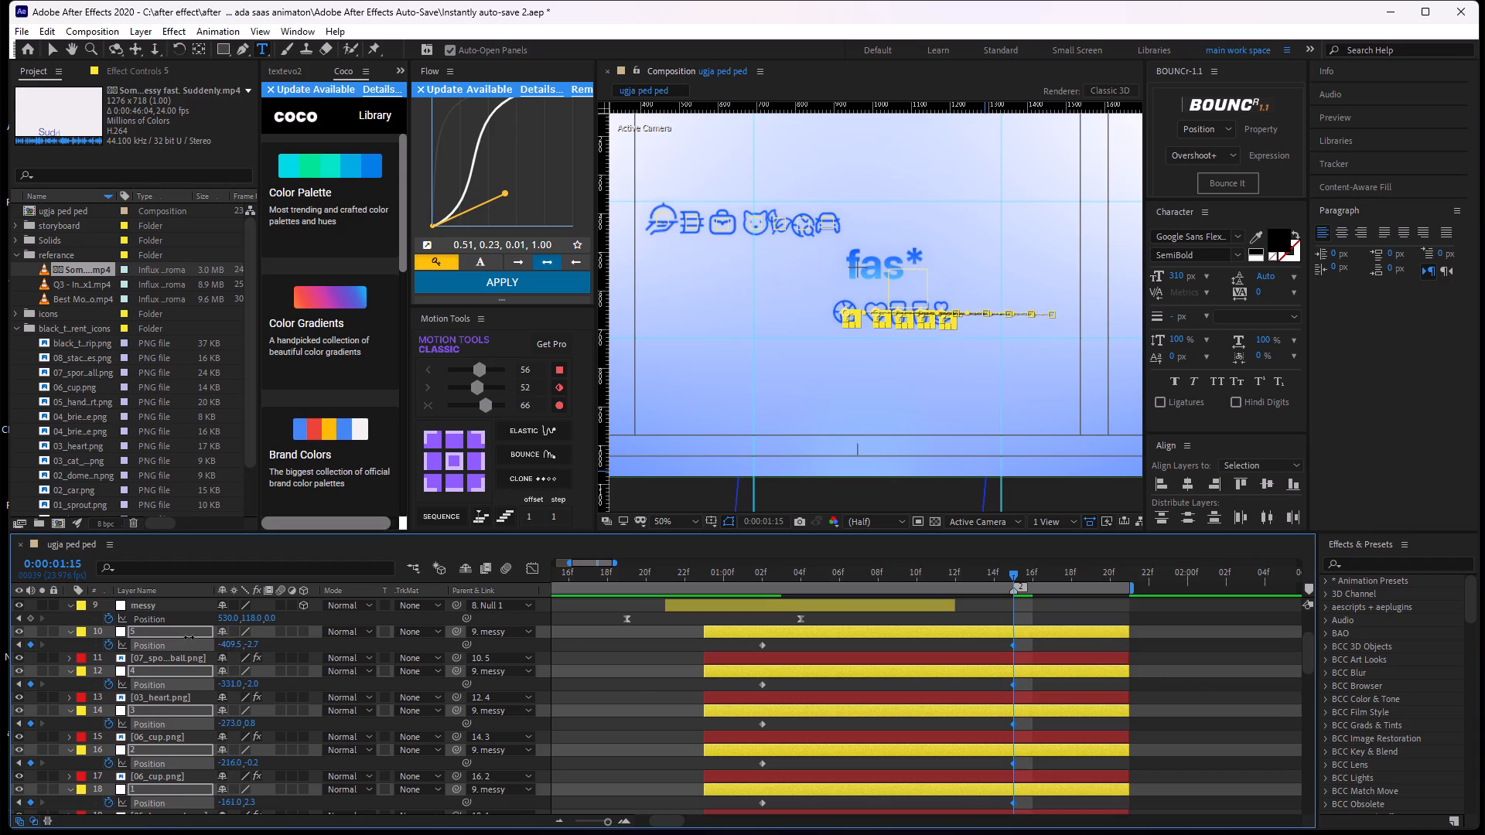
{"action": "left_click_drag", "start_coordinate": [189, 637], "coordinate": [0, 617]}
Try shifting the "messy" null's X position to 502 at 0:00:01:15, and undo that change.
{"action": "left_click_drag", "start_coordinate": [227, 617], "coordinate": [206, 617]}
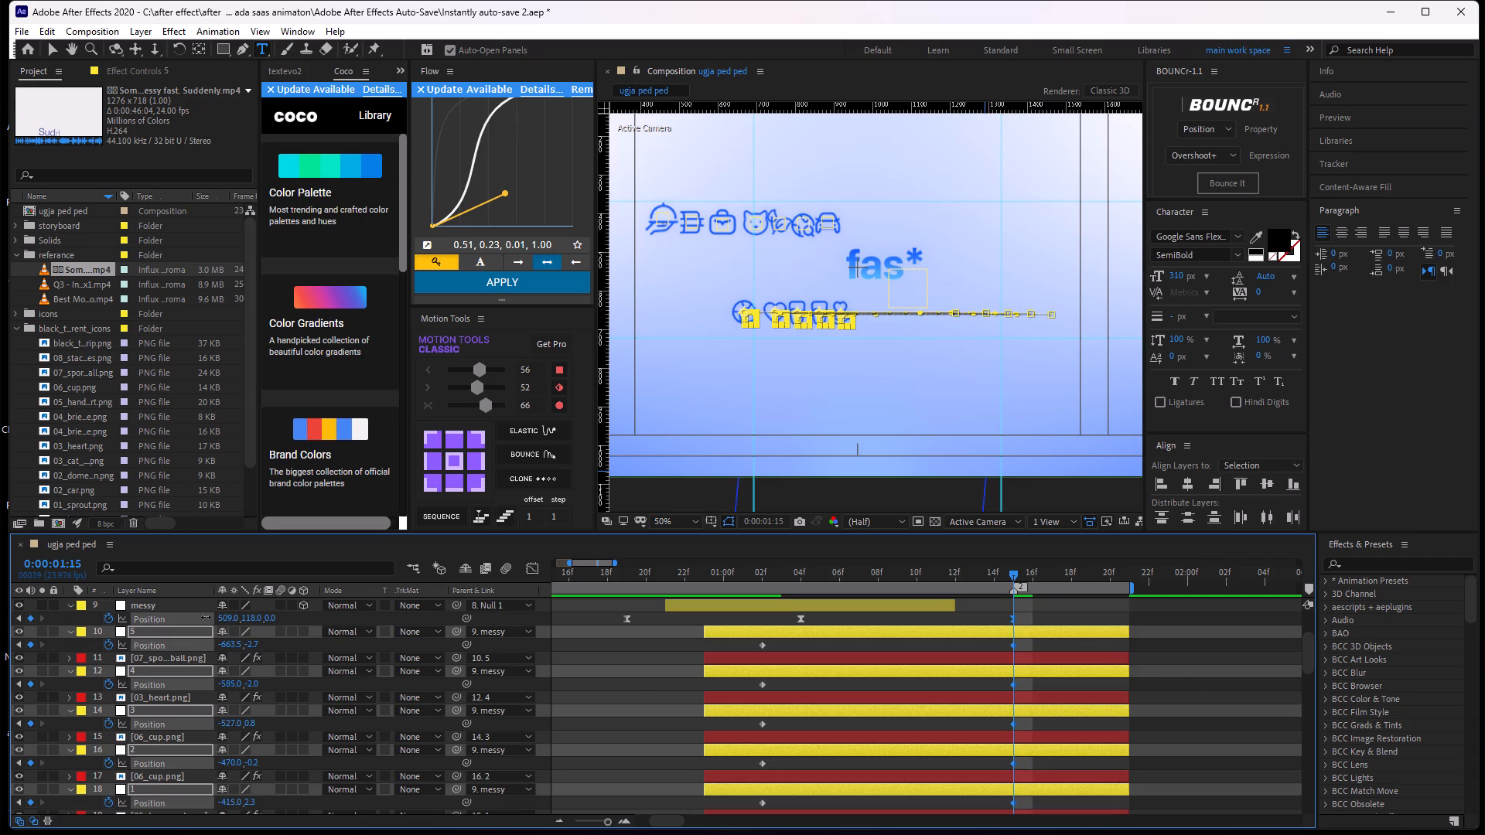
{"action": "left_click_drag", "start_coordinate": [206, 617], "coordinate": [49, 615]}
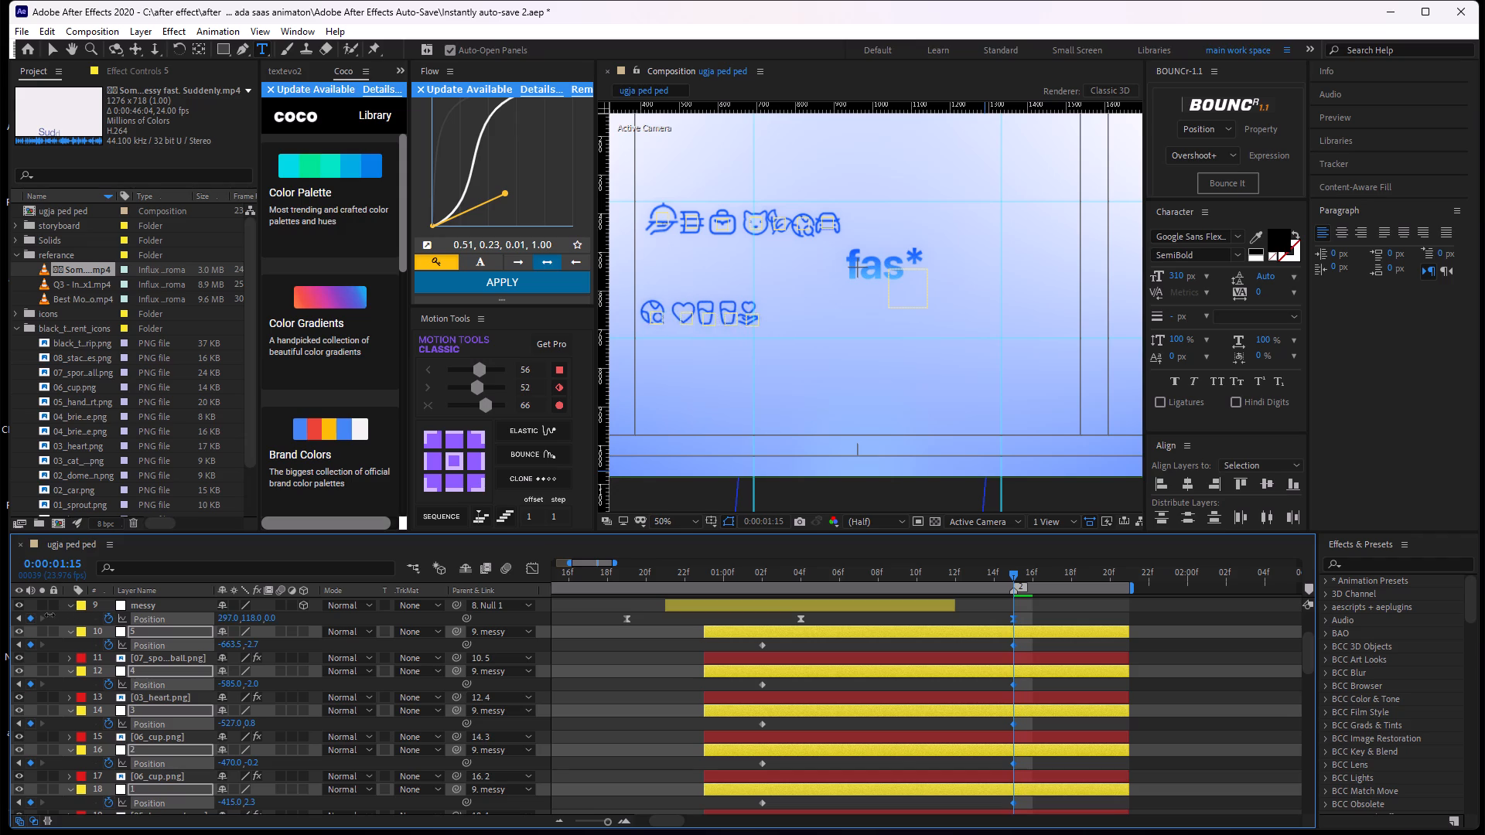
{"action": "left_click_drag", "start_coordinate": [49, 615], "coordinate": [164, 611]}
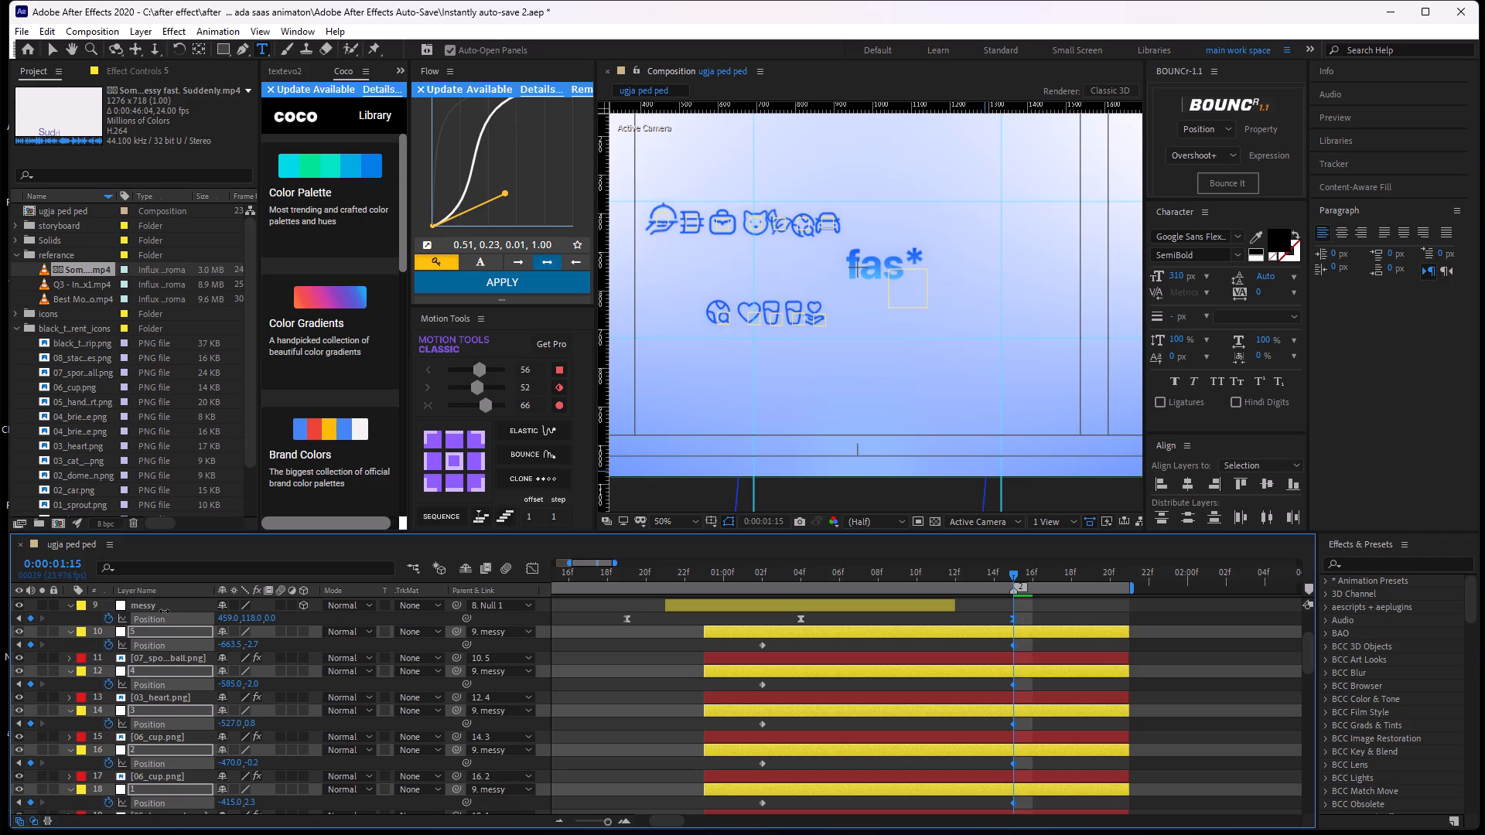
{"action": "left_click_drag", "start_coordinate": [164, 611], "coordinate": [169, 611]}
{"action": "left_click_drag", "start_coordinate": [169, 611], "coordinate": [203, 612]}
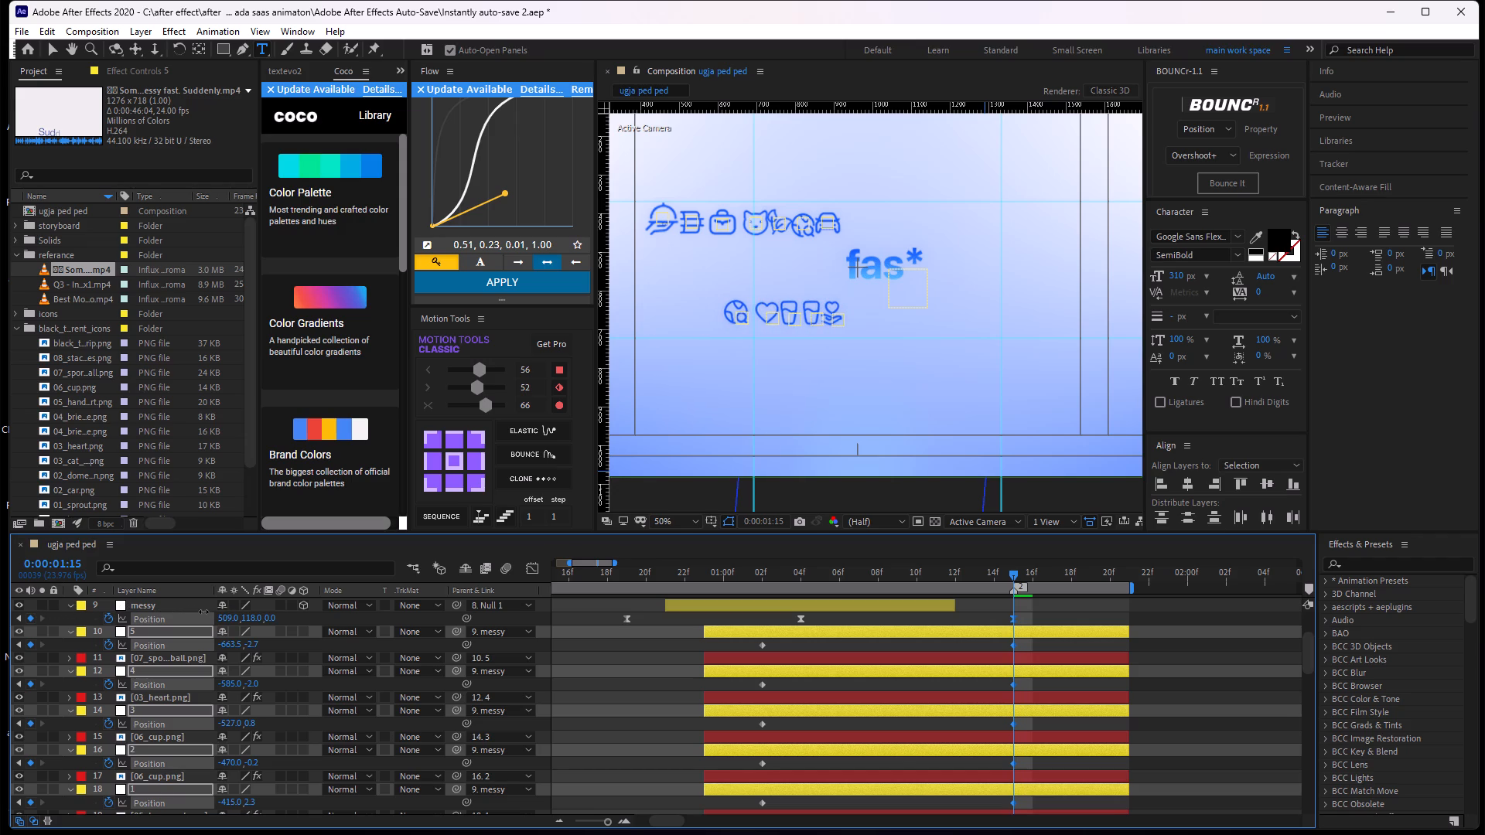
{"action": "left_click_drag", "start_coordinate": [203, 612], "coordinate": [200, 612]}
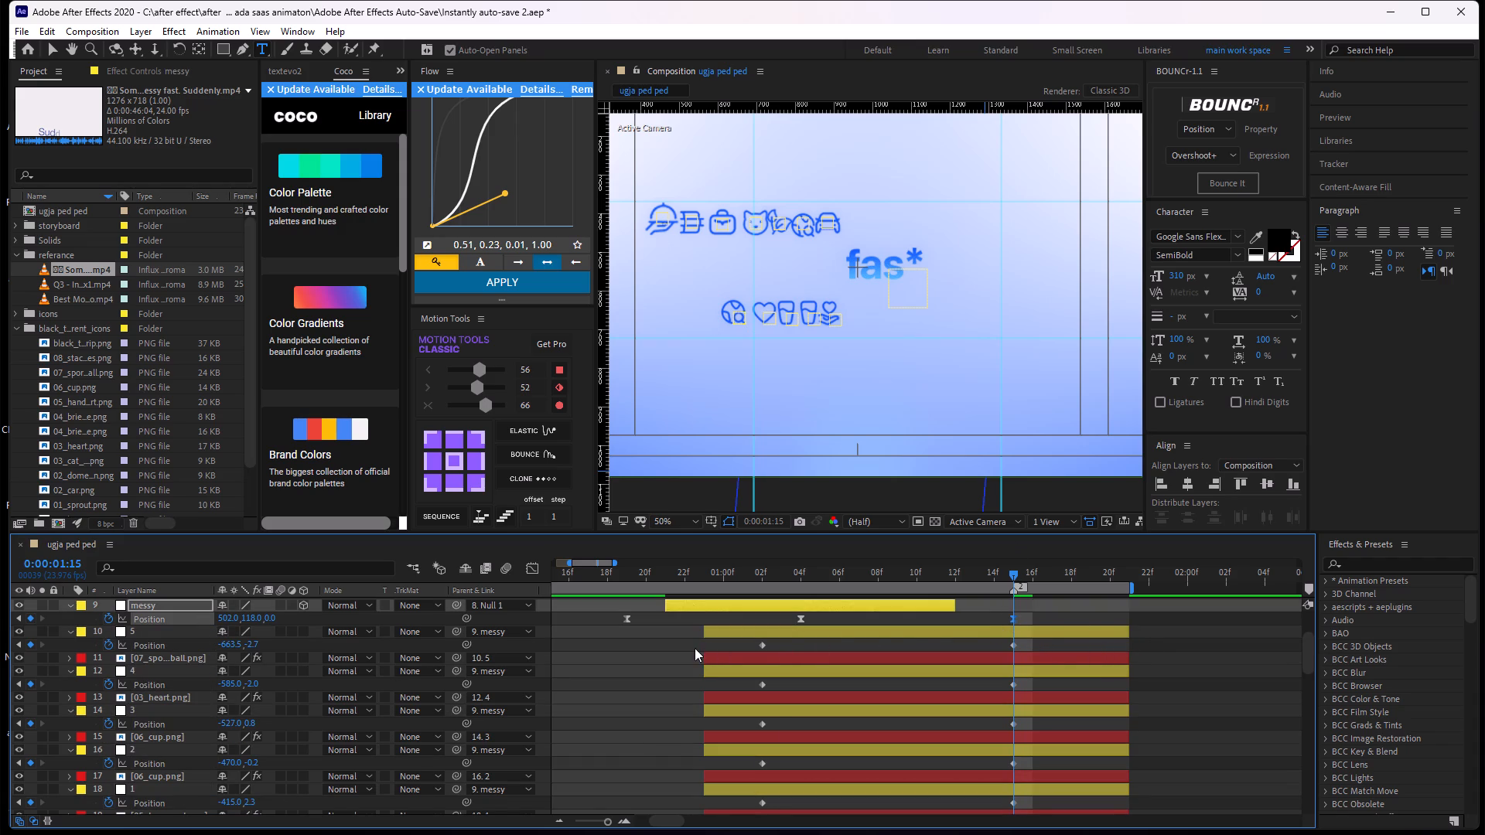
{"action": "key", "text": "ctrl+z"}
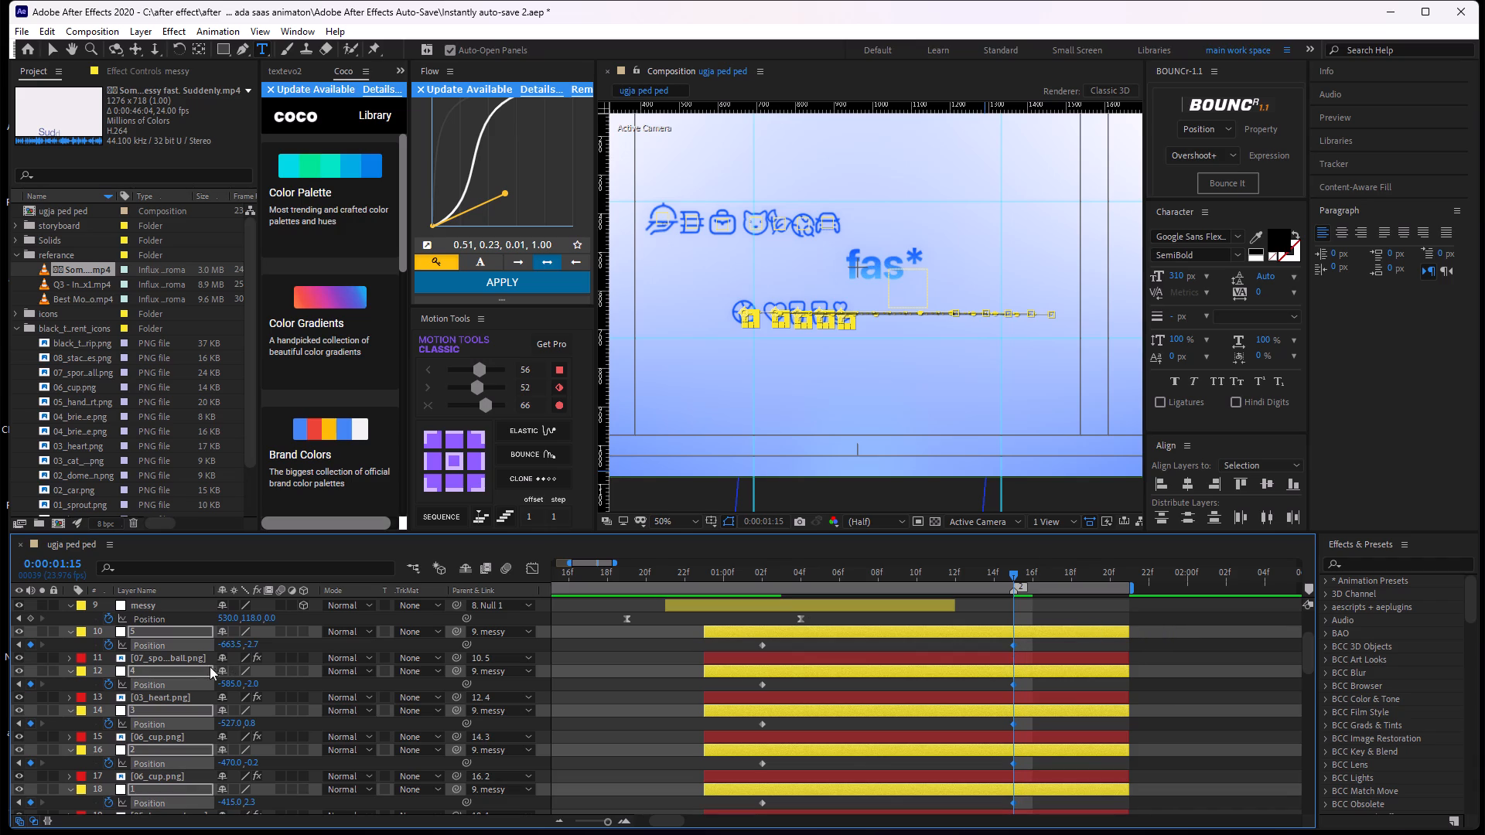
Slide all five nulls further left at 0:00:01:15, bringing null "5" to an X position of -682.5, and save the project.
{"action": "left_click_drag", "start_coordinate": [230, 642], "coordinate": [221, 642]}
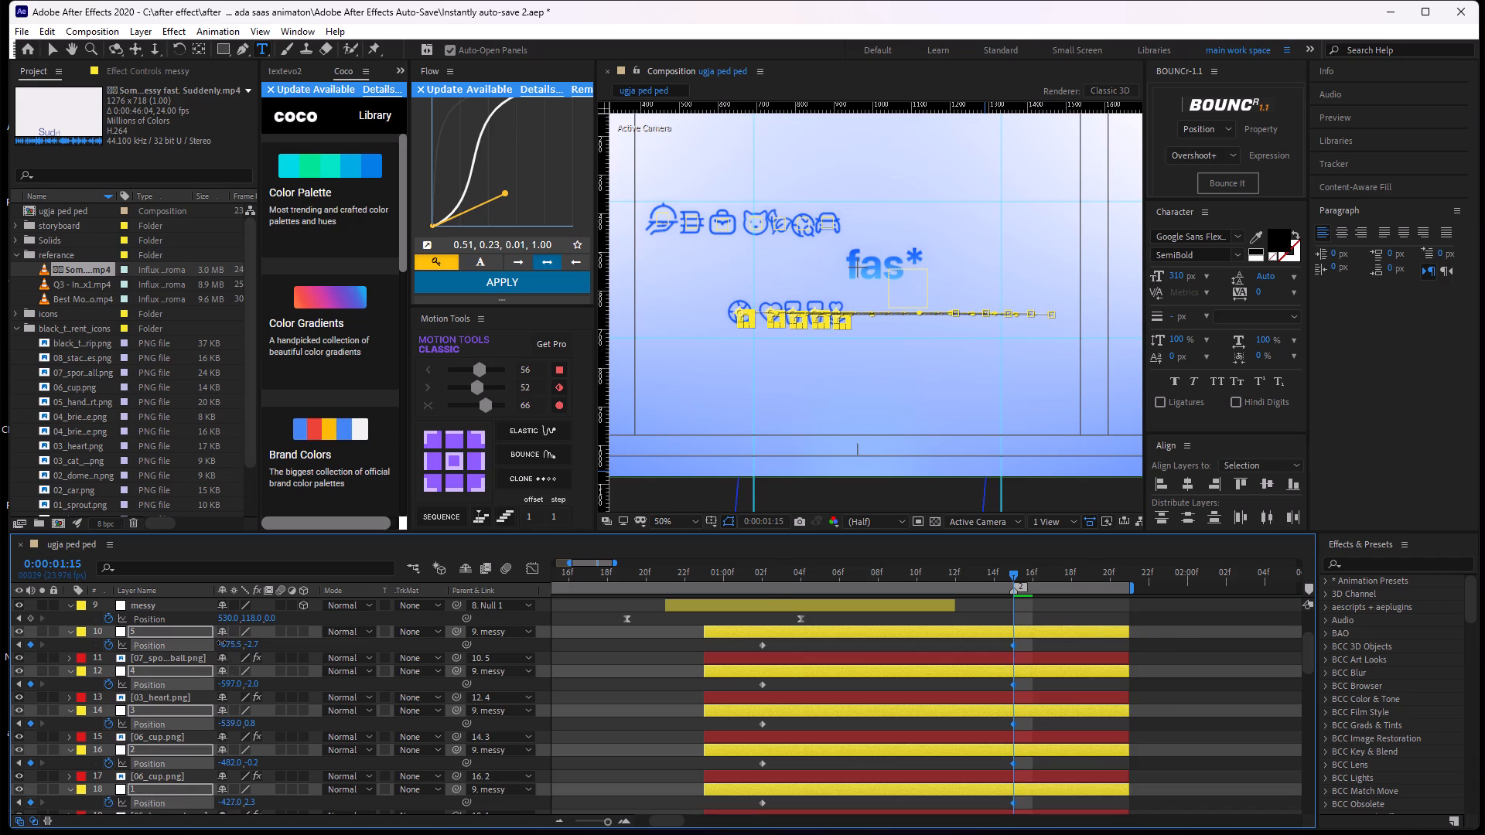
{"action": "left_click_drag", "start_coordinate": [221, 642], "coordinate": [217, 644]}
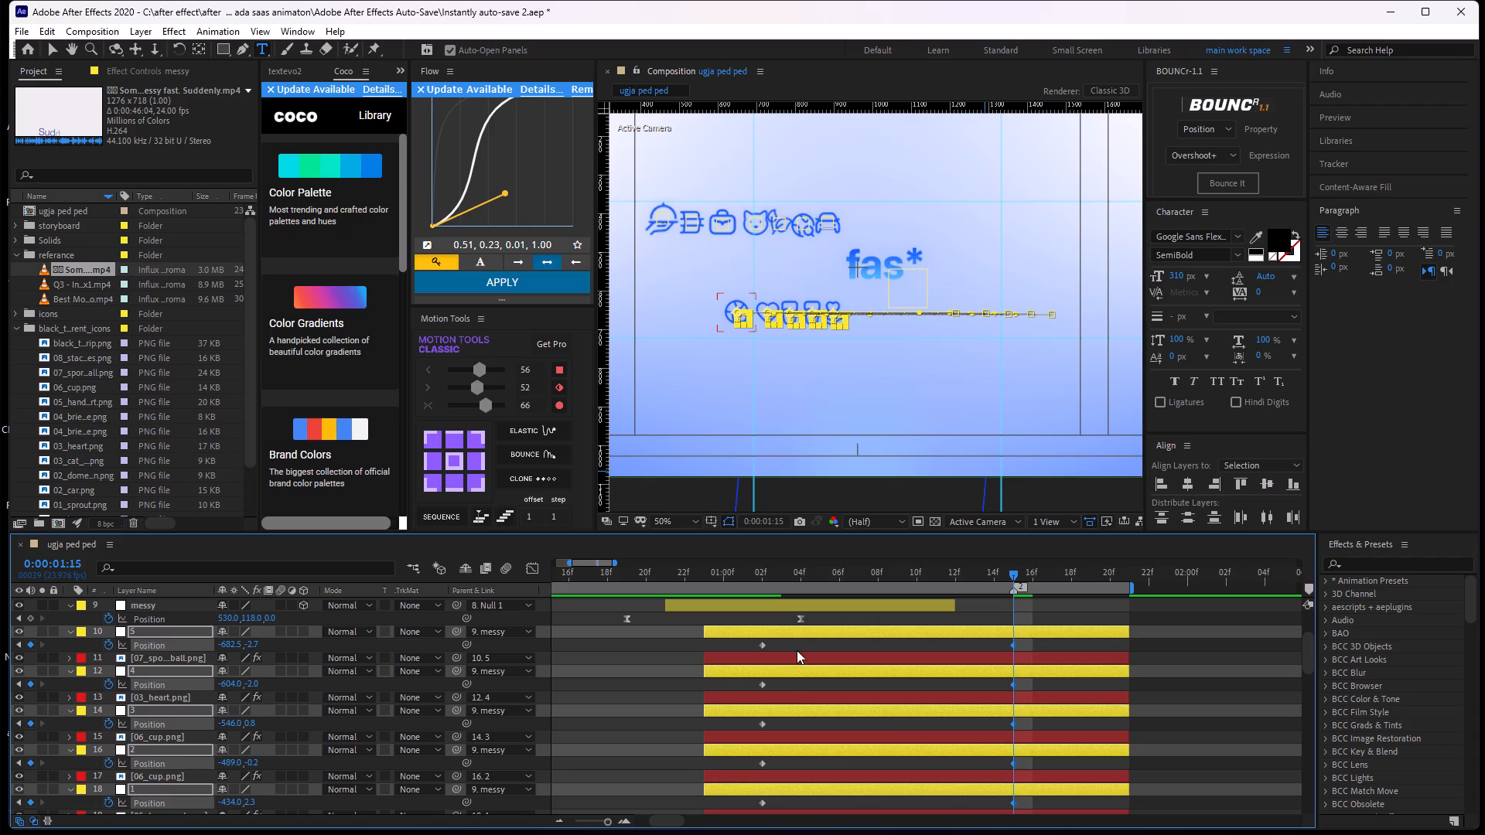
{"action": "left_click", "coordinate": [1153, 651]}
{"action": "scroll", "coordinate": [1179, 659], "scroll_direction": "down", "scroll_amount": 1}
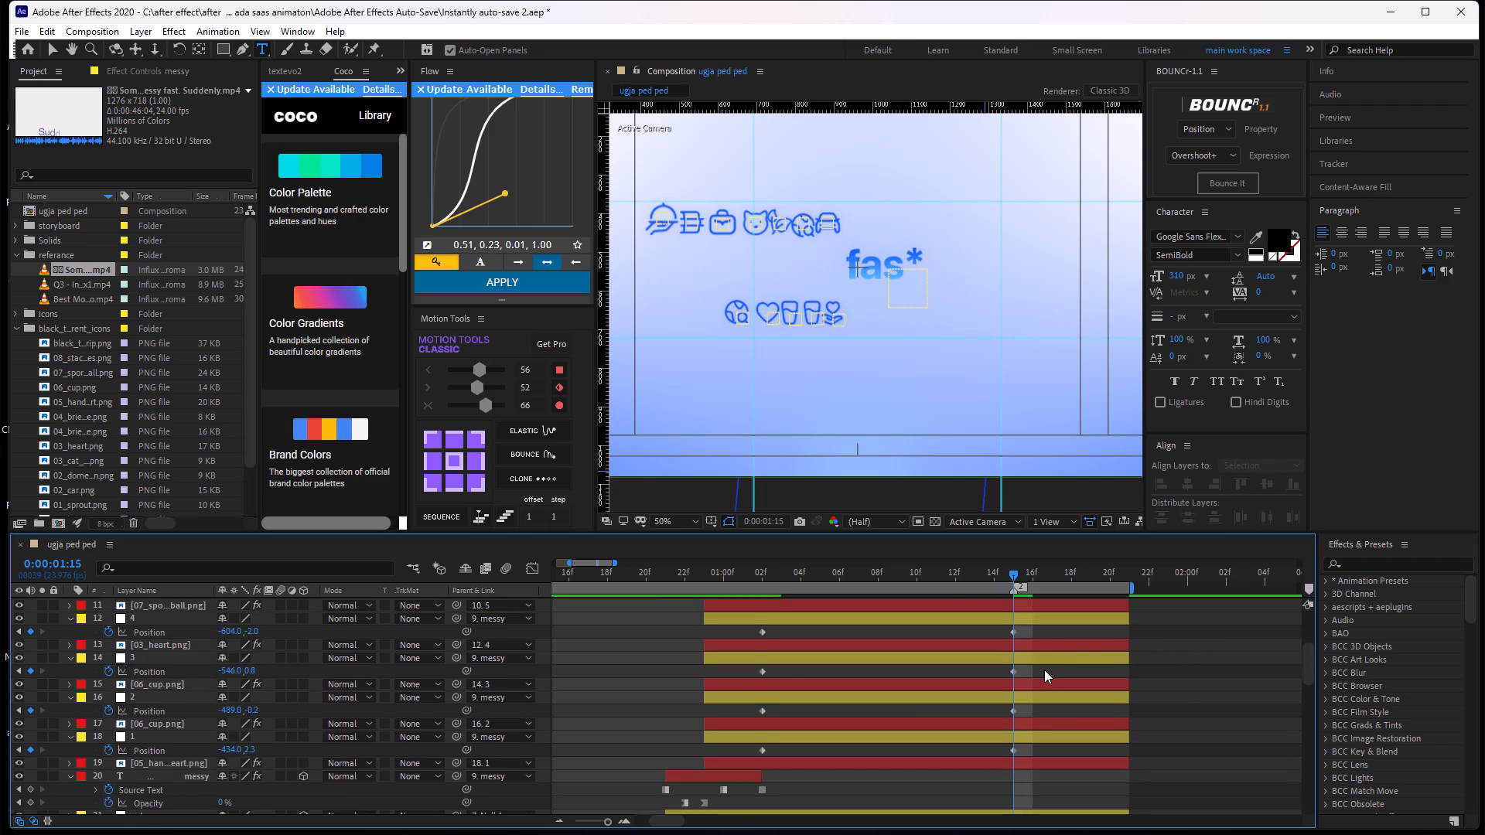
{"action": "scroll", "coordinate": [1044, 670], "scroll_direction": "up", "scroll_amount": 1}
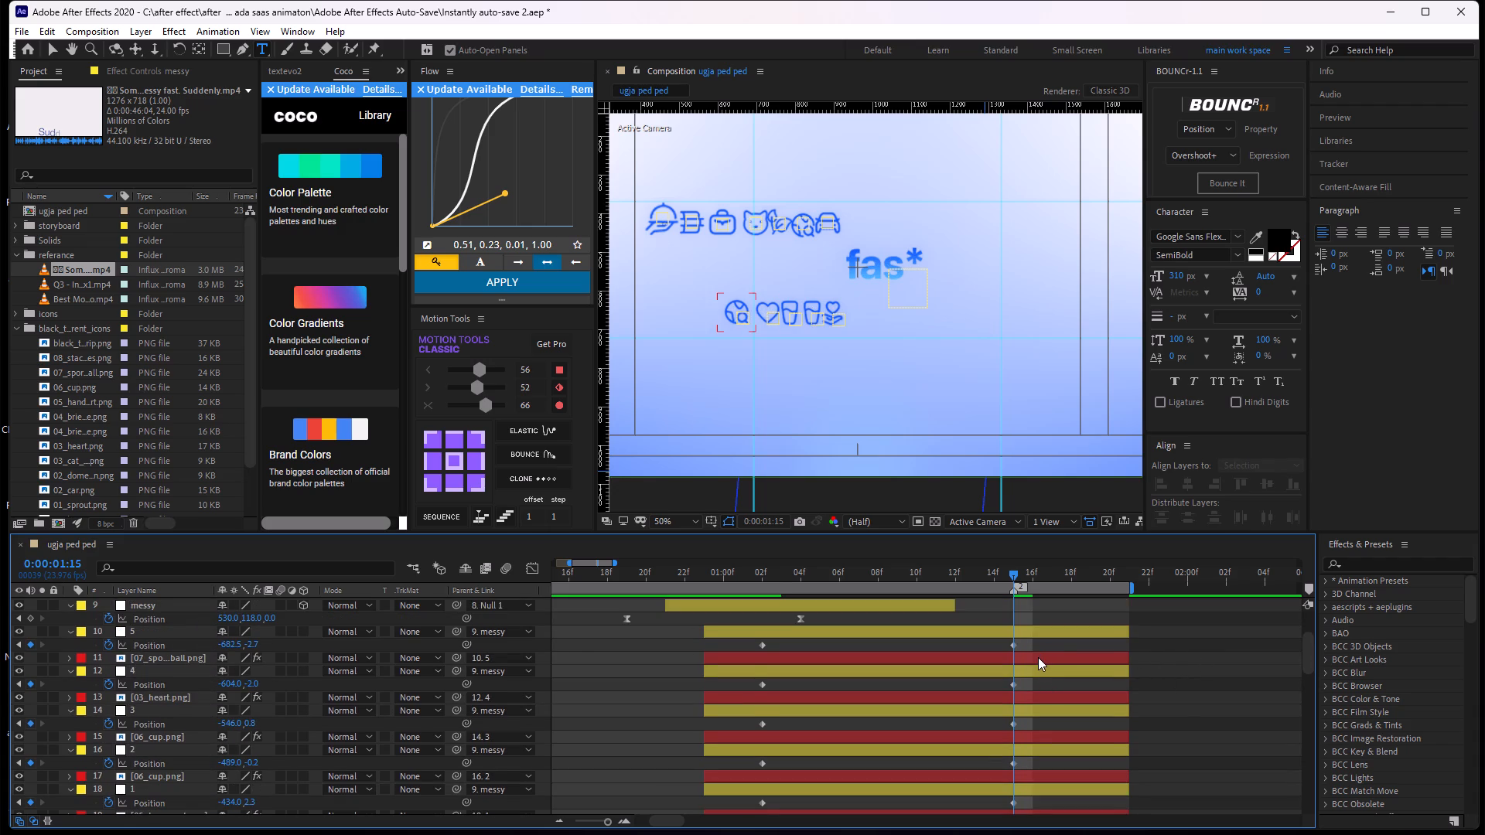
{"action": "key", "text": "ctrl+s"}
Apply a 0.44, 0.02, 0.01, 1.00 Flow easing curve to the Position keyframes of nulls "5" to "1".
{"action": "left_click_drag", "start_coordinate": [1051, 642], "coordinate": [698, 807]}
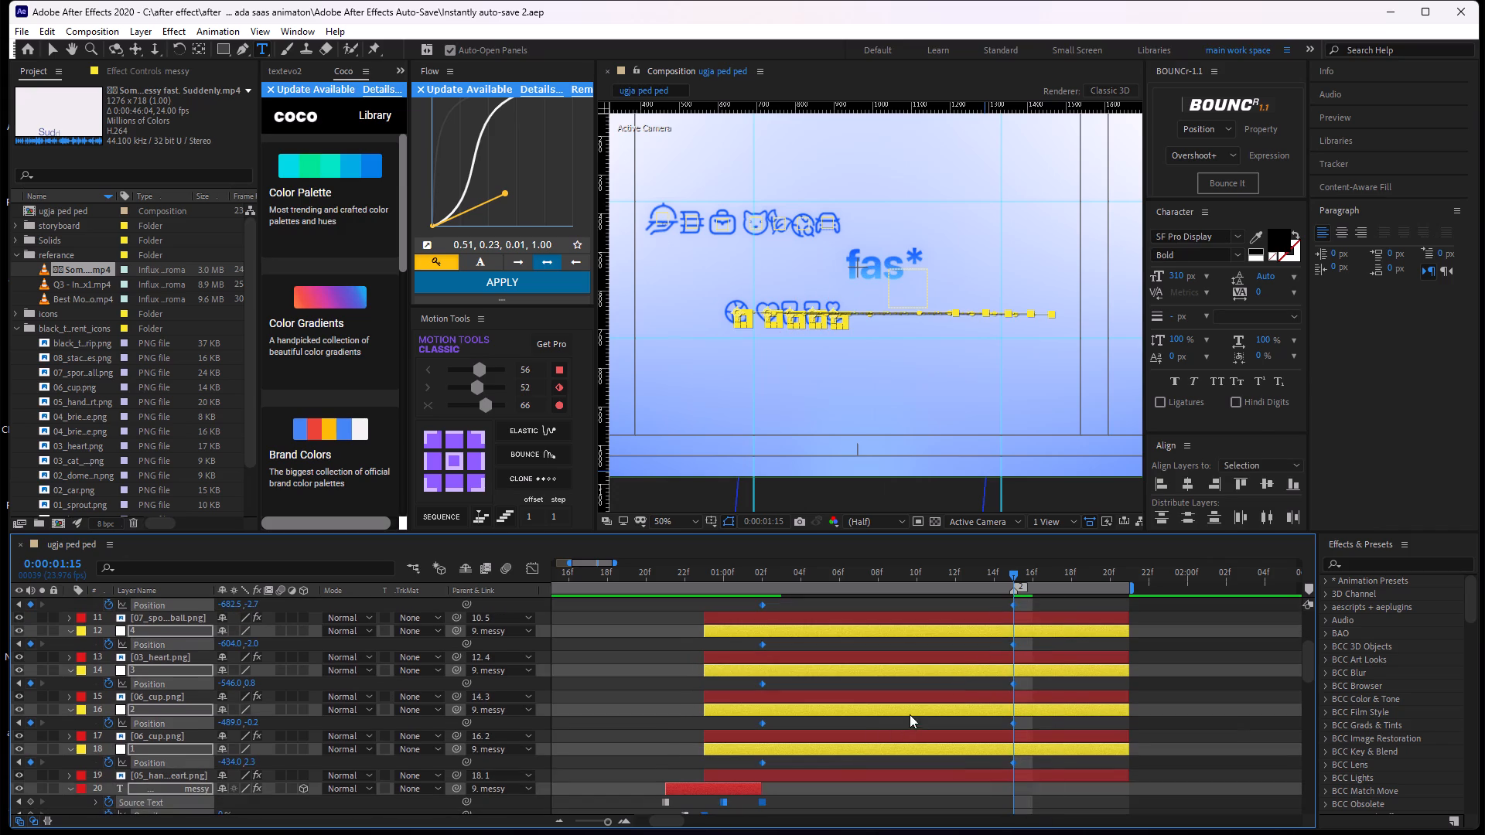
{"action": "left_click", "coordinate": [885, 755]}
{"action": "scroll", "coordinate": [988, 663], "scroll_direction": "up", "scroll_amount": 1}
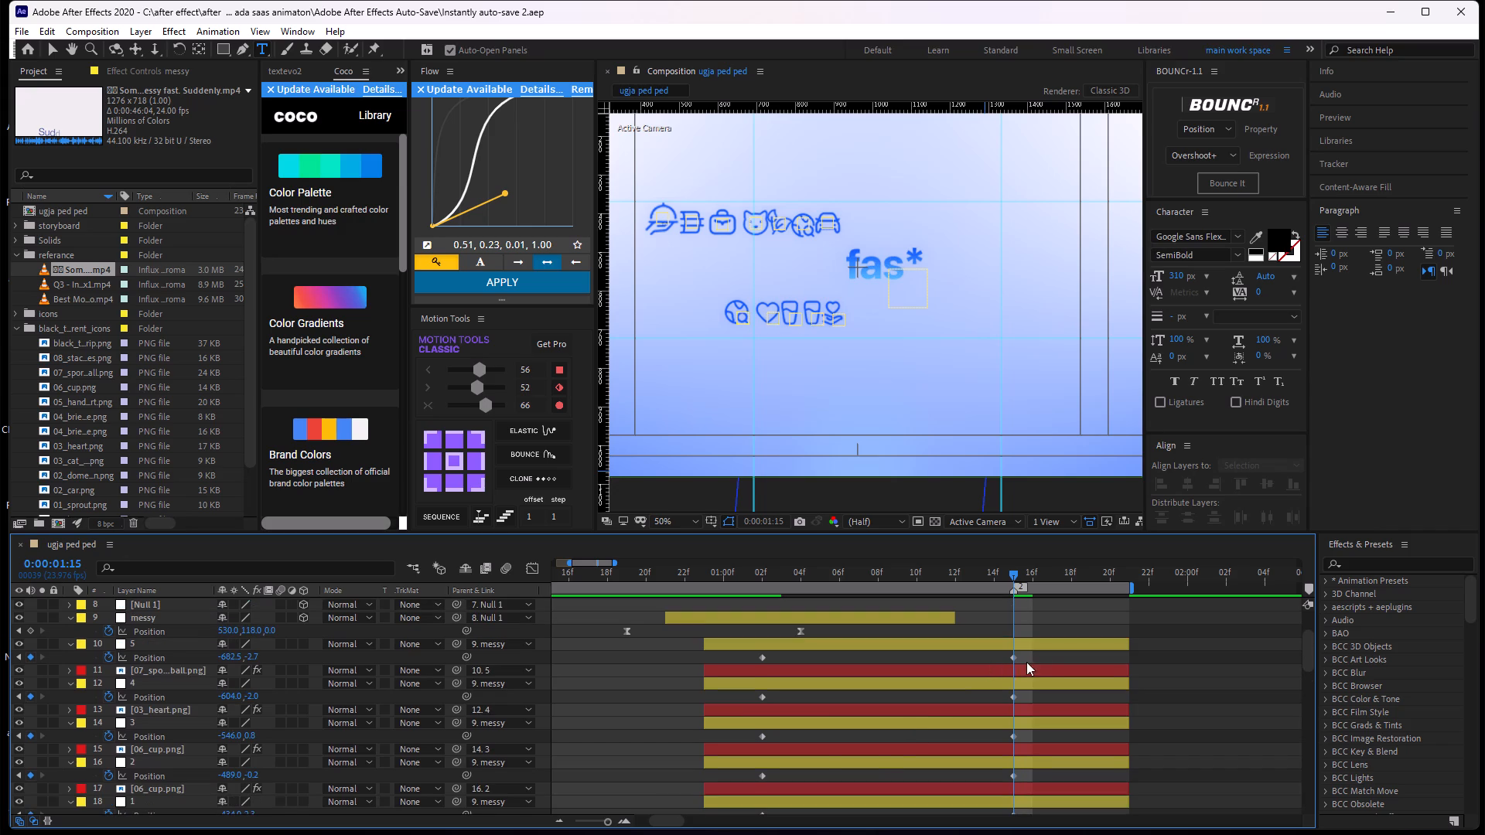
{"action": "left_click_drag", "start_coordinate": [1035, 656], "coordinate": [745, 806]}
{"action": "middle_click_drag", "start_coordinate": [852, 745], "coordinate": [852, 717]}
{"action": "left_click", "coordinate": [1031, 625]}
{"action": "left_click_drag", "start_coordinate": [1038, 625], "coordinate": [735, 798]}
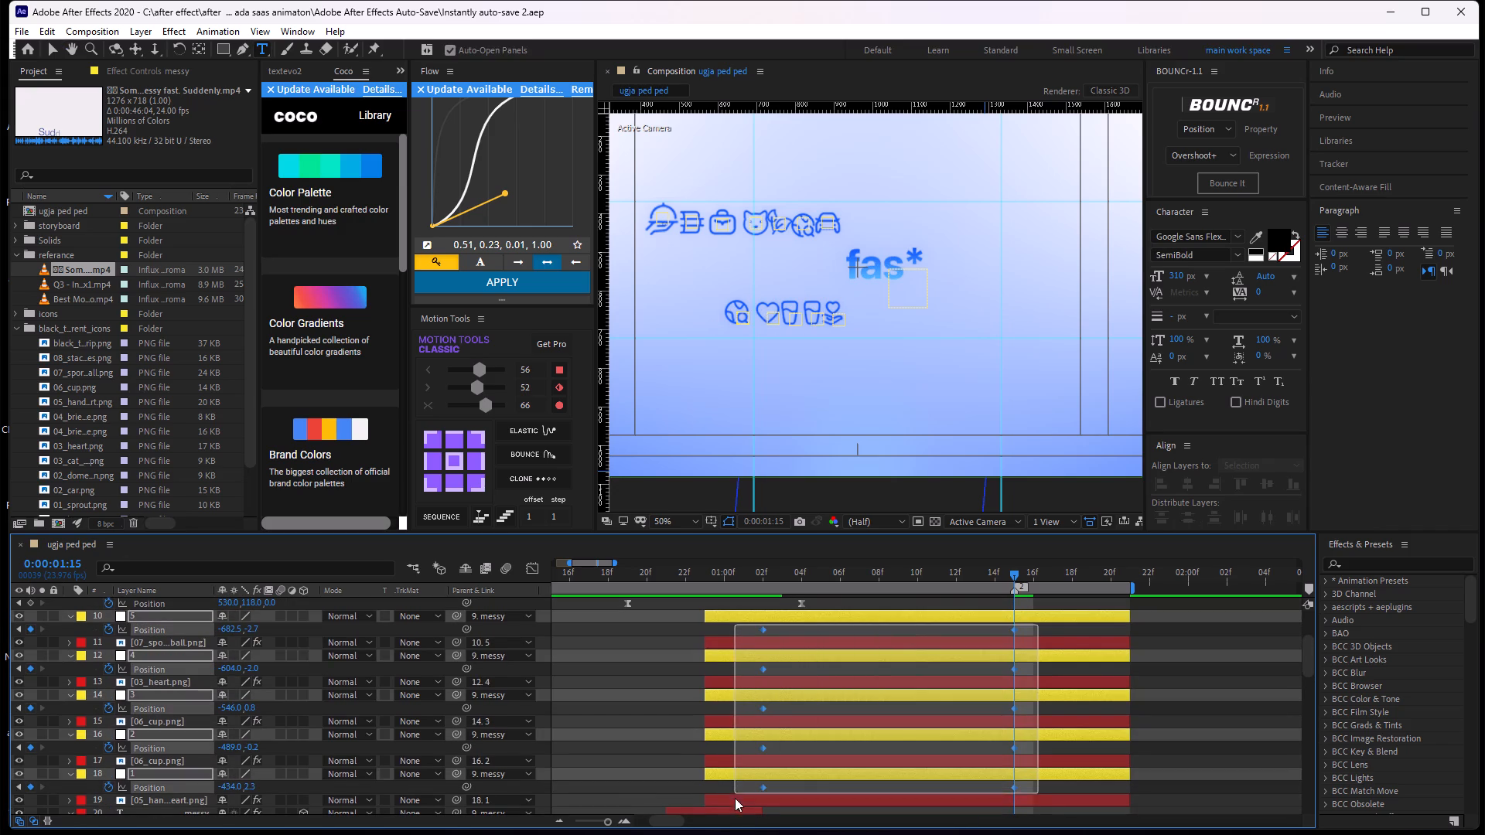
{"action": "left_click_drag", "start_coordinate": [735, 798], "coordinate": [742, 792]}
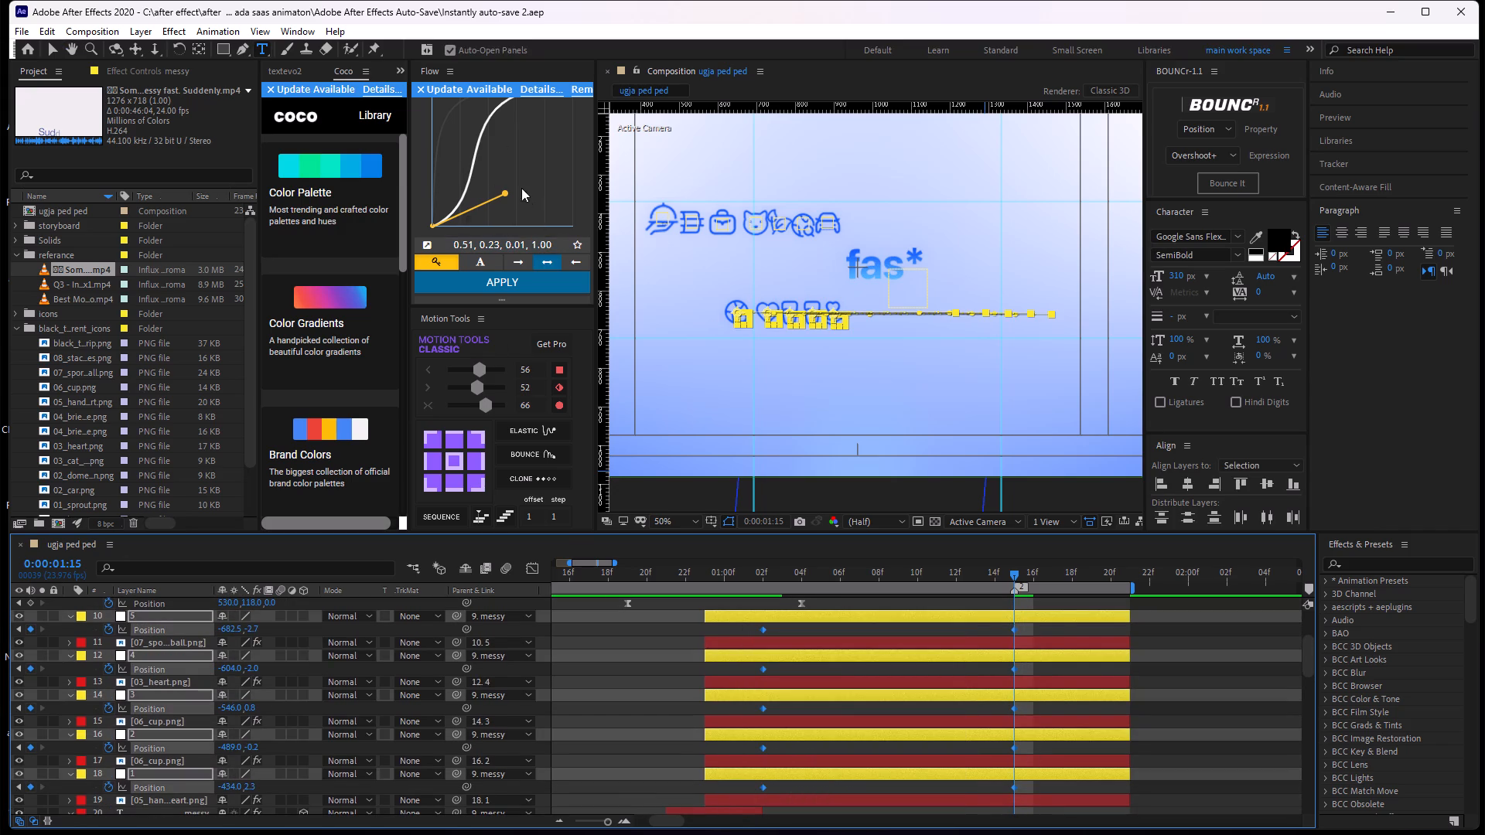
{"action": "left_click_drag", "start_coordinate": [488, 87], "coordinate": [429, 97]}
{"action": "left_click", "coordinate": [422, 91]}
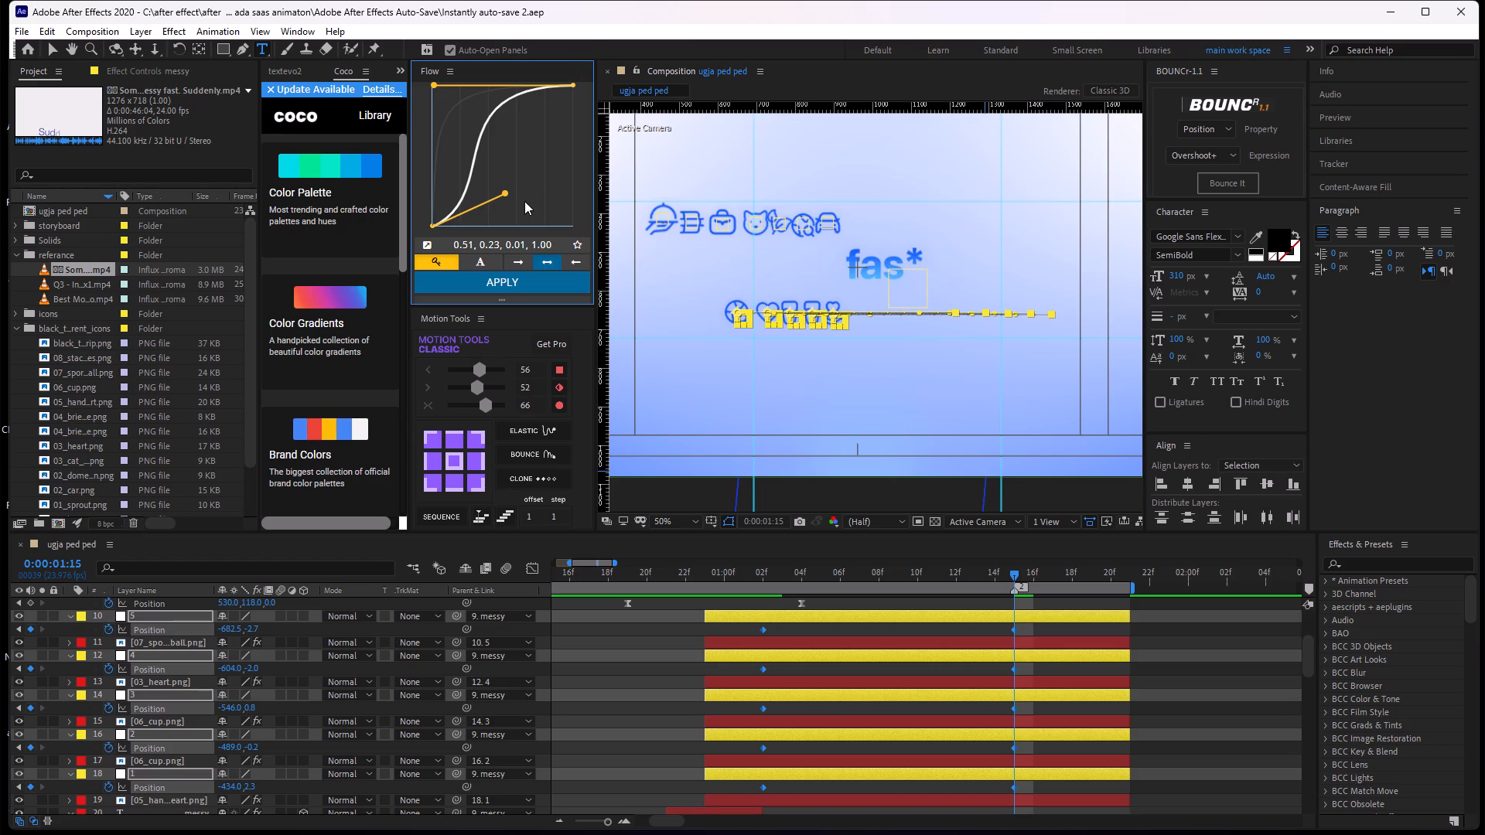
{"action": "left_click_drag", "start_coordinate": [507, 192], "coordinate": [494, 223]}
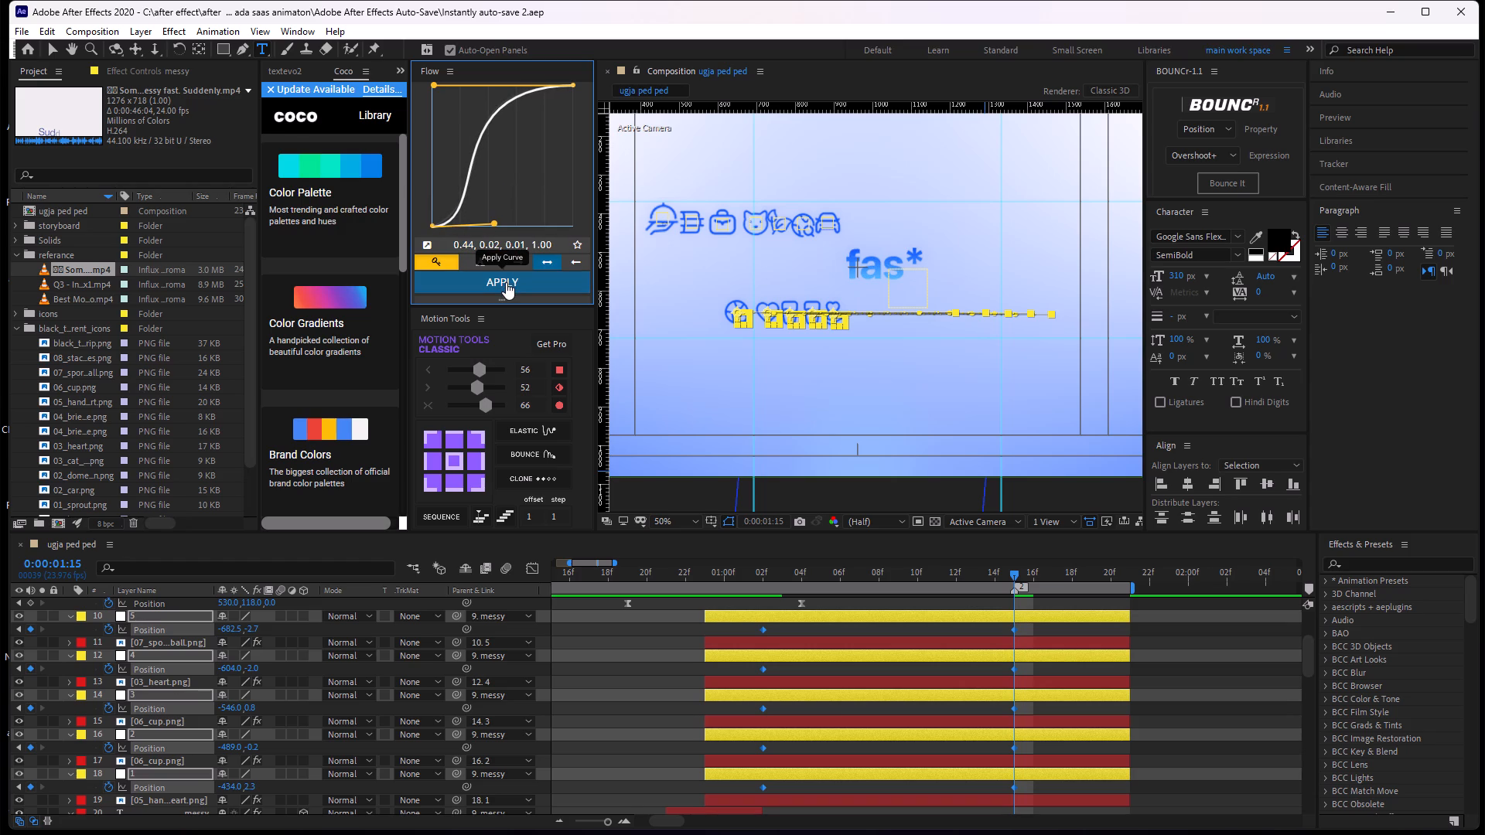
{"action": "left_click", "coordinate": [506, 282]}
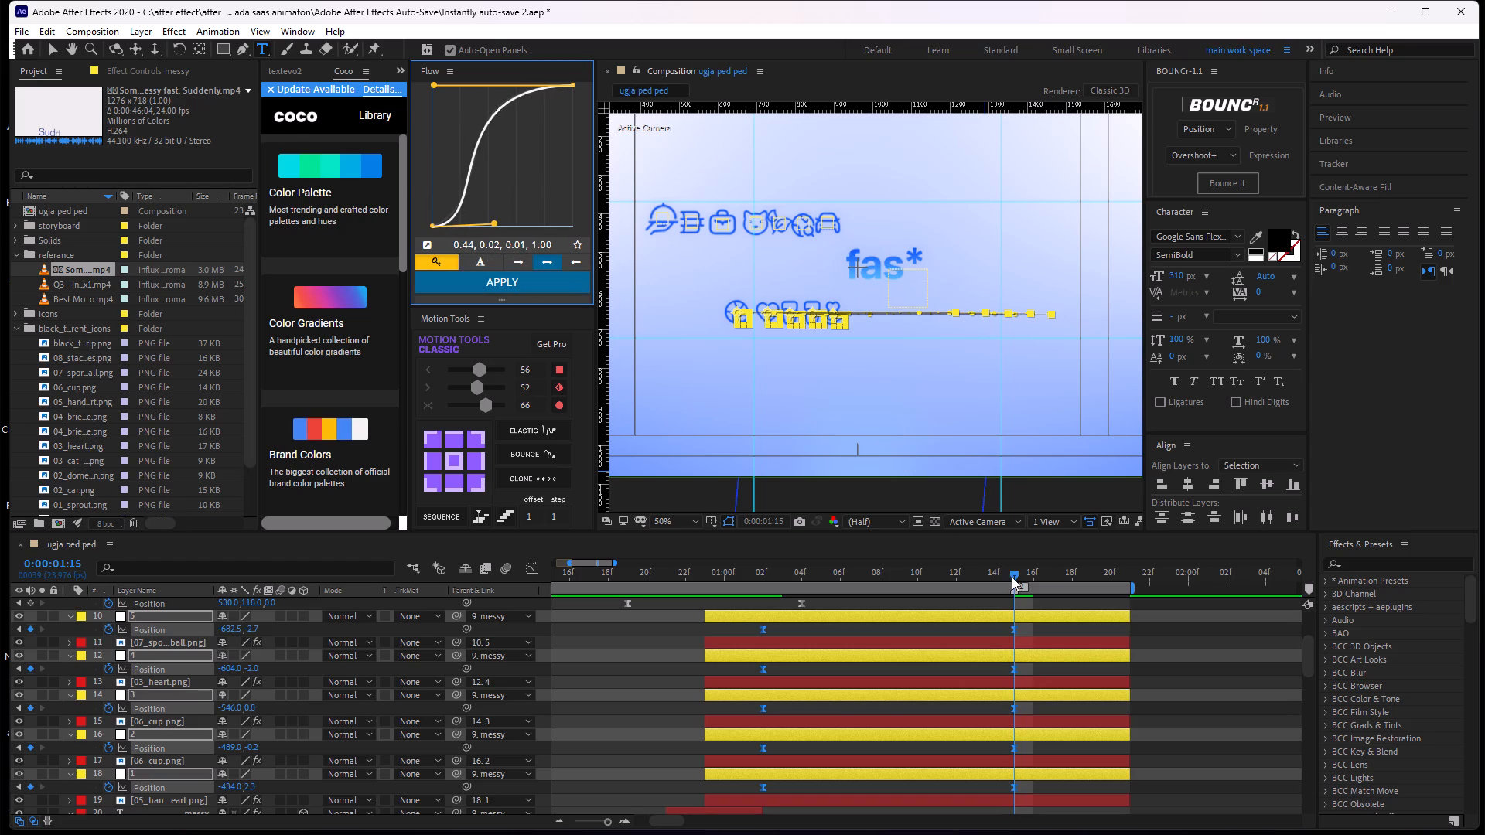
Preview the eased icon slide by scrubbing and playing from 0:00:01:02.
{"action": "left_click_drag", "start_coordinate": [1005, 577], "coordinate": [827, 612]}
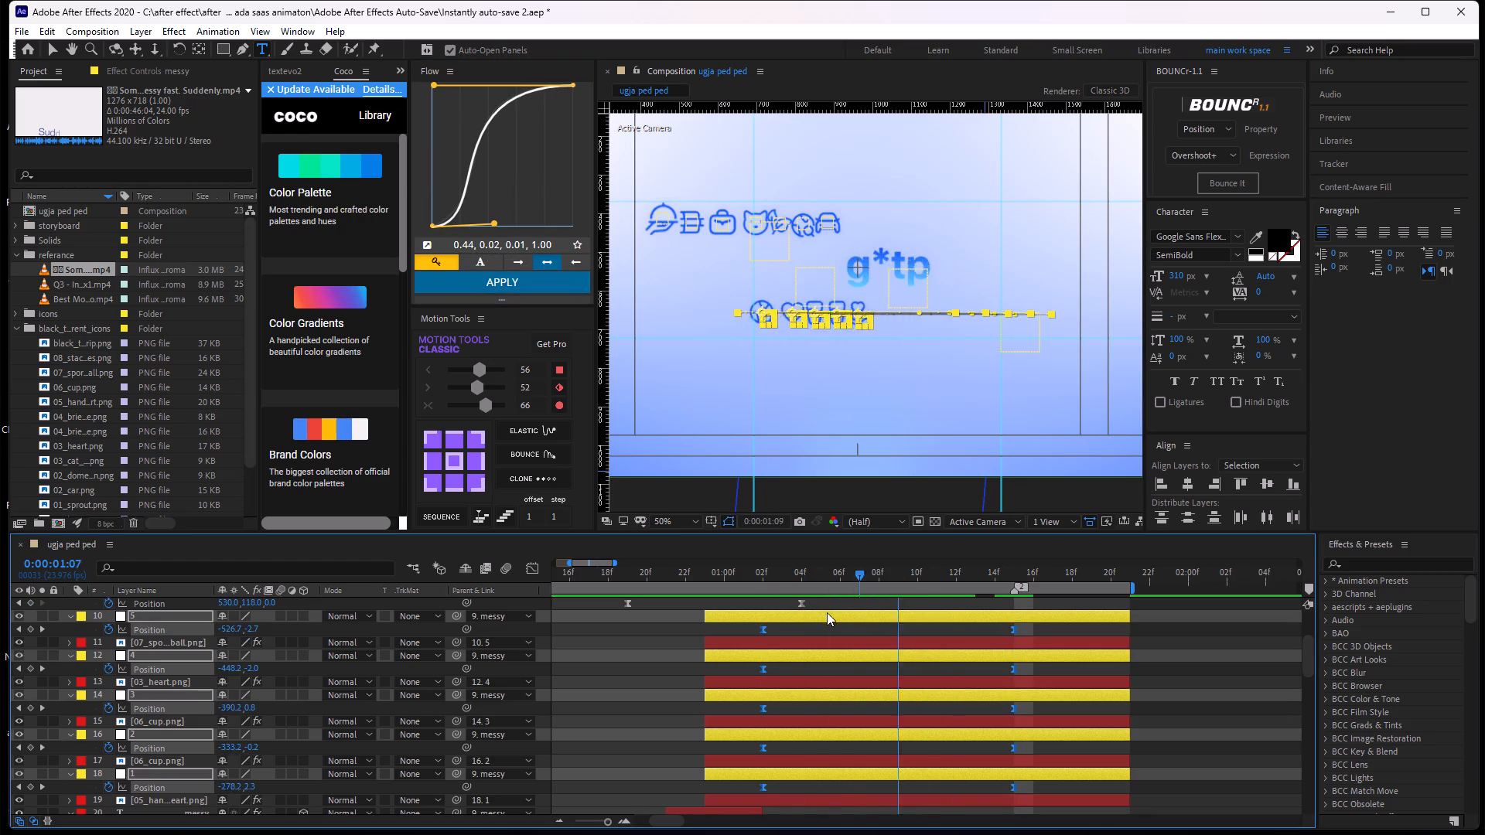
{"action": "left_click_drag", "start_coordinate": [827, 612], "coordinate": [813, 597]}
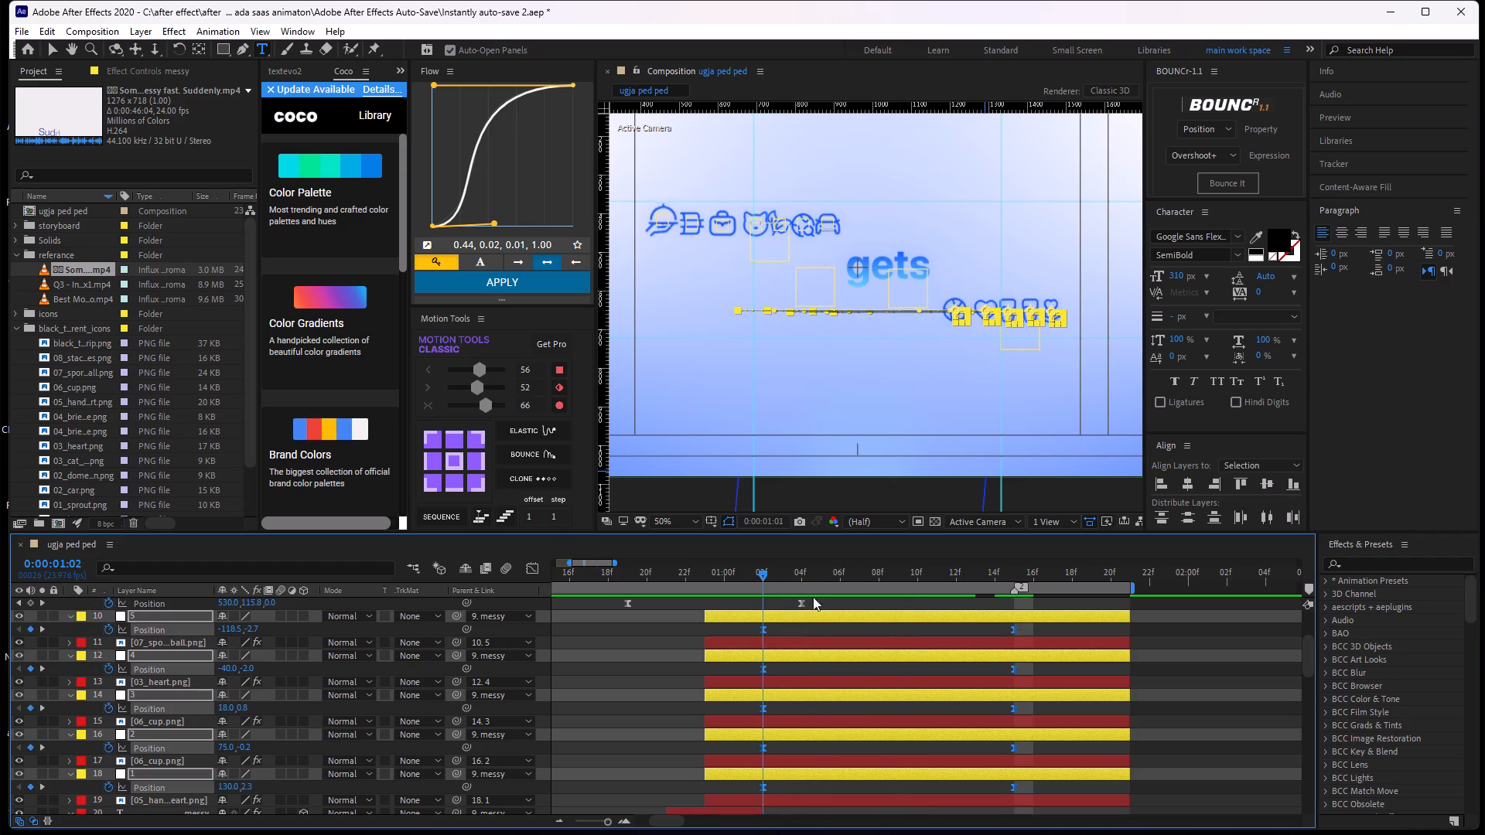
{"action": "left_click_drag", "start_coordinate": [813, 597], "coordinate": [763, 598]}
{"action": "left_click", "coordinate": [1169, 642]}
{"action": "key", "text": "space"}
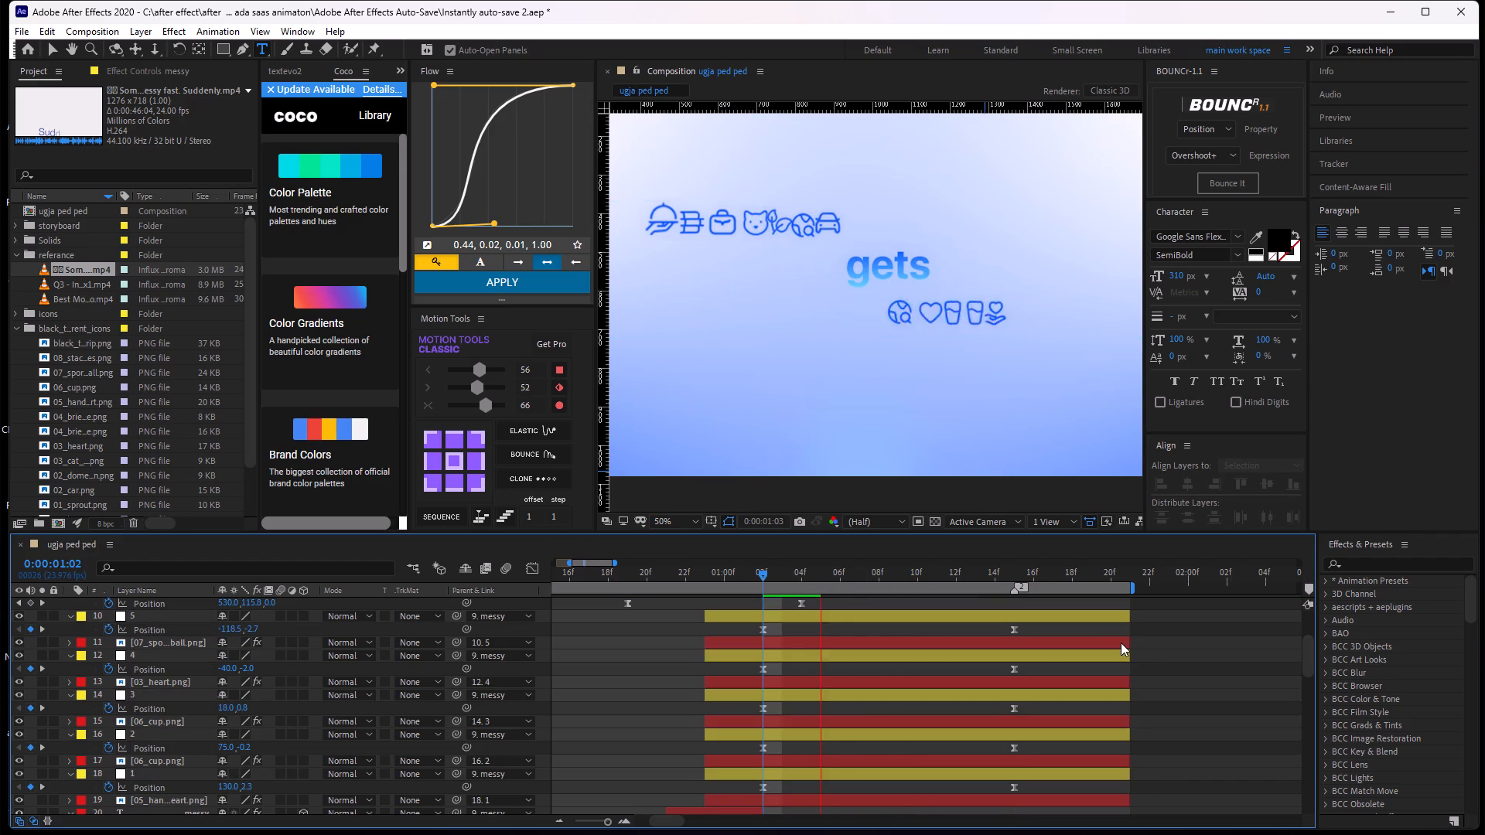
{"action": "key", "text": "space"}
{"action": "key", "text": "space"}
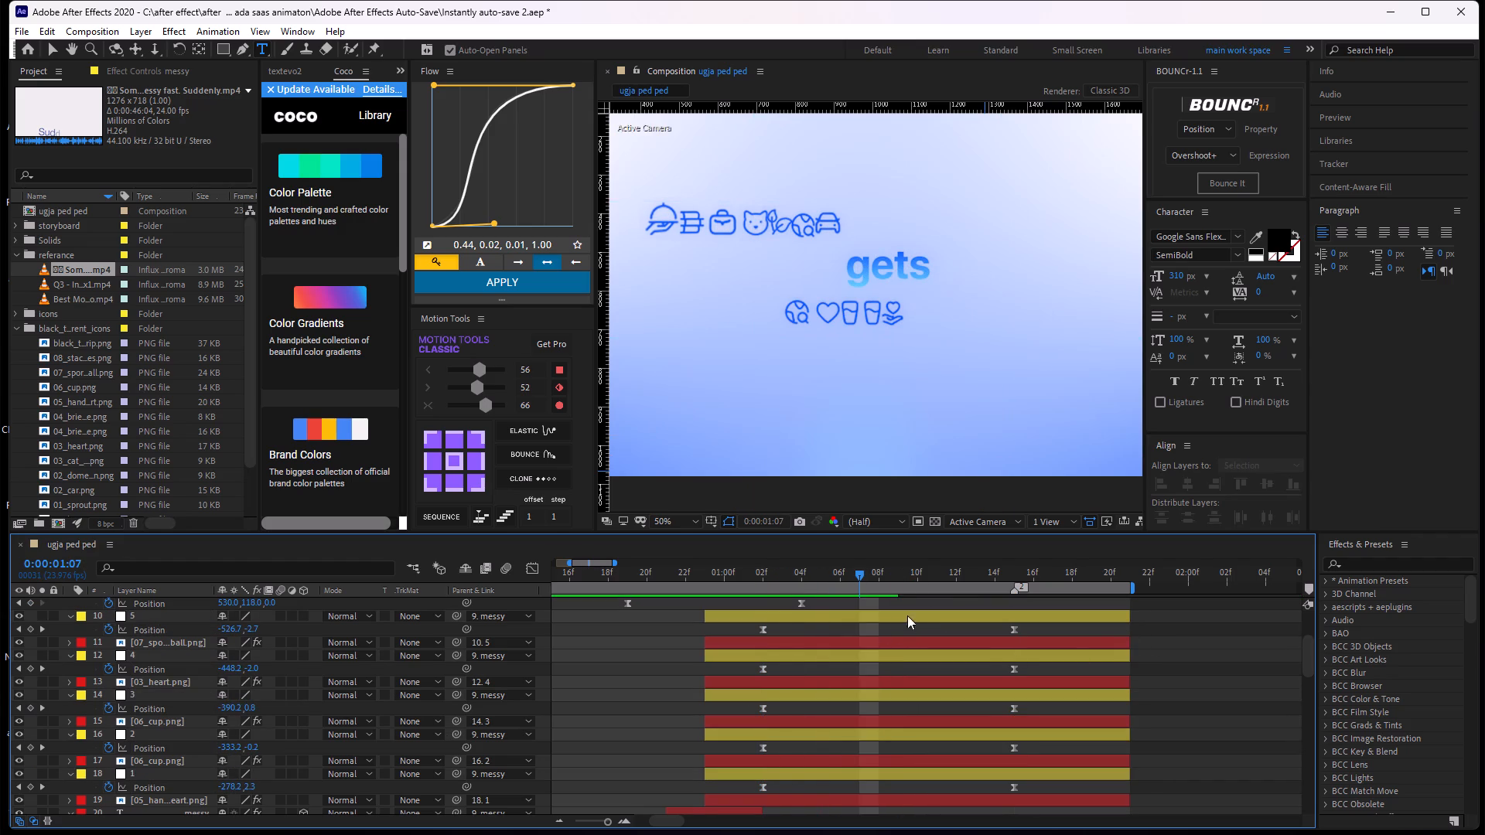
{"action": "key", "text": "space"}
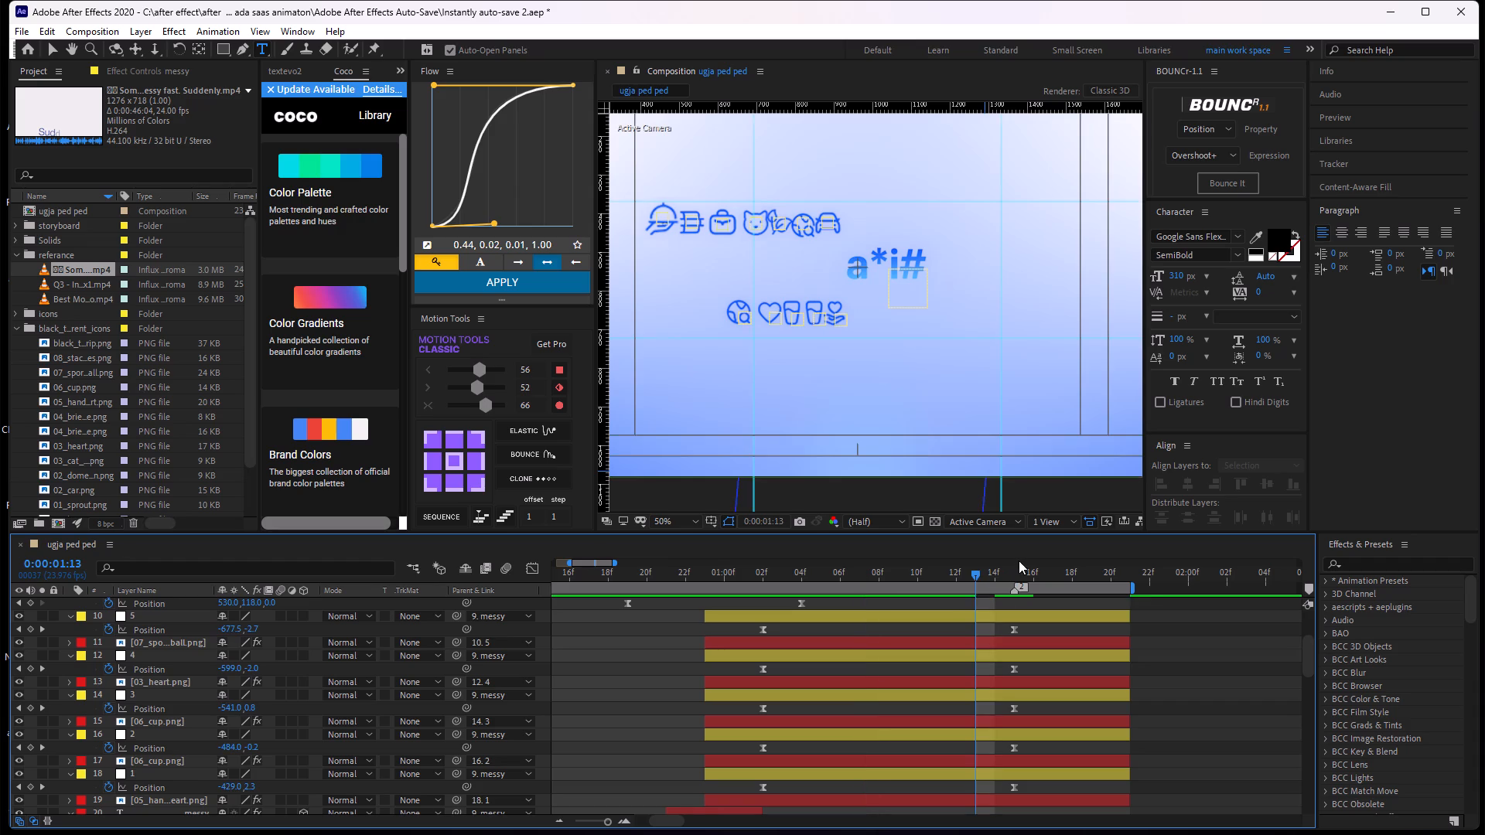
Move null "5"'s Position keyframe pair two frames earlier so that it starts at 0:00:01:00.
{"action": "left_click_drag", "start_coordinate": [980, 576], "coordinate": [769, 625]}
{"action": "left_click_drag", "start_coordinate": [1032, 627], "coordinate": [714, 643]}
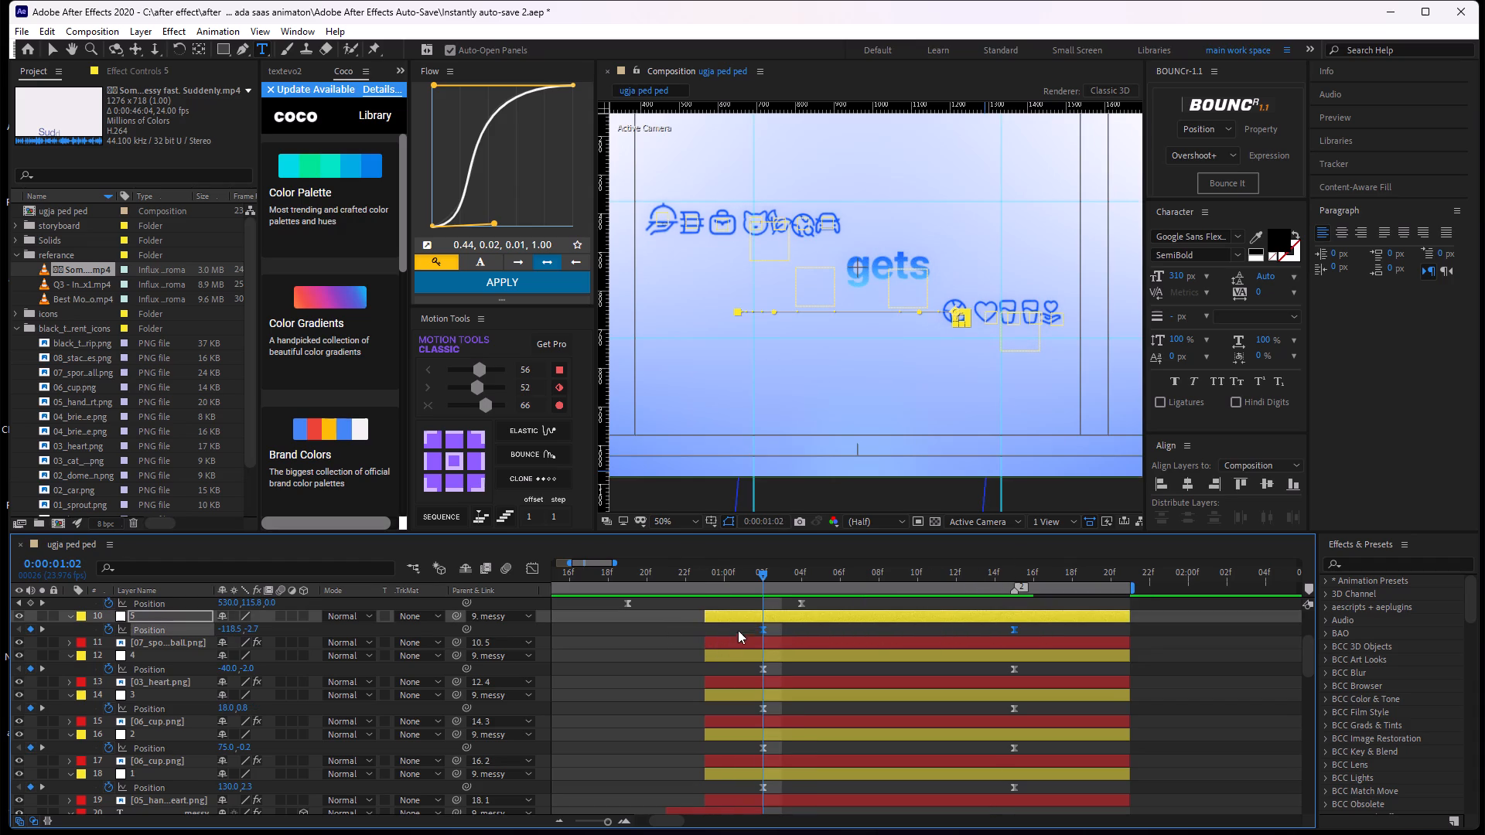
{"action": "left_click_drag", "start_coordinate": [760, 632], "coordinate": [705, 659]}
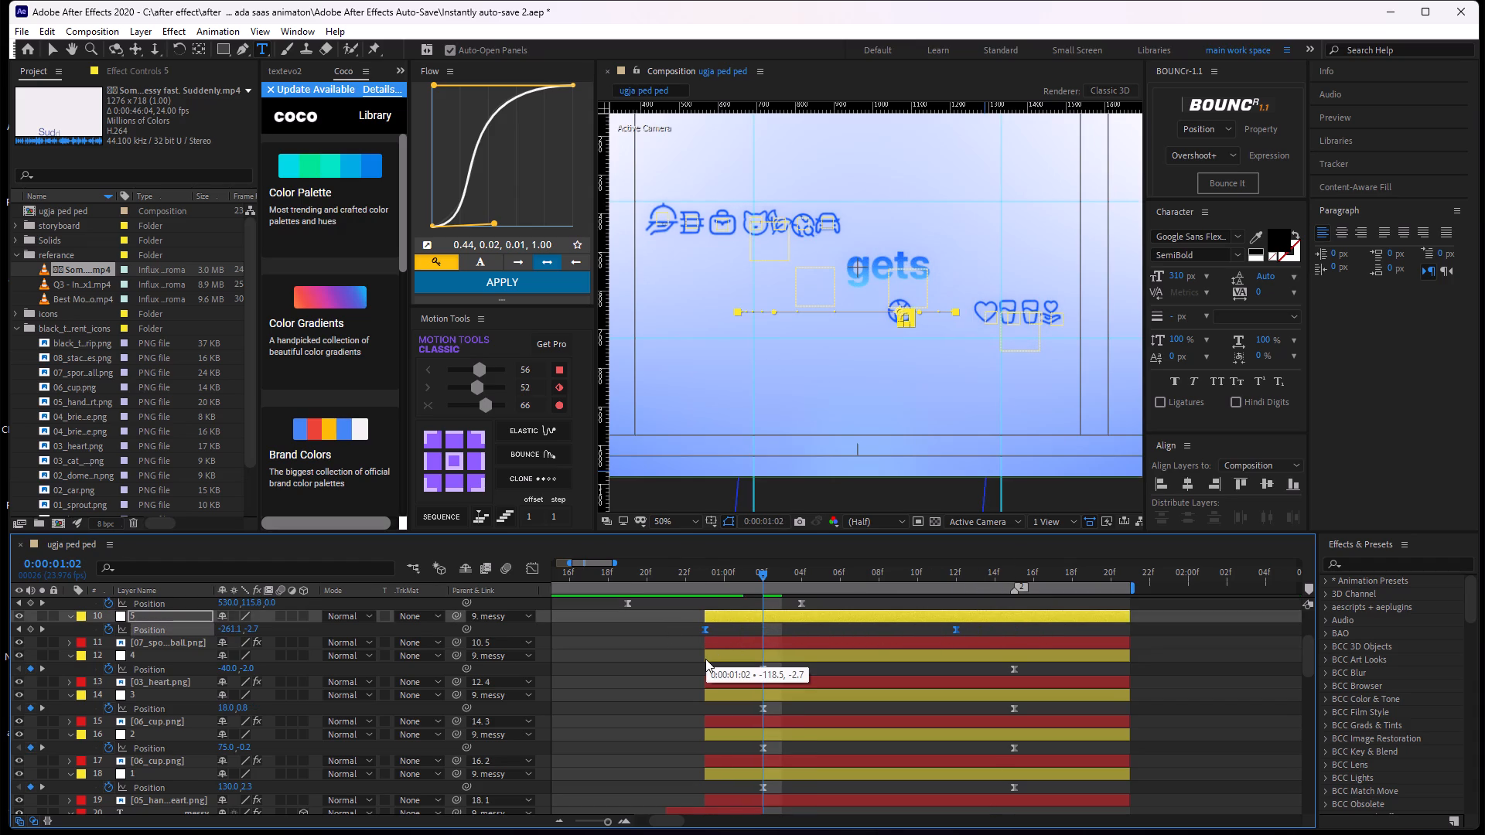
{"action": "left_click_drag", "start_coordinate": [705, 659], "coordinate": [709, 669]}
{"action": "left_click_drag", "start_coordinate": [709, 669], "coordinate": [730, 668]}
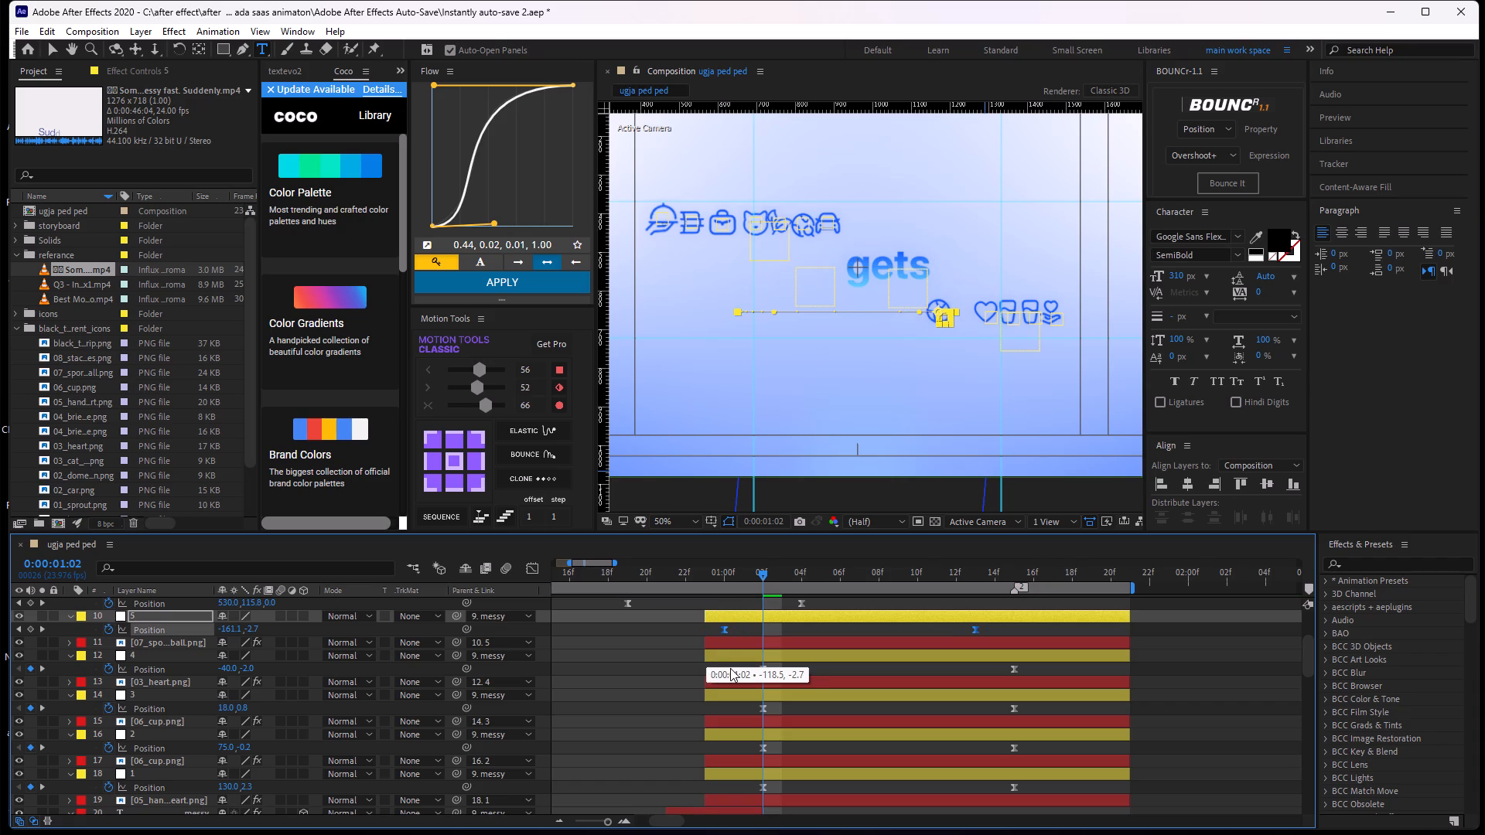
{"action": "left_click_drag", "start_coordinate": [730, 668], "coordinate": [731, 668]}
{"action": "left_click", "coordinate": [865, 672]}
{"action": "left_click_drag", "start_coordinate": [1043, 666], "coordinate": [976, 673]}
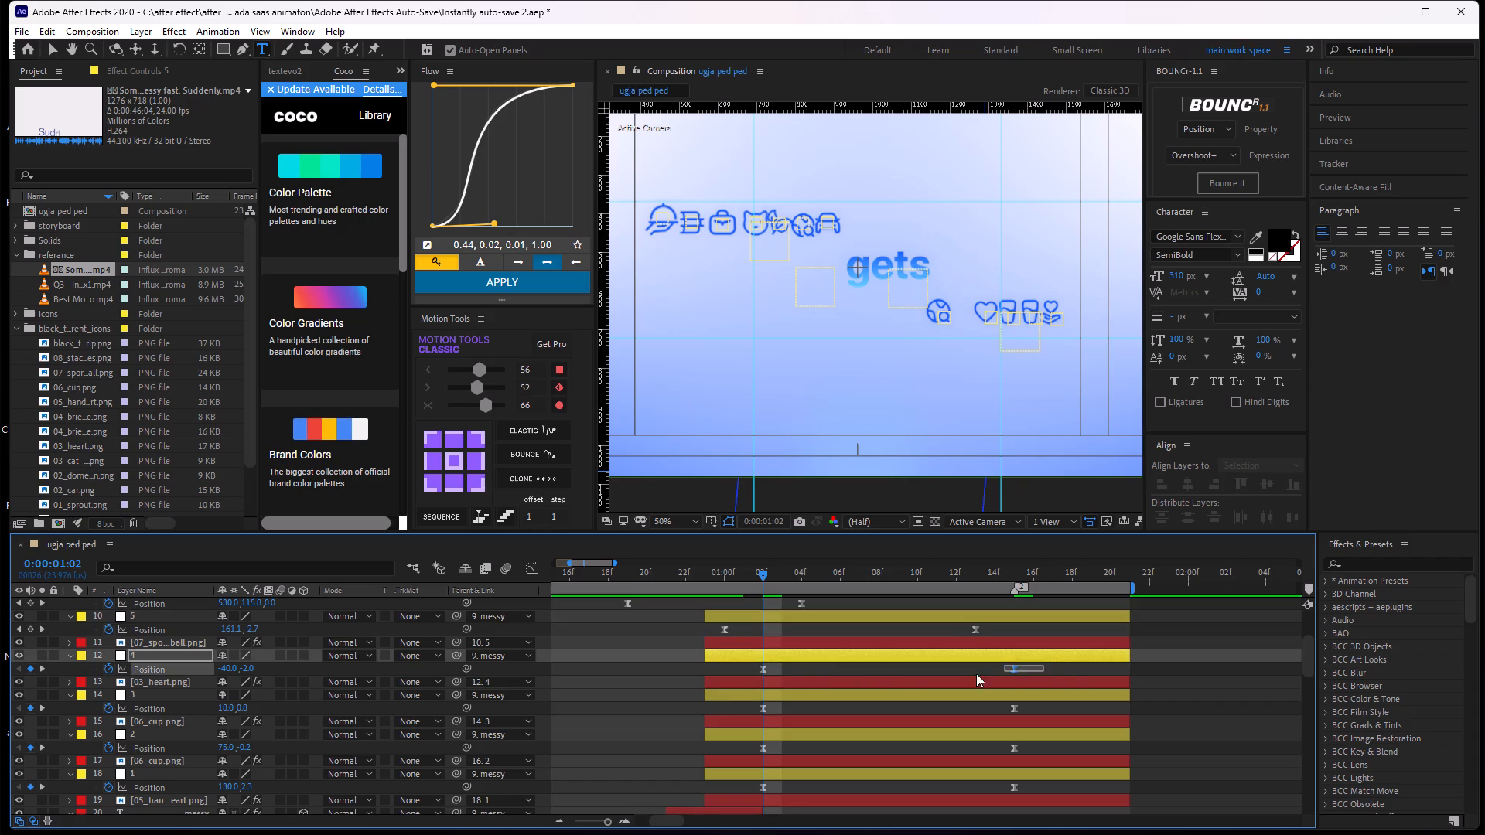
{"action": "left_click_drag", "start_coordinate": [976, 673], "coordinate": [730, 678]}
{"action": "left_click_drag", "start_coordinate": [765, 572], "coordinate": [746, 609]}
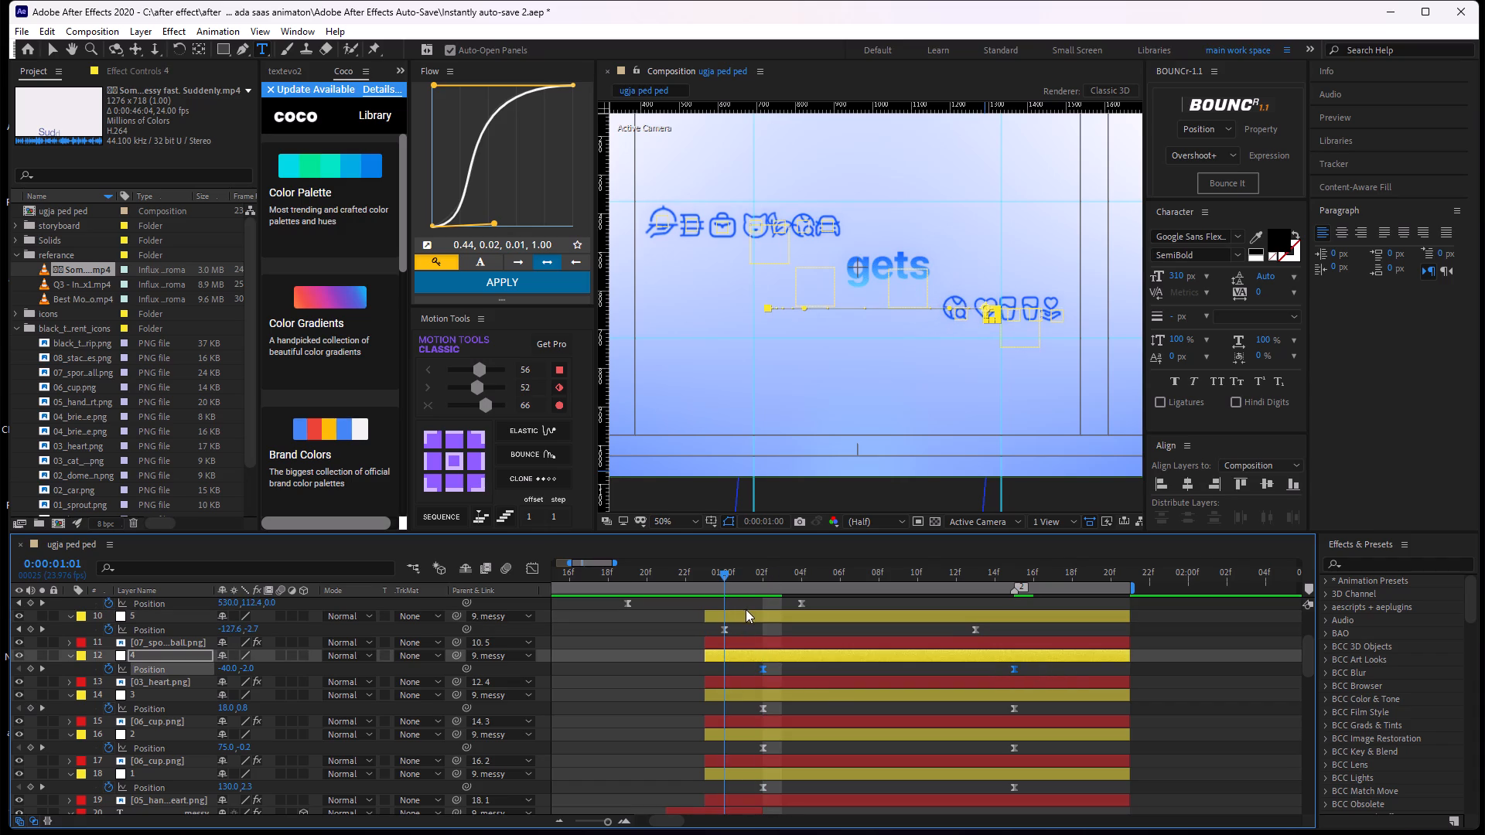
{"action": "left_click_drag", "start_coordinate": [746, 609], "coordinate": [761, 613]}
Stagger the Position keyframe pairs of nulls "3", "2" and "1" to start at 0:00:01:04, 0:00:01:06 and 0:00:01:08.
{"action": "left_click_drag", "start_coordinate": [1026, 710], "coordinate": [852, 709]}
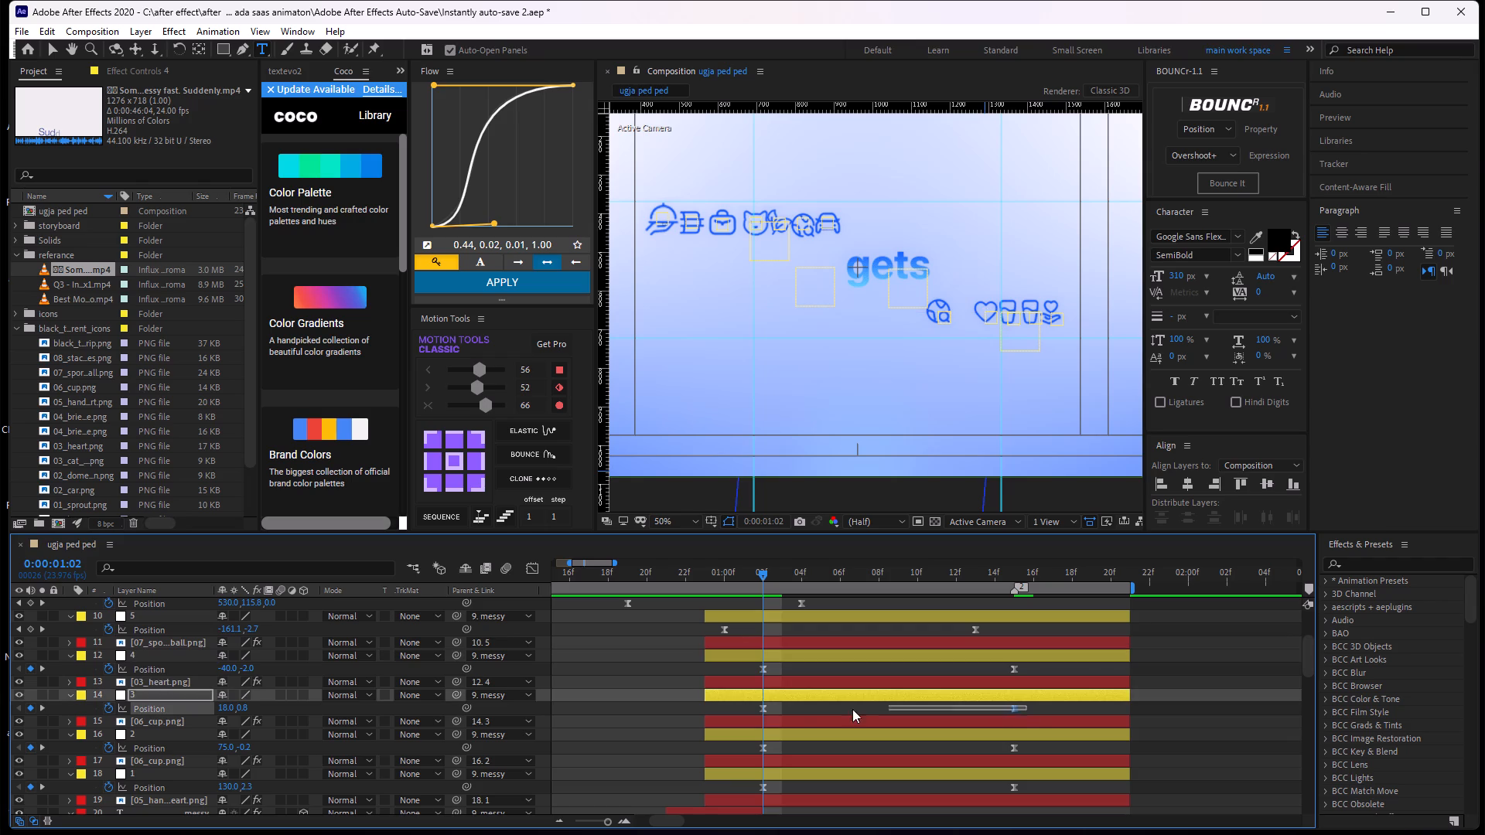
{"action": "left_click_drag", "start_coordinate": [852, 709], "coordinate": [747, 721]}
{"action": "left_click_drag", "start_coordinate": [763, 710], "coordinate": [798, 715]}
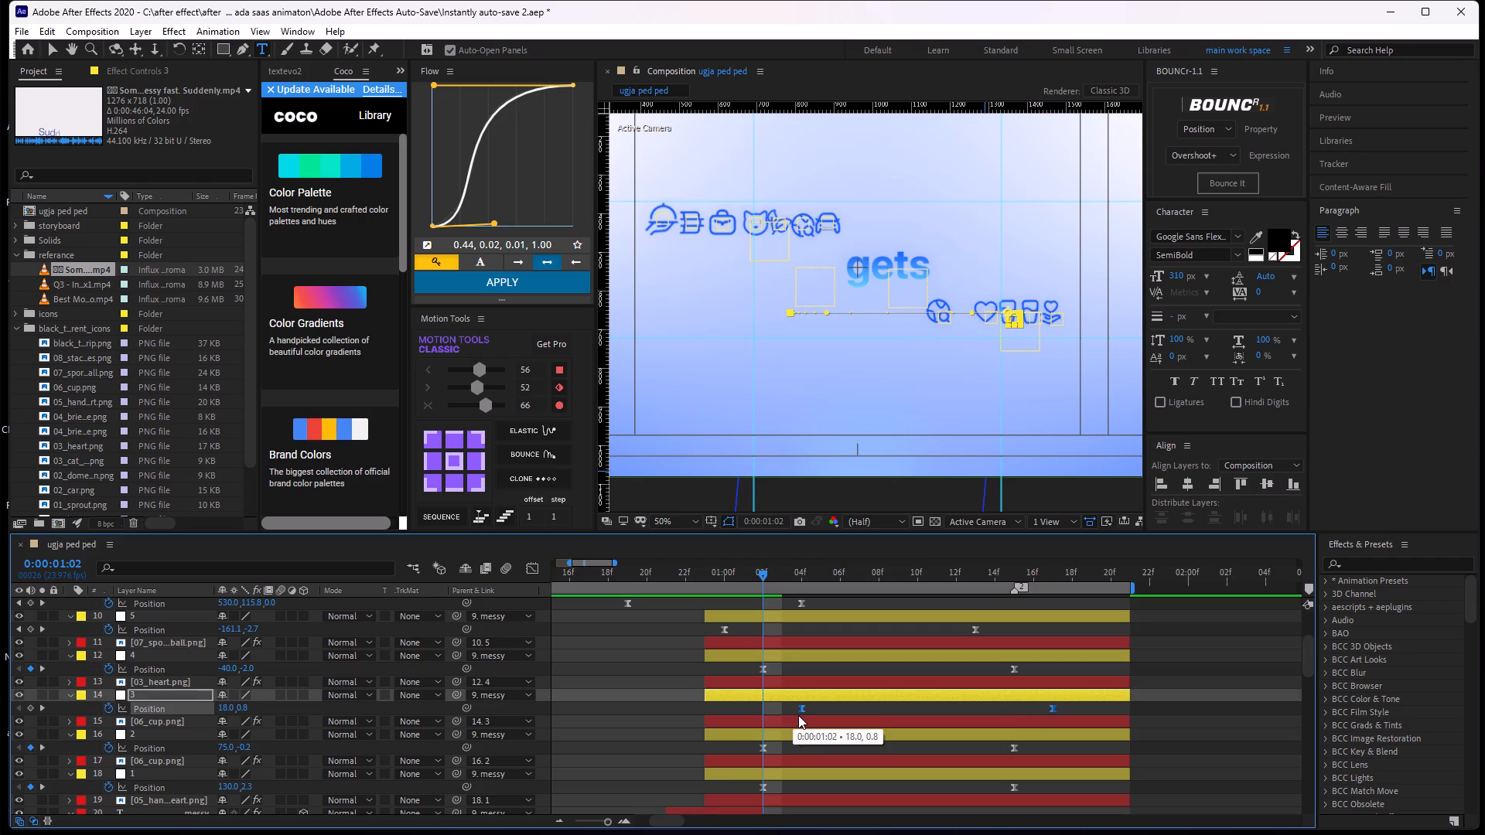
{"action": "left_click_drag", "start_coordinate": [798, 715], "coordinate": [799, 715]}
{"action": "left_click_drag", "start_coordinate": [1046, 746], "coordinate": [702, 751]}
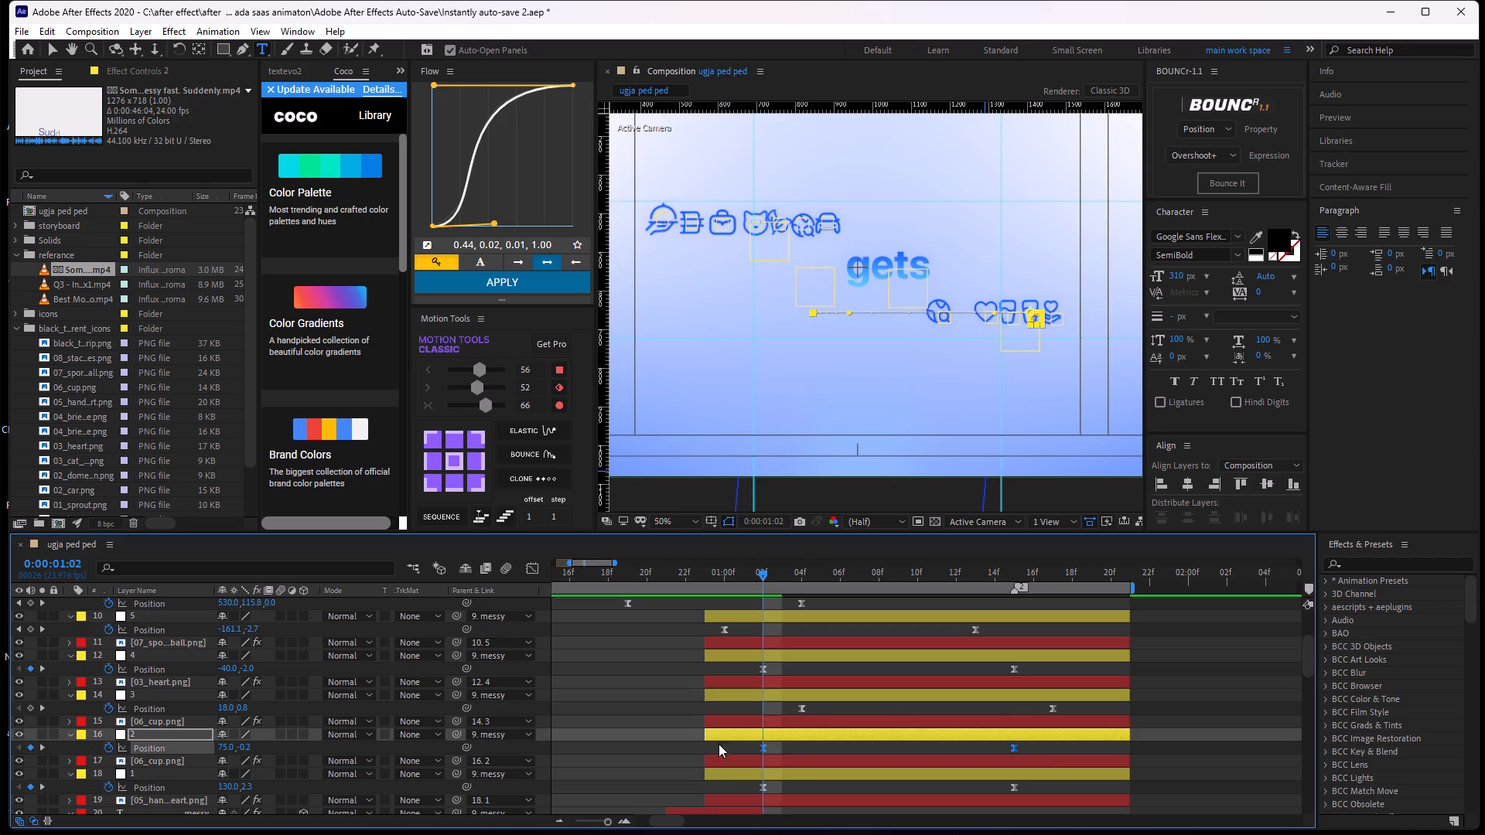
{"action": "left_click_drag", "start_coordinate": [762, 749], "coordinate": [835, 746]}
{"action": "left_click_drag", "start_coordinate": [1039, 784], "coordinate": [747, 786]}
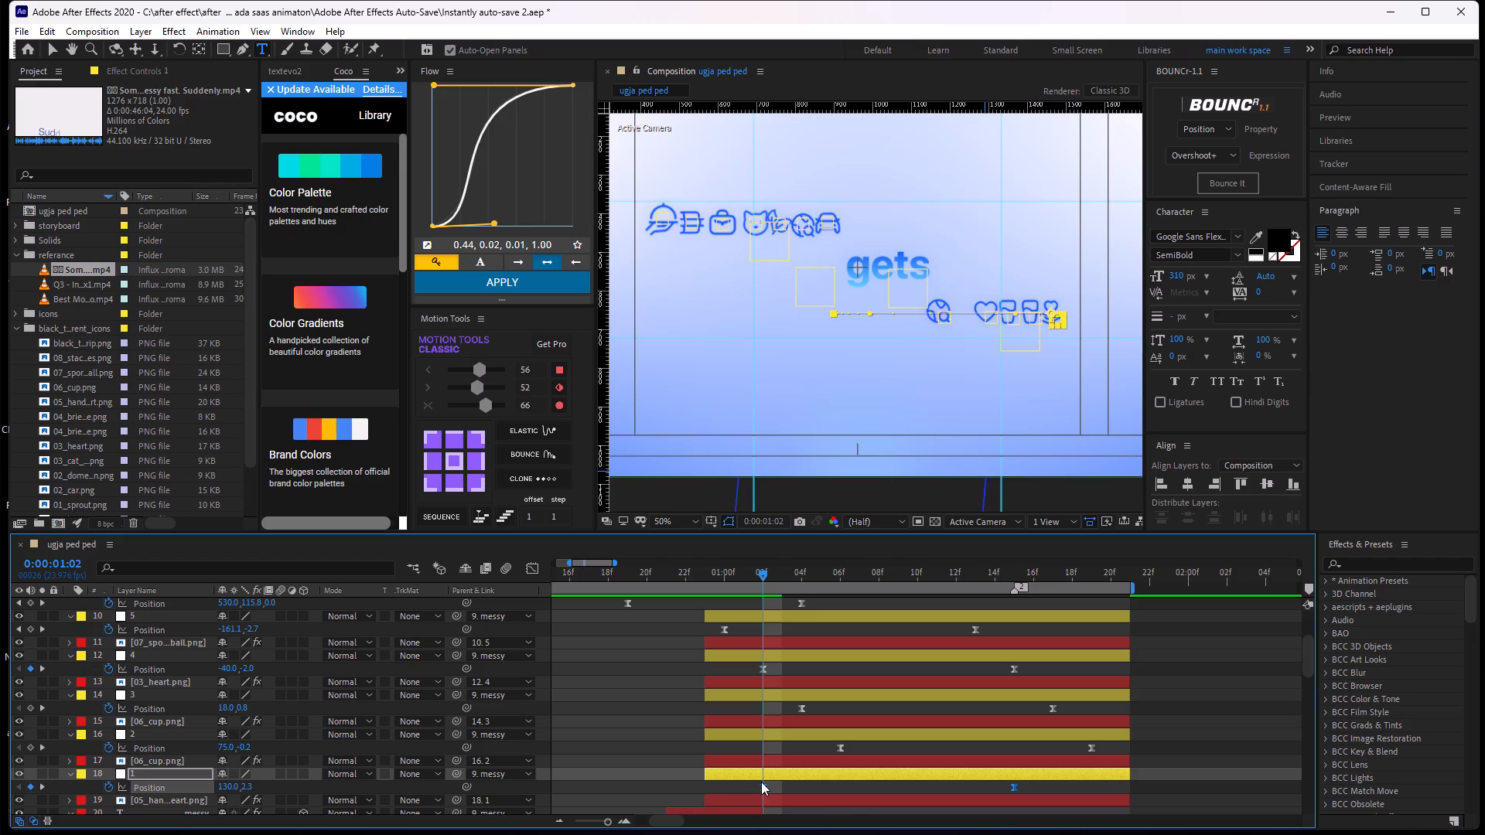
{"action": "left_click_drag", "start_coordinate": [763, 783], "coordinate": [876, 784]}
{"action": "left_click_drag", "start_coordinate": [876, 784], "coordinate": [872, 792]}
Preview the staggered icon slide by scrubbing the keyframe range and playing from 0:00:00:23.
{"action": "left_click_drag", "start_coordinate": [765, 568], "coordinate": [896, 630]}
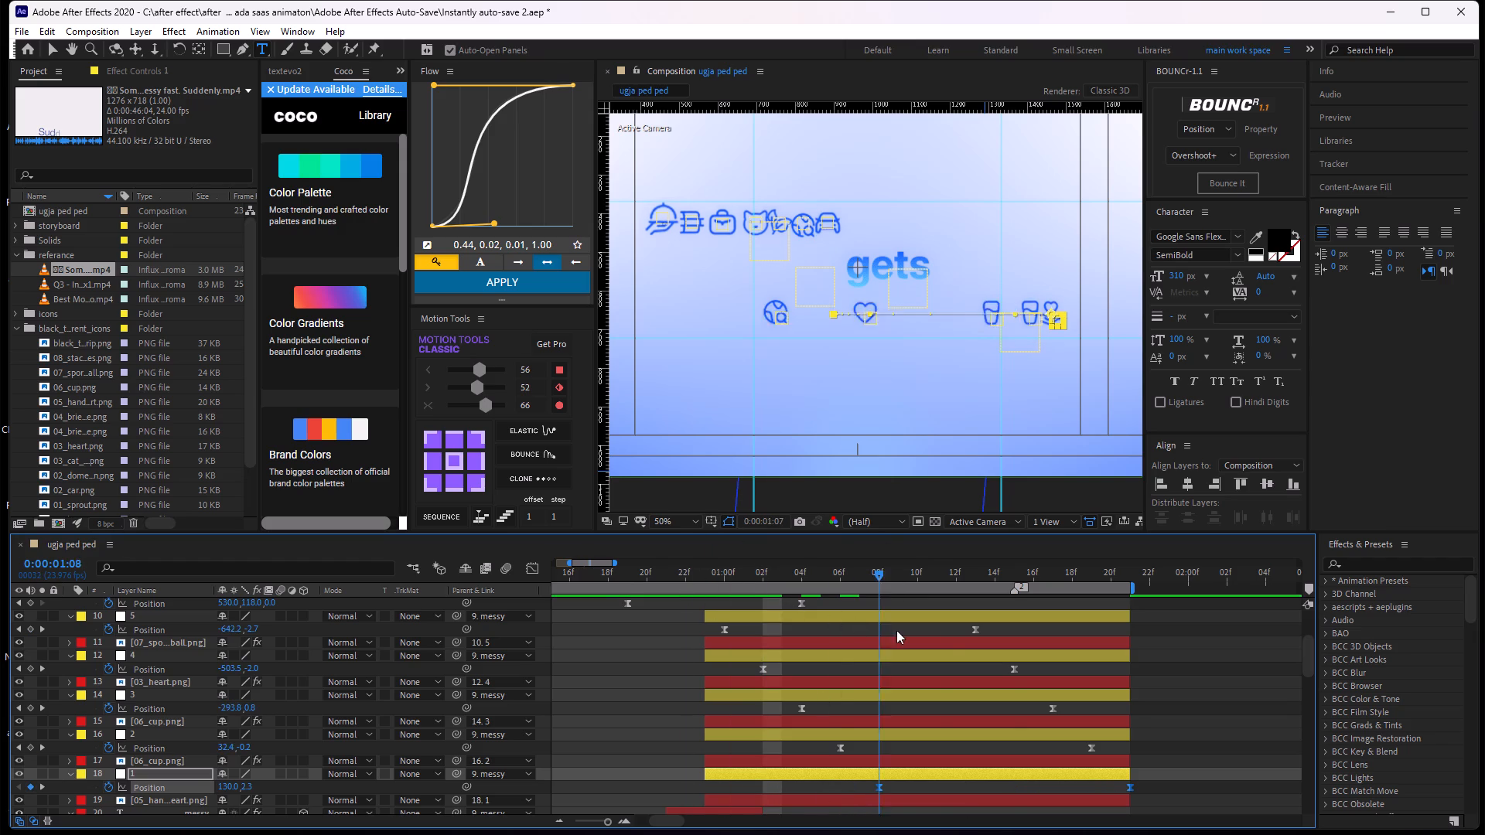
{"action": "left_click_drag", "start_coordinate": [896, 630], "coordinate": [707, 677]}
{"action": "key", "text": "space"}
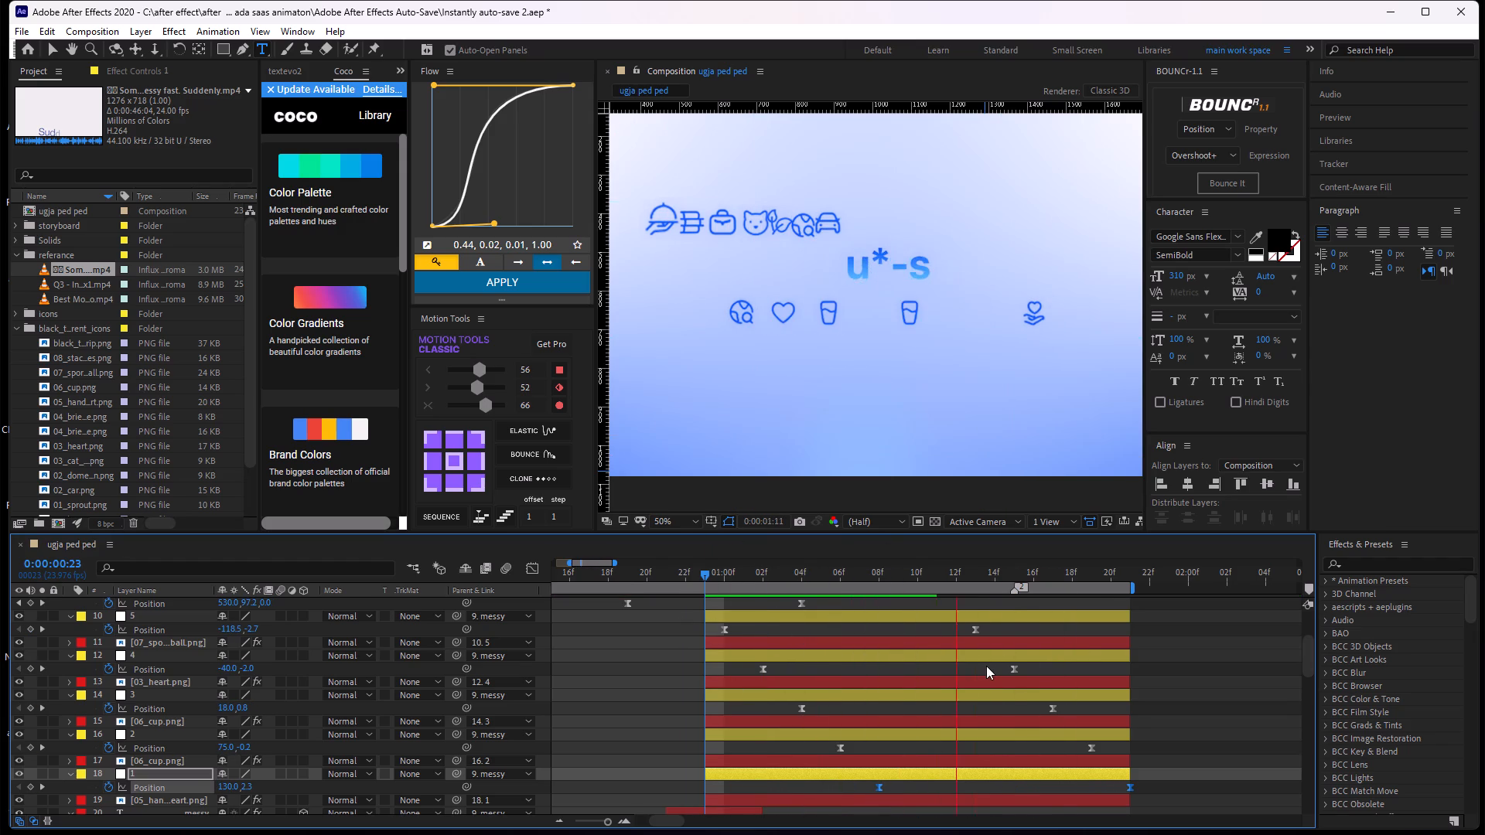
{"action": "key", "text": "space"}
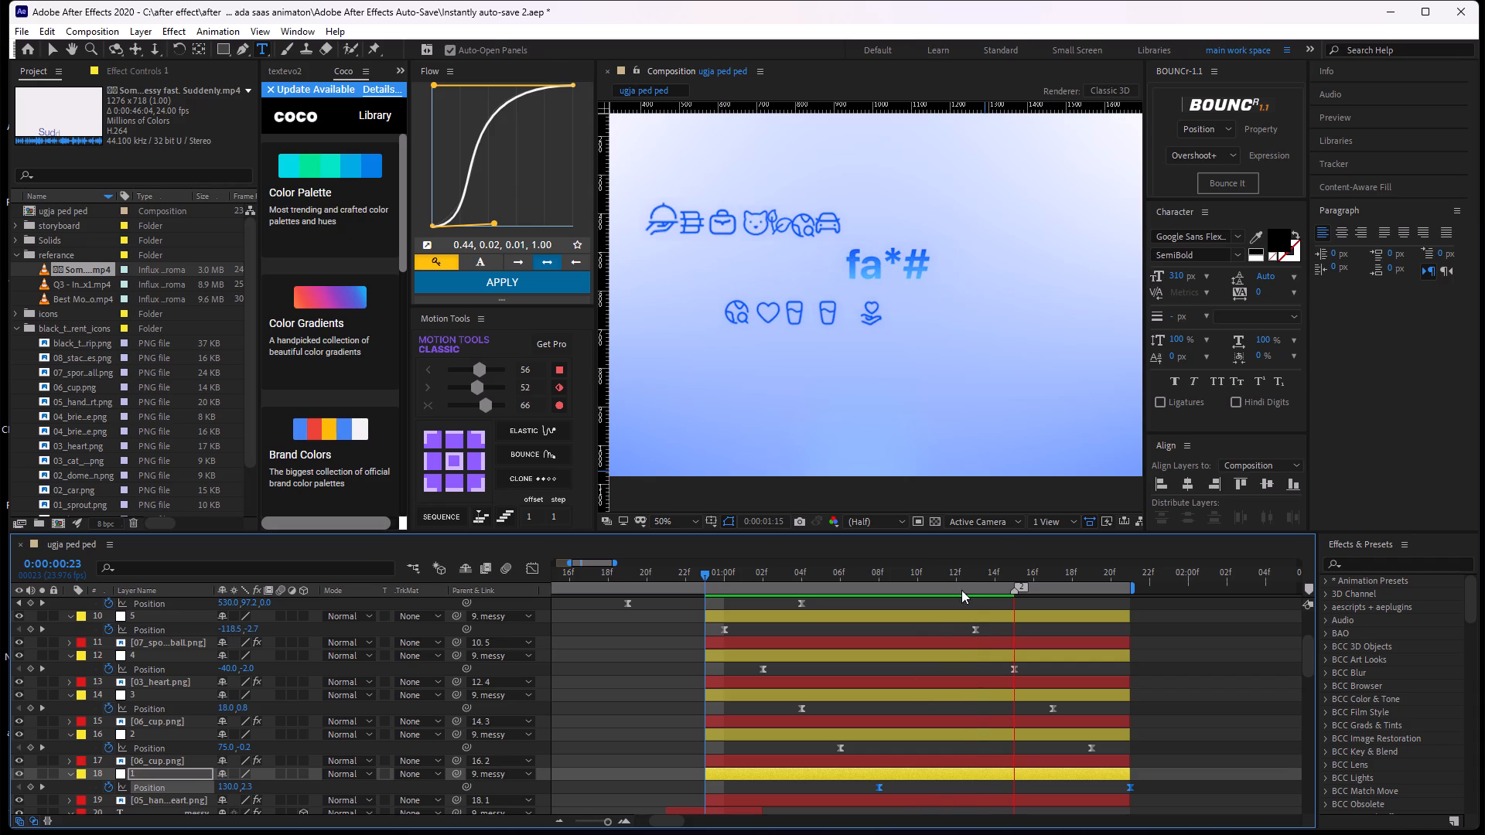
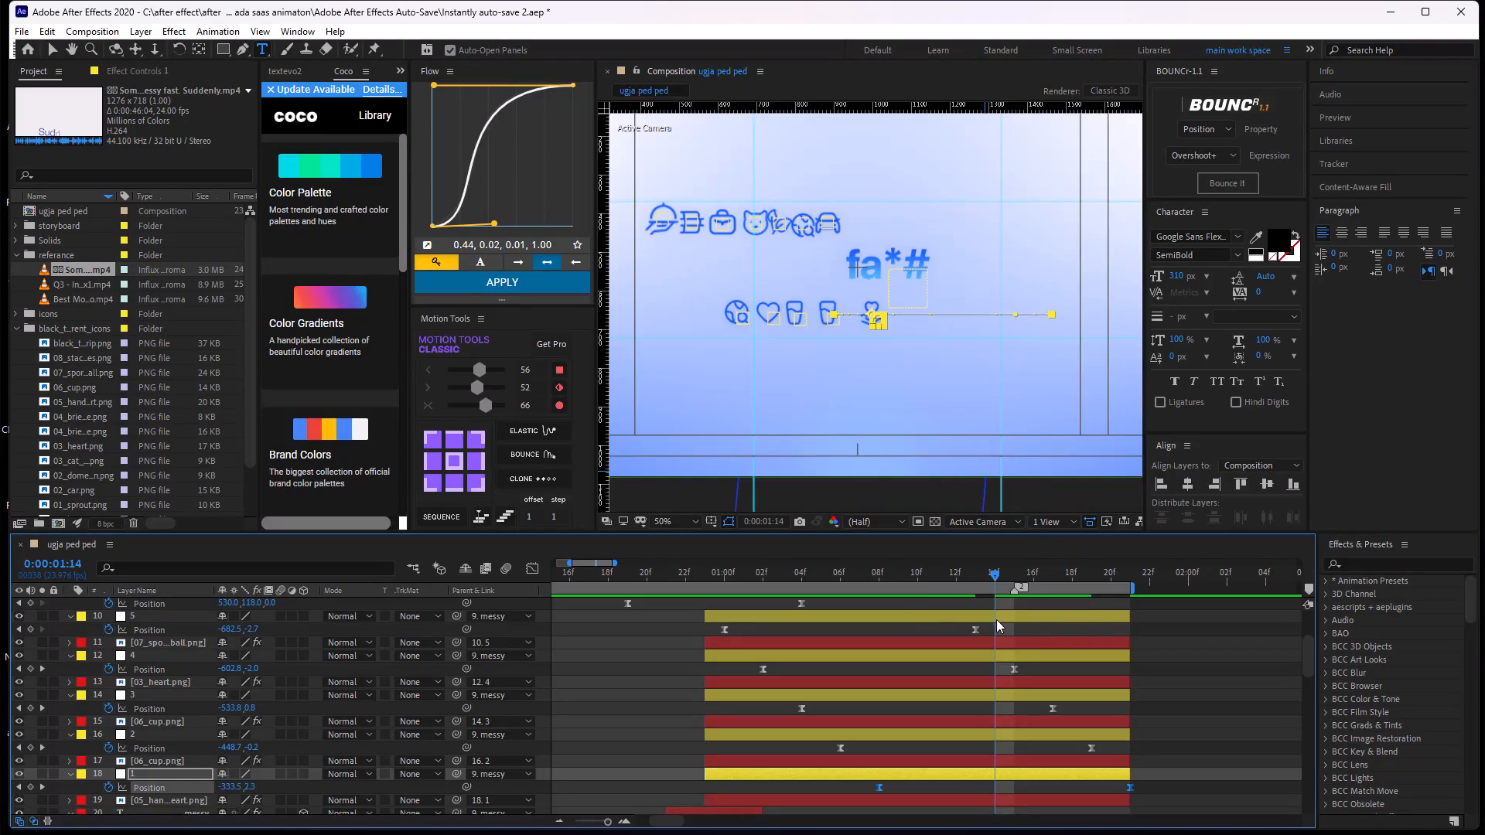
Preview the staggered "messy" icon slide repeatedly by scrubbing and playing the range around 0:00:01:00.
{"action": "left_click_drag", "start_coordinate": [995, 572], "coordinate": [705, 668]}
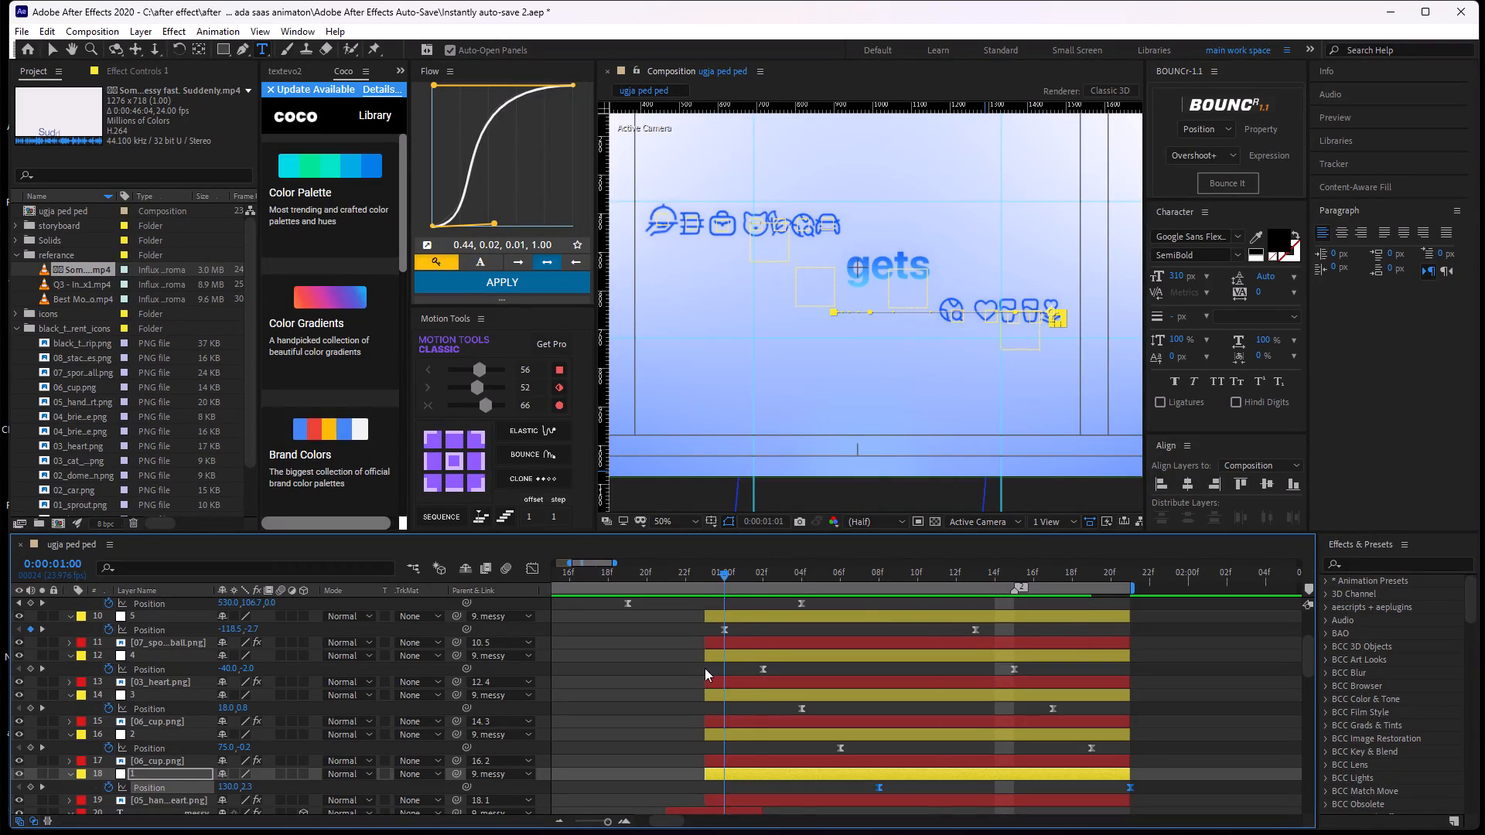
{"action": "left_click_drag", "start_coordinate": [705, 668], "coordinate": [715, 687]}
{"action": "left_click_drag", "start_coordinate": [715, 687], "coordinate": [724, 706]}
{"action": "key", "text": "space"}
{"action": "key", "text": "space"}
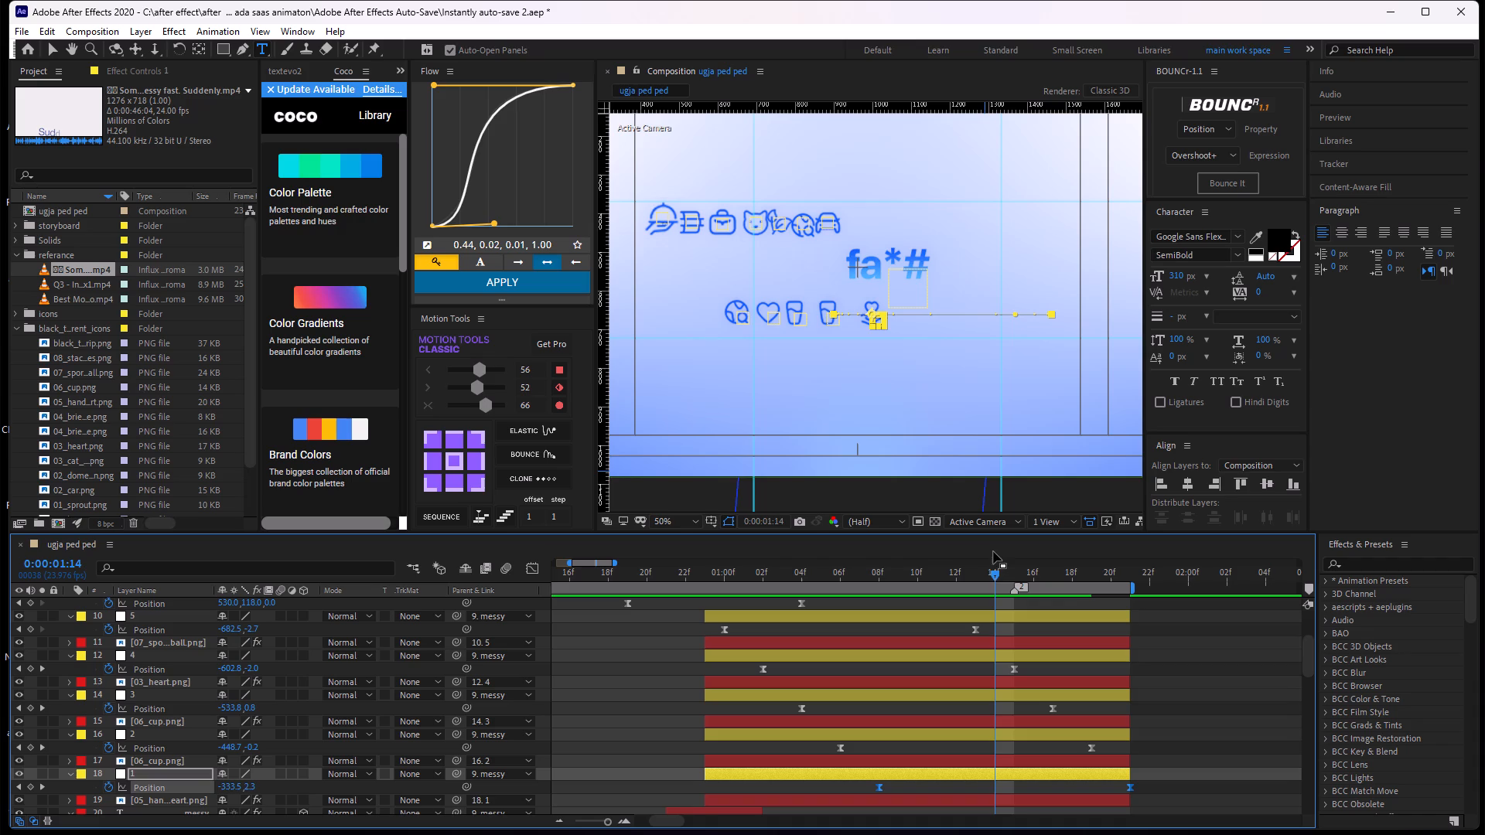
{"action": "left_click_drag", "start_coordinate": [993, 570], "coordinate": [721, 616]}
{"action": "key", "text": "space"}
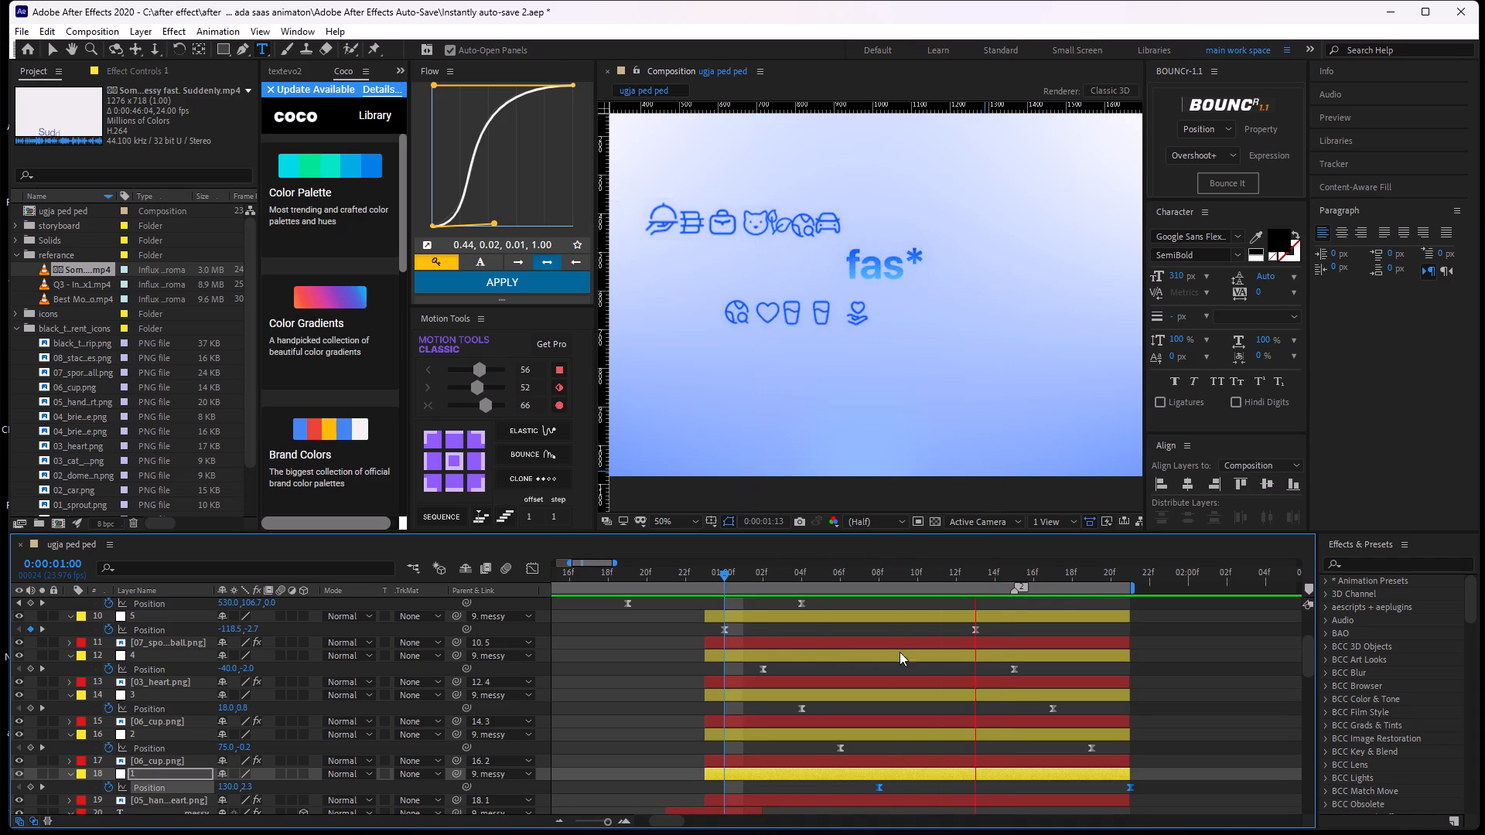
{"action": "key", "text": "space"}
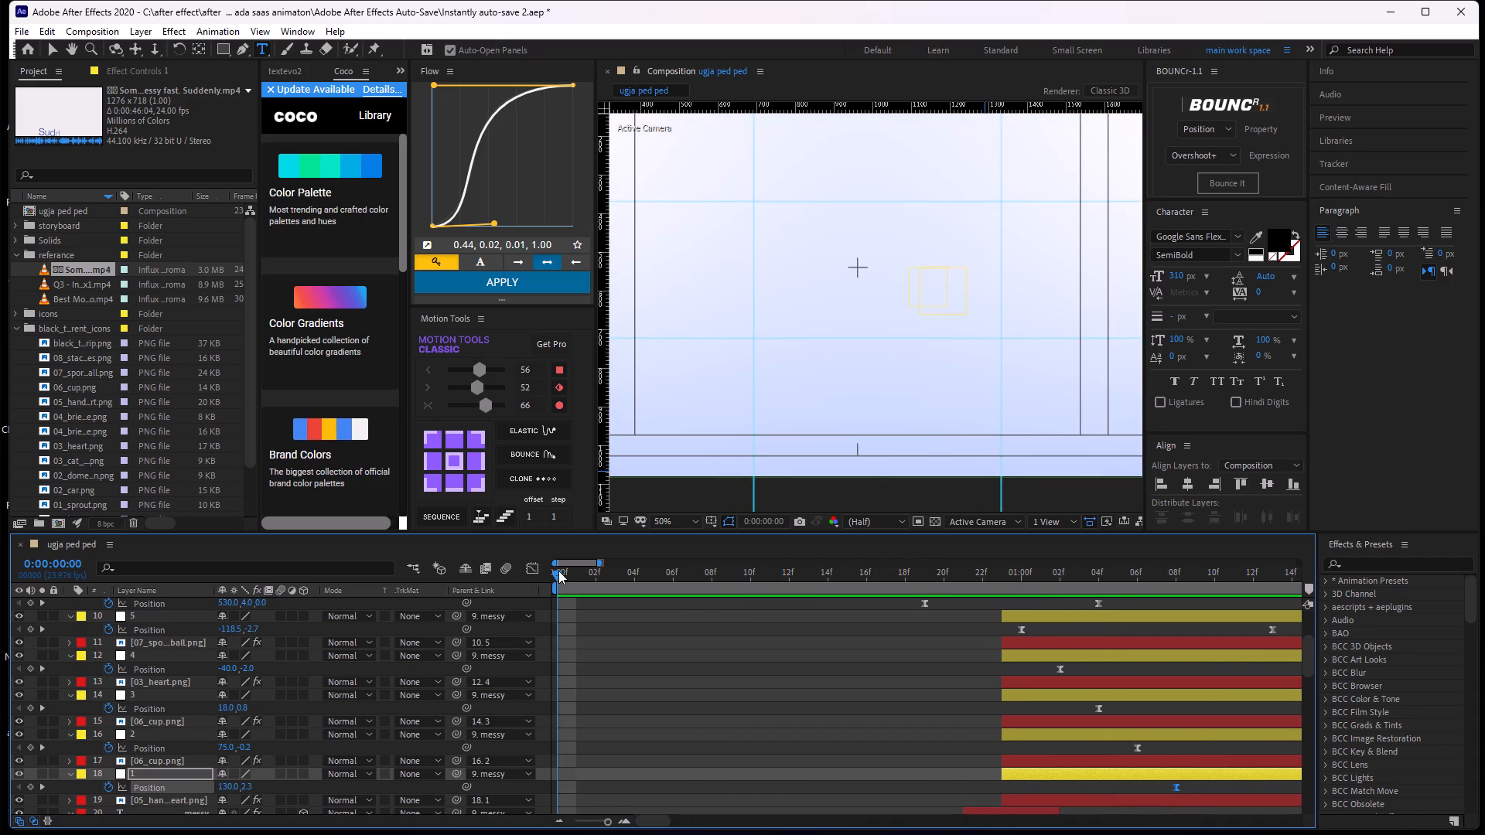
{"action": "left_click_drag", "start_coordinate": [556, 571], "coordinate": [1203, 590]}
{"action": "middle_click_drag", "start_coordinate": [1201, 603], "coordinate": [821, 599]}
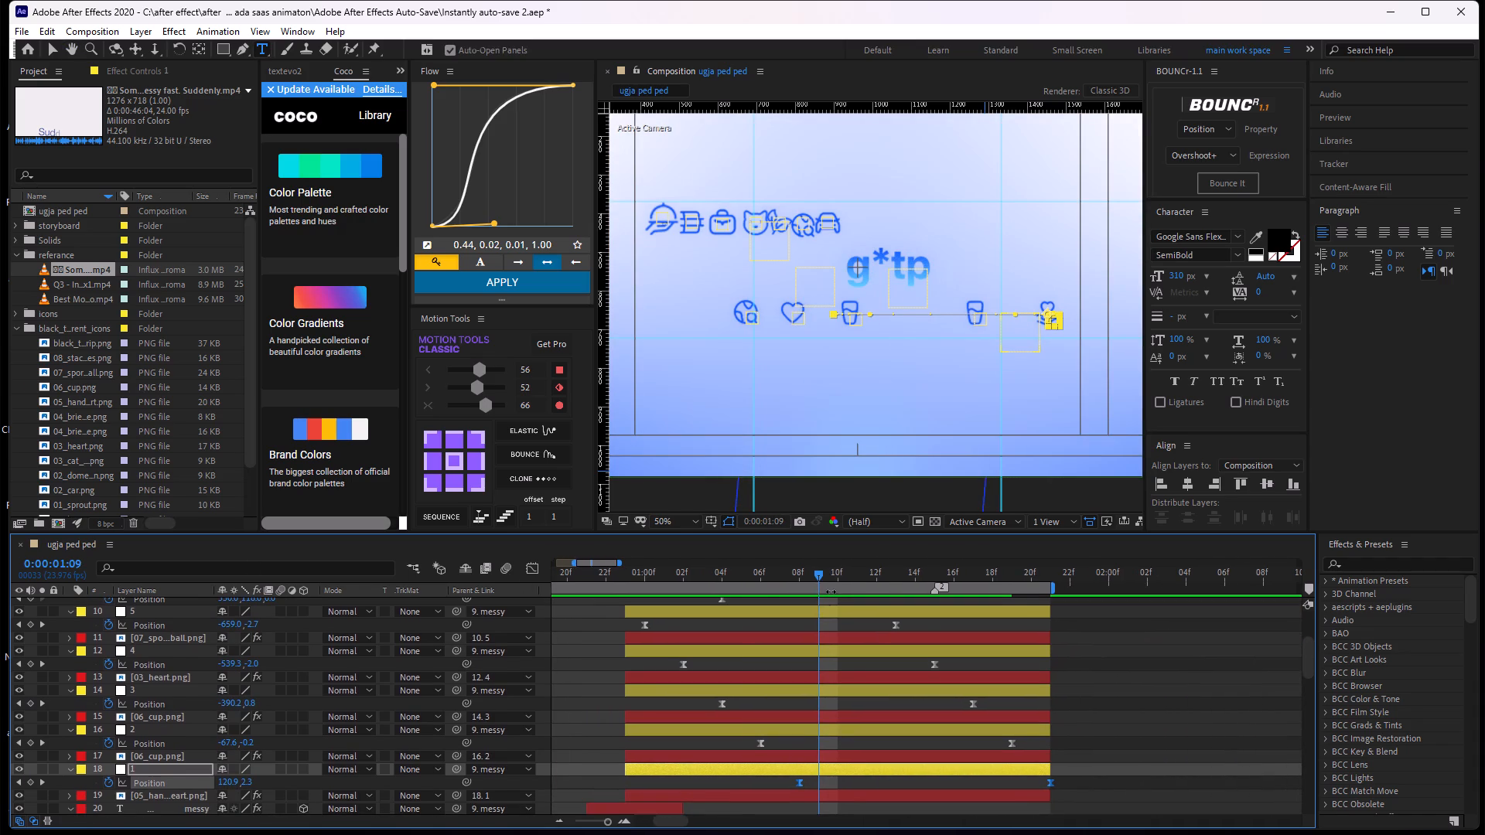
{"action": "left_click_drag", "start_coordinate": [824, 580], "coordinate": [662, 602]}
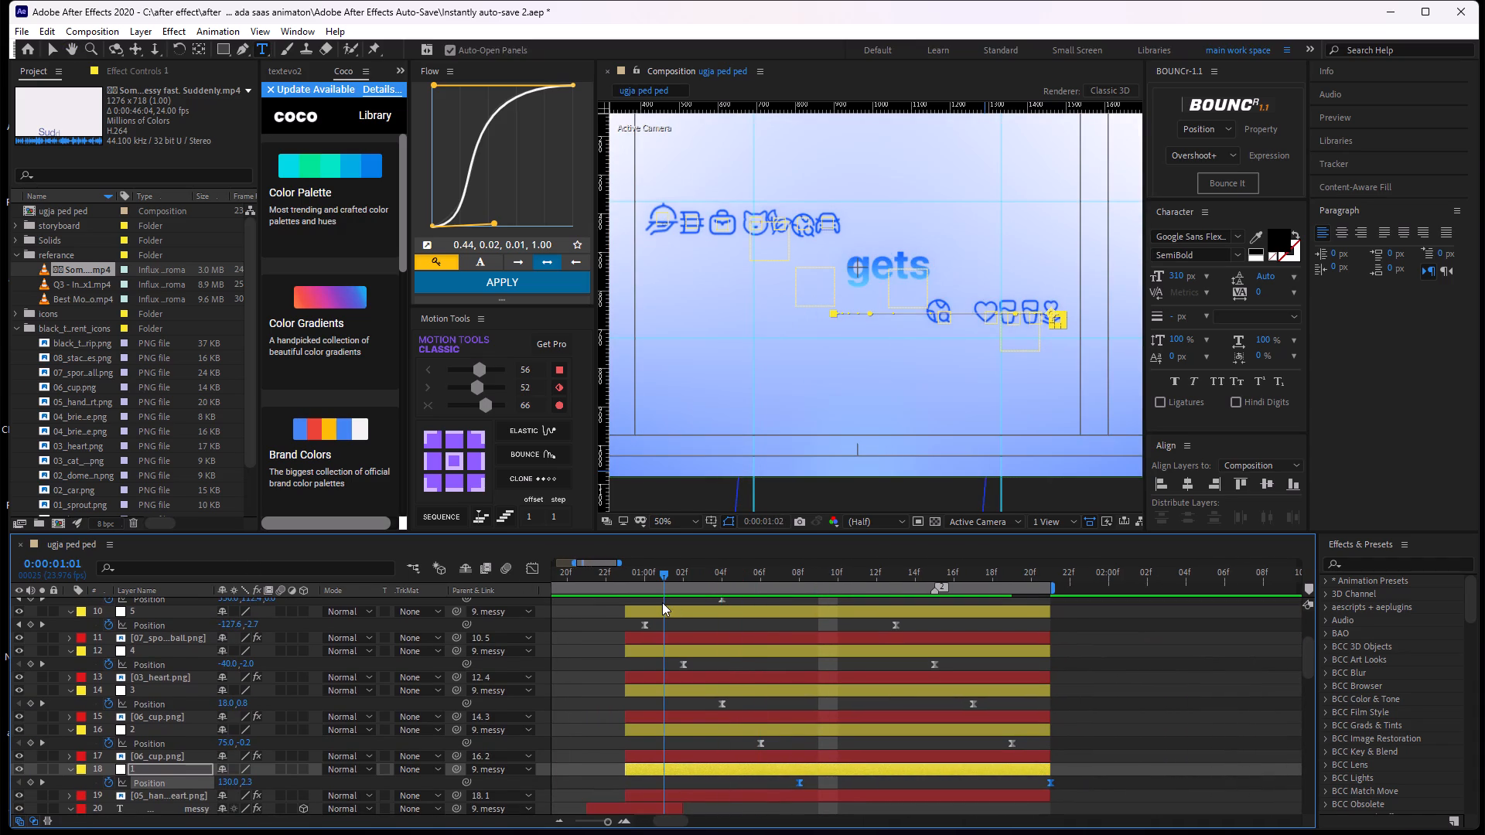
{"action": "left_click_drag", "start_coordinate": [662, 602], "coordinate": [613, 603]}
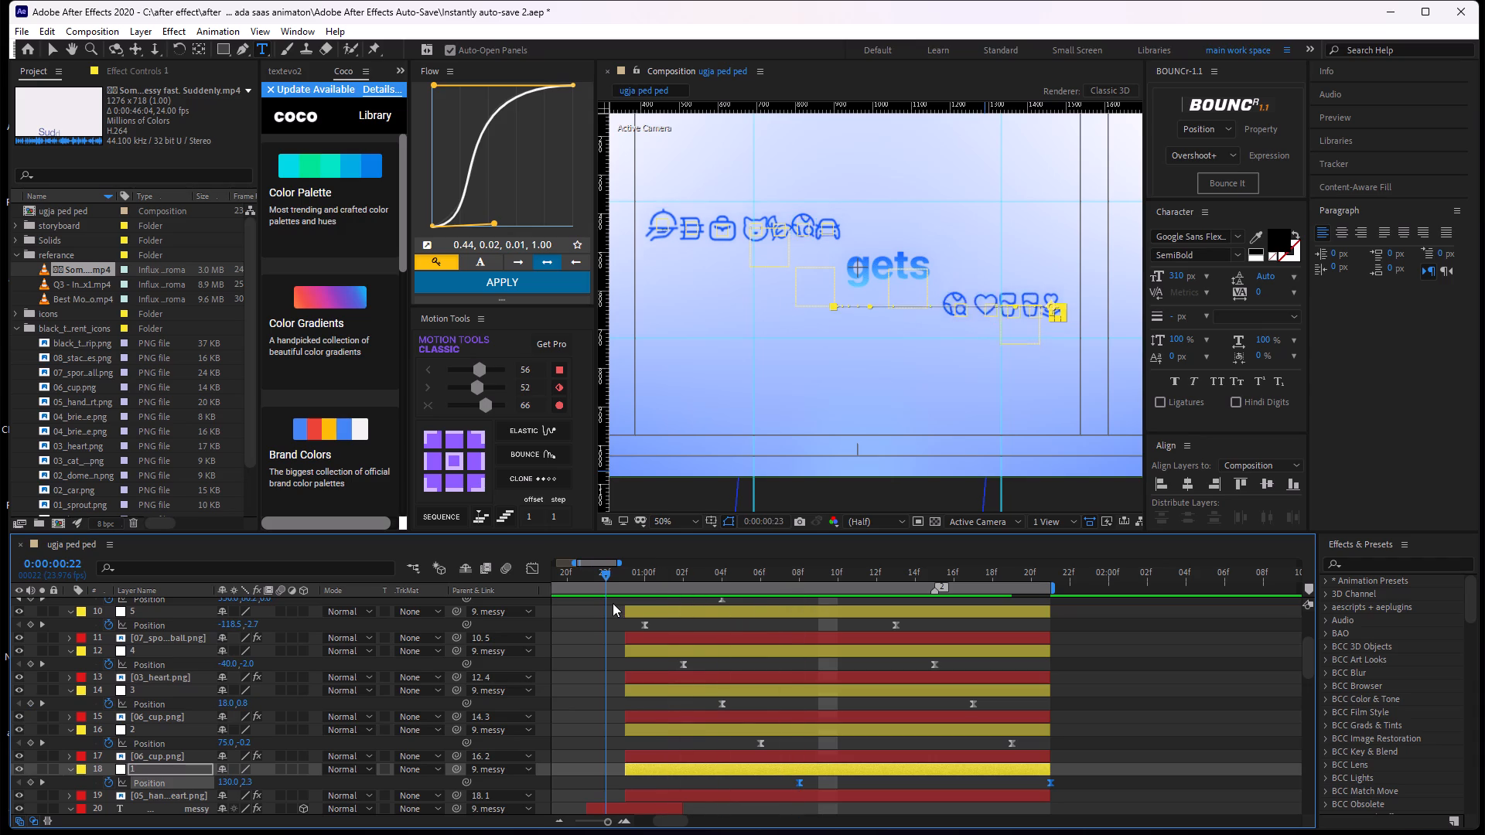
{"action": "key", "text": "space"}
{"action": "key", "text": "space"}
{"action": "left_click_drag", "start_coordinate": [848, 573], "coordinate": [715, 612]}
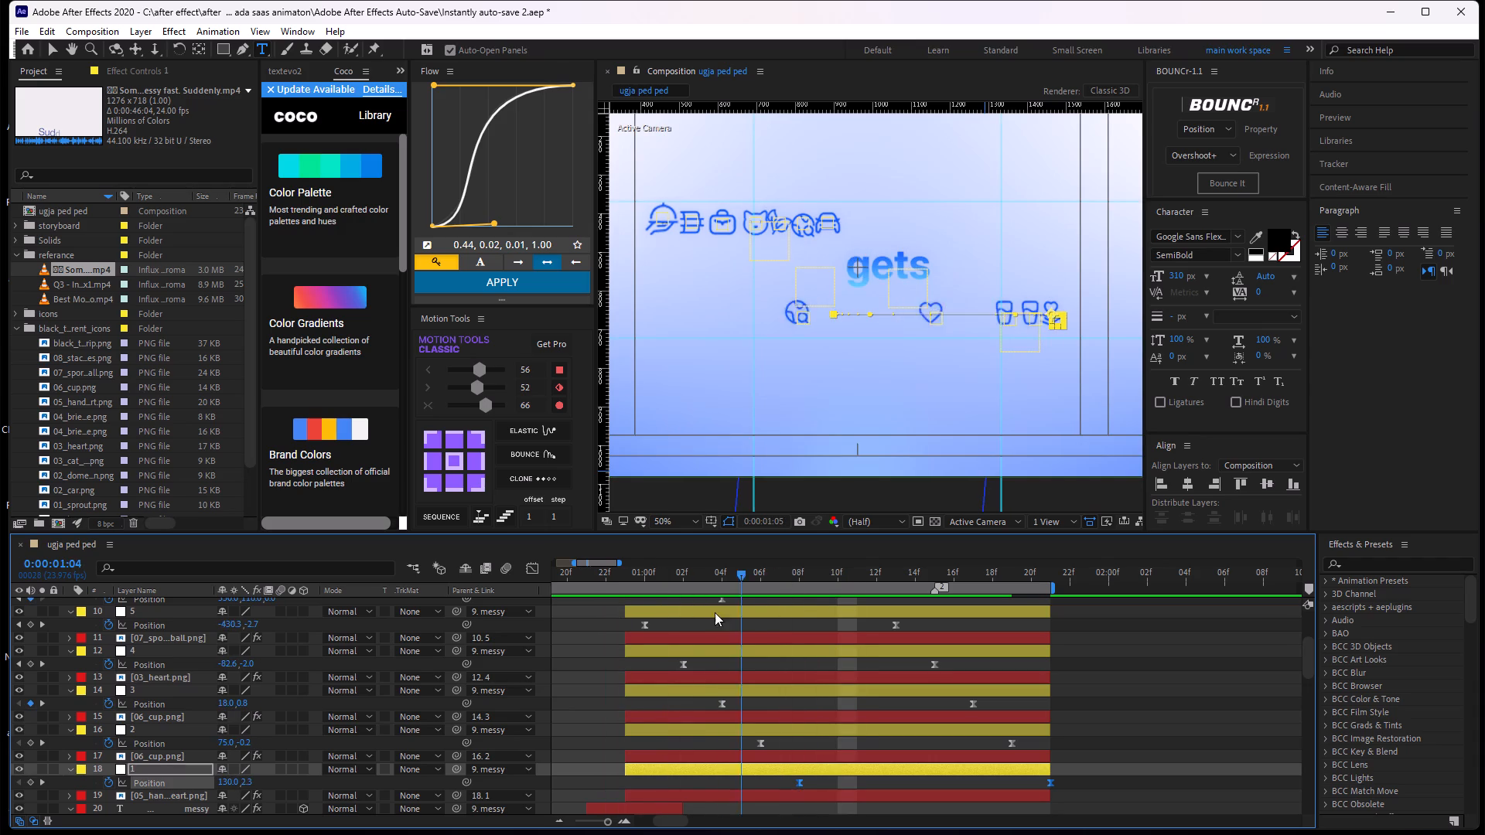
{"action": "left_click_drag", "start_coordinate": [715, 612], "coordinate": [682, 612]}
{"action": "key", "text": "space"}
{"action": "key", "text": "space"}
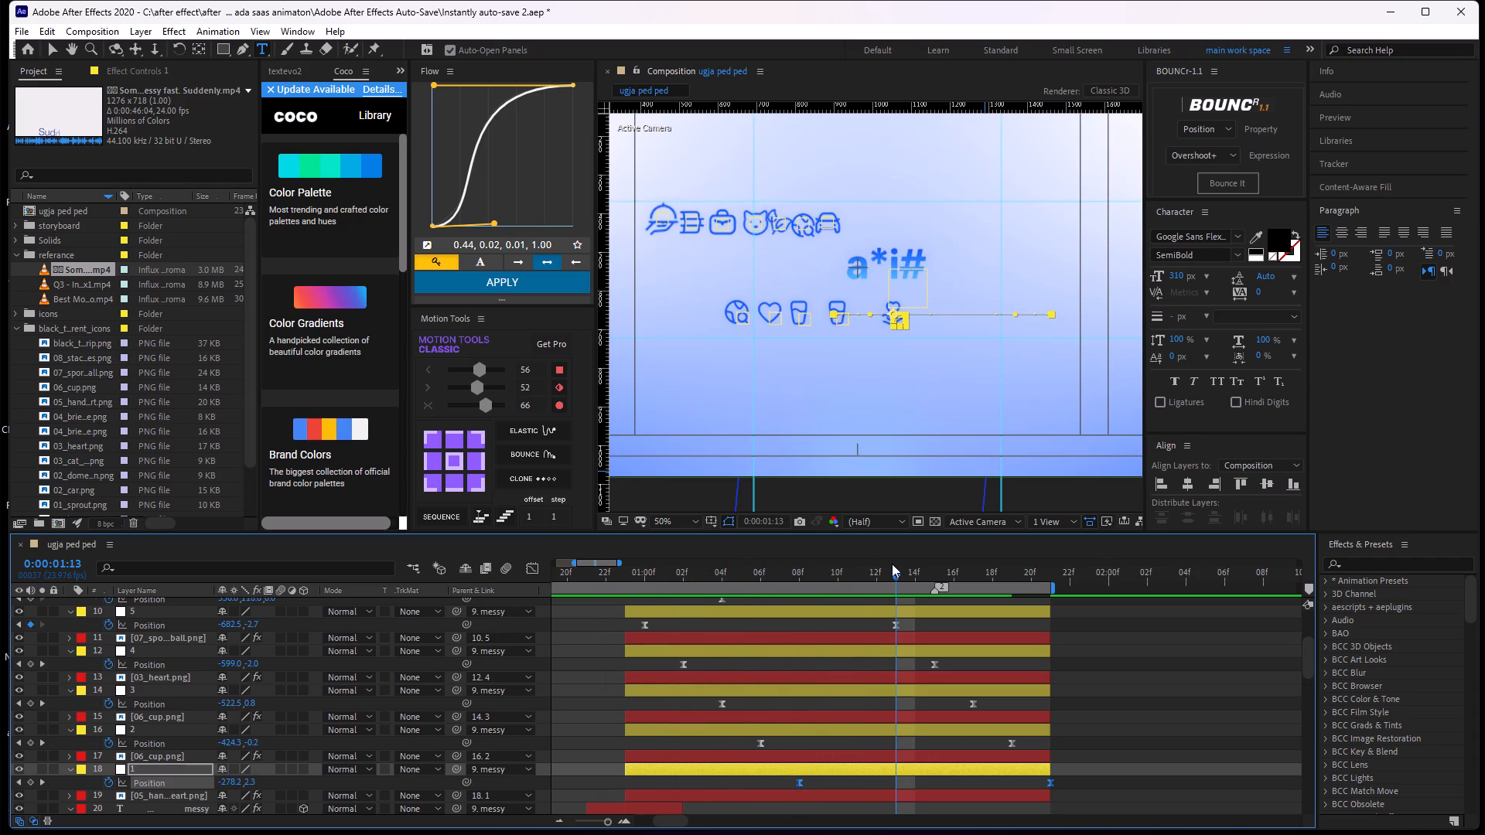
{"action": "left_click_drag", "start_coordinate": [894, 568], "coordinate": [684, 618]}
{"action": "key", "text": "space"}
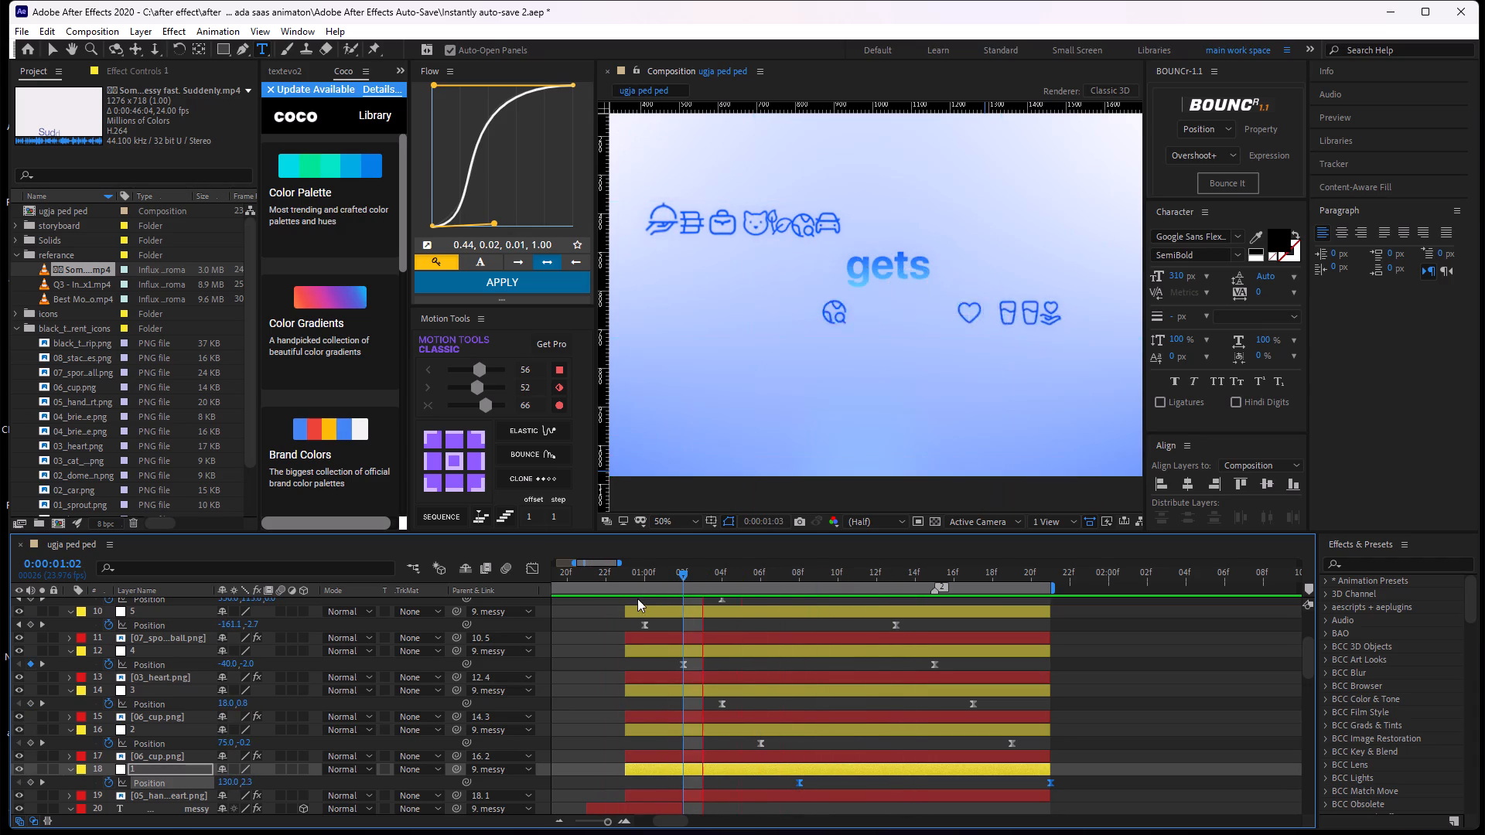
{"action": "key", "text": "space"}
{"action": "left_click_drag", "start_coordinate": [995, 581], "coordinate": [539, 607]}
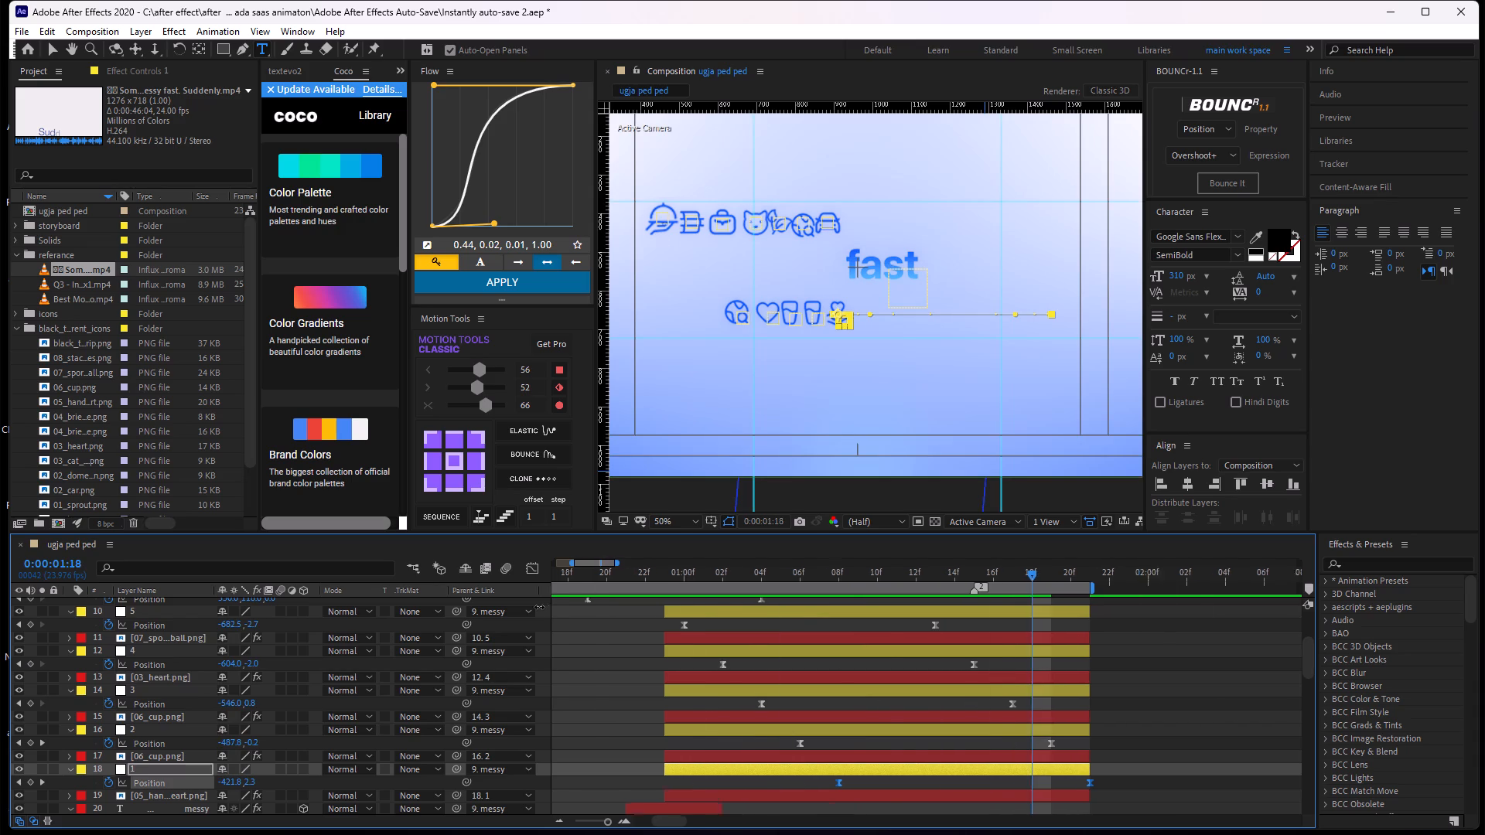
{"action": "left_click_drag", "start_coordinate": [539, 607], "coordinate": [541, 607]}
{"action": "middle_click_drag", "start_coordinate": [1123, 684], "coordinate": [772, 635]}
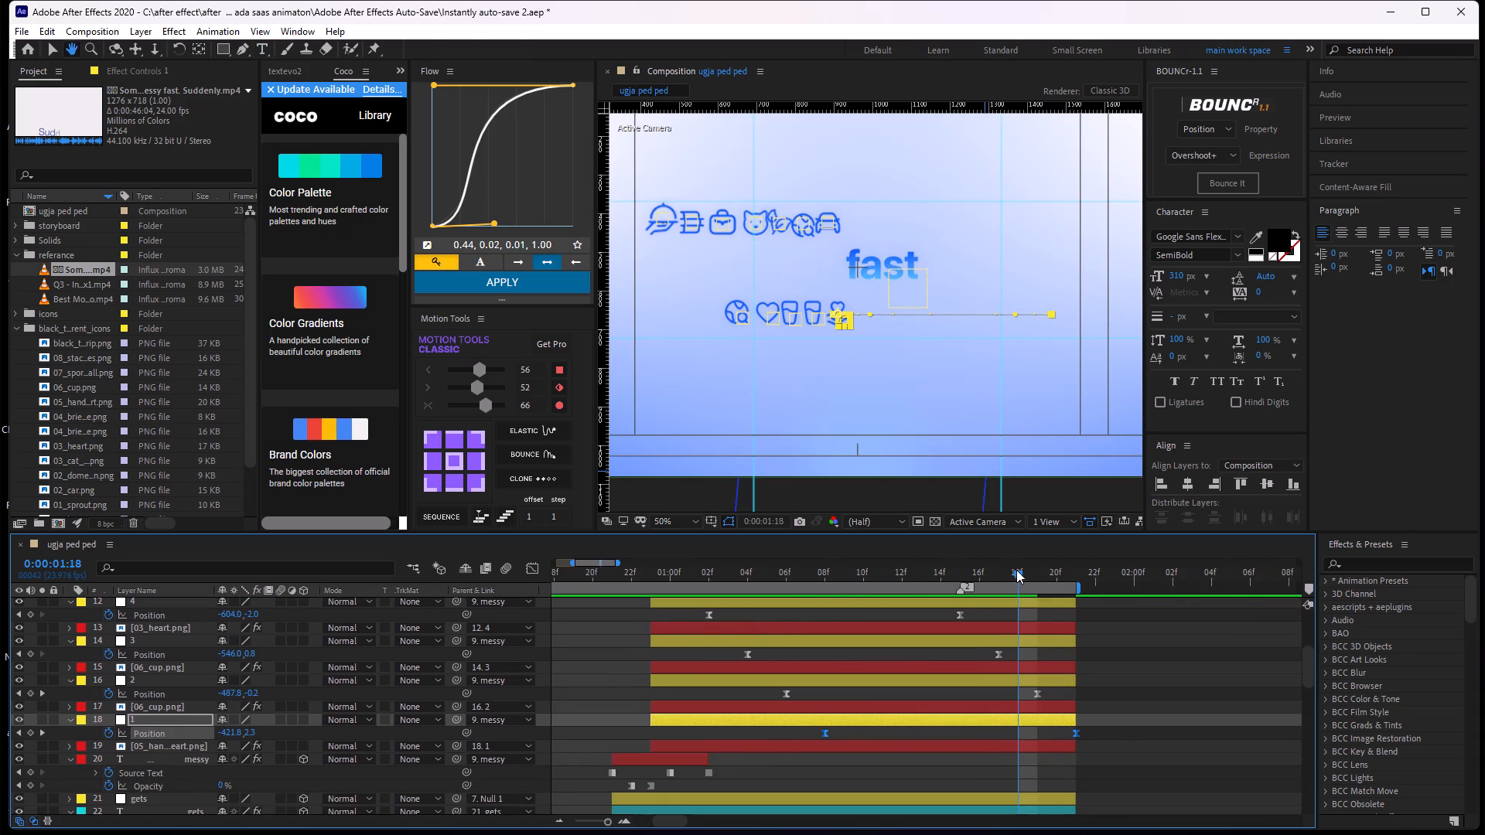
{"action": "left_click_drag", "start_coordinate": [1010, 570], "coordinate": [715, 612]}
{"action": "key", "text": "space"}
{"action": "key", "text": "space"}
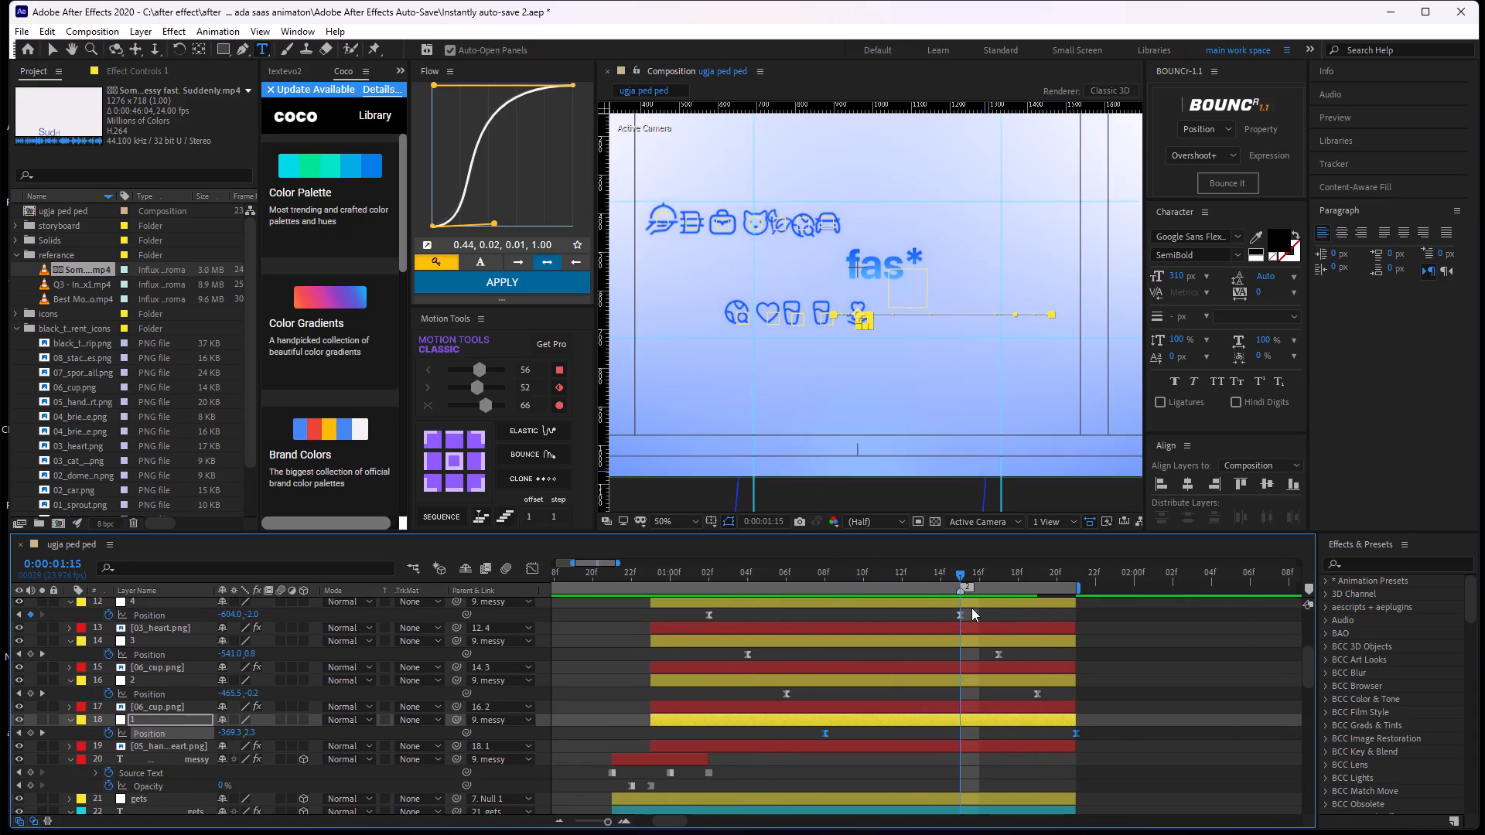
Play the animation from the composition's start through the icon slide, and replay the slide from 0:00:01:03.
{"action": "key", "text": "space"}
{"action": "key", "text": "space"}
{"action": "key", "text": "space"}
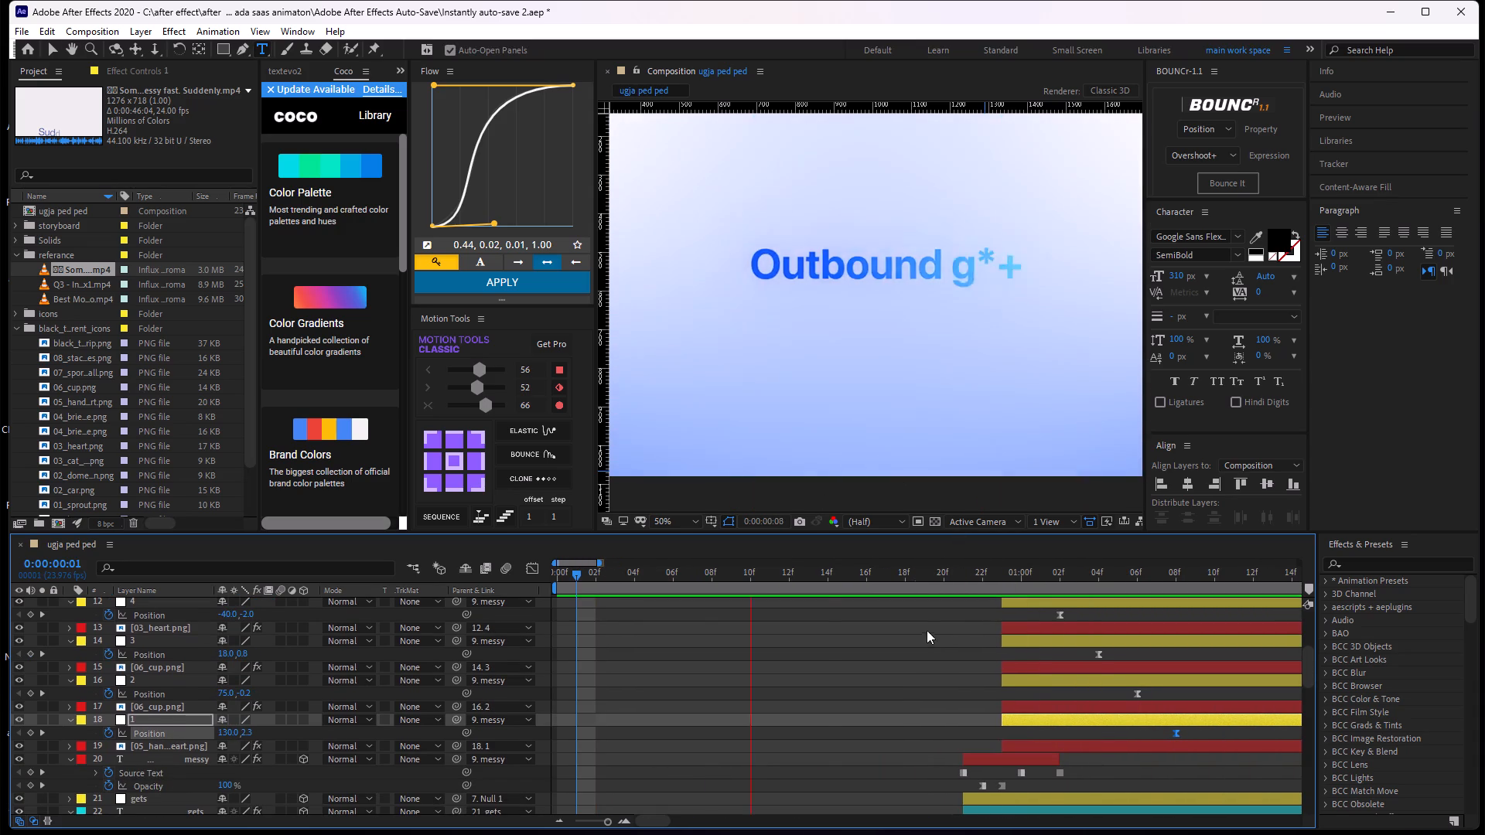
{"action": "key", "text": "space"}
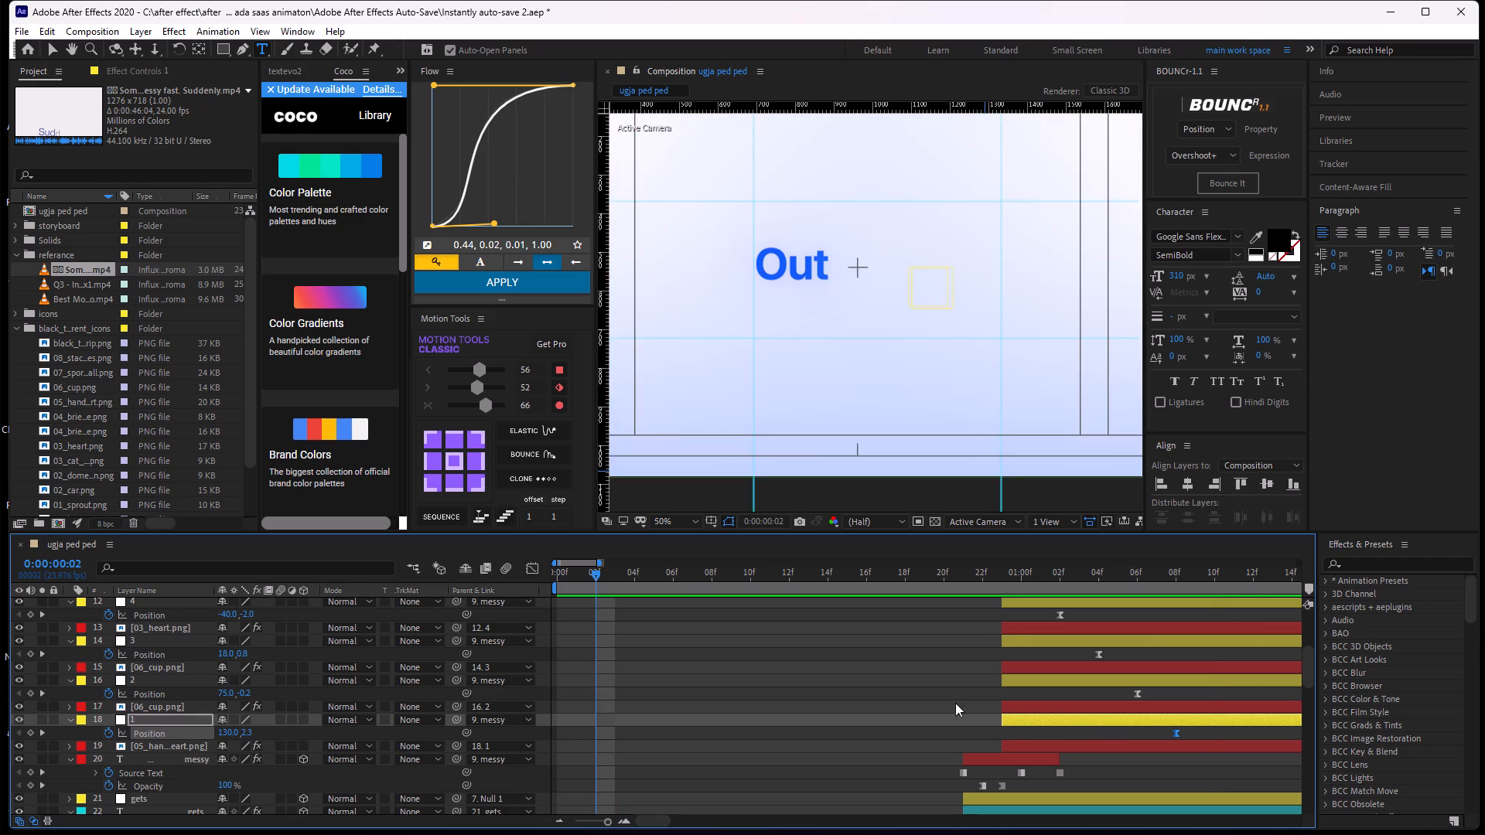
{"action": "key", "text": "space"}
{"action": "key", "text": "space"}
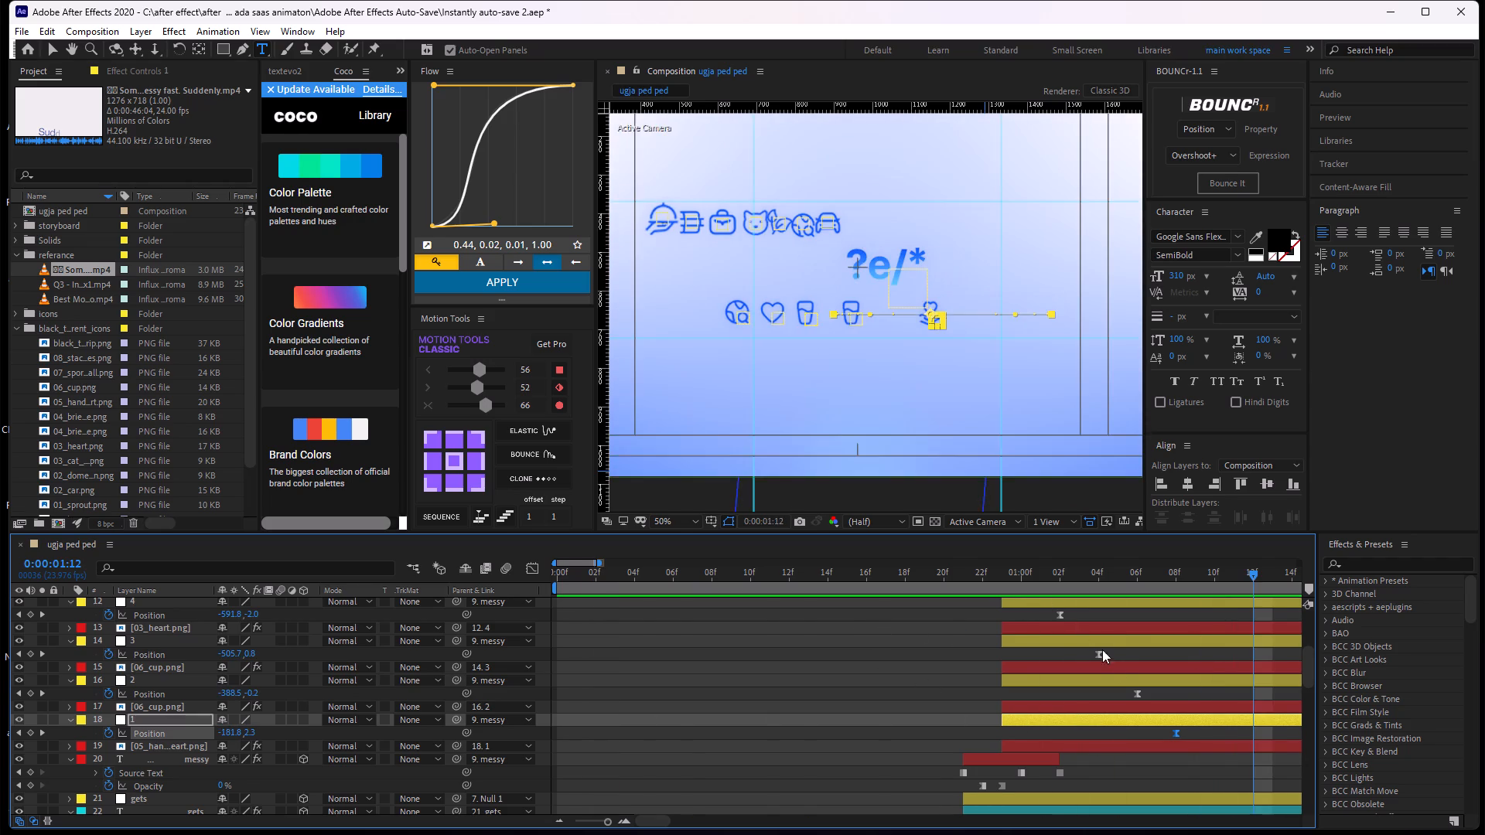
{"action": "key", "text": "space"}
{"action": "key", "text": "space"}
{"action": "scroll", "coordinate": [1077, 679], "scroll_direction": "down", "scroll_amount": 2, "text": "alt"}
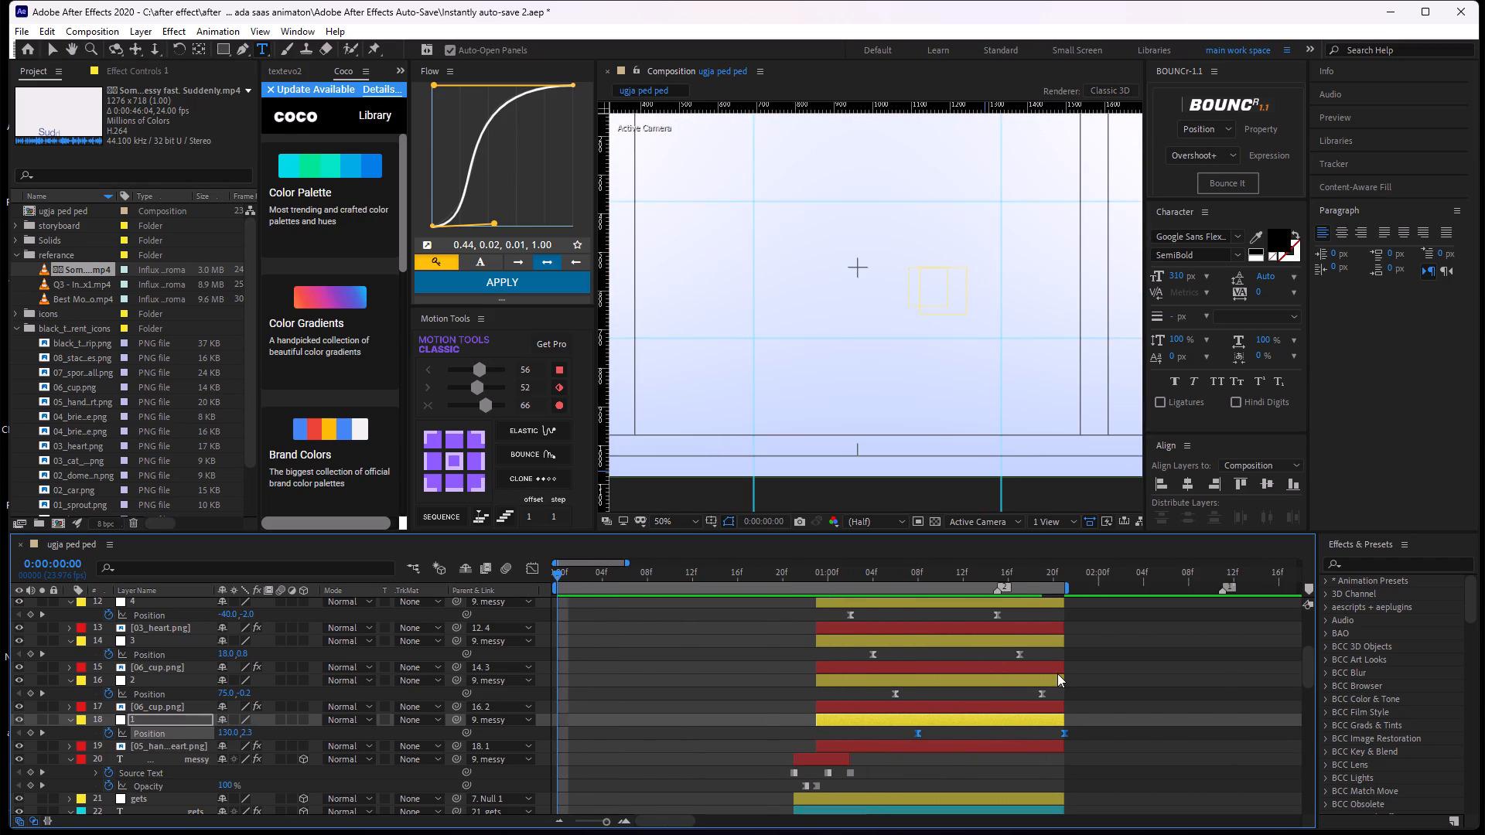
{"action": "key", "text": "space"}
{"action": "key", "text": "space"}
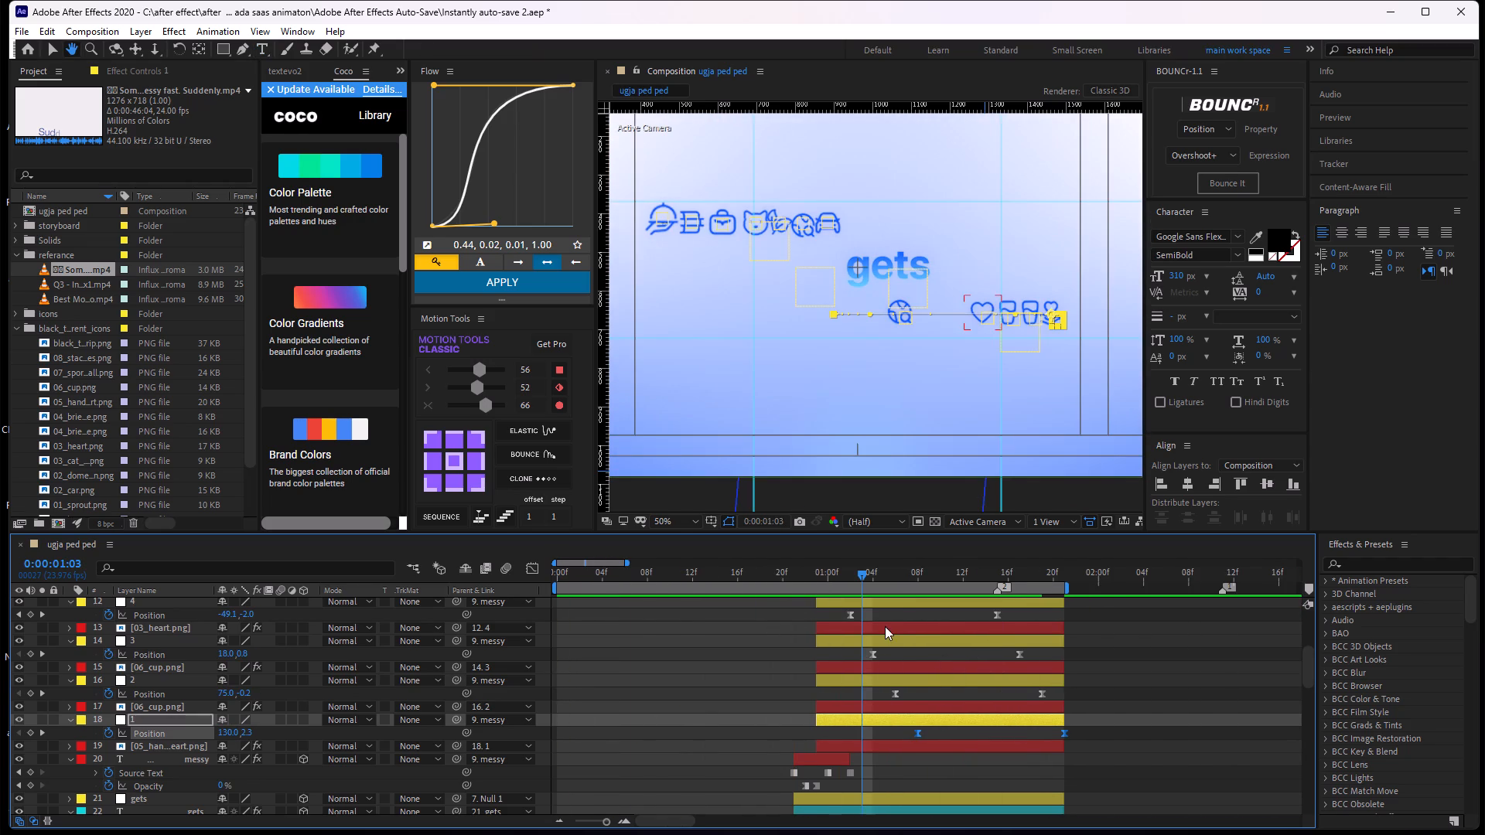
{"action": "left_click", "coordinate": [863, 574]}
{"action": "key", "text": "space"}
{"action": "key", "text": "space"}
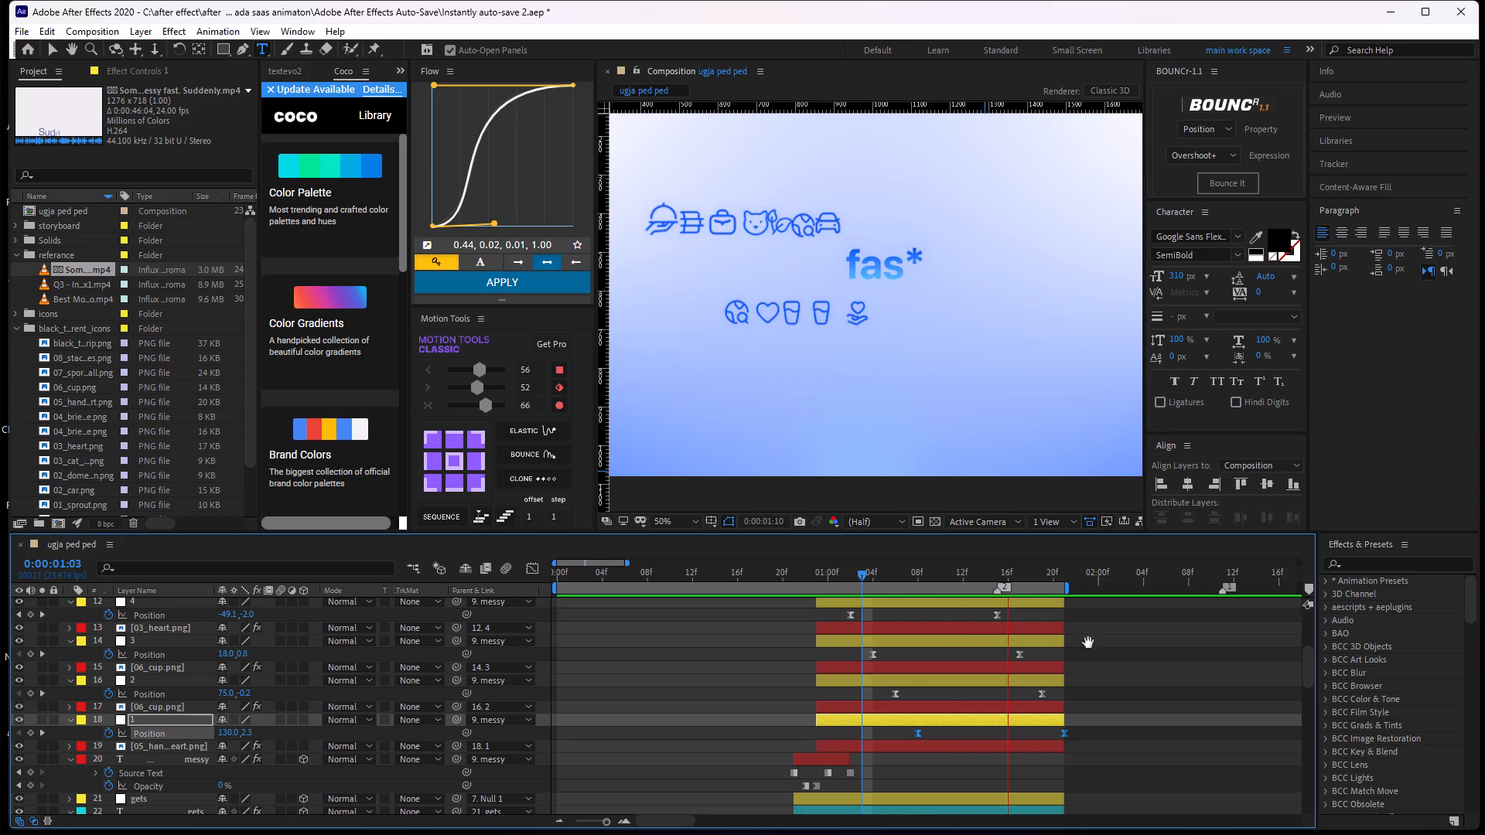
{"action": "left_click_drag", "start_coordinate": [1019, 578], "coordinate": [870, 597]}
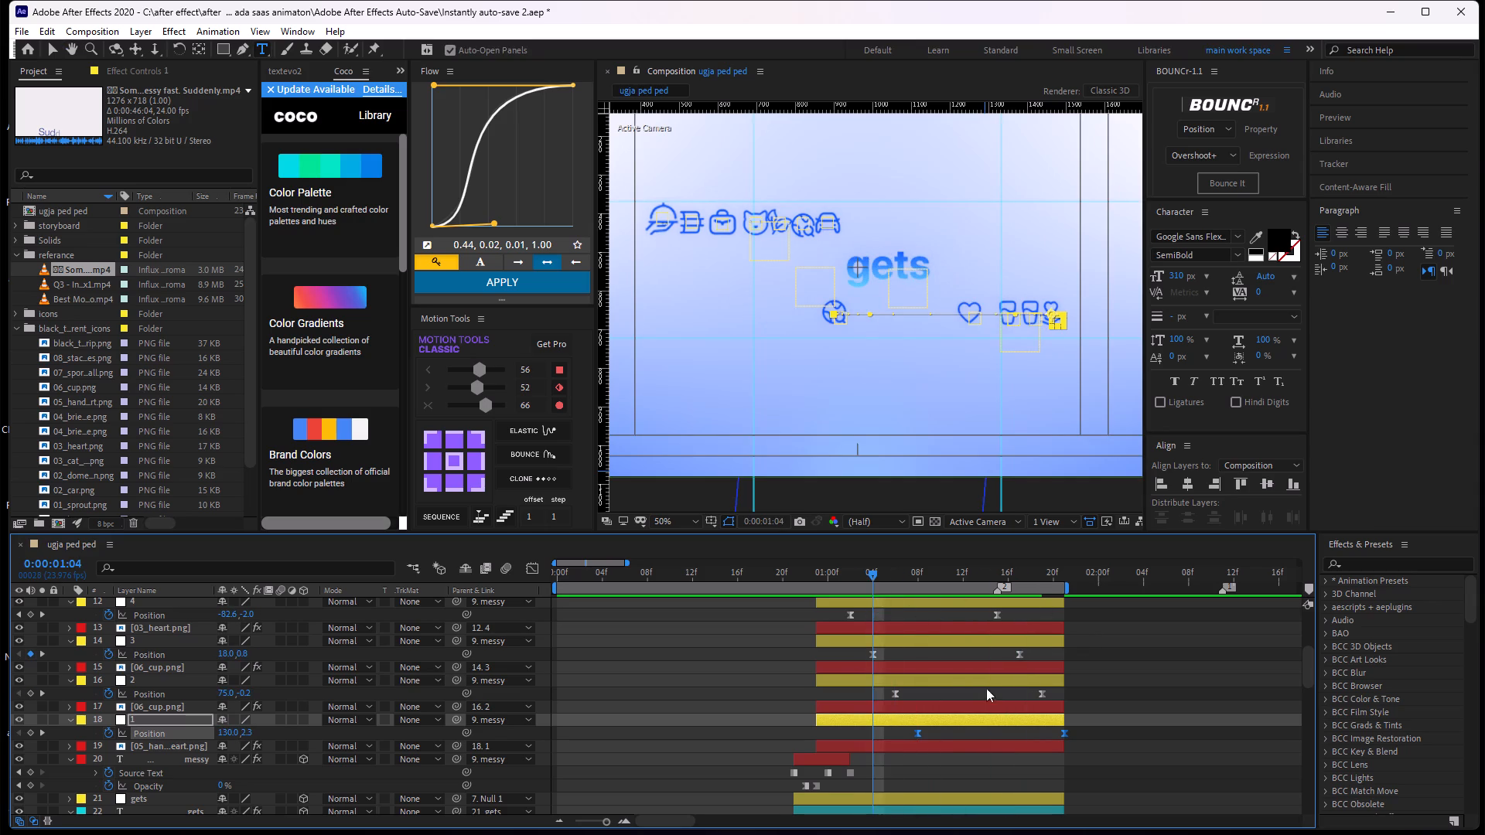
Collapse the keyframed properties of nulls "1", "2", "3", "4", "5" and "messy" in the timeline.
{"action": "middle_click_drag", "start_coordinate": [1012, 704], "coordinate": [875, 632]}
{"action": "left_click", "coordinate": [855, 689]}
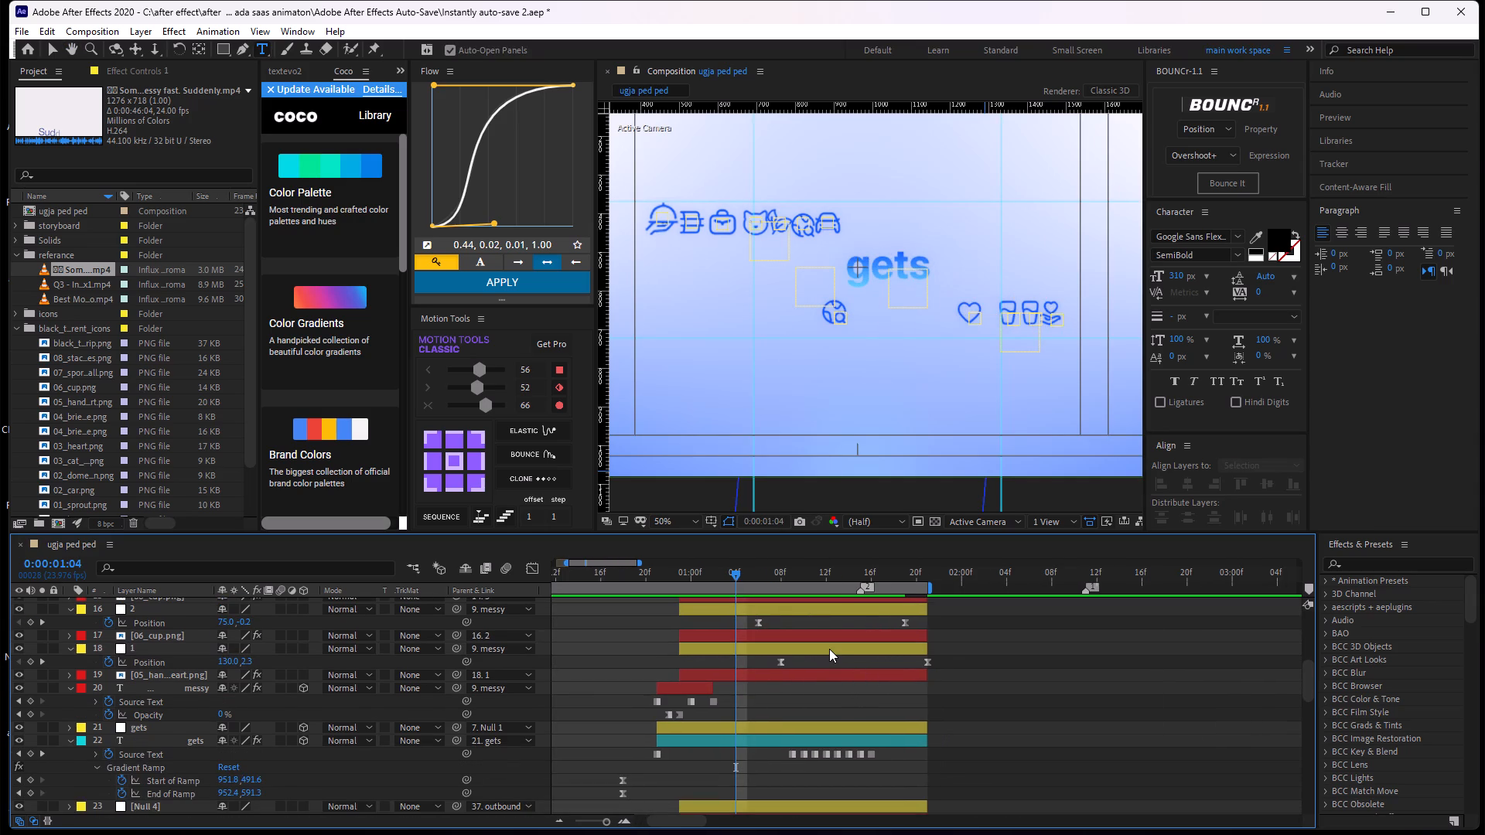
{"action": "left_click", "coordinate": [829, 649]}
{"action": "key", "text": "u"}
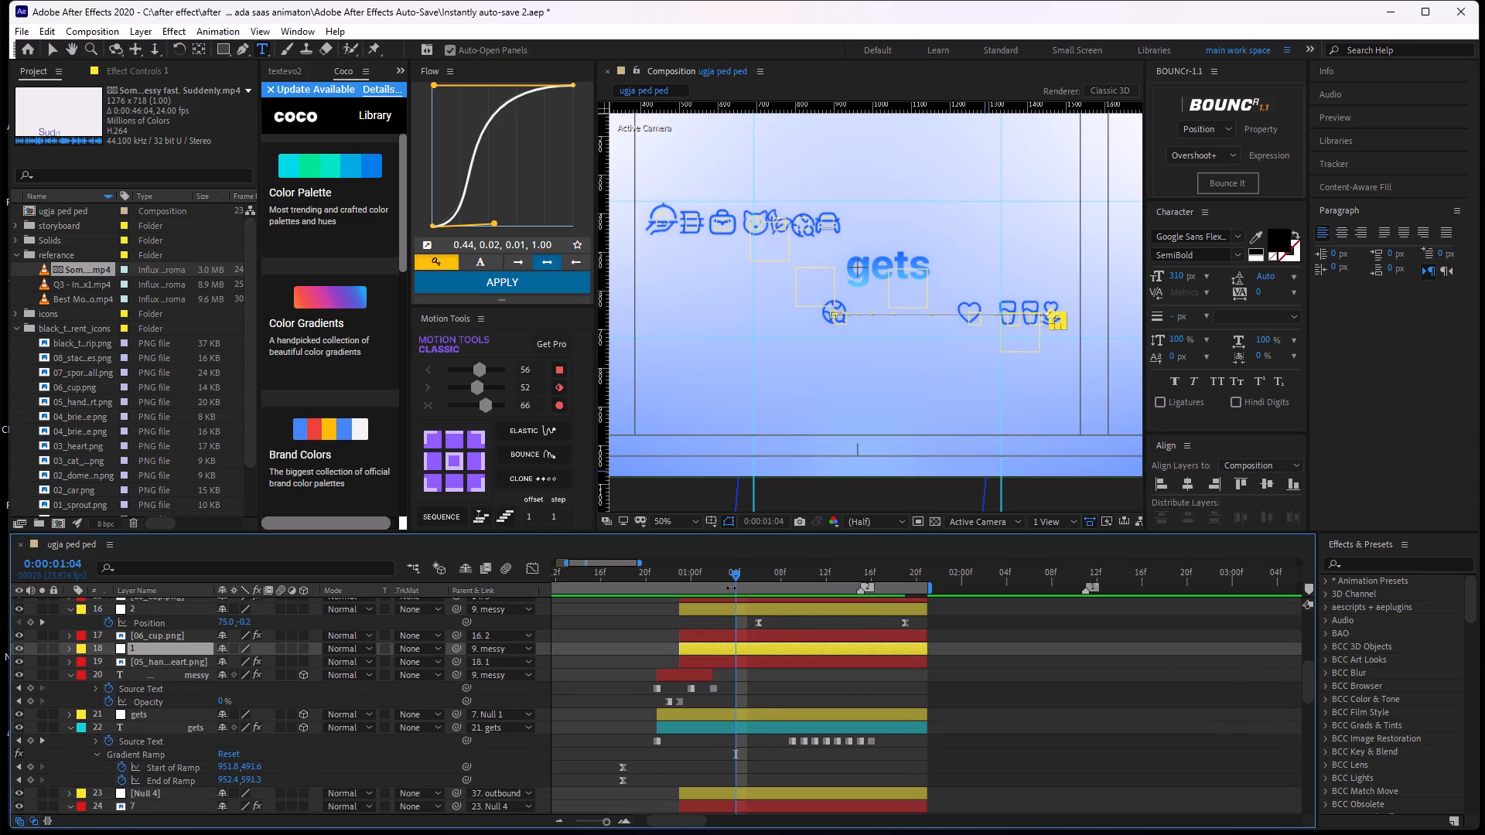
{"action": "left_click", "coordinate": [751, 612]}
{"action": "key", "text": "u"}
{"action": "scroll", "coordinate": [759, 612], "scroll_direction": "up", "scroll_amount": 1}
{"action": "left_click", "coordinate": [759, 628]}
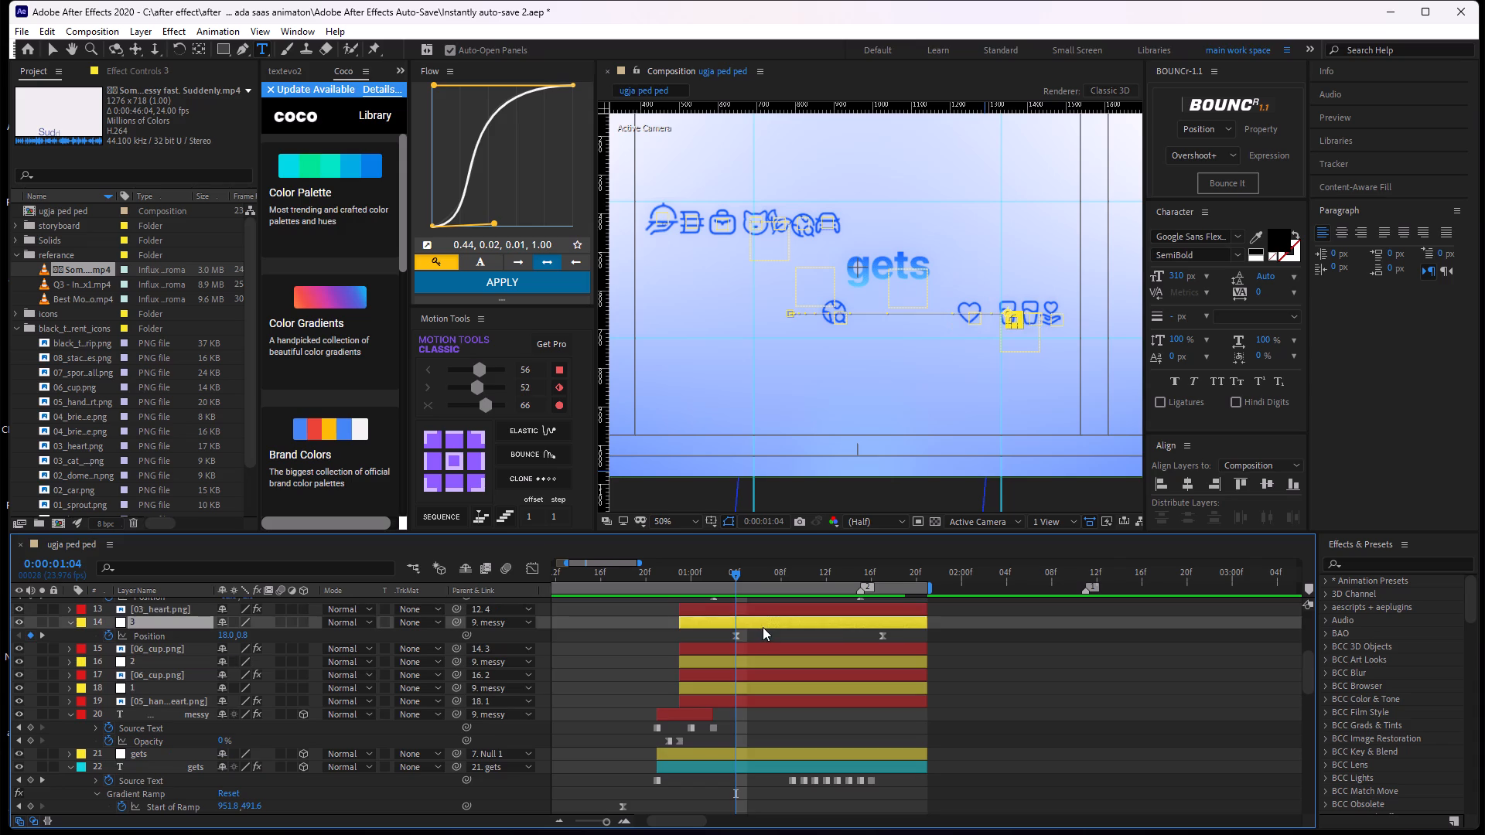
{"action": "key", "text": "u"}
{"action": "scroll", "coordinate": [766, 617], "scroll_direction": "up", "scroll_amount": 1}
{"action": "left_click", "coordinate": [753, 632]}
{"action": "key", "text": "u"}
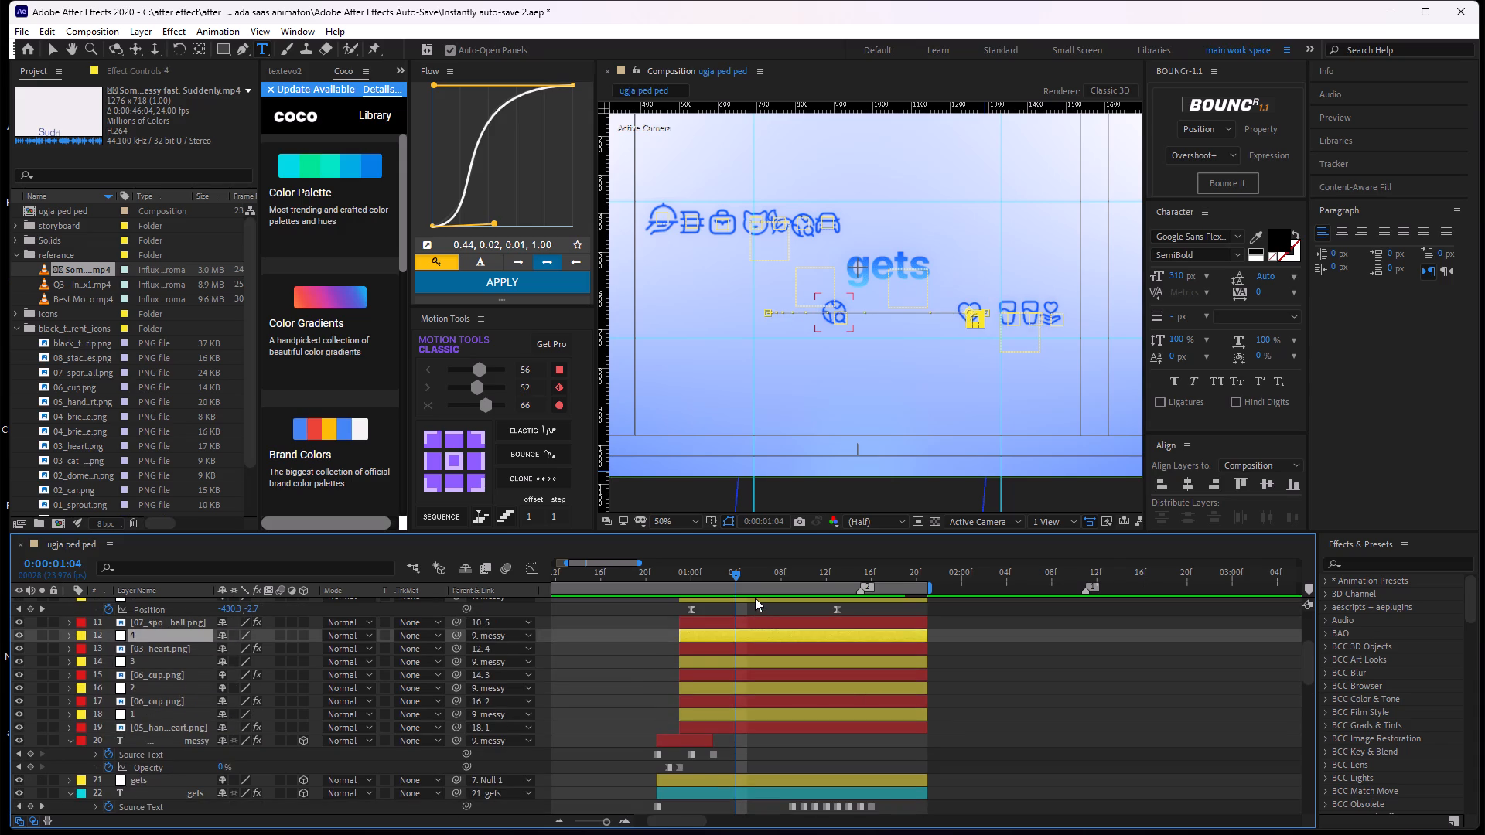
{"action": "left_click", "coordinate": [755, 598]}
{"action": "key", "text": "u"}
{"action": "scroll", "coordinate": [756, 599], "scroll_direction": "up", "scroll_amount": 1}
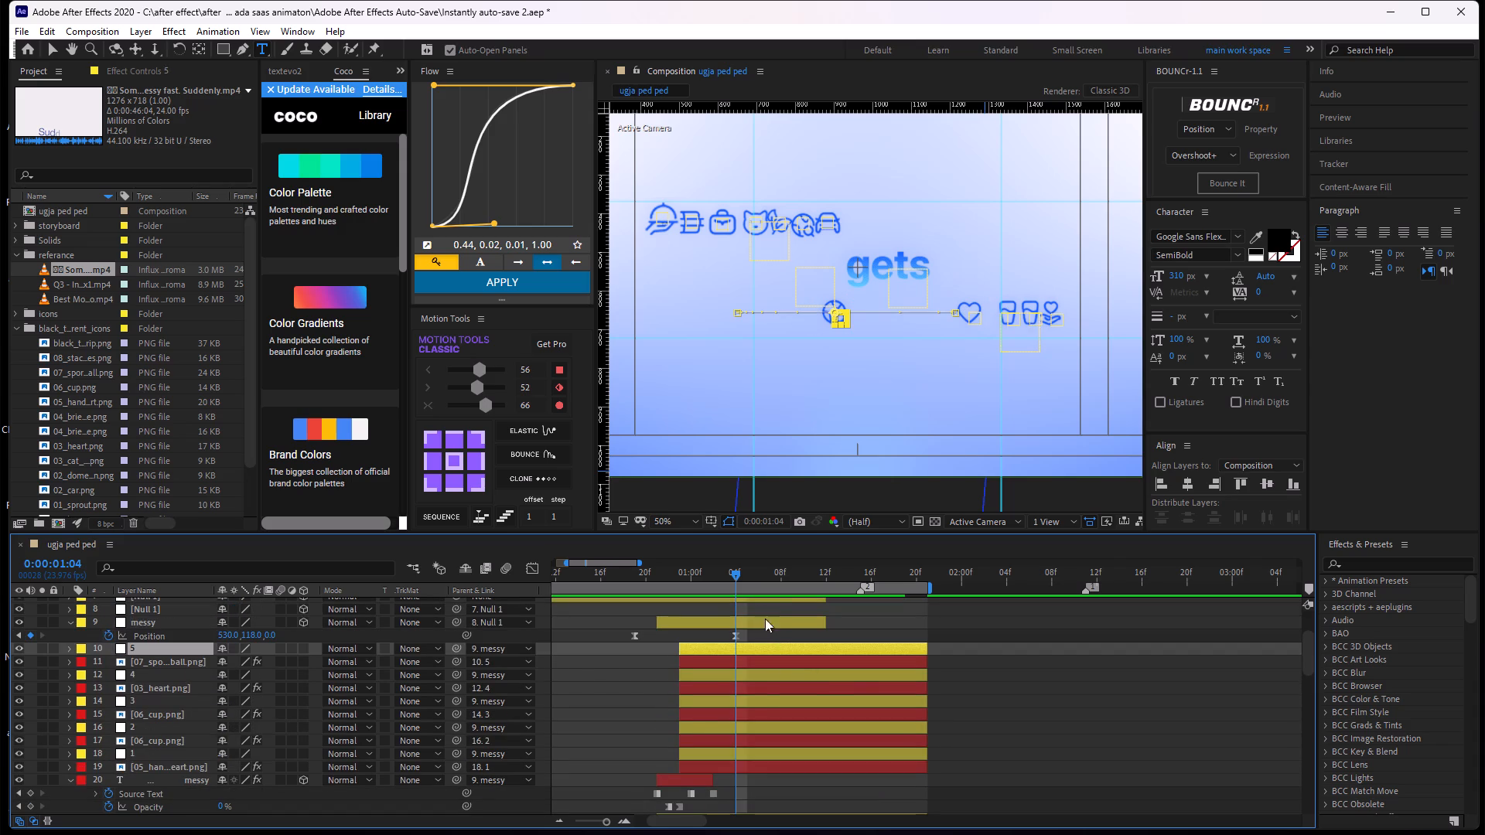
{"action": "left_click", "coordinate": [761, 625]}
{"action": "key", "text": "u"}
{"action": "left_click", "coordinate": [993, 637]}
Rename layer 23, the Null 4 that parents icon layer "7" in the "outbound" group, as 7.
{"action": "scroll", "coordinate": [925, 663], "scroll_direction": "down", "scroll_amount": 1}
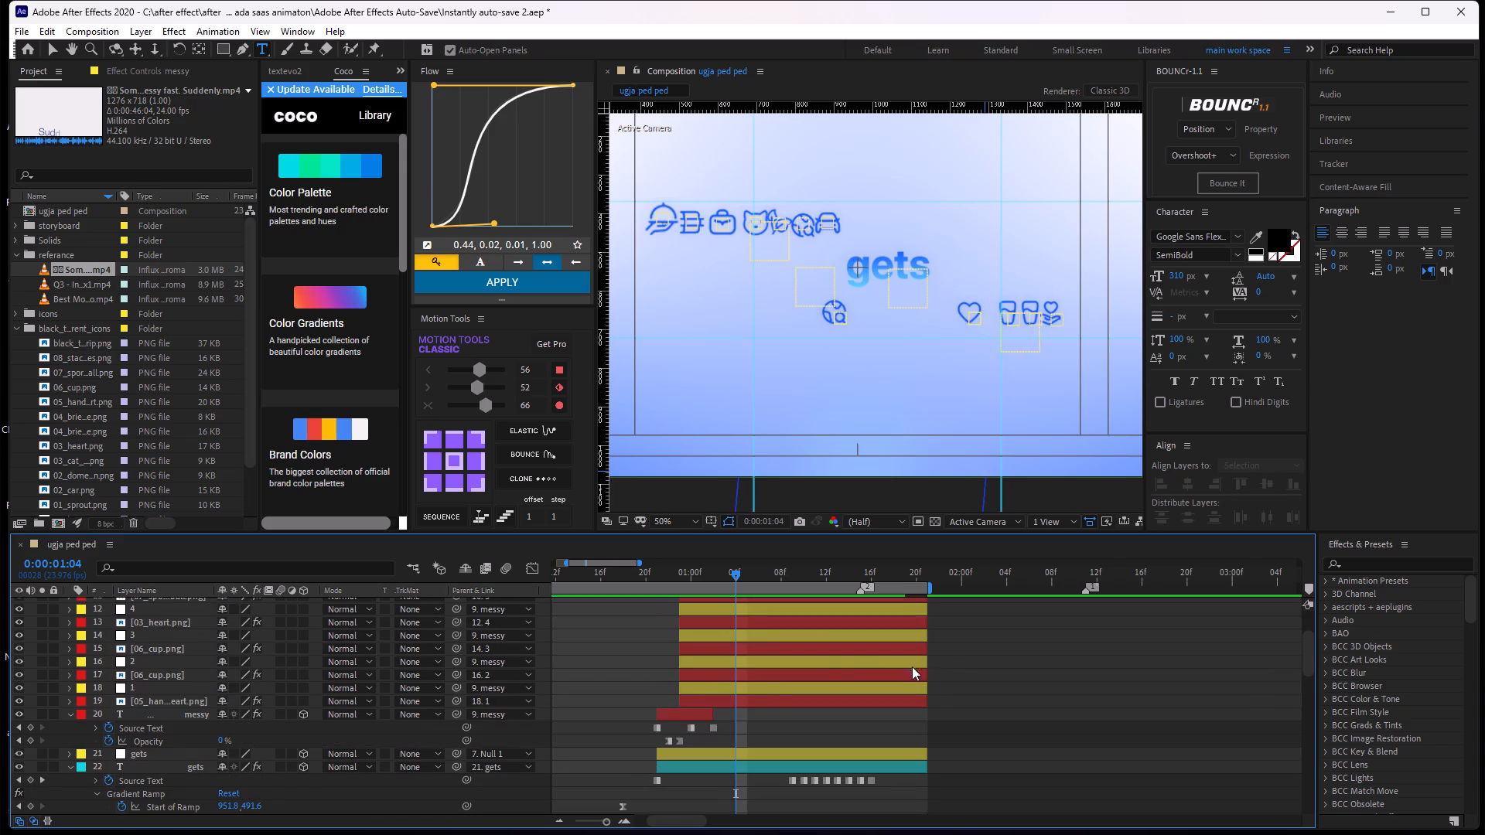
{"action": "scroll", "coordinate": [764, 699], "scroll_direction": "down", "scroll_amount": 3}
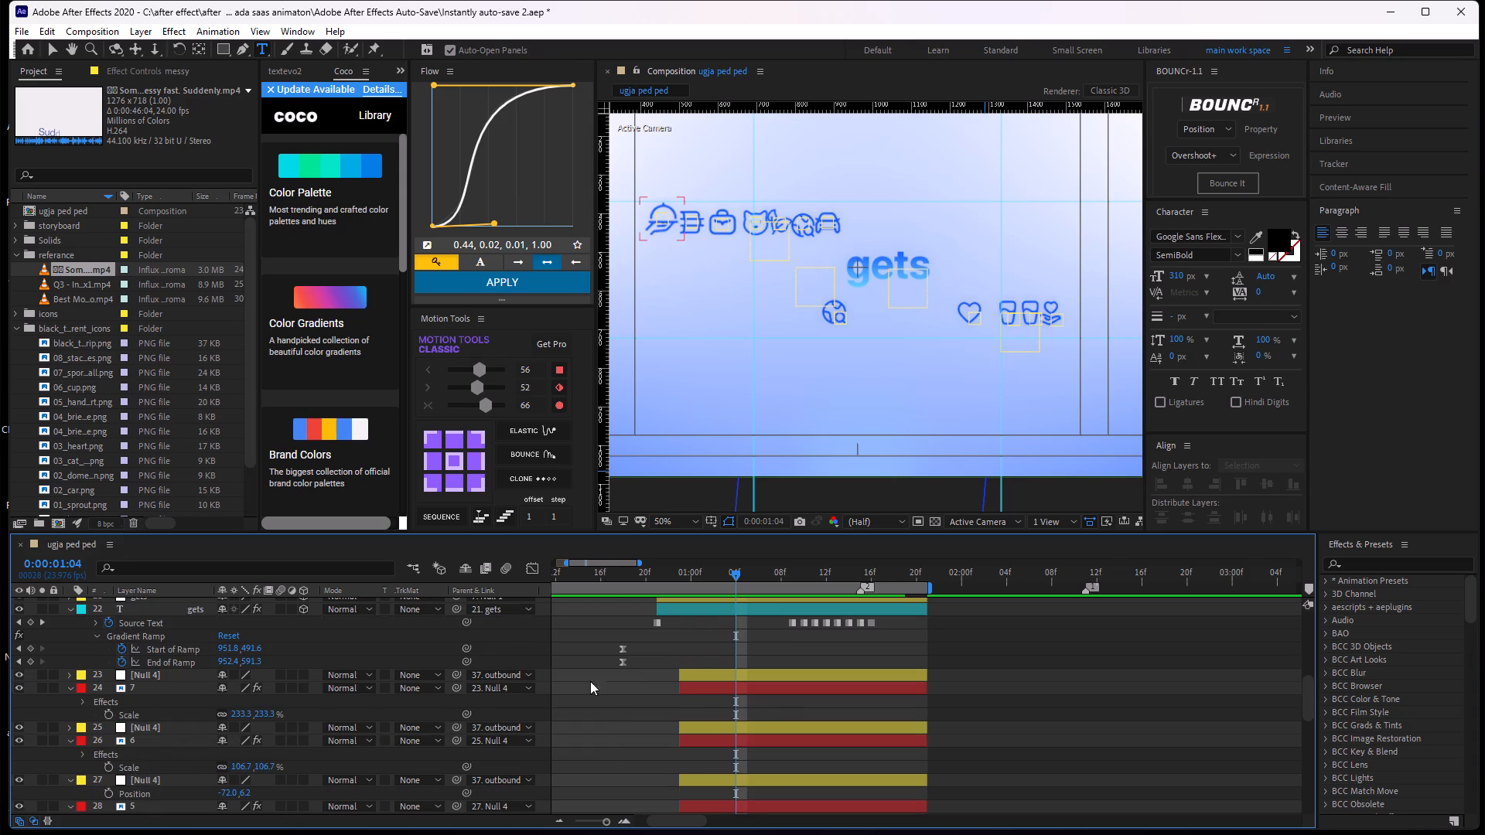
{"action": "left_click", "coordinate": [705, 683]}
{"action": "left_click", "coordinate": [710, 668]}
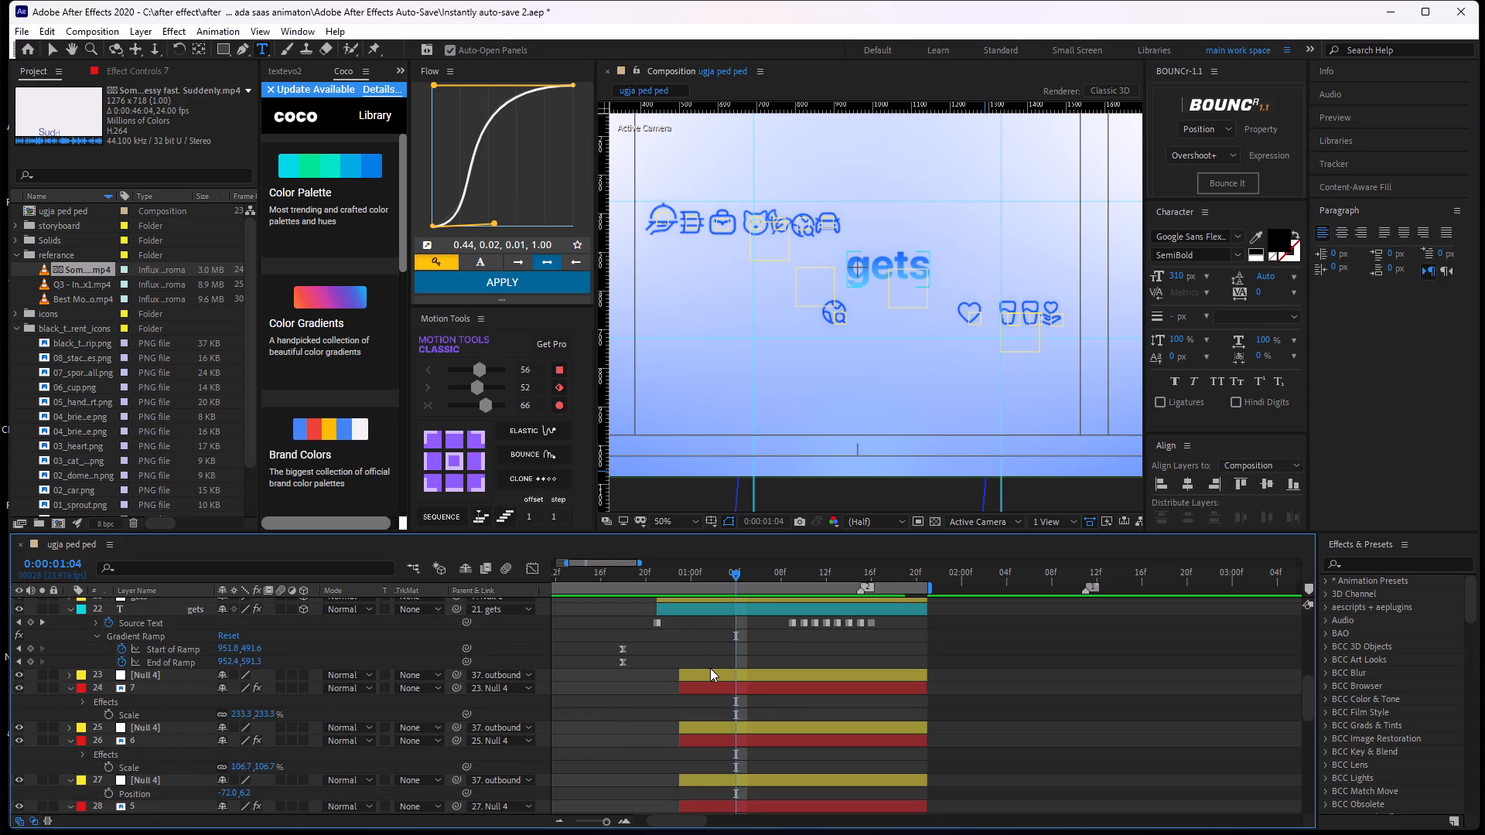
{"action": "left_click", "coordinate": [710, 675]}
{"action": "left_click", "coordinate": [152, 673]}
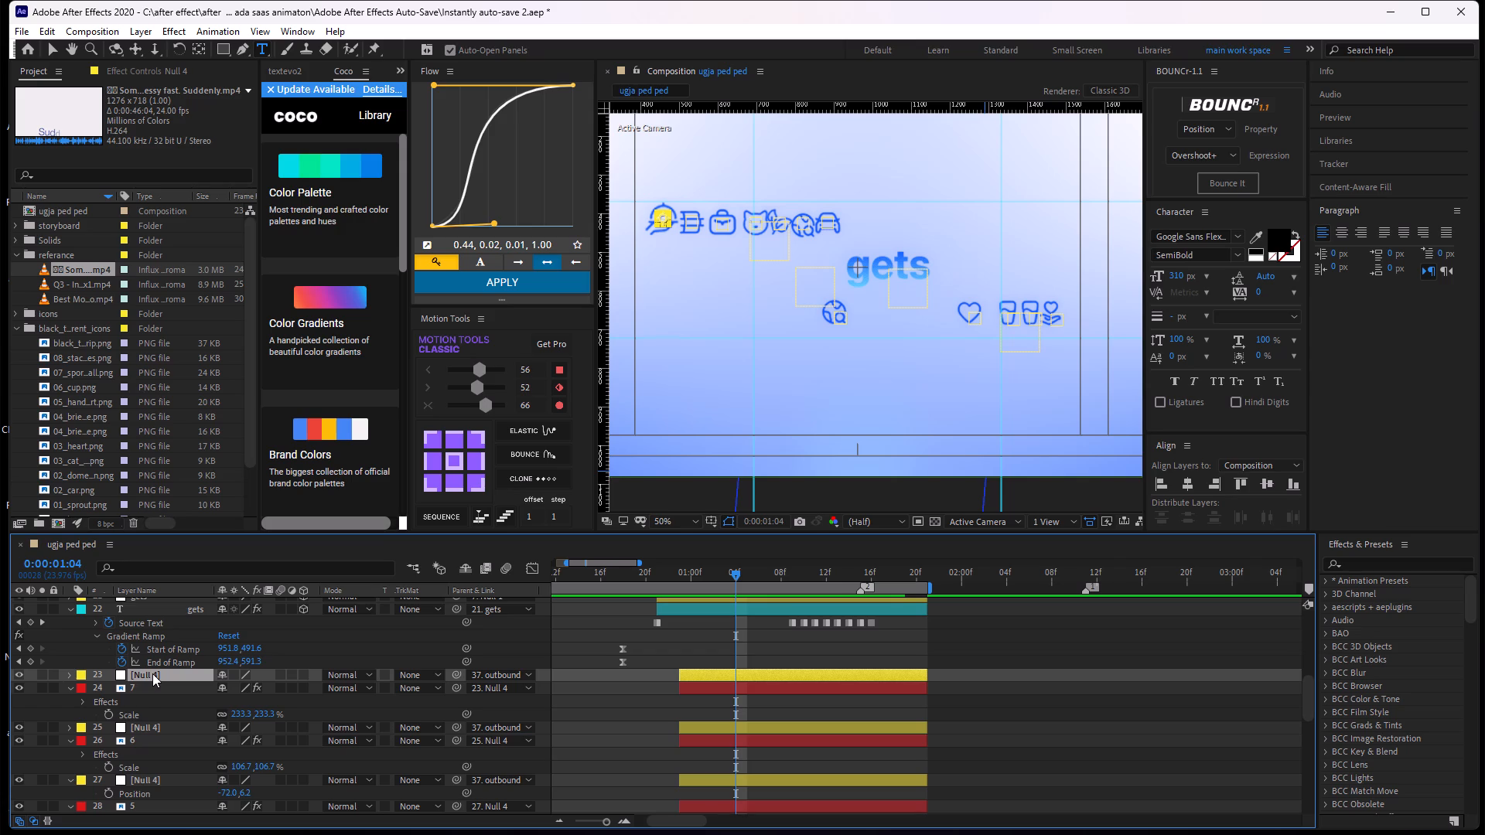
{"action": "right_click", "coordinate": [152, 673]}
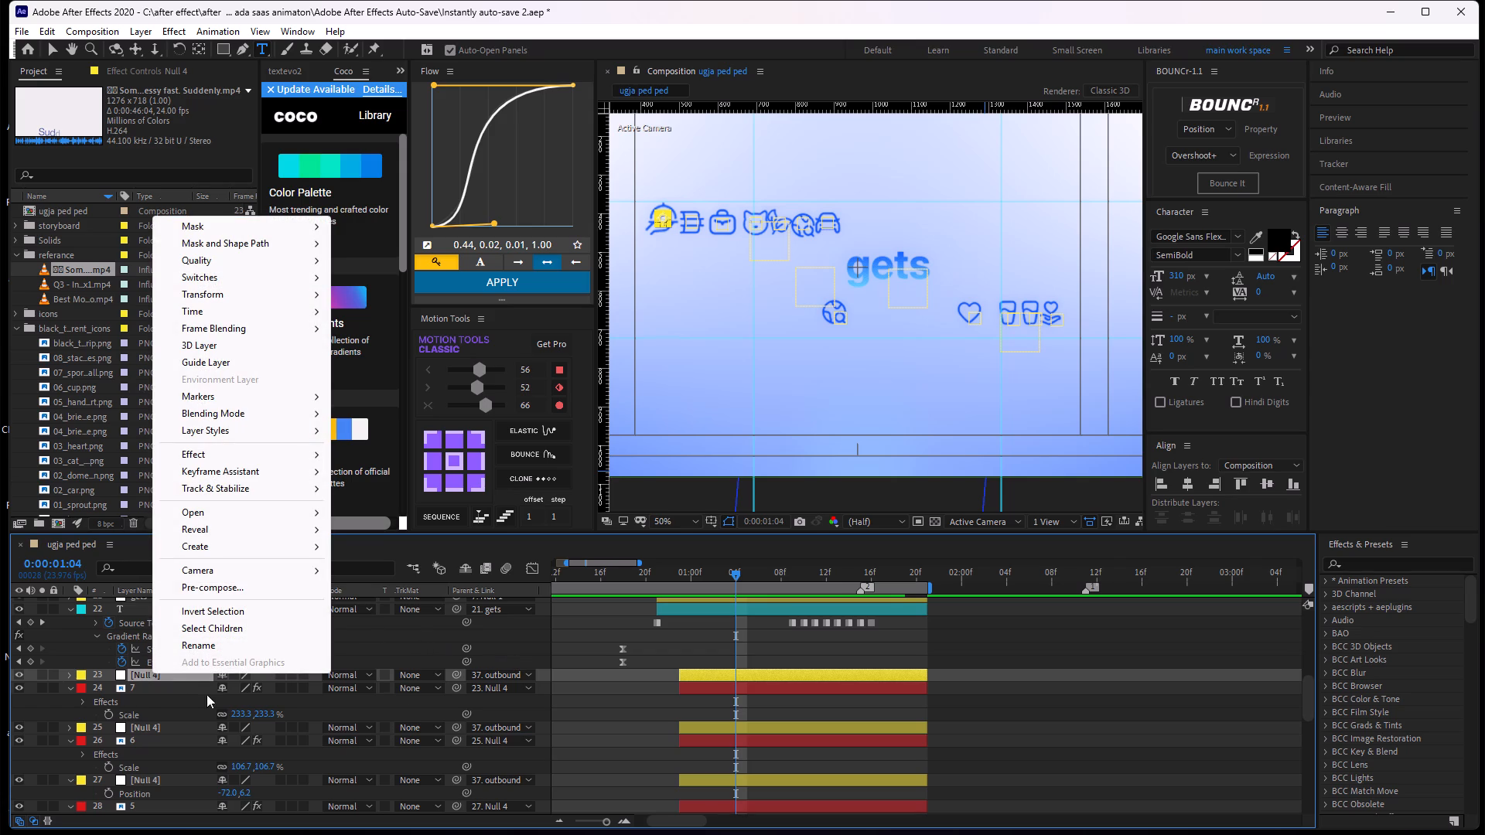
{"action": "left_click", "coordinate": [196, 641]}
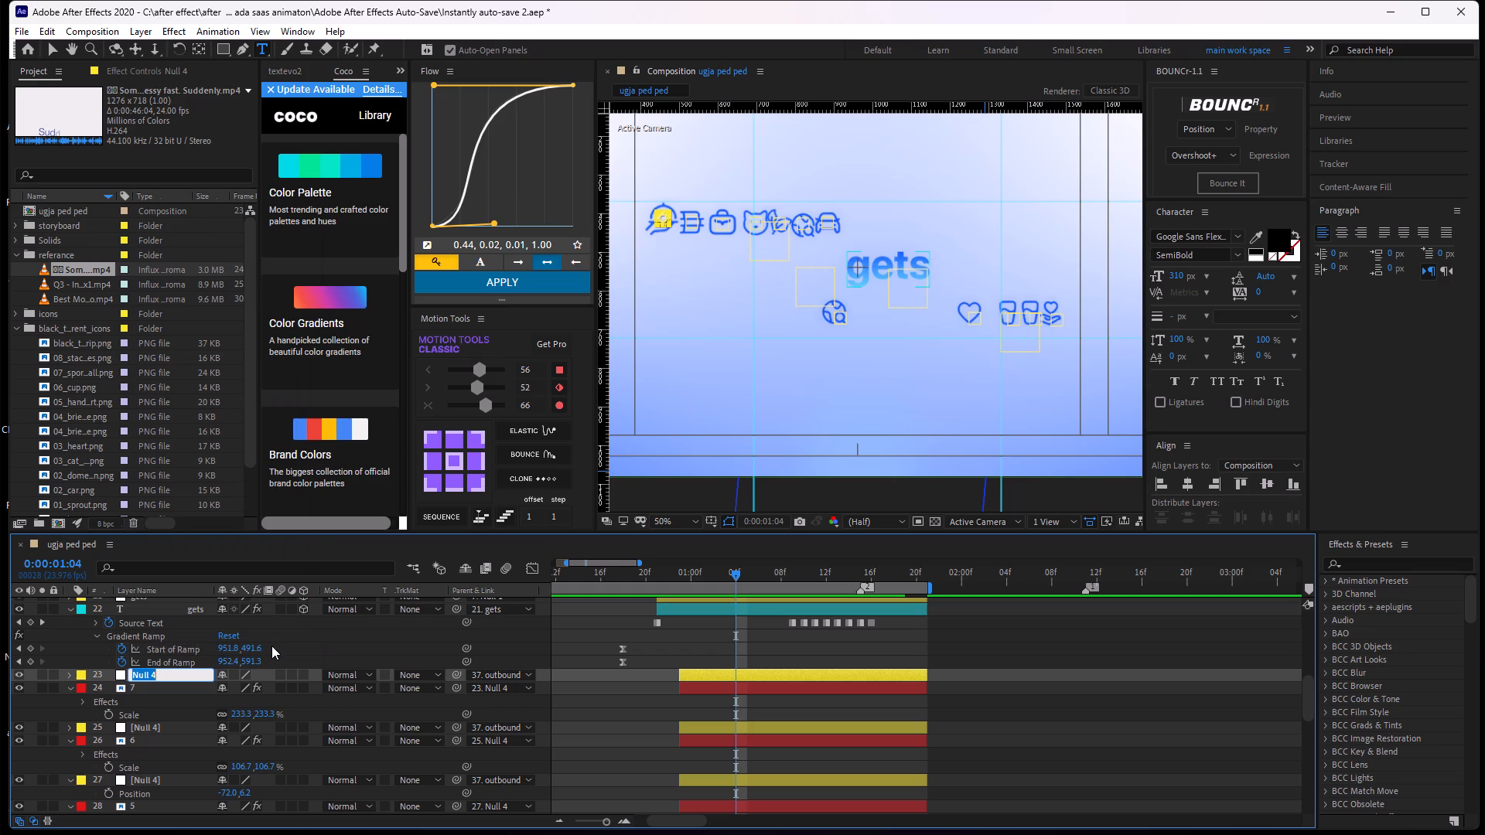
{"action": "key", "text": "7"}
{"action": "left_click", "coordinate": [688, 746]}
{"action": "left_click", "coordinate": [606, 710]}
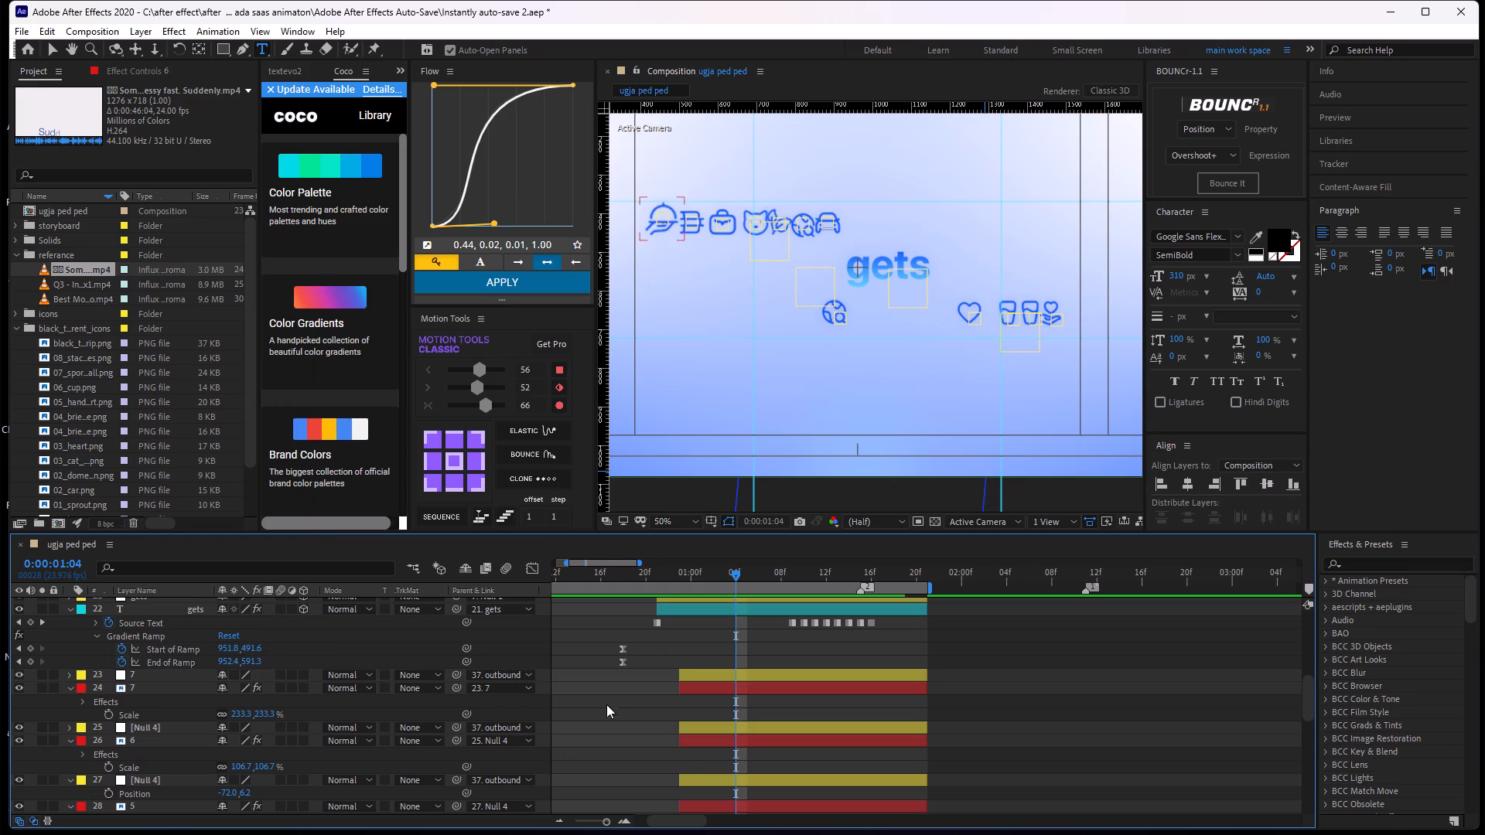
Scrub the swap from the "Outbound" and "messy" words to their icons between 0:00:00:22 and 0:00:01:00.
{"action": "left_click_drag", "start_coordinate": [743, 575], "coordinate": [632, 592]}
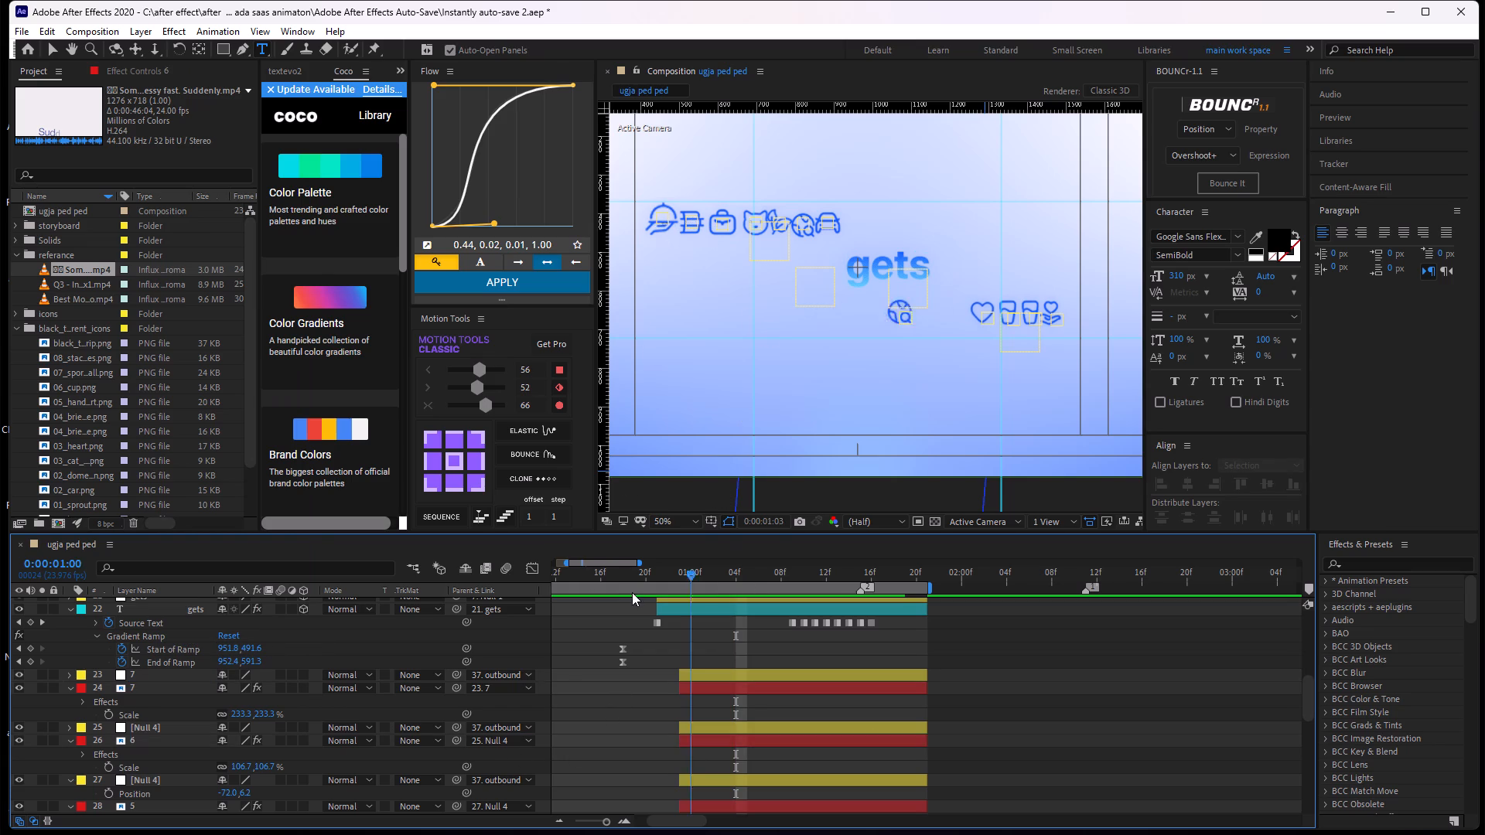
{"action": "left_click_drag", "start_coordinate": [632, 592], "coordinate": [681, 617]}
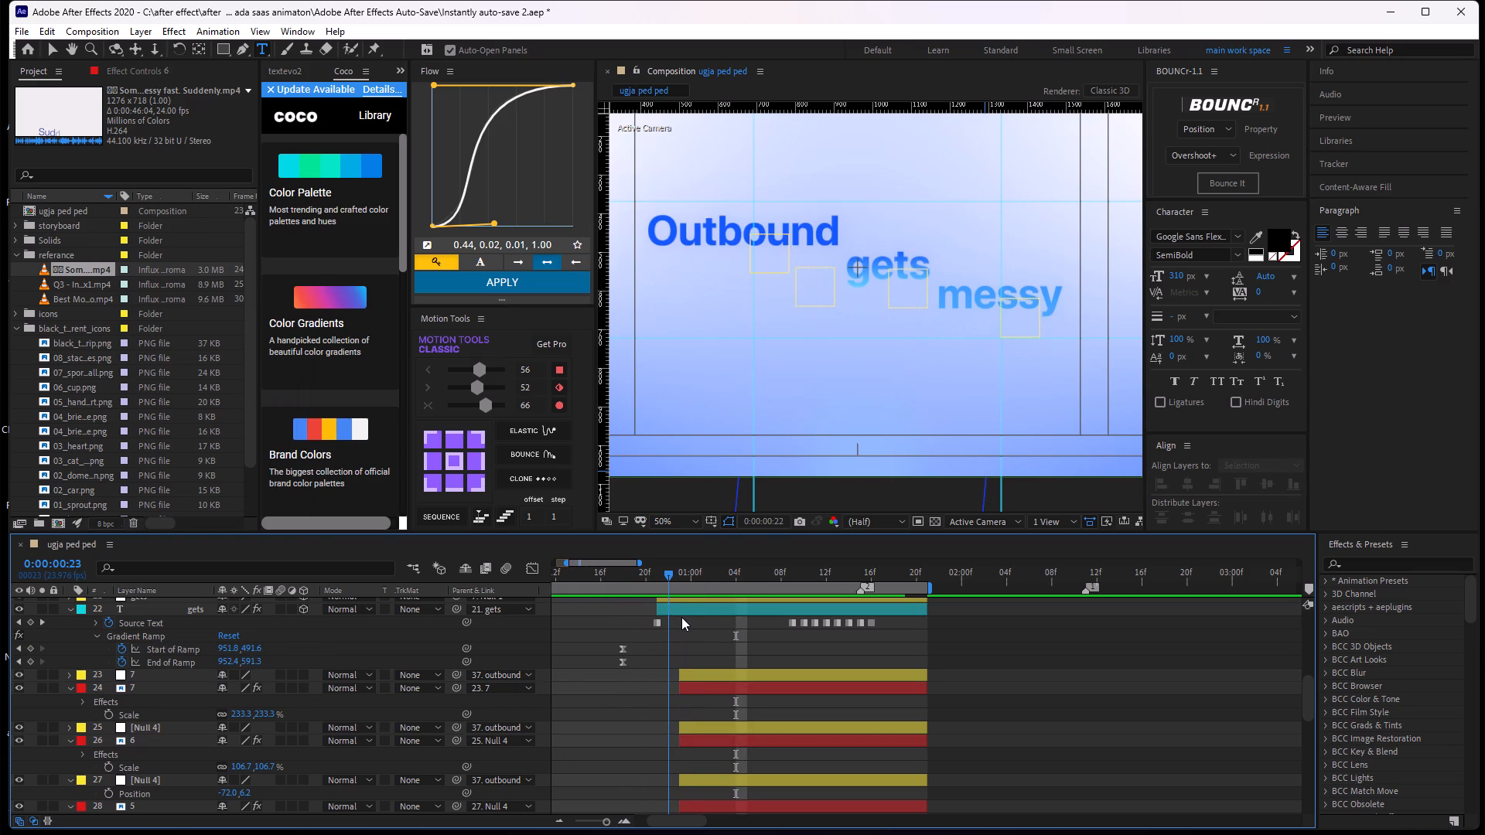
{"action": "left_click_drag", "start_coordinate": [681, 617], "coordinate": [671, 622]}
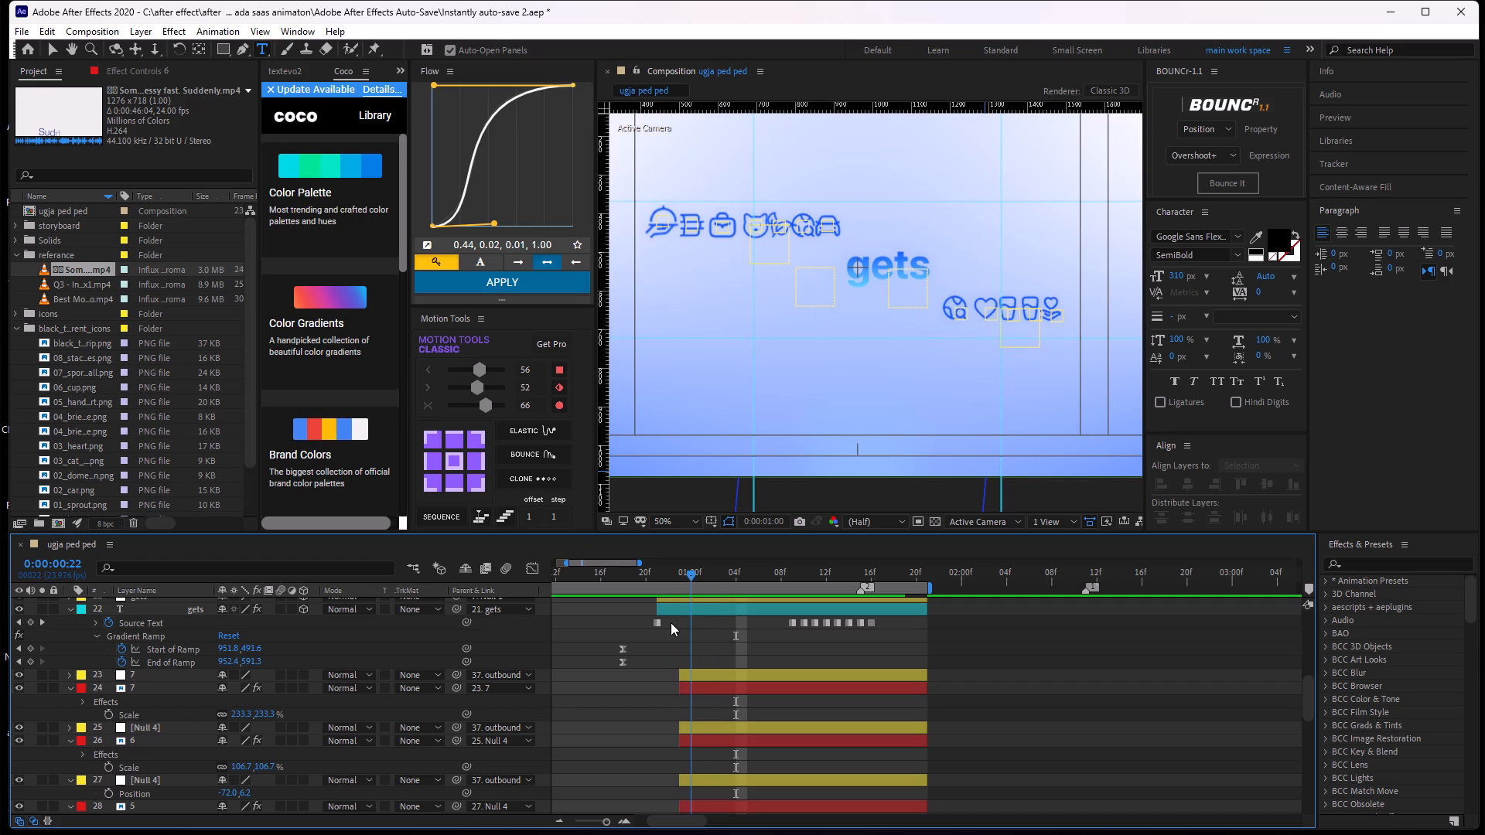
{"action": "left_click_drag", "start_coordinate": [671, 622], "coordinate": [691, 622]}
{"action": "middle_click_drag", "start_coordinate": [749, 690], "coordinate": [778, 600]}
{"action": "scroll", "coordinate": [729, 642], "scroll_direction": "up", "scroll_amount": 3, "text": "alt"}
{"action": "middle_click_drag", "start_coordinate": [719, 649], "coordinate": [869, 714]}
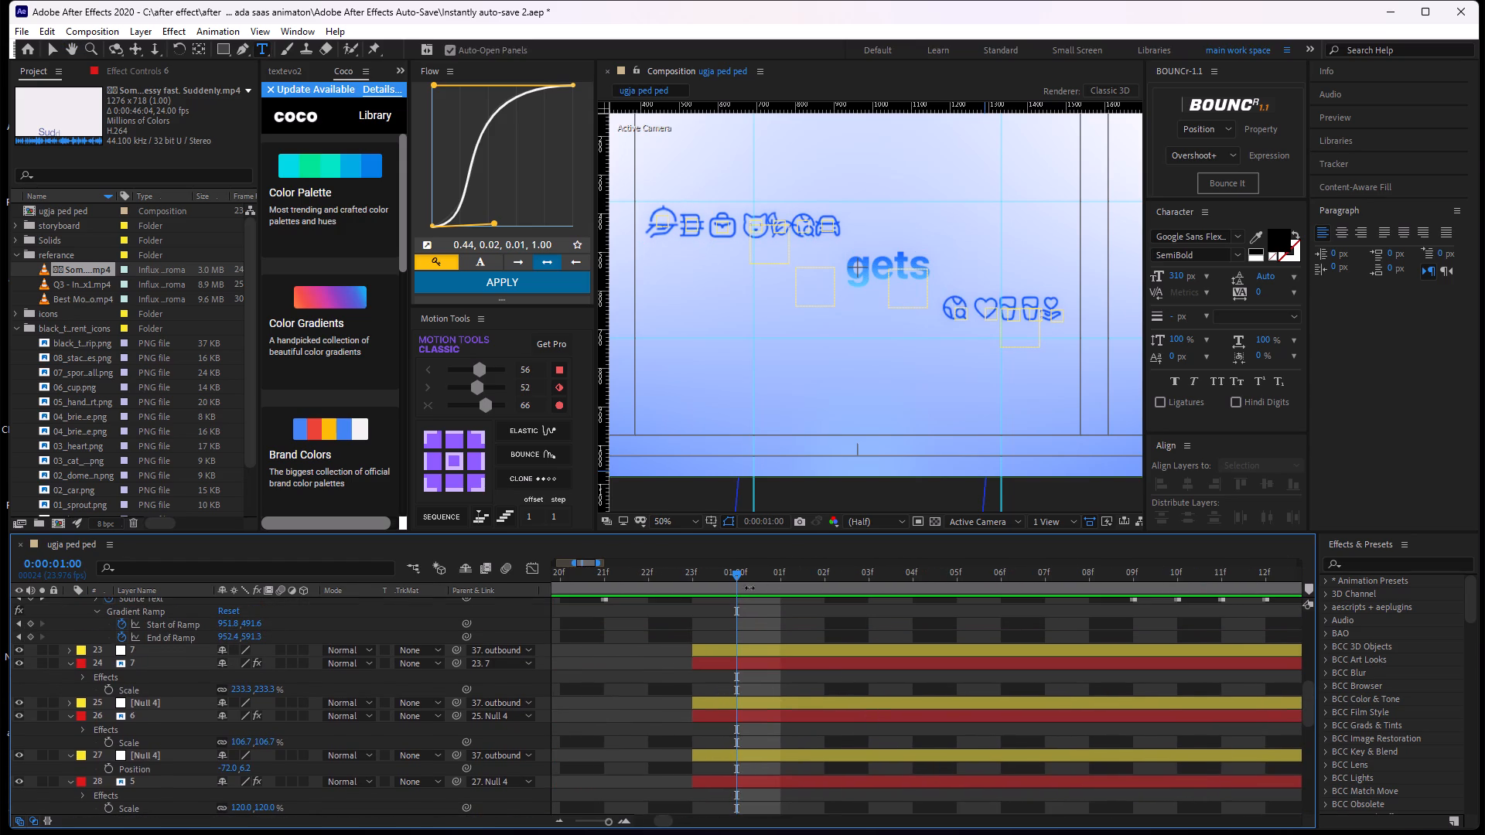
{"action": "left_click_drag", "start_coordinate": [739, 574], "coordinate": [724, 605]}
Examine the "outbound" icon layers and nulls against the Position and Opacity keyframes of layers 37 and 38 around 0:00:01:00.
{"action": "middle_click_drag", "start_coordinate": [763, 670], "coordinate": [763, 607]}
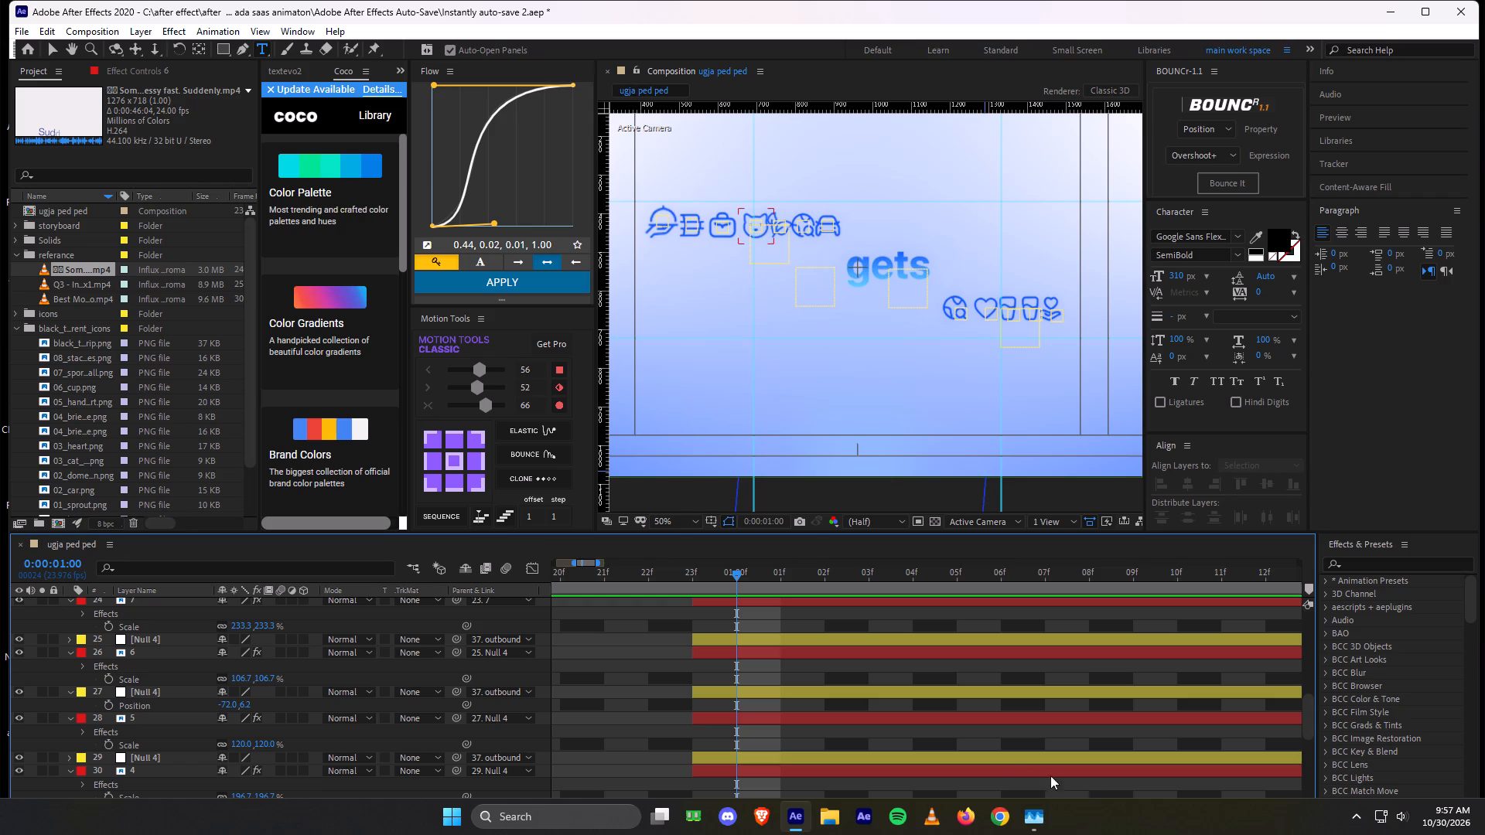
{"action": "middle_click_drag", "start_coordinate": [829, 670], "coordinate": [824, 557]}
{"action": "middle_click_drag", "start_coordinate": [746, 674], "coordinate": [738, 274]}
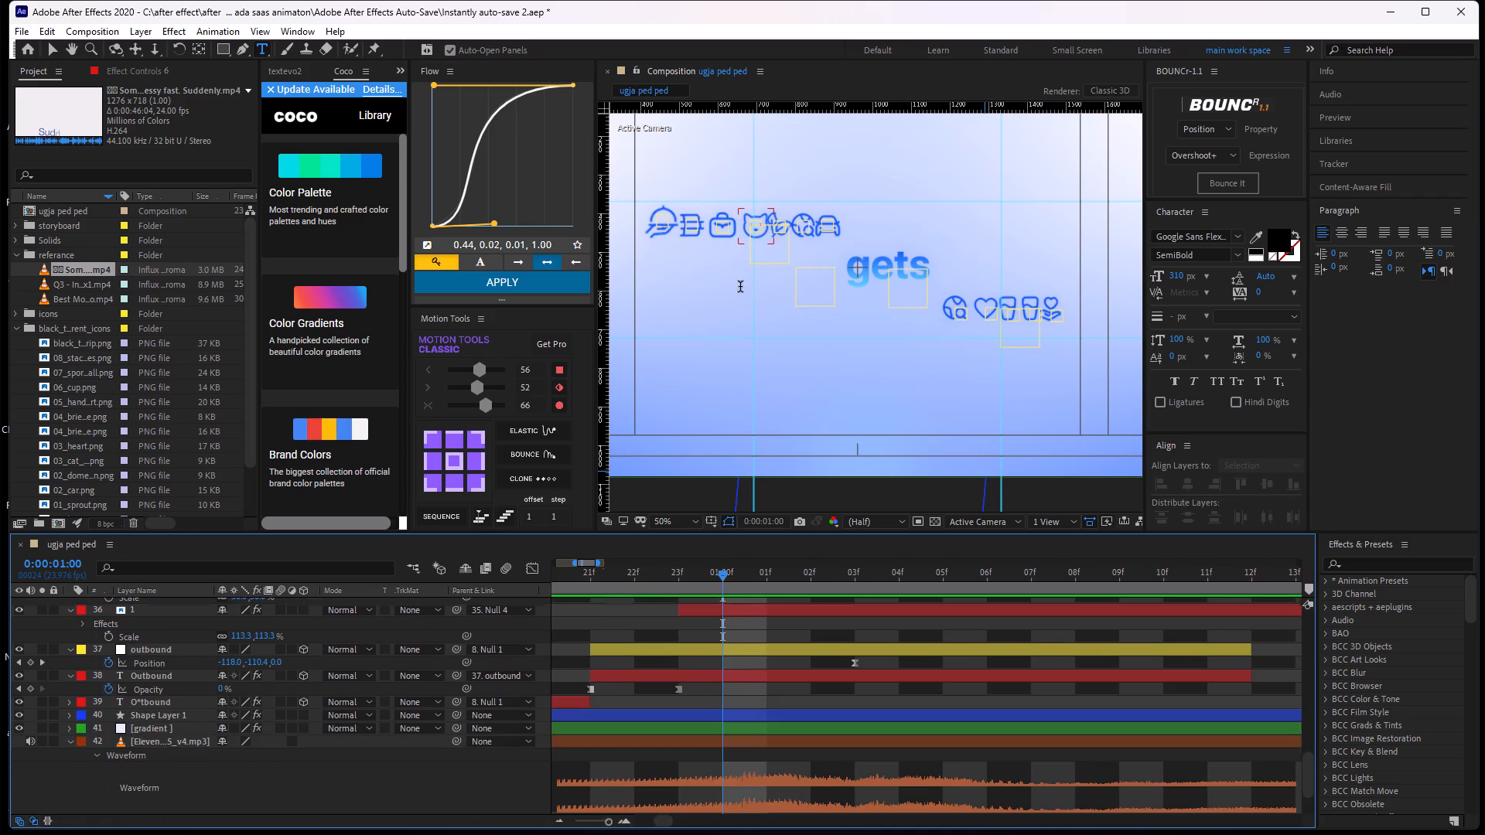
{"action": "middle_click_drag", "start_coordinate": [750, 635], "coordinate": [808, 693]}
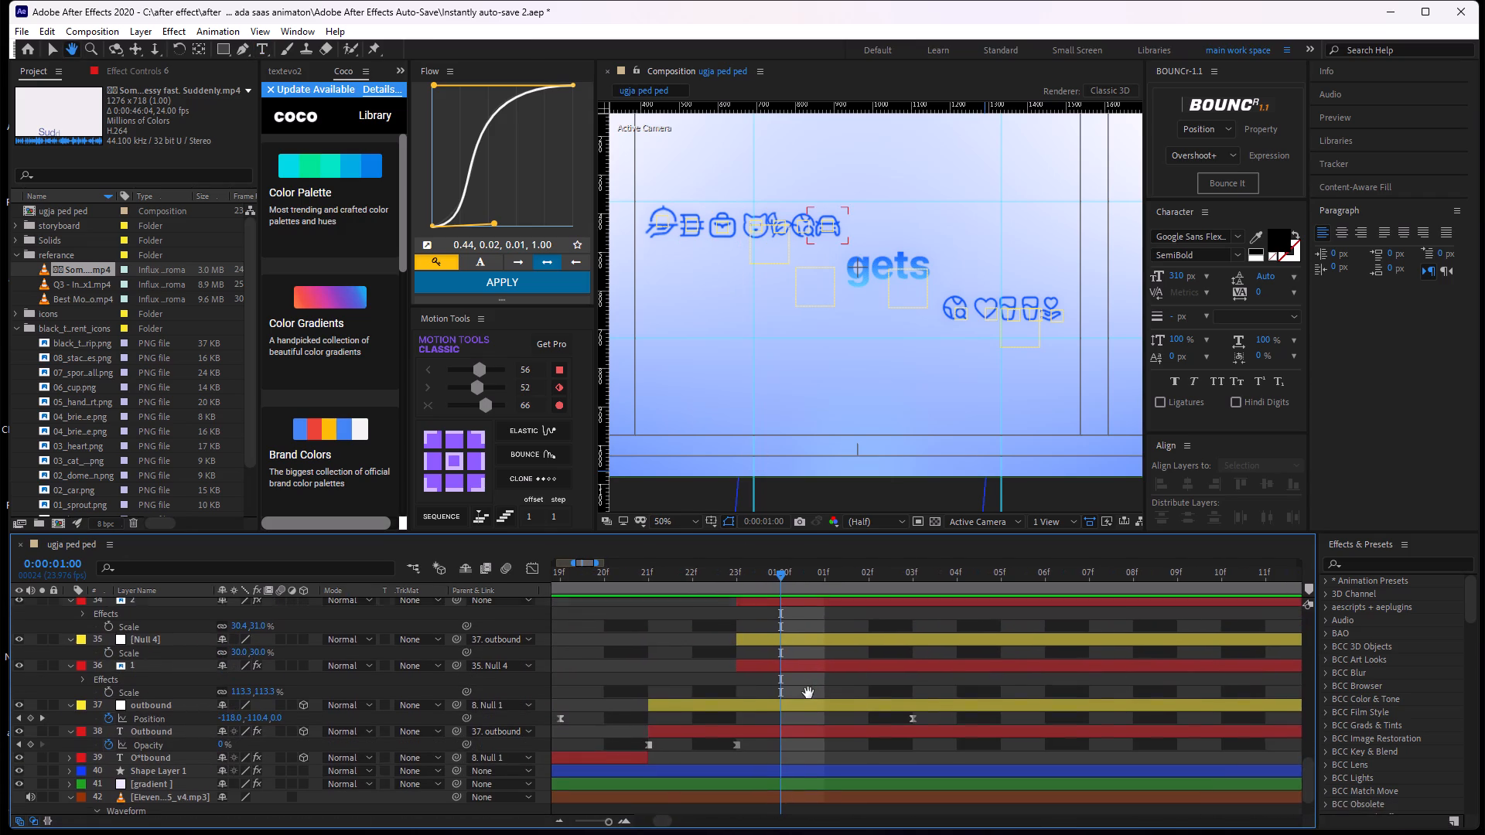
{"action": "middle_click_drag", "start_coordinate": [808, 693], "coordinate": [811, 691]}
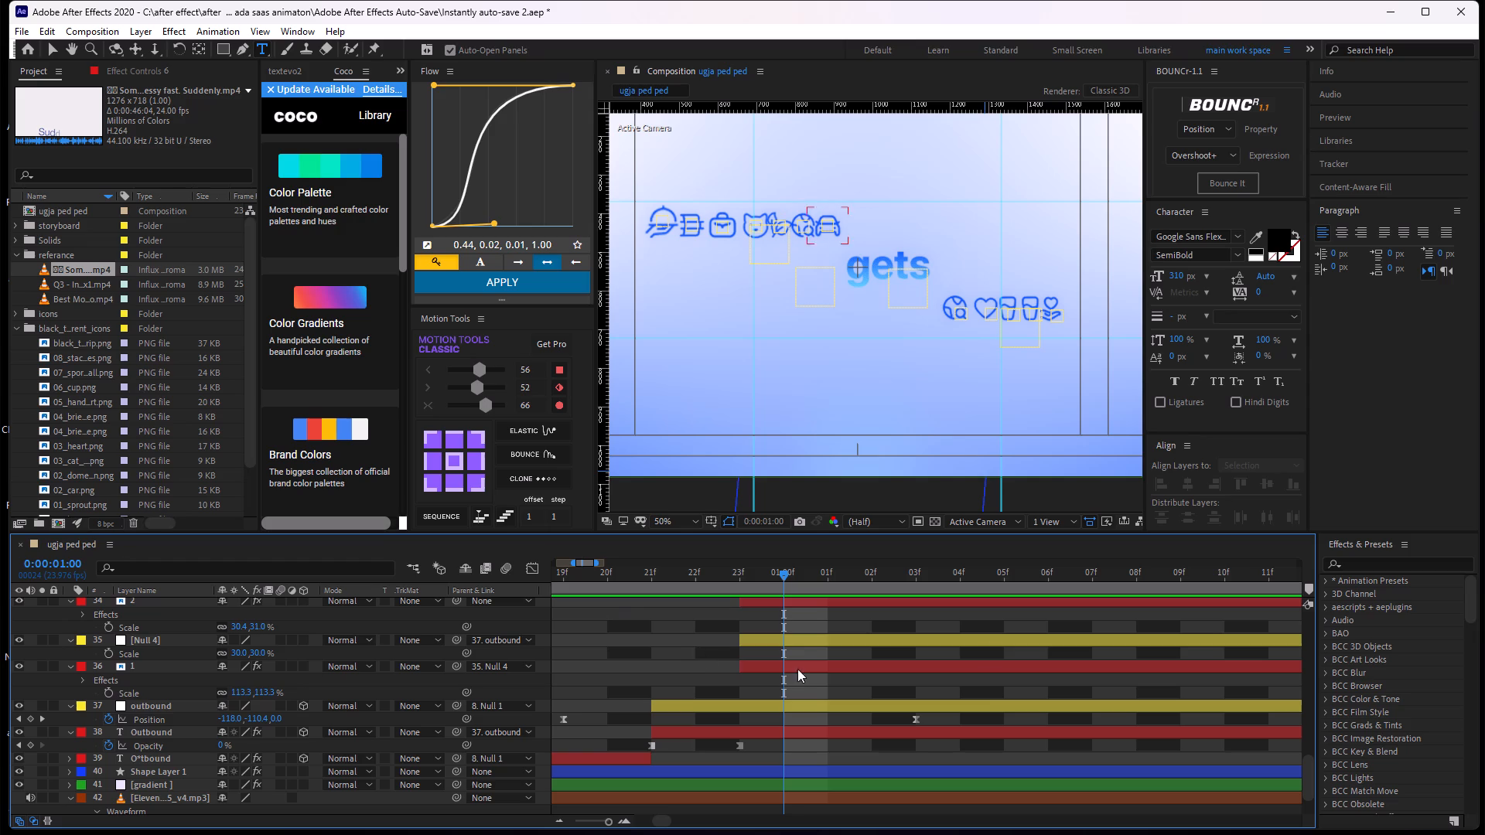
{"action": "middle_click_drag", "start_coordinate": [818, 652], "coordinate": [736, 642]}
{"action": "left_click", "coordinate": [729, 680]}
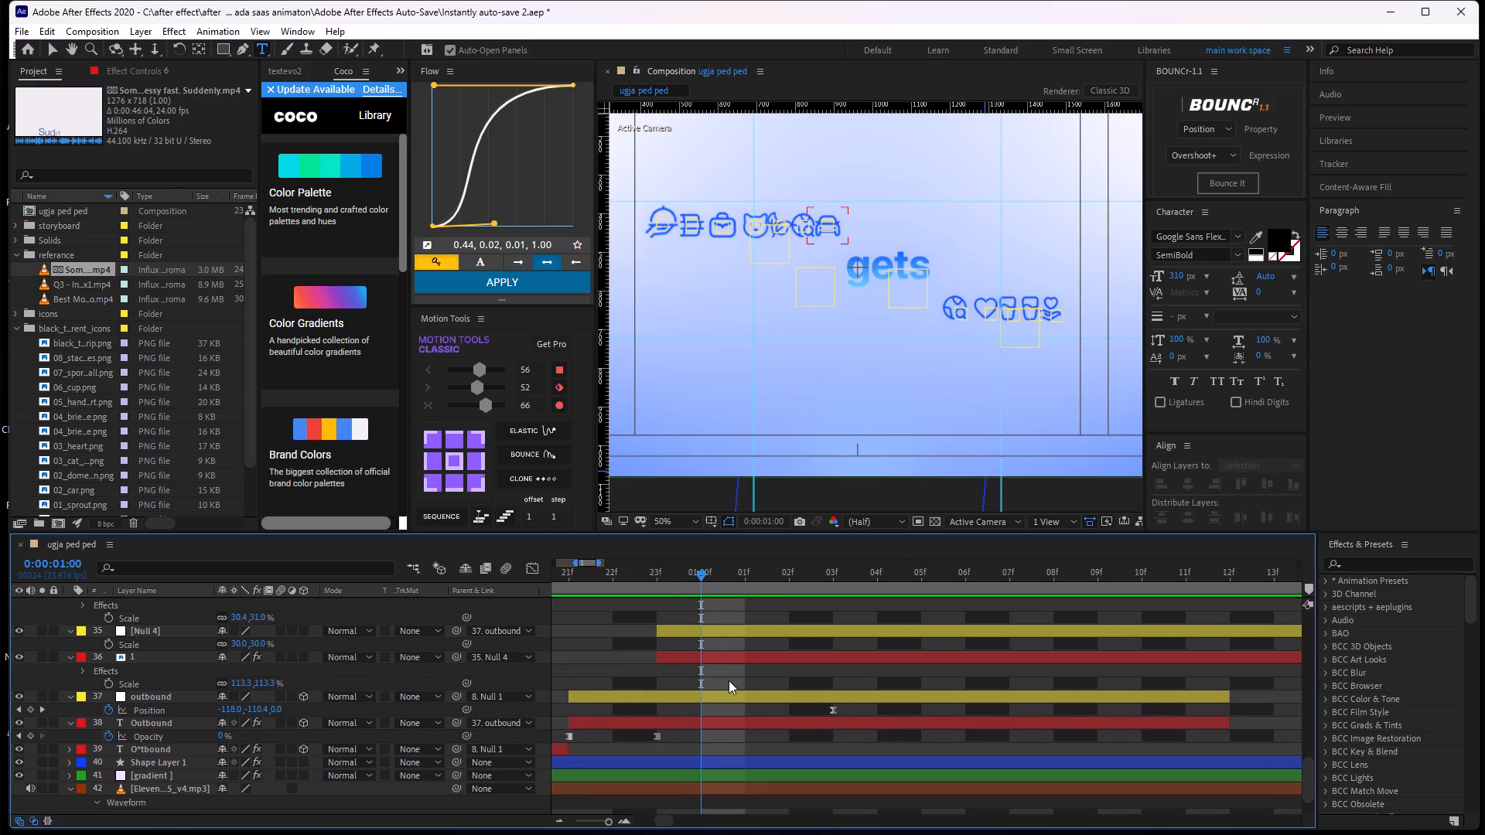
{"action": "key", "text": "v"}
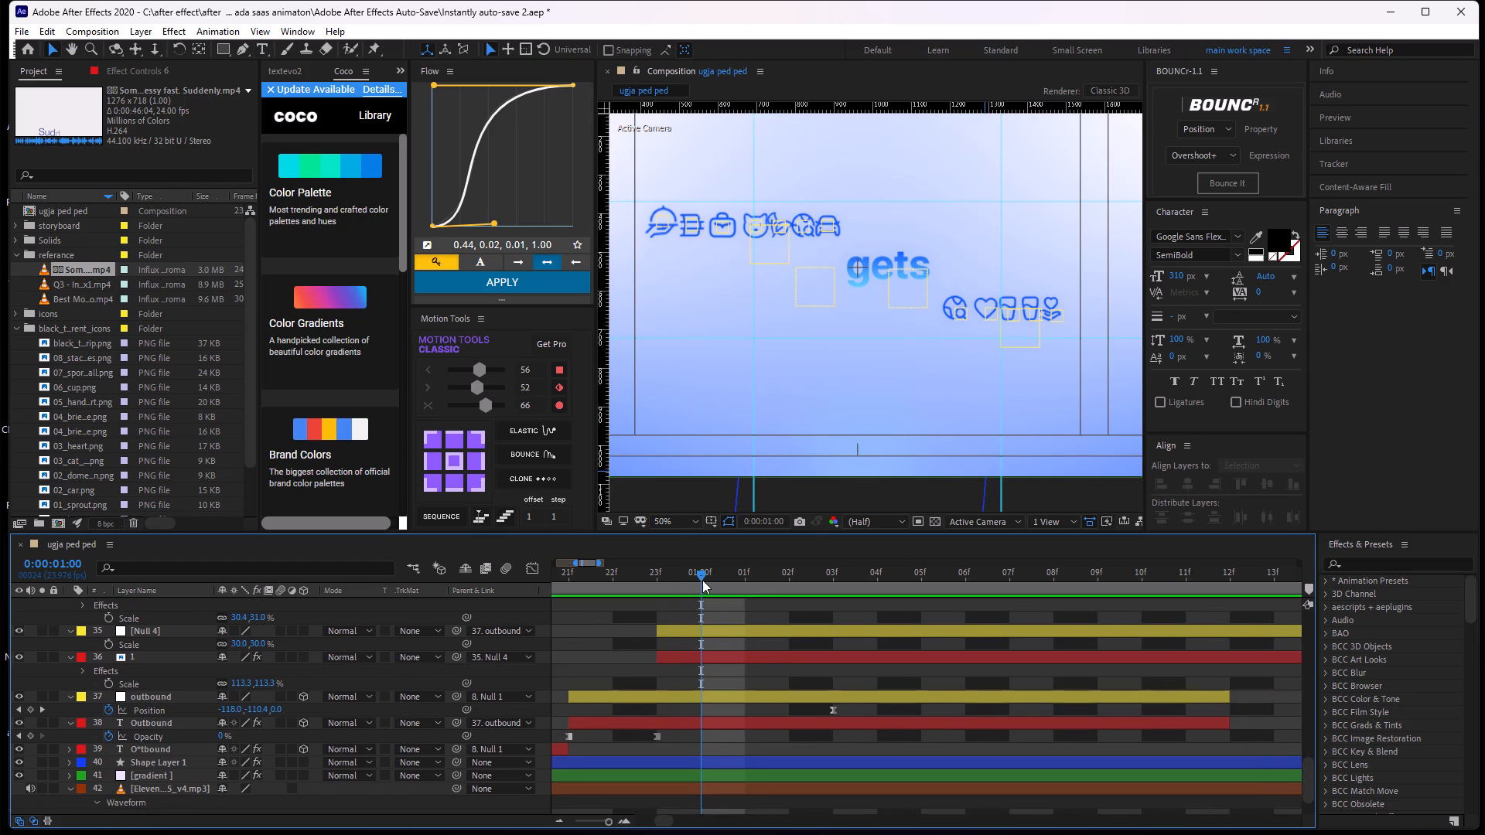
{"action": "left_click_drag", "start_coordinate": [702, 580], "coordinate": [671, 584]}
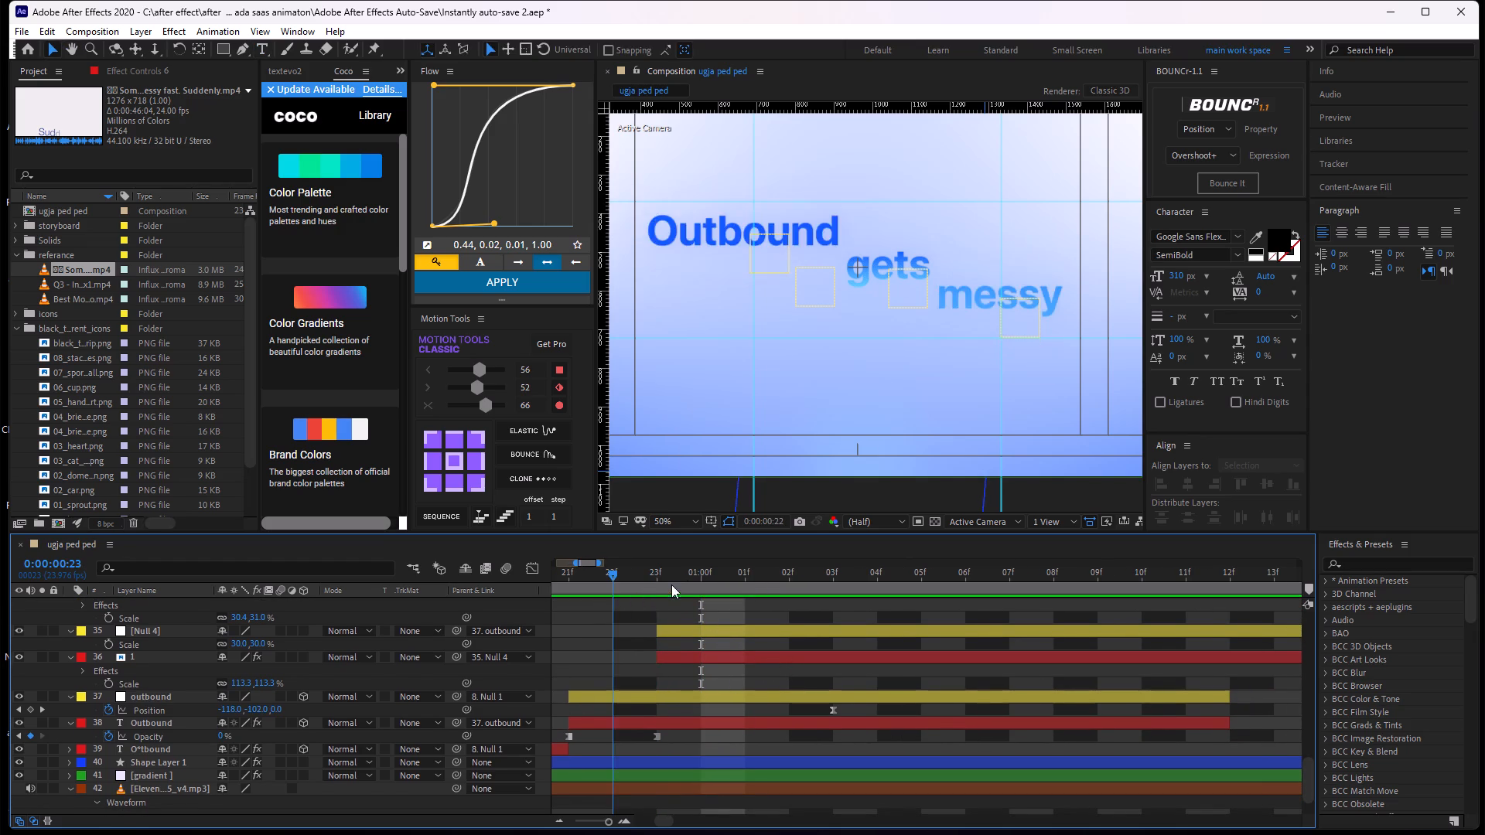
{"action": "left_click_drag", "start_coordinate": [671, 584], "coordinate": [681, 609]}
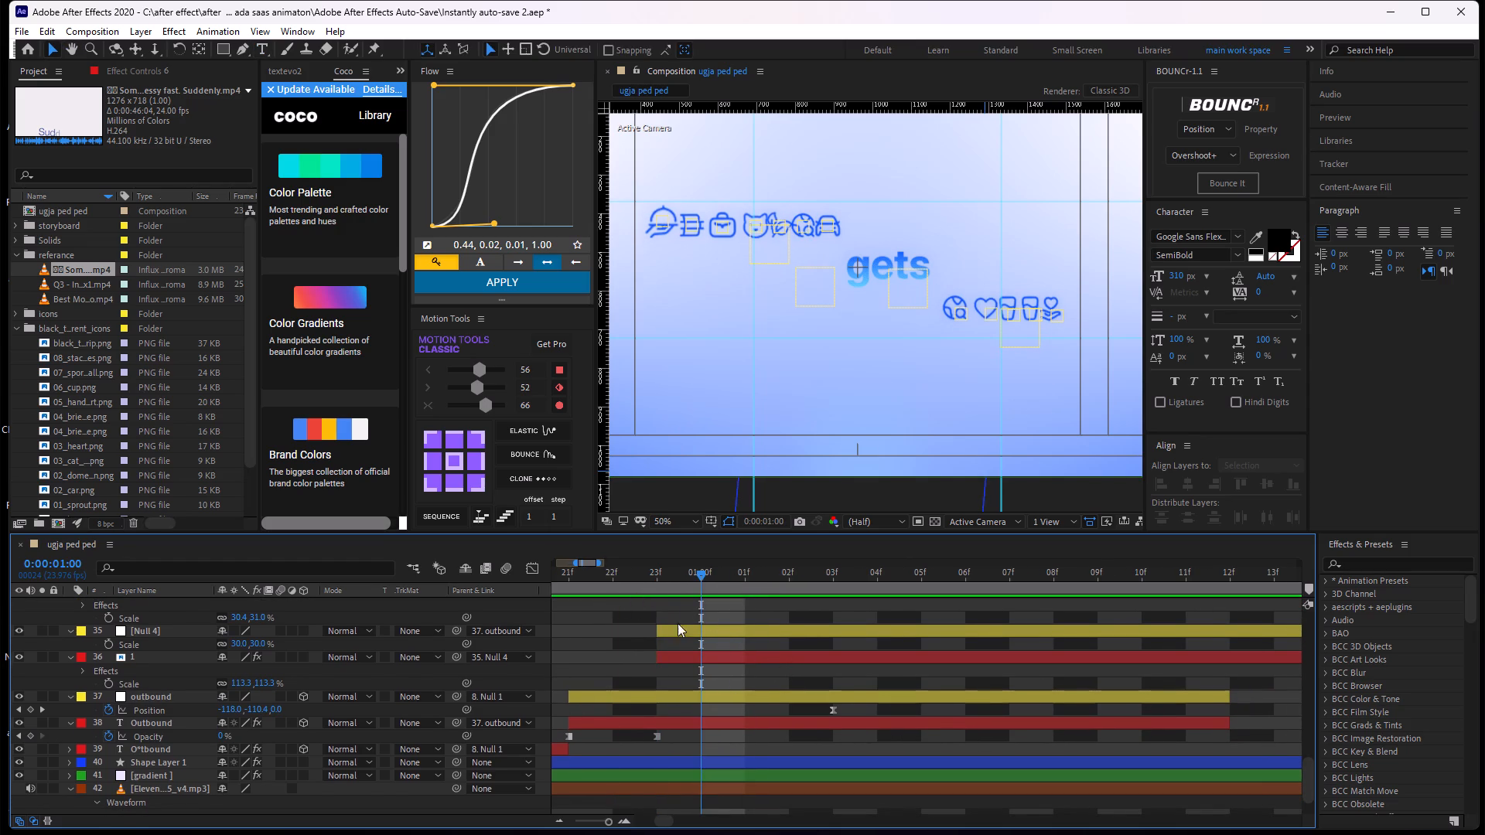
Parent icon layer "2" in the "outbound" group to the Null 4 directly above it, layer 33.
{"action": "scroll", "coordinate": [652, 510], "scroll_direction": "up", "scroll_amount": 1}
{"action": "scroll", "coordinate": [712, 683], "scroll_direction": "up", "scroll_amount": 1}
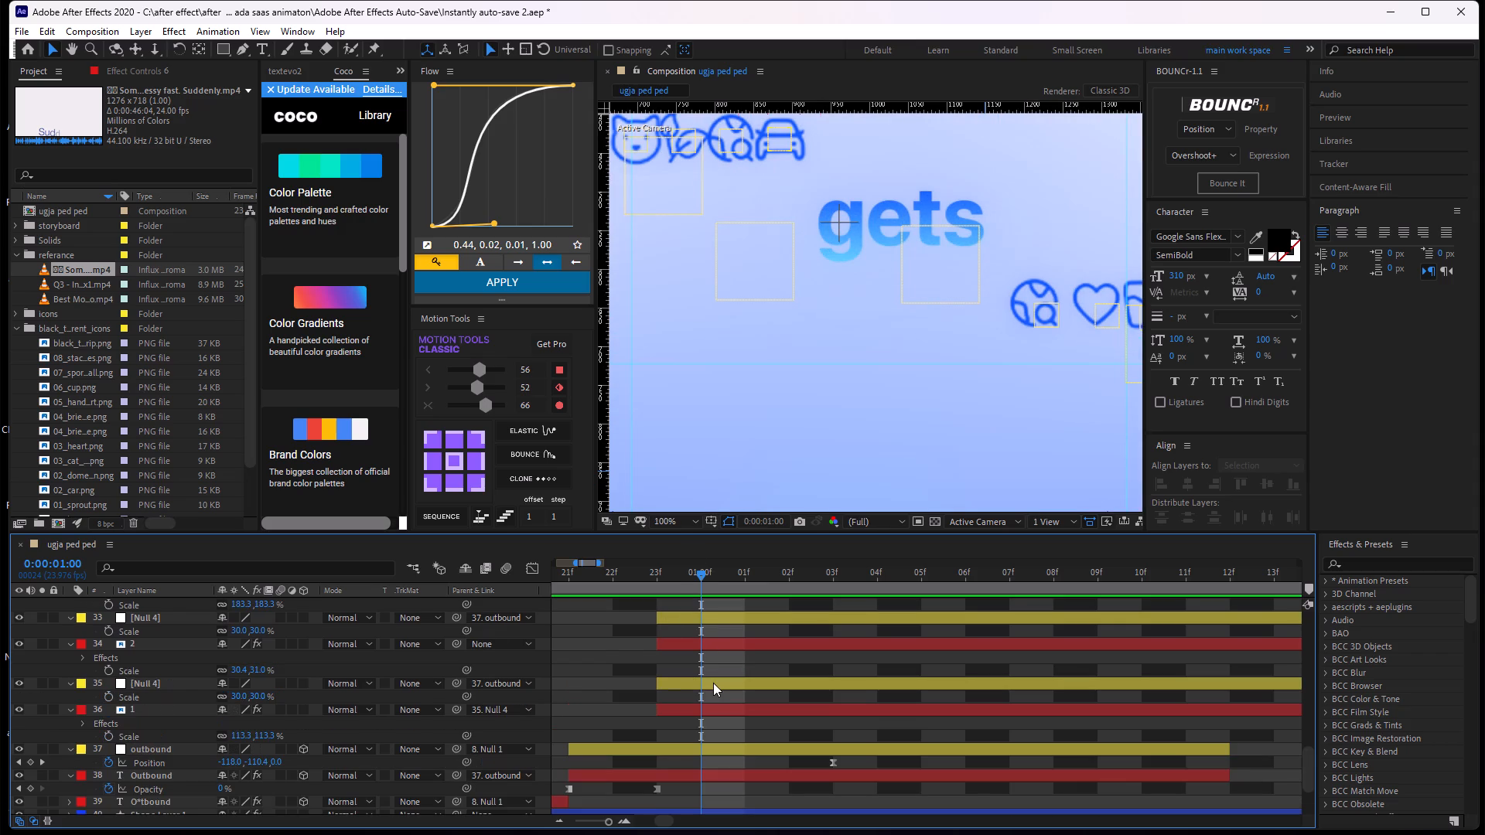
{"action": "left_click", "coordinate": [712, 646]}
{"action": "left_click", "coordinate": [716, 629]}
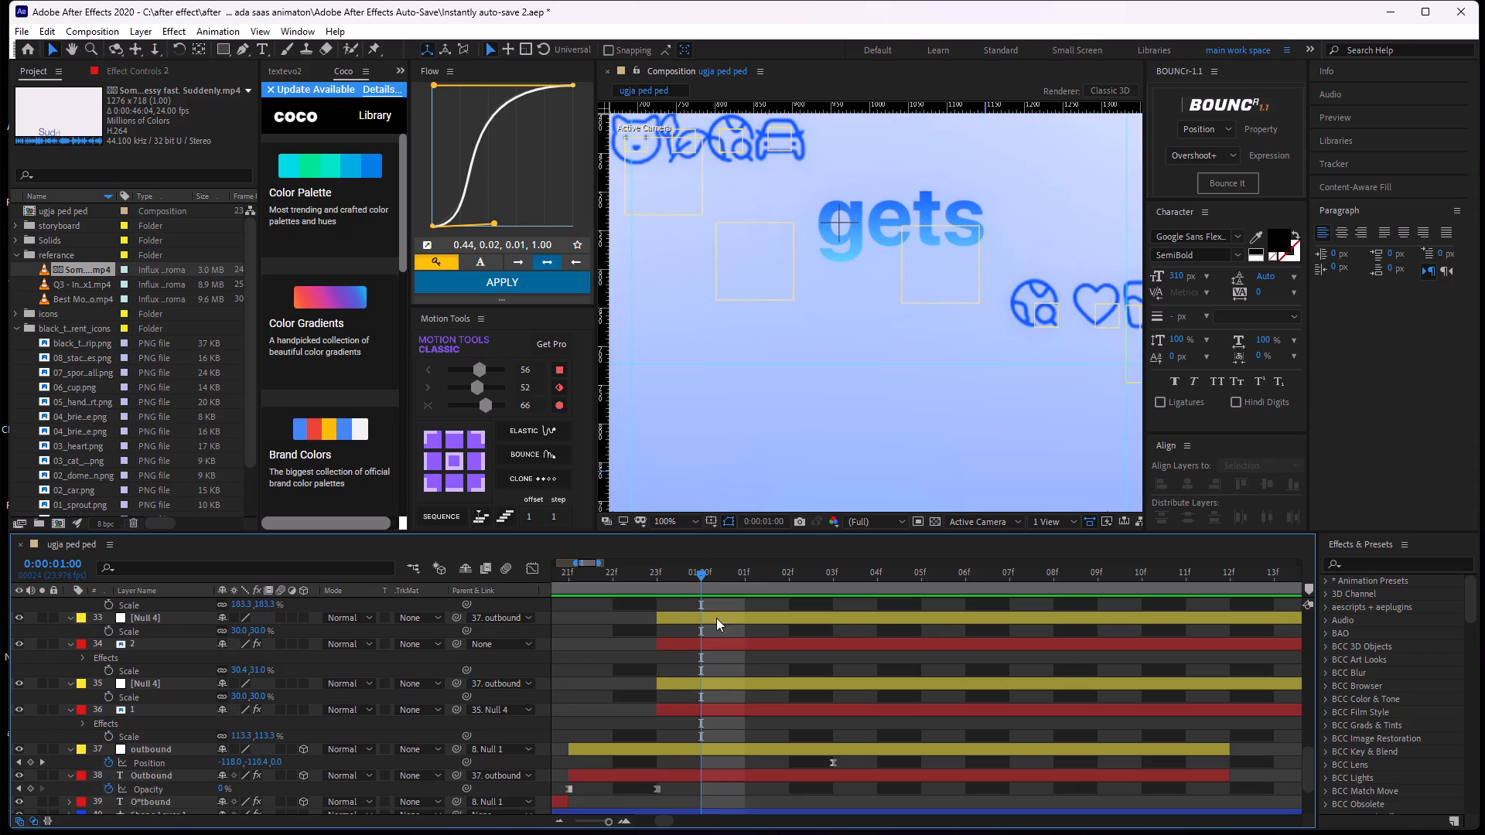
{"action": "left_click", "coordinate": [716, 618]}
{"action": "left_click_drag", "start_coordinate": [698, 578], "coordinate": [671, 588]}
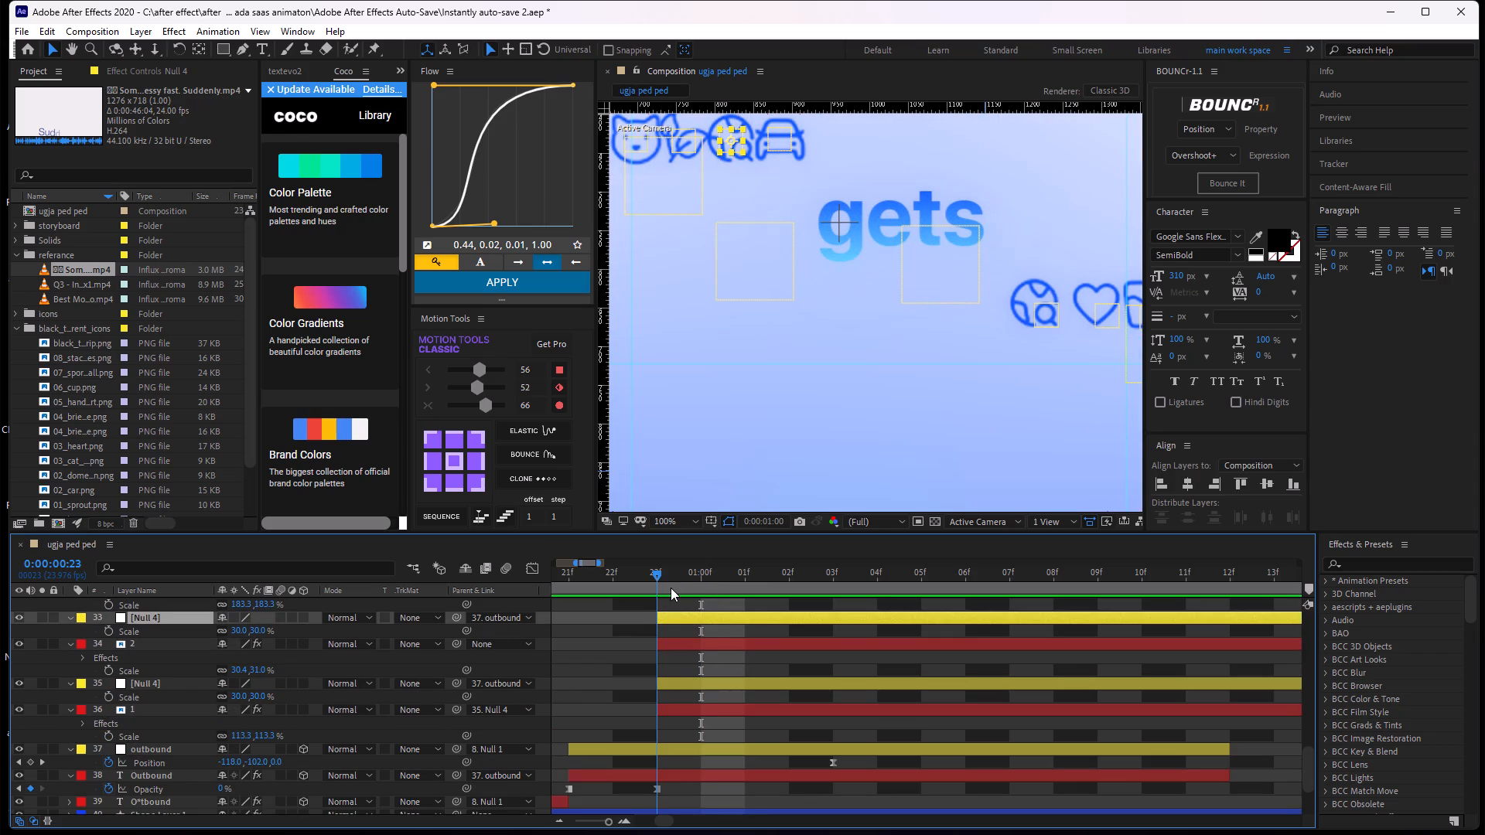
{"action": "left_click_drag", "start_coordinate": [671, 588], "coordinate": [659, 603]}
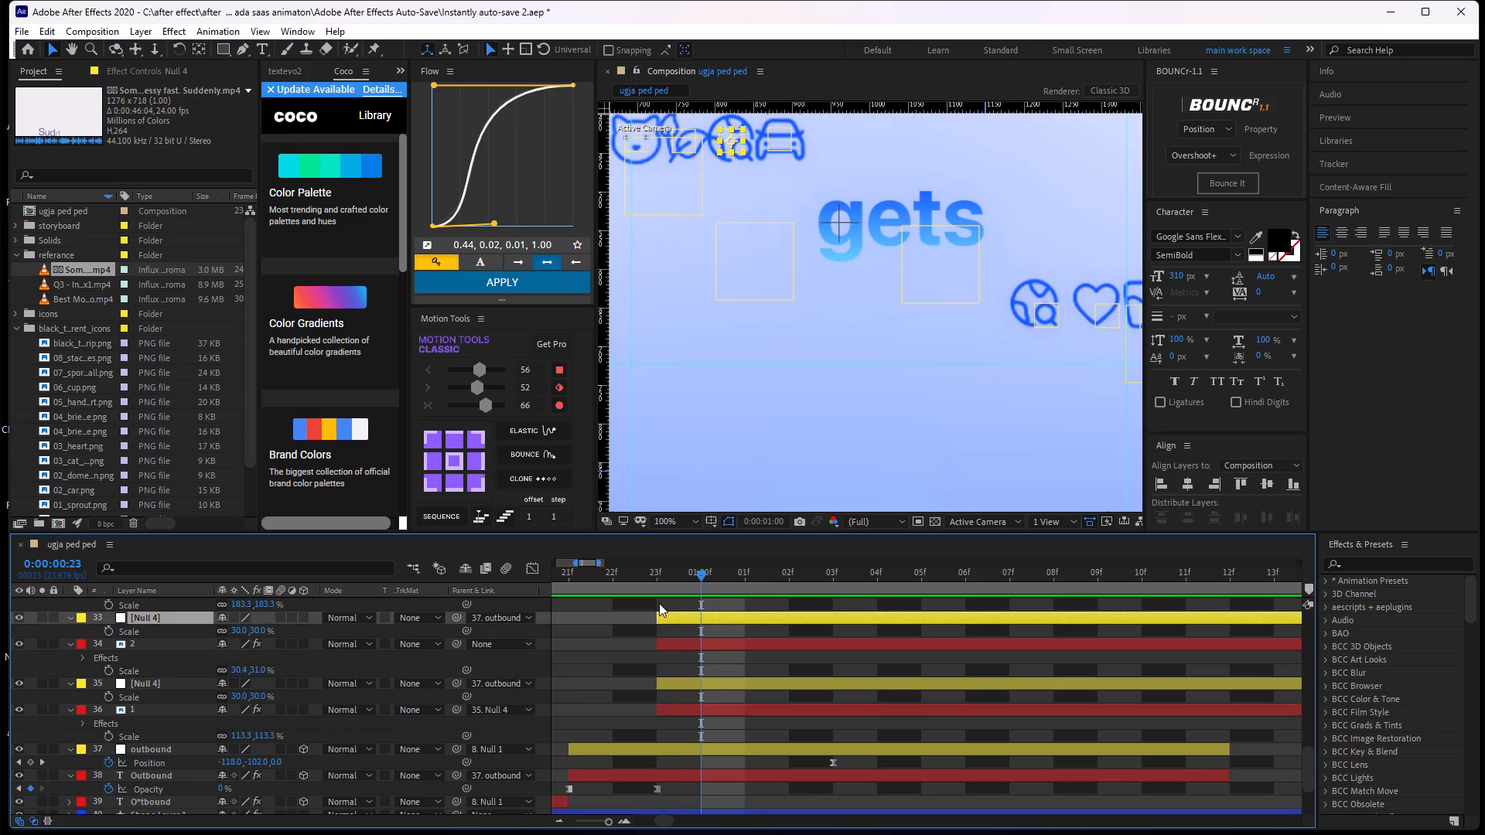
{"action": "left_click_drag", "start_coordinate": [659, 603], "coordinate": [711, 594]}
{"action": "left_click_drag", "start_coordinate": [705, 577], "coordinate": [756, 581]}
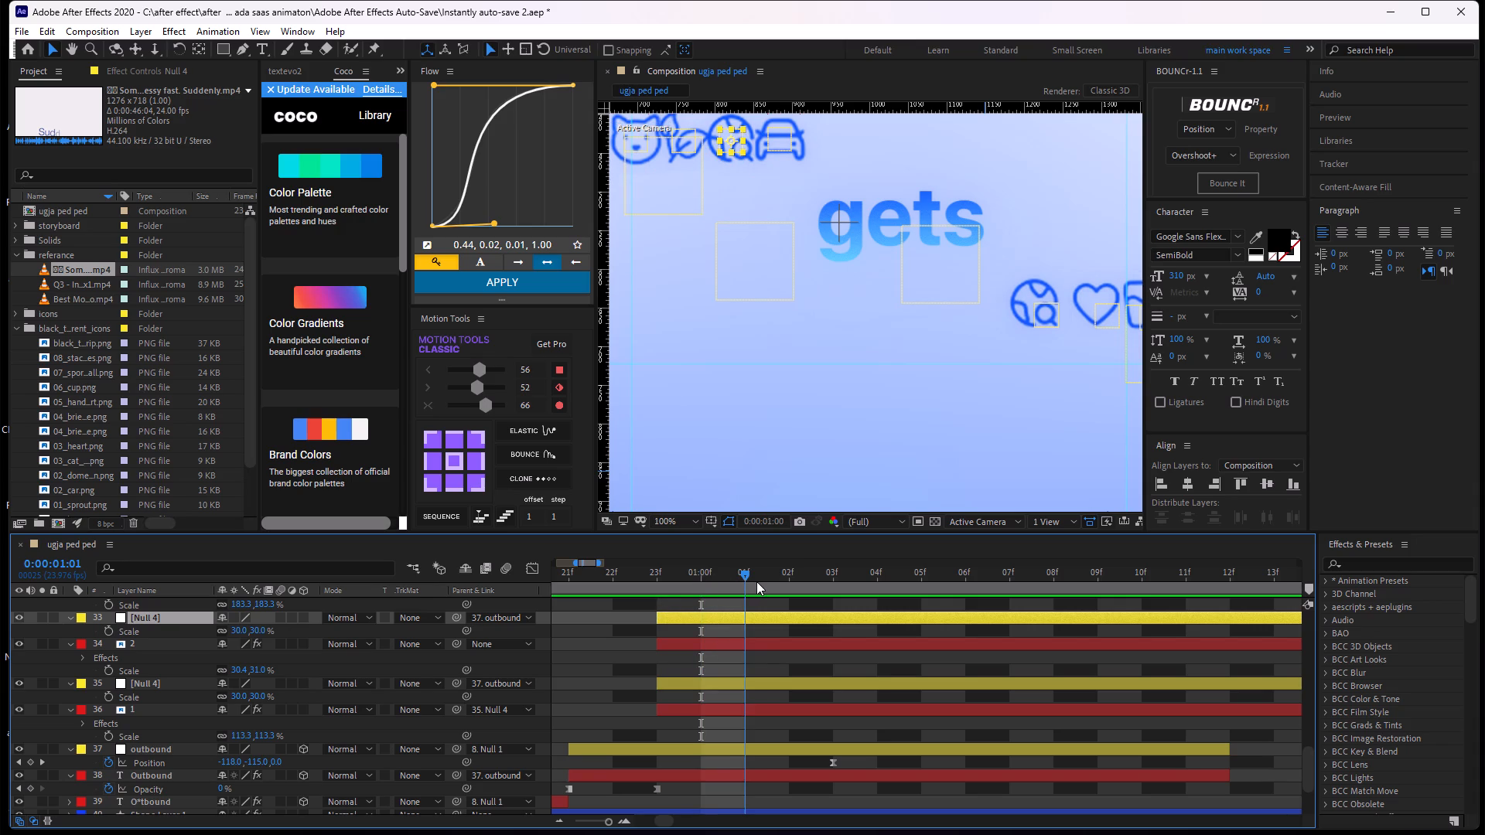
{"action": "left_click_drag", "start_coordinate": [756, 581], "coordinate": [756, 582]}
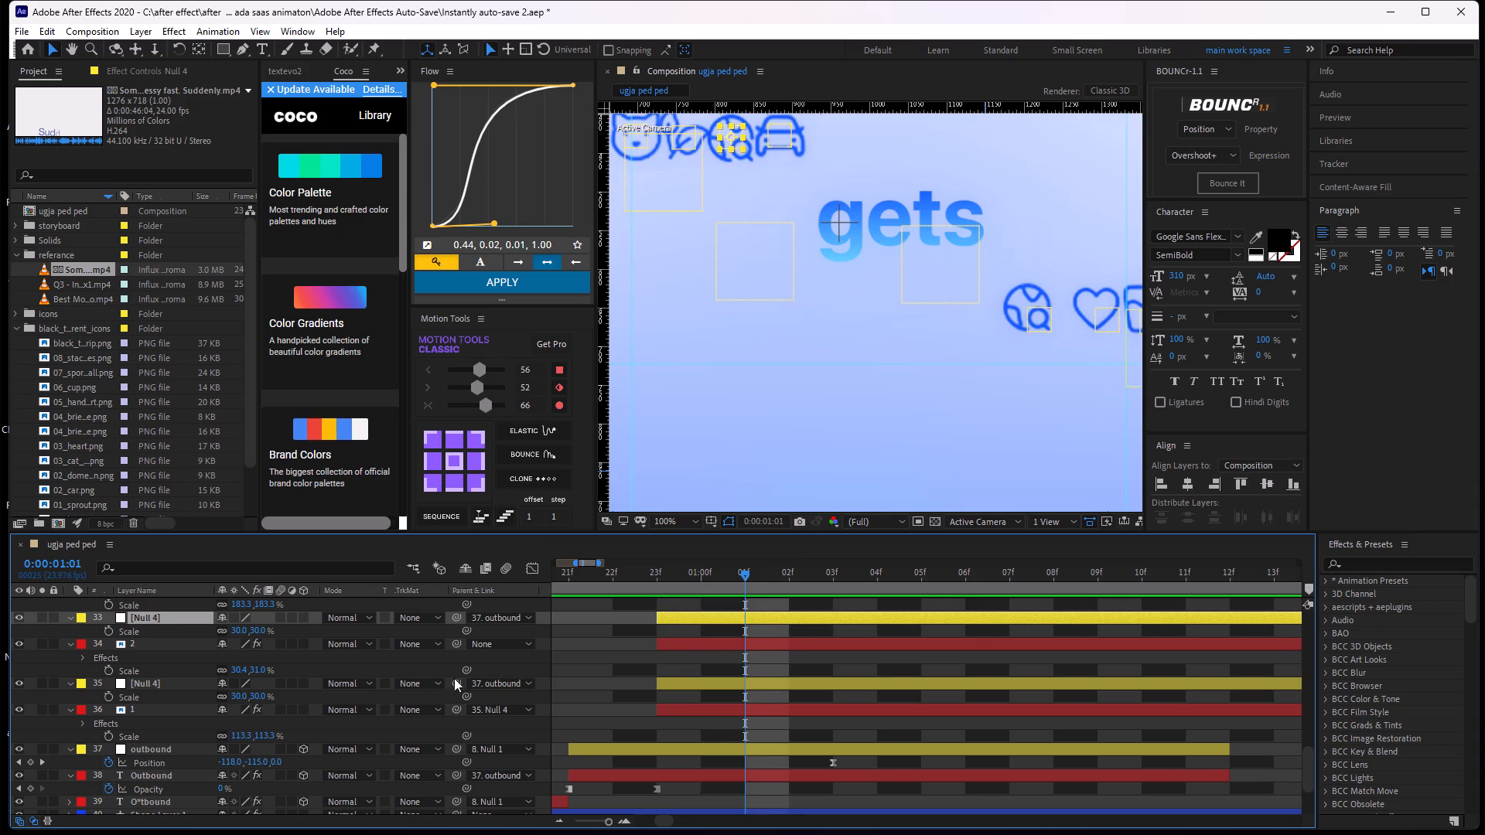
{"action": "left_click_drag", "start_coordinate": [452, 644], "coordinate": [155, 622]}
{"action": "left_click", "coordinate": [671, 636]}
Scrub the animation back and forth between 0:00:00:22 and 0:00:01:10 to check how the parented "outbound" icons move.
{"action": "left_click_drag", "start_coordinate": [752, 578], "coordinate": [702, 593]}
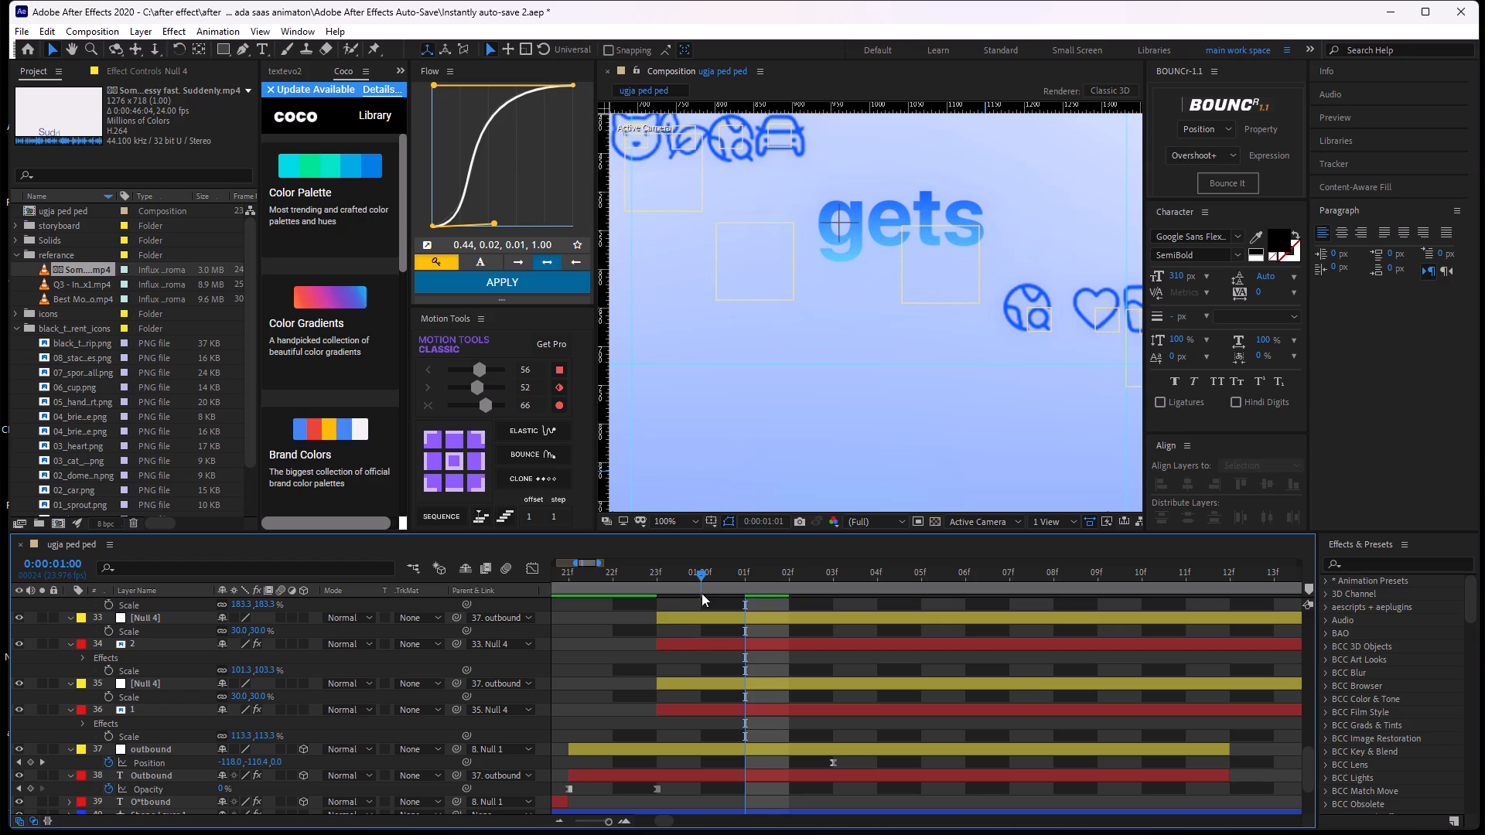
{"action": "left_click_drag", "start_coordinate": [702, 593], "coordinate": [780, 609]}
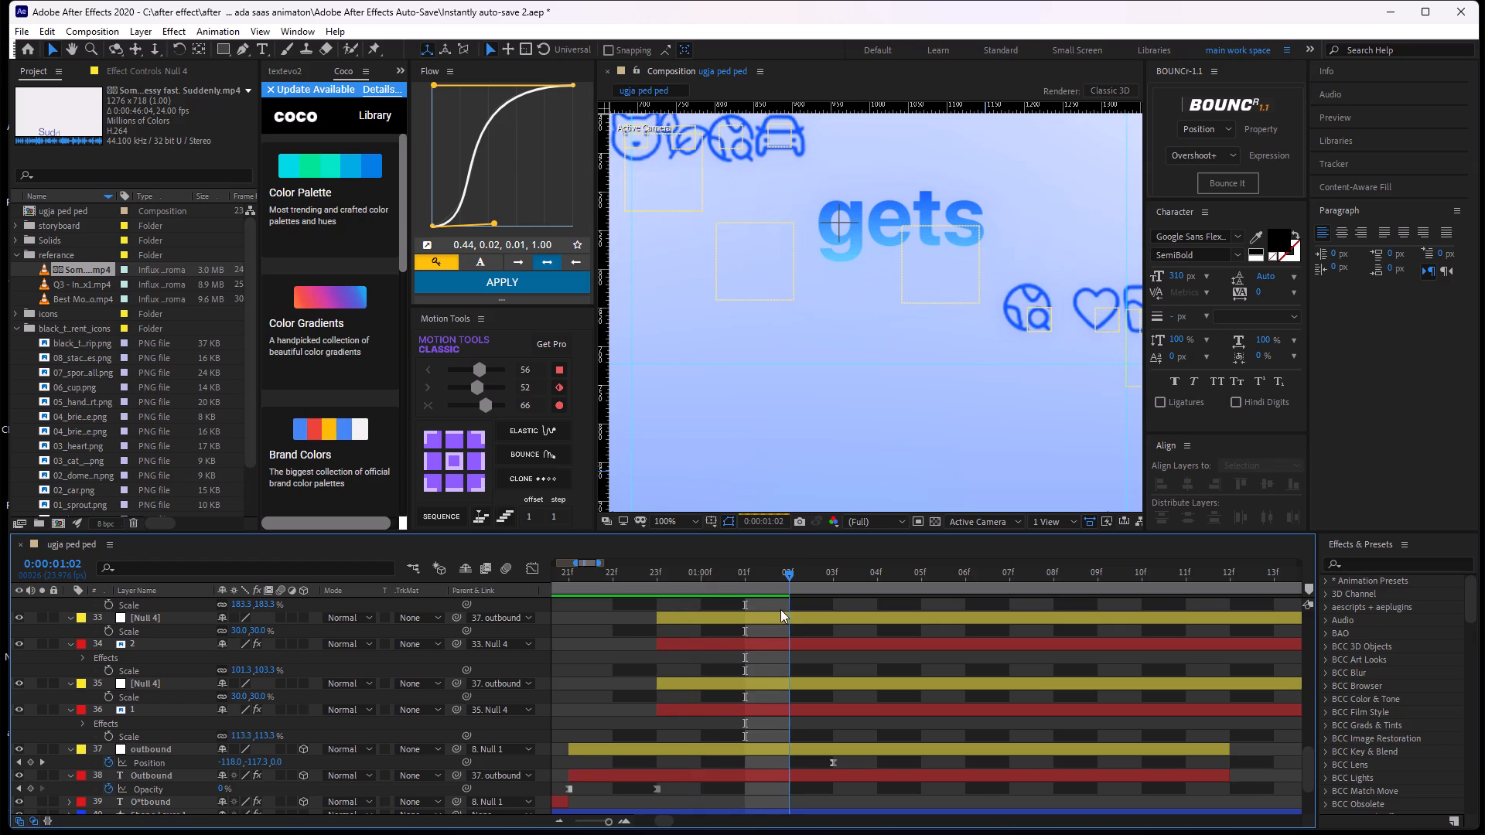
{"action": "left_click_drag", "start_coordinate": [780, 609], "coordinate": [702, 693]}
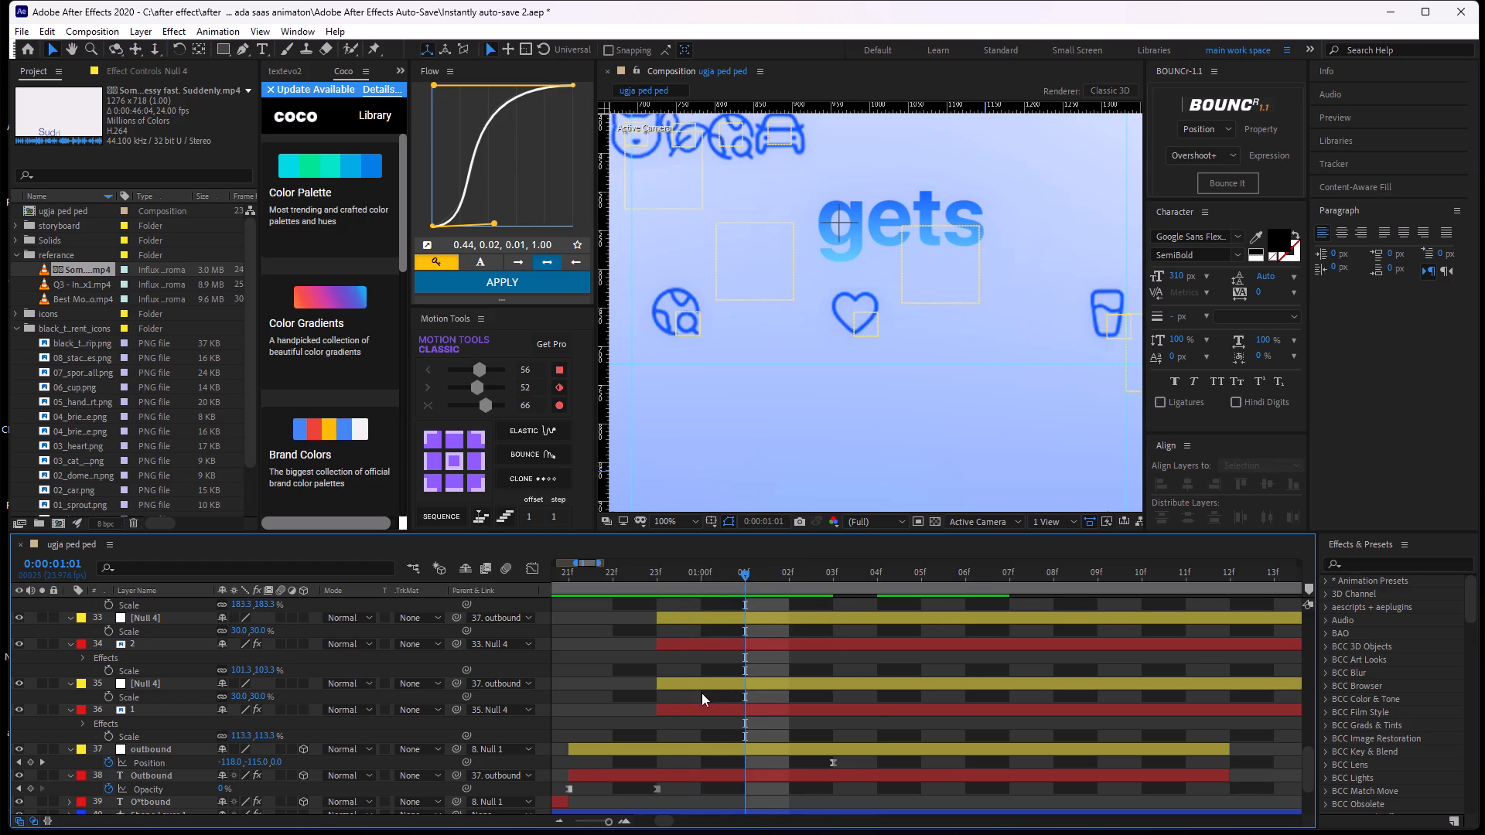
{"action": "left_click_drag", "start_coordinate": [702, 693], "coordinate": [664, 695]}
{"action": "scroll", "coordinate": [869, 271], "scroll_direction": "down", "scroll_amount": 1}
{"action": "middle_click_drag", "start_coordinate": [1016, 299], "coordinate": [952, 328]}
{"action": "left_click", "coordinate": [602, 624]}
{"action": "left_click_drag", "start_coordinate": [661, 573], "coordinate": [639, 590]}
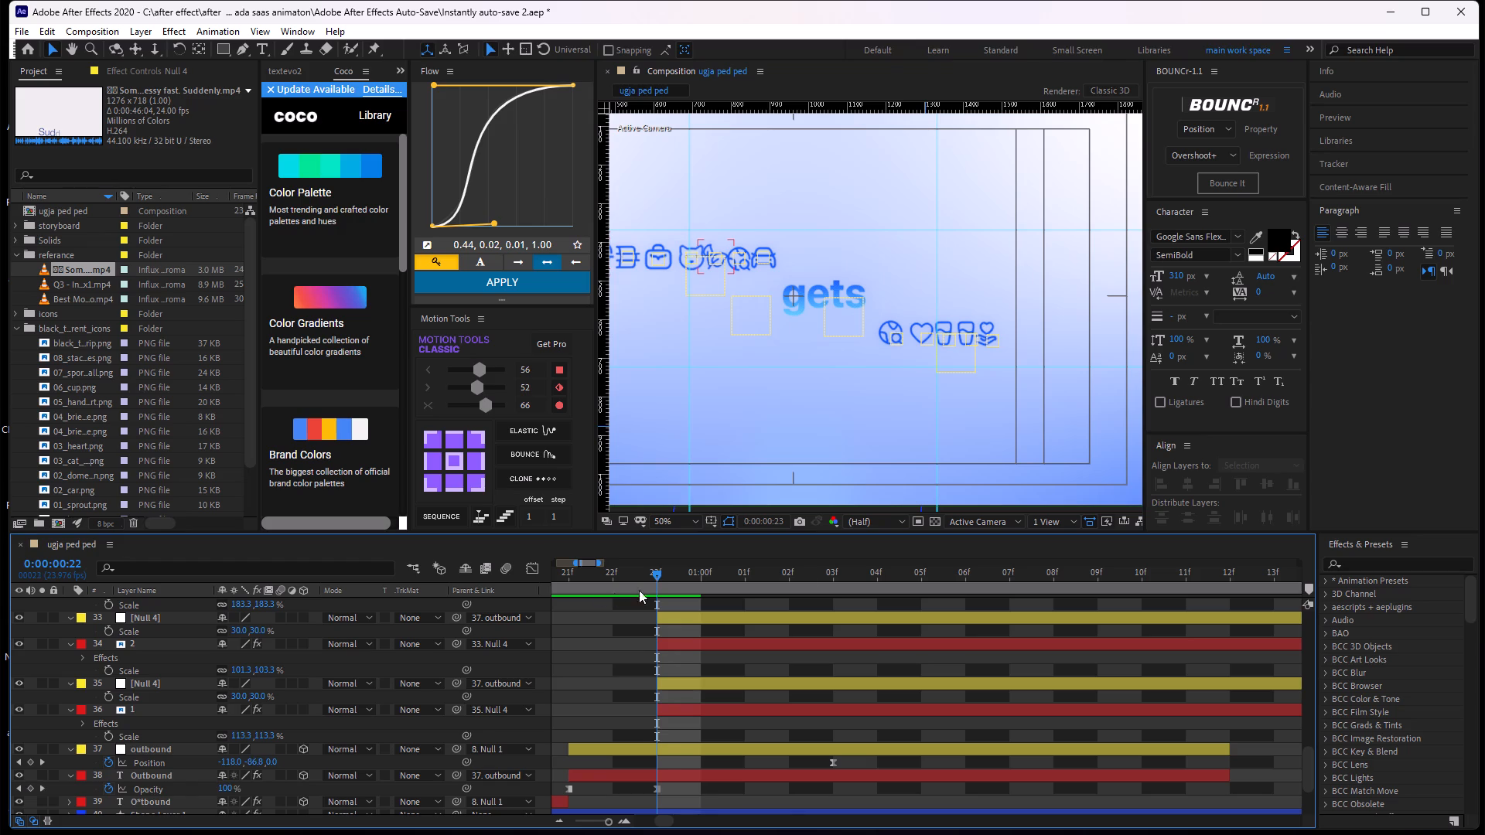
{"action": "left_click_drag", "start_coordinate": [639, 590], "coordinate": [678, 694]}
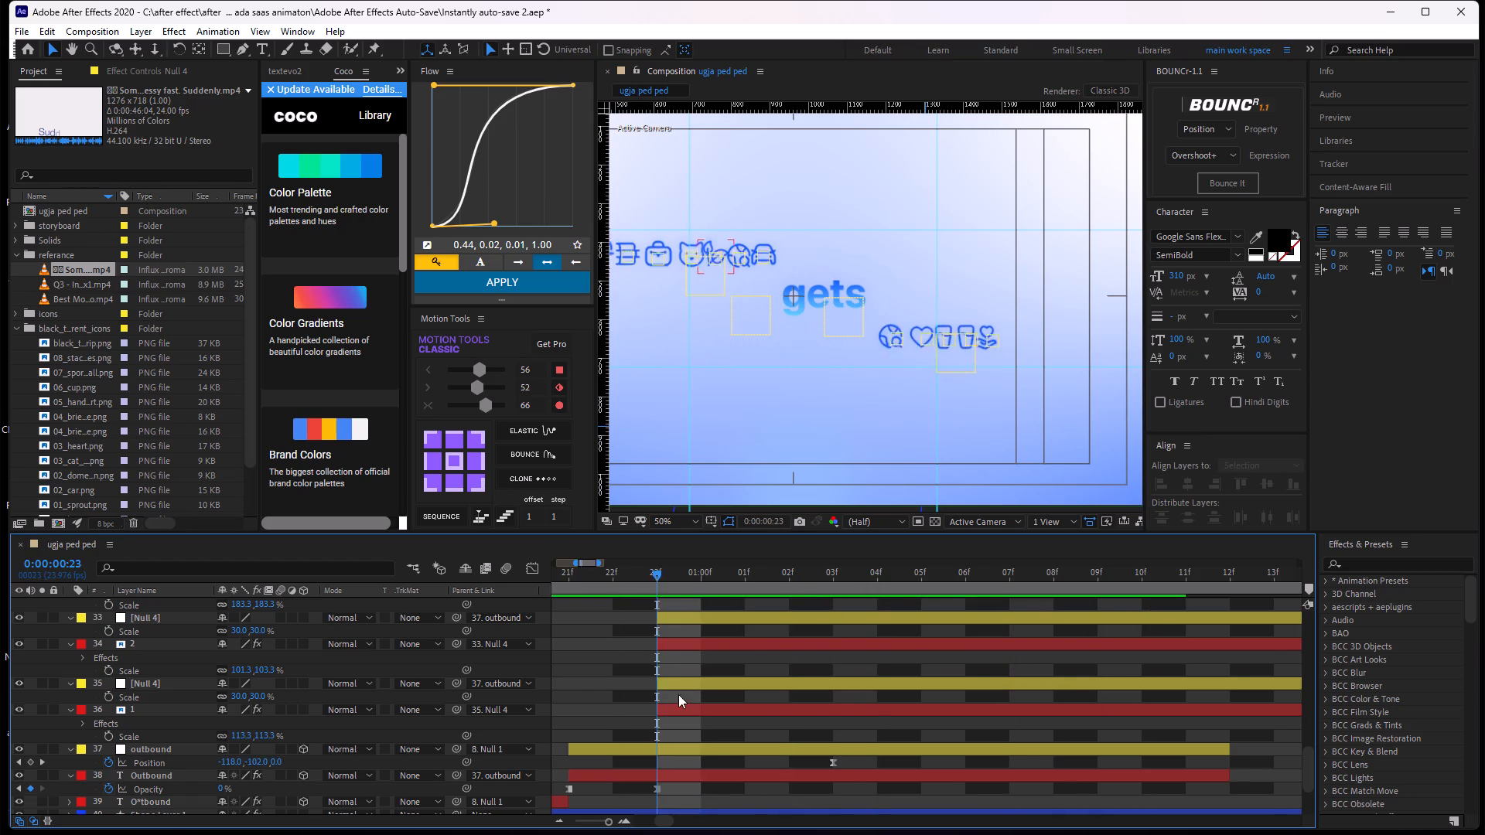
{"action": "left_click_drag", "start_coordinate": [678, 694], "coordinate": [711, 768]}
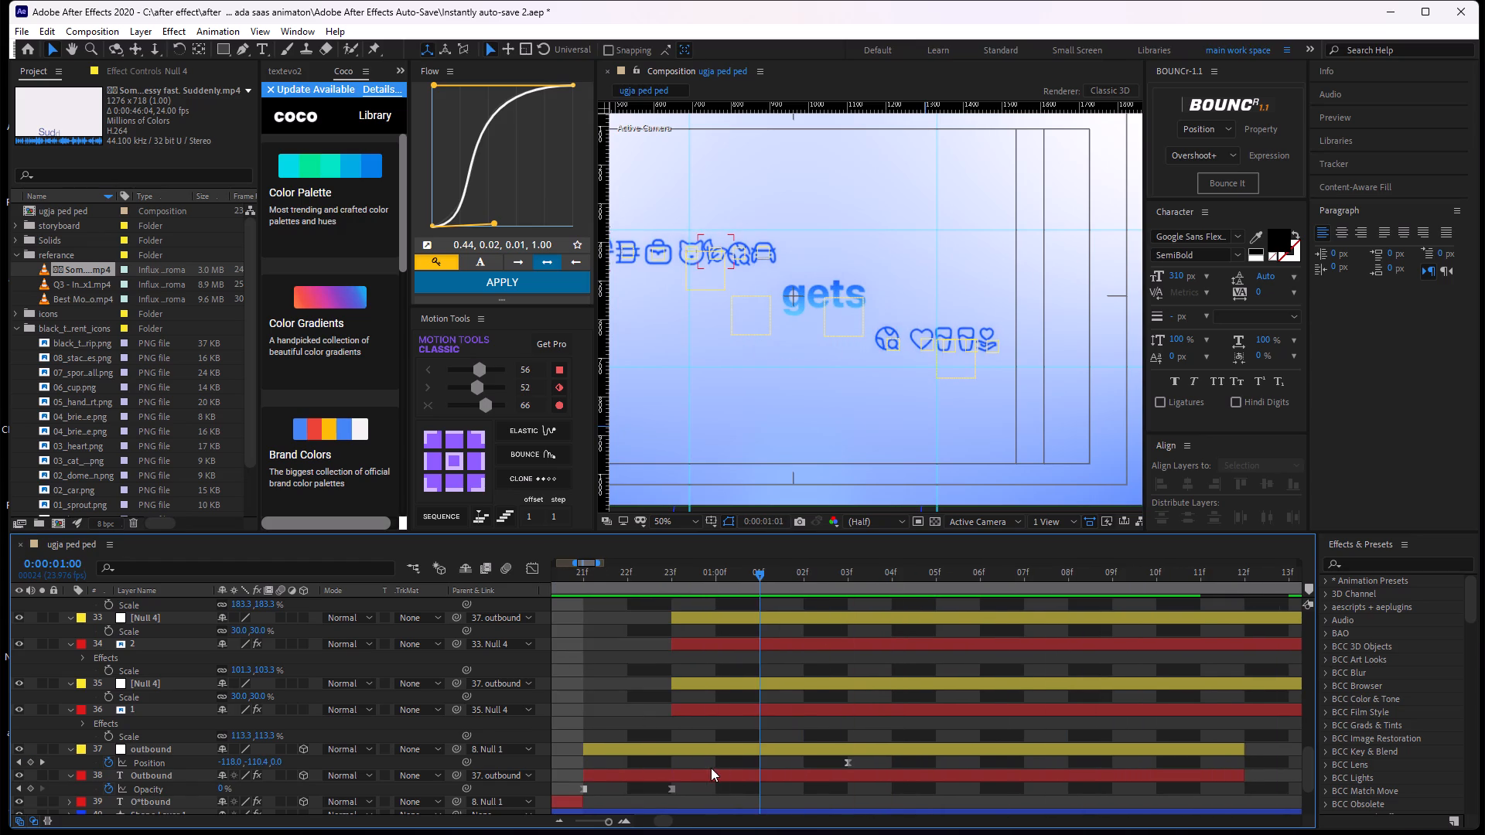
{"action": "left_click_drag", "start_coordinate": [711, 768], "coordinate": [728, 759]}
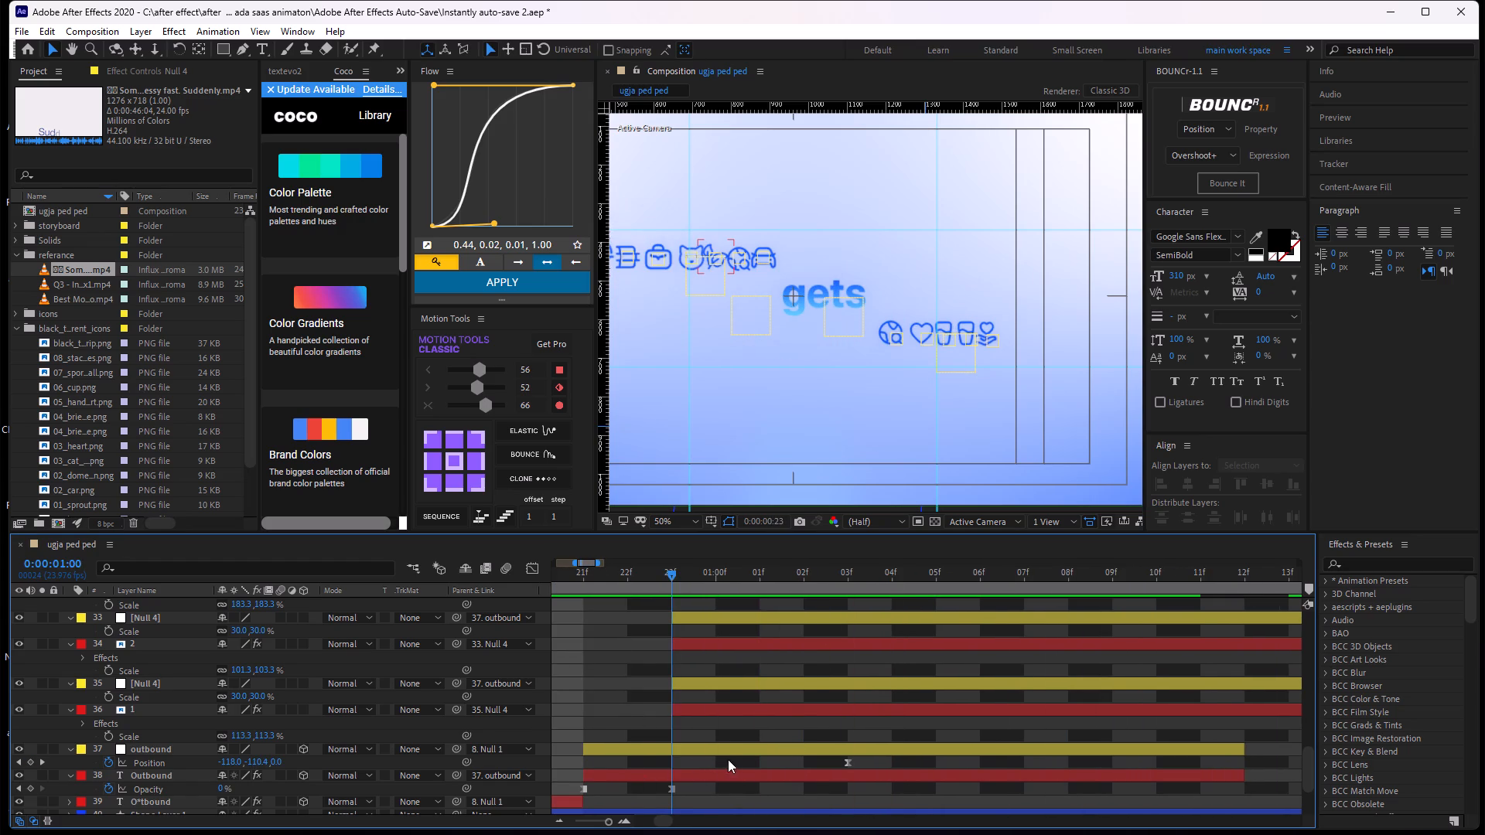
{"action": "left_click_drag", "start_coordinate": [728, 759], "coordinate": [1149, 684]}
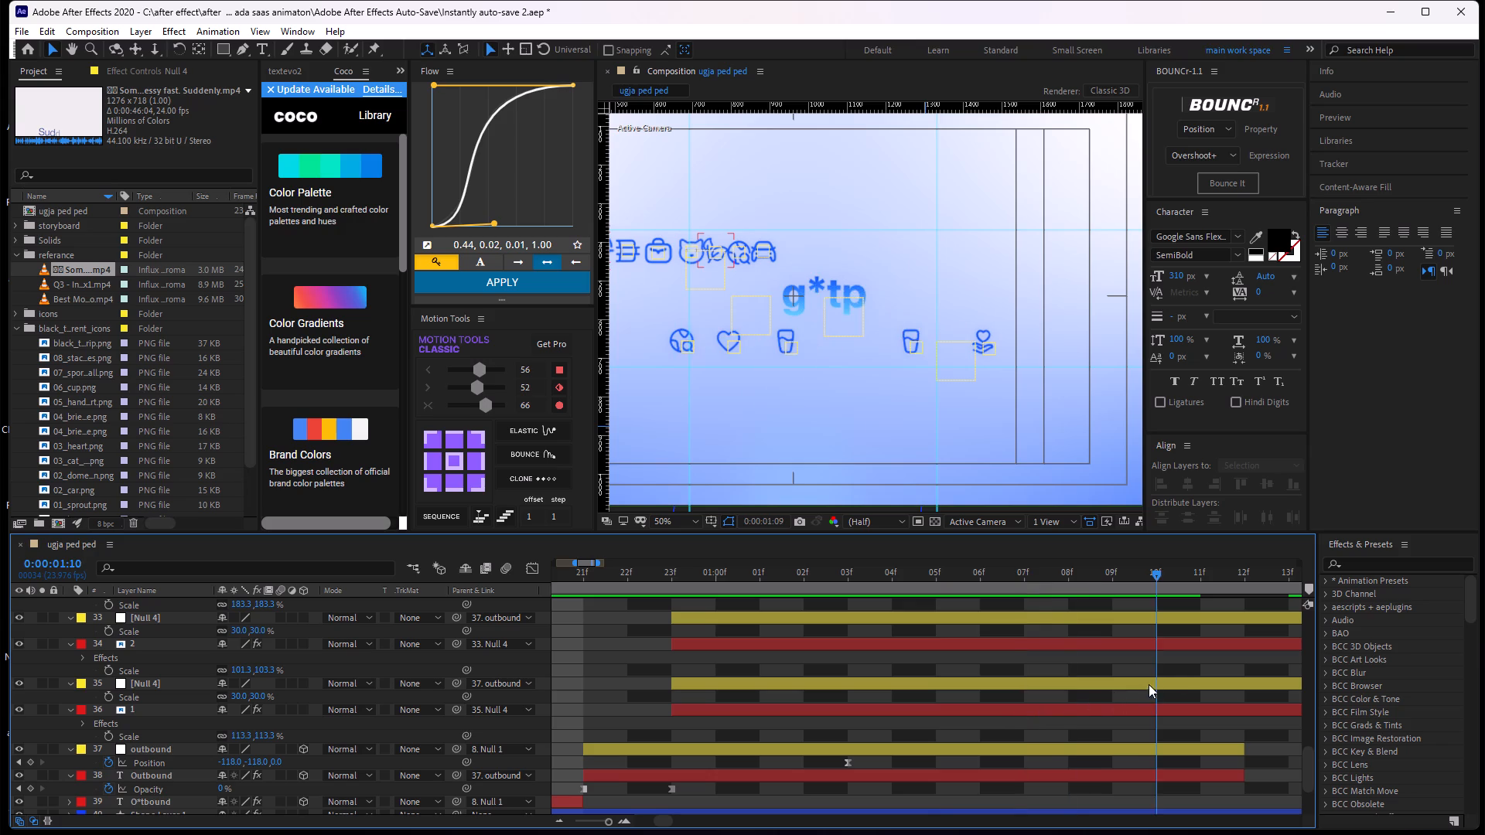
{"action": "left_click_drag", "start_coordinate": [1149, 684], "coordinate": [643, 639]}
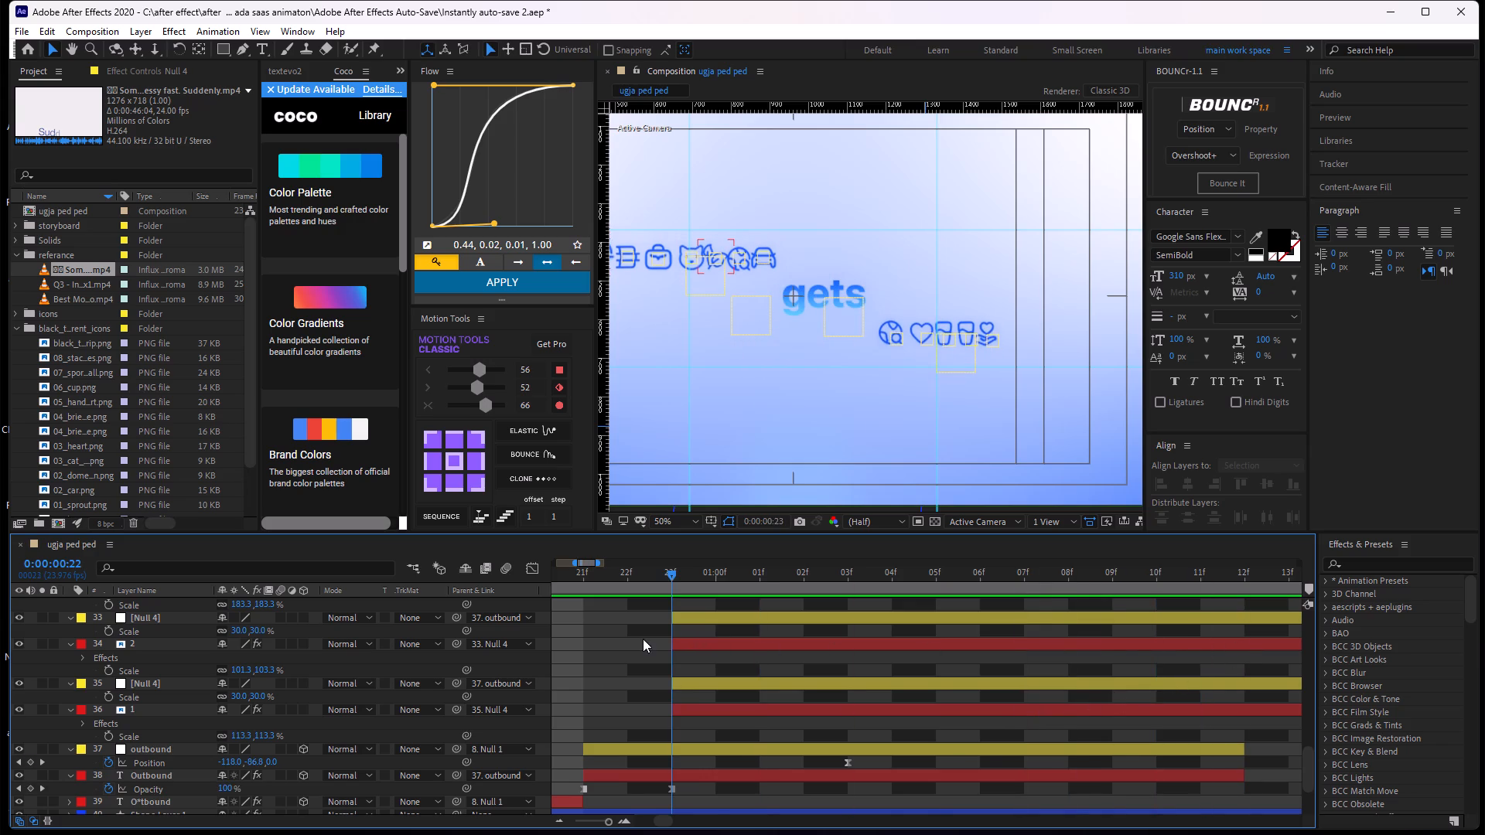
{"action": "left_click_drag", "start_coordinate": [643, 639], "coordinate": [665, 651]}
Check icon layers "1" and "2" at the icons' starting frame, 0:00:00:23, and save the project.
{"action": "middle_click_drag", "start_coordinate": [755, 626], "coordinate": [906, 665]}
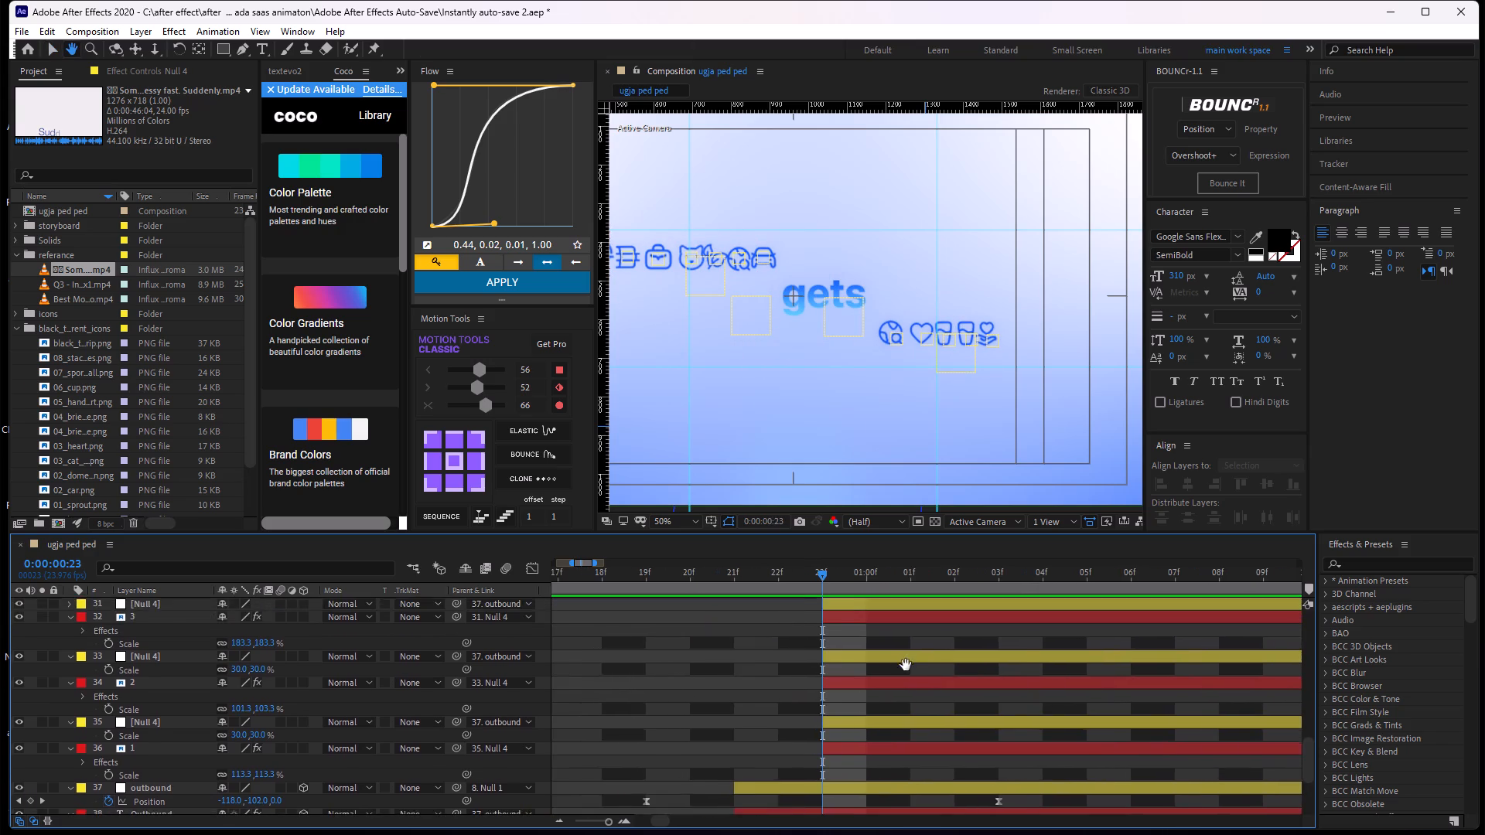
{"action": "middle_click_drag", "start_coordinate": [906, 665], "coordinate": [839, 656]}
{"action": "middle_click_drag", "start_coordinate": [715, 699], "coordinate": [618, 699]}
{"action": "left_click", "coordinate": [675, 740]}
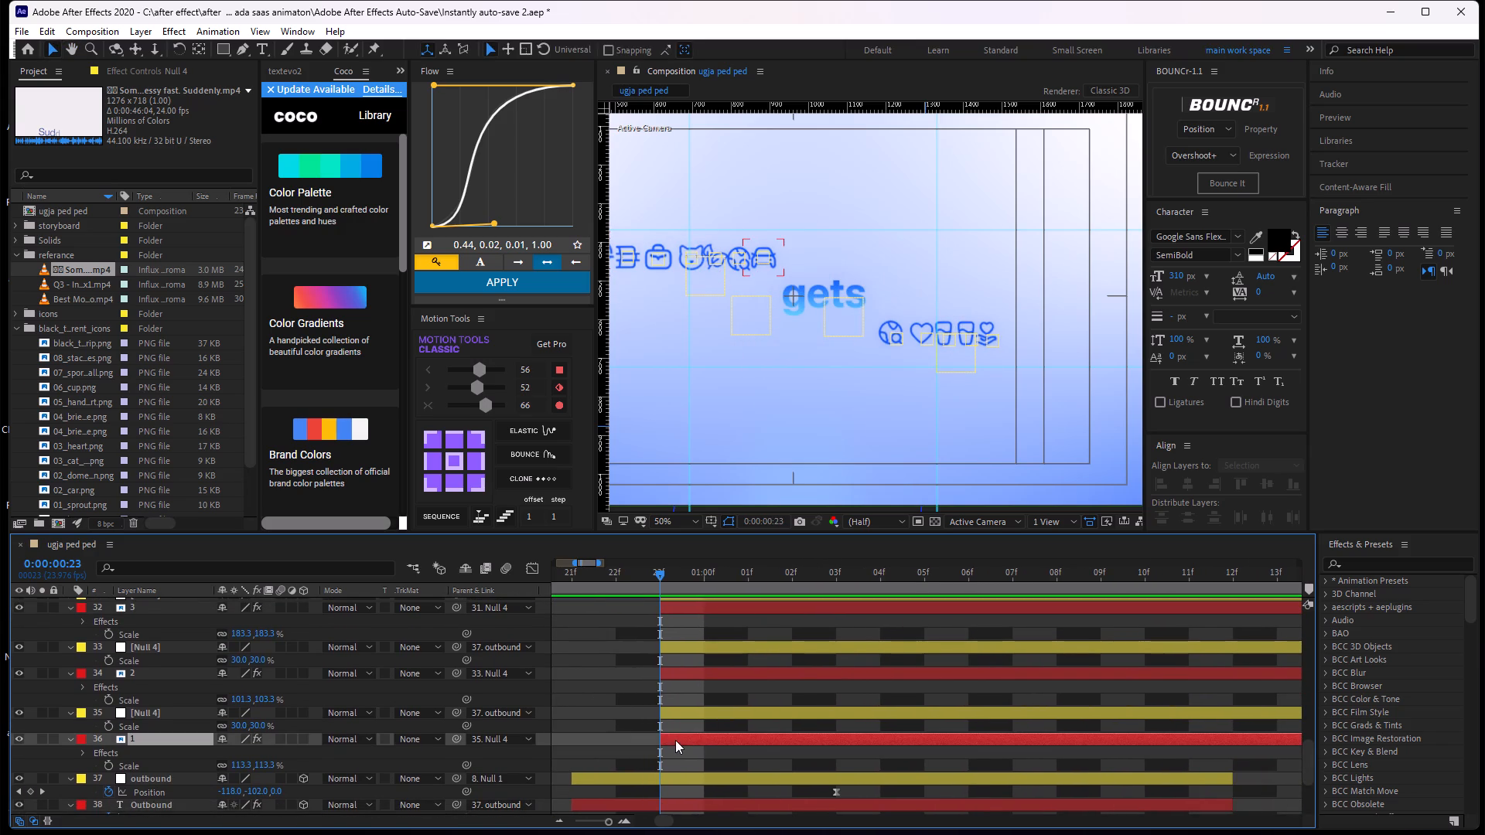
{"action": "left_click_drag", "start_coordinate": [656, 571], "coordinate": [688, 571]}
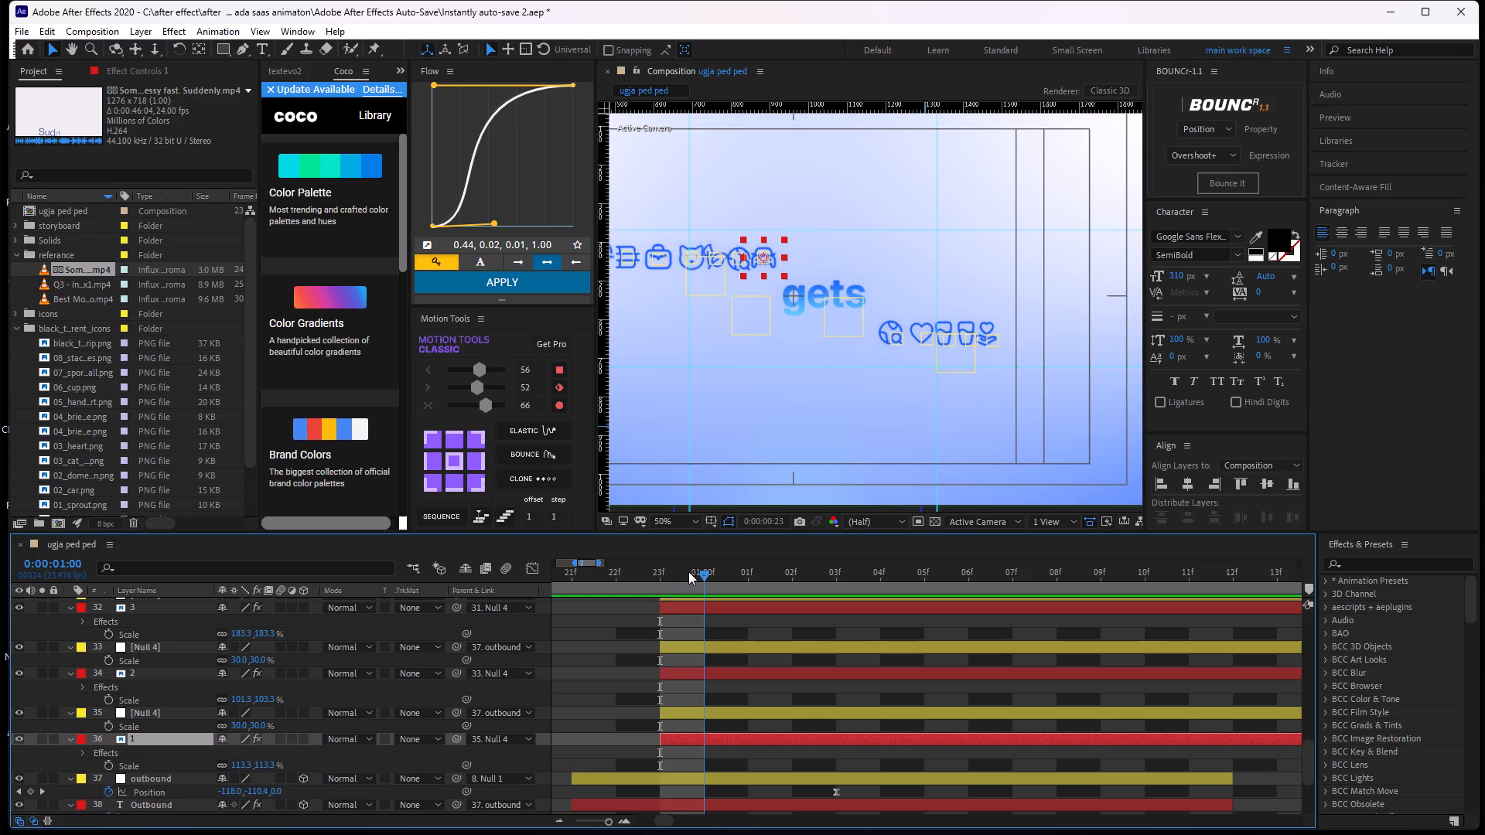
{"action": "left_click_drag", "start_coordinate": [688, 571], "coordinate": [659, 588]}
{"action": "left_click", "coordinate": [657, 682]}
{"action": "left_click", "coordinate": [689, 670]}
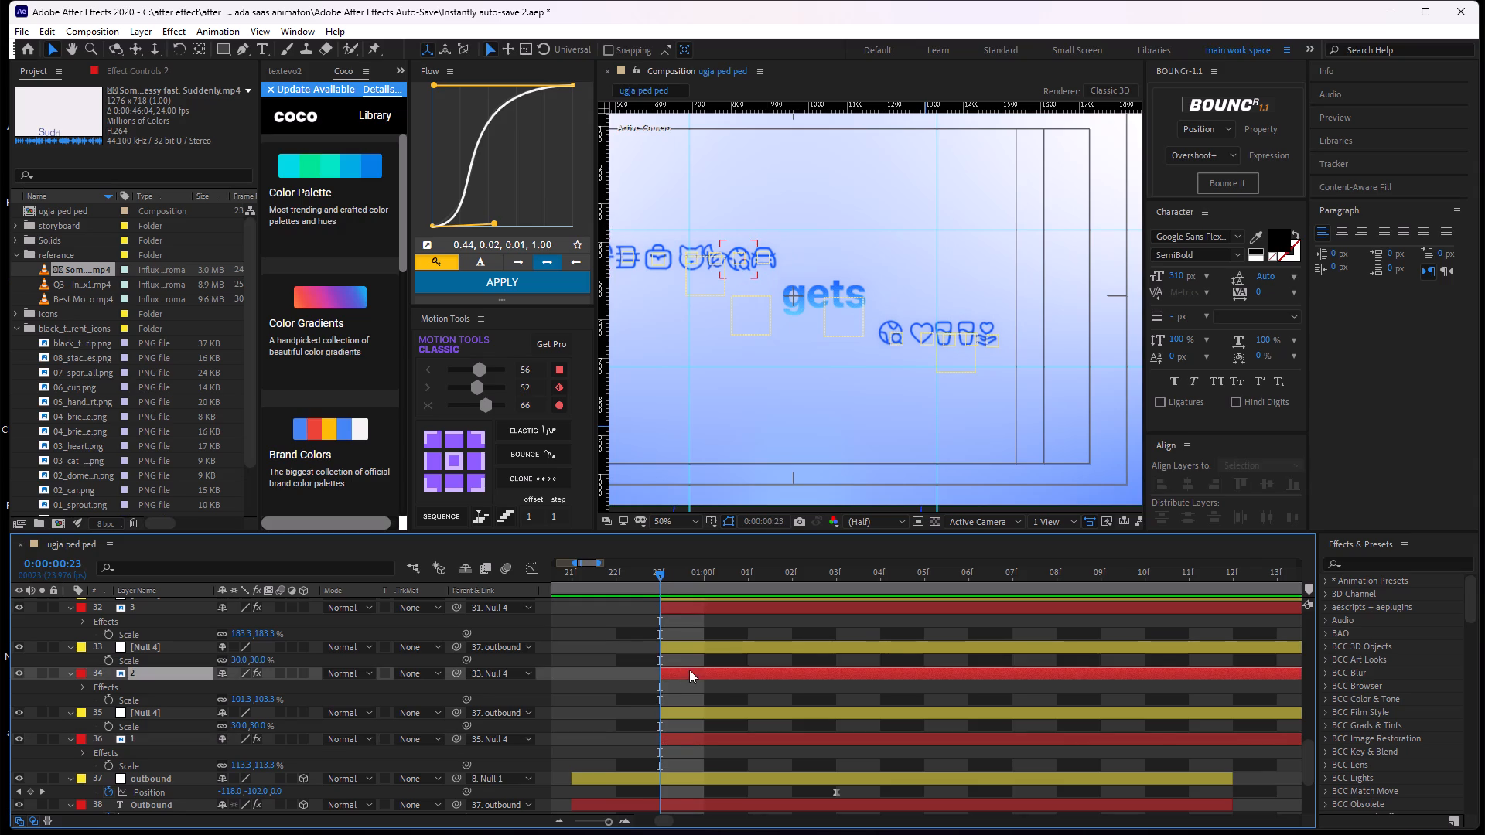
{"action": "left_click", "coordinate": [606, 693]}
{"action": "key", "text": "ctrl+s"}
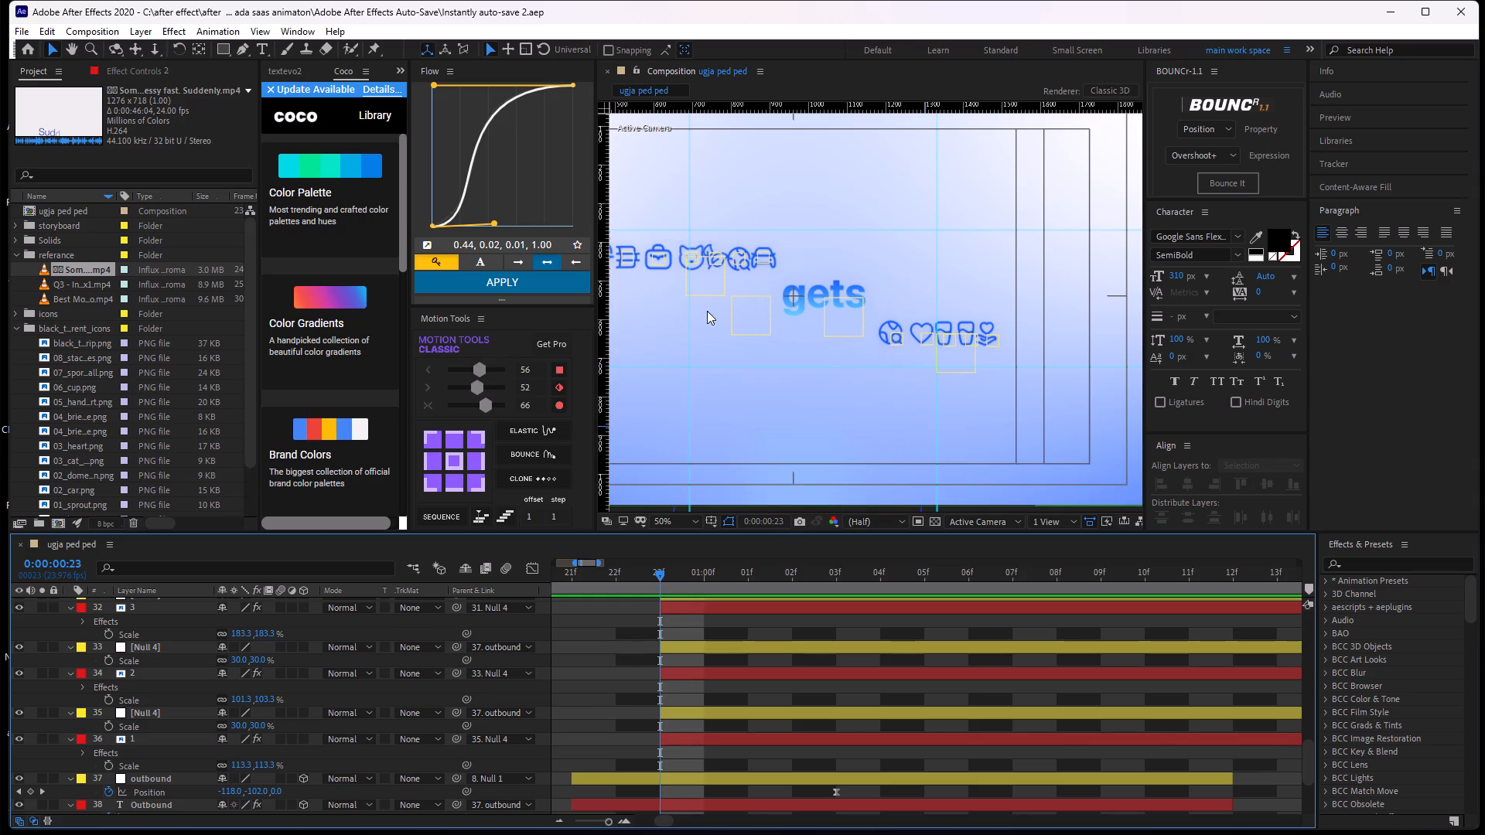
Examine the "outbound" icons up close in the composition and locate icon layer "1" with its null in the timeline.
{"action": "left_click", "coordinate": [583, 690]}
{"action": "middle_click_drag", "start_coordinate": [719, 240], "coordinate": [821, 280]}
{"action": "middle_click_drag", "start_coordinate": [821, 342], "coordinate": [822, 313]}
{"action": "scroll", "coordinate": [821, 339], "scroll_direction": "up", "scroll_amount": 1}
{"action": "scroll", "coordinate": [685, 664], "scroll_direction": "down", "scroll_amount": 1}
{"action": "middle_click_drag", "start_coordinate": [690, 670], "coordinate": [697, 629]}
{"action": "left_click", "coordinate": [694, 641]}
{"action": "left_click", "coordinate": [628, 656]}
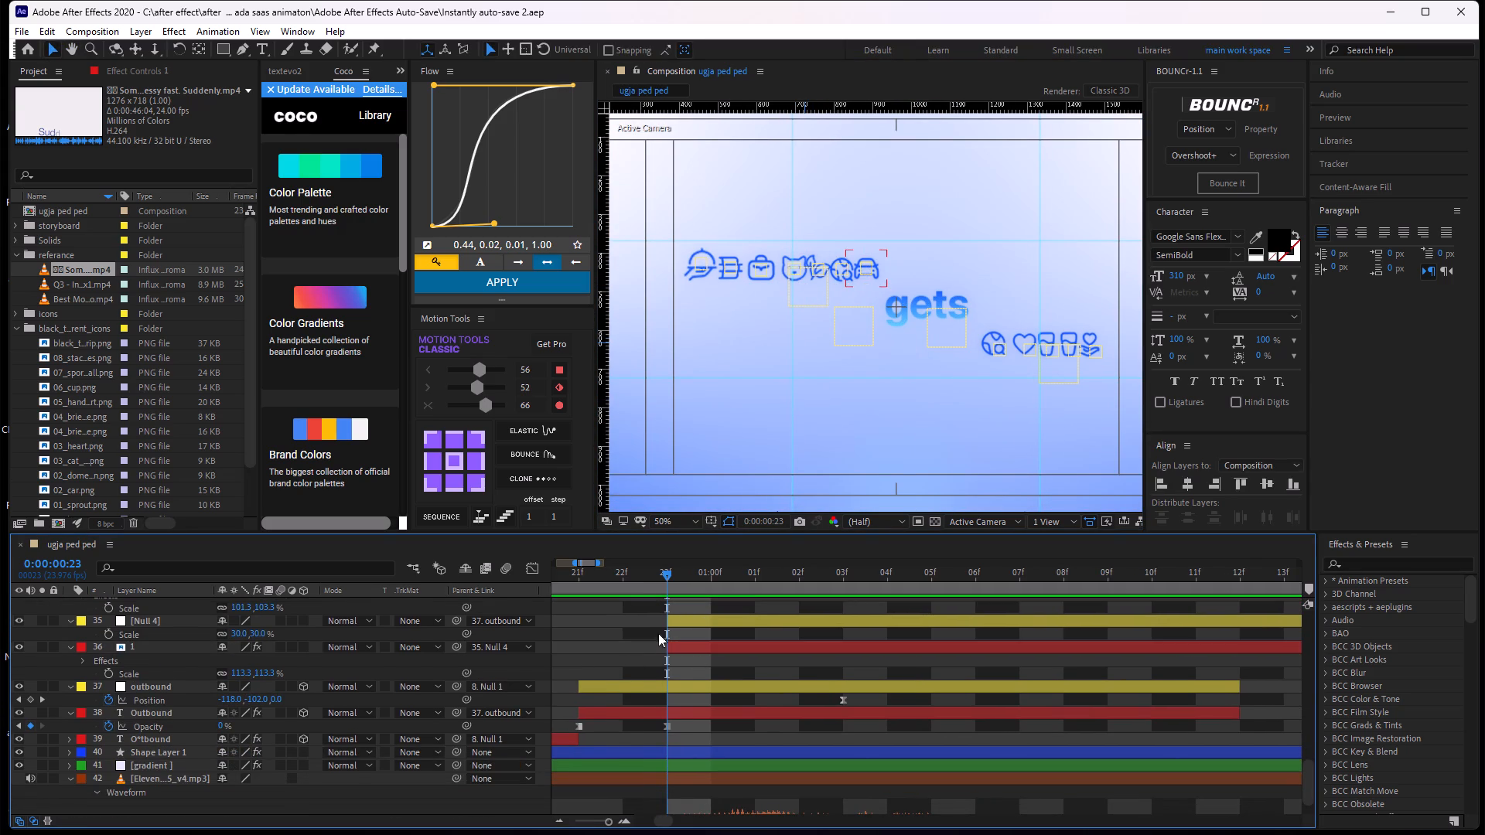
{"action": "scroll", "coordinate": [865, 320], "scroll_direction": "down", "scroll_amount": 1}
{"action": "scroll", "coordinate": [912, 315], "scroll_direction": "up", "scroll_amount": 3}
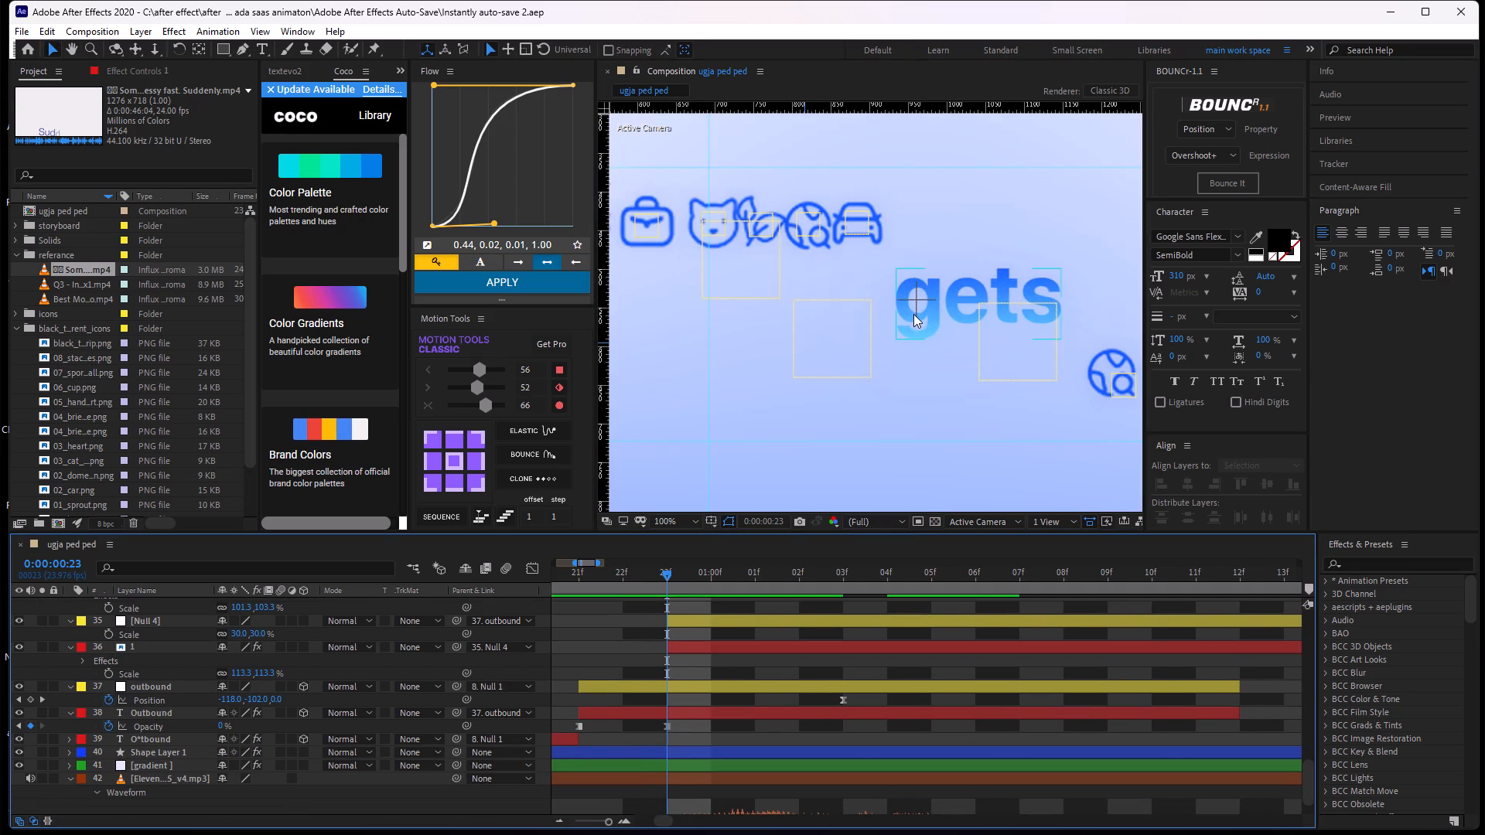
Select icon layer "1" in the "outbound" group and browse the PNG files in the black icons folder for a second icon.
{"action": "middle_click_drag", "start_coordinate": [876, 335], "coordinate": [1000, 344]}
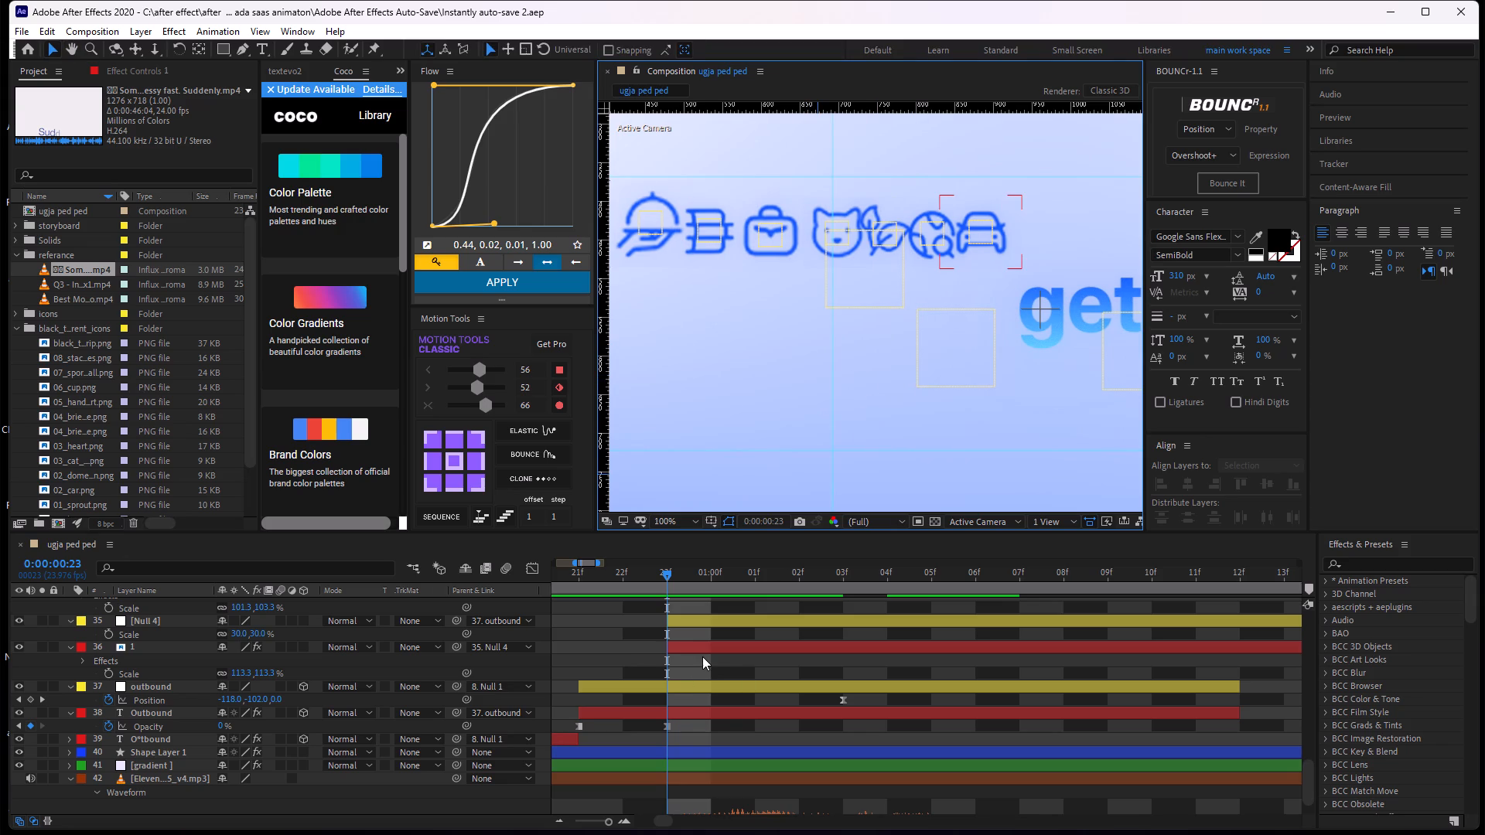
{"action": "left_click", "coordinate": [712, 642]}
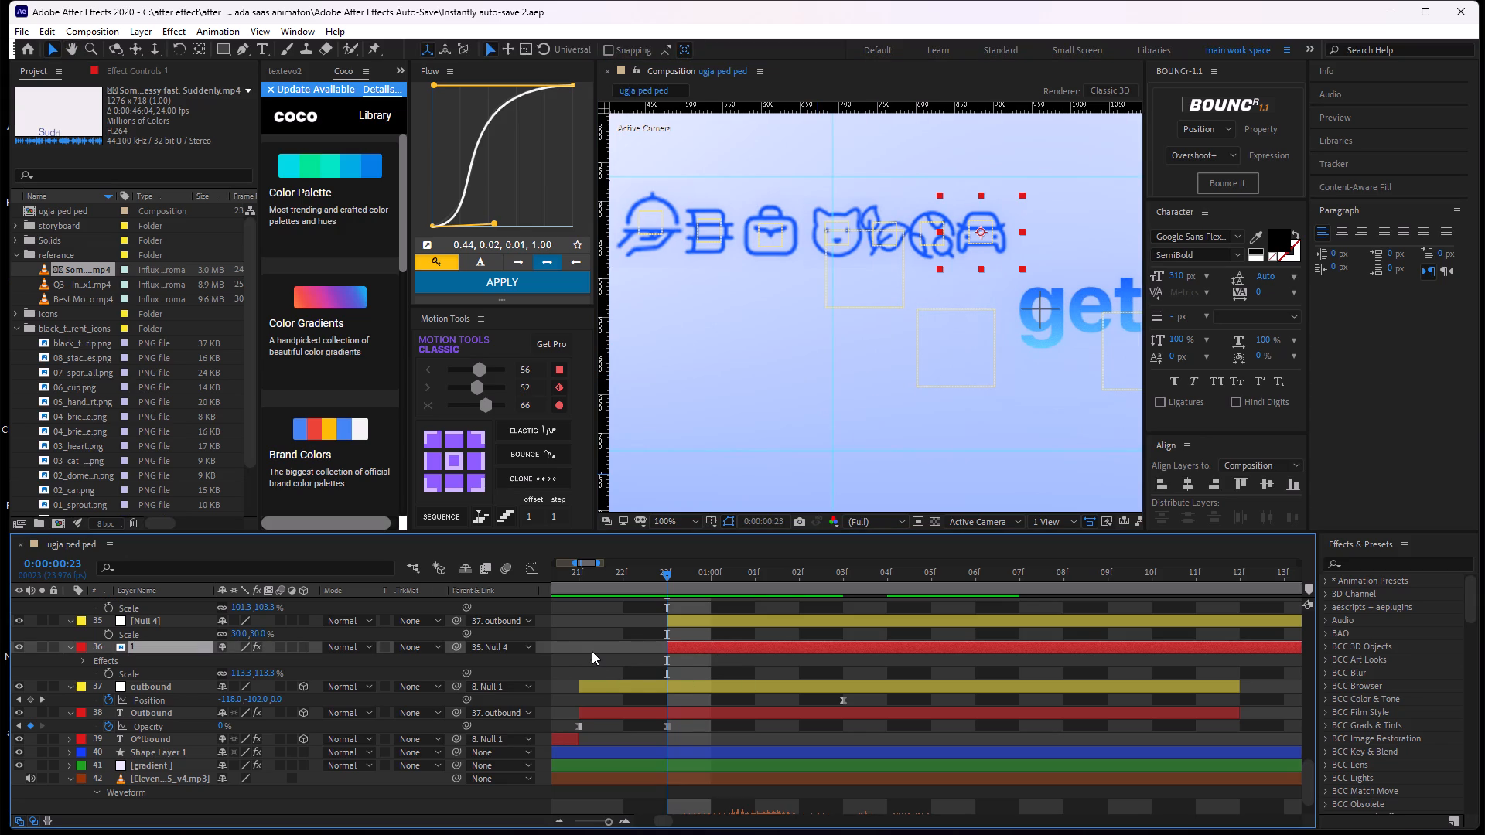
{"action": "left_click", "coordinate": [73, 351]}
{"action": "left_click", "coordinate": [66, 361]}
{"action": "left_click", "coordinate": [77, 351]}
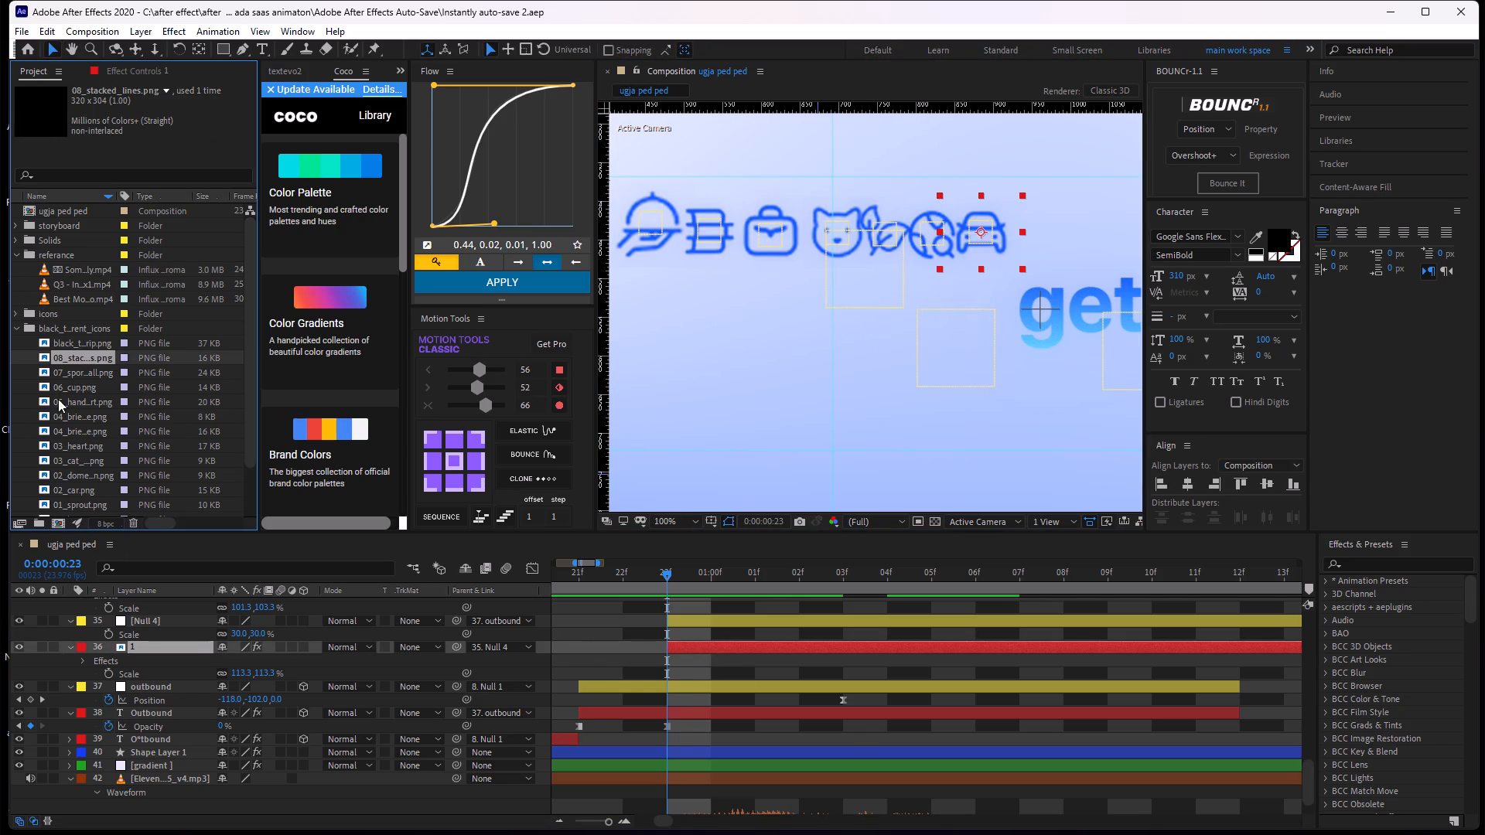
{"action": "left_click", "coordinate": [58, 399]}
{"action": "scroll", "coordinate": [72, 397], "scroll_direction": "down", "scroll_amount": 1}
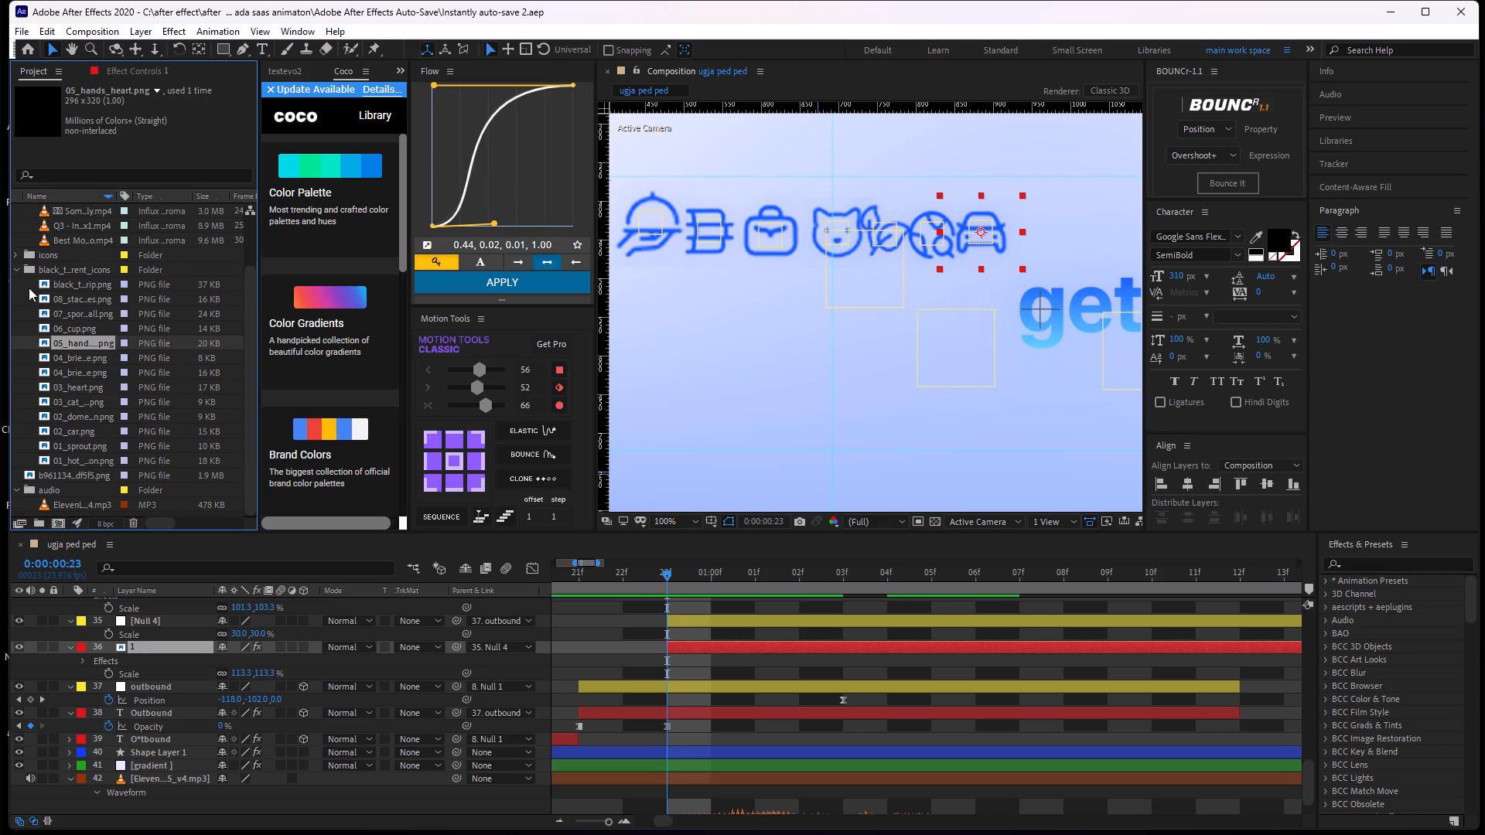
{"action": "left_click", "coordinate": [18, 274]}
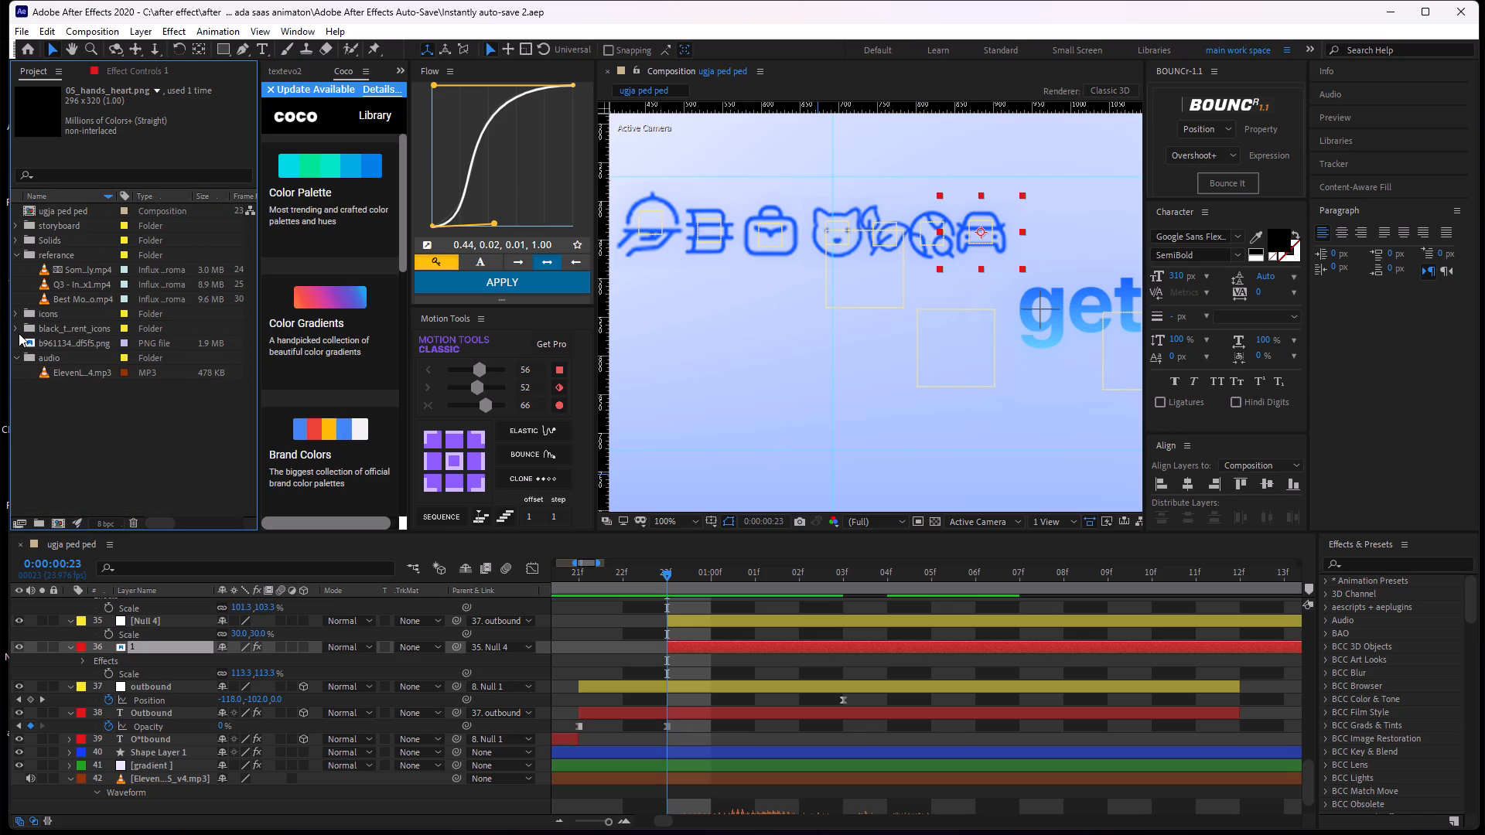
{"action": "left_click", "coordinate": [19, 333]}
{"action": "left_click", "coordinate": [88, 334]}
{"action": "left_click", "coordinate": [91, 351]}
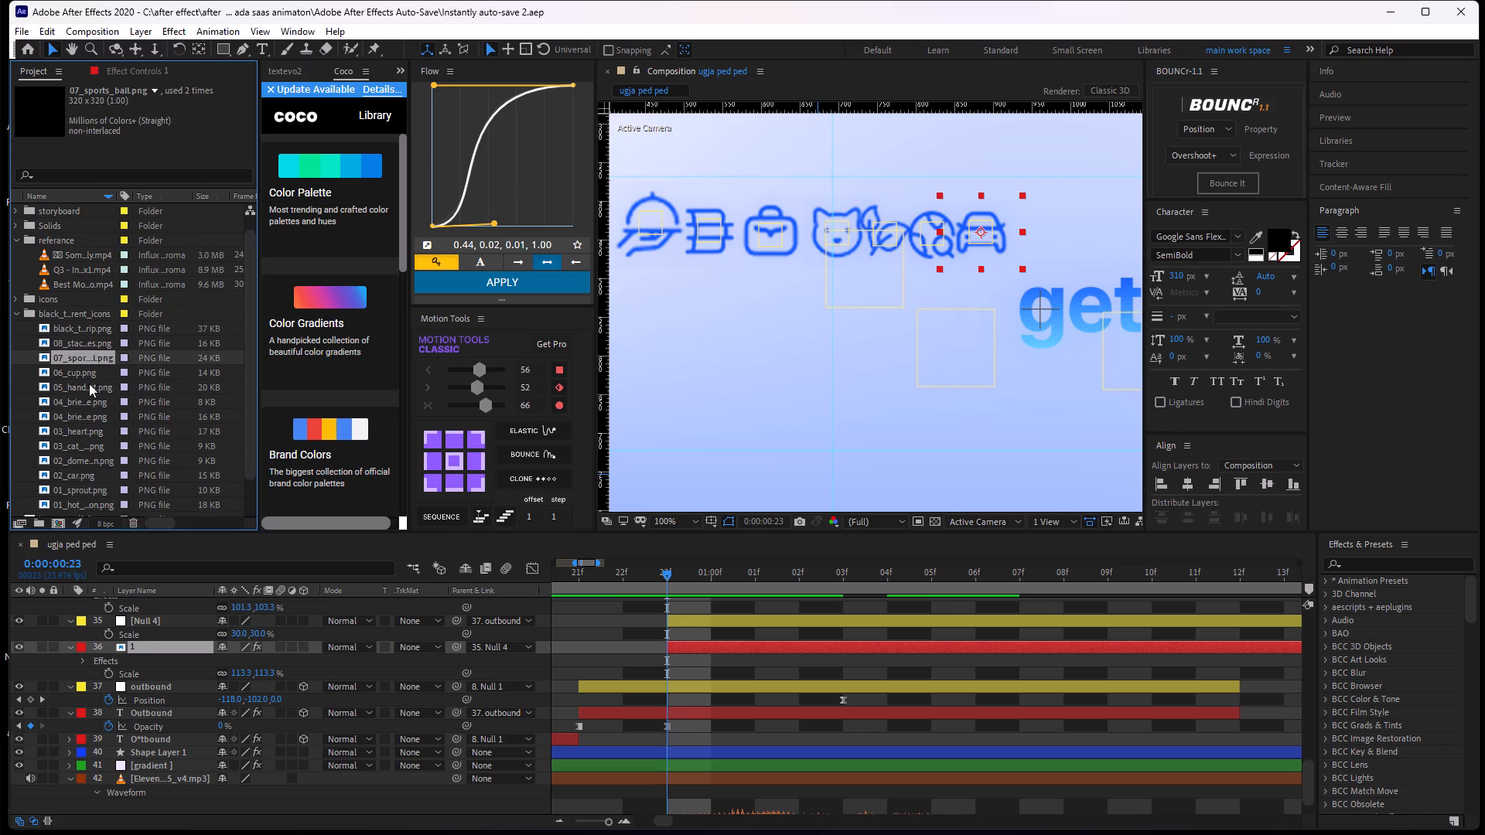
{"action": "left_click", "coordinate": [89, 393]}
{"action": "left_click", "coordinate": [81, 434]}
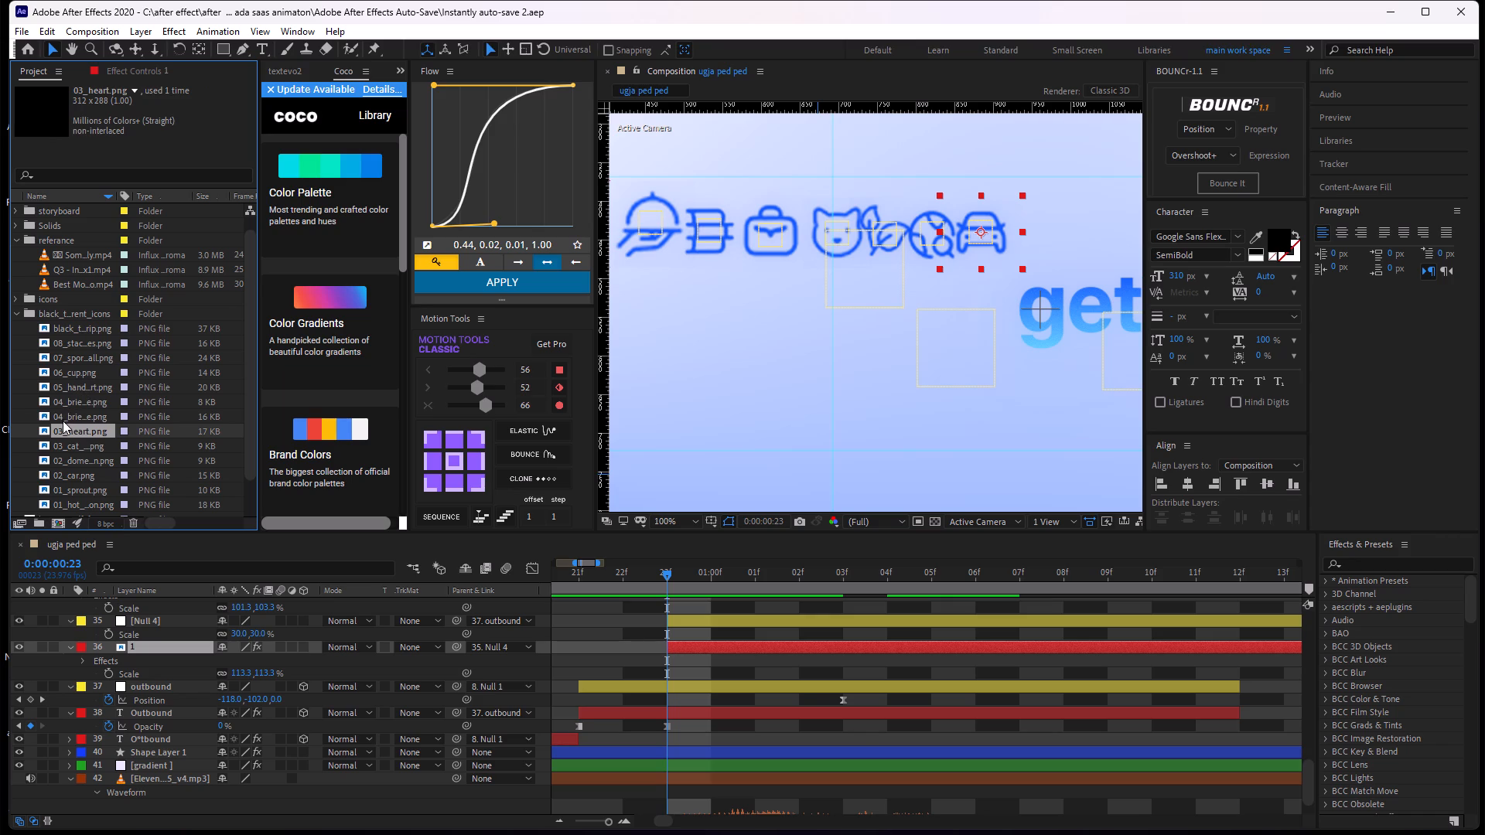
{"action": "left_click", "coordinate": [90, 417]}
Add 03_heart.png to the timeline directly below icon layer "1", starting at 0:00:01:00.
{"action": "left_click", "coordinate": [62, 432]}
{"action": "left_click_drag", "start_coordinate": [35, 431], "coordinate": [89, 436]}
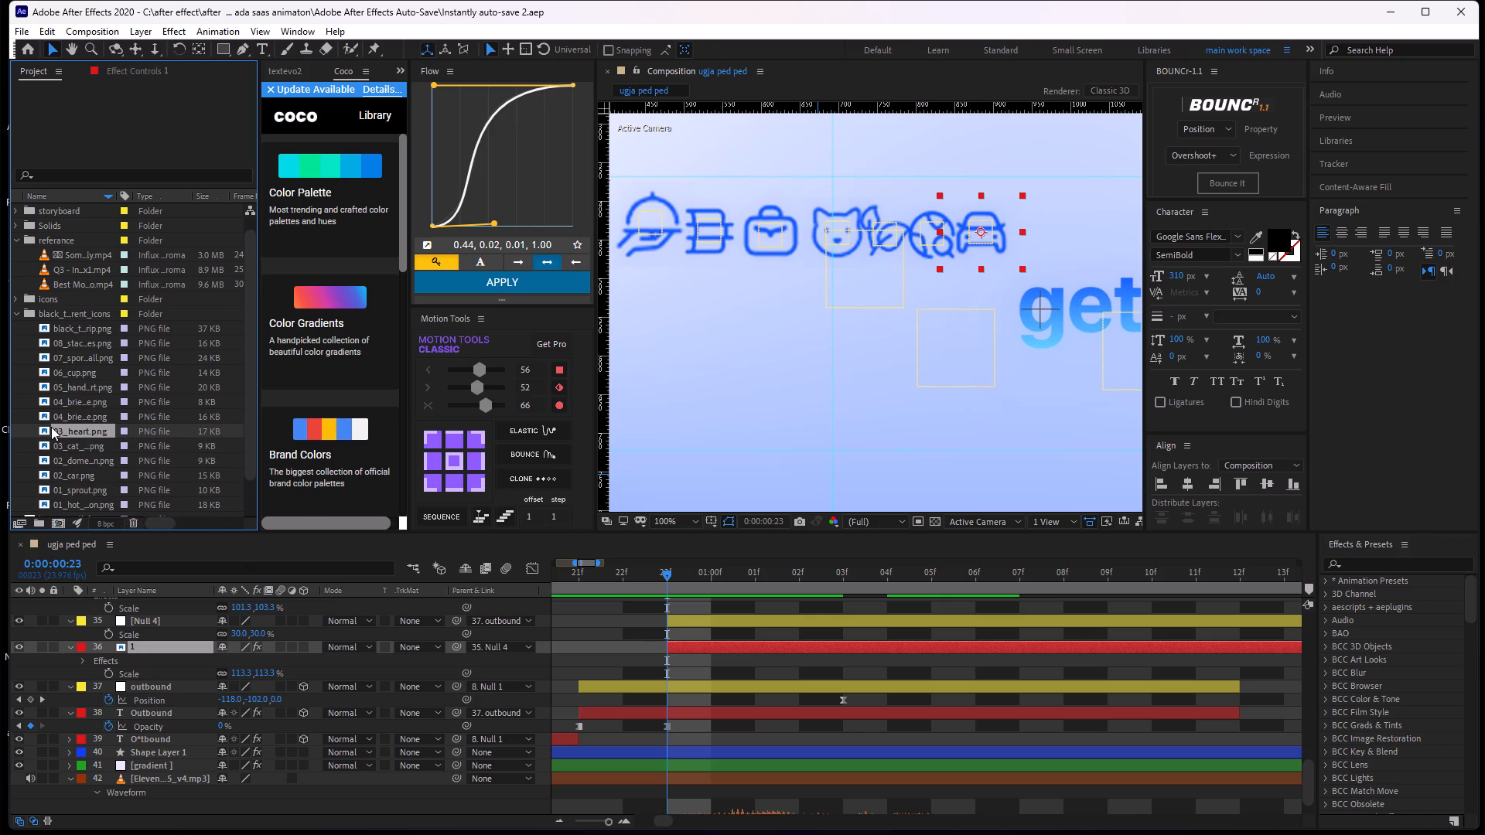
{"action": "left_click_drag", "start_coordinate": [59, 431], "coordinate": [841, 648]}
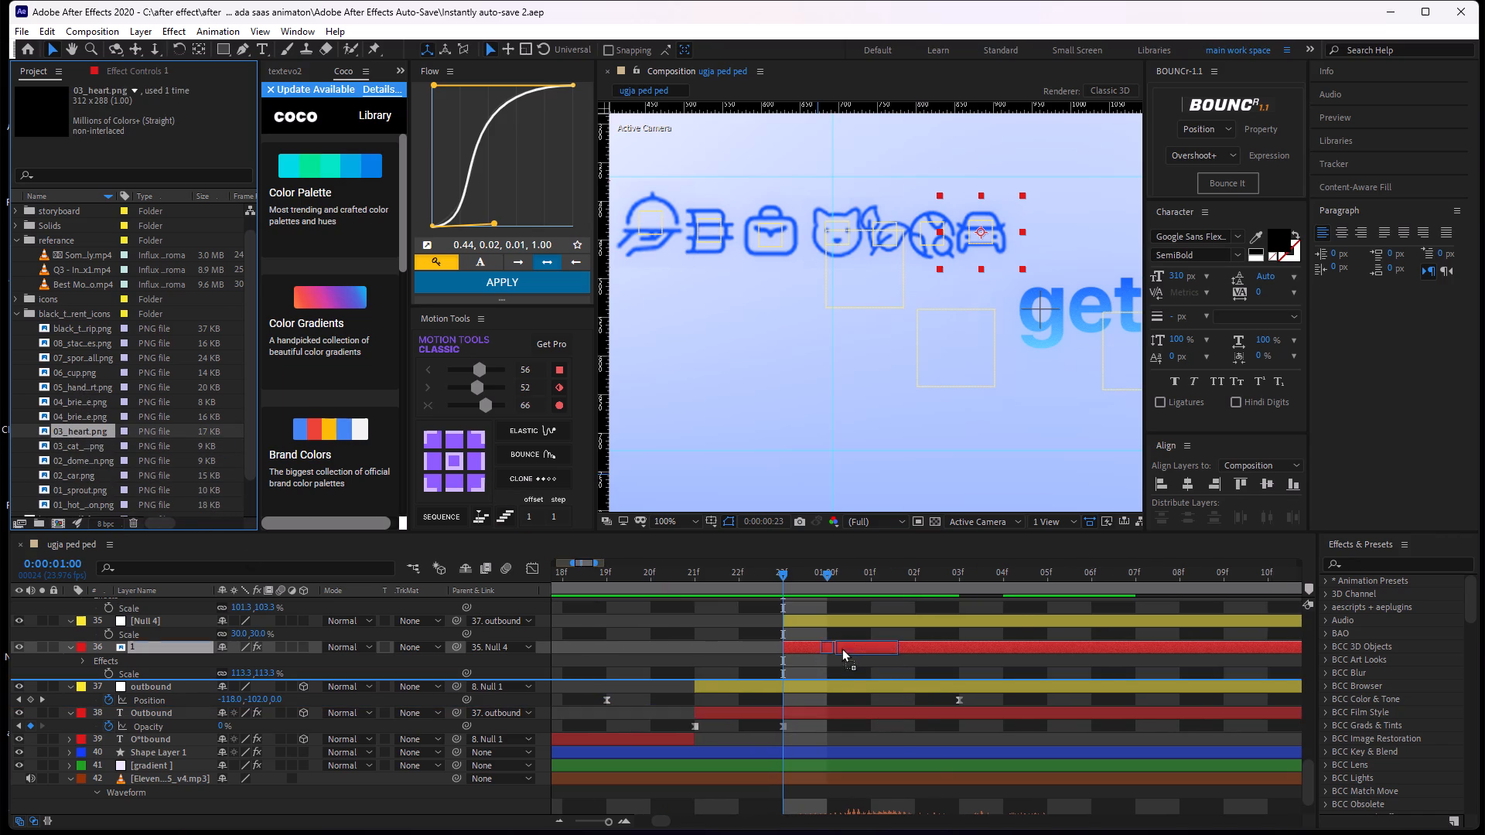
{"action": "left_click_drag", "start_coordinate": [841, 648], "coordinate": [839, 662]}
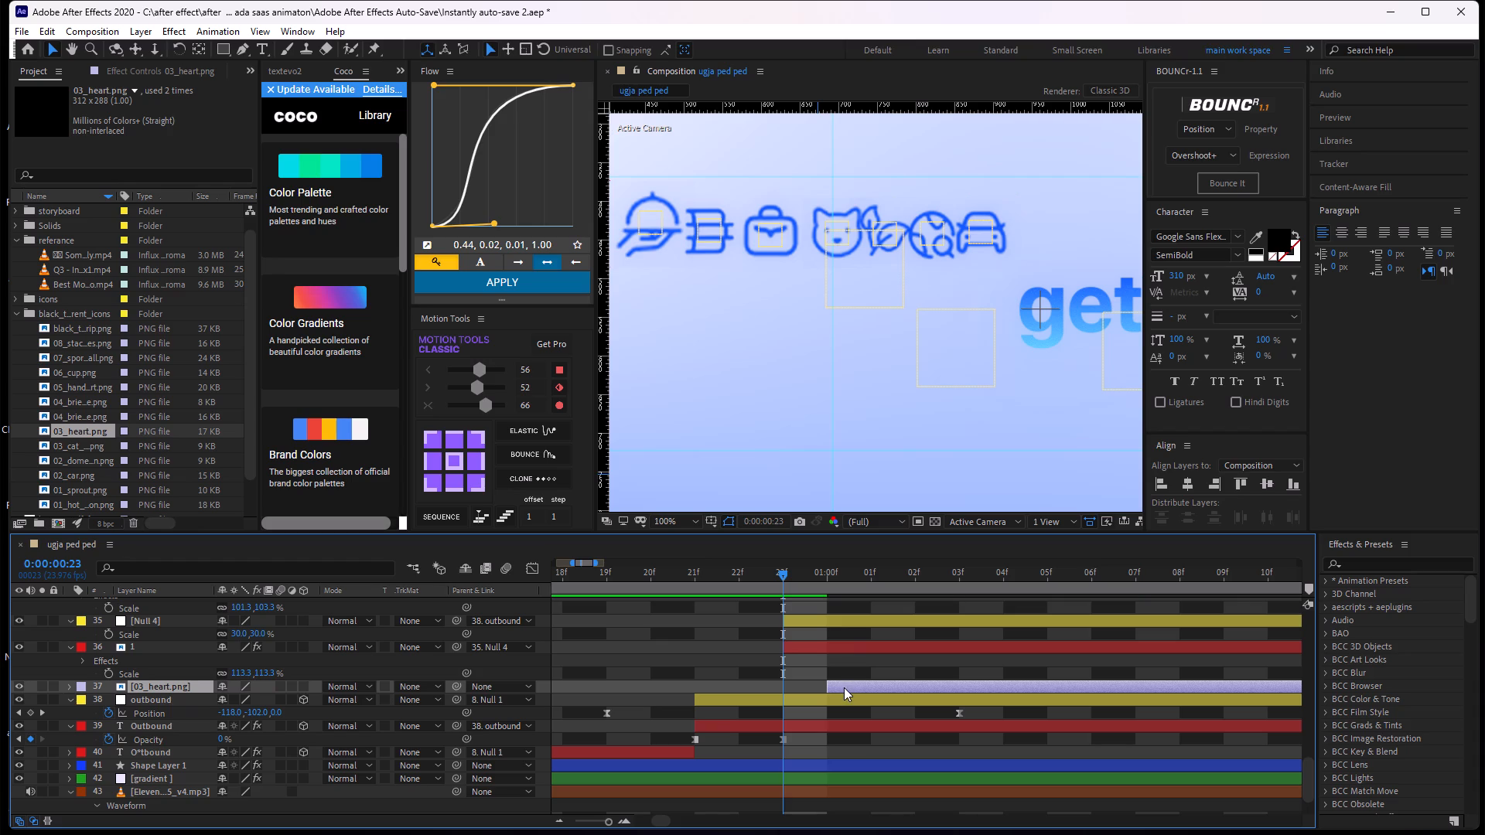
At 0:00:01:00, move the heart icon onto the "outbound" icon row and scale it down to 55%.
{"action": "left_click_drag", "start_coordinate": [783, 579], "coordinate": [769, 590]}
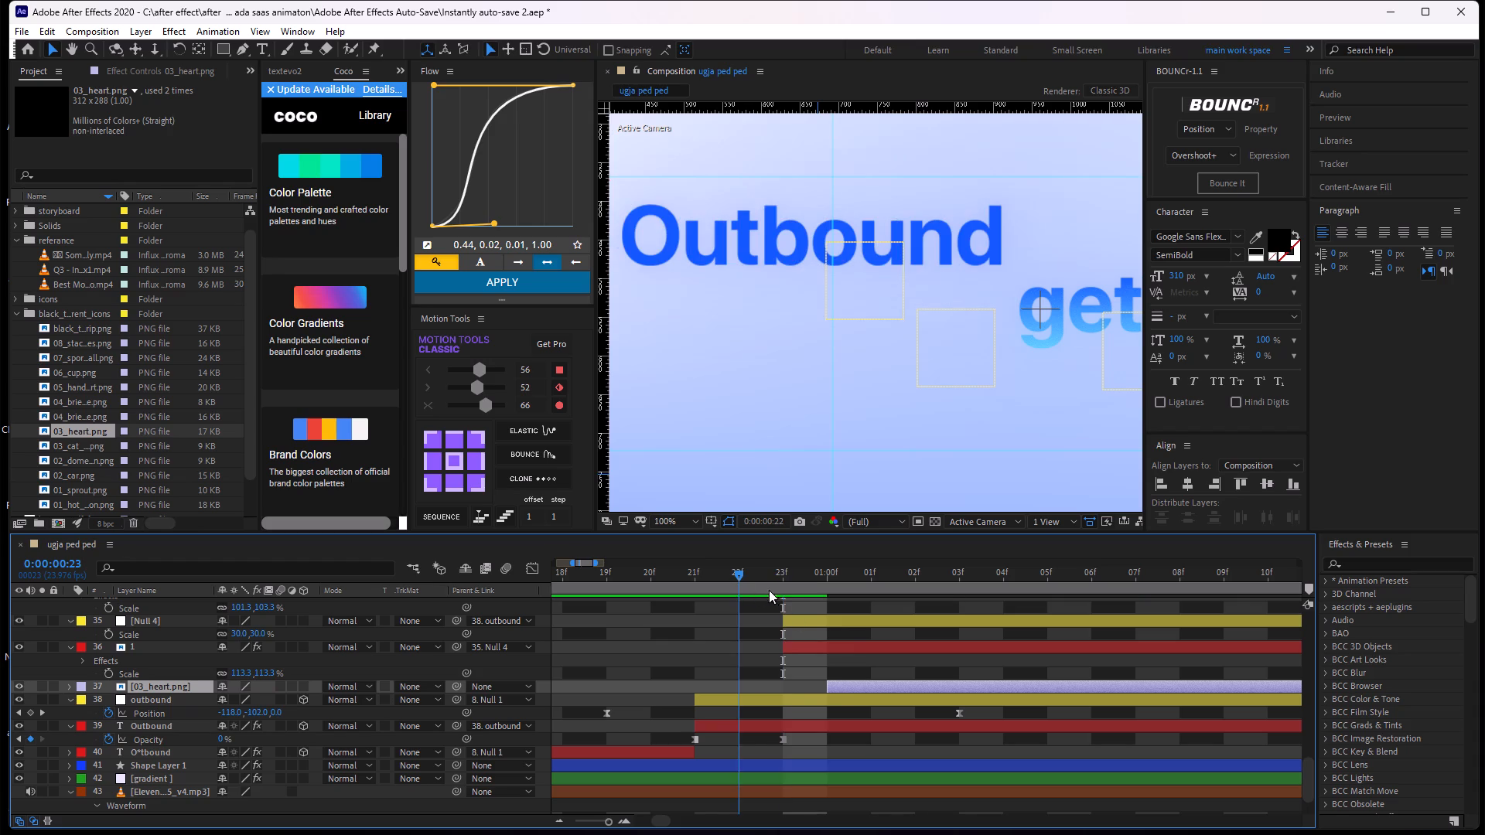
{"action": "left_click_drag", "start_coordinate": [769, 590], "coordinate": [814, 595]}
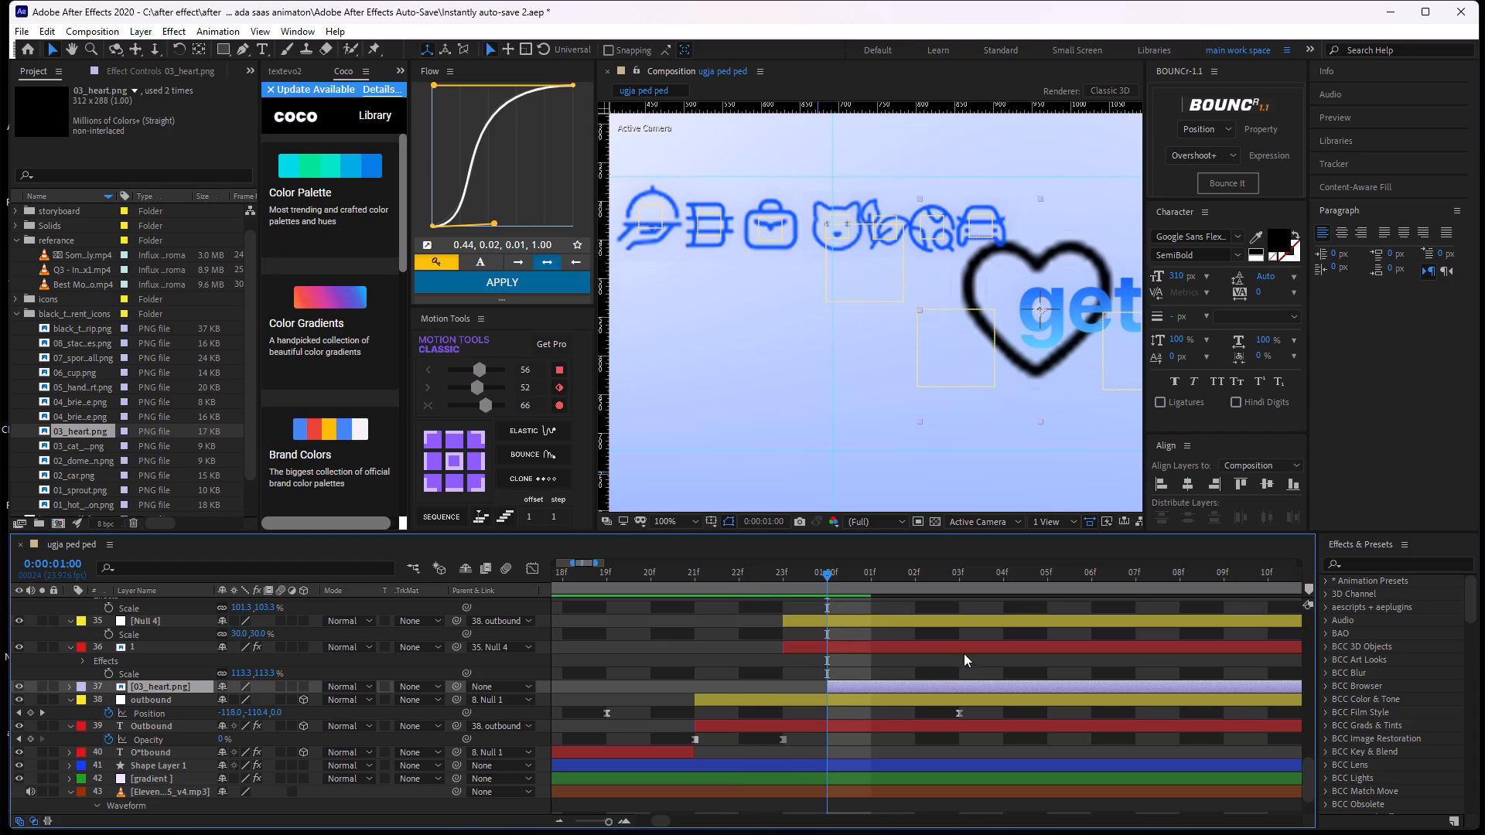
{"action": "scroll", "coordinate": [1089, 381], "scroll_direction": "down", "scroll_amount": 1}
{"action": "left_click_drag", "start_coordinate": [994, 345], "coordinate": [924, 313]}
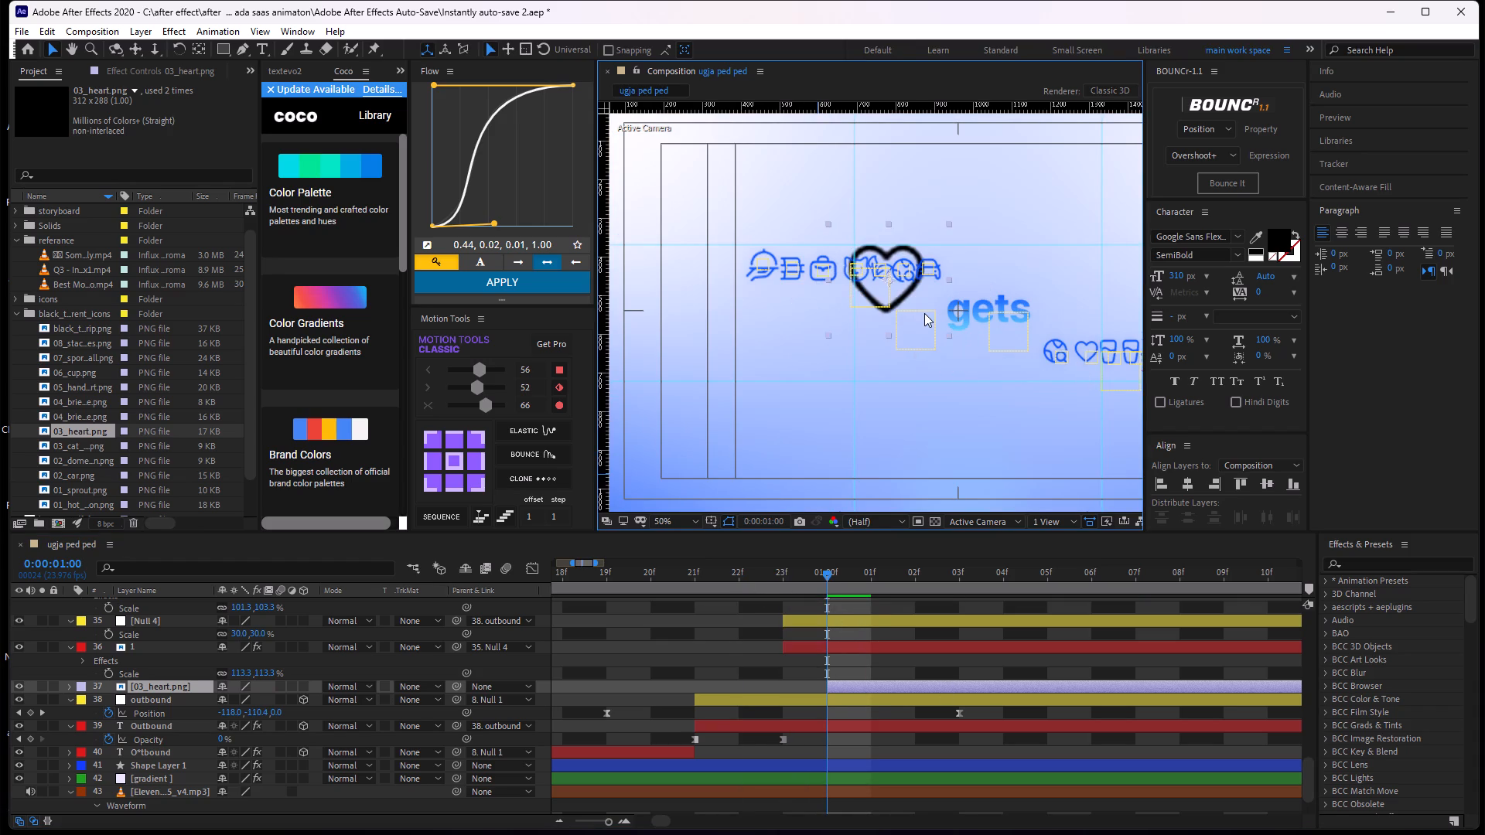
{"action": "scroll", "coordinate": [924, 313], "scroll_direction": "up", "scroll_amount": 1}
{"action": "middle_click_drag", "start_coordinate": [924, 313], "coordinate": [889, 338]}
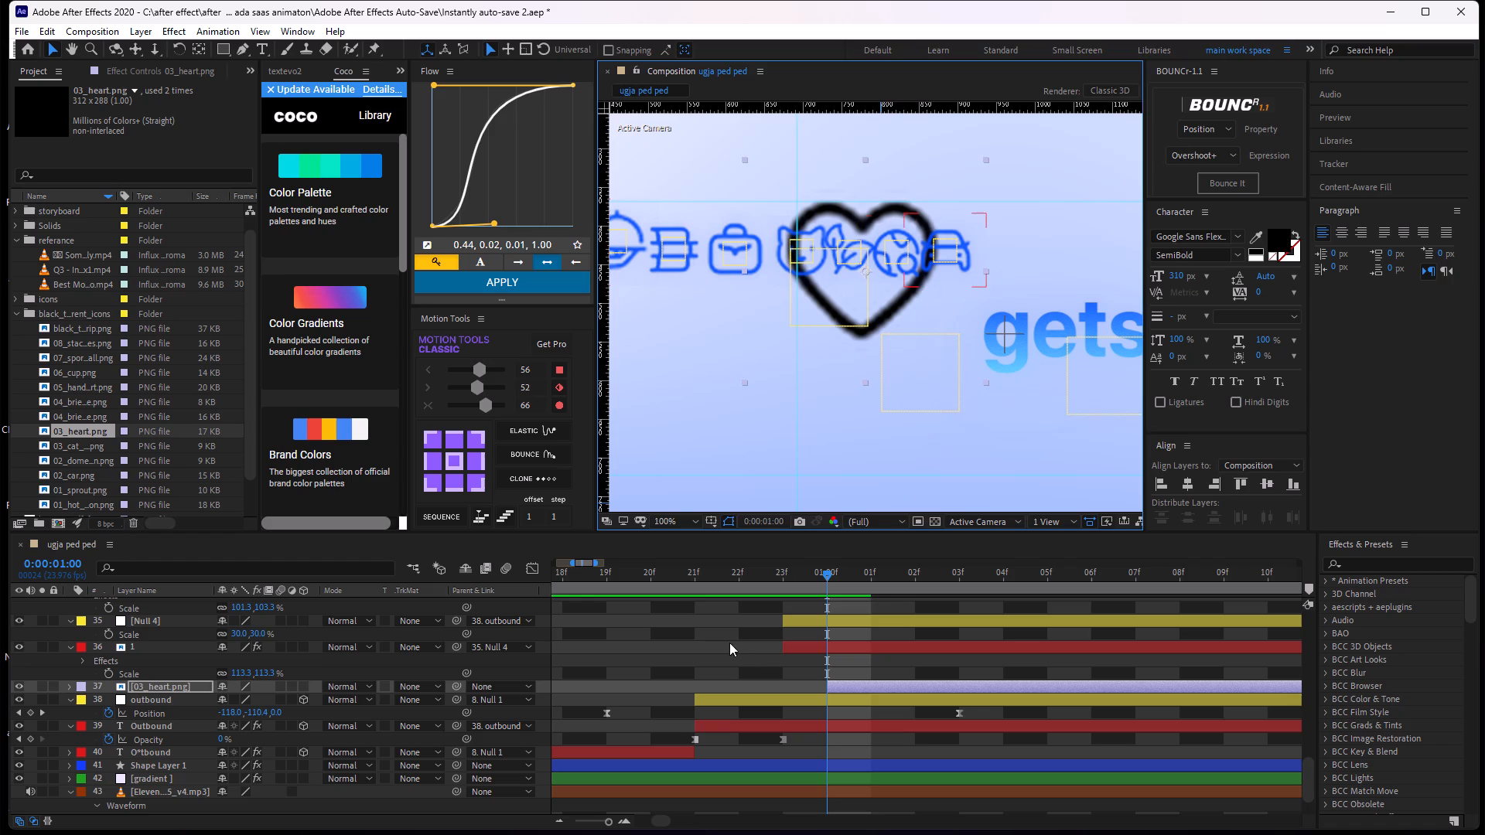
{"action": "key", "text": "s"}
{"action": "left_click_drag", "start_coordinate": [272, 703], "coordinate": [229, 701]}
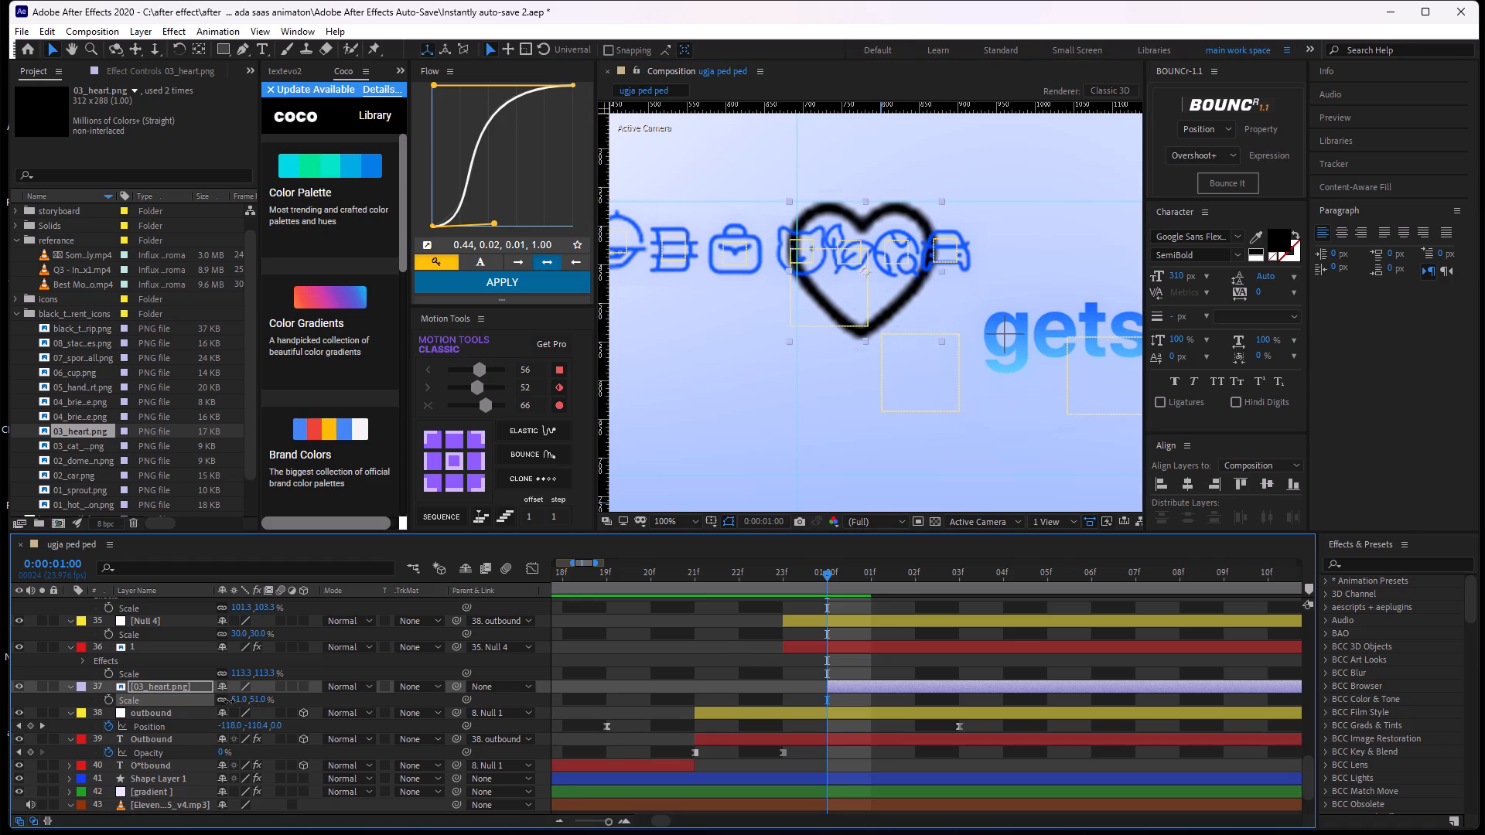
{"action": "left_click_drag", "start_coordinate": [229, 701], "coordinate": [213, 697]}
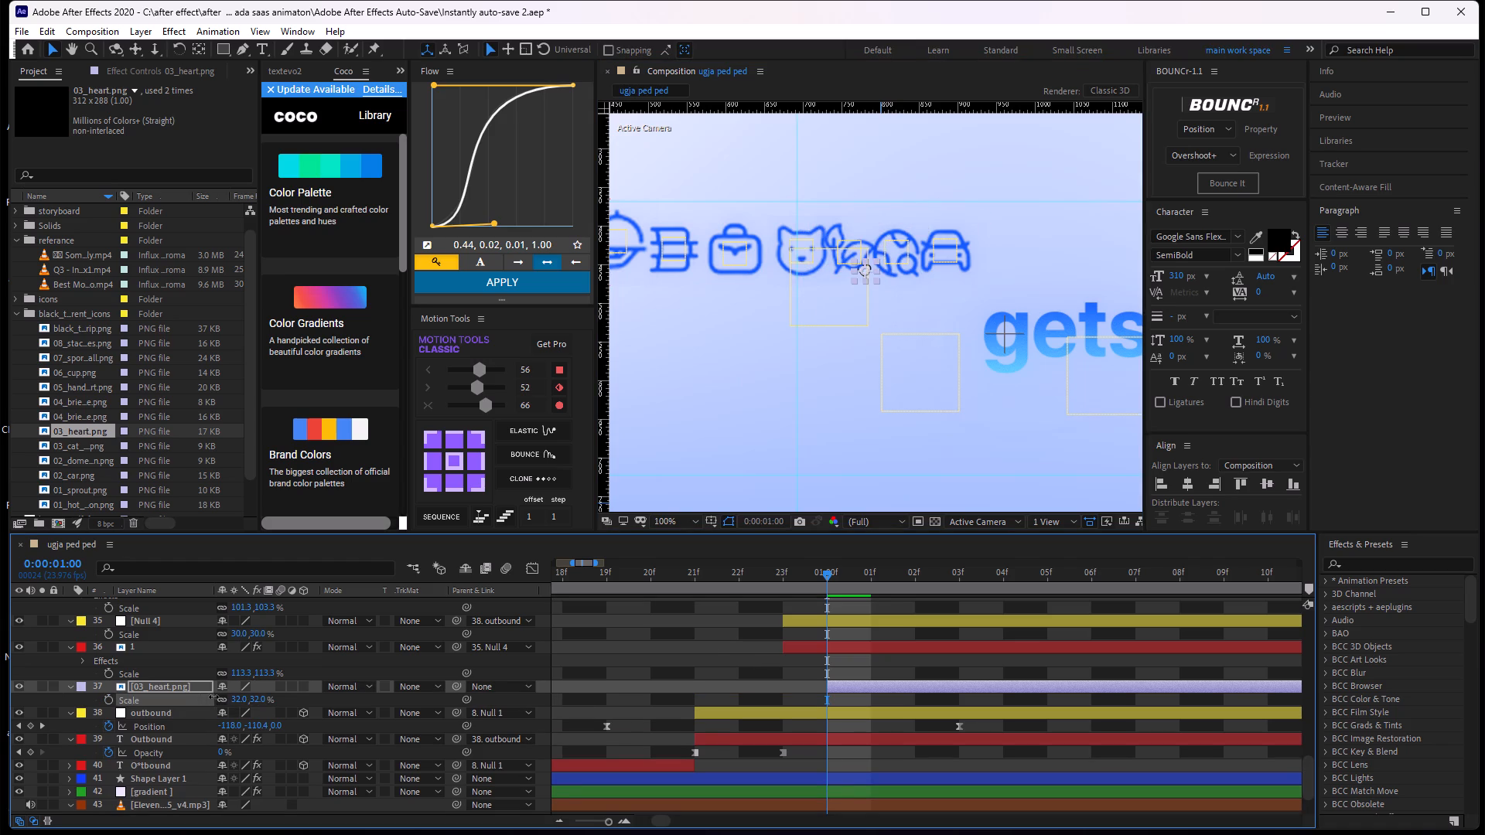
{"action": "left_click_drag", "start_coordinate": [213, 697], "coordinate": [229, 694]}
Position the heart over the round icon beside the car and reduce its scale to 34% to match the other icons' size.
{"action": "scroll", "coordinate": [998, 254], "scroll_direction": "up", "scroll_amount": 1}
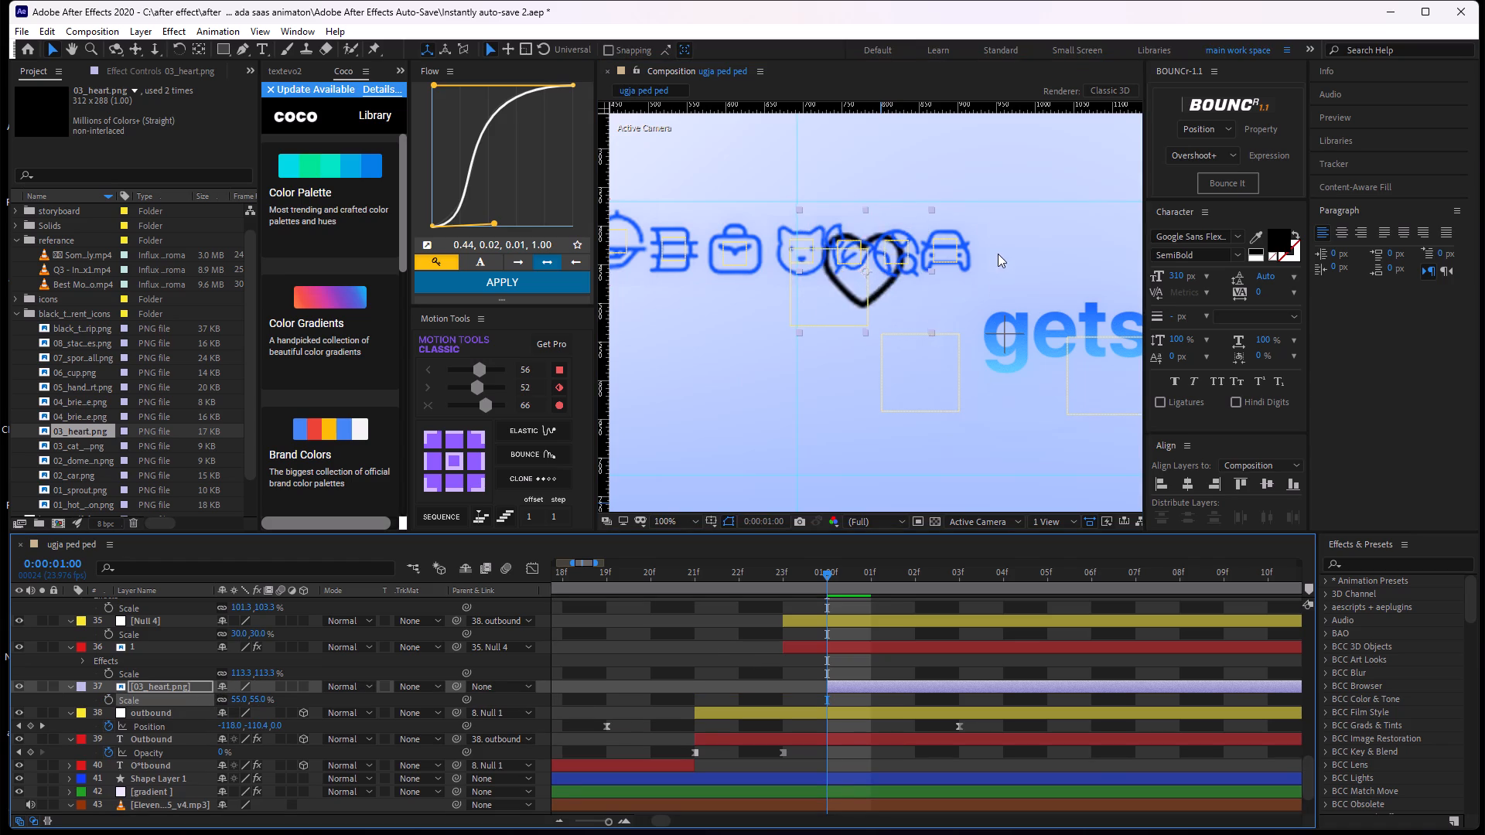
{"action": "middle_click_drag", "start_coordinate": [908, 295], "coordinate": [826, 381]}
{"action": "left_click_drag", "start_coordinate": [825, 377], "coordinate": [875, 347]}
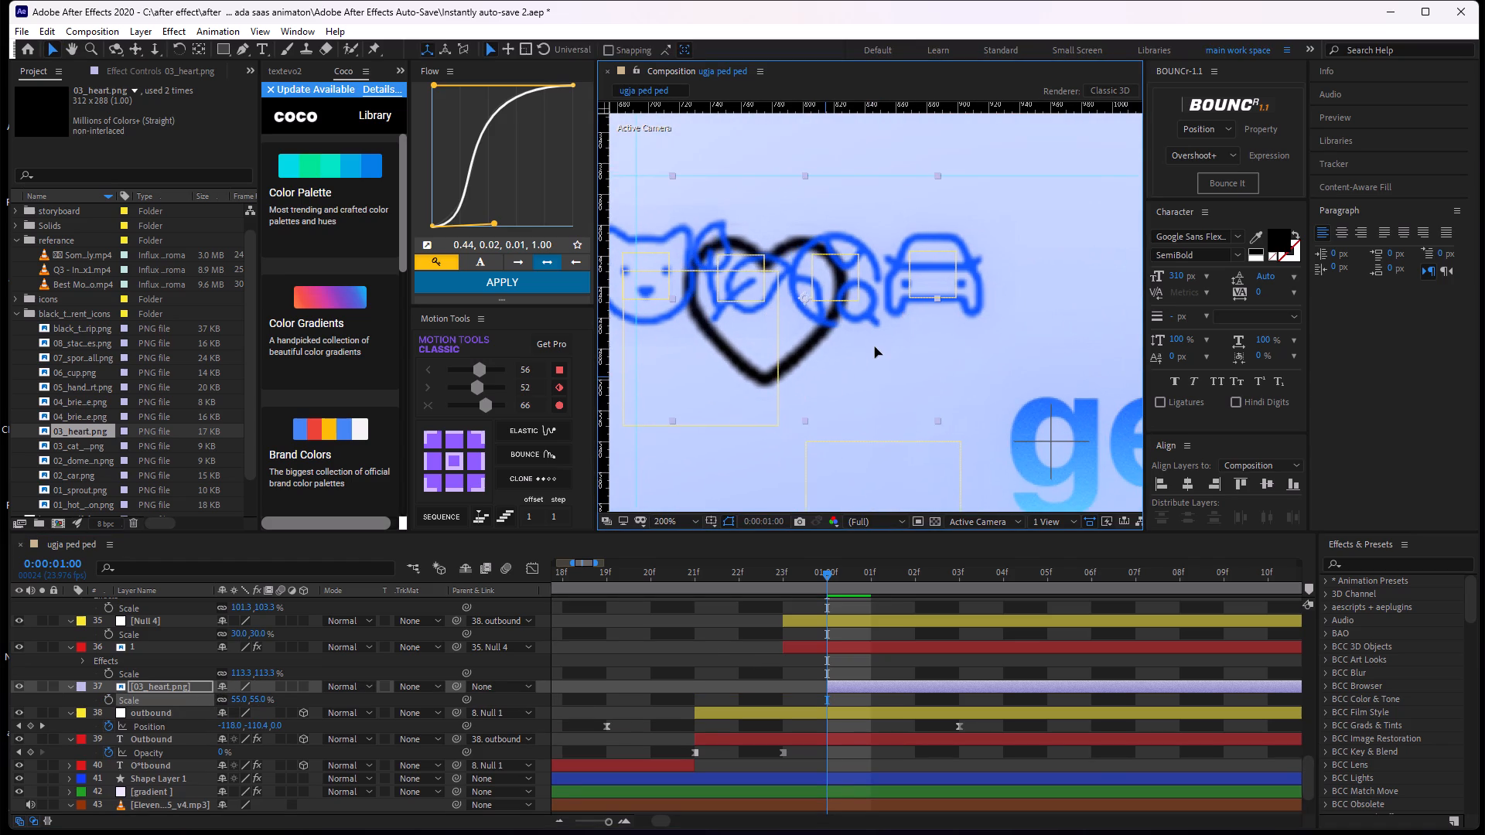
{"action": "left_click_drag", "start_coordinate": [875, 347], "coordinate": [917, 337]}
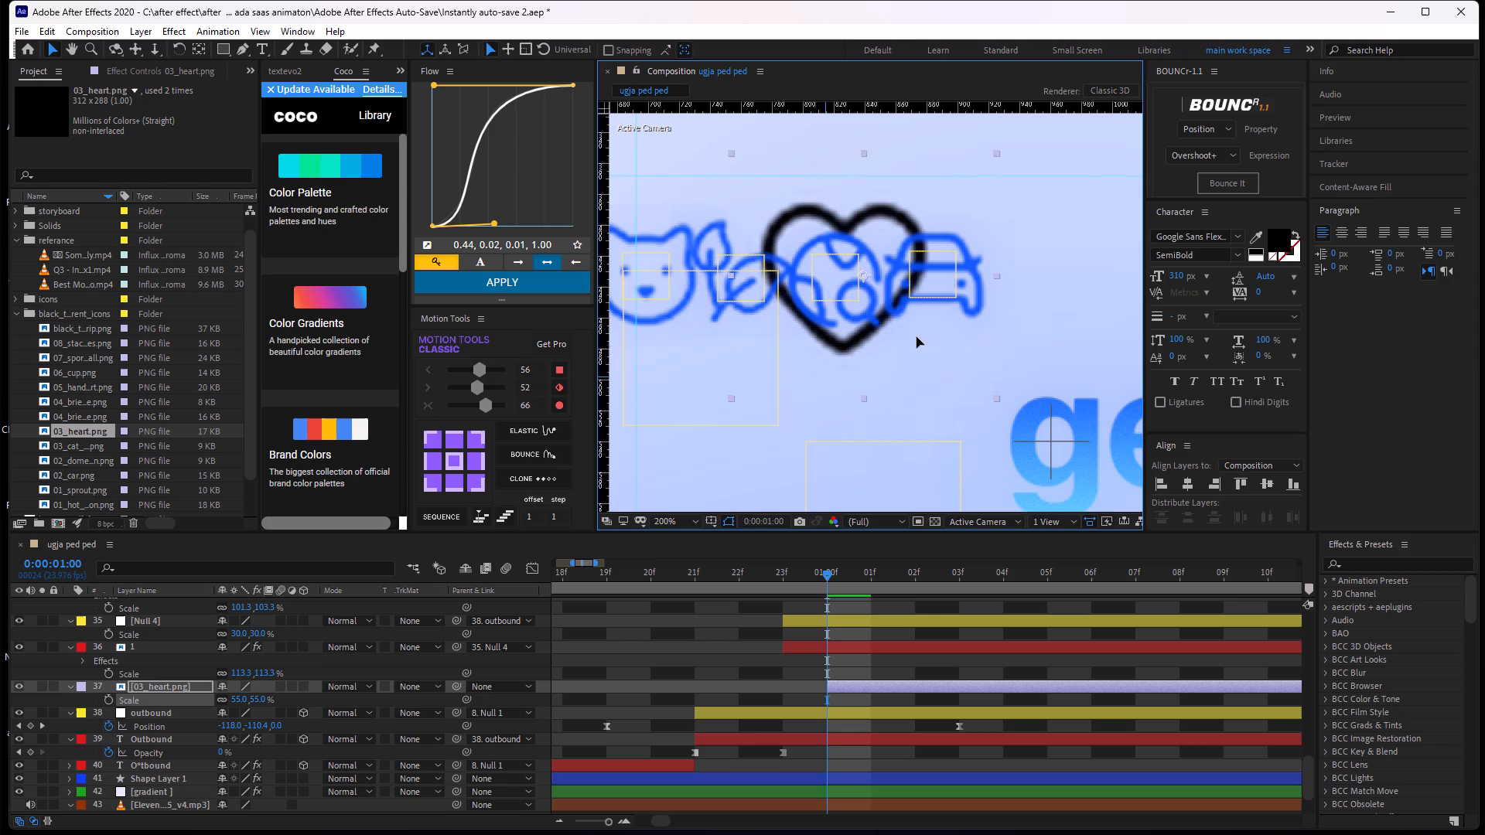
{"action": "left_click_drag", "start_coordinate": [917, 337], "coordinate": [904, 346]}
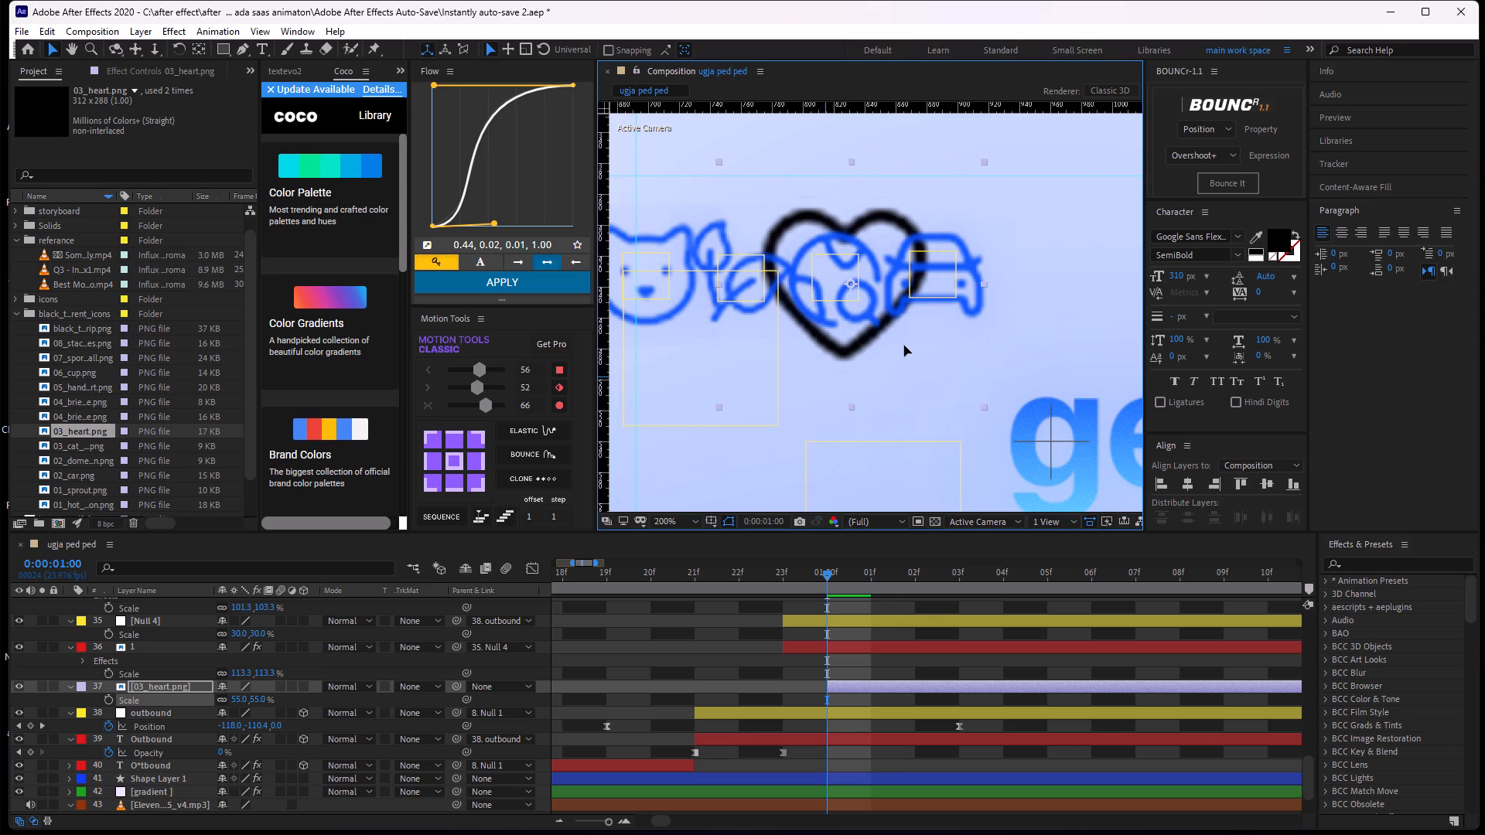
{"action": "left_click_drag", "start_coordinate": [904, 346], "coordinate": [904, 345]}
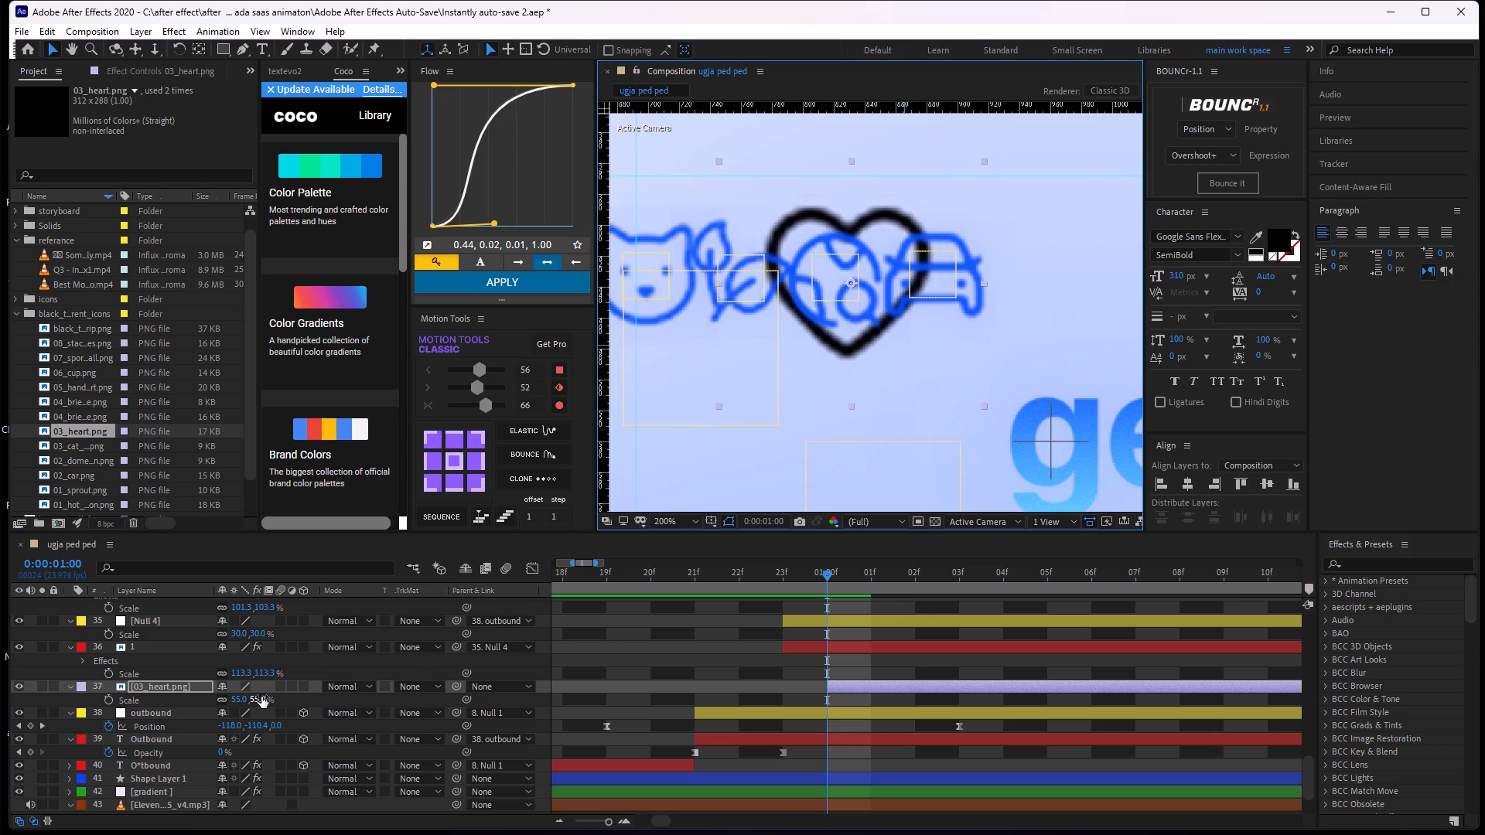
{"action": "left_click_drag", "start_coordinate": [261, 701], "coordinate": [247, 709]}
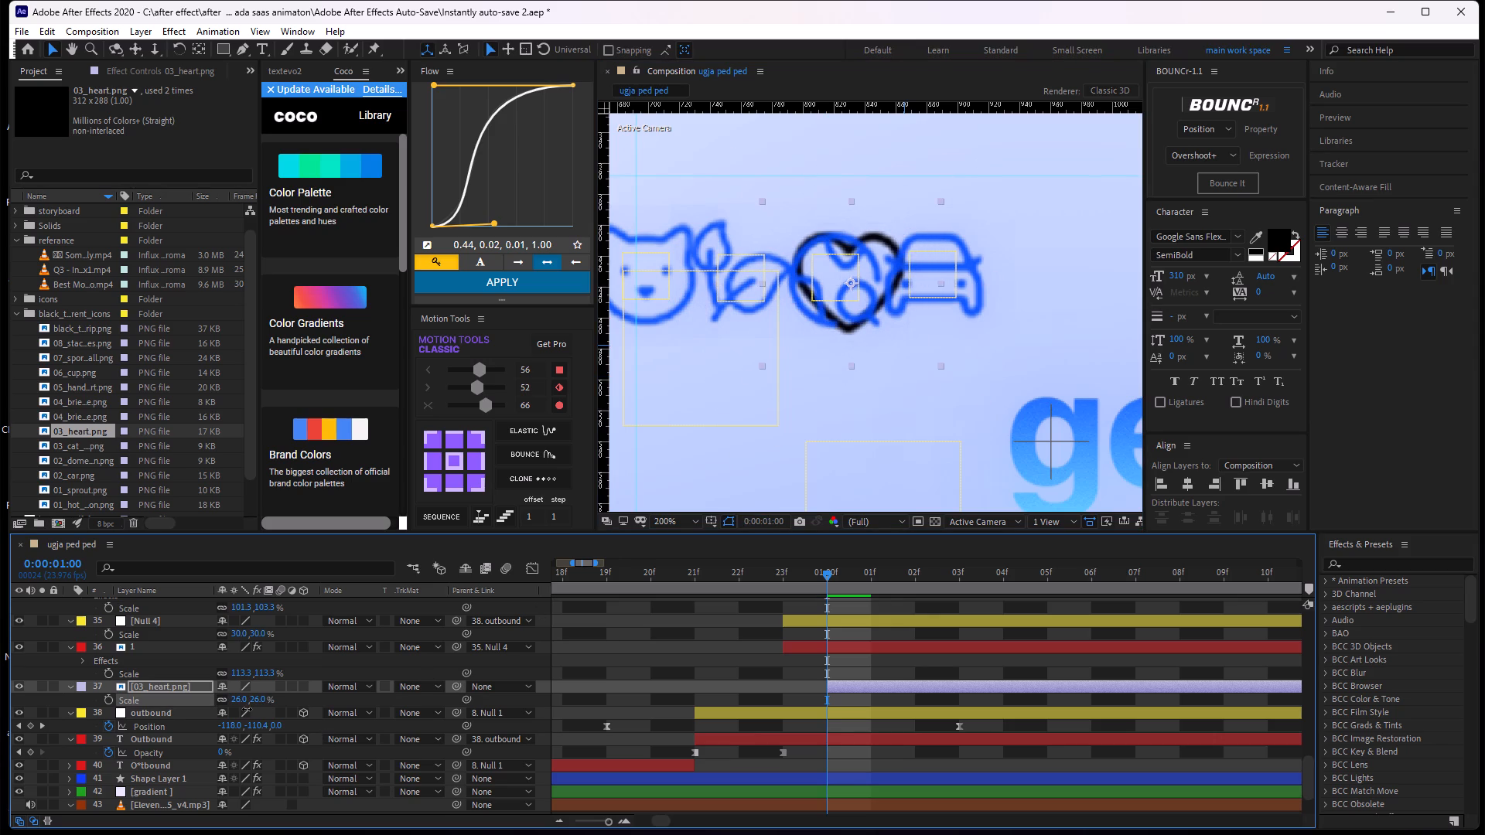
{"action": "left_click_drag", "start_coordinate": [247, 709], "coordinate": [255, 711]}
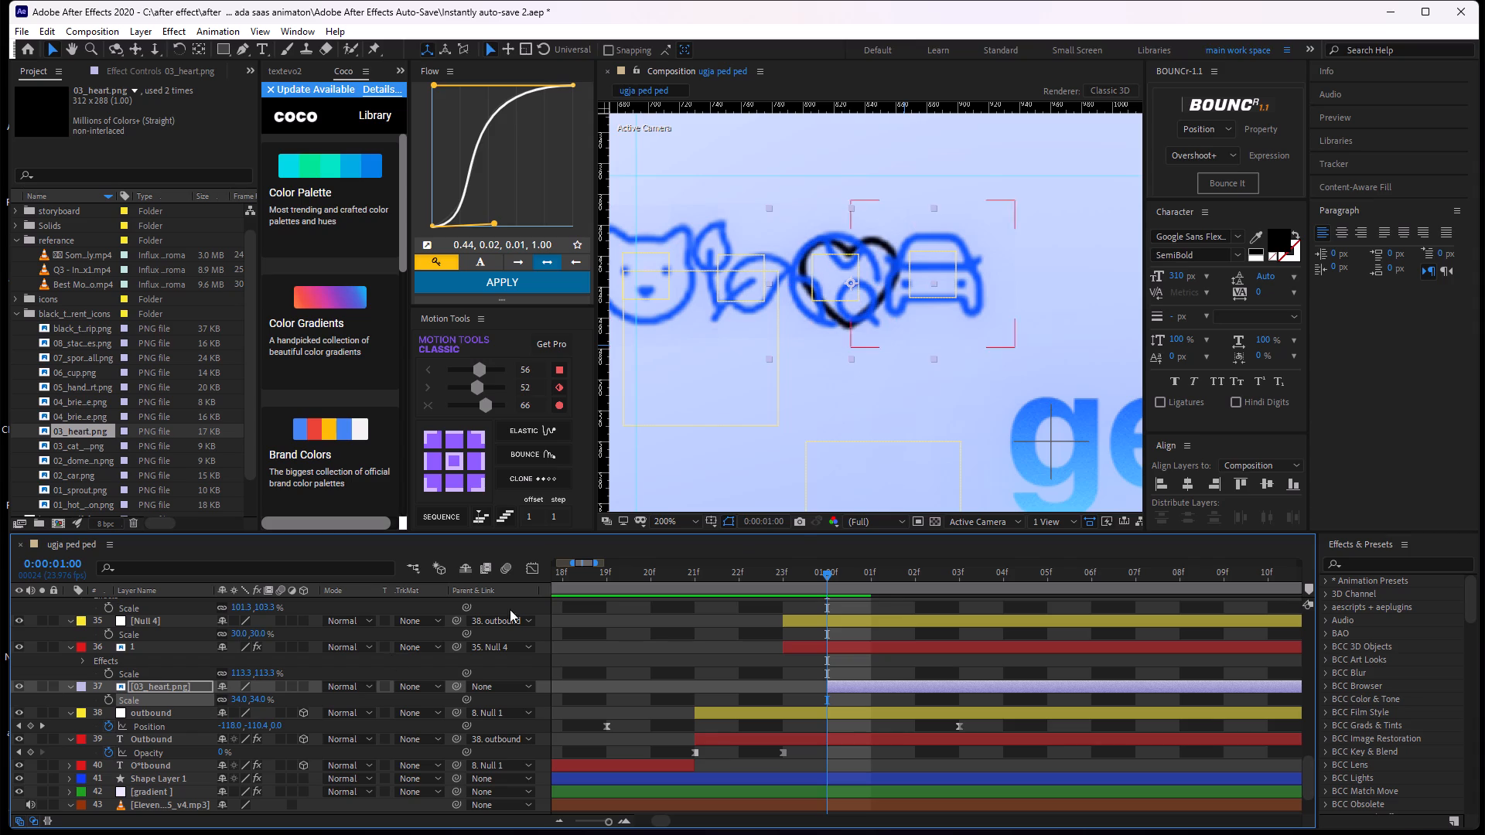
{"action": "left_click_drag", "start_coordinate": [903, 356], "coordinate": [893, 359]}
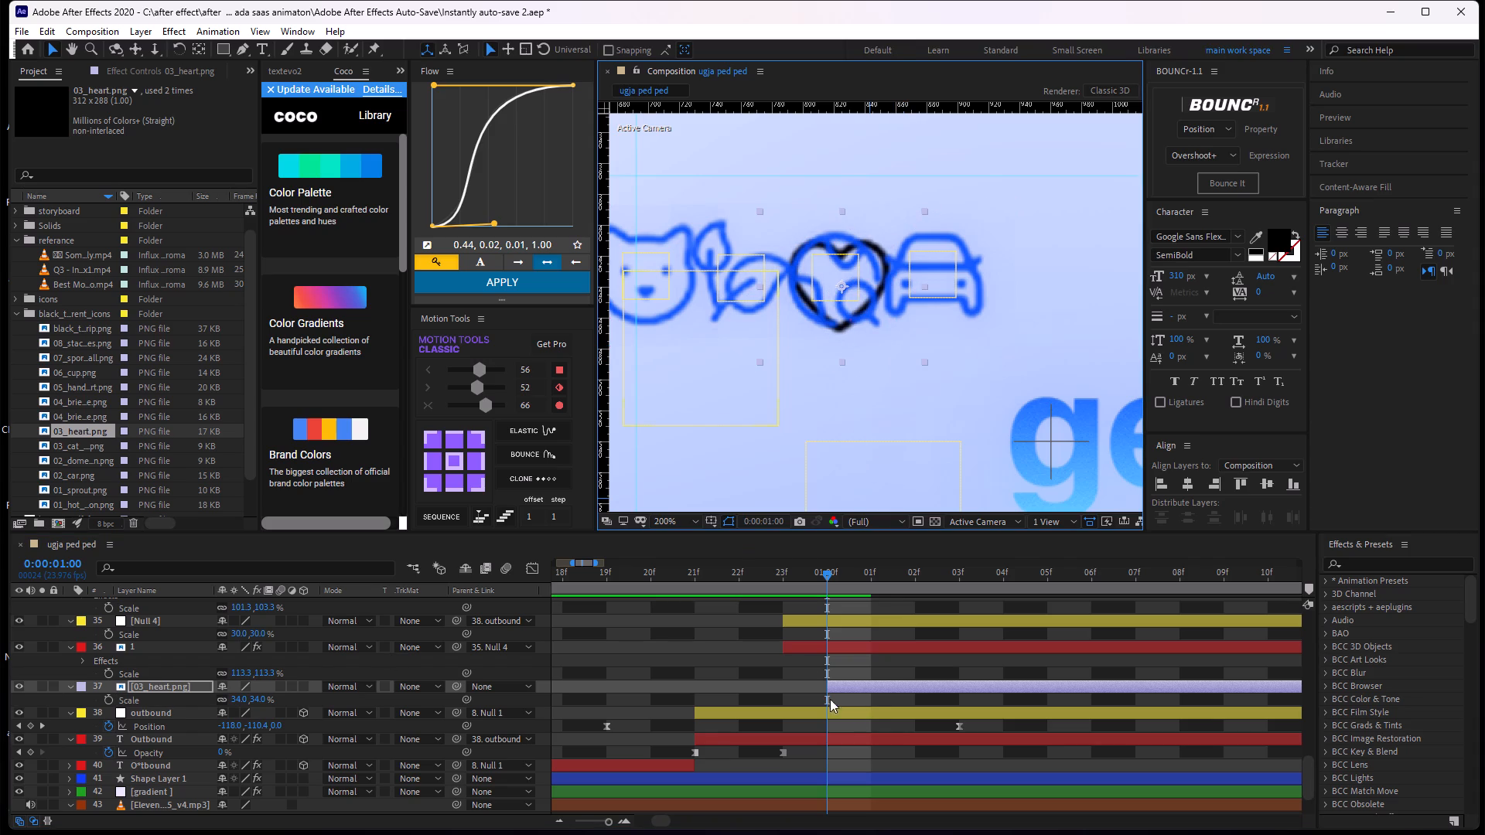
Show the Opacity property of icon layer "1".
{"action": "left_click", "coordinate": [840, 648]}
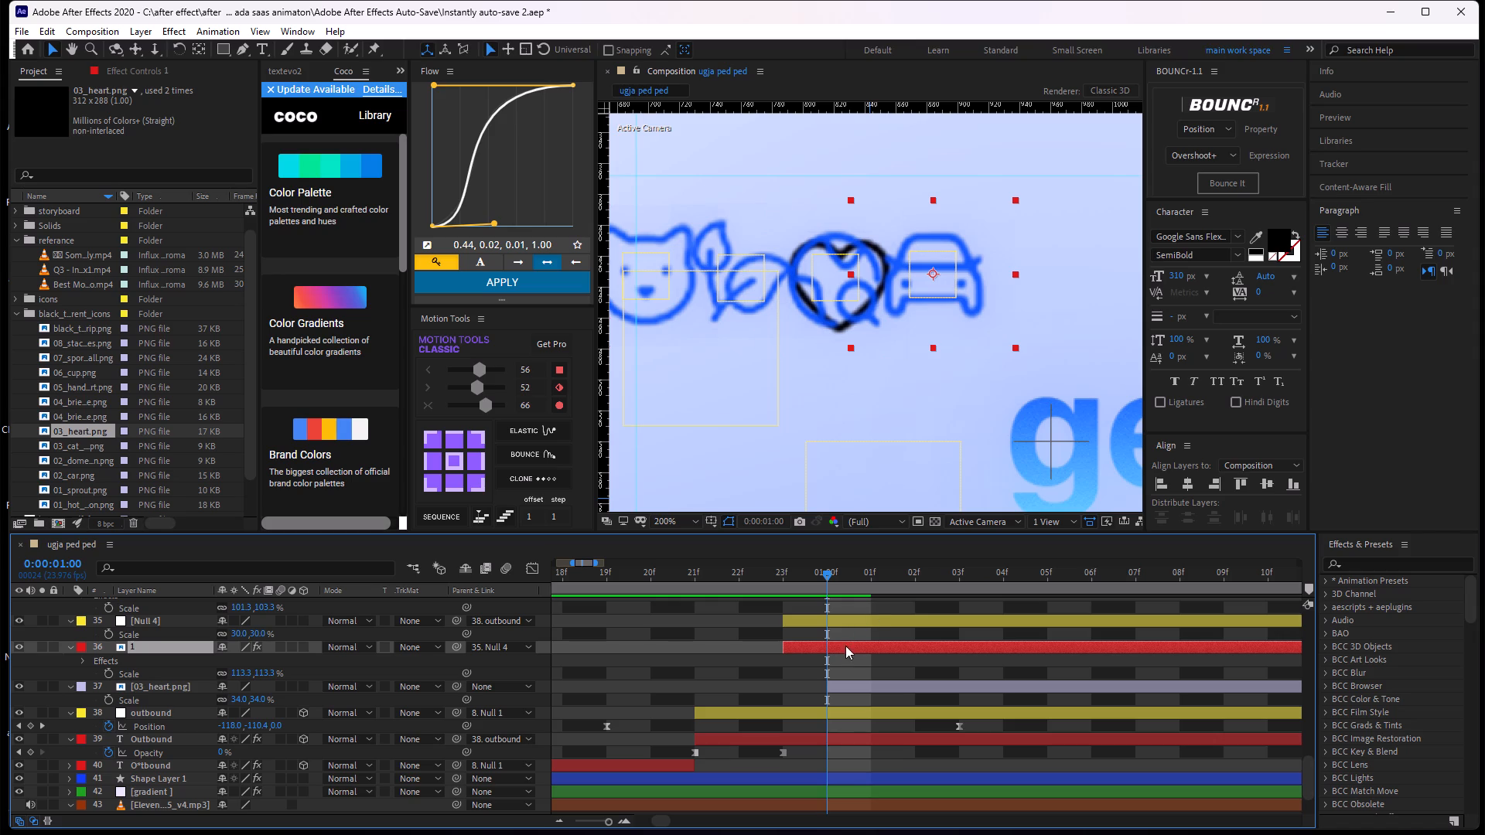
{"action": "key", "text": "t"}
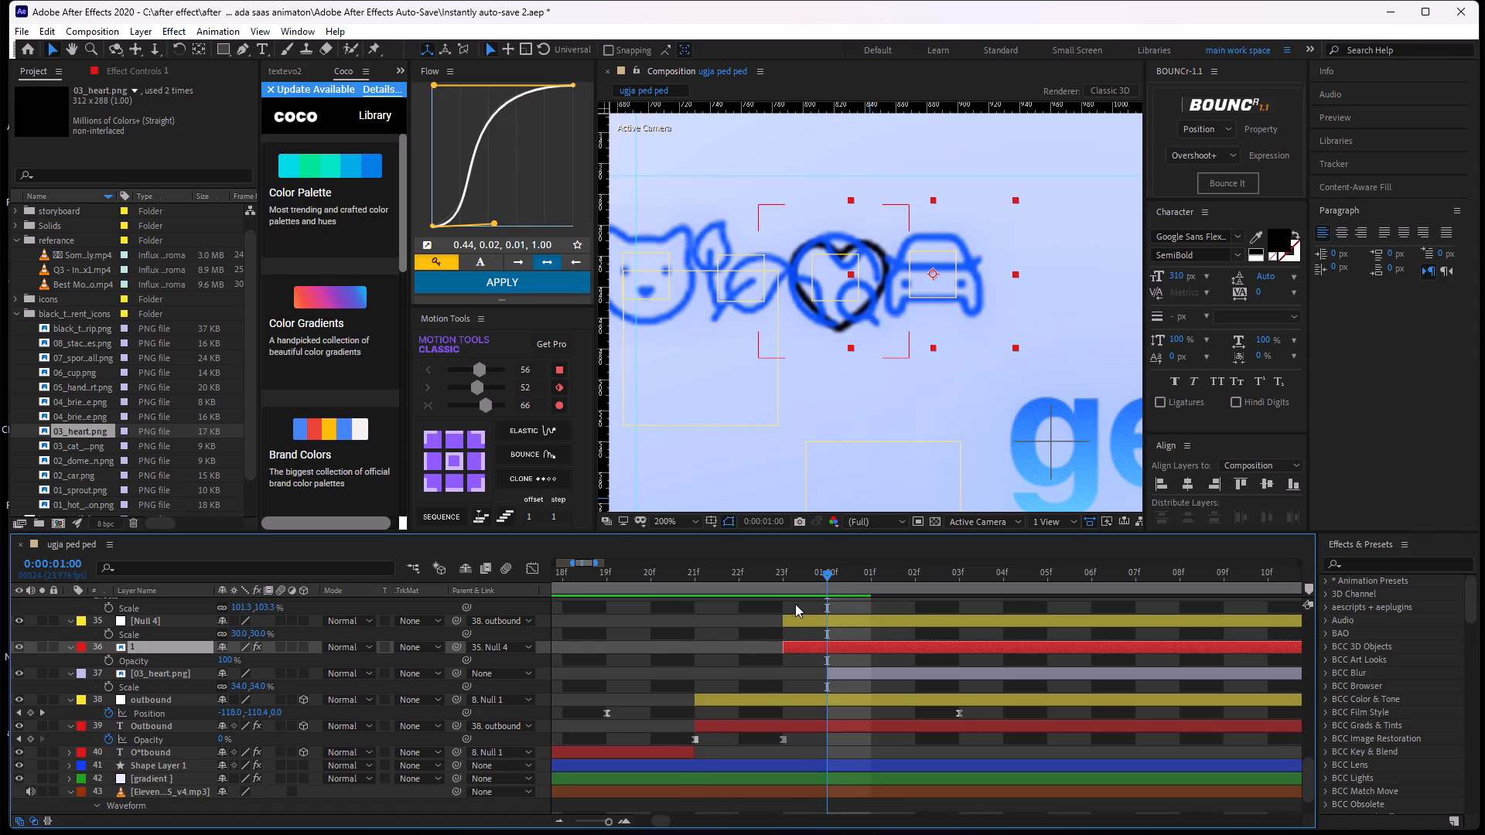
{"action": "left_click_drag", "start_coordinate": [822, 572], "coordinate": [811, 622]}
Parent the 03_heart.png layer to icon layer "1".
{"action": "left_click", "coordinate": [831, 677]}
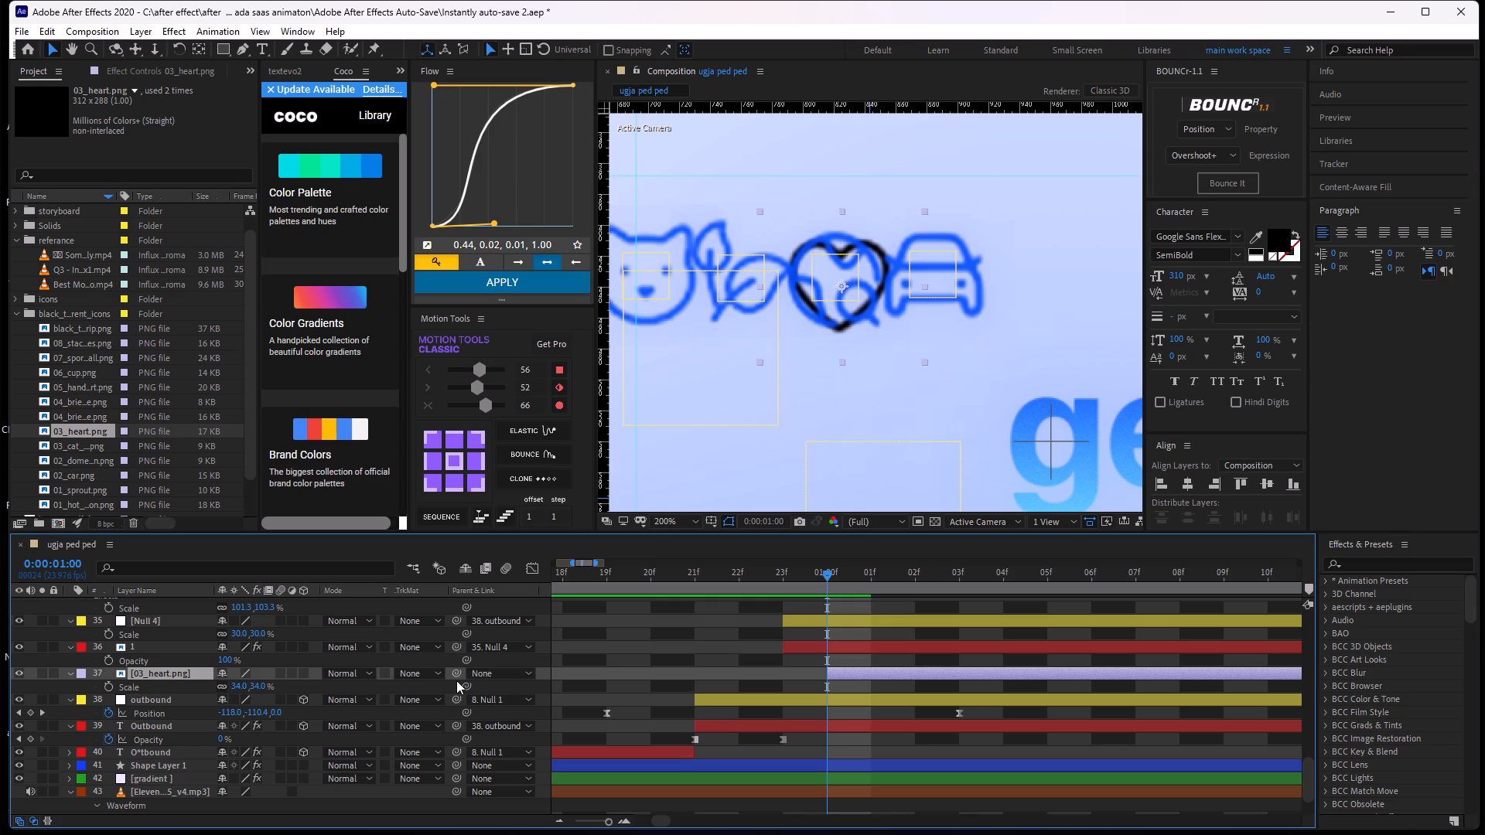
{"action": "left_click", "coordinate": [456, 680]}
{"action": "left_click_drag", "start_coordinate": [459, 674], "coordinate": [131, 643]}
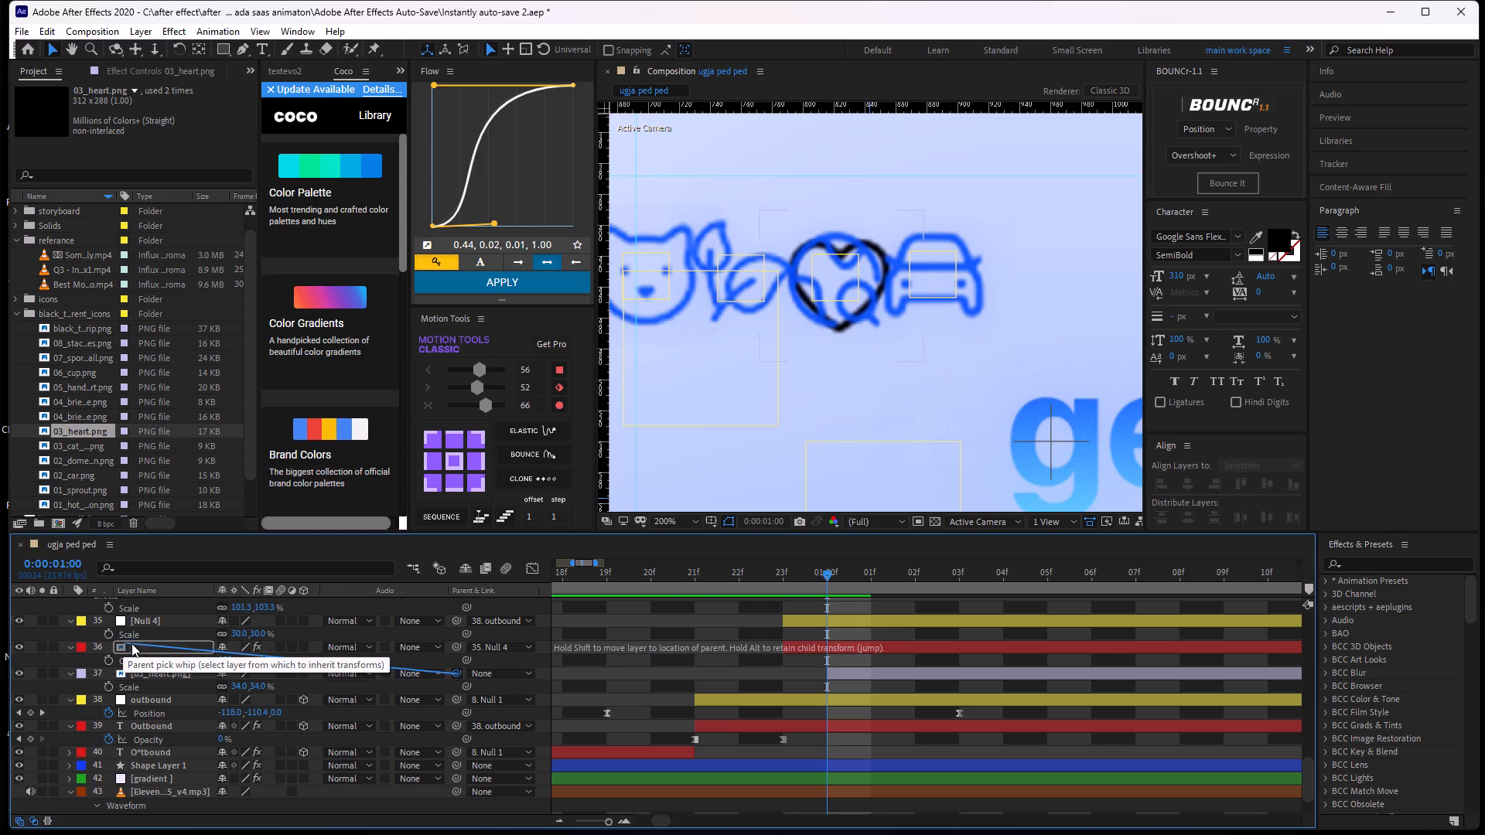
{"action": "left_click_drag", "start_coordinate": [131, 643], "coordinate": [153, 643]}
{"action": "left_click", "coordinate": [789, 655]}
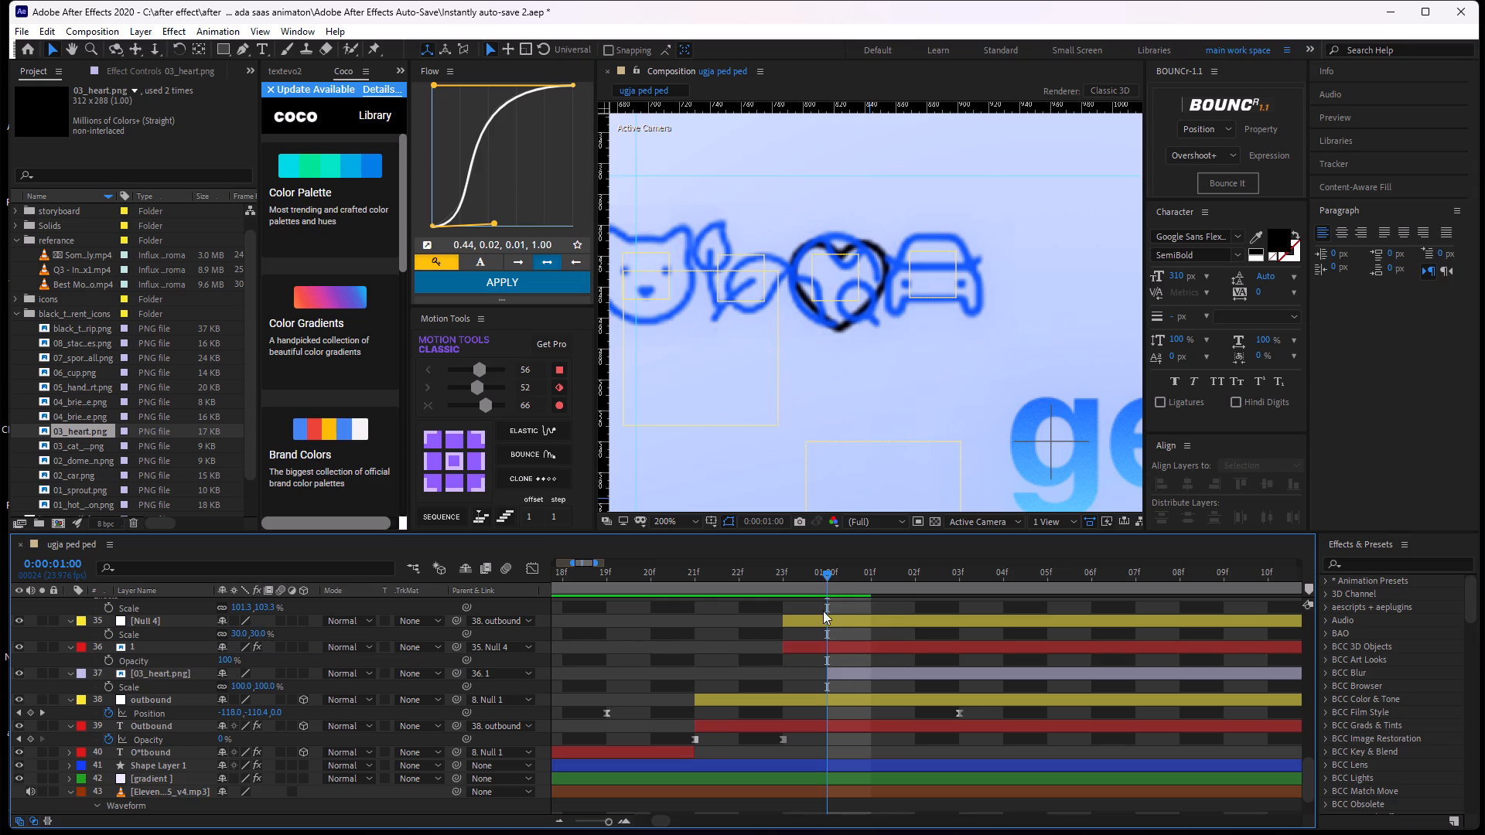
Add a 100% opacity keyframe to icon layer "1" and move it to the layer's start at 0:00:00:23.
{"action": "left_click", "coordinate": [829, 646]}
{"action": "key", "text": "t"}
{"action": "key", "text": "t"}
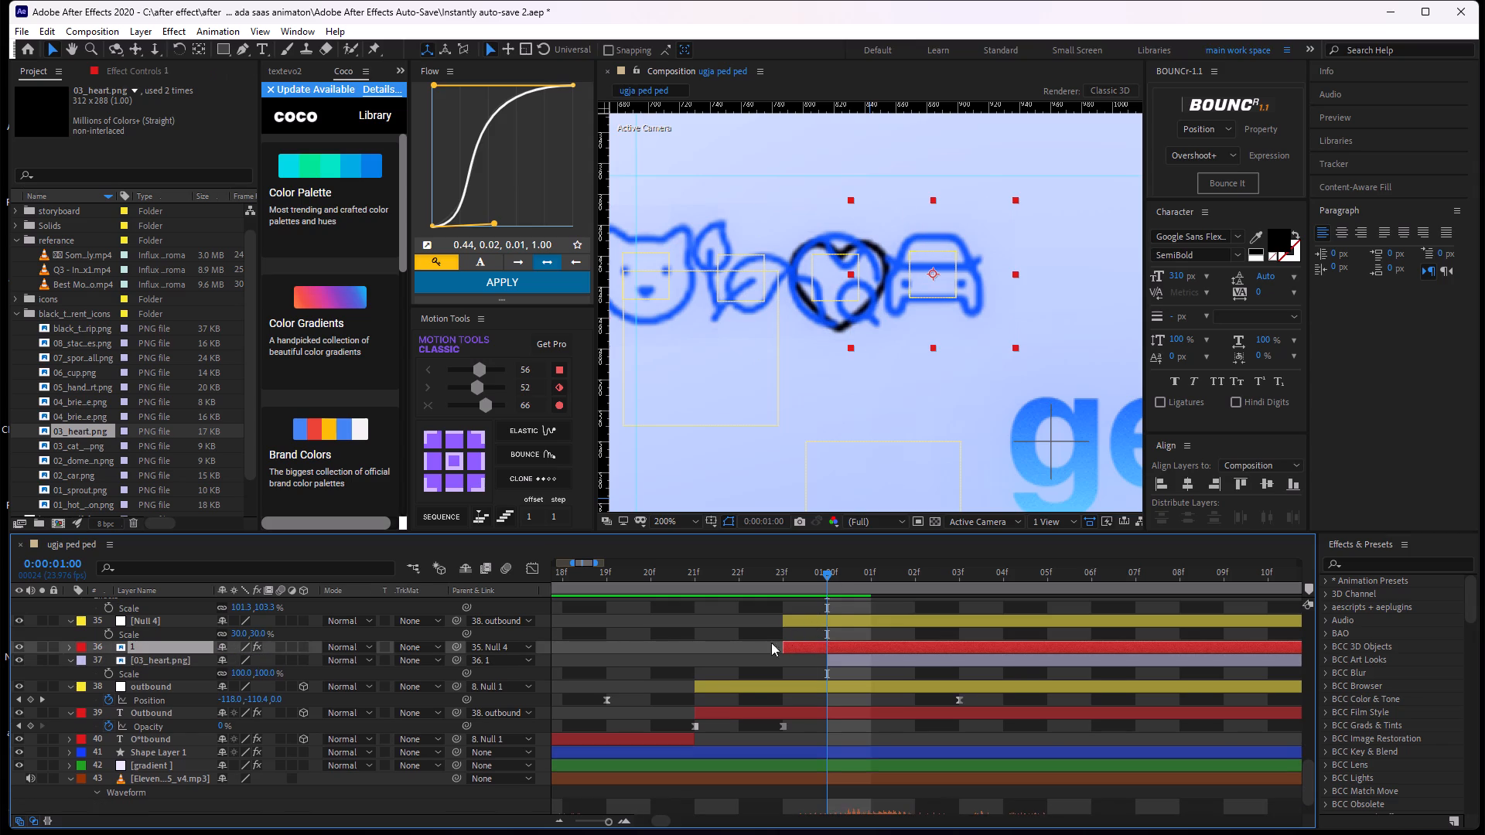
{"action": "key", "text": "t"}
{"action": "key", "text": "t"}
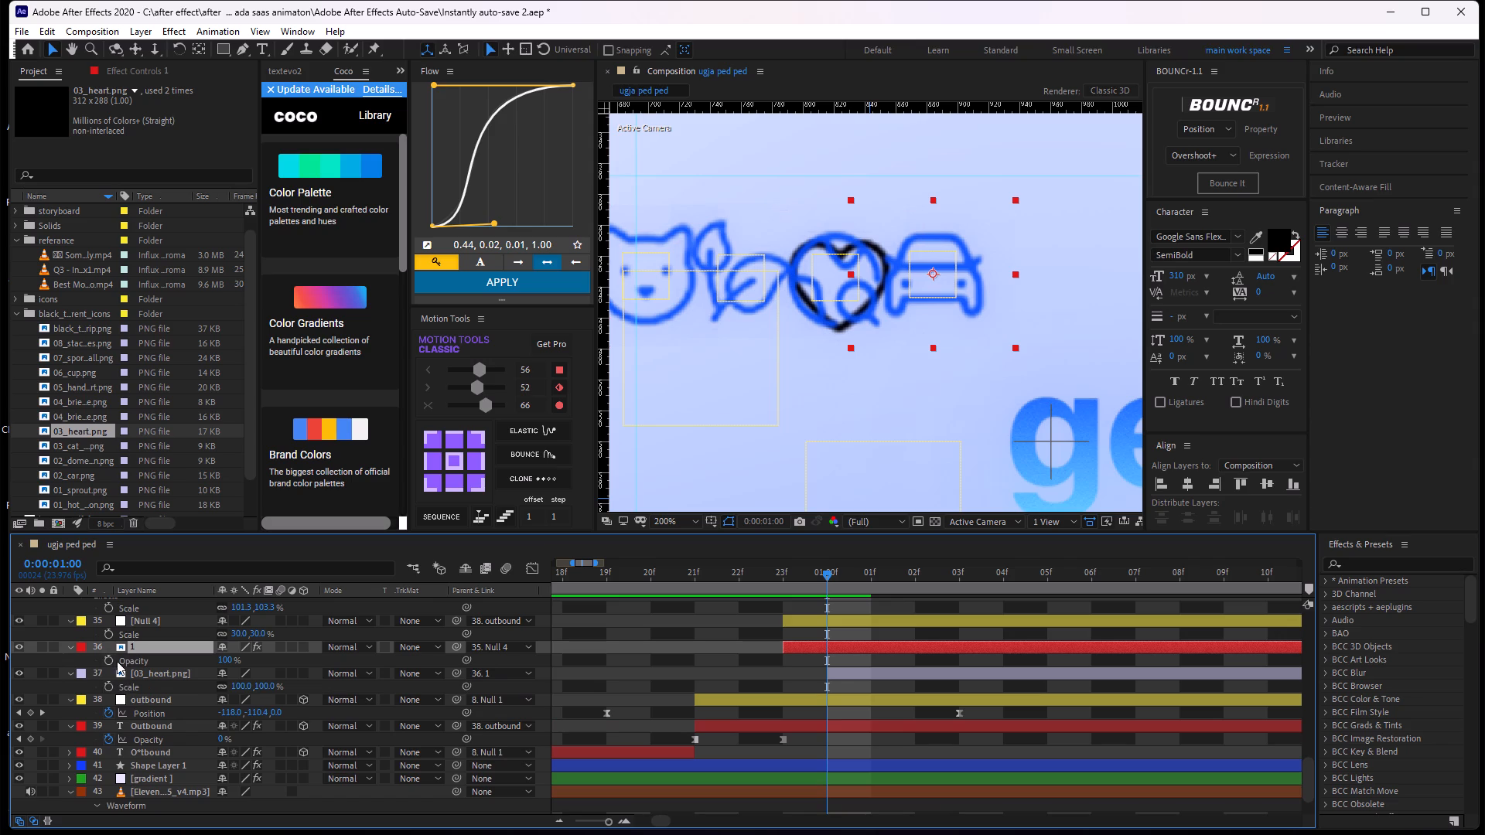
{"action": "left_click", "coordinate": [116, 661]}
{"action": "left_click", "coordinate": [104, 660]}
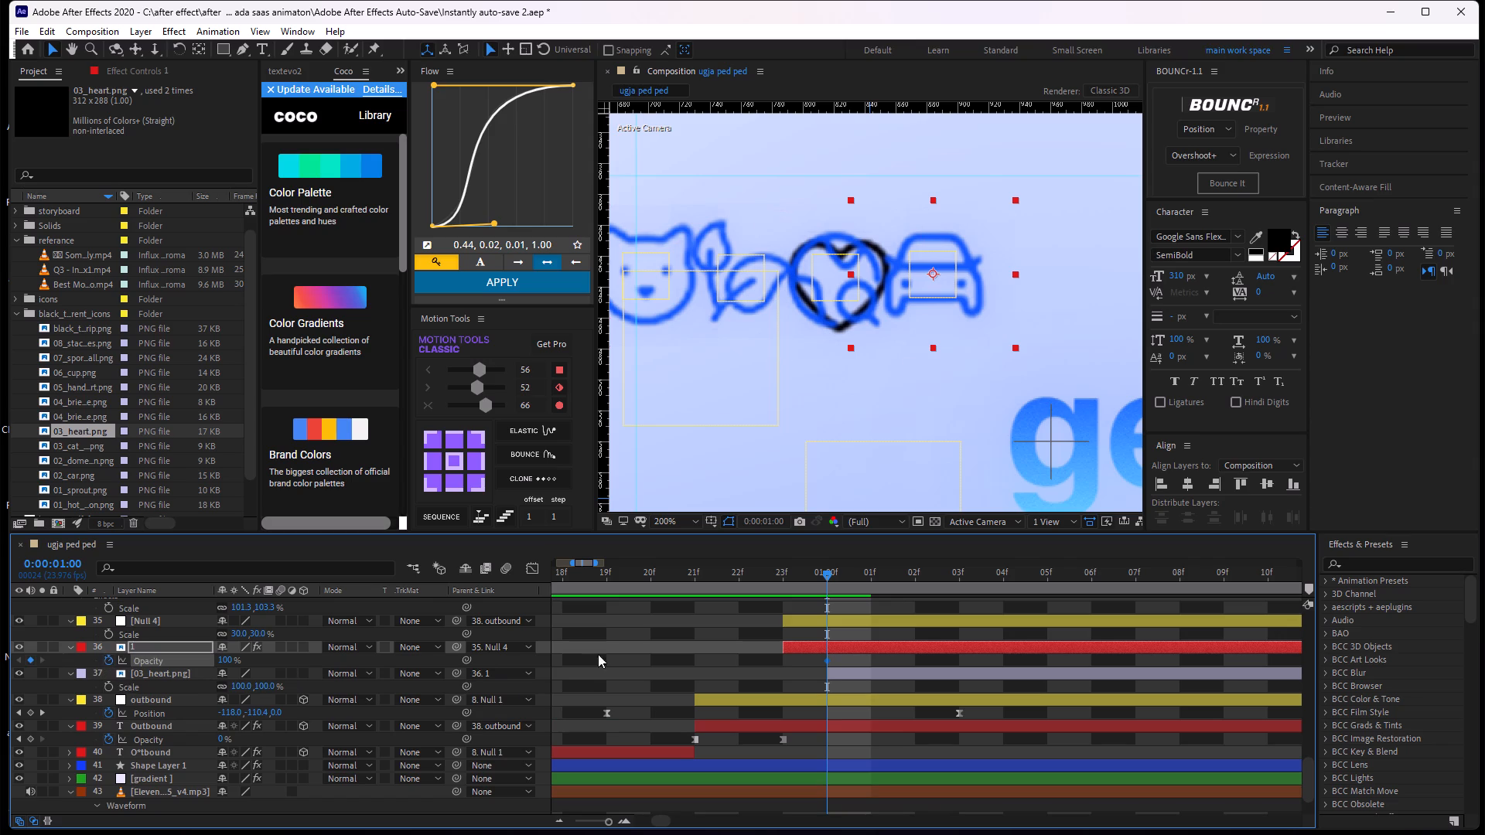
{"action": "left_click_drag", "start_coordinate": [831, 659], "coordinate": [807, 667]}
{"action": "left_click_drag", "start_coordinate": [822, 661], "coordinate": [807, 662]}
{"action": "left_click_drag", "start_coordinate": [828, 659], "coordinate": [784, 667]}
Keyframe icon layer "1"'s opacity at 0% on 0:00:01:00 and at 100% on 0:00:01:01.
{"action": "left_click_drag", "start_coordinate": [225, 655], "coordinate": [145, 675]}
{"action": "left_click_drag", "start_coordinate": [828, 575], "coordinate": [885, 572]}
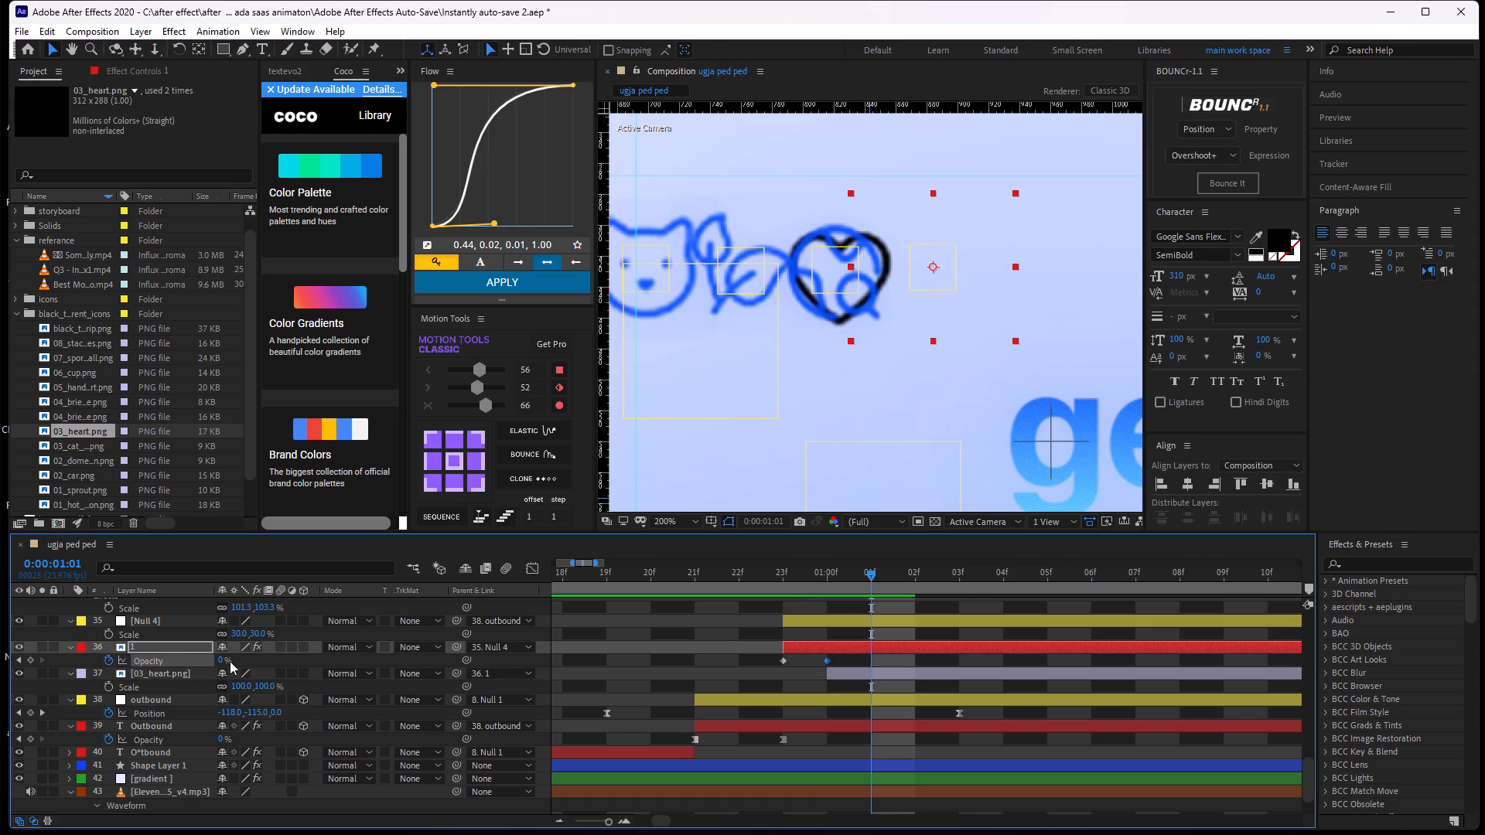
{"action": "left_click_drag", "start_coordinate": [223, 661], "coordinate": [664, 680]}
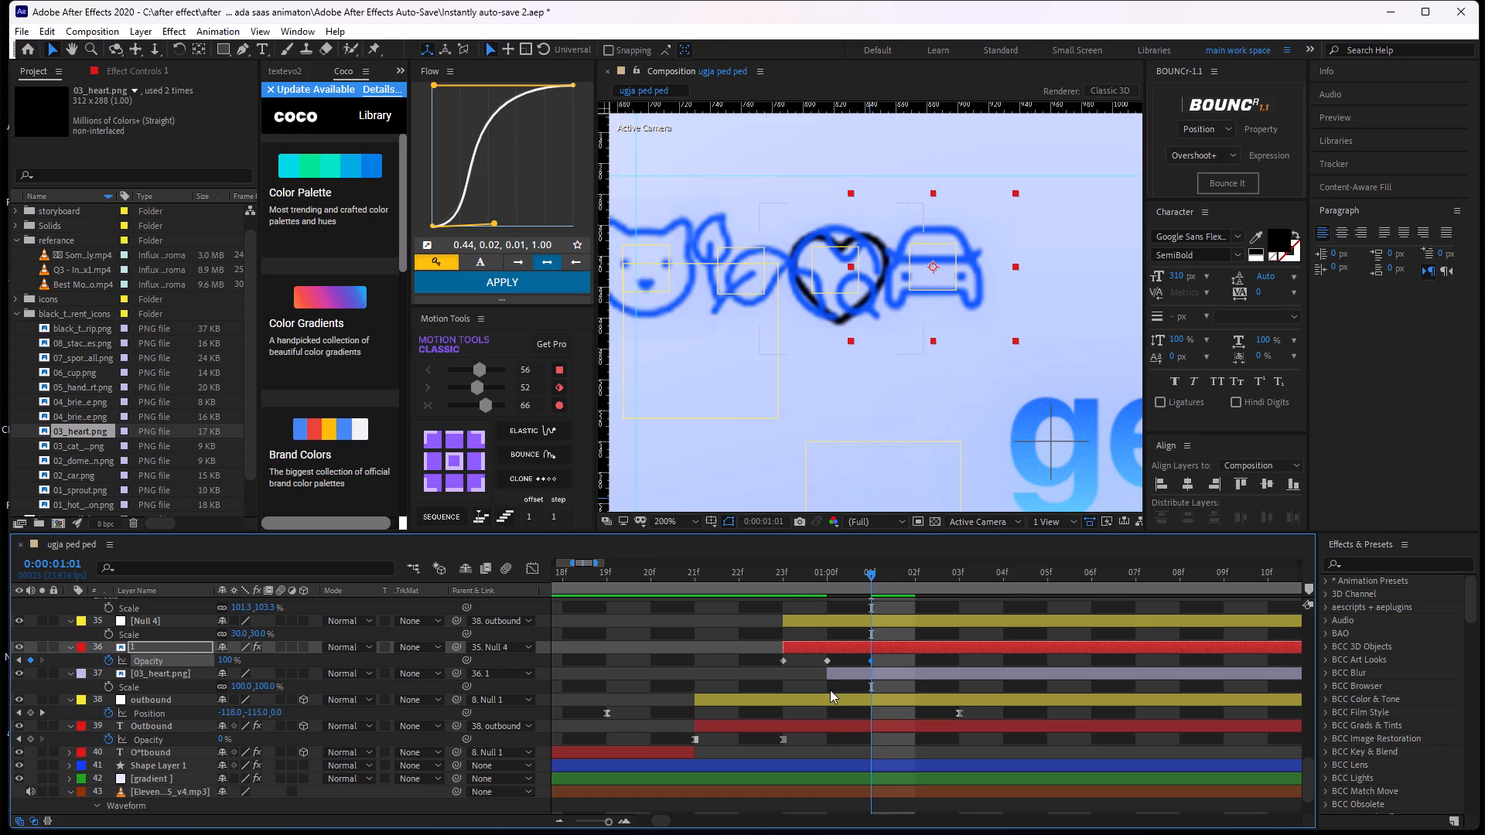
{"action": "left_click", "coordinate": [773, 687]}
Move the 03_heart.png layer up the layer stack to sit directly below icon layer "2", above Null 4.
{"action": "left_click_drag", "start_coordinate": [869, 576], "coordinate": [817, 595]}
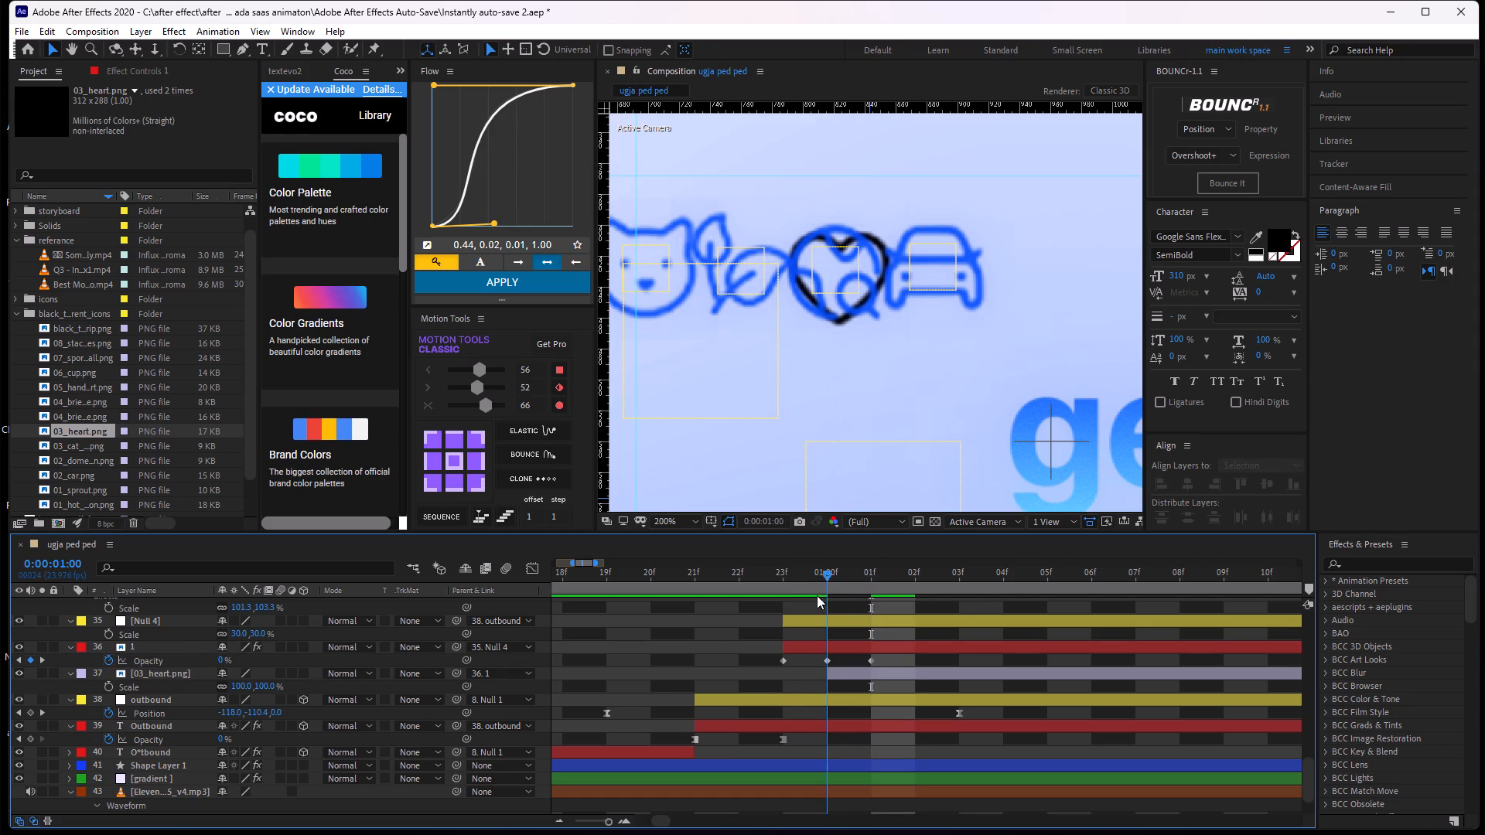
{"action": "left_click_drag", "start_coordinate": [817, 595], "coordinate": [828, 608]}
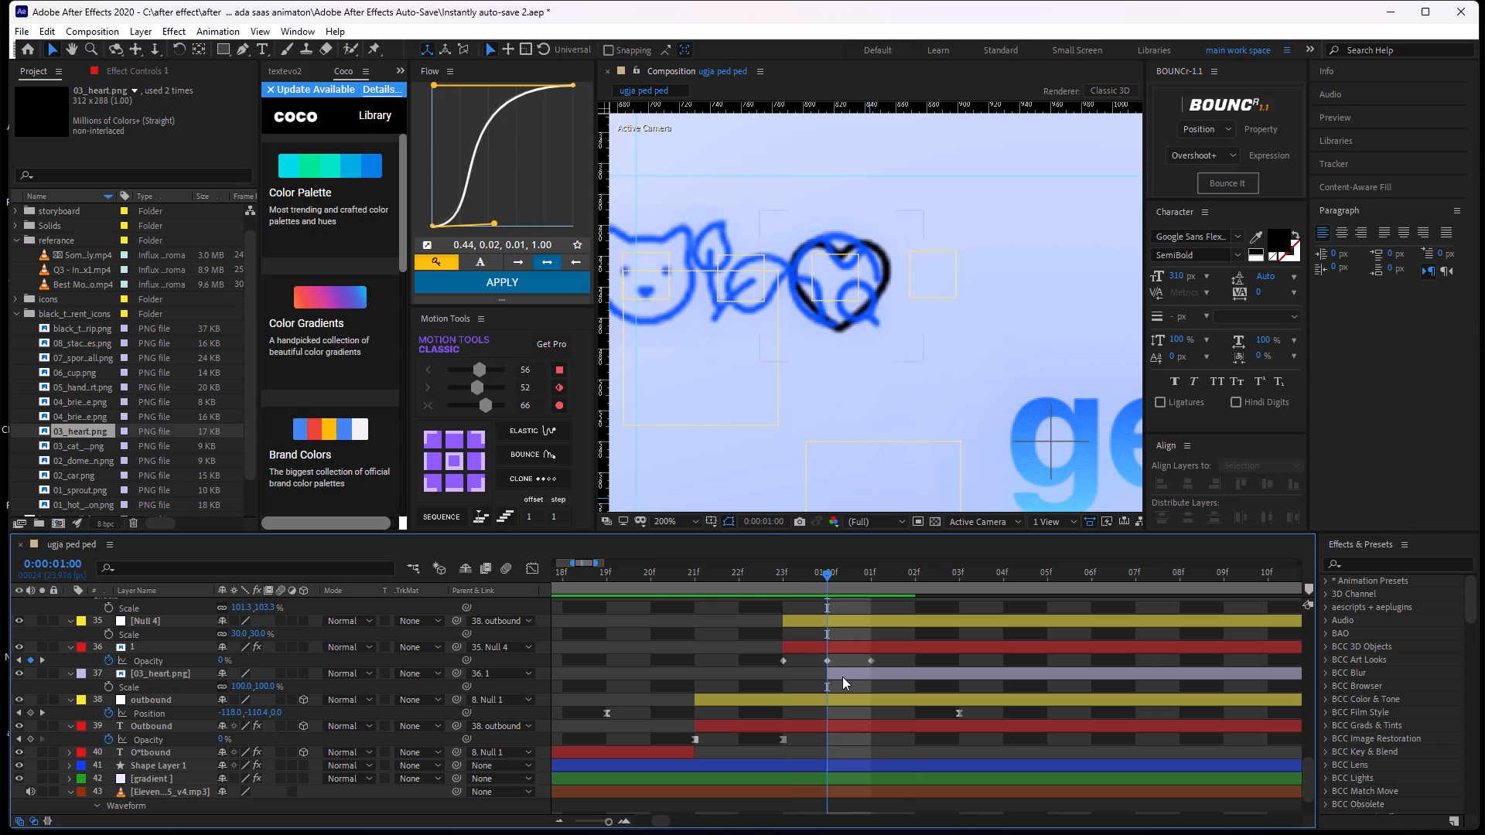
{"action": "left_click", "coordinate": [842, 677]}
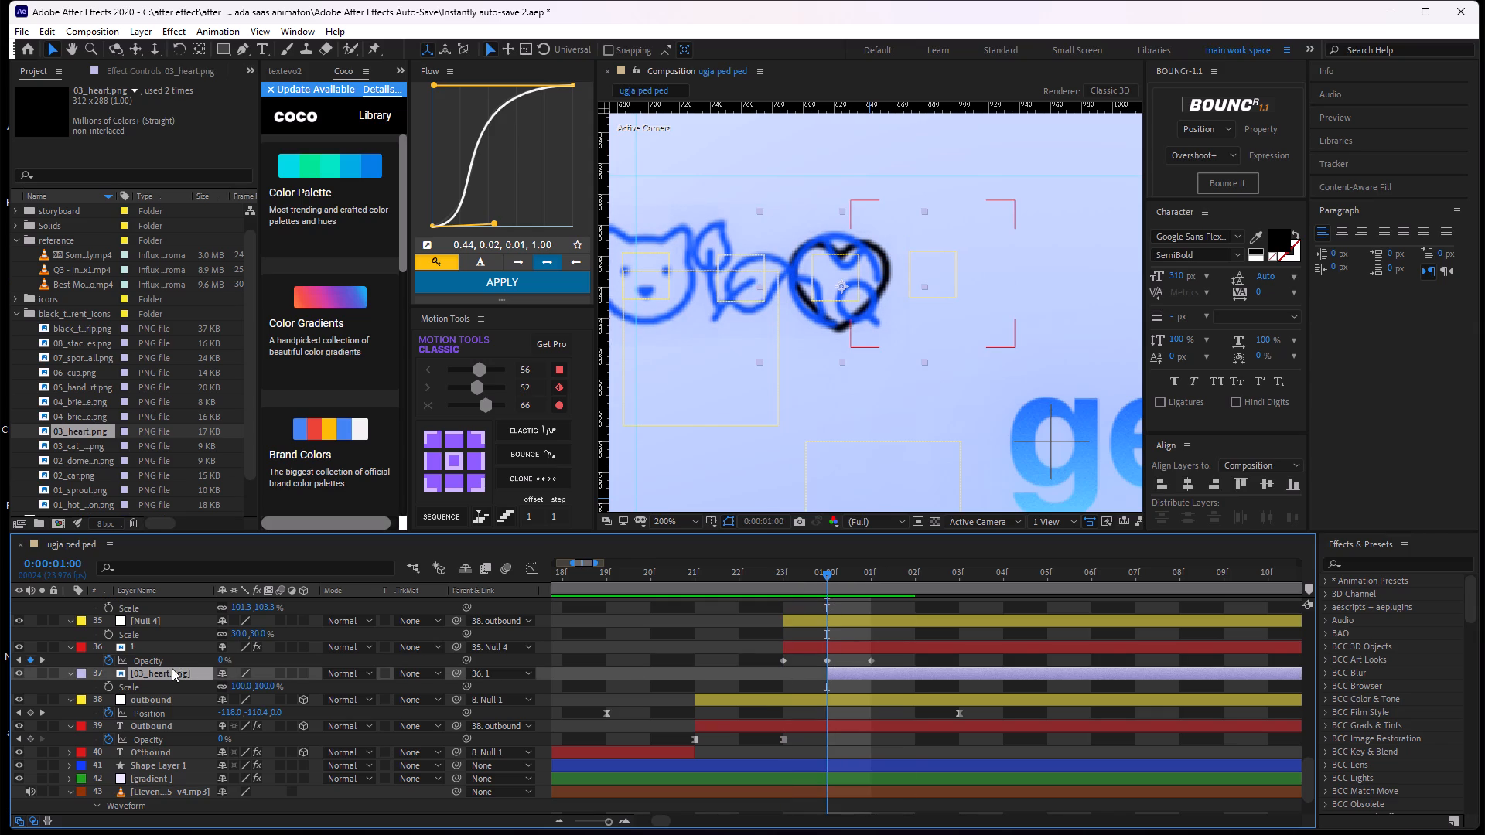
{"action": "left_click_drag", "start_coordinate": [171, 677], "coordinate": [182, 653]}
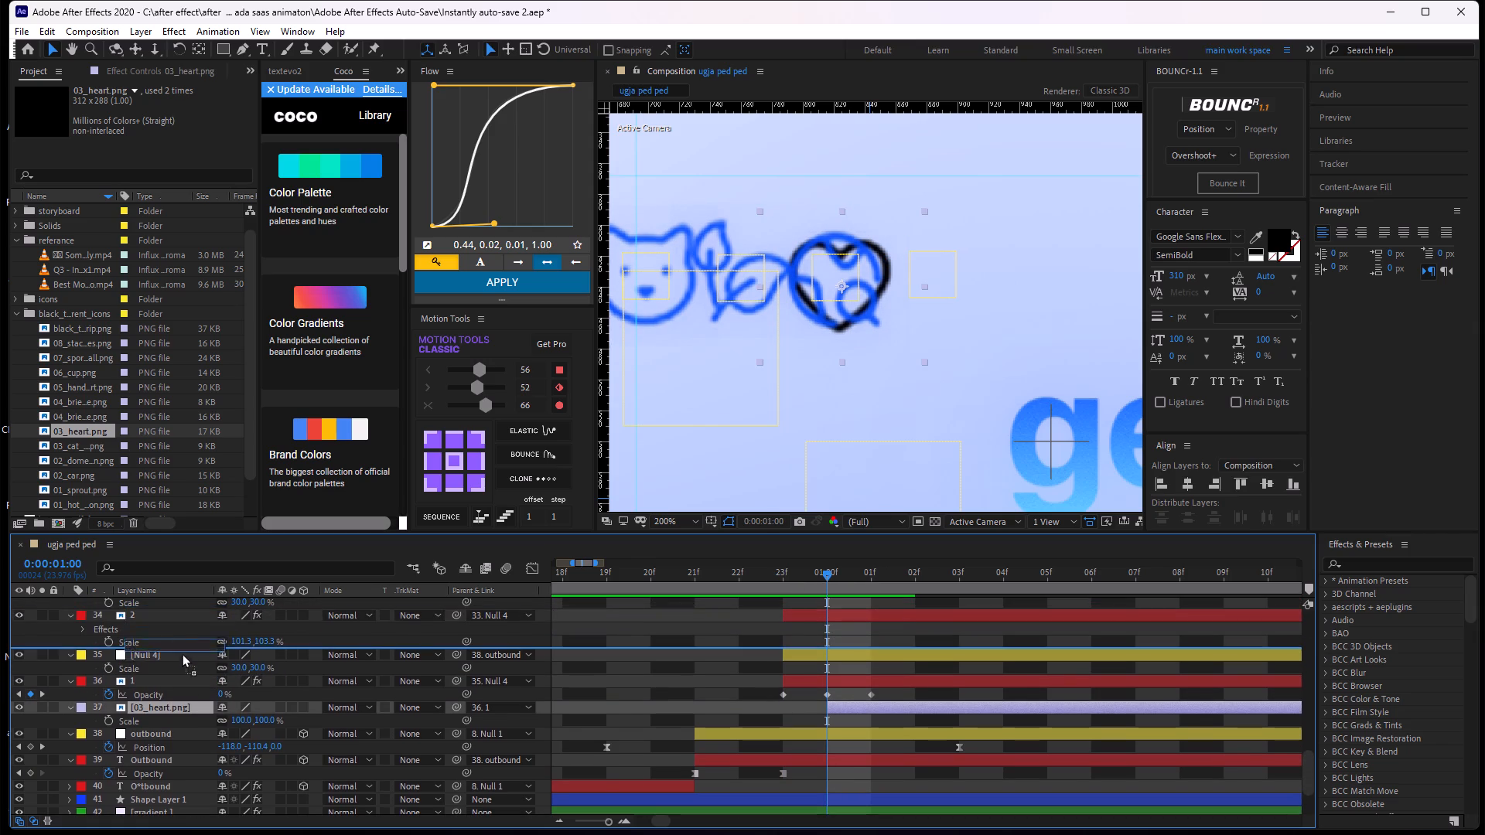
{"action": "left_click_drag", "start_coordinate": [182, 653], "coordinate": [189, 635]}
Keyframe icon layer "2"'s opacity at 100% on 0:00:00:23, 0% on 0:00:01:00 and 100% on 0:00:01:01.
{"action": "left_click", "coordinate": [832, 619]}
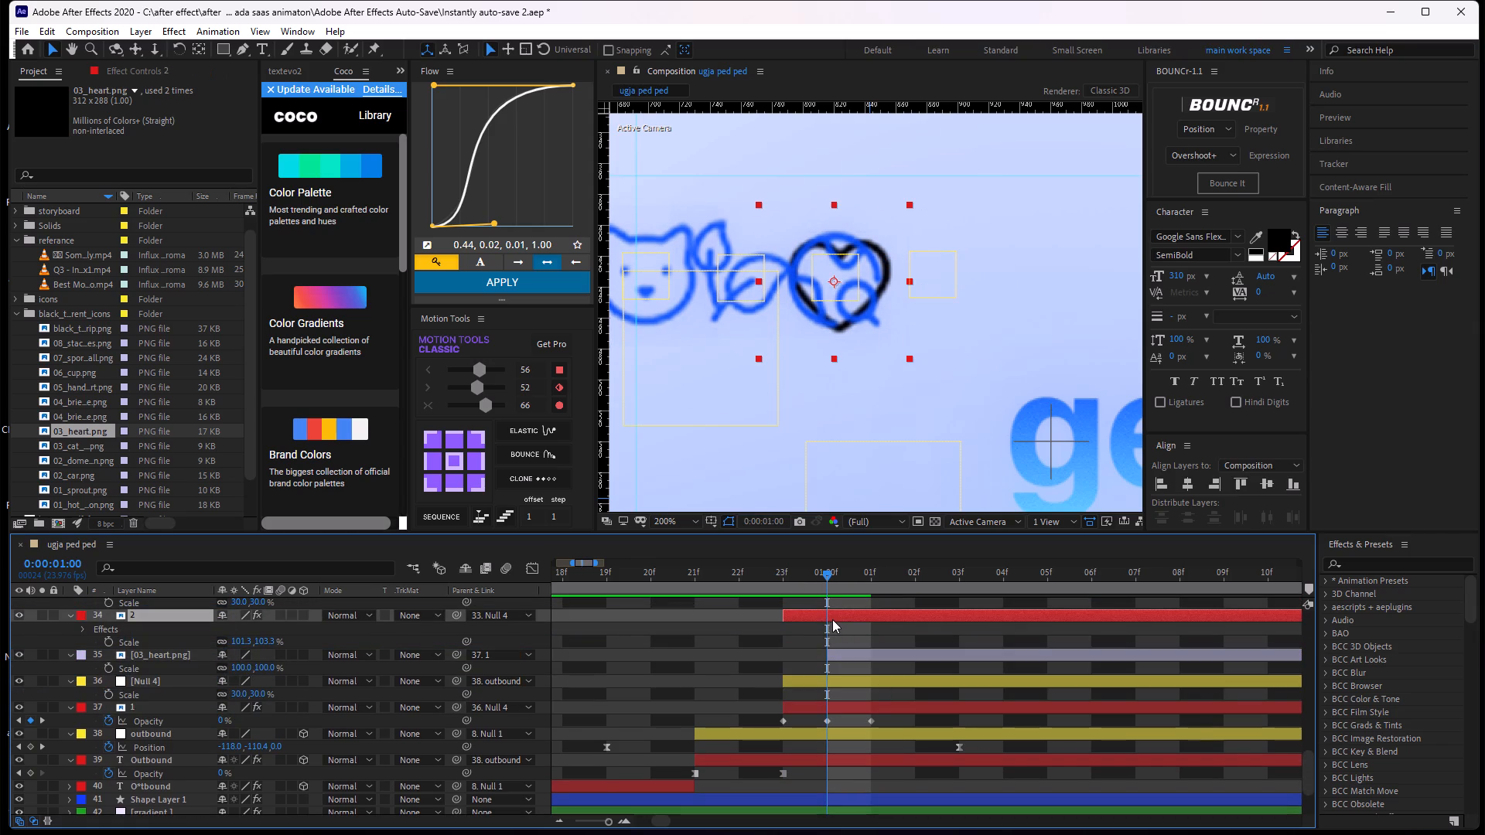
{"action": "key", "text": "t"}
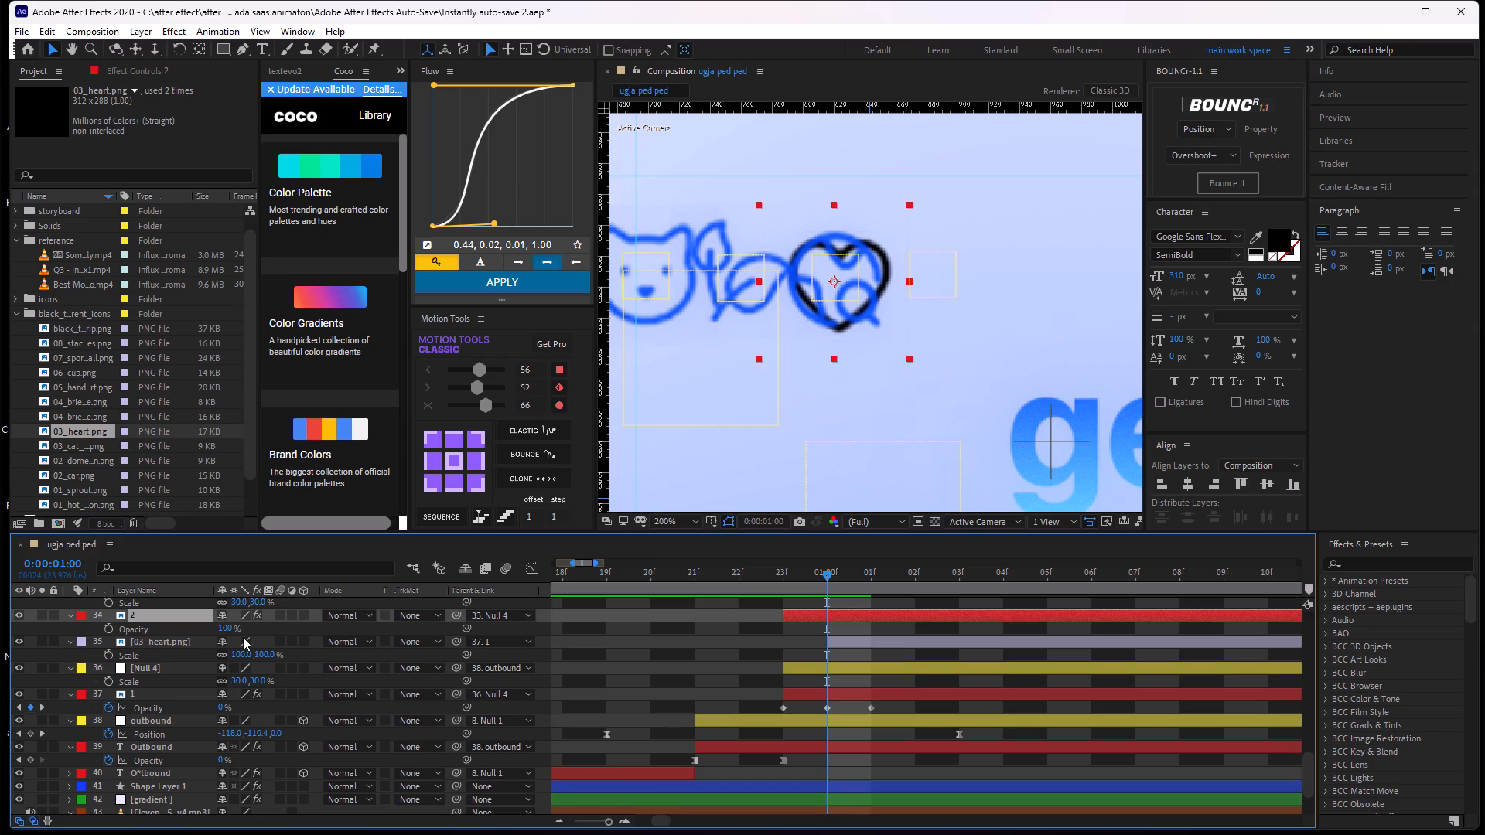
{"action": "left_click_drag", "start_coordinate": [230, 628], "coordinate": [9, 639]}
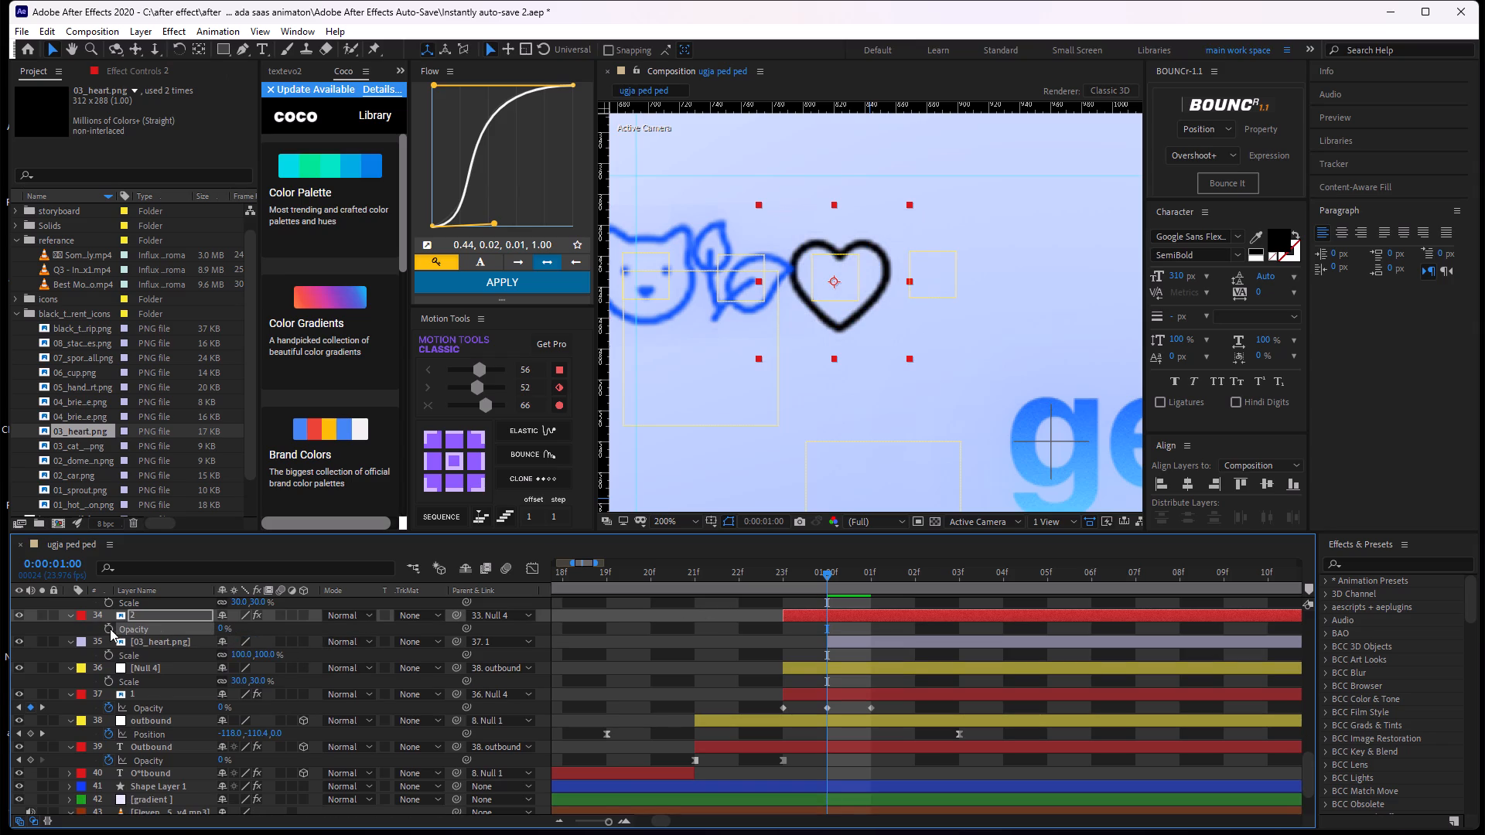
{"action": "left_click", "coordinate": [110, 629]}
{"action": "left_click_drag", "start_coordinate": [831, 567], "coordinate": [864, 571]}
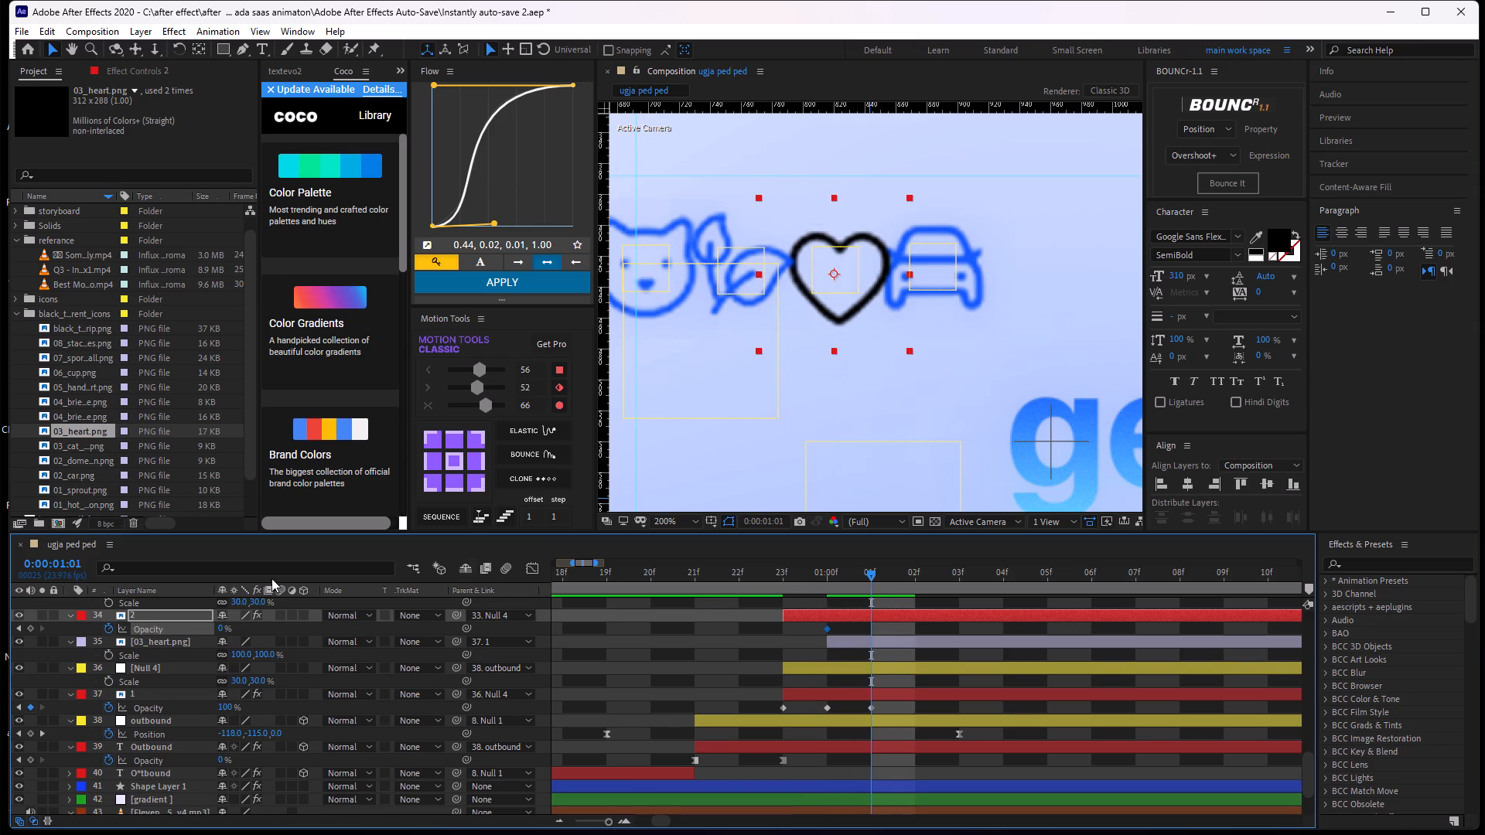
{"action": "left_click_drag", "start_coordinate": [222, 629], "coordinate": [611, 636]}
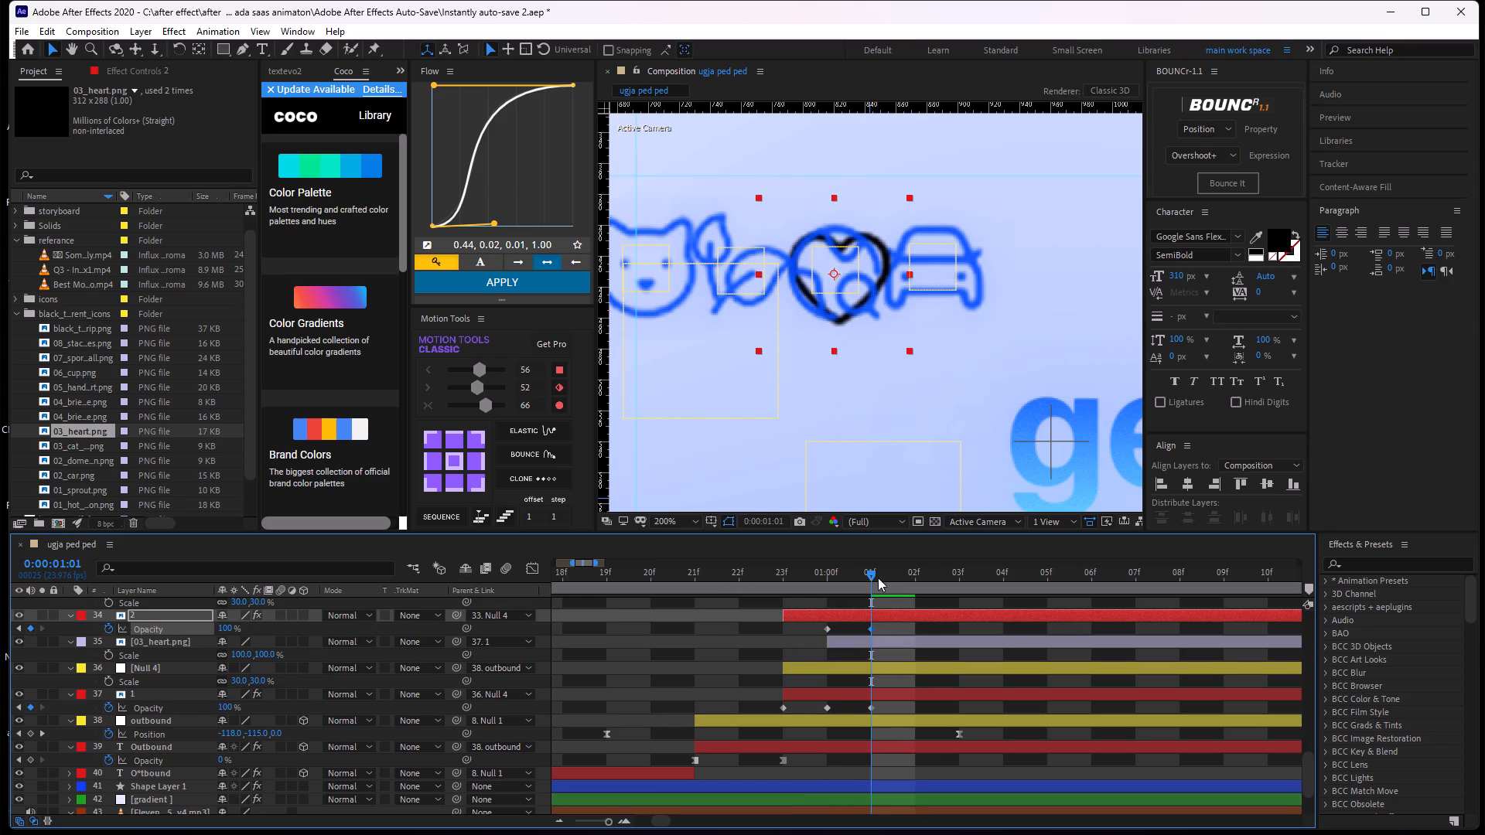
{"action": "left_click_drag", "start_coordinate": [868, 577], "coordinate": [787, 602]}
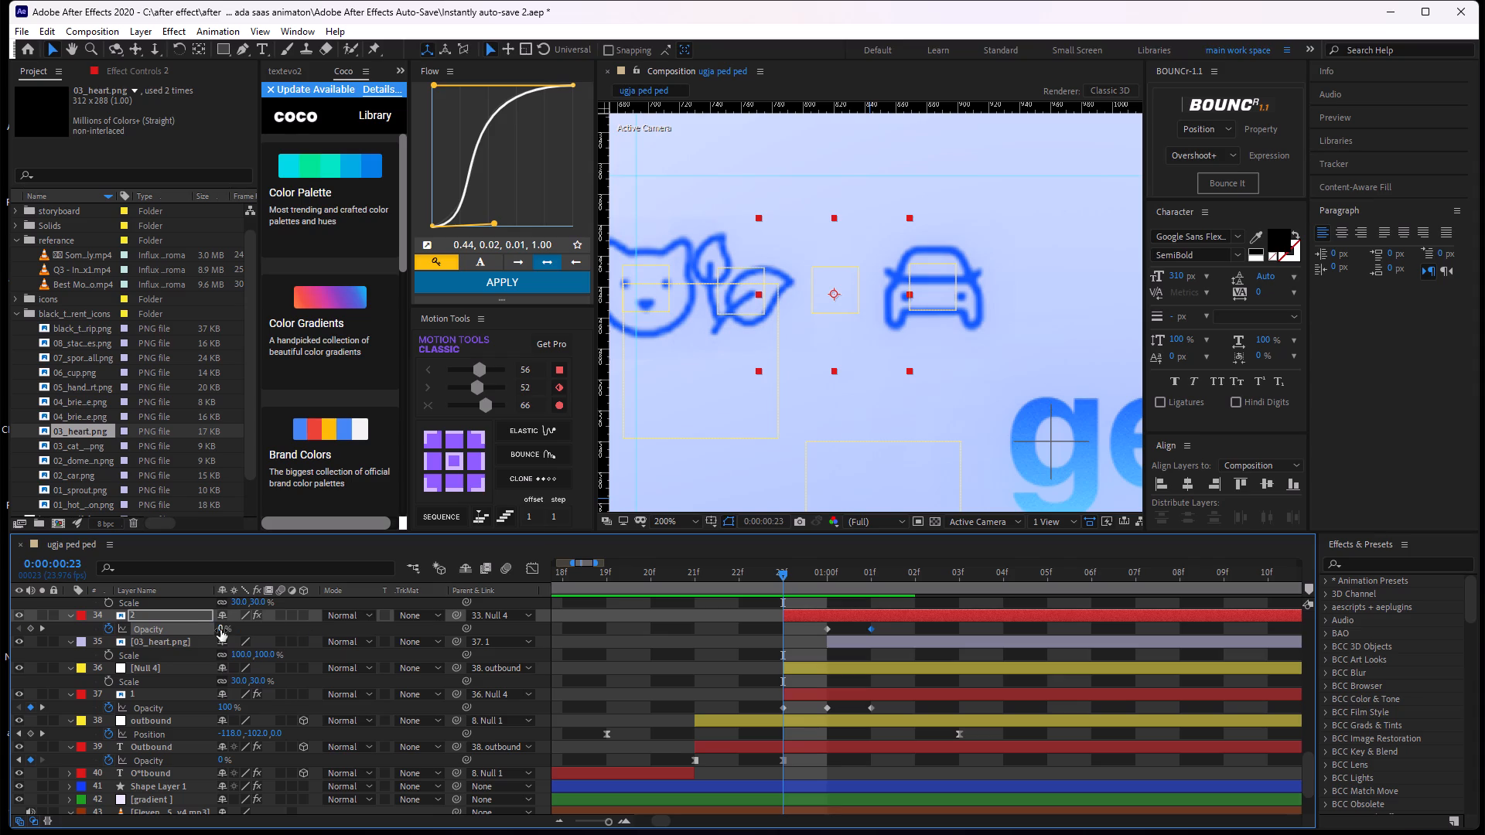
{"action": "left_click_drag", "start_coordinate": [220, 630], "coordinate": [603, 643]}
{"action": "left_click", "coordinate": [812, 649]}
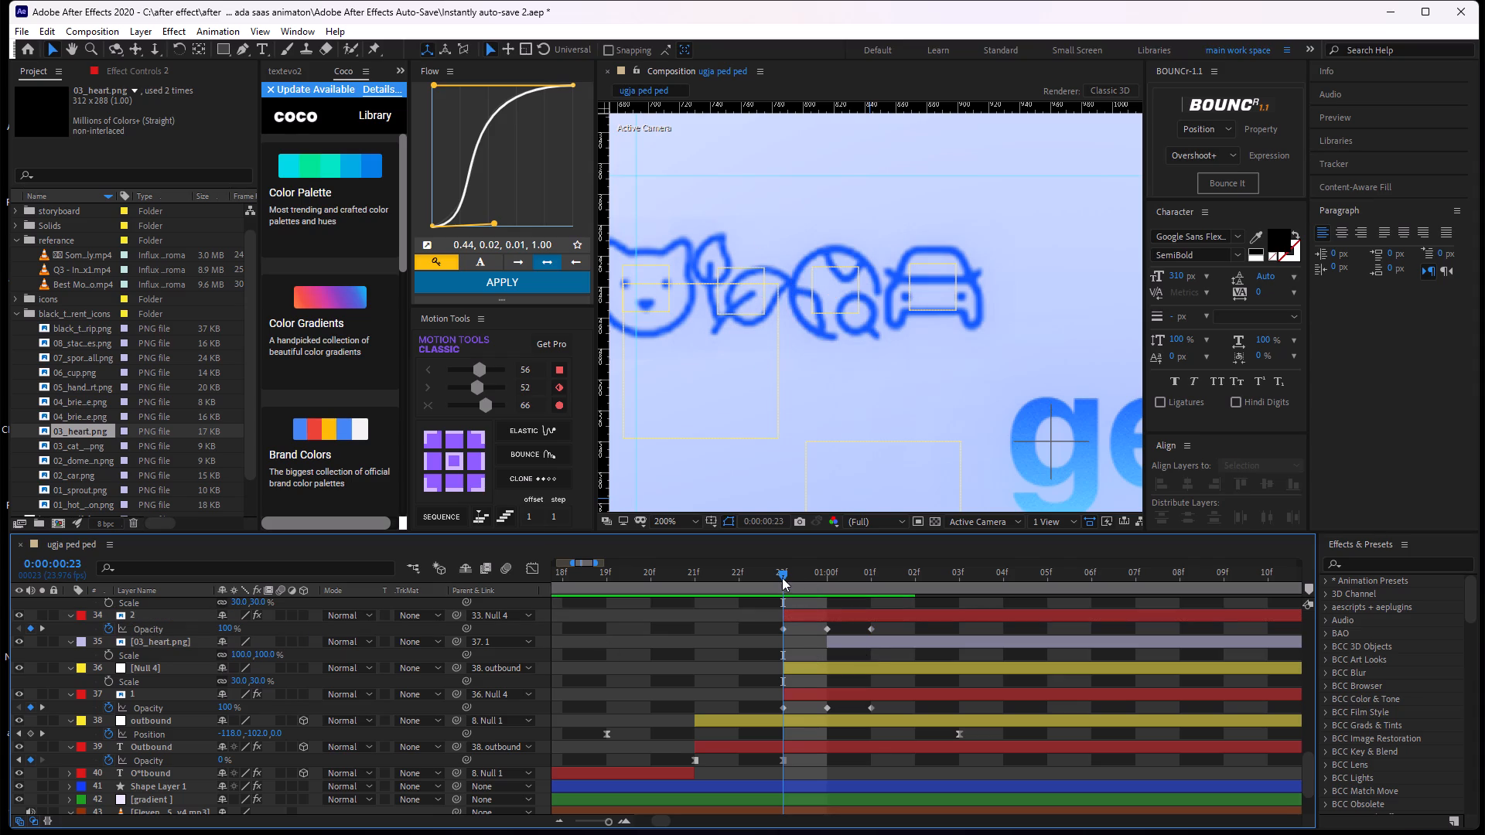
Split the 03_heart.png layer at 0:00:01:01 and delete the part after the split.
{"action": "left_click_drag", "start_coordinate": [782, 578], "coordinate": [835, 584]}
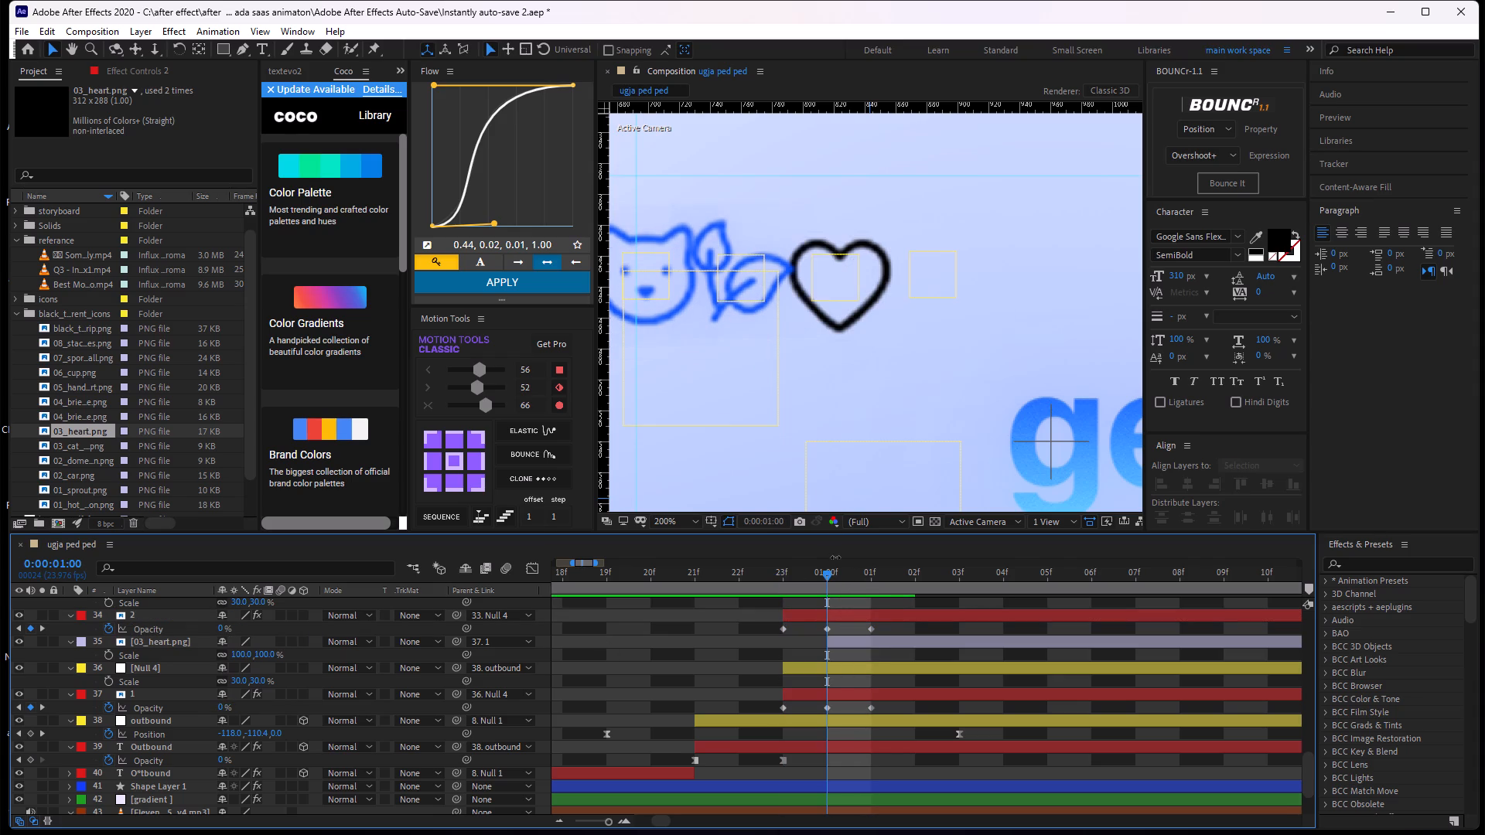
{"action": "left_click_drag", "start_coordinate": [831, 573], "coordinate": [858, 577]}
{"action": "left_click", "coordinate": [885, 638]}
{"action": "key", "text": "ctrl+shift+d"}
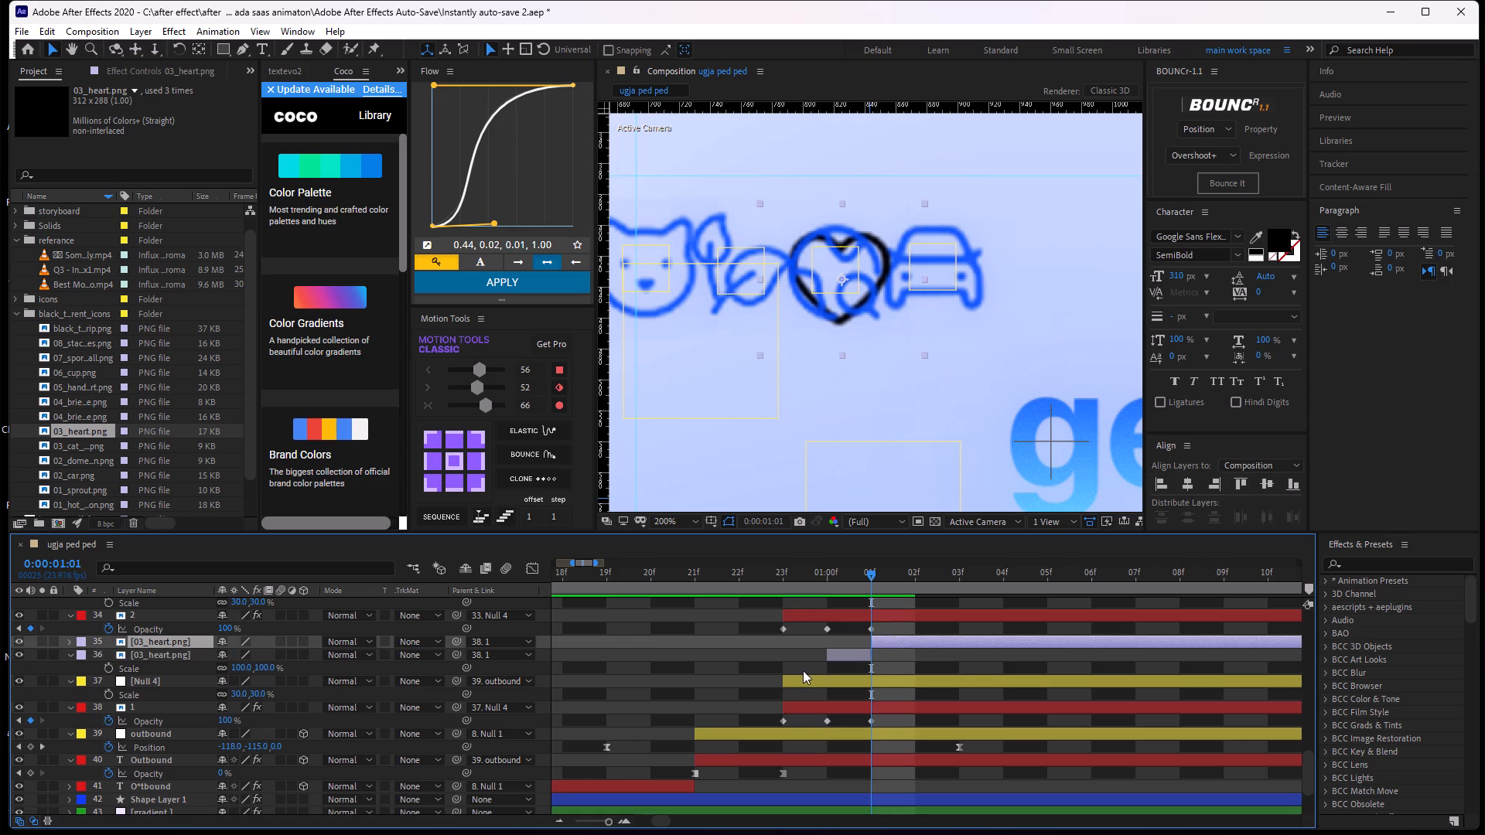
{"action": "left_click", "coordinate": [796, 670]}
{"action": "left_click", "coordinate": [899, 642]}
{"action": "key", "text": "BackSpace"}
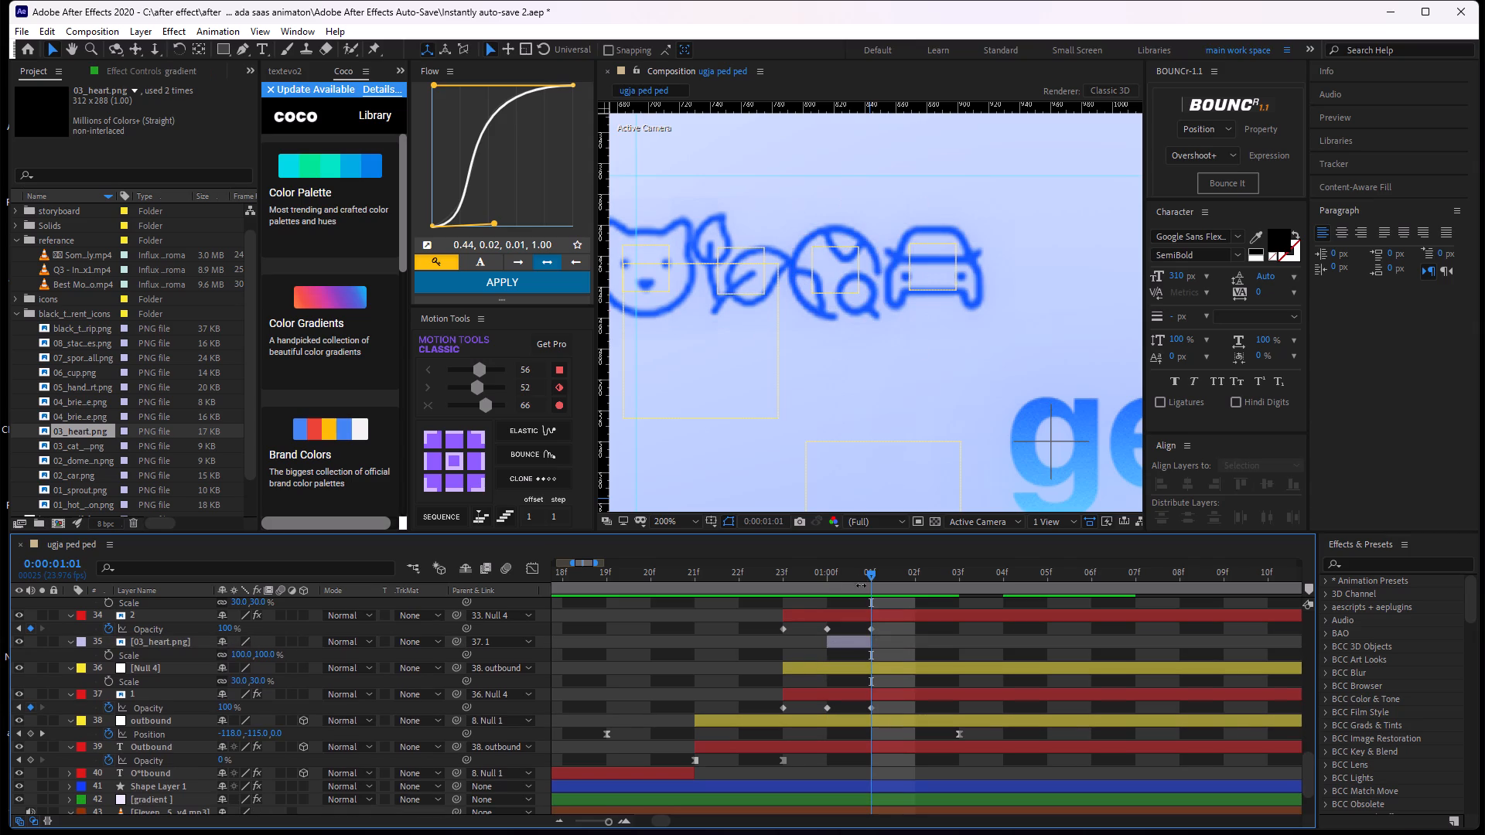
Copy the Gradient Ramp and Deep Glow effects from icon layer "2" onto the 03_heart.png layer.
{"action": "left_click_drag", "start_coordinate": [870, 583], "coordinate": [777, 603]}
{"action": "left_click_drag", "start_coordinate": [839, 588], "coordinate": [739, 601]}
{"action": "left_click_drag", "start_coordinate": [870, 577], "coordinate": [783, 595]}
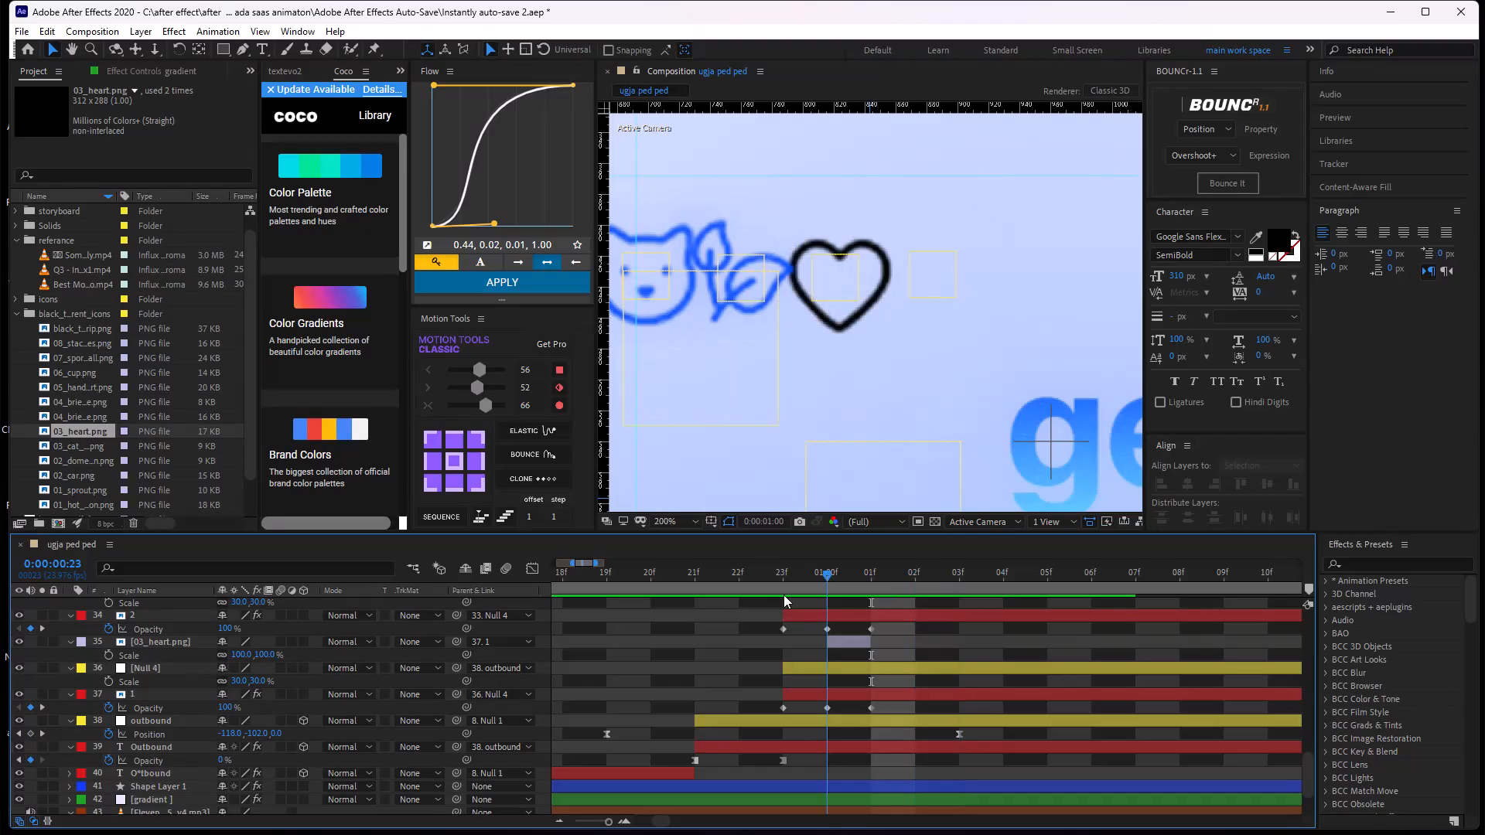
{"action": "left_click_drag", "start_coordinate": [783, 595], "coordinate": [855, 574]}
{"action": "left_click", "coordinate": [852, 621]}
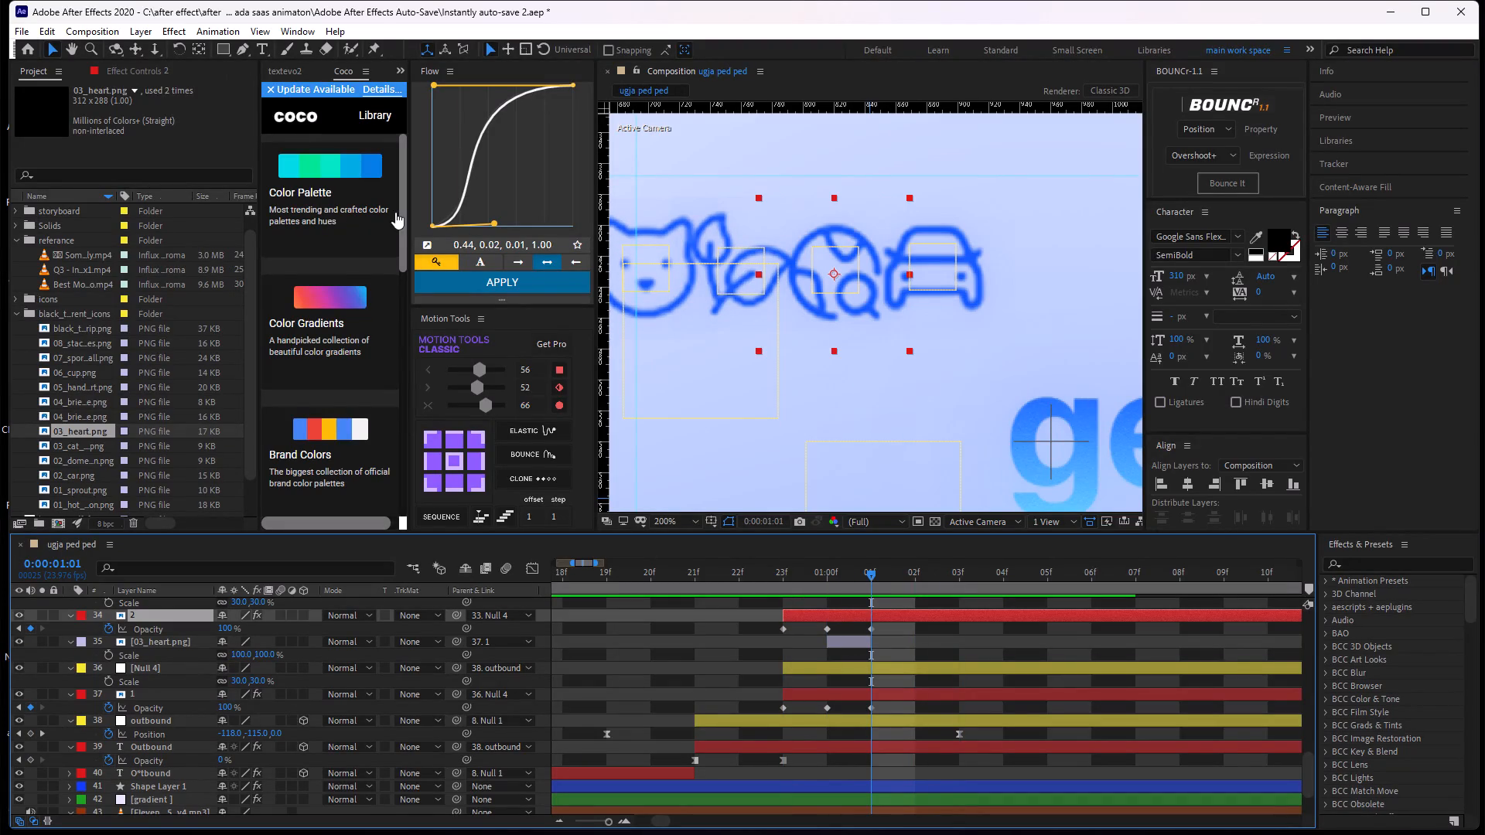
{"action": "left_click", "coordinate": [127, 63]}
{"action": "left_click", "coordinate": [84, 104]}
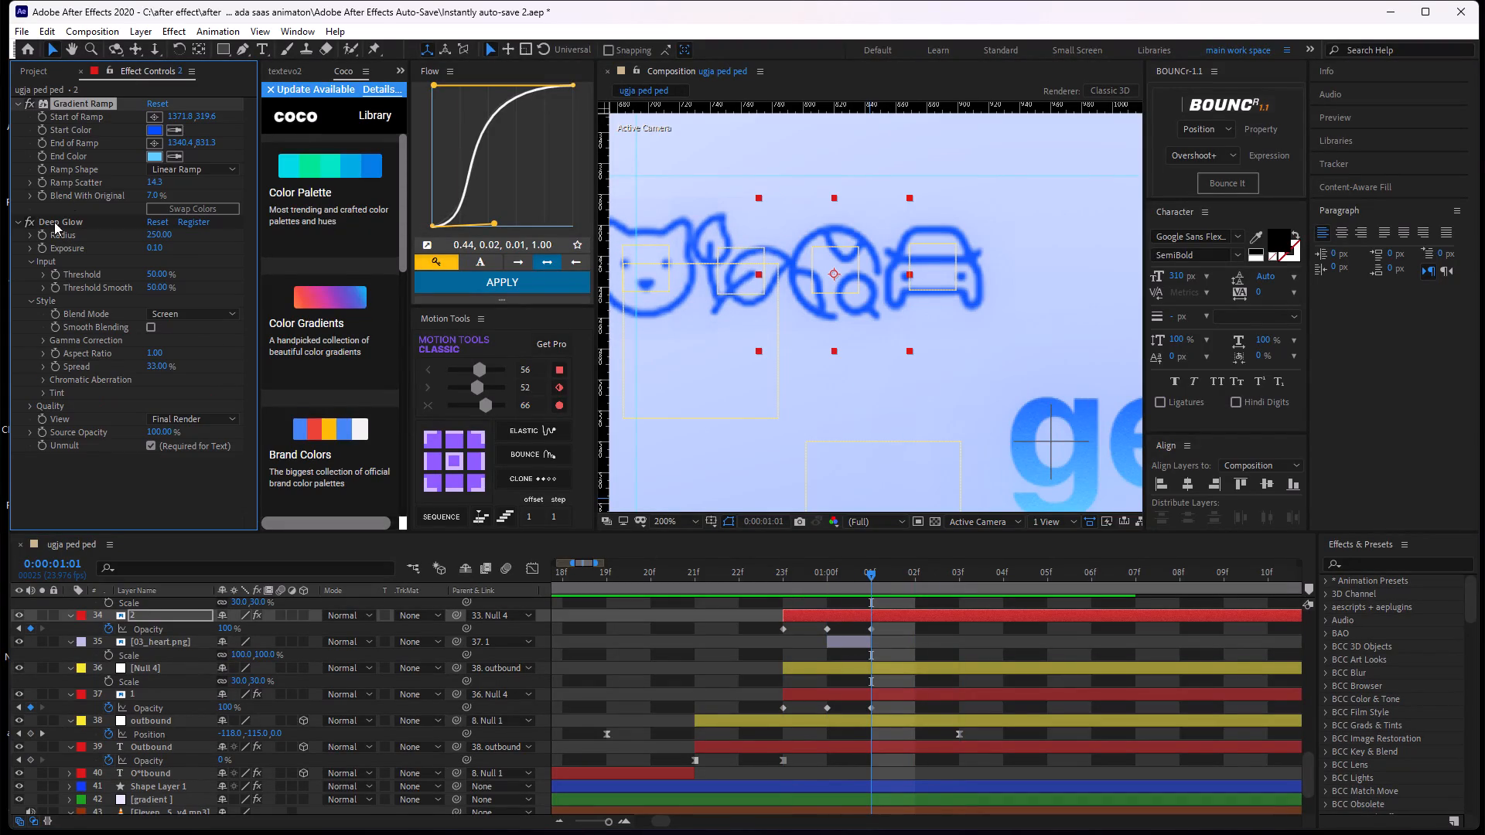
{"action": "left_click", "coordinate": [64, 222], "text": "ctrl"}
{"action": "key", "text": "ctrl+c"}
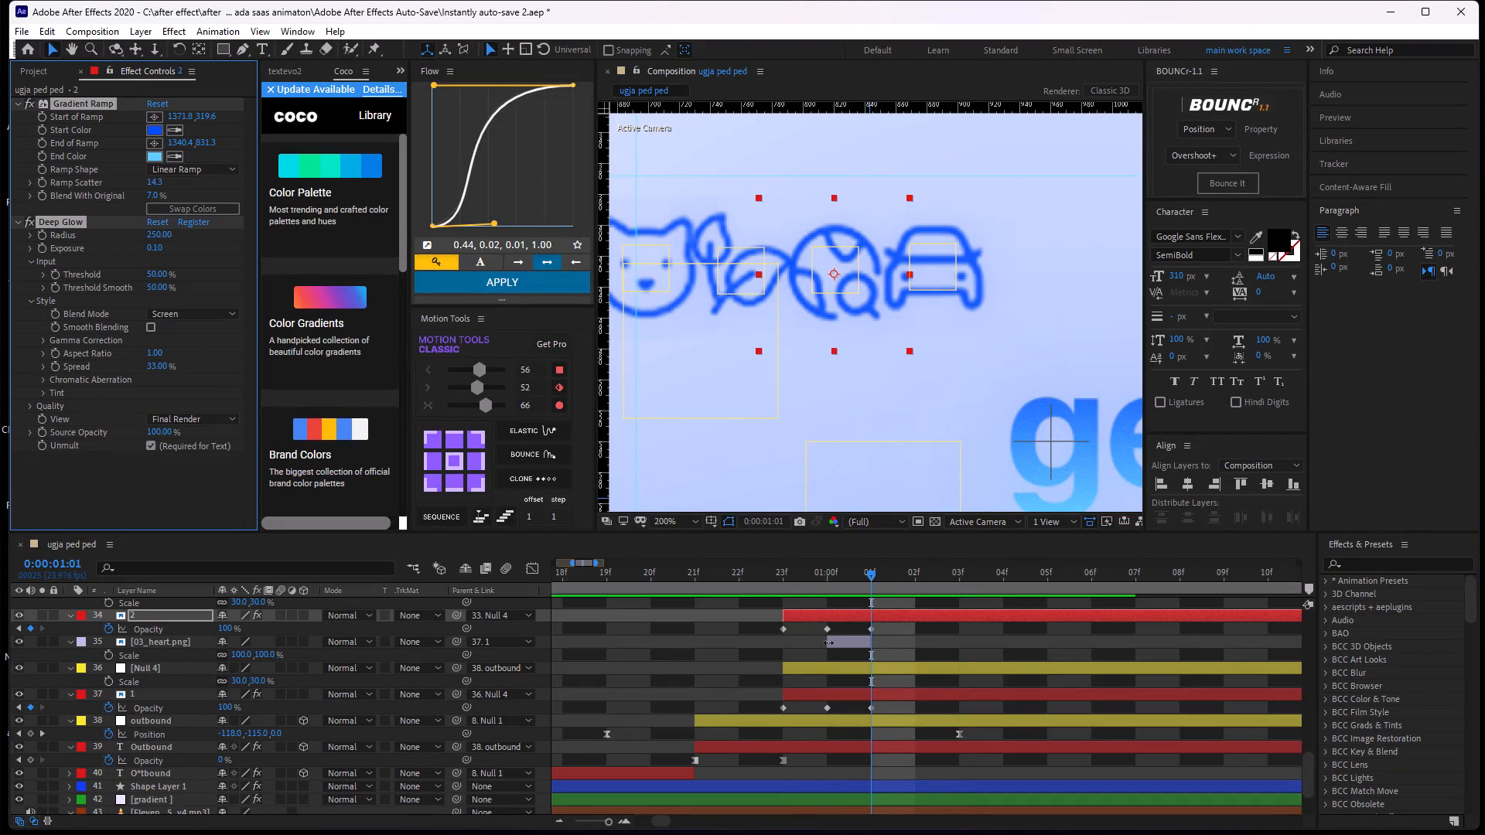
{"action": "left_click", "coordinate": [843, 643]}
{"action": "key", "text": "ctrl+v"}
{"action": "left_click", "coordinate": [910, 629]}
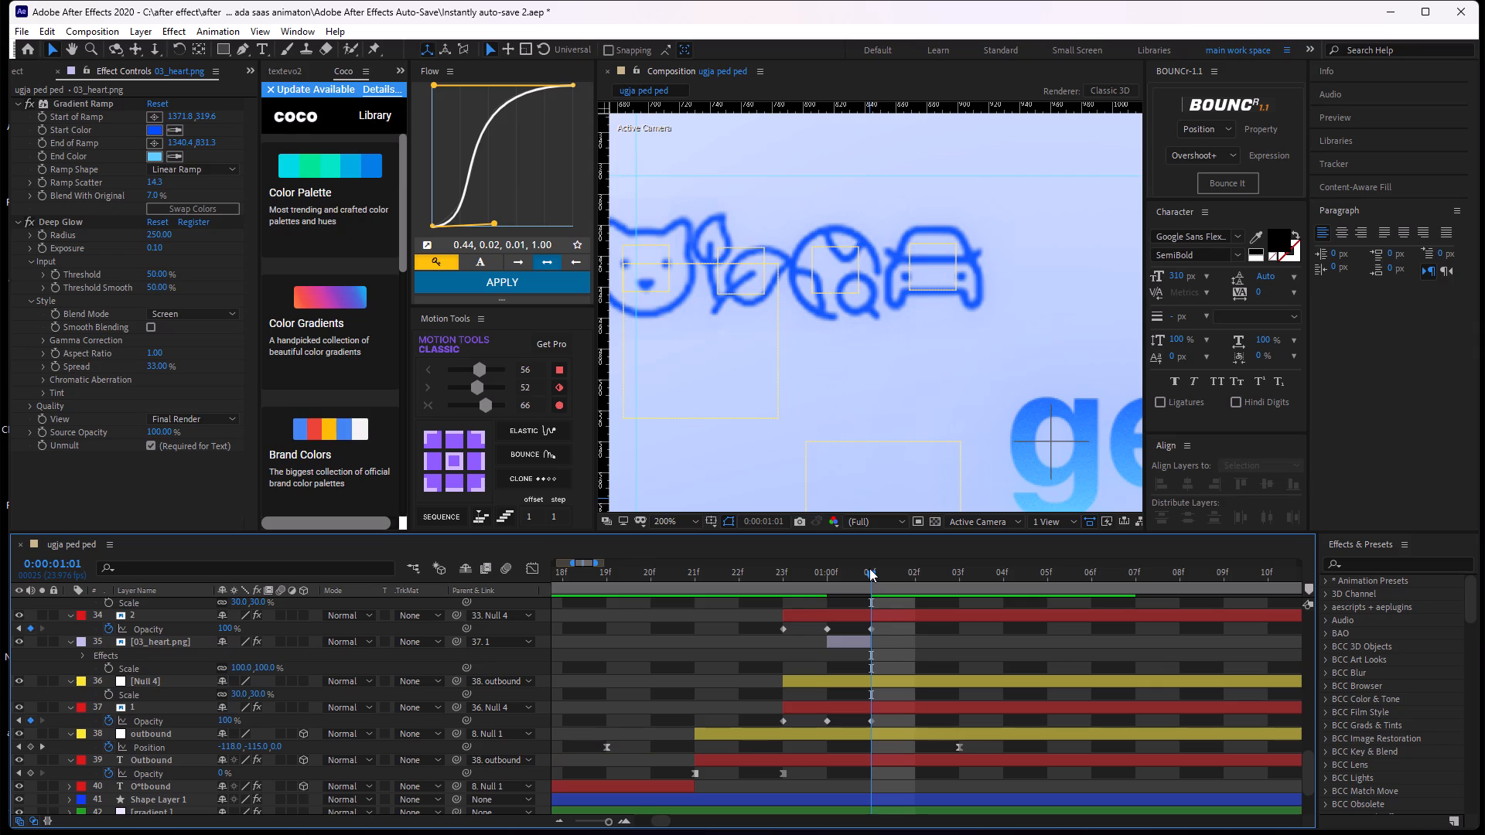
Scrub back and forth around 0:00:01:00 to review the swap from the round icon to the heart.
{"action": "left_click_drag", "start_coordinate": [869, 568], "coordinate": [793, 581]}
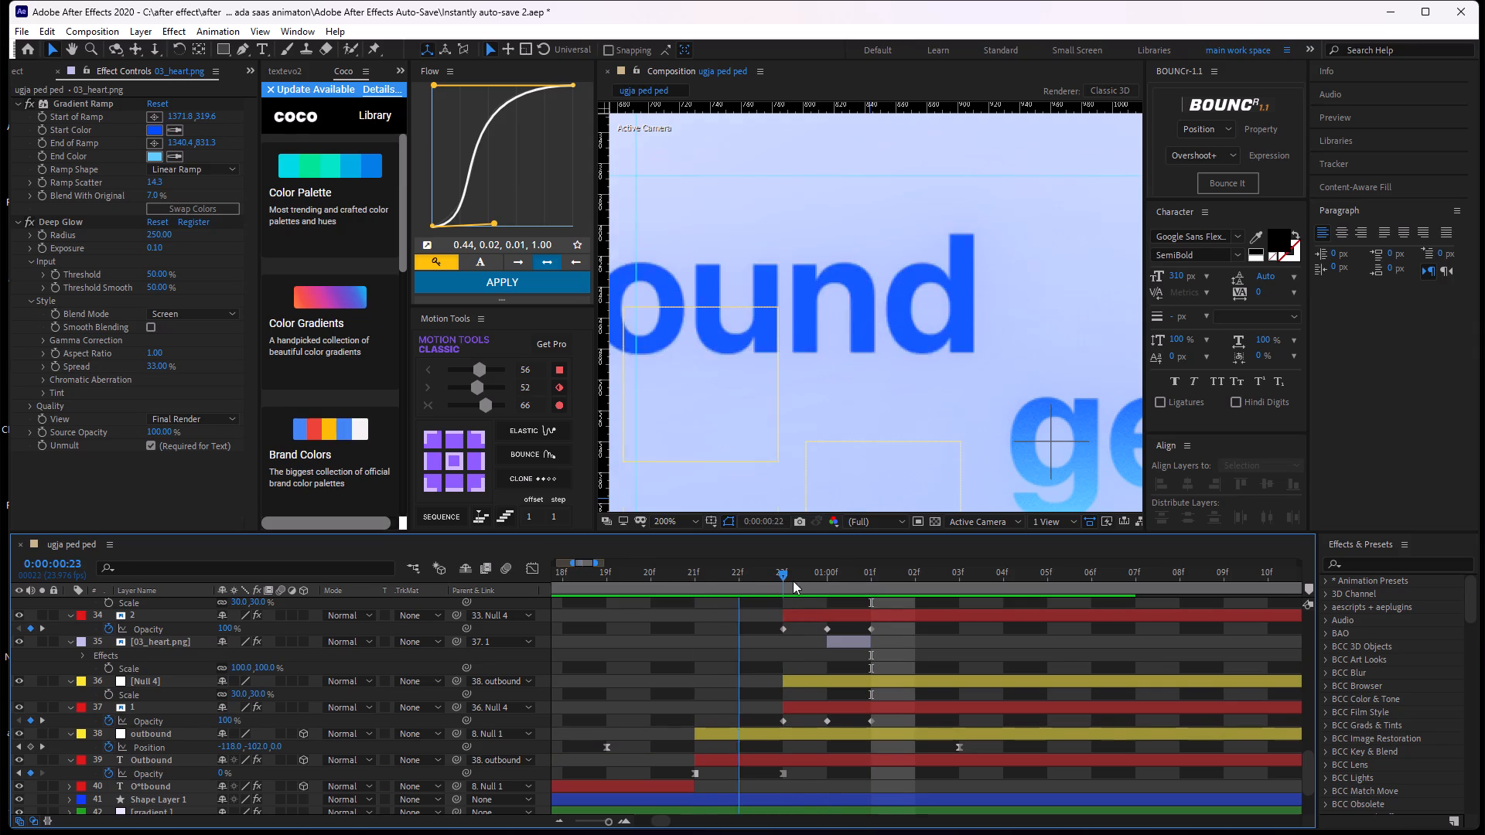
{"action": "left_click_drag", "start_coordinate": [793, 581], "coordinate": [855, 586]}
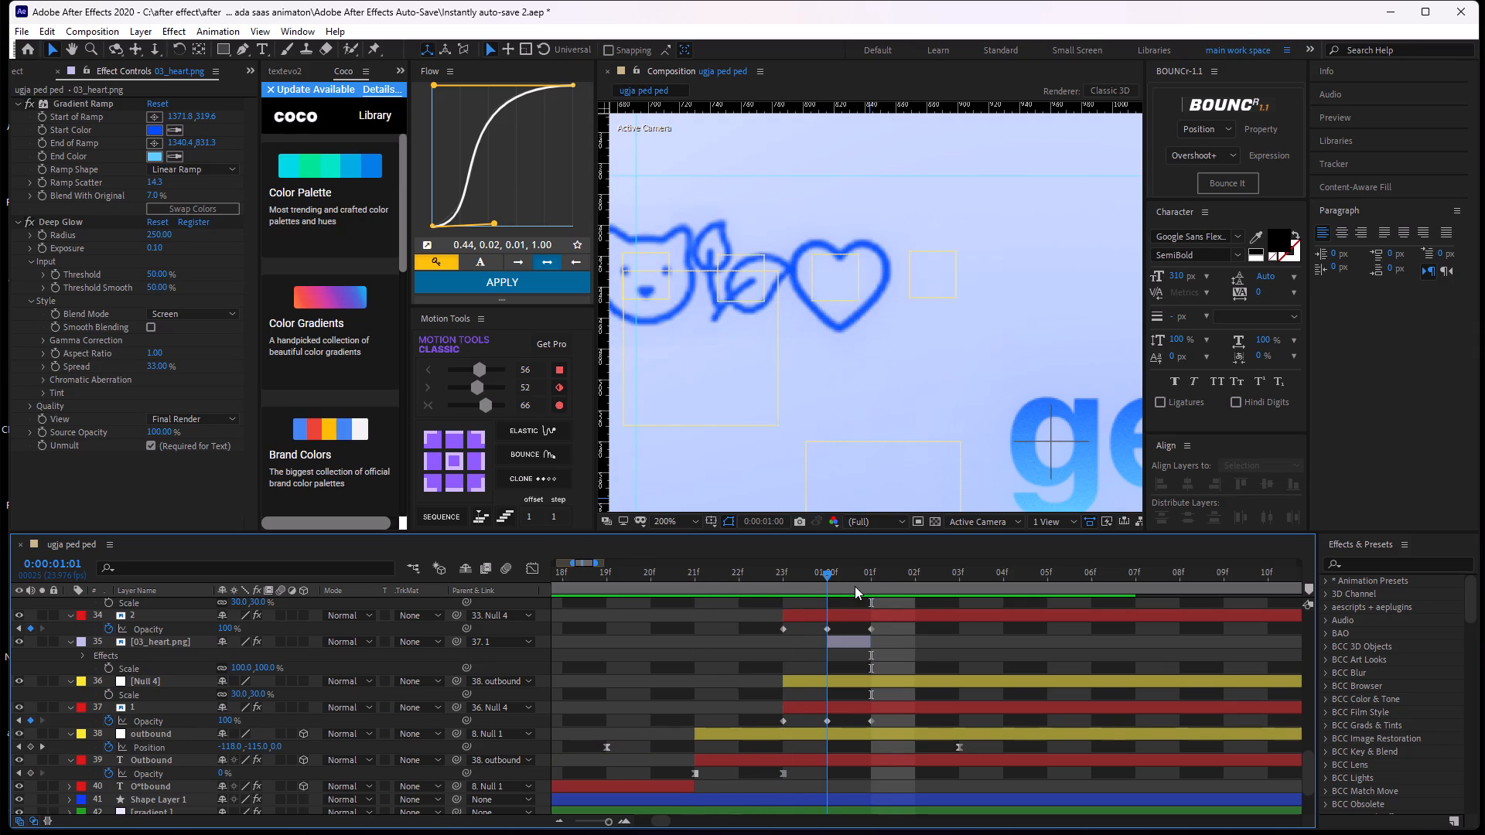
{"action": "left_click_drag", "start_coordinate": [855, 586], "coordinate": [847, 589]}
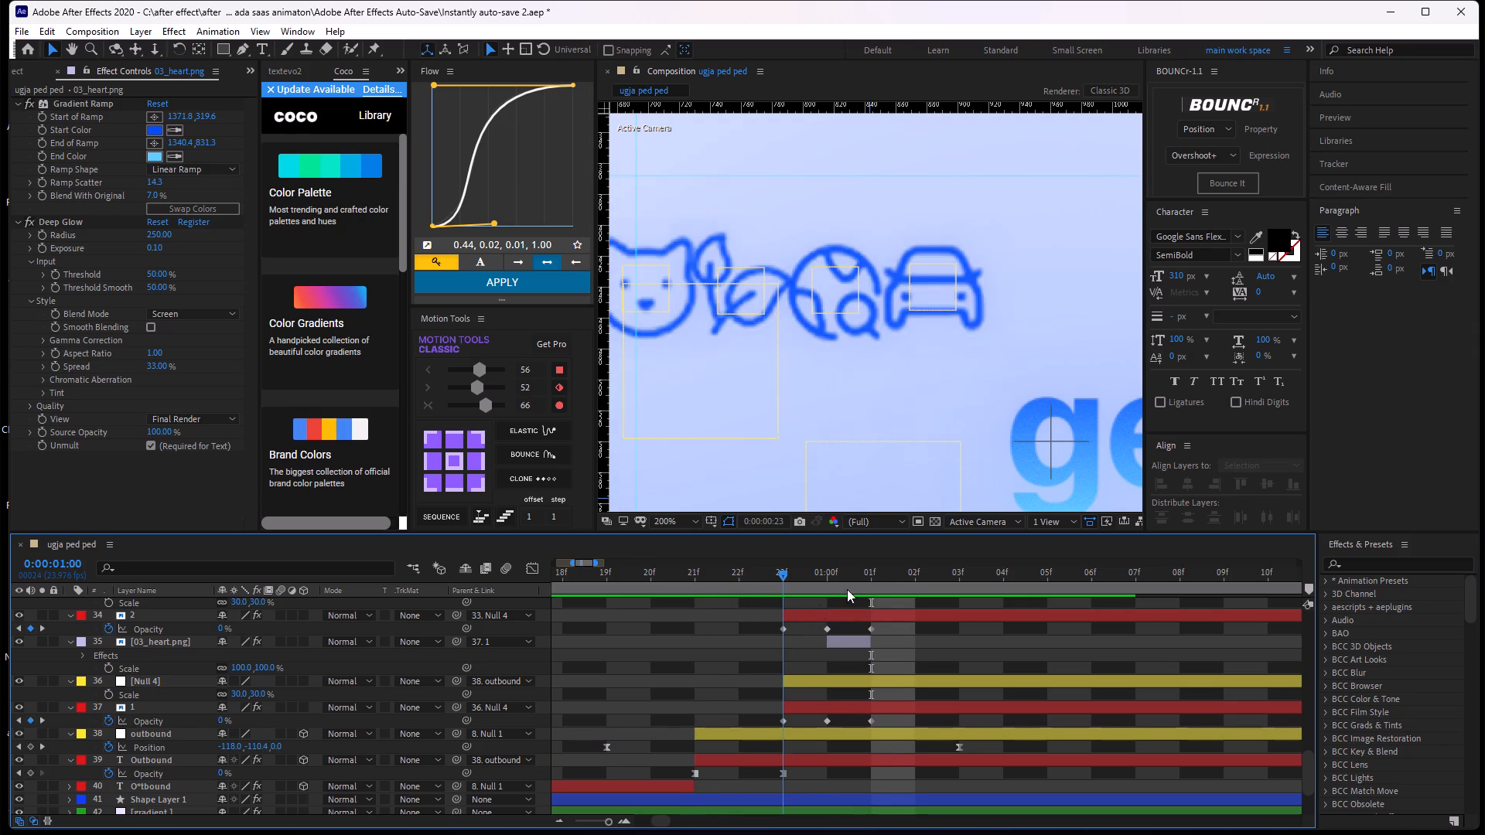
{"action": "left_click_drag", "start_coordinate": [847, 589], "coordinate": [824, 613]}
{"action": "left_click", "coordinate": [900, 647]}
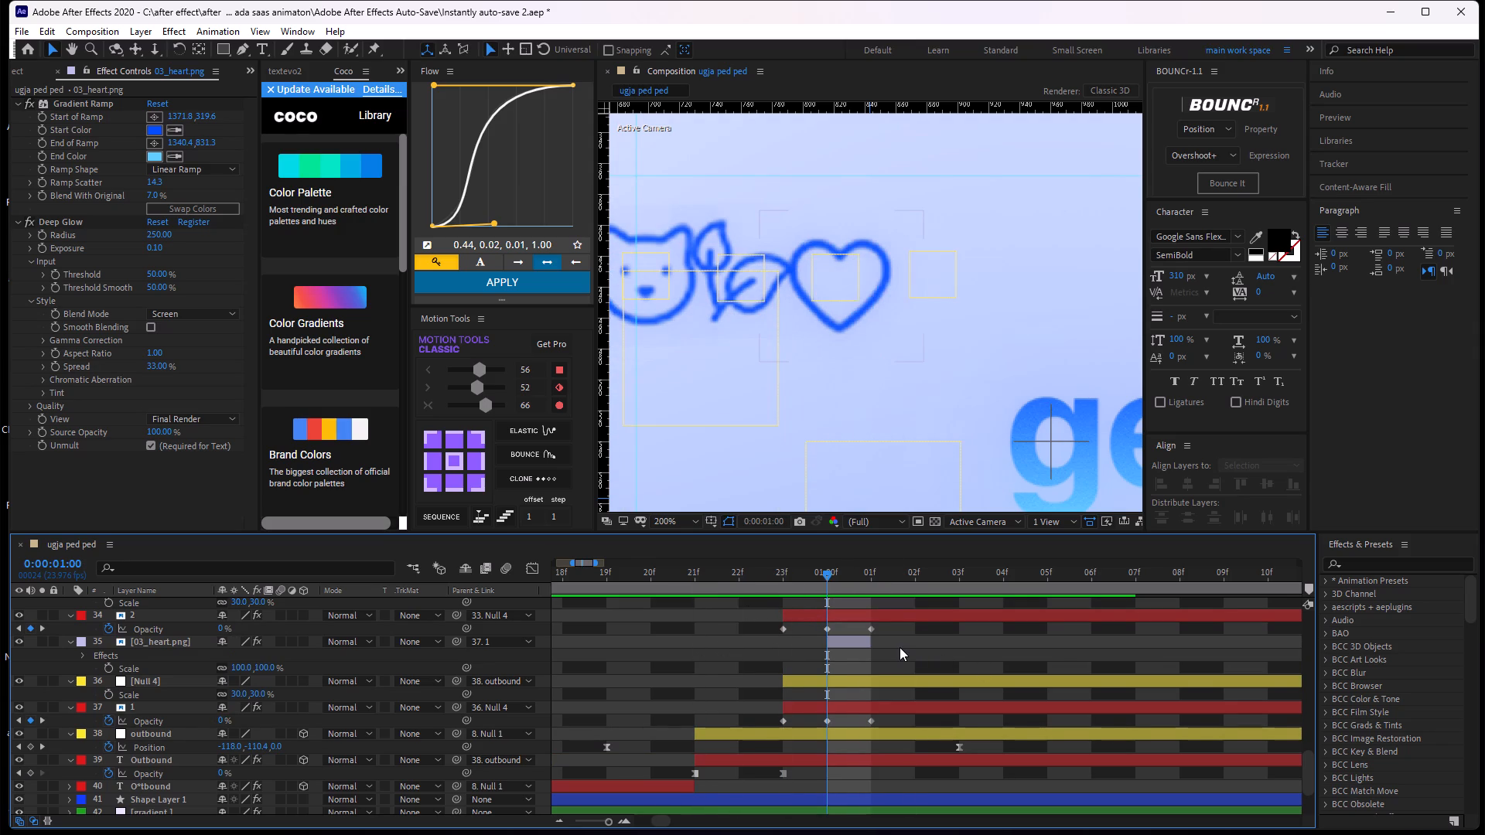
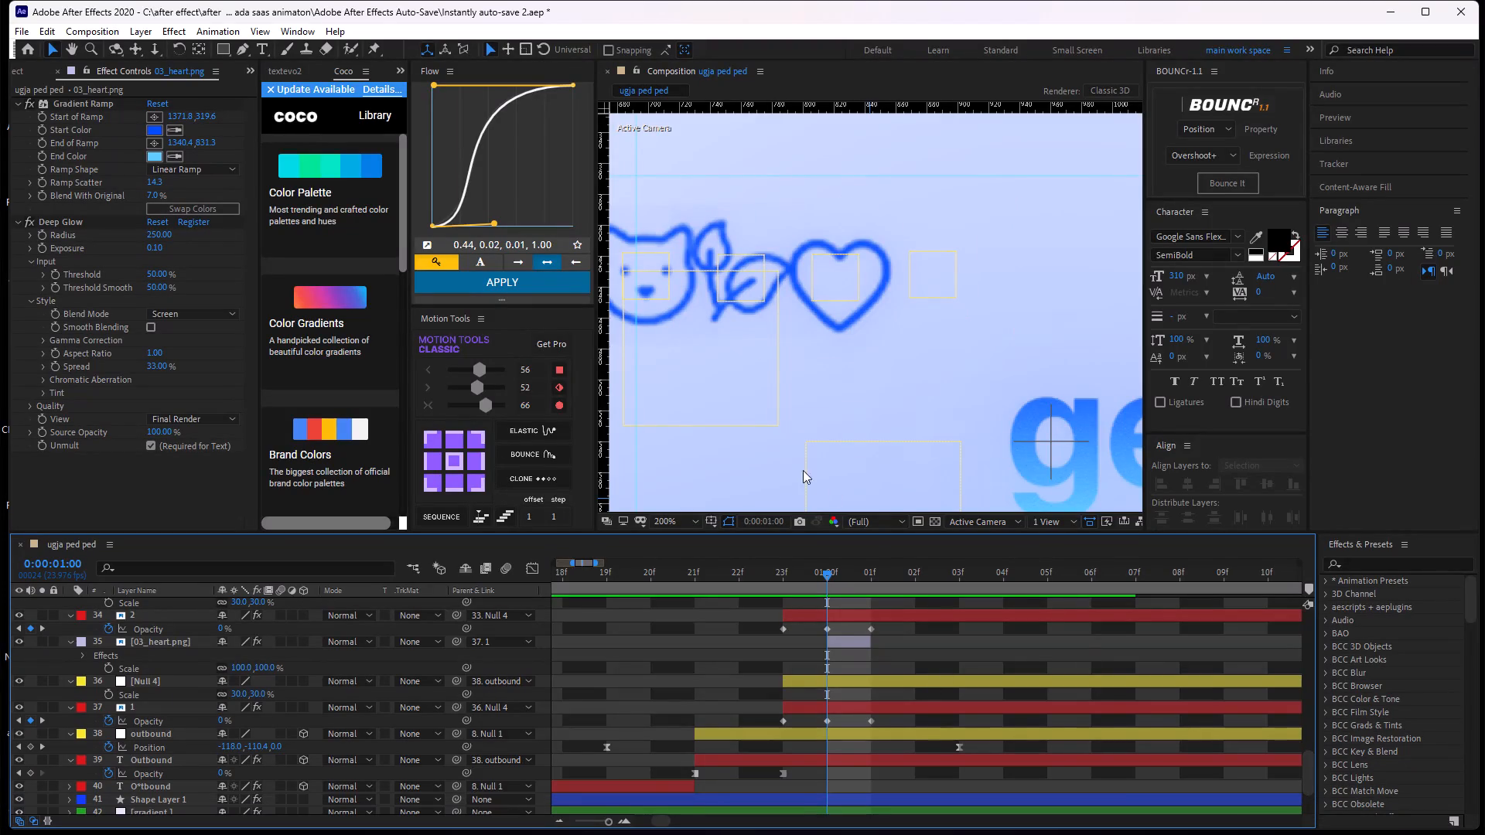
Examine the Outbound icons frame by frame between 0:00:00:21 and 0:00:01:02 to check how they swap.
{"action": "left_click_drag", "start_coordinate": [823, 574], "coordinate": [848, 568]}
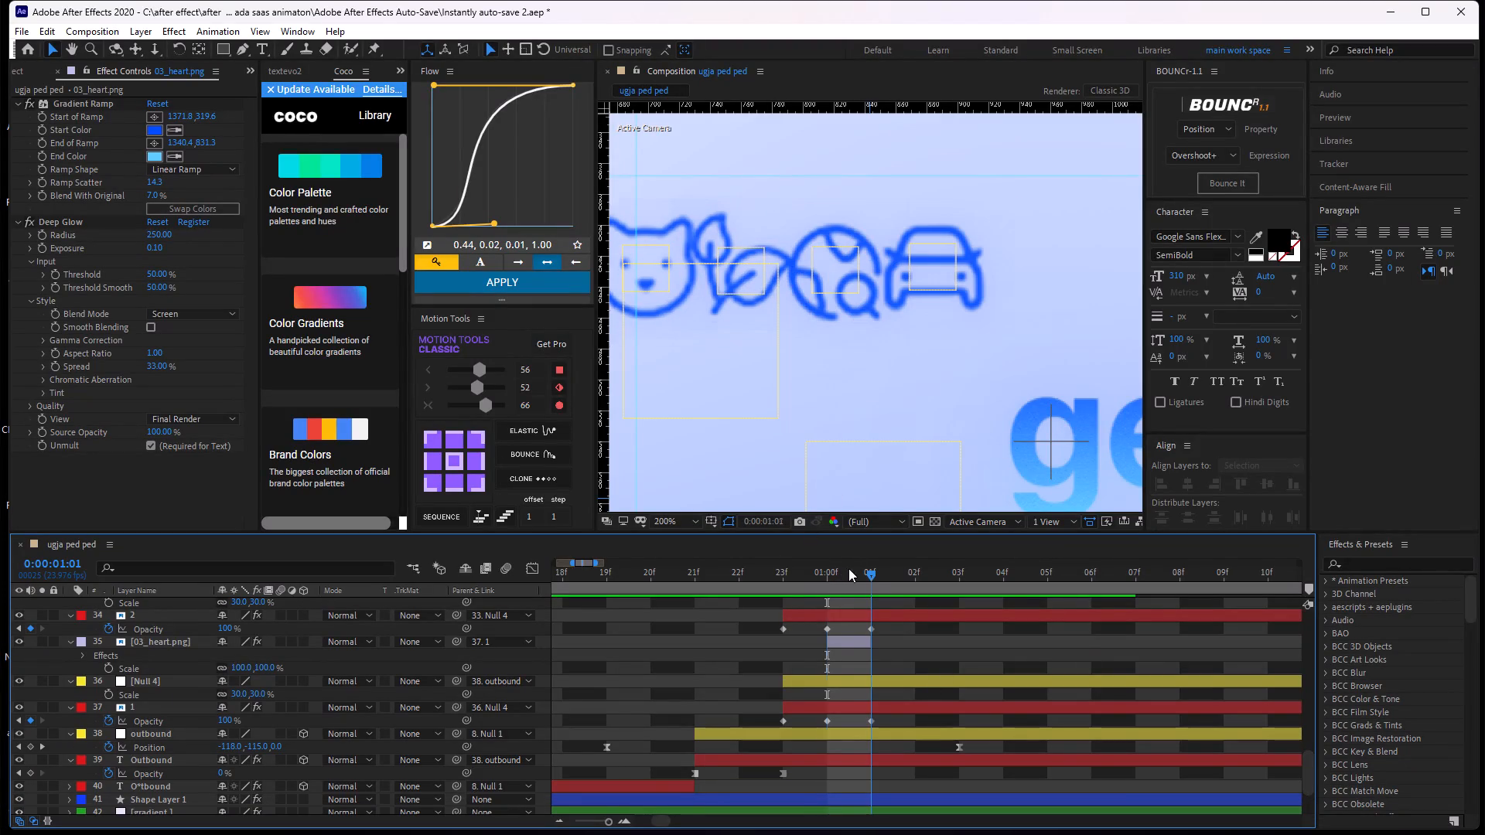
{"action": "left_click_drag", "start_coordinate": [848, 568], "coordinate": [783, 595]}
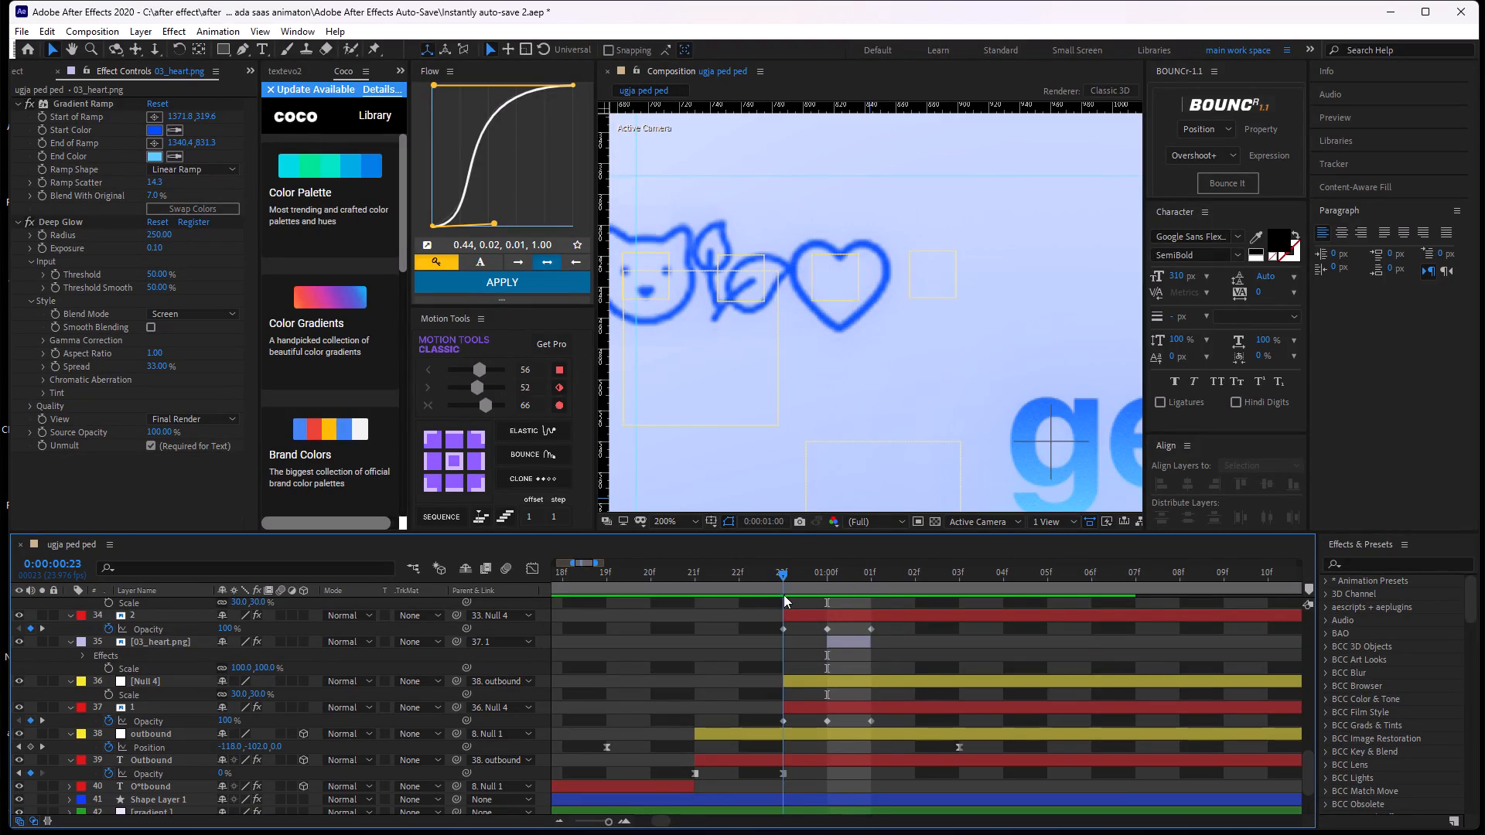
{"action": "left_click_drag", "start_coordinate": [783, 595], "coordinate": [834, 595]}
{"action": "scroll", "coordinate": [860, 336], "scroll_direction": "down", "scroll_amount": 1}
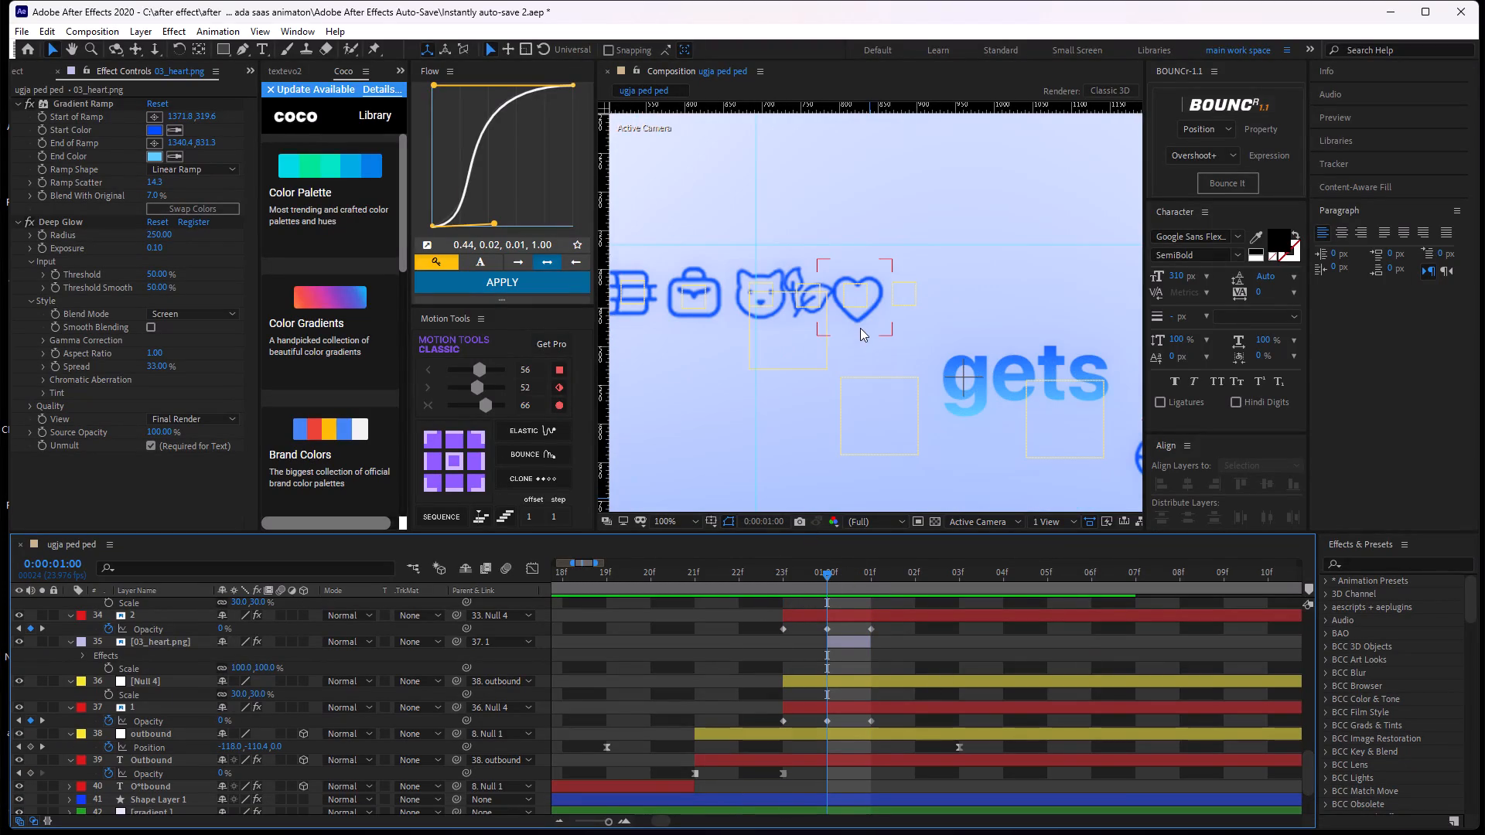
{"action": "middle_click_drag", "start_coordinate": [858, 280], "coordinate": [923, 259]}
{"action": "left_click_drag", "start_coordinate": [818, 563], "coordinate": [827, 571]}
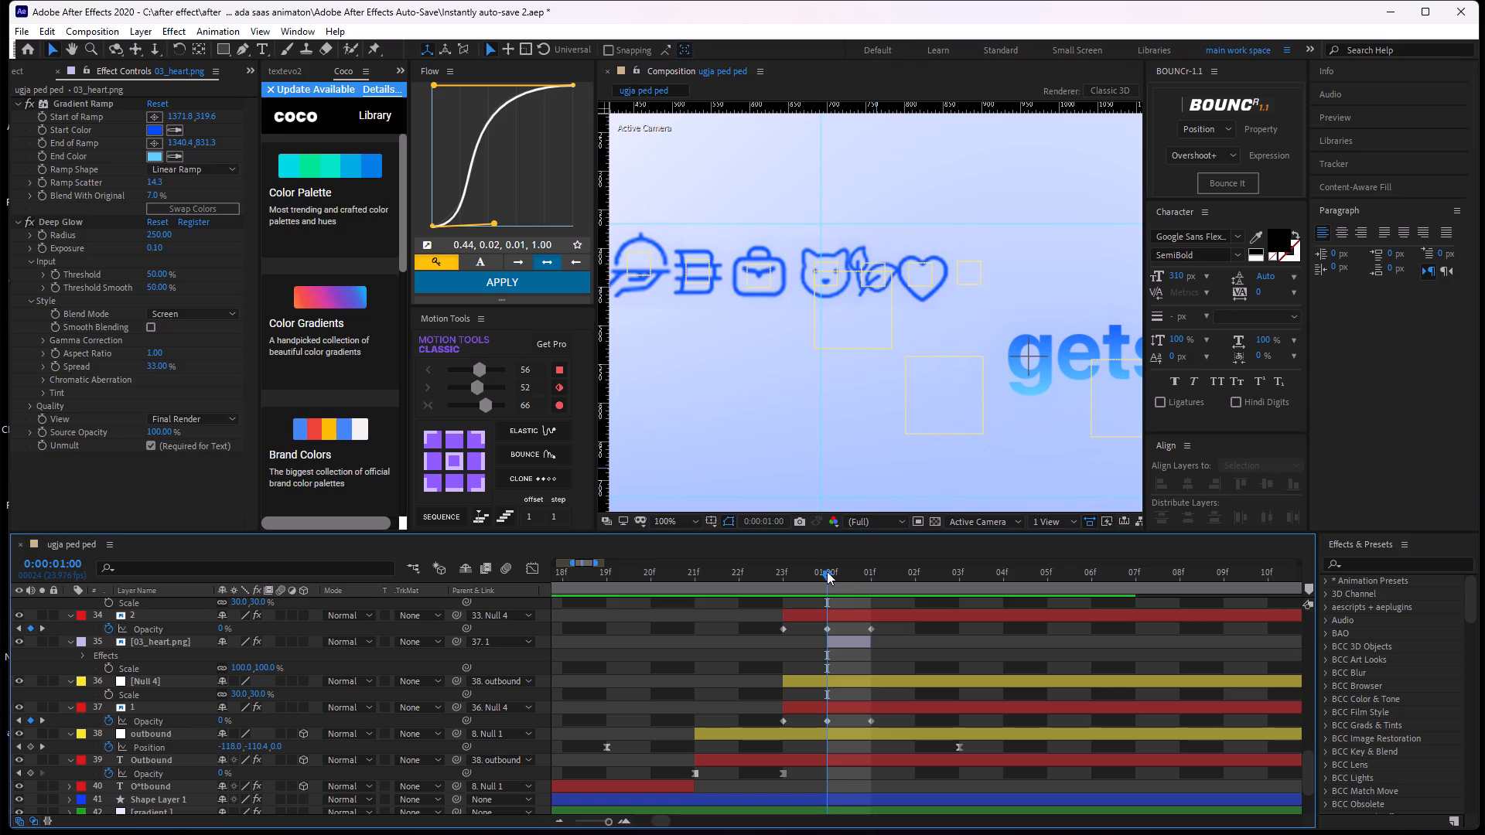
{"action": "left_click_drag", "start_coordinate": [827, 571], "coordinate": [828, 571]}
{"action": "left_click_drag", "start_coordinate": [829, 572], "coordinate": [895, 669]}
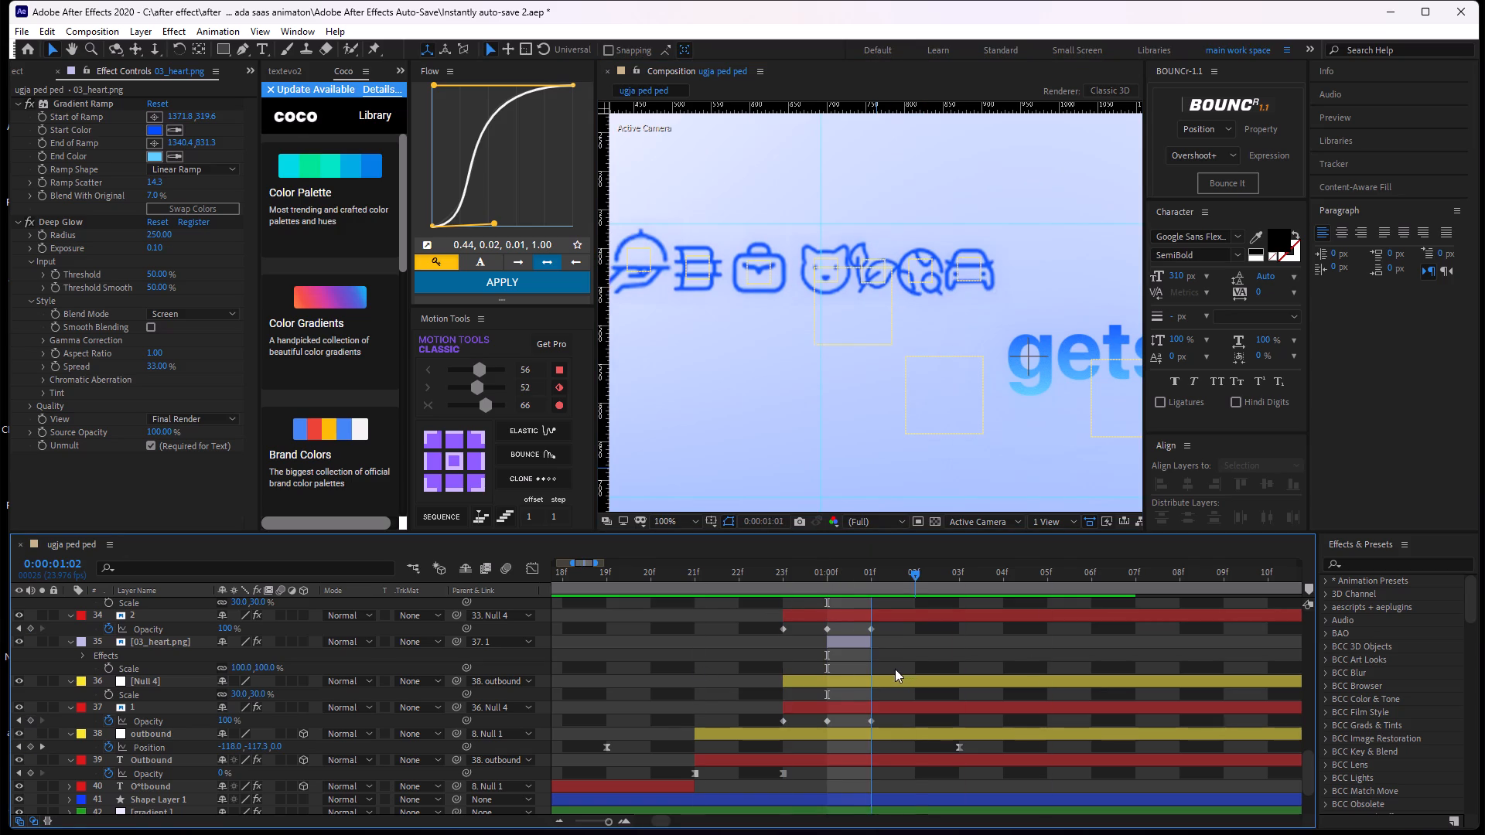
{"action": "left_click_drag", "start_coordinate": [895, 669], "coordinate": [875, 669]}
{"action": "scroll", "coordinate": [929, 353], "scroll_direction": "down", "scroll_amount": 1}
{"action": "left_click_drag", "start_coordinate": [872, 570], "coordinate": [713, 600]}
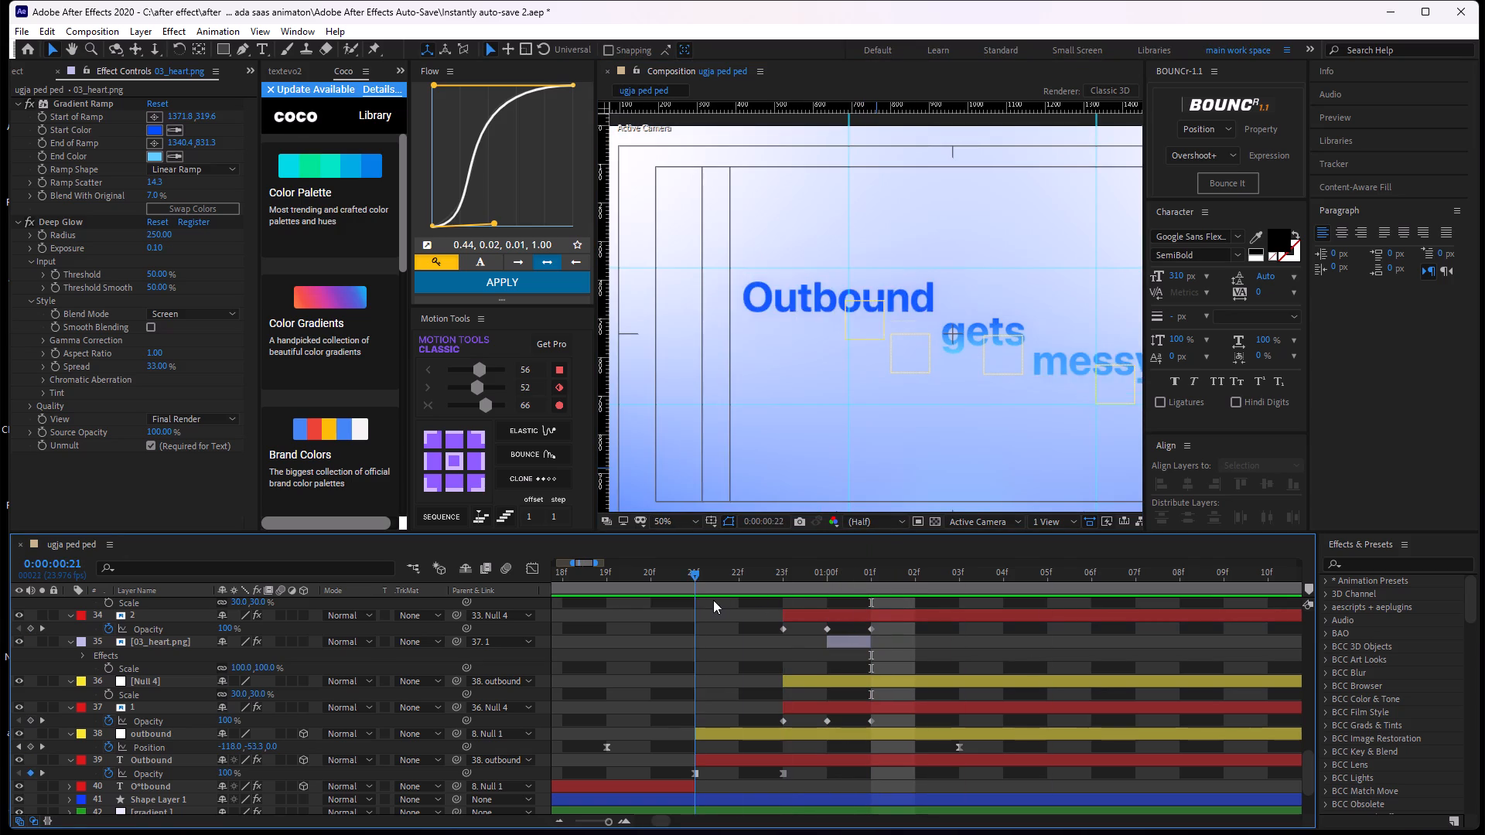
{"action": "left_click_drag", "start_coordinate": [713, 600], "coordinate": [752, 603]}
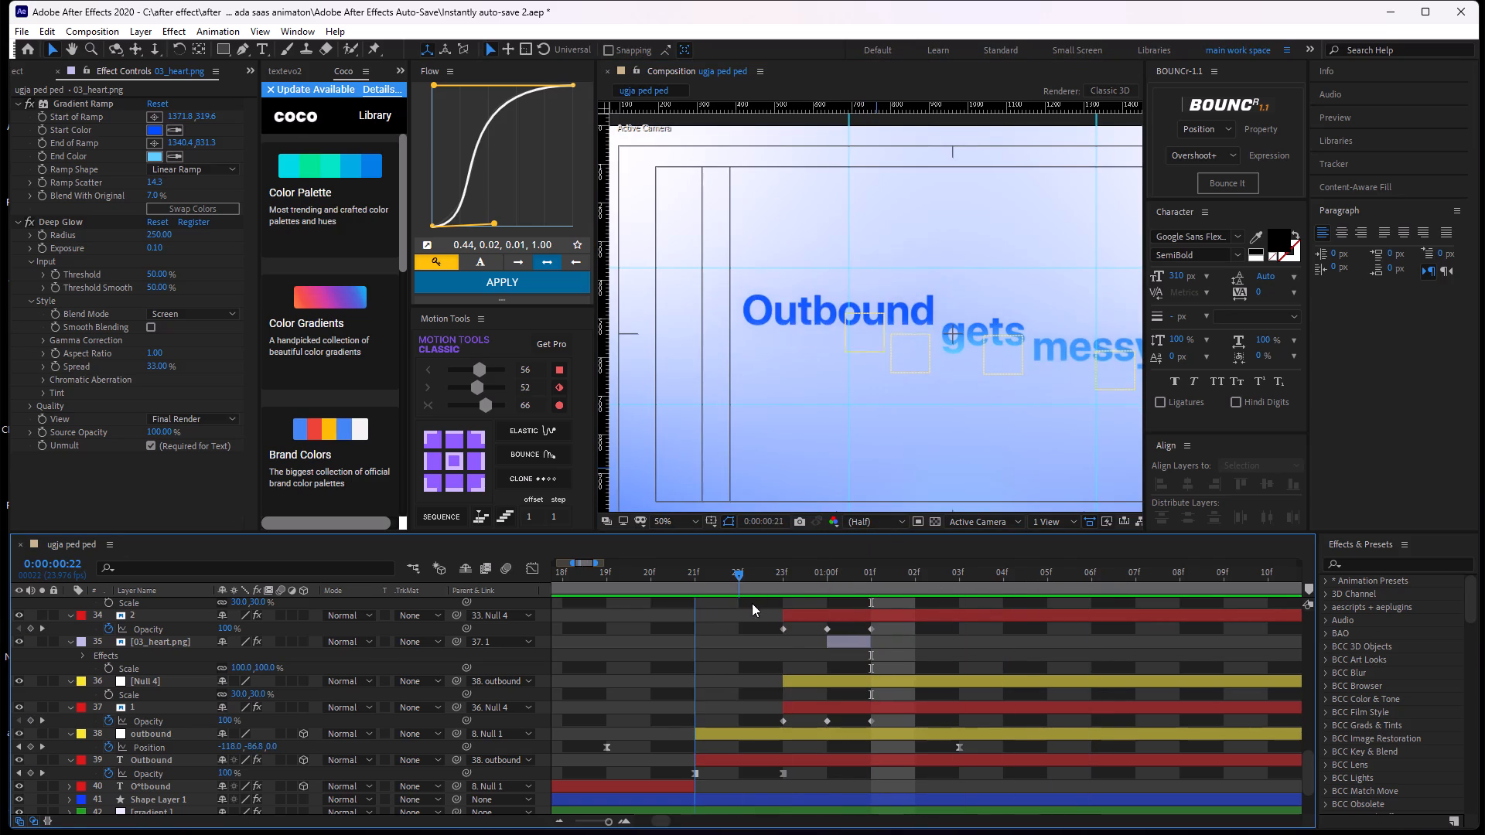
{"action": "left_click_drag", "start_coordinate": [752, 603], "coordinate": [859, 584]}
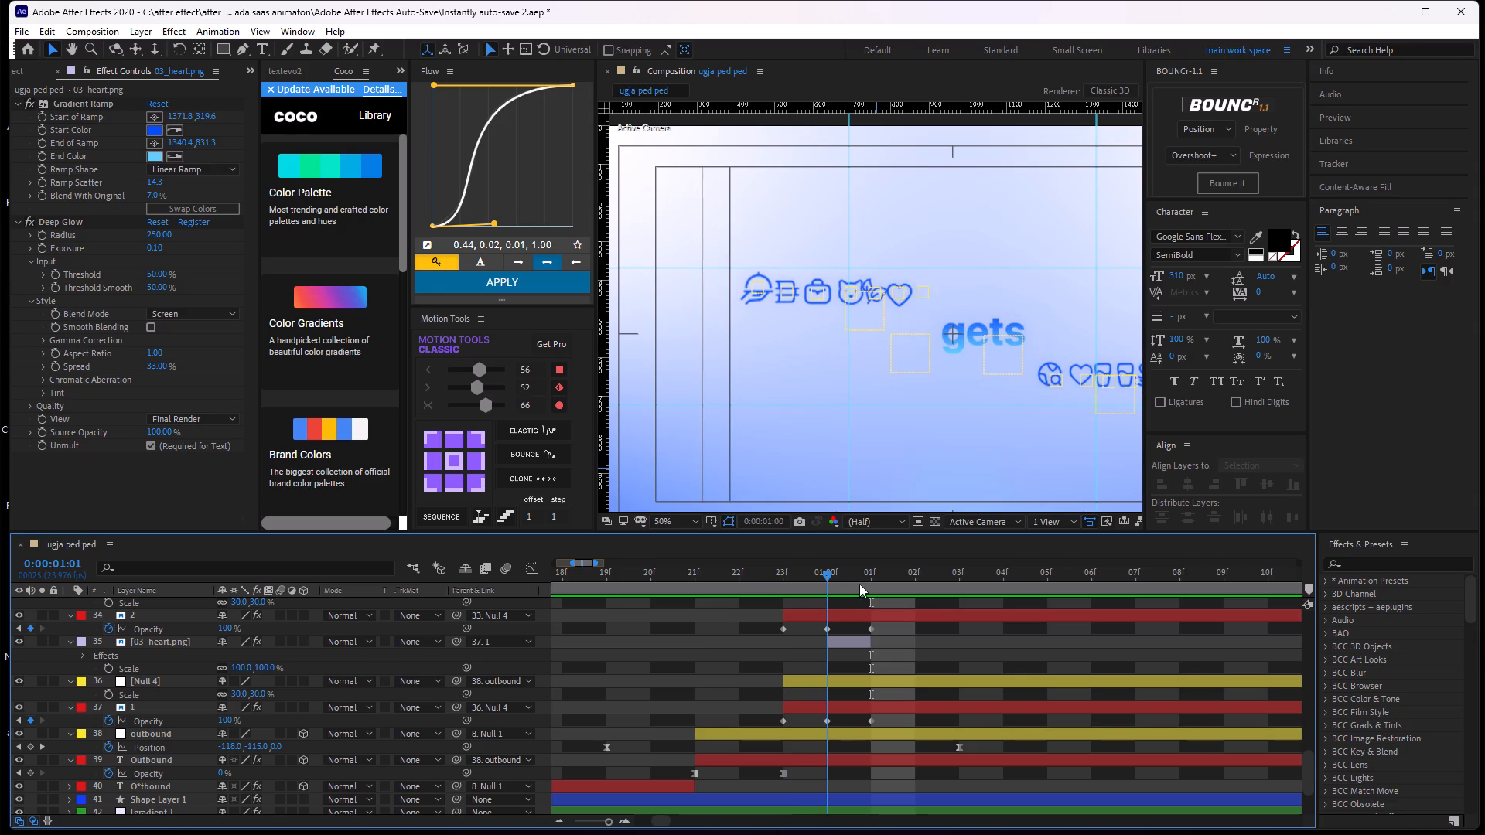
{"action": "left_click_drag", "start_coordinate": [859, 584], "coordinate": [852, 605]}
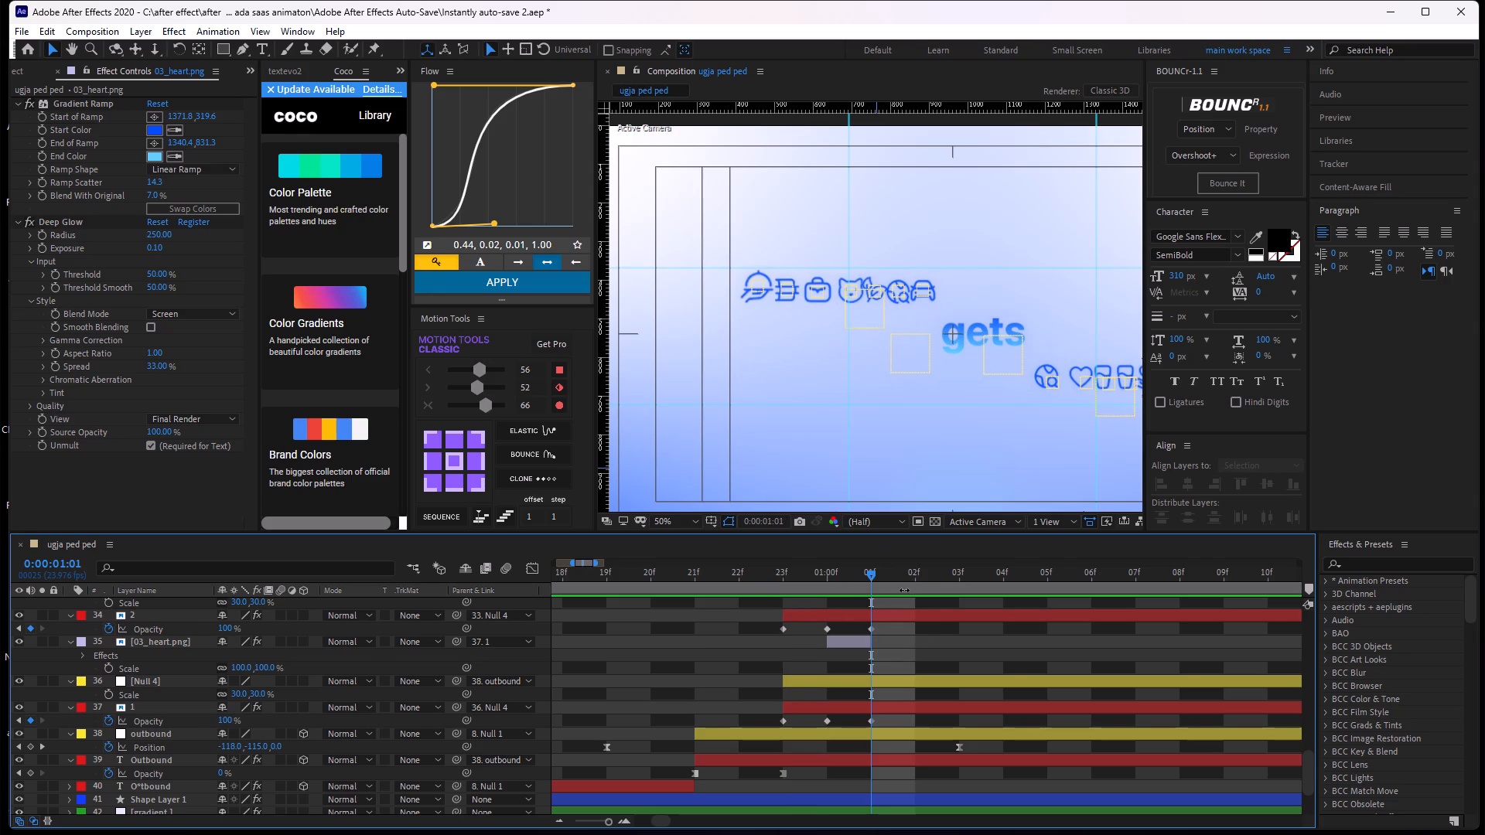
{"action": "left_click_drag", "start_coordinate": [874, 571], "coordinate": [854, 605]}
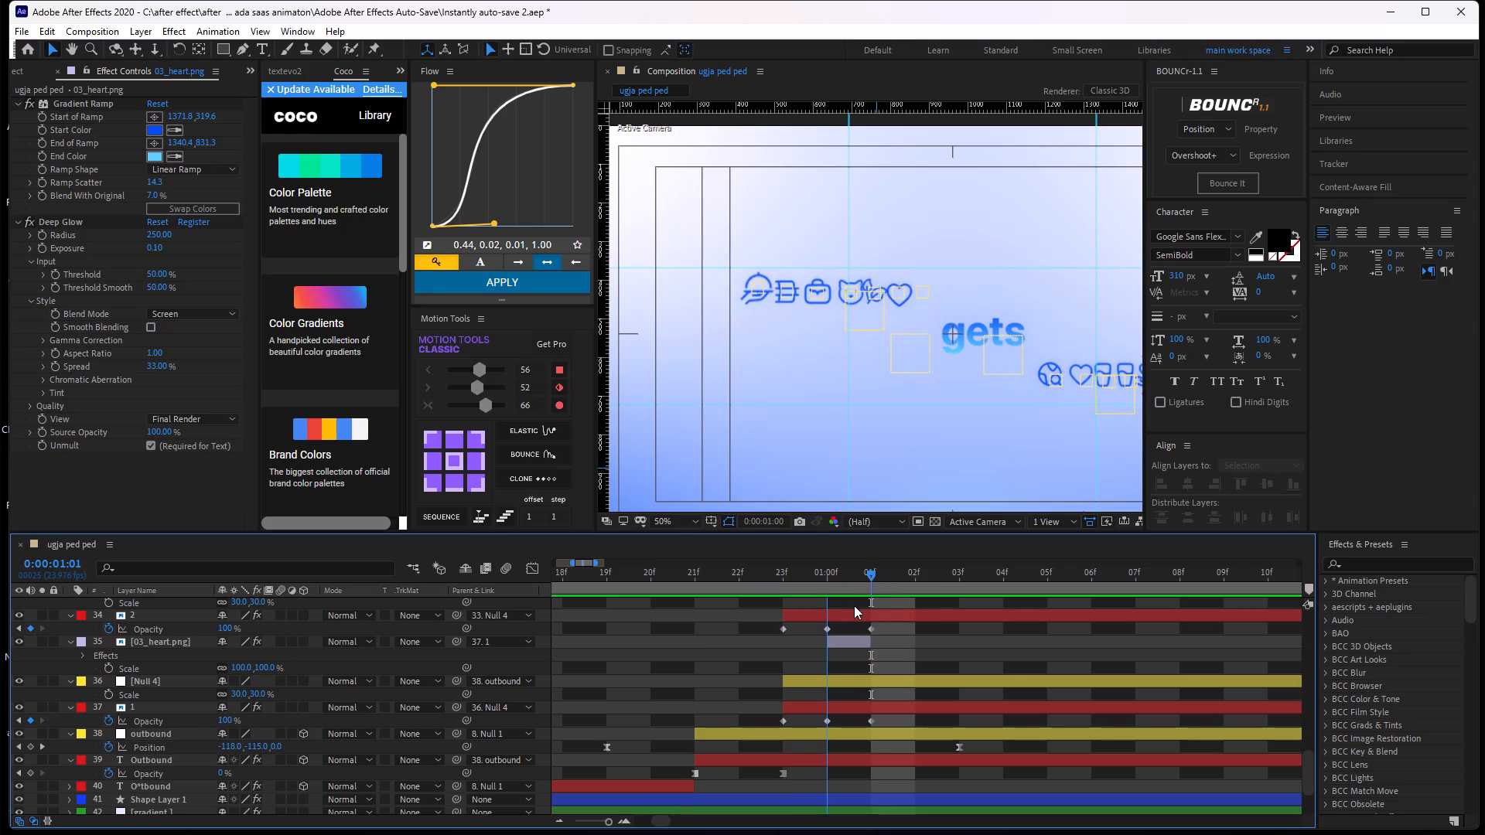
{"action": "left_click_drag", "start_coordinate": [854, 605], "coordinate": [839, 673]}
Copy icon layer 2's three Opacity keyframes, paste them onto icon layer 3 at 0:00:00:23, and show its keyframes.
{"action": "left_click", "coordinate": [850, 710]}
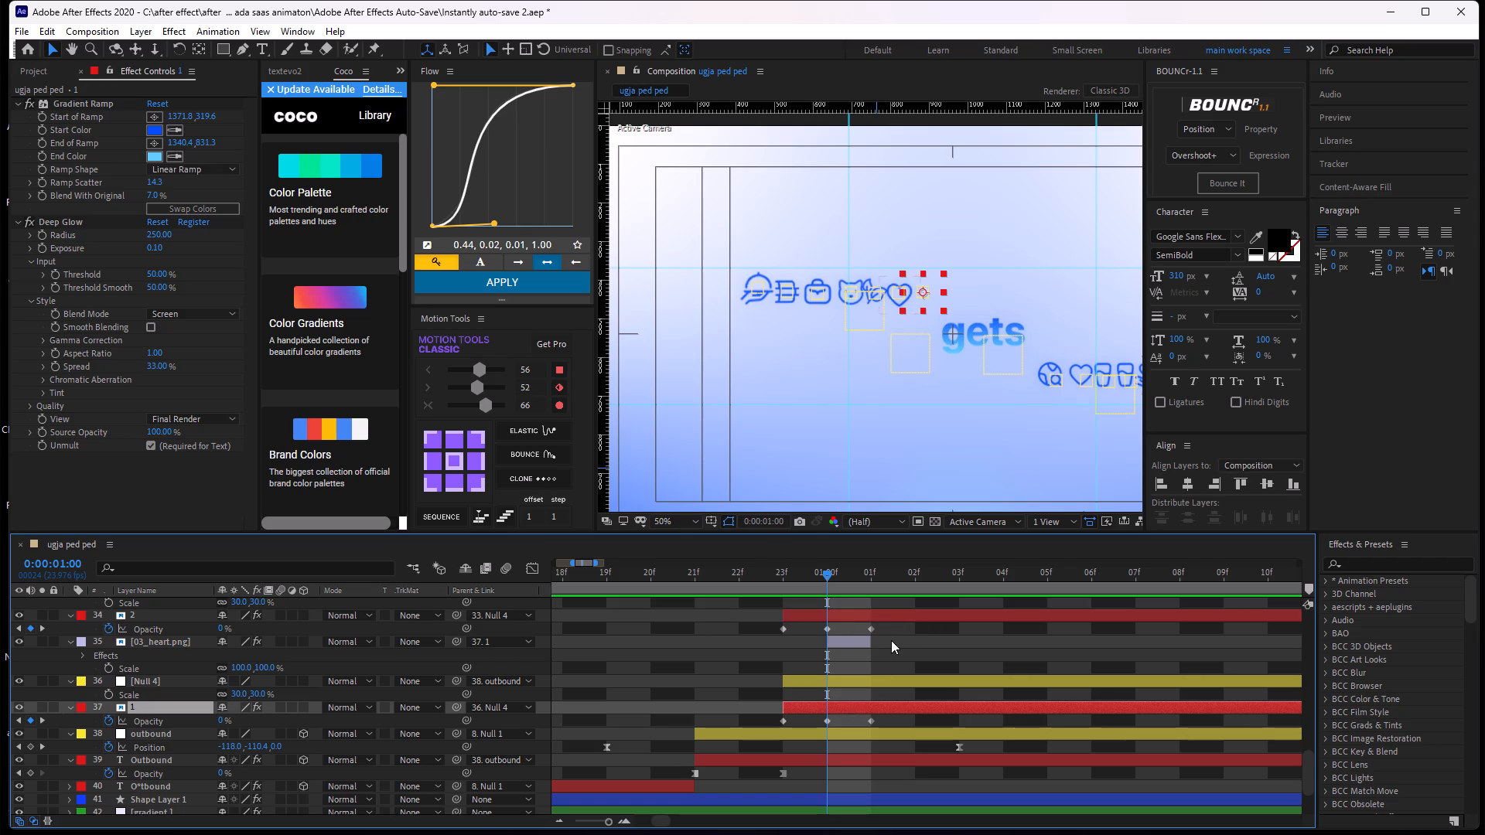
{"action": "left_click_drag", "start_coordinate": [881, 629], "coordinate": [718, 637]}
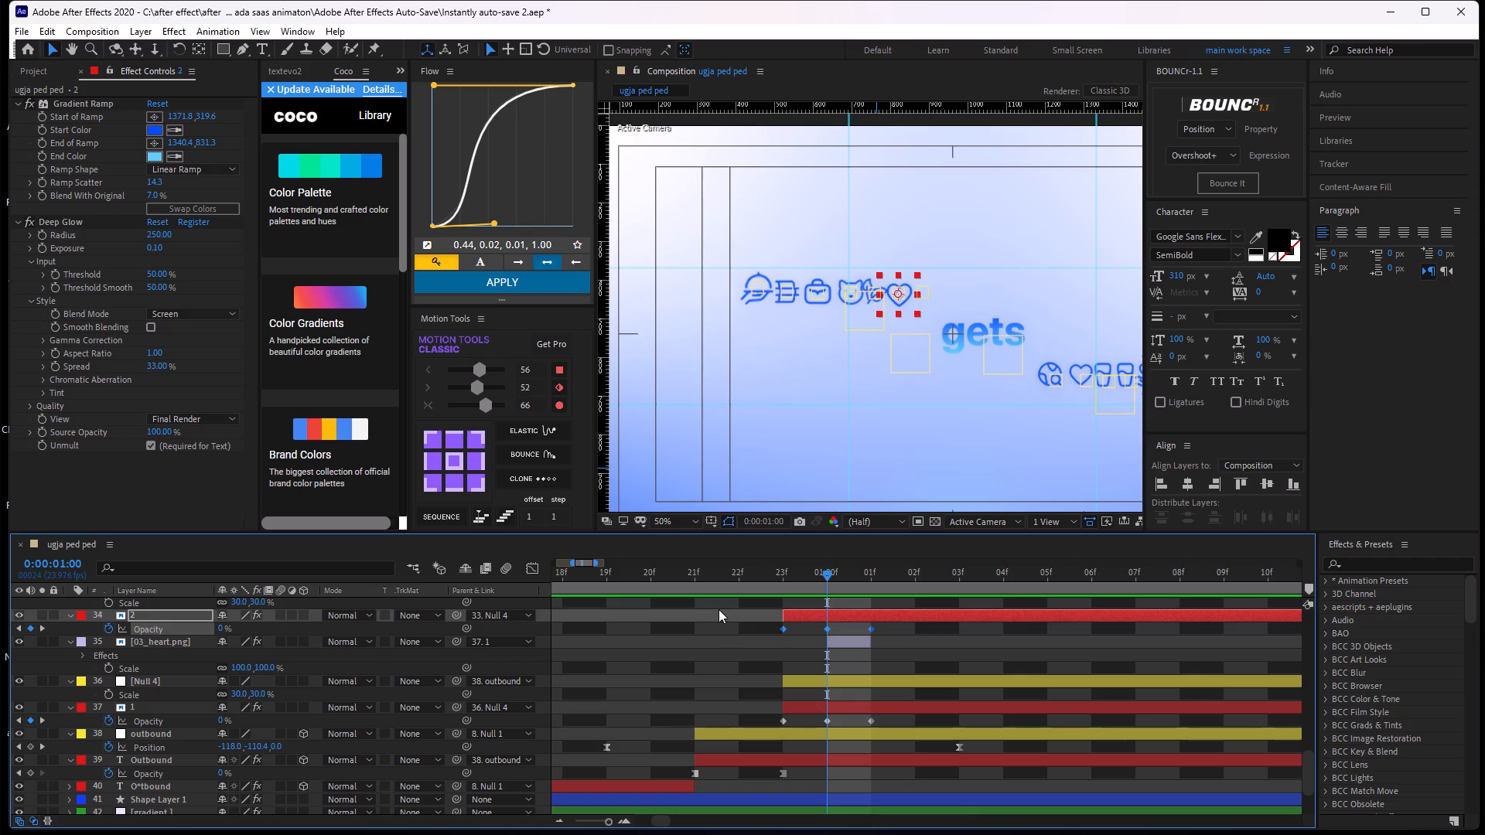
{"action": "key", "text": "ctrl+c"}
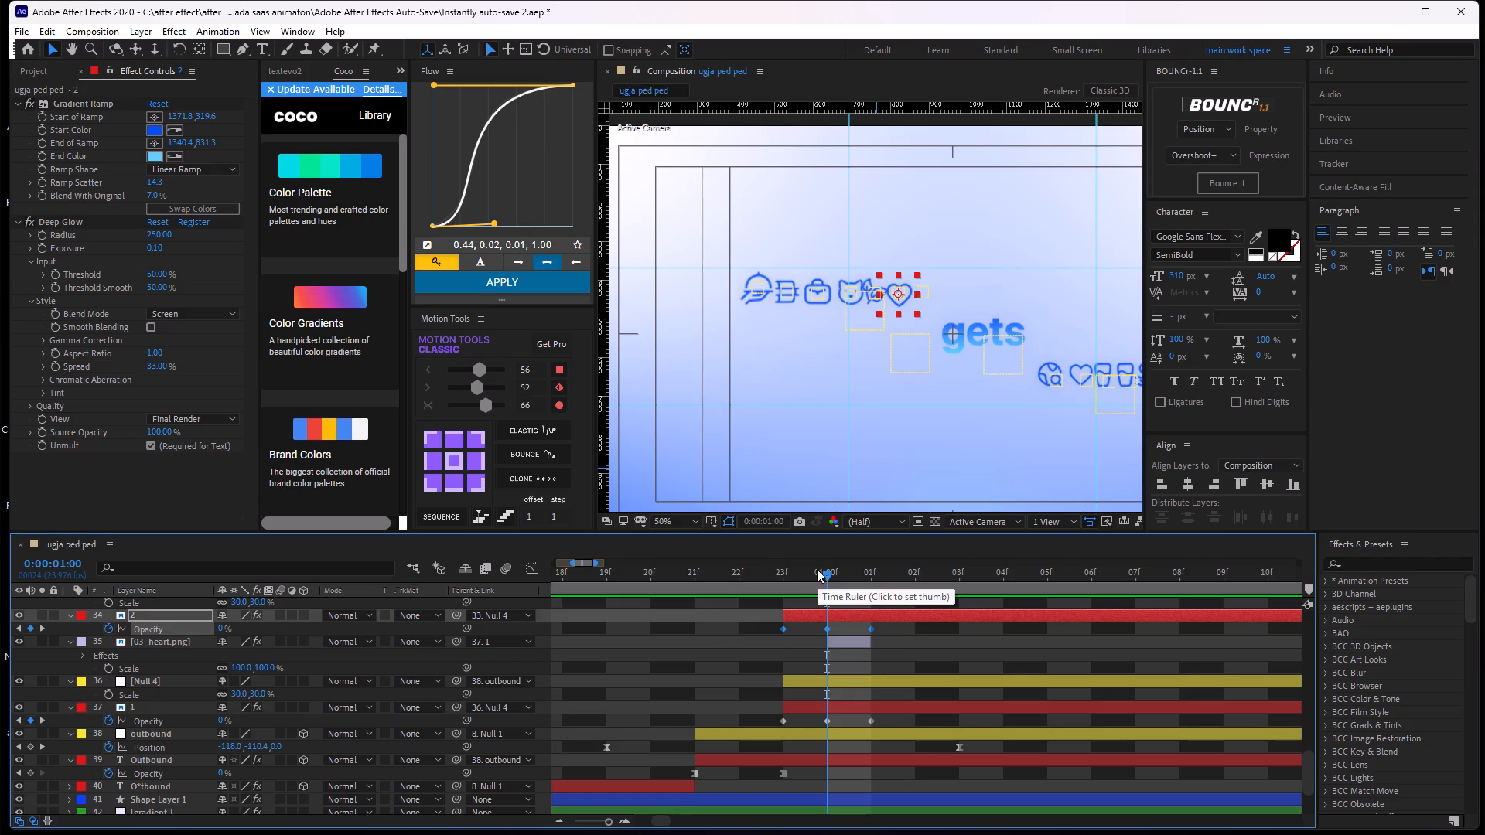
{"action": "scroll", "coordinate": [879, 682], "scroll_direction": "up", "scroll_amount": 1}
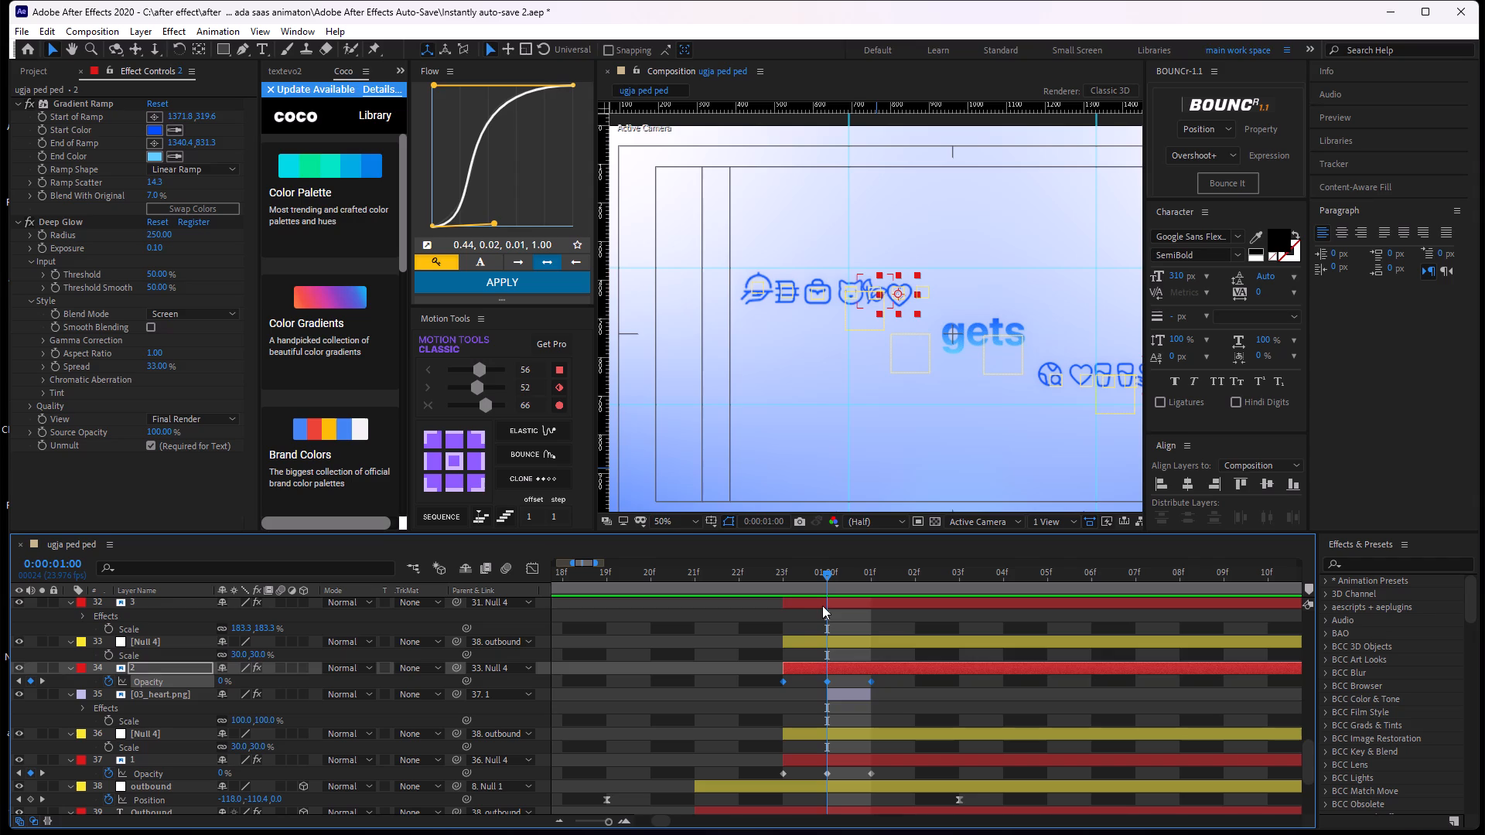
{"action": "left_click", "coordinate": [824, 605]}
{"action": "left_click", "coordinate": [828, 587]}
{"action": "left_click_drag", "start_coordinate": [825, 578], "coordinate": [769, 608]}
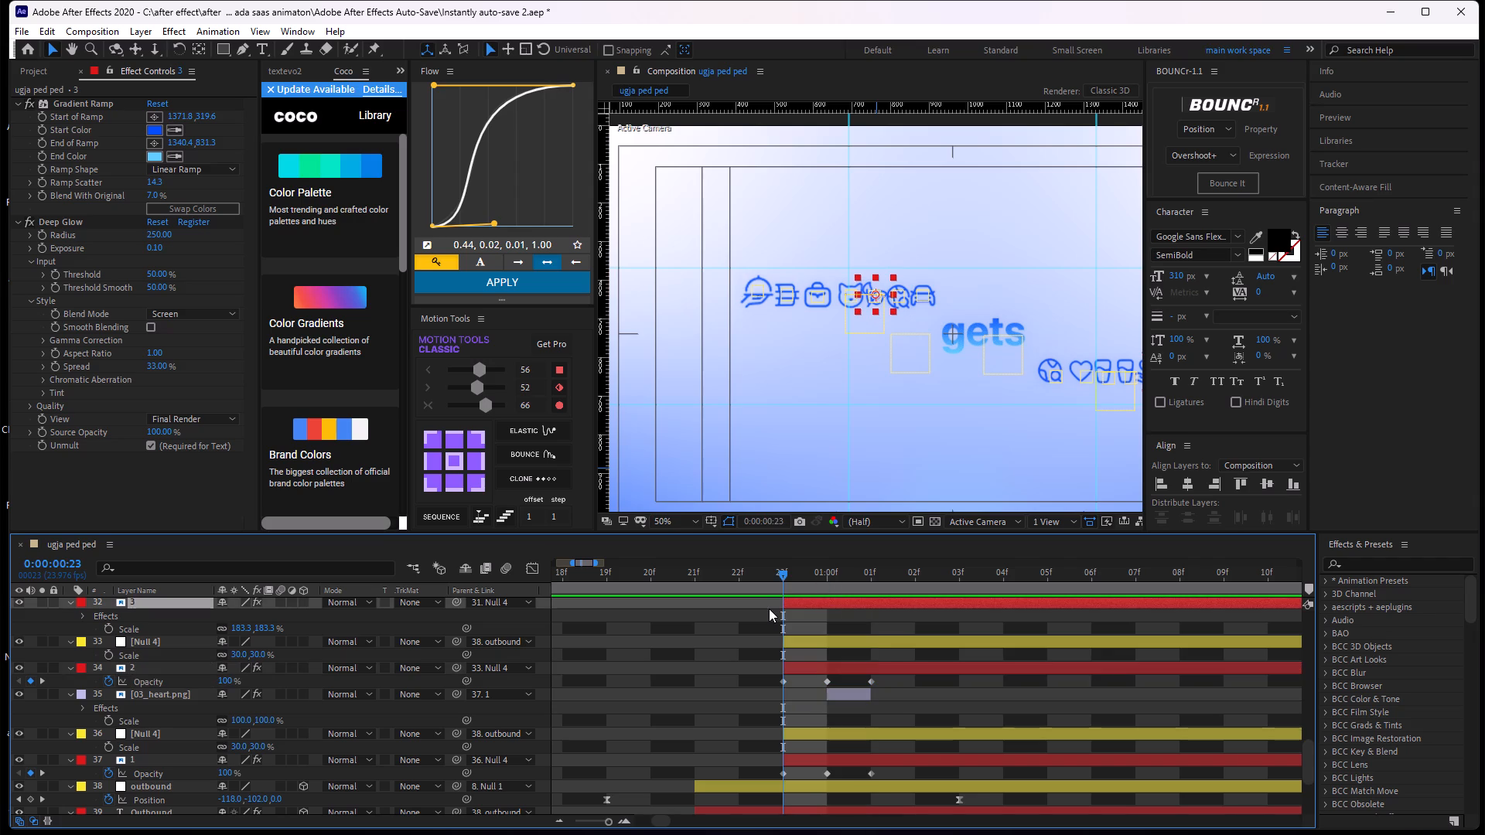
{"action": "key", "text": "ctrl+v"}
{"action": "scroll", "coordinate": [805, 641], "scroll_direction": "up", "scroll_amount": 1}
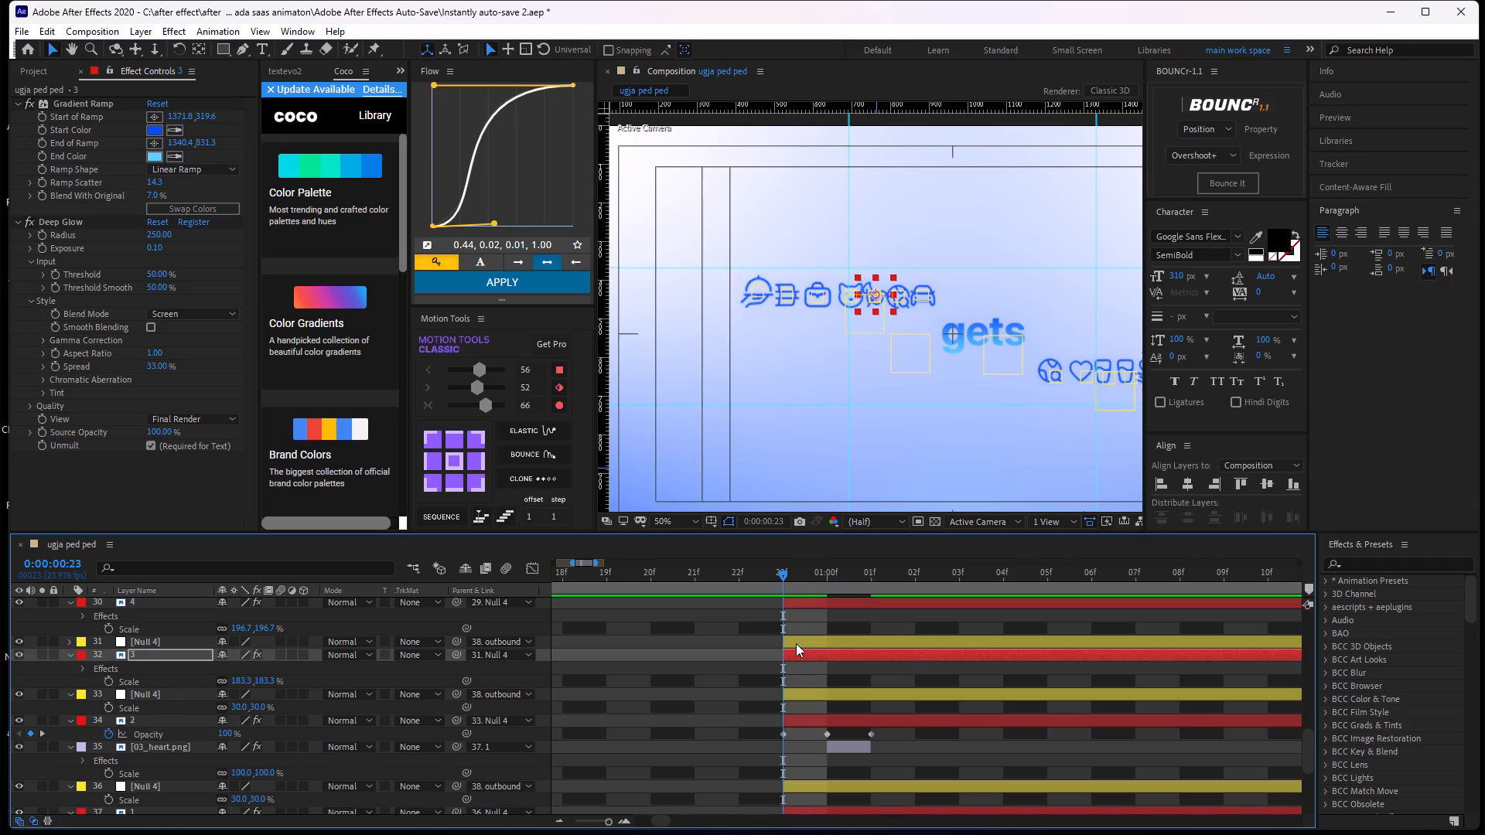
{"action": "key", "text": "u"}
Paste the same Opacity keyframes onto icon layers 4, 5, 6 and 7 at 0:00:00:23.
{"action": "left_click", "coordinate": [815, 600]}
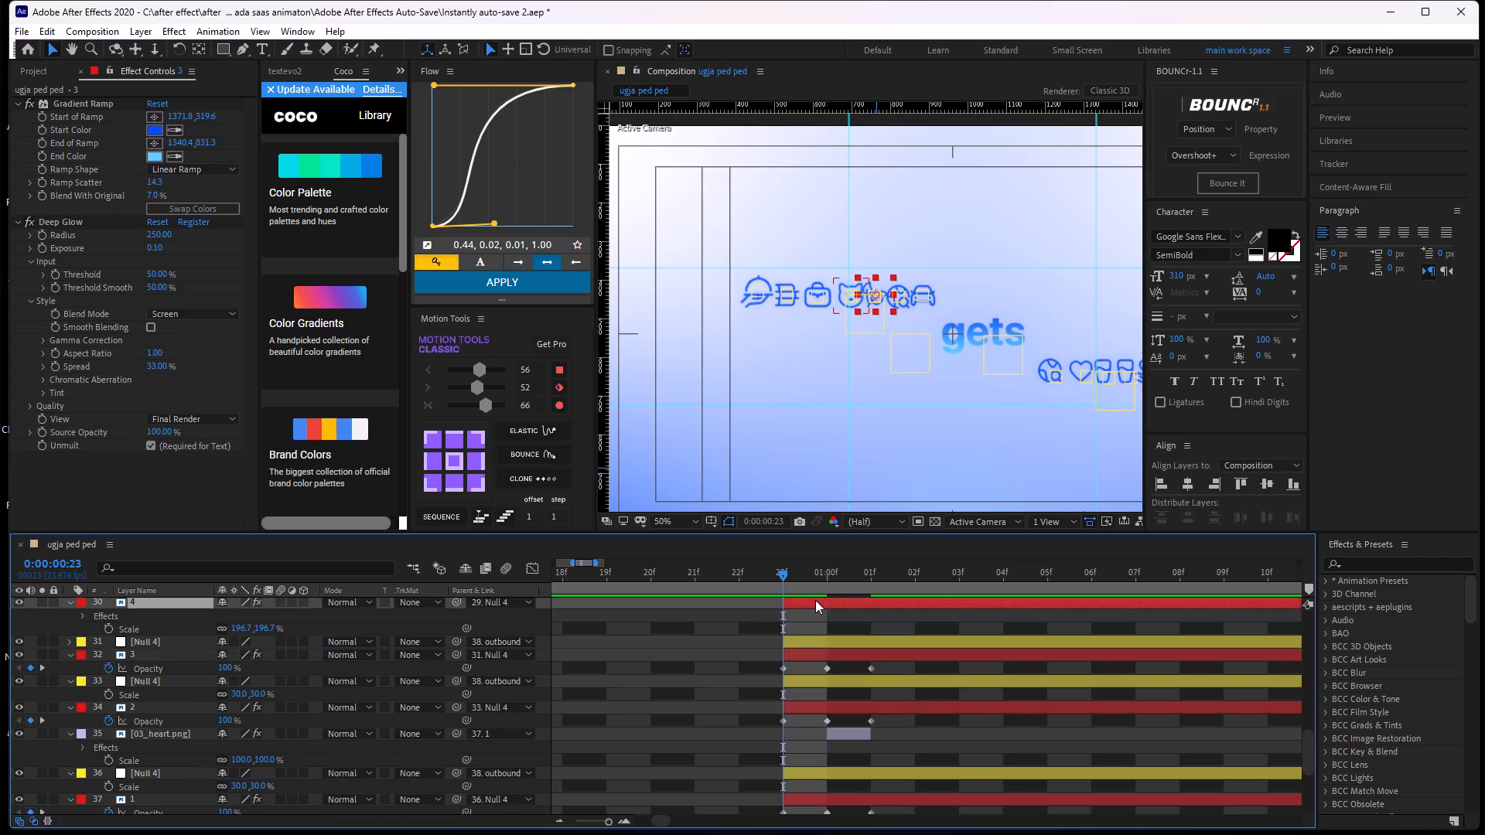
{"action": "key", "text": "ctrl+v"}
{"action": "scroll", "coordinate": [831, 679], "scroll_direction": "up", "scroll_amount": 2}
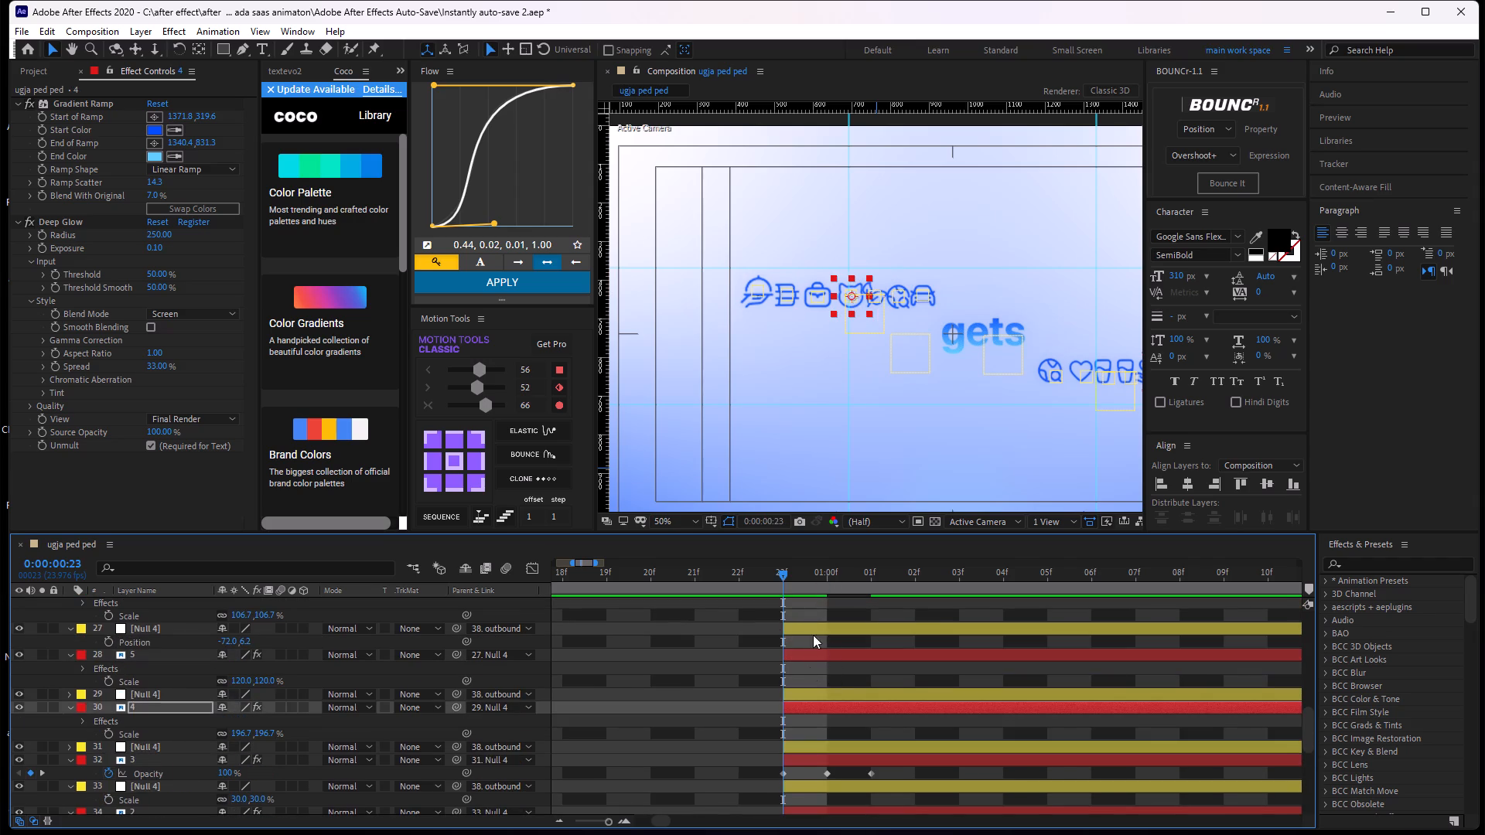
{"action": "left_click", "coordinate": [809, 655]}
{"action": "key", "text": "ctrl+v"}
{"action": "scroll", "coordinate": [814, 649], "scroll_direction": "up", "scroll_amount": 2}
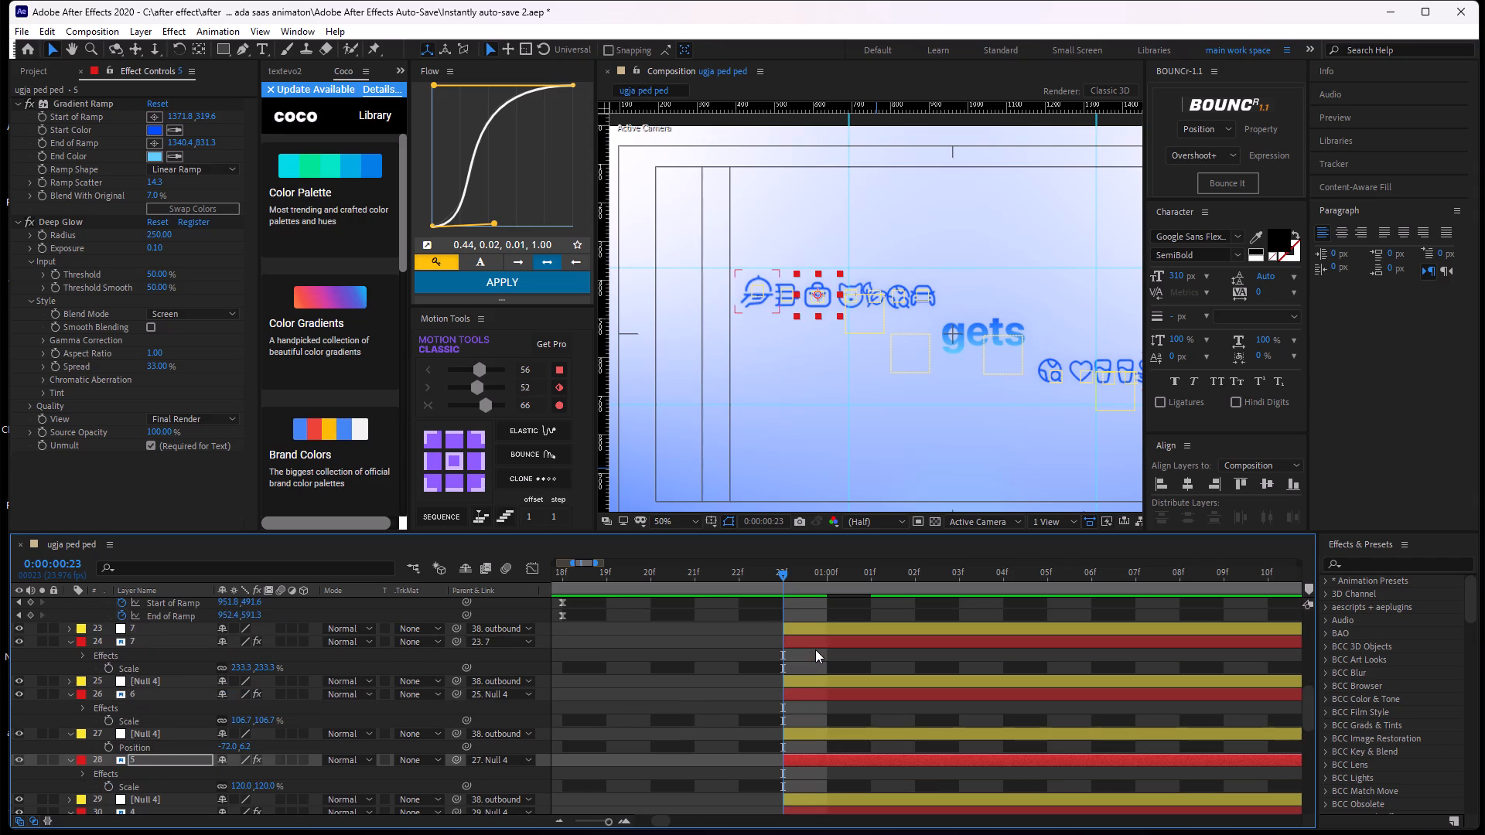
{"action": "left_click", "coordinate": [812, 695]}
{"action": "key", "text": "ctrl+v"}
{"action": "left_click", "coordinate": [821, 639]}
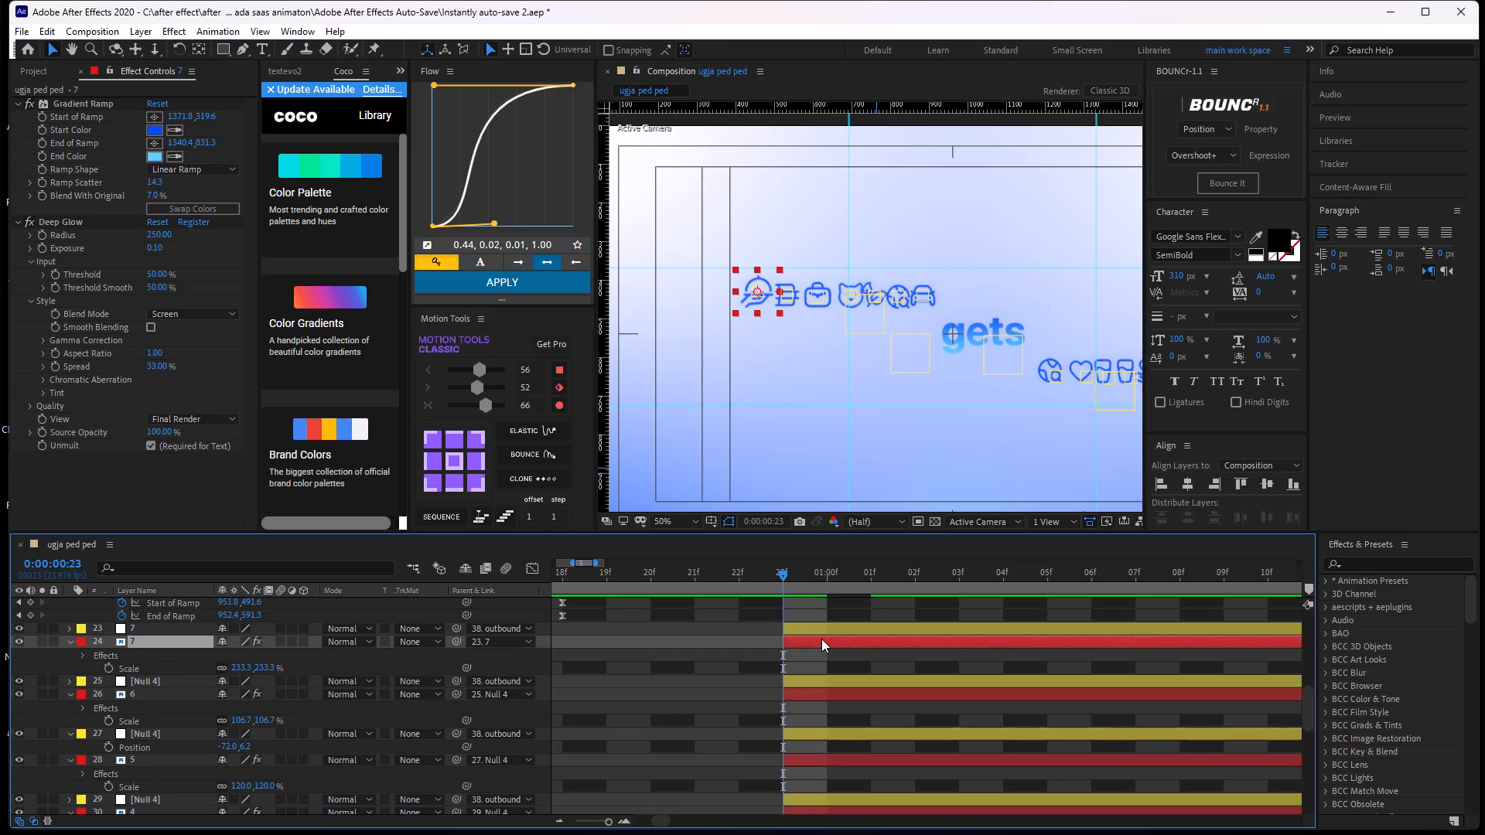
{"action": "key", "text": "ctrl+v"}
{"action": "scroll", "coordinate": [821, 639], "scroll_direction": "up", "scroll_amount": 1}
{"action": "scroll", "coordinate": [810, 688], "scroll_direction": "down", "scroll_amount": 1}
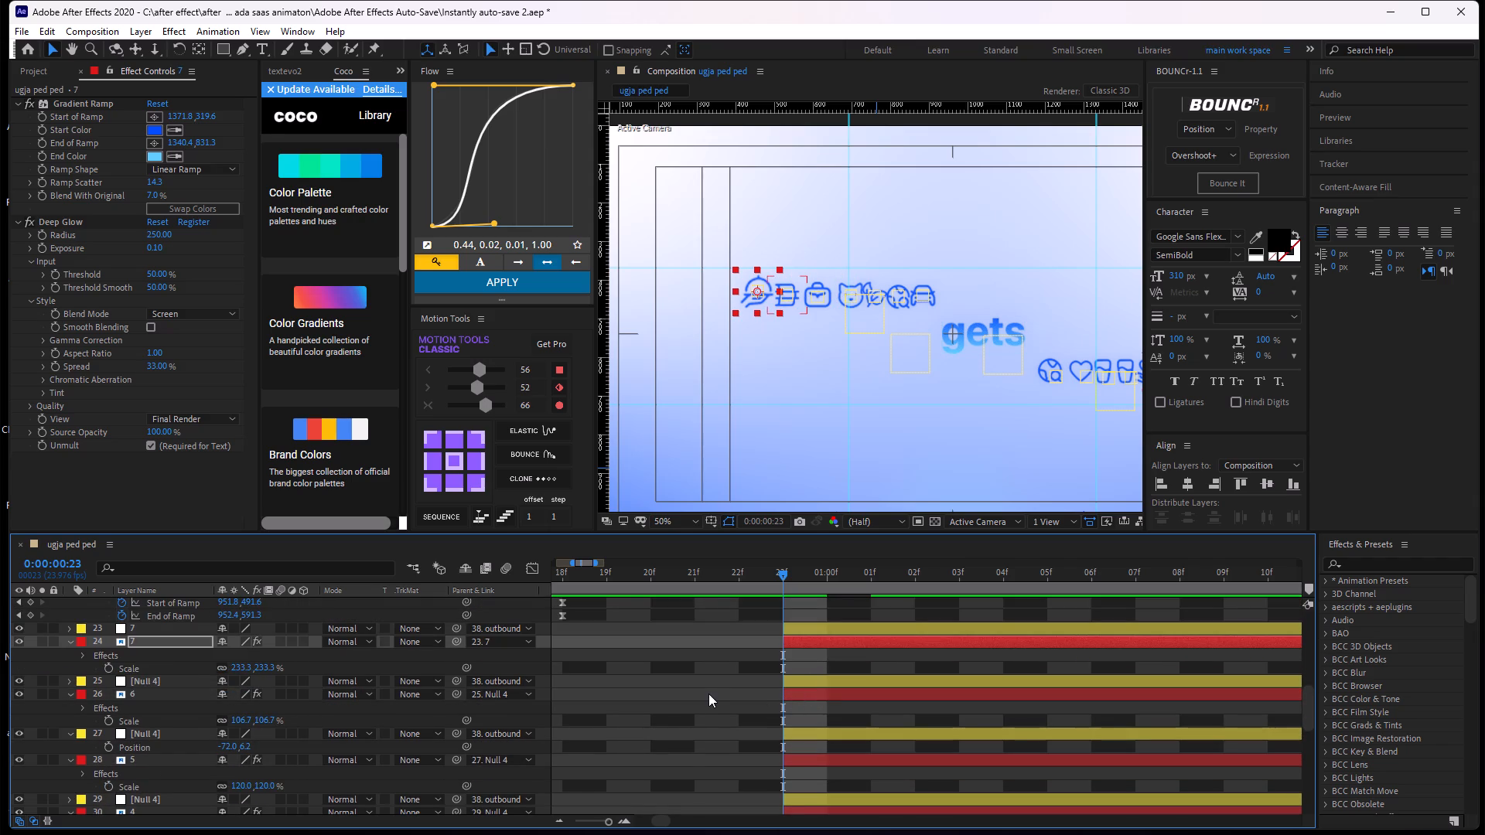
{"action": "left_click", "coordinate": [706, 694]}
Show only the keyframed properties of icon layers 4, 5 and 6 in the timeline.
{"action": "scroll", "coordinate": [765, 662], "scroll_direction": "down", "scroll_amount": 3}
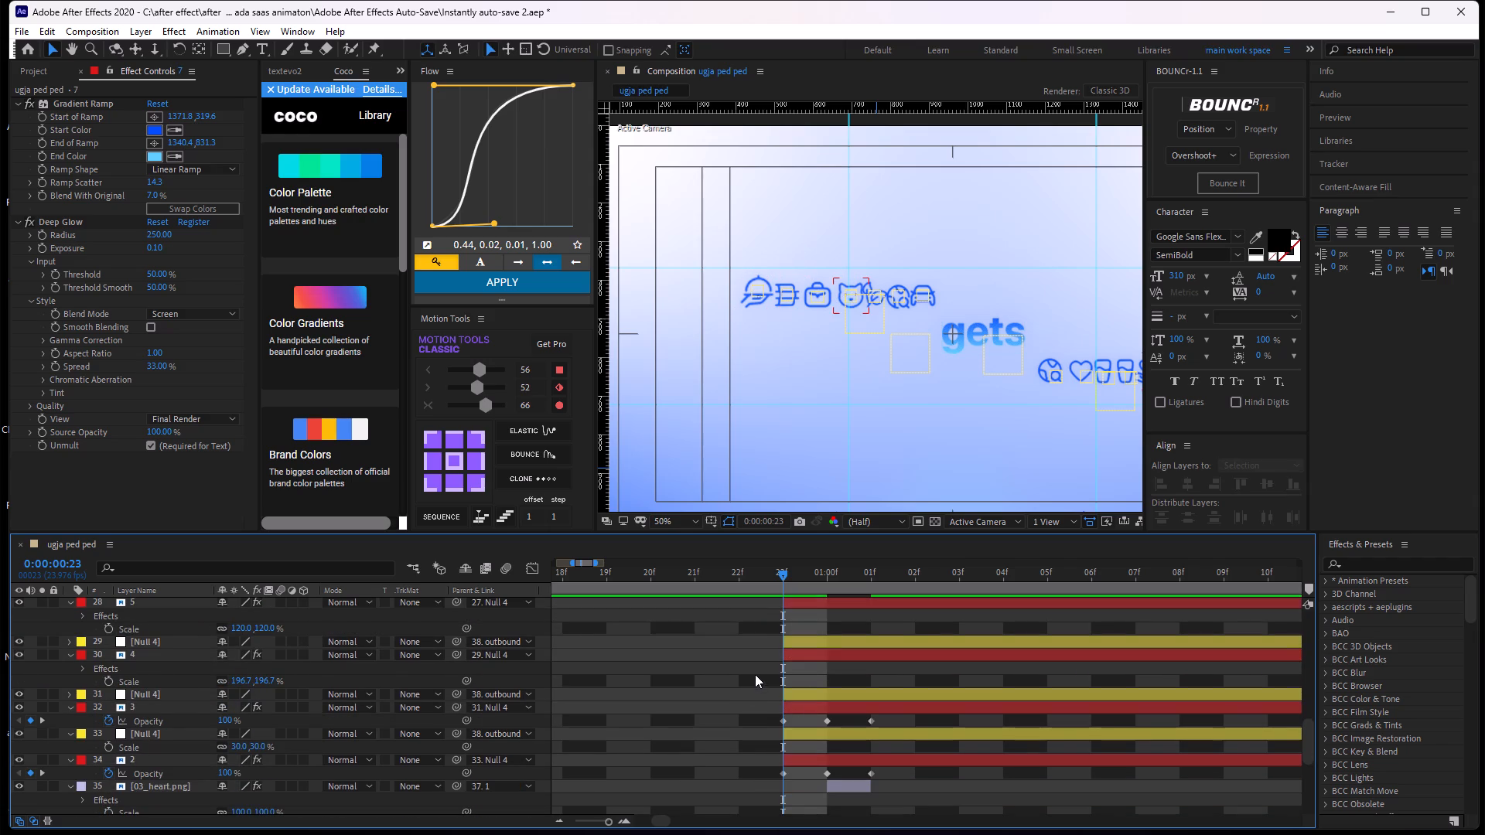
{"action": "left_click", "coordinate": [801, 654]}
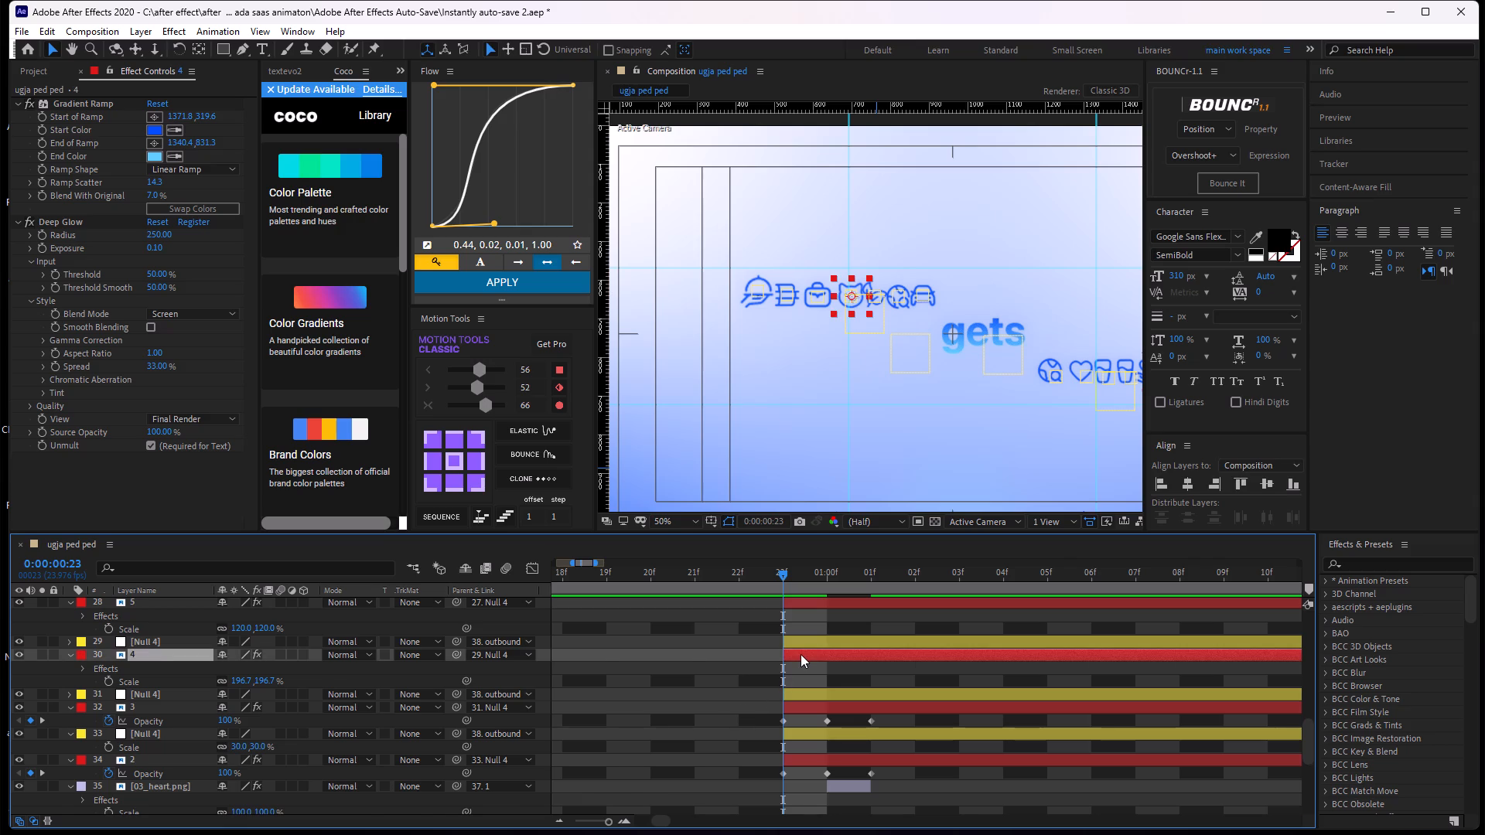
{"action": "key", "text": "u"}
{"action": "left_click", "coordinate": [811, 605]}
{"action": "key", "text": "u"}
{"action": "scroll", "coordinate": [811, 605], "scroll_direction": "up", "scroll_amount": 2}
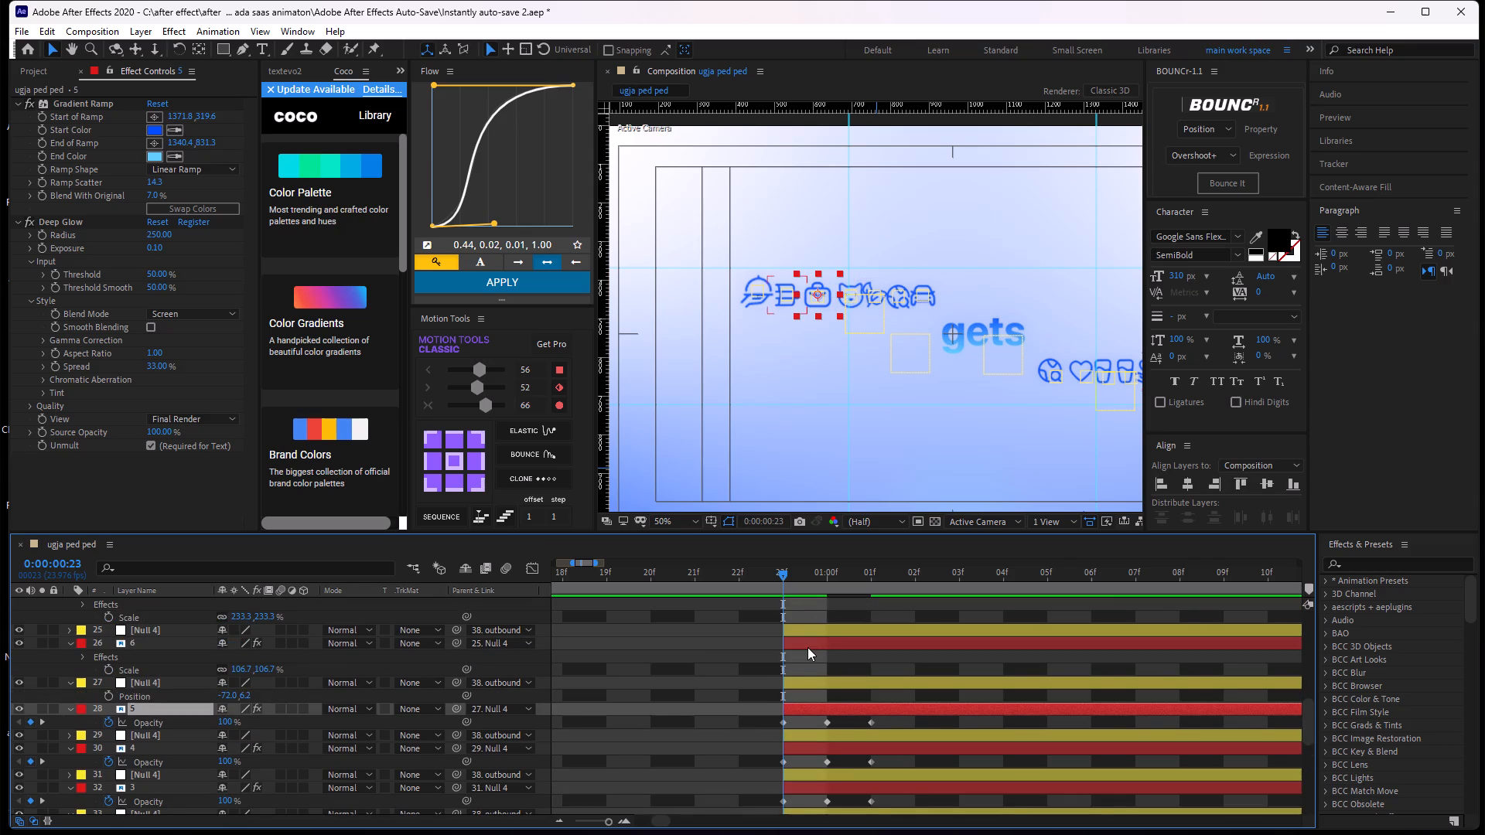
{"action": "left_click", "coordinate": [788, 642]}
{"action": "key", "text": "u"}
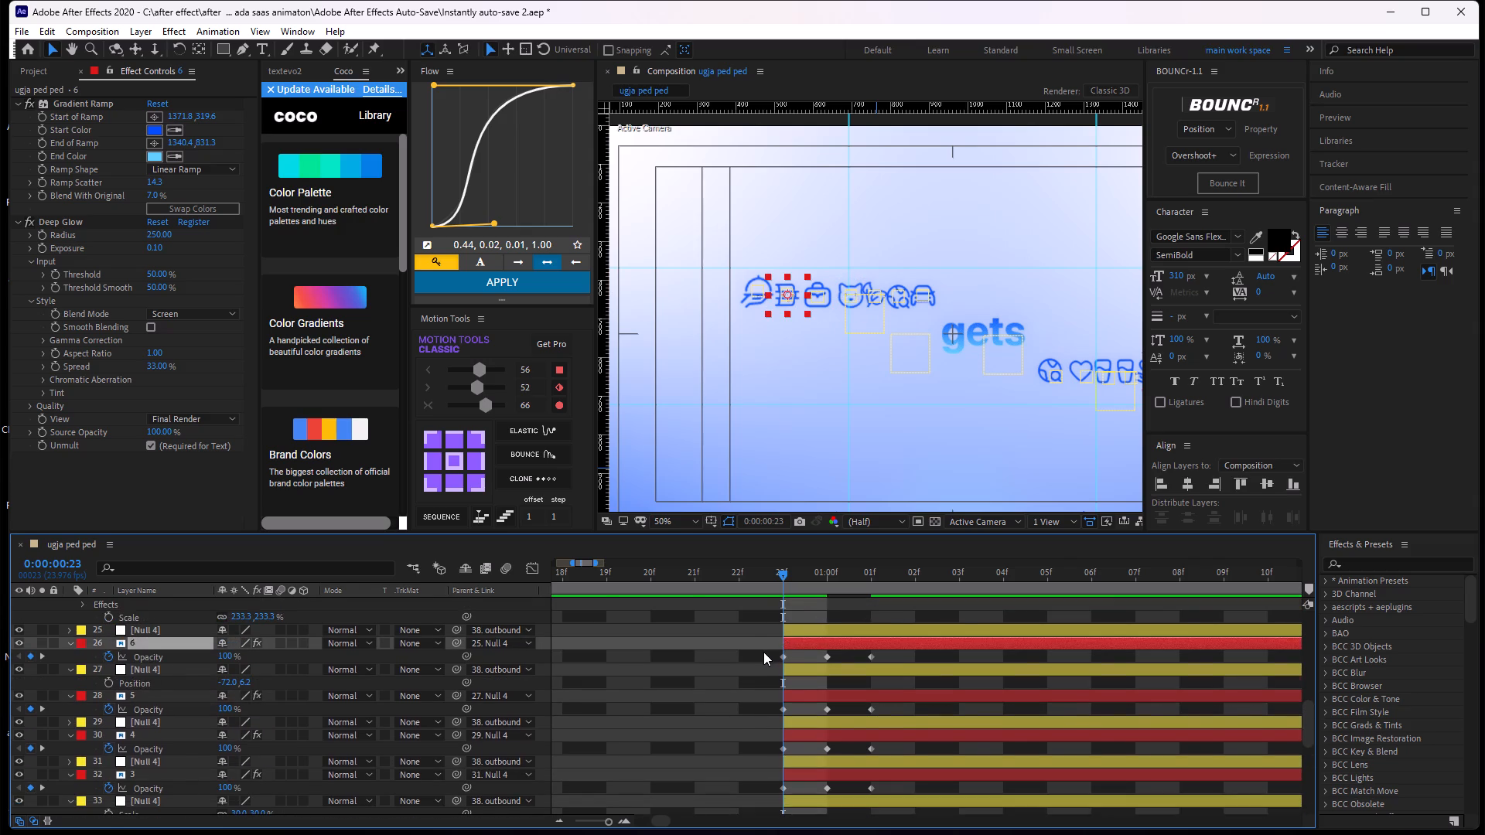
Review the Outbound icon layers' Opacity keyframes alongside the 03_heart.png layer and the audio waveform.
{"action": "scroll", "coordinate": [763, 652], "scroll_direction": "down", "scroll_amount": 2}
{"action": "left_click", "coordinate": [758, 706]}
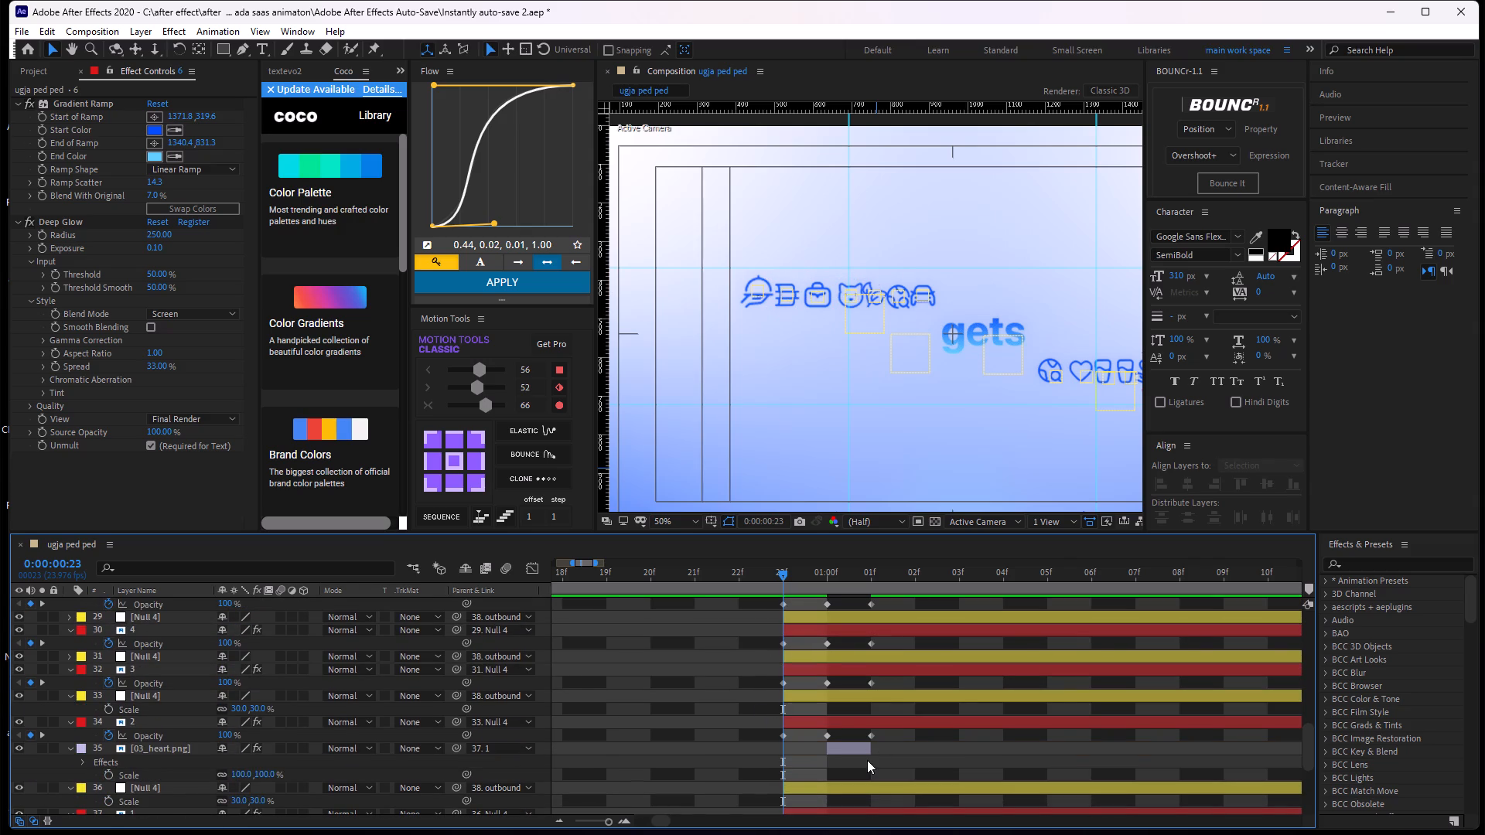
{"action": "left_click", "coordinate": [867, 760]}
{"action": "scroll", "coordinate": [869, 748], "scroll_direction": "down", "scroll_amount": 2}
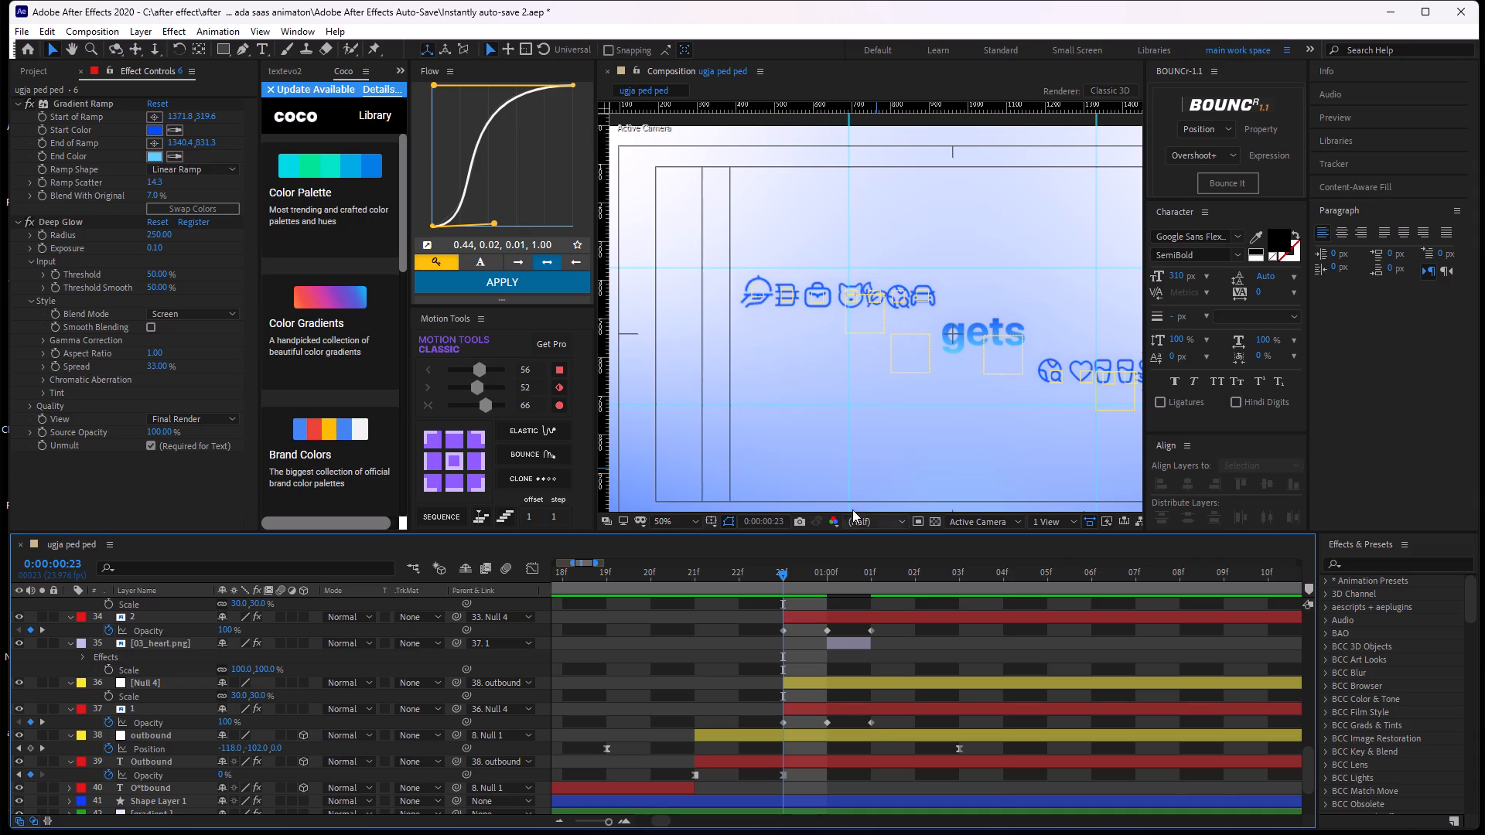
{"action": "scroll", "coordinate": [903, 665], "scroll_direction": "down", "scroll_amount": 1}
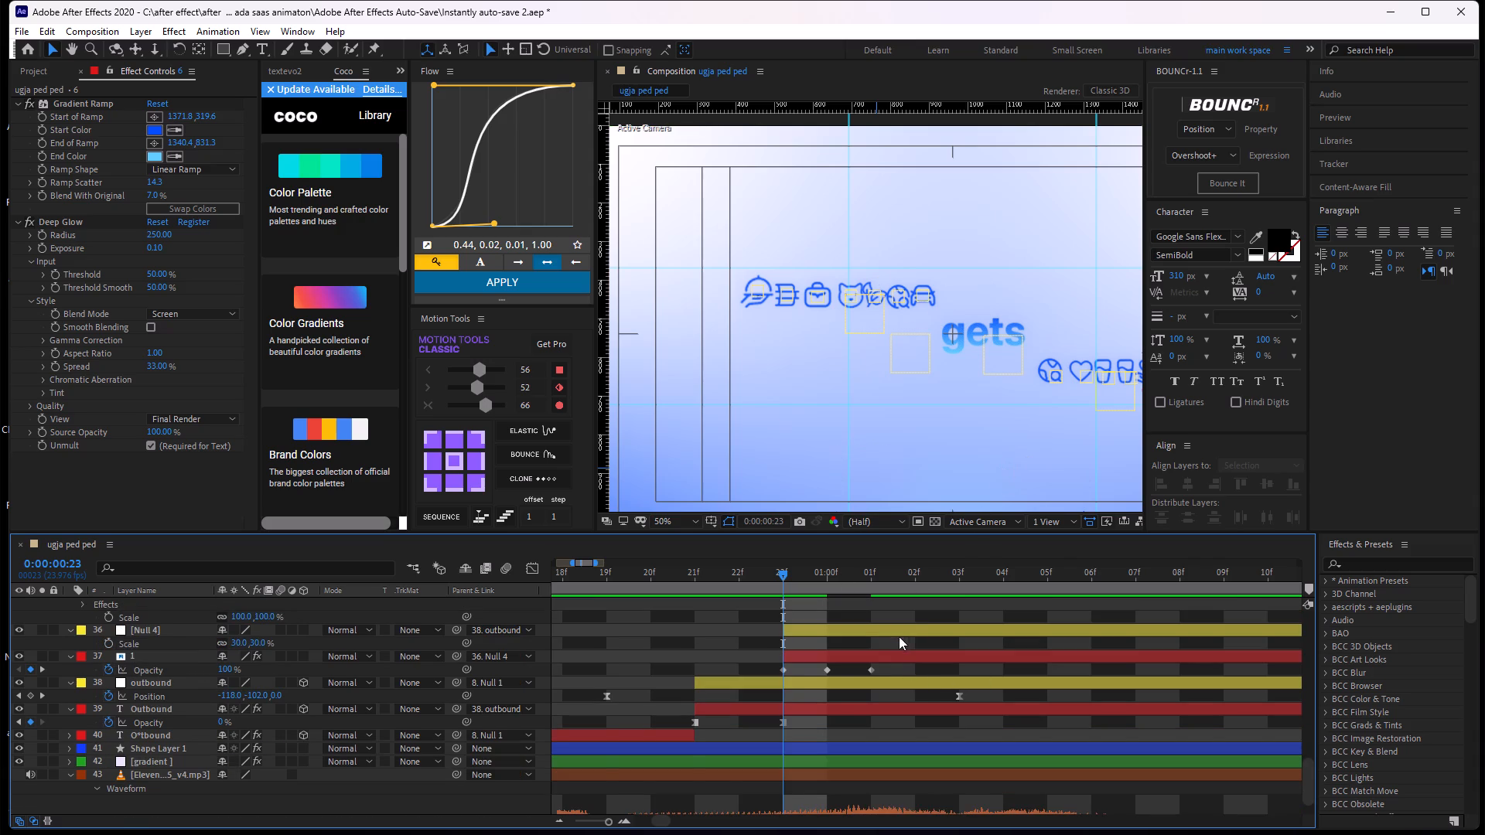
{"action": "scroll", "coordinate": [895, 646], "scroll_direction": "down", "scroll_amount": 1}
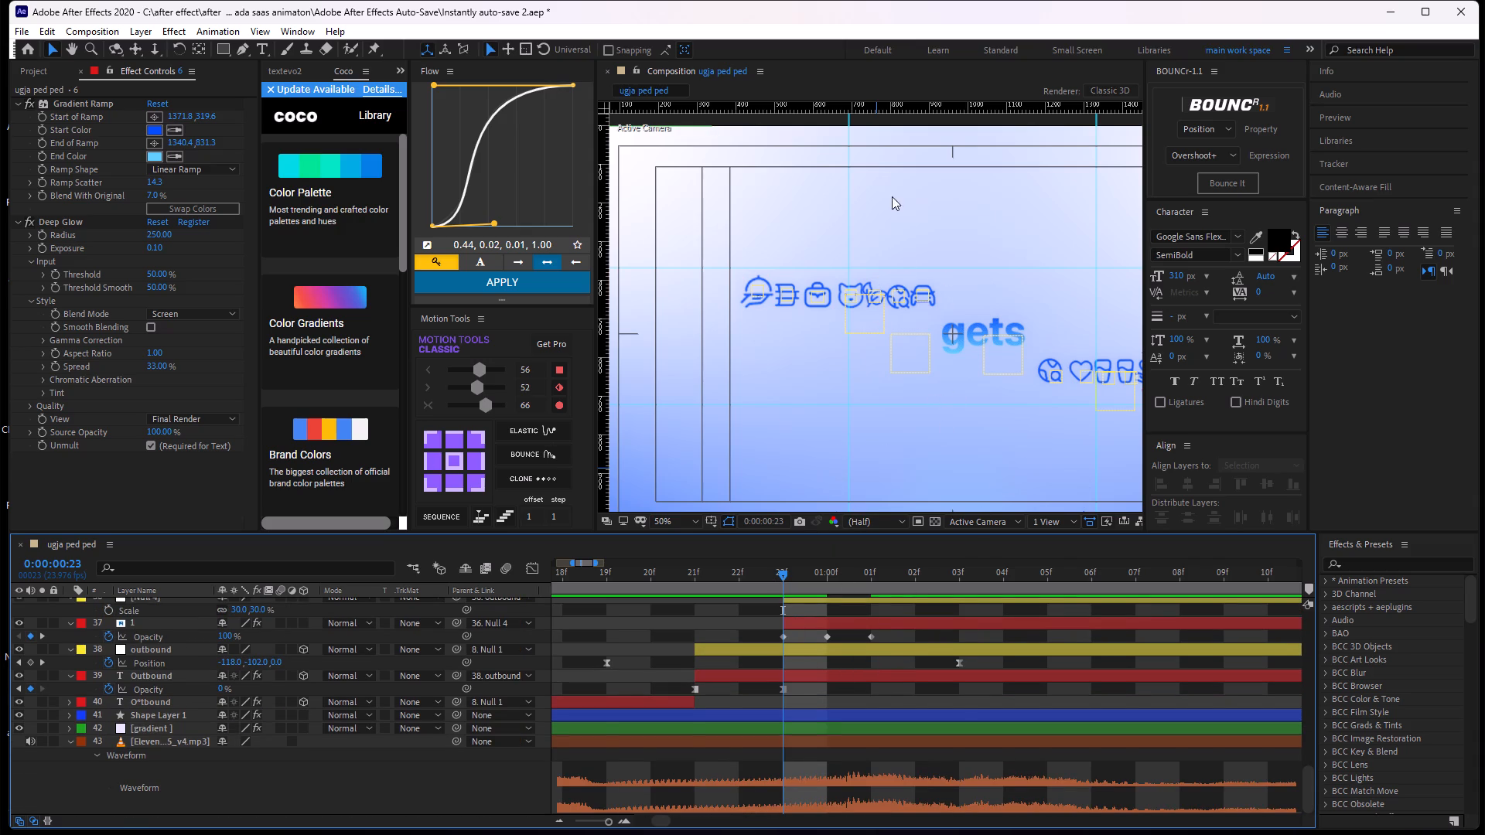
{"action": "scroll", "coordinate": [806, 675], "scroll_direction": "up", "scroll_amount": 2}
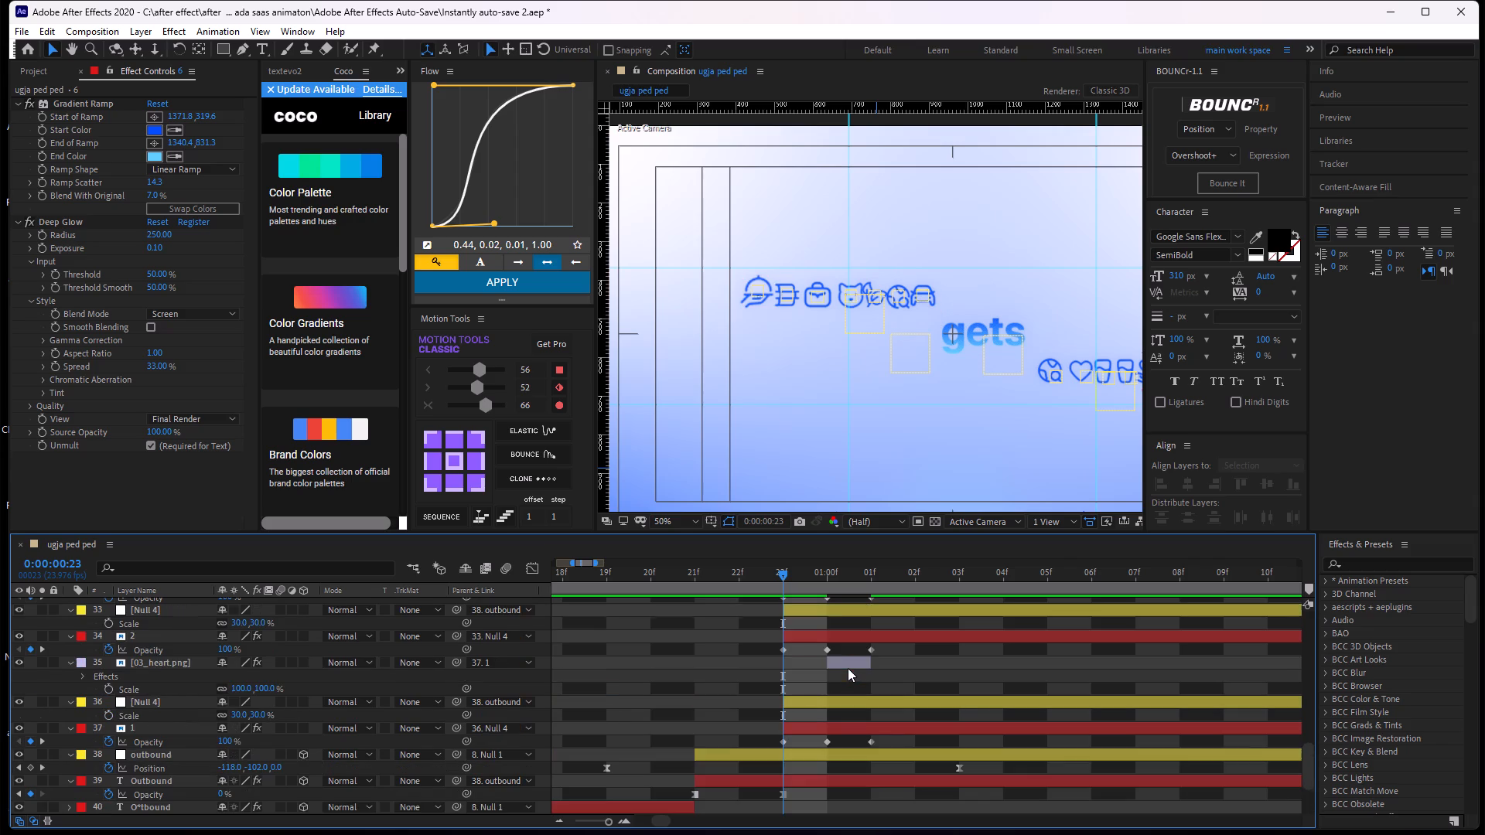
{"action": "left_click", "coordinate": [840, 636]}
{"action": "scroll", "coordinate": [840, 636], "scroll_direction": "up", "scroll_amount": 1}
{"action": "left_click", "coordinate": [835, 637]}
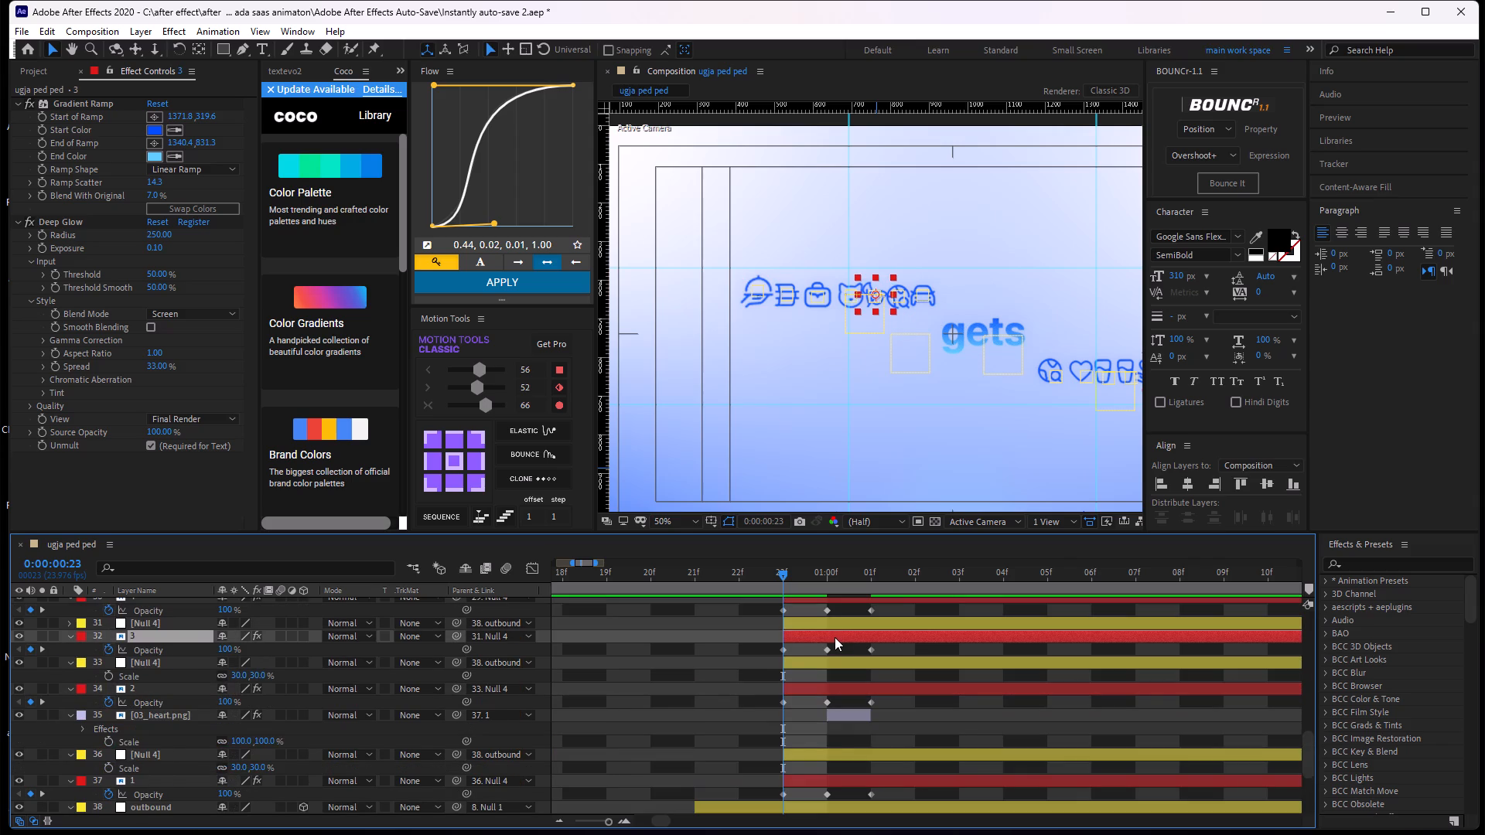
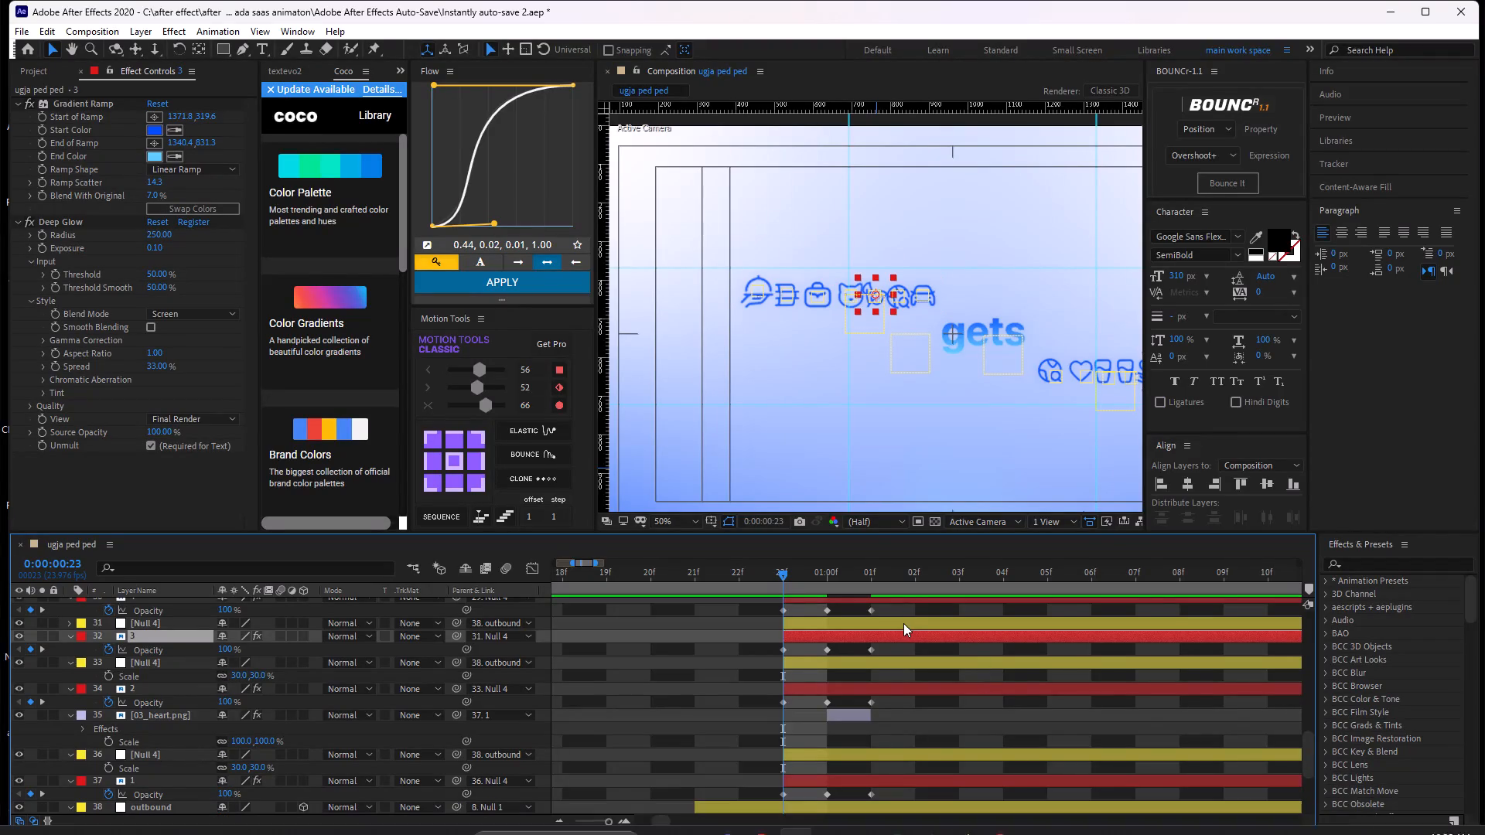
Preview the Outbound icons between 0:00:00:23 and 0:00:01:01, checking each icon layer's Opacity keyframes against the heart icon.
{"action": "left_click_drag", "start_coordinate": [780, 576], "coordinate": [826, 617]}
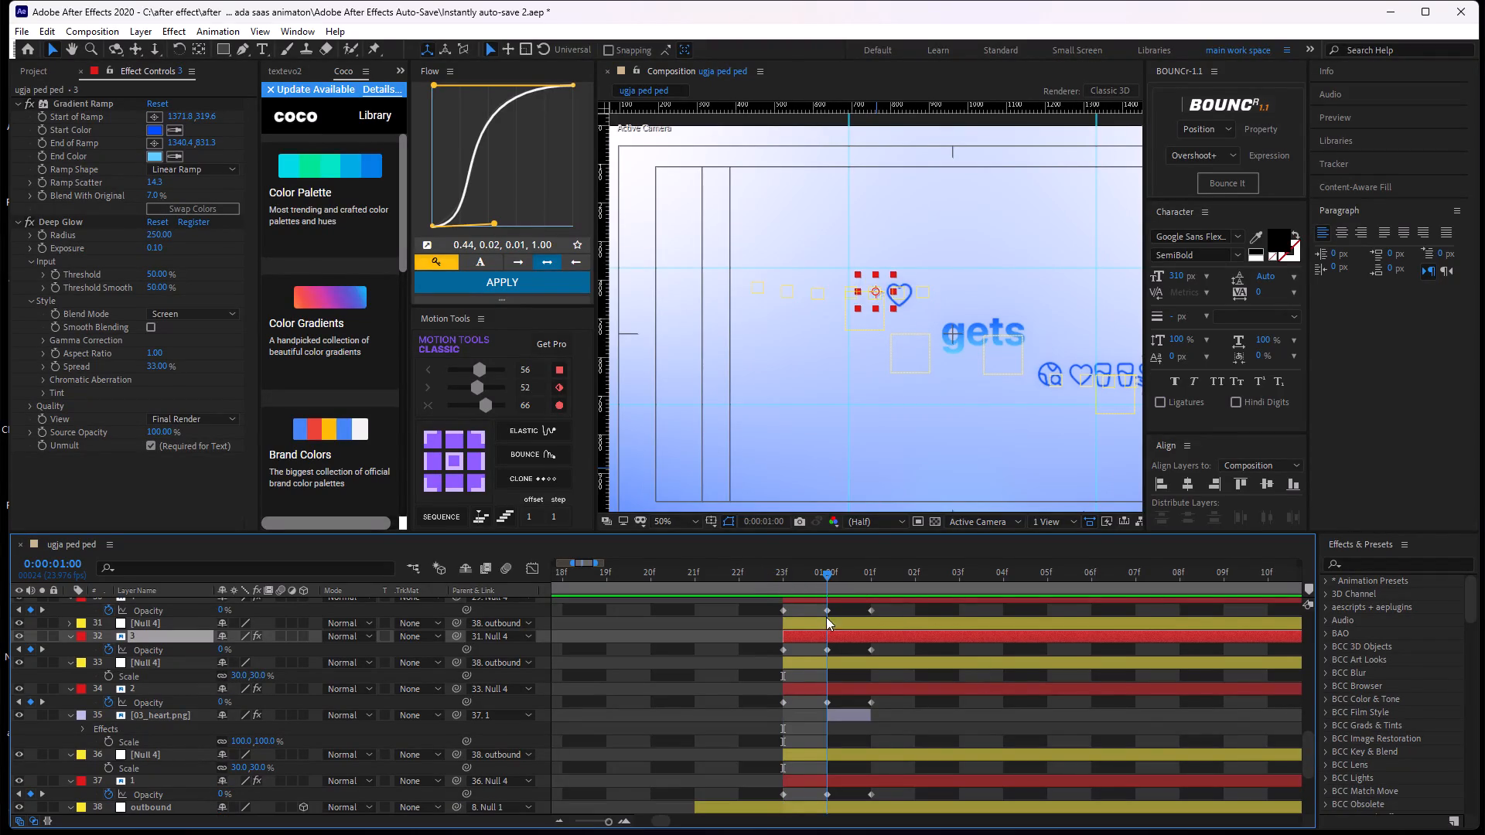
{"action": "left_click_drag", "start_coordinate": [826, 617], "coordinate": [892, 659]}
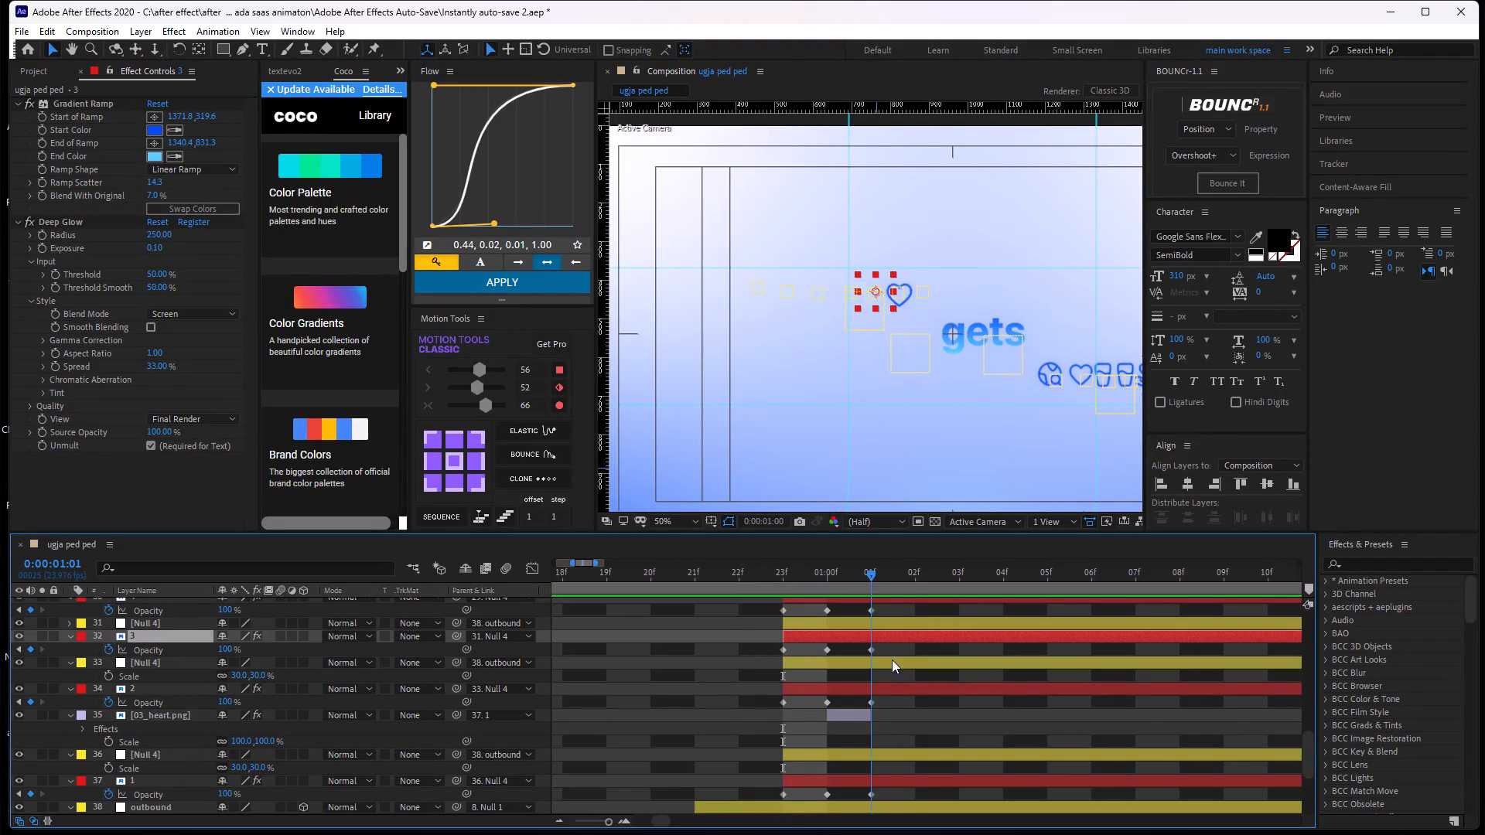
{"action": "left_click_drag", "start_coordinate": [892, 659], "coordinate": [811, 675]}
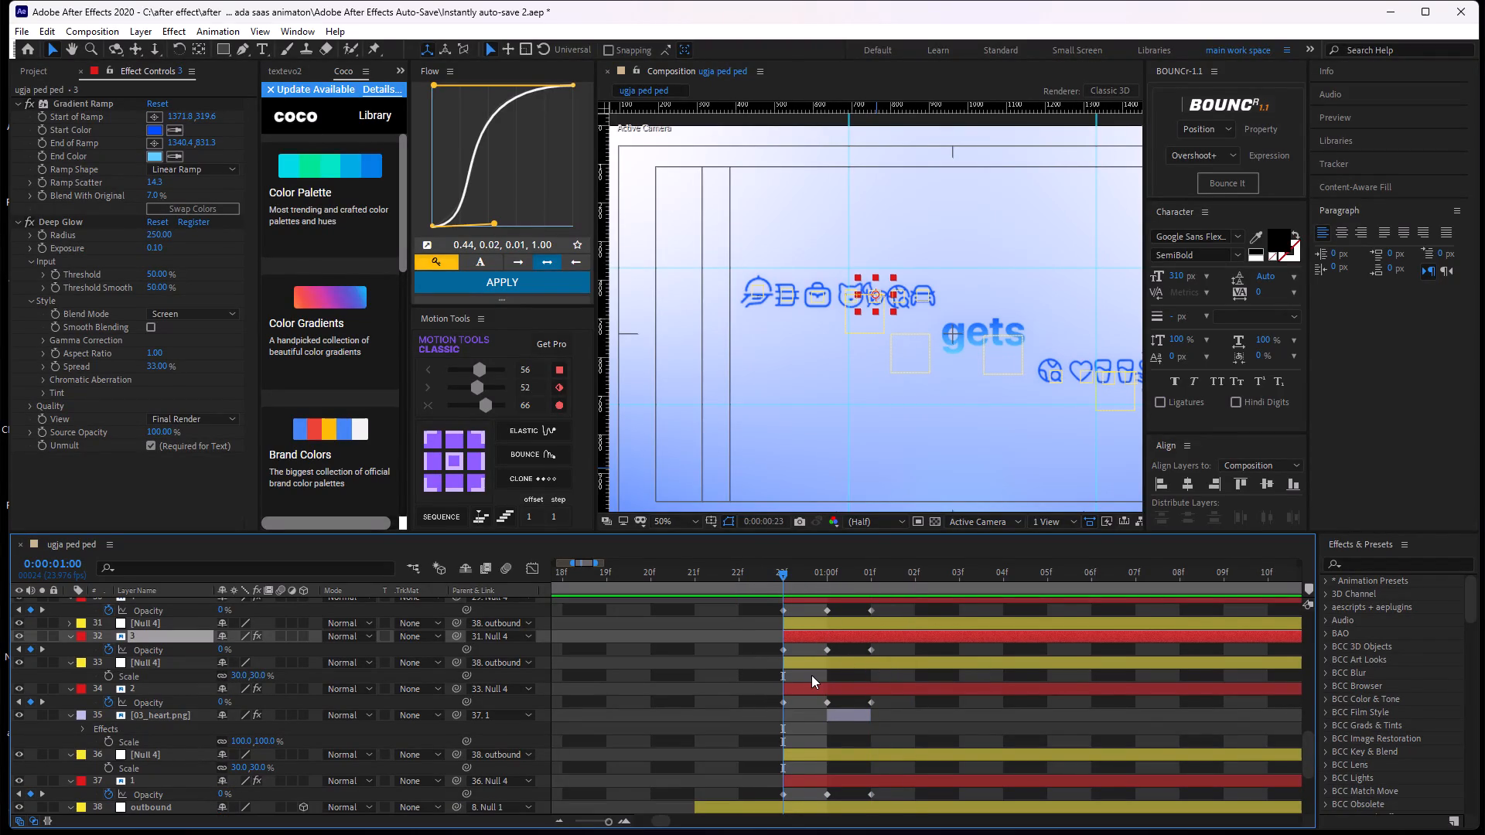
{"action": "left_click_drag", "start_coordinate": [811, 675], "coordinate": [813, 679]}
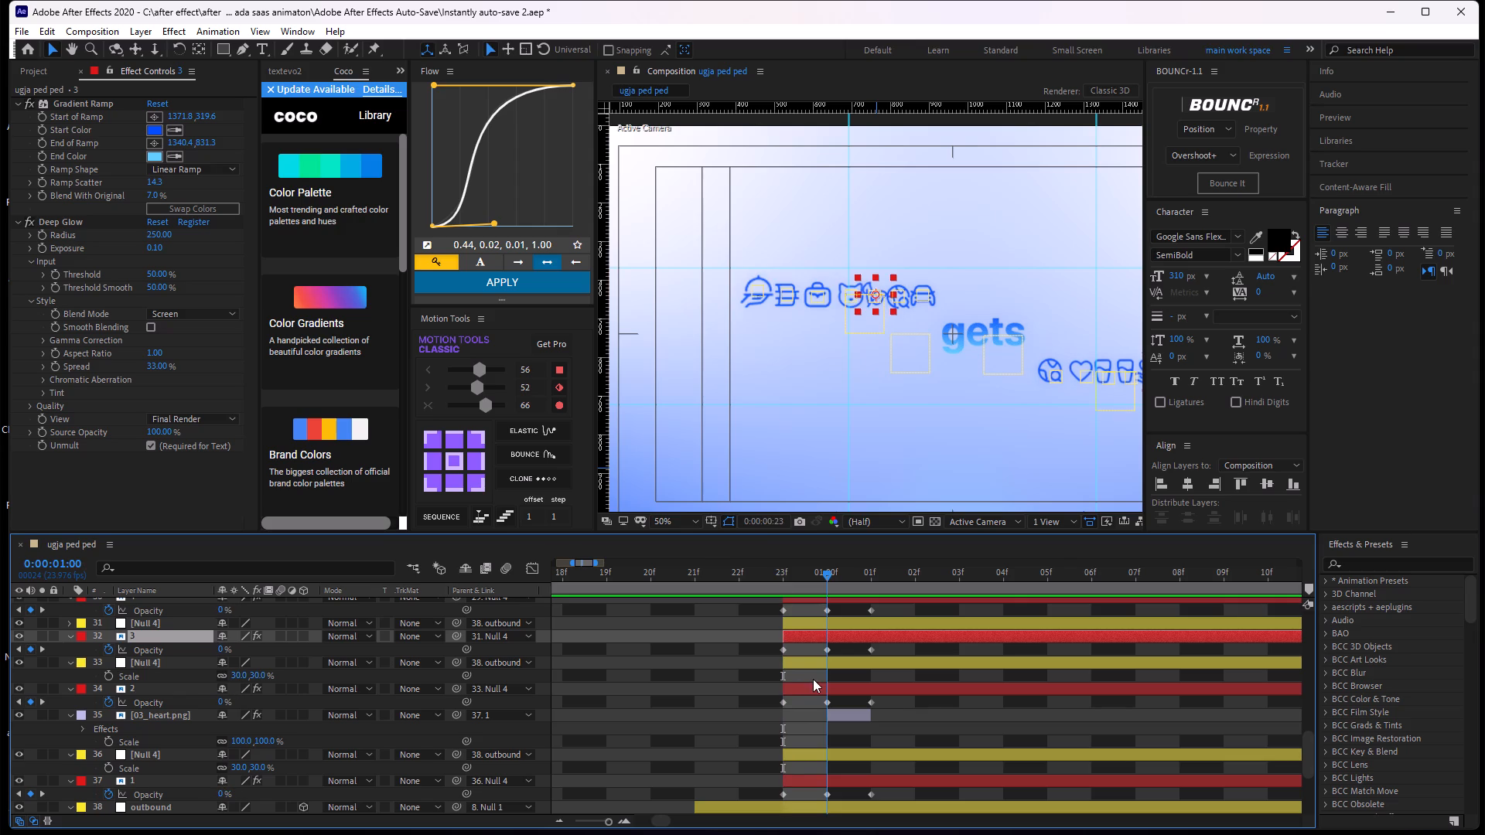
{"action": "left_click_drag", "start_coordinate": [813, 679], "coordinate": [818, 677]}
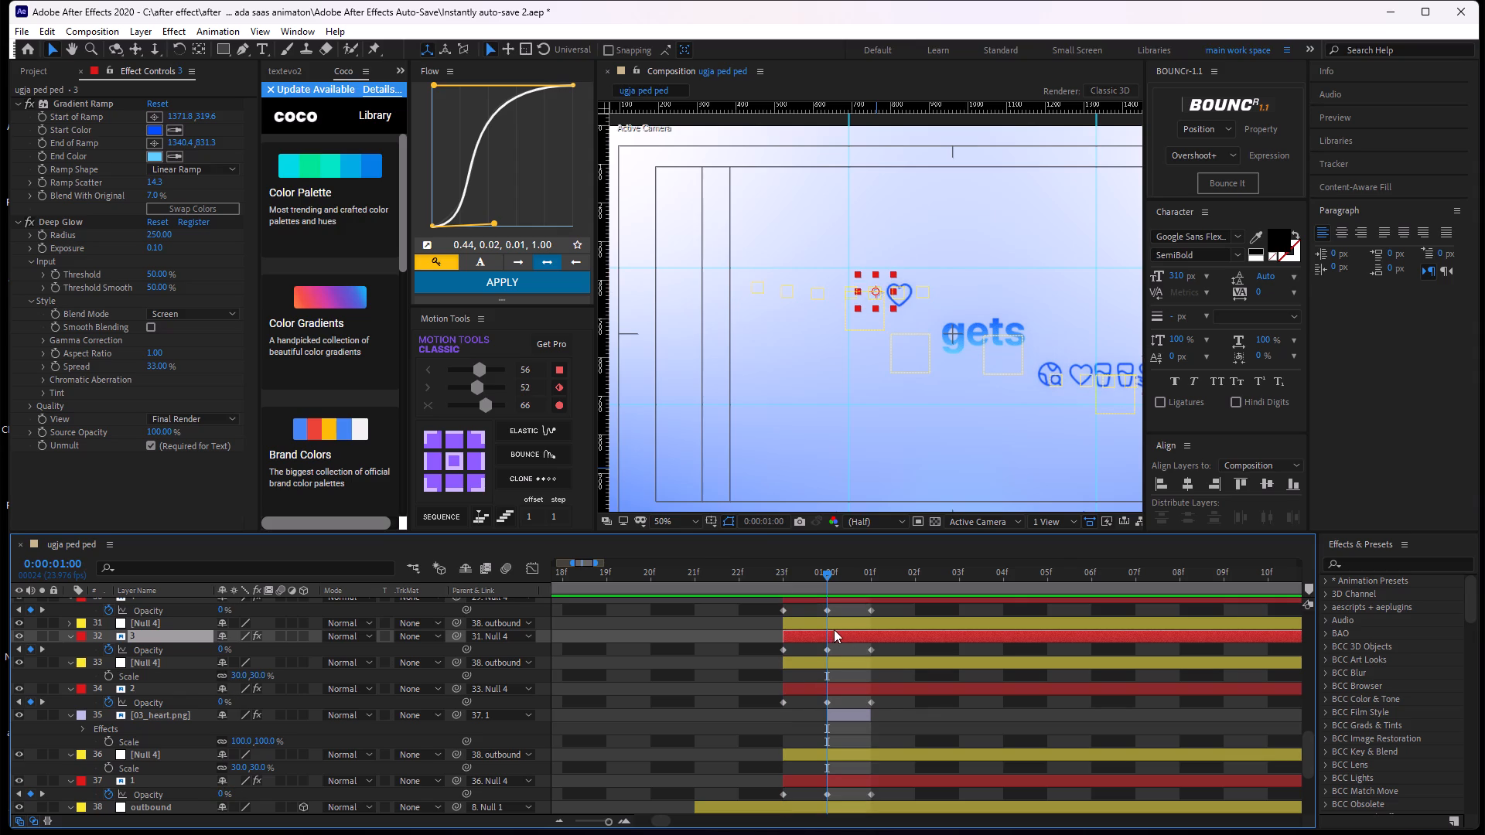
{"action": "left_click", "coordinate": [828, 652]}
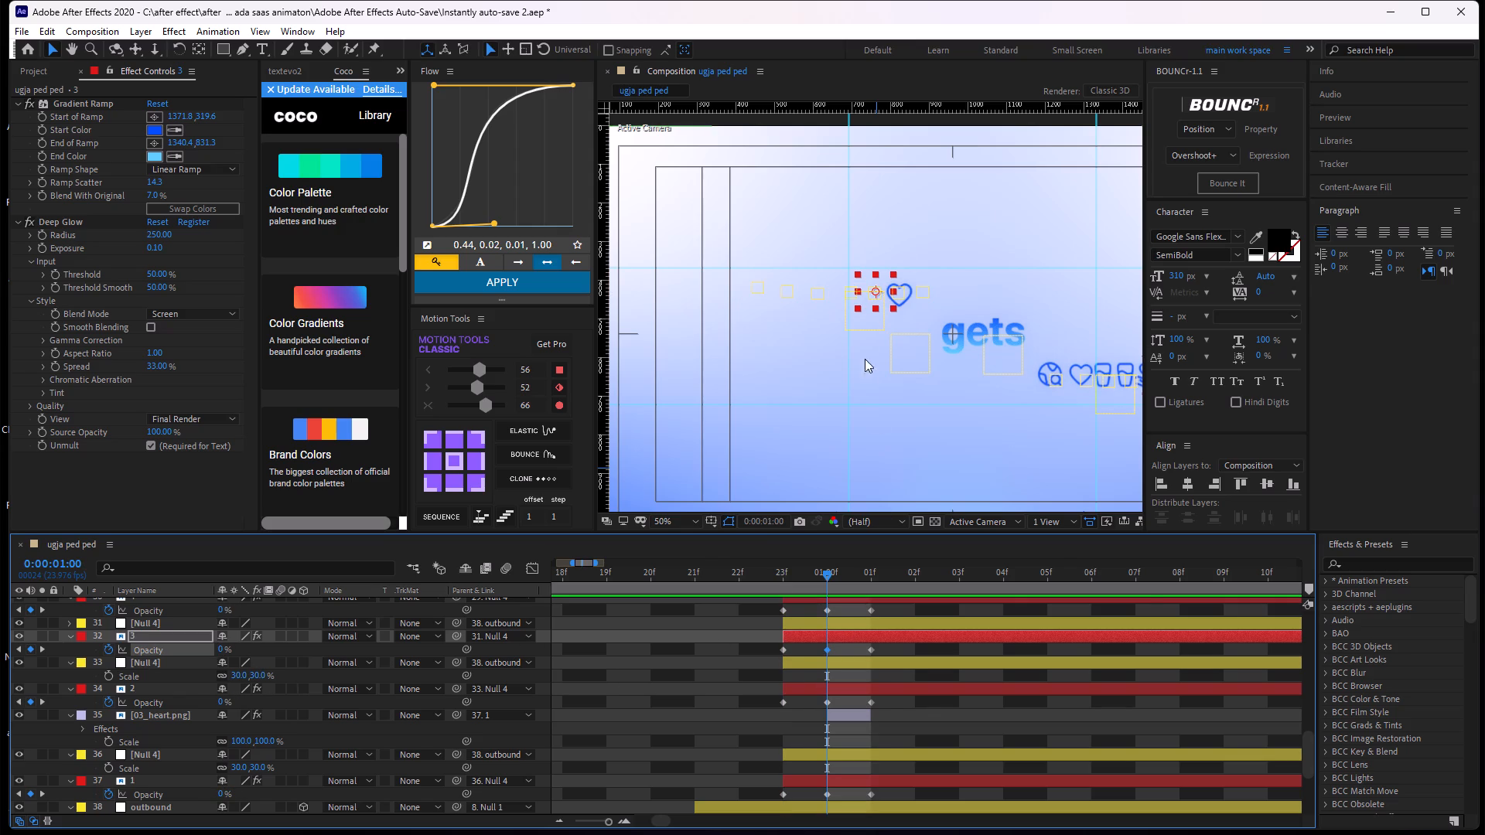
{"action": "scroll", "coordinate": [836, 615], "scroll_direction": "up", "scroll_amount": 3}
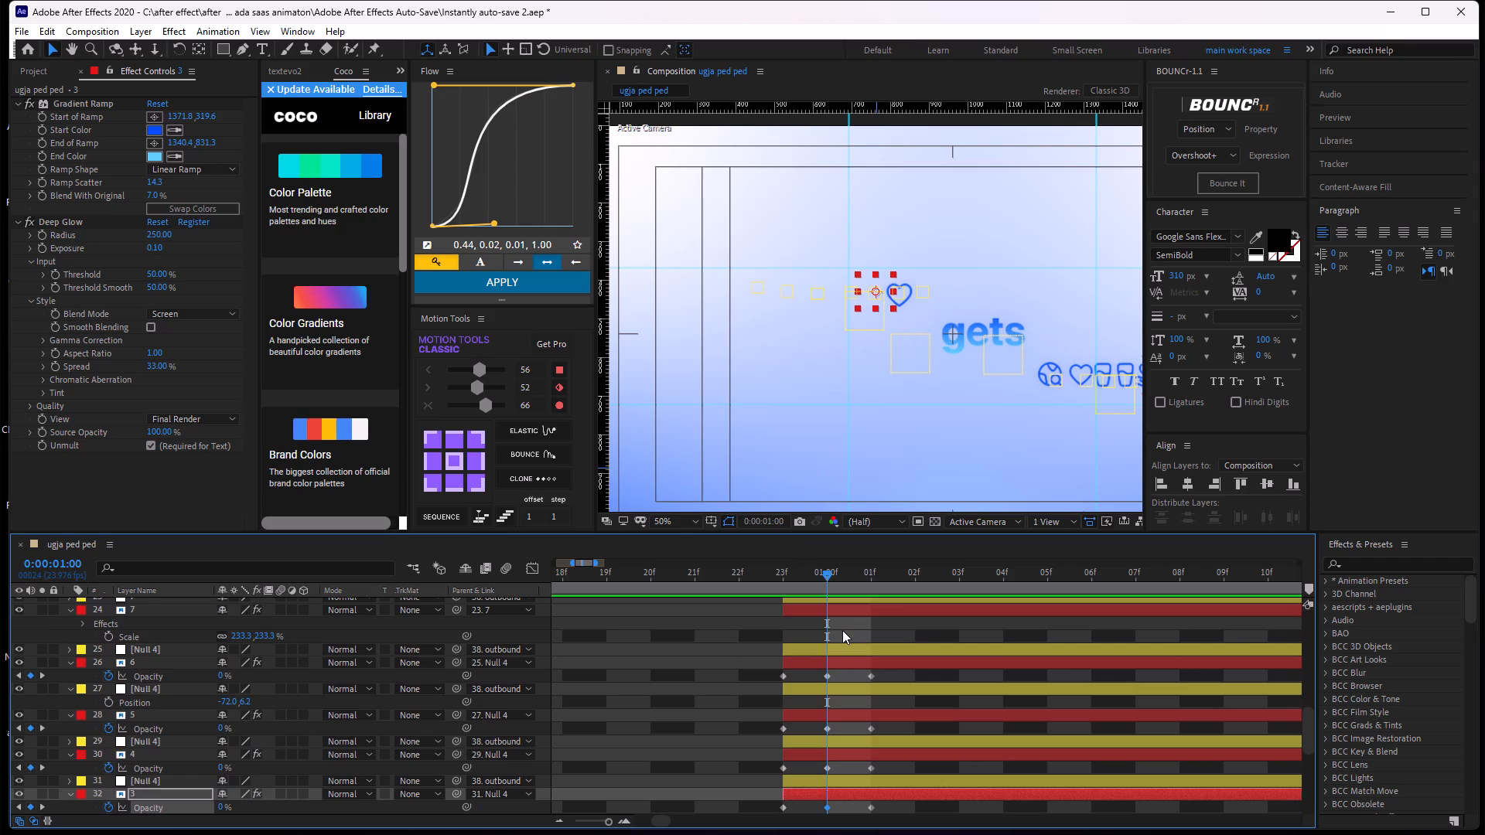
{"action": "left_click", "coordinate": [845, 669]}
{"action": "left_click", "coordinate": [845, 659]}
{"action": "left_click_drag", "start_coordinate": [831, 571], "coordinate": [858, 583]}
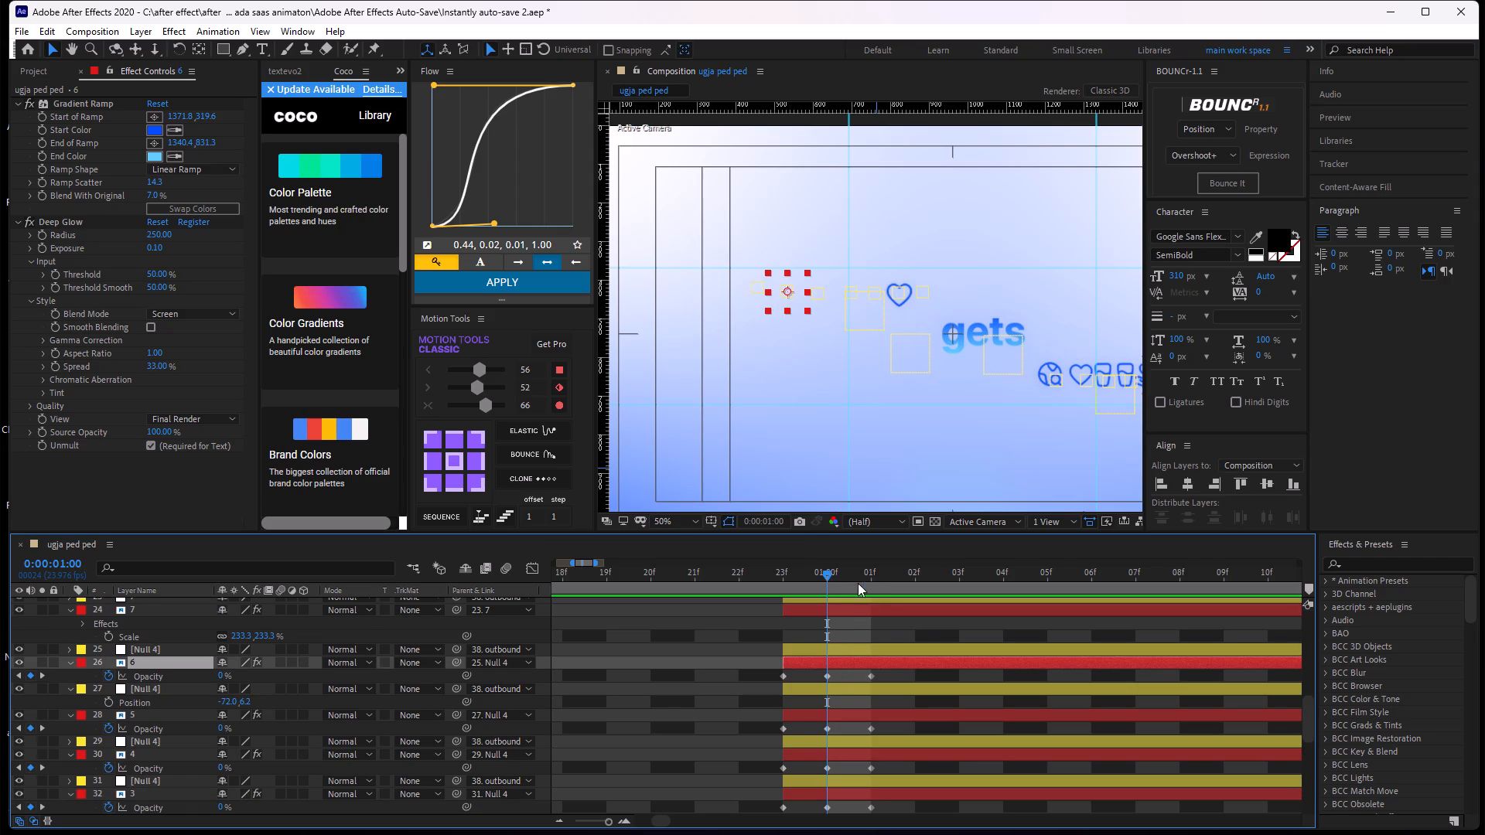
{"action": "left_click_drag", "start_coordinate": [858, 583], "coordinate": [848, 601]}
Paste the copied Opacity keyframes onto icon layer 7 at 0:00:00:23 and show only its keyframed properties.
{"action": "scroll", "coordinate": [841, 636], "scroll_direction": "up", "scroll_amount": 1}
{"action": "left_click", "coordinate": [828, 663]}
{"action": "left_click_drag", "start_coordinate": [824, 573], "coordinate": [777, 594]}
{"action": "key", "text": "ctrl+v"}
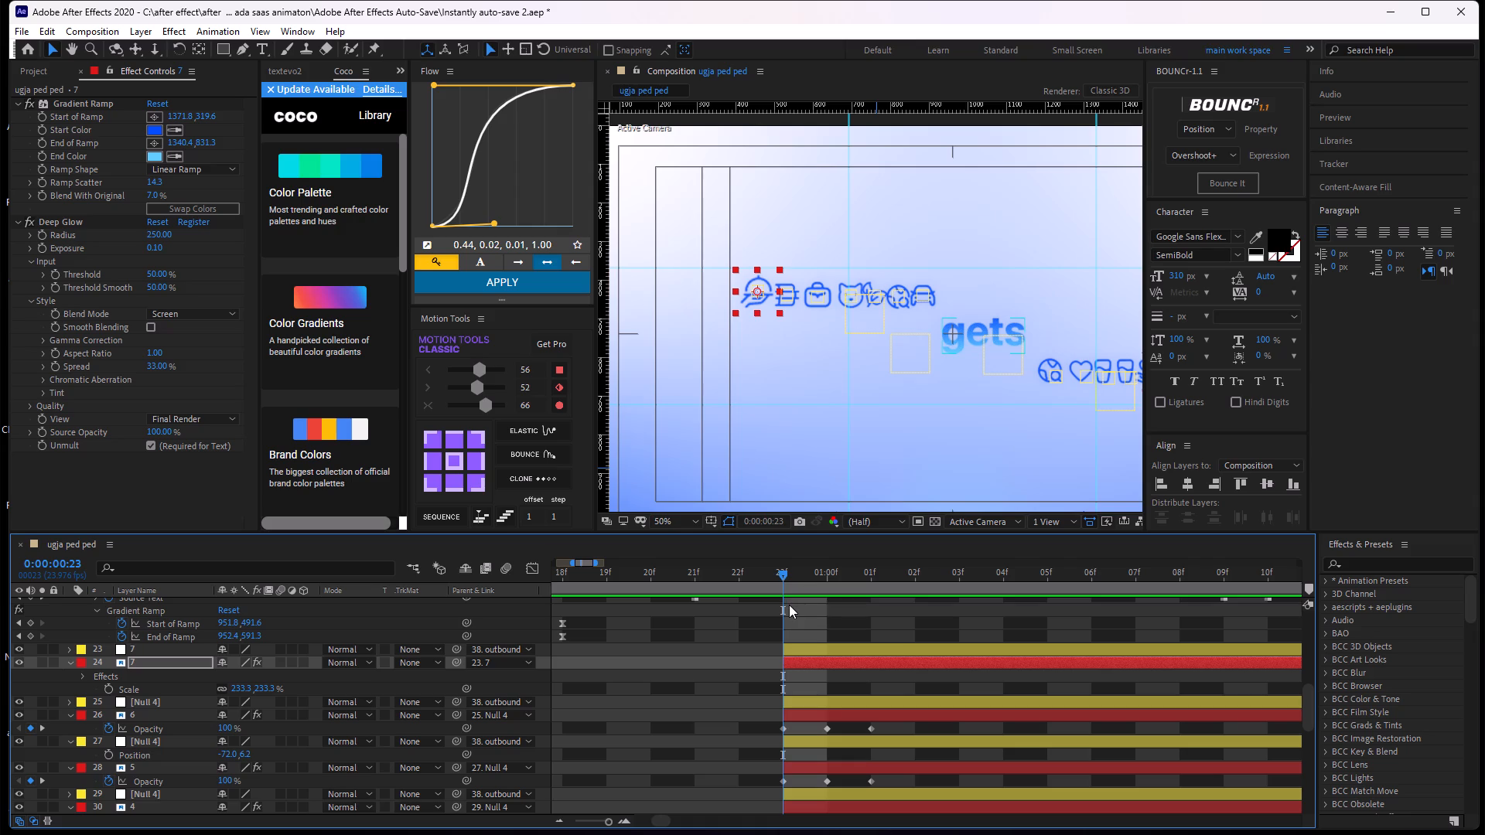
{"action": "key", "text": "u"}
{"action": "left_click", "coordinate": [765, 621]}
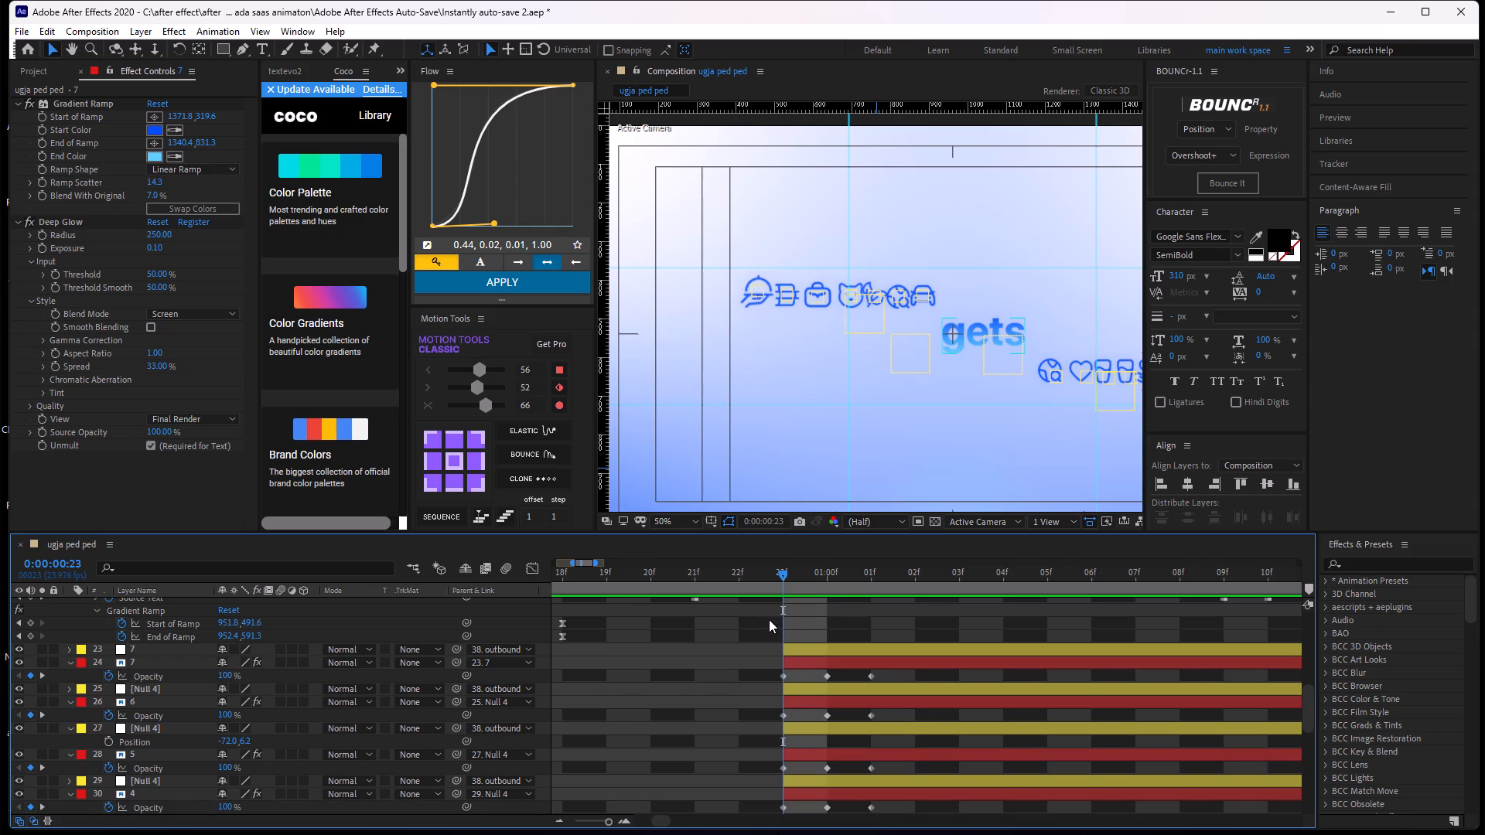
Move icon layer 7's middle 0% Opacity keyframe to 0:00:01:01 and delete its final 100% keyframe.
{"action": "left_click_drag", "start_coordinate": [785, 572], "coordinate": [845, 590]}
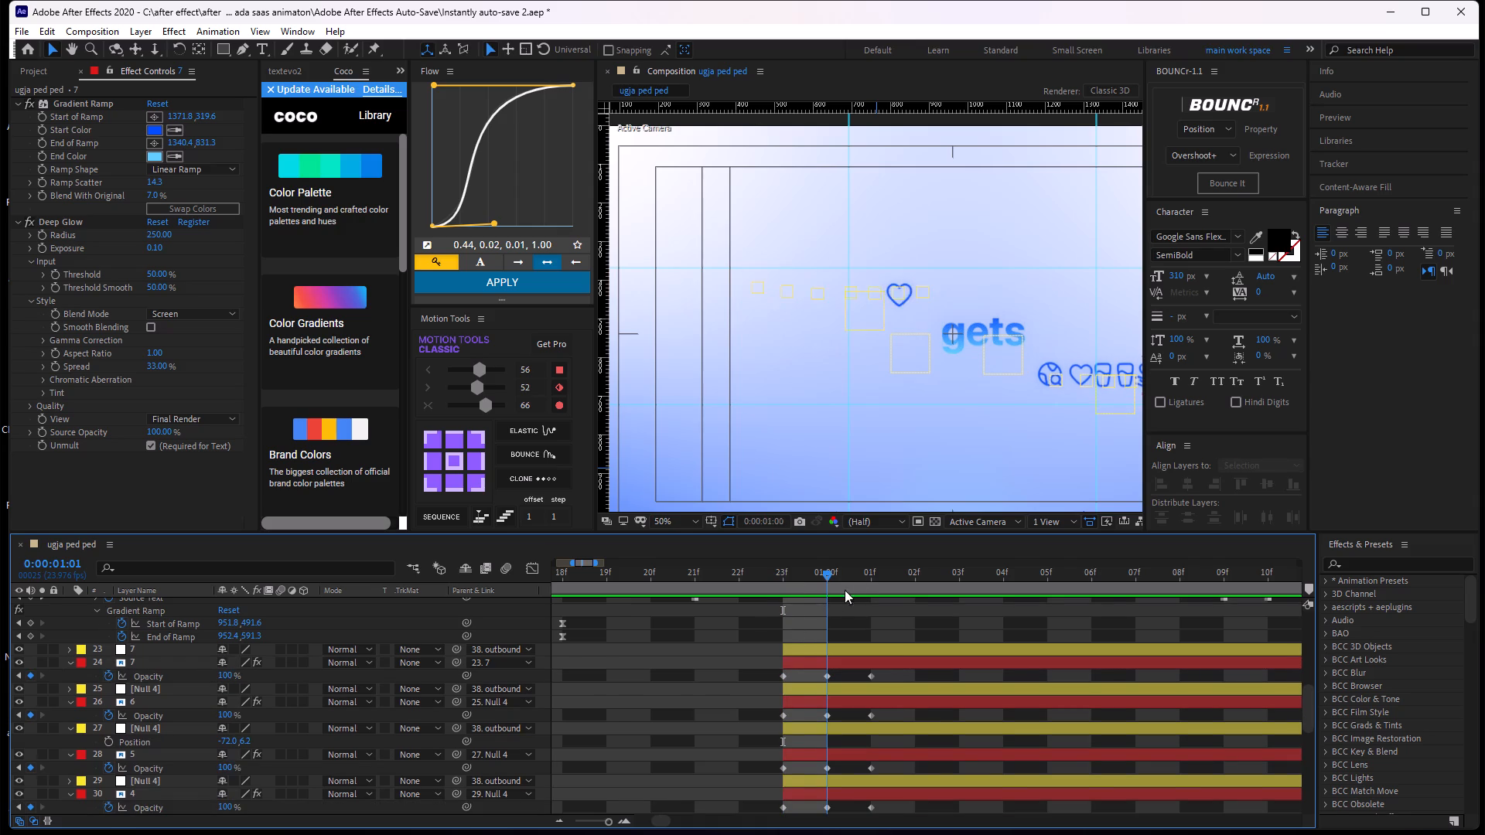
{"action": "left_click_drag", "start_coordinate": [845, 590], "coordinate": [865, 591]}
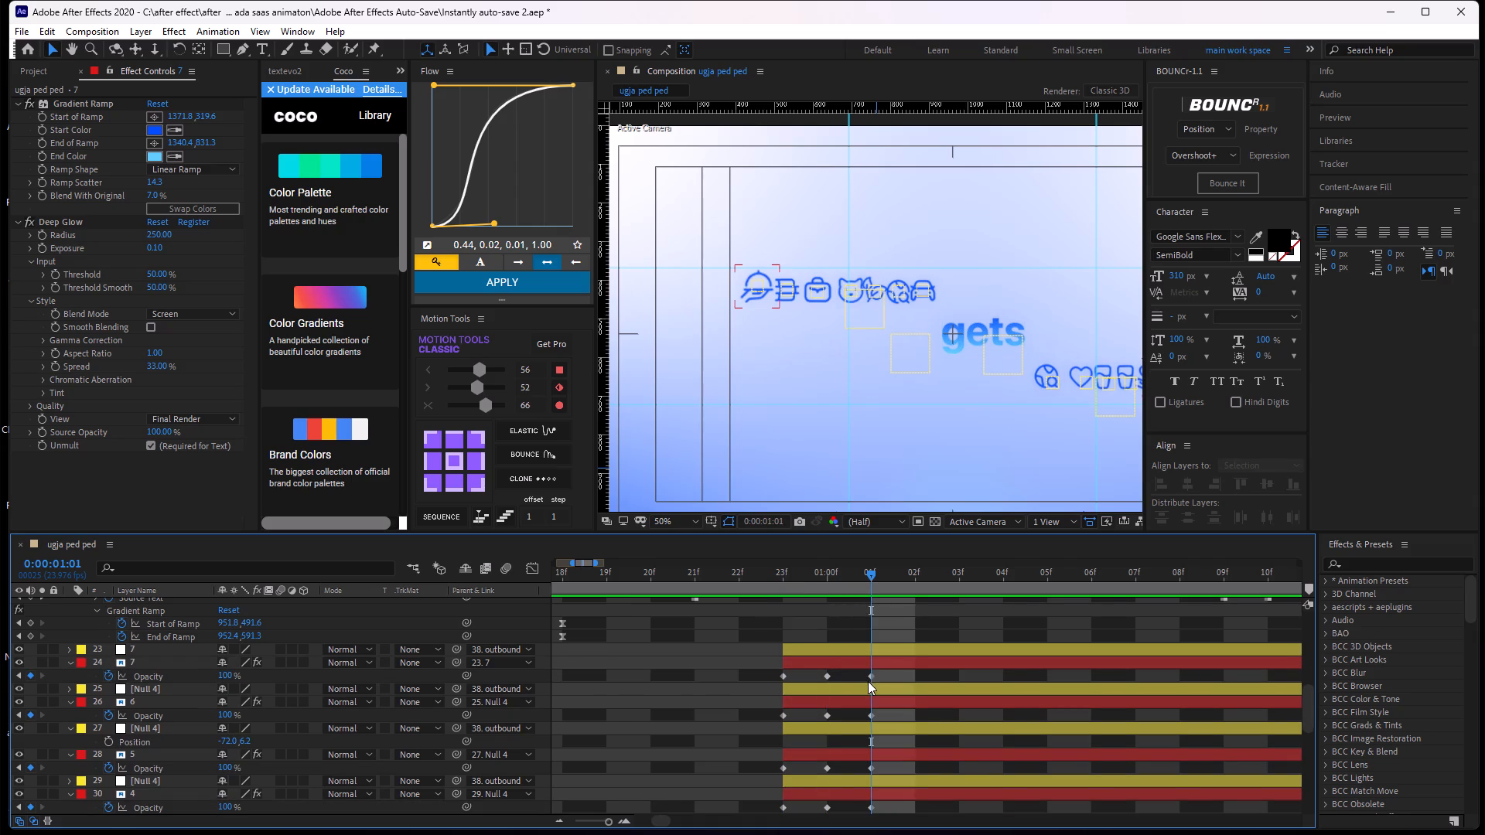
{"action": "left_click_drag", "start_coordinate": [876, 676], "coordinate": [982, 719]}
{"action": "left_click_drag", "start_coordinate": [872, 677], "coordinate": [924, 677]}
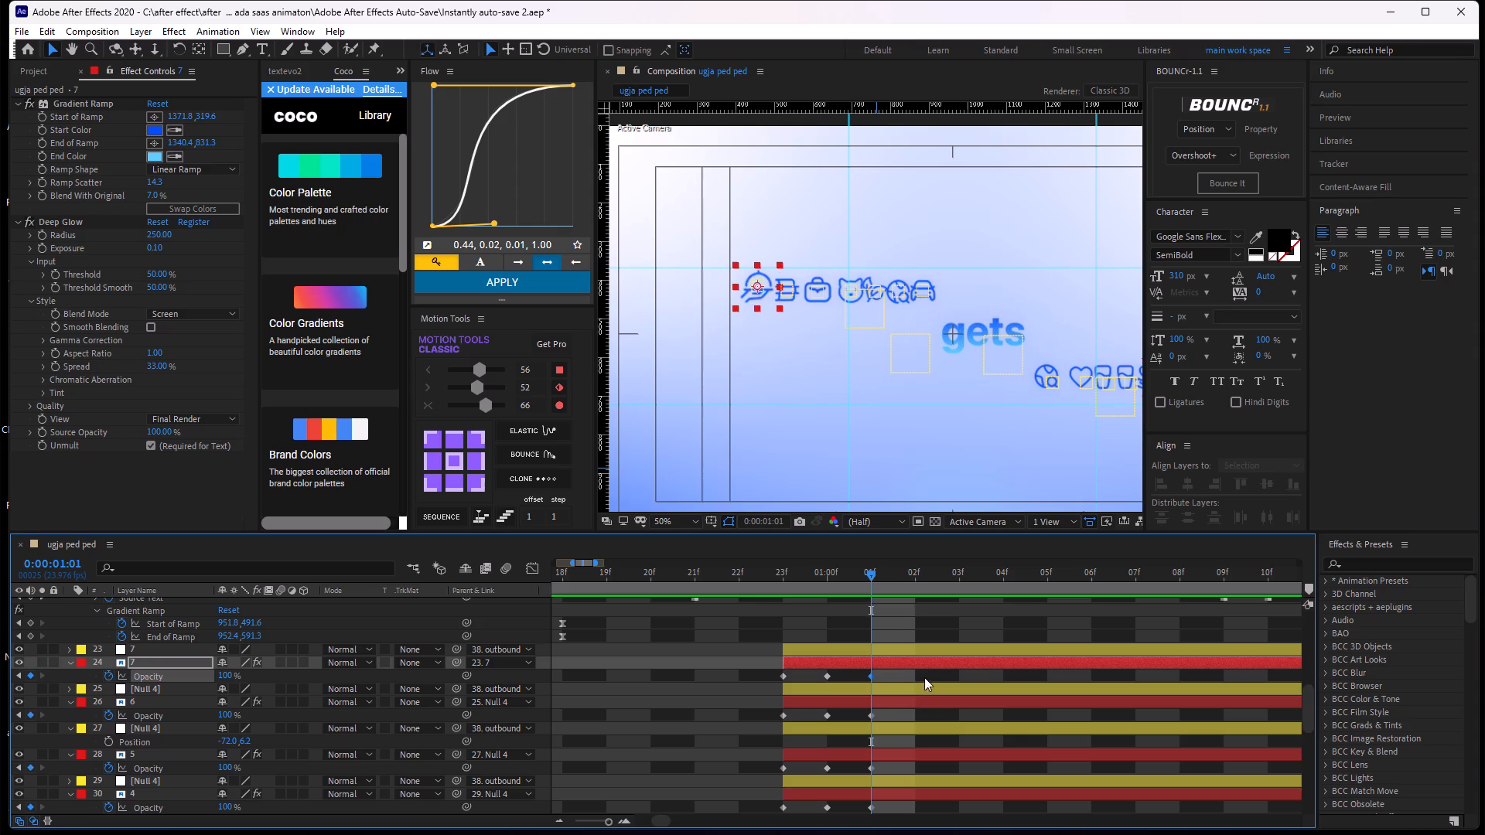
{"action": "left_click_drag", "start_coordinate": [924, 677], "coordinate": [968, 677]}
{"action": "left_click_drag", "start_coordinate": [828, 676], "coordinate": [873, 680]}
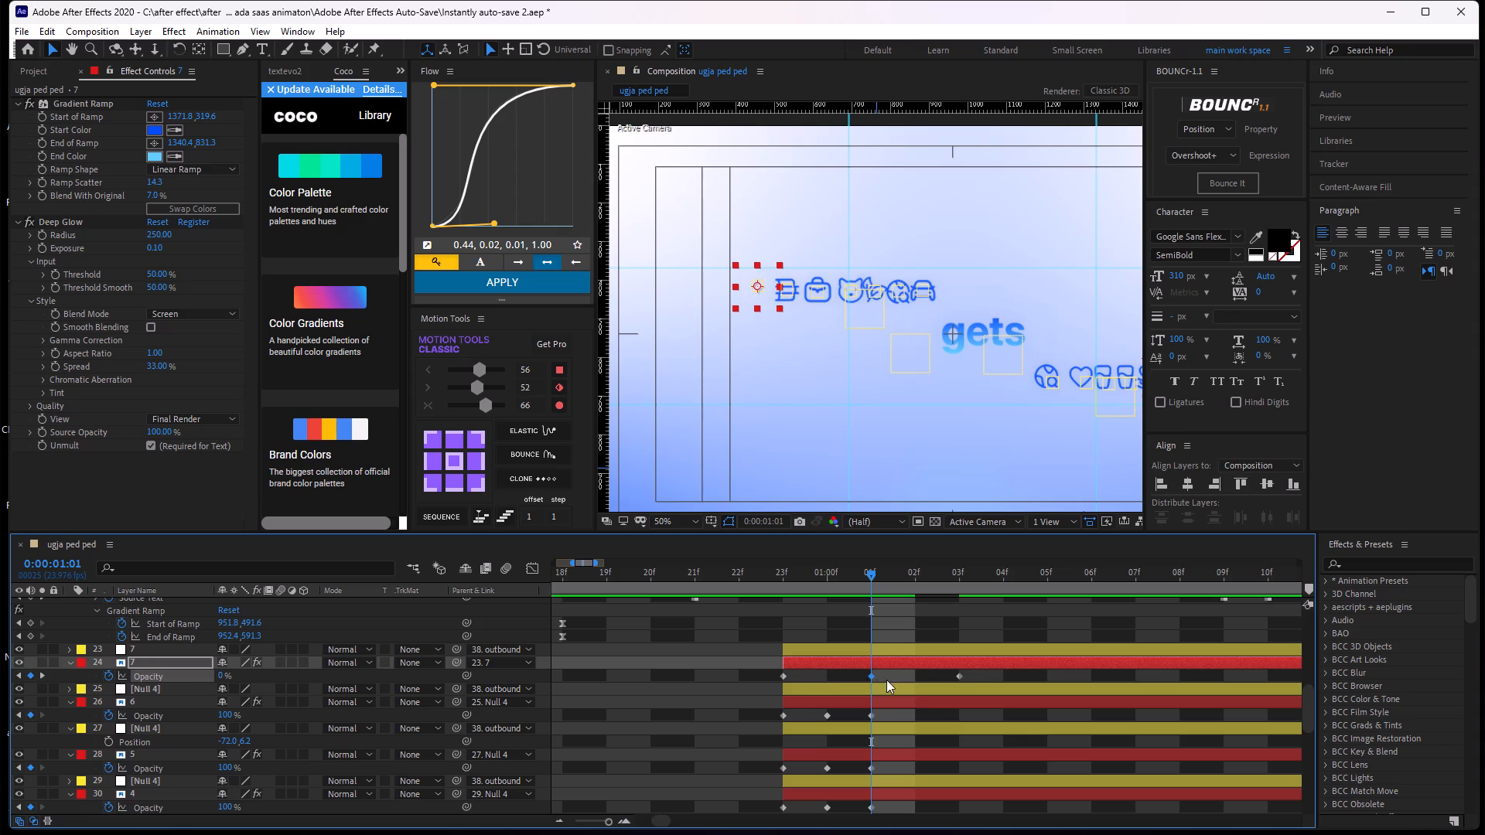
{"action": "left_click_drag", "start_coordinate": [964, 675], "coordinate": [935, 681]}
{"action": "left_click_drag", "start_coordinate": [958, 674], "coordinate": [917, 689]}
{"action": "left_click_drag", "start_coordinate": [917, 689], "coordinate": [913, 684]}
{"action": "key", "text": "BackSpace"}
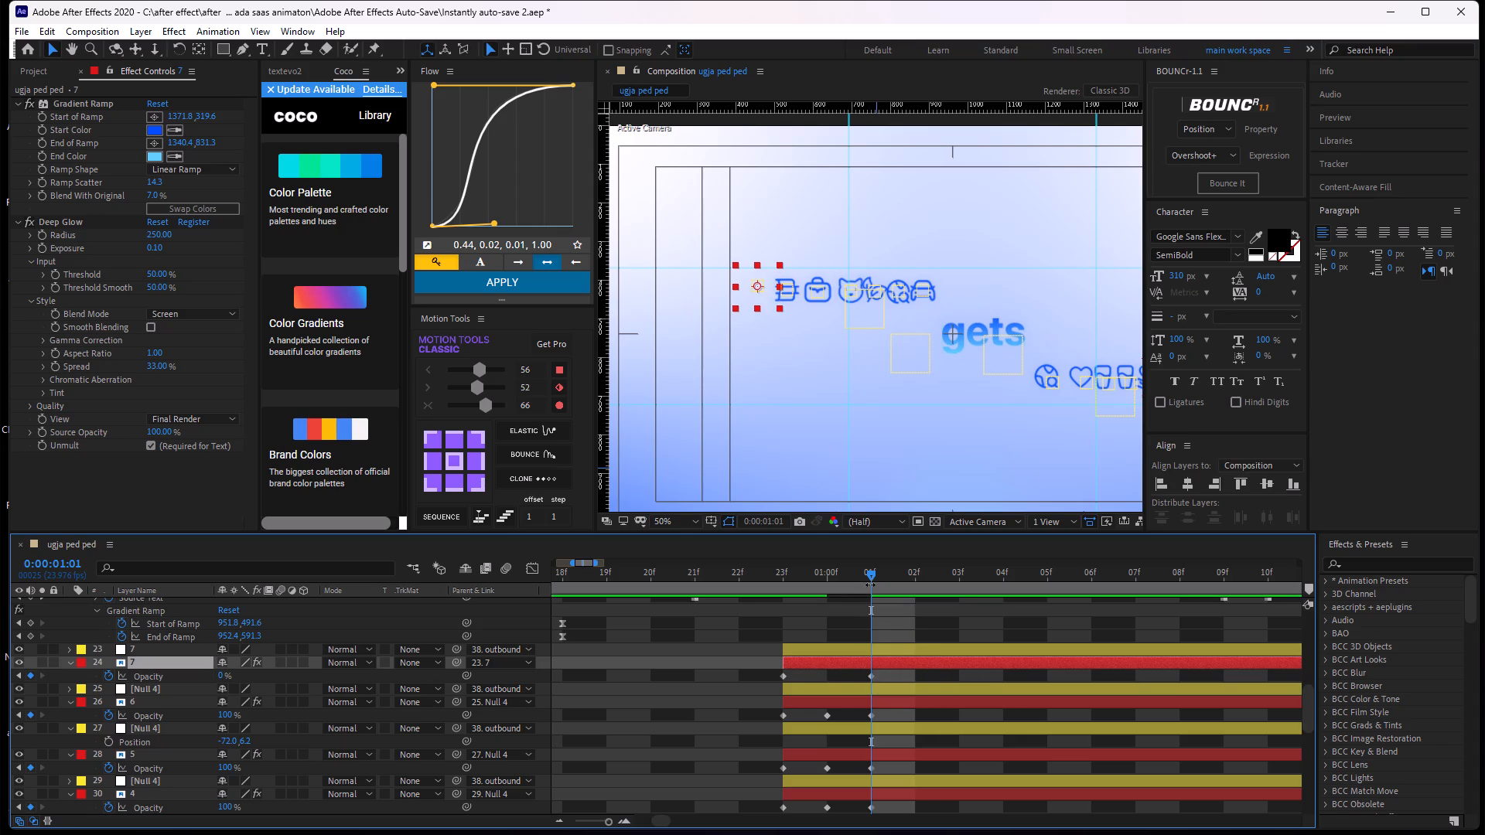
Compare icon layer 7's opacity with the other Outbound icons at 0:00:01:00 and 0:00:01:01.
{"action": "left_click_drag", "start_coordinate": [875, 569], "coordinate": [838, 641]}
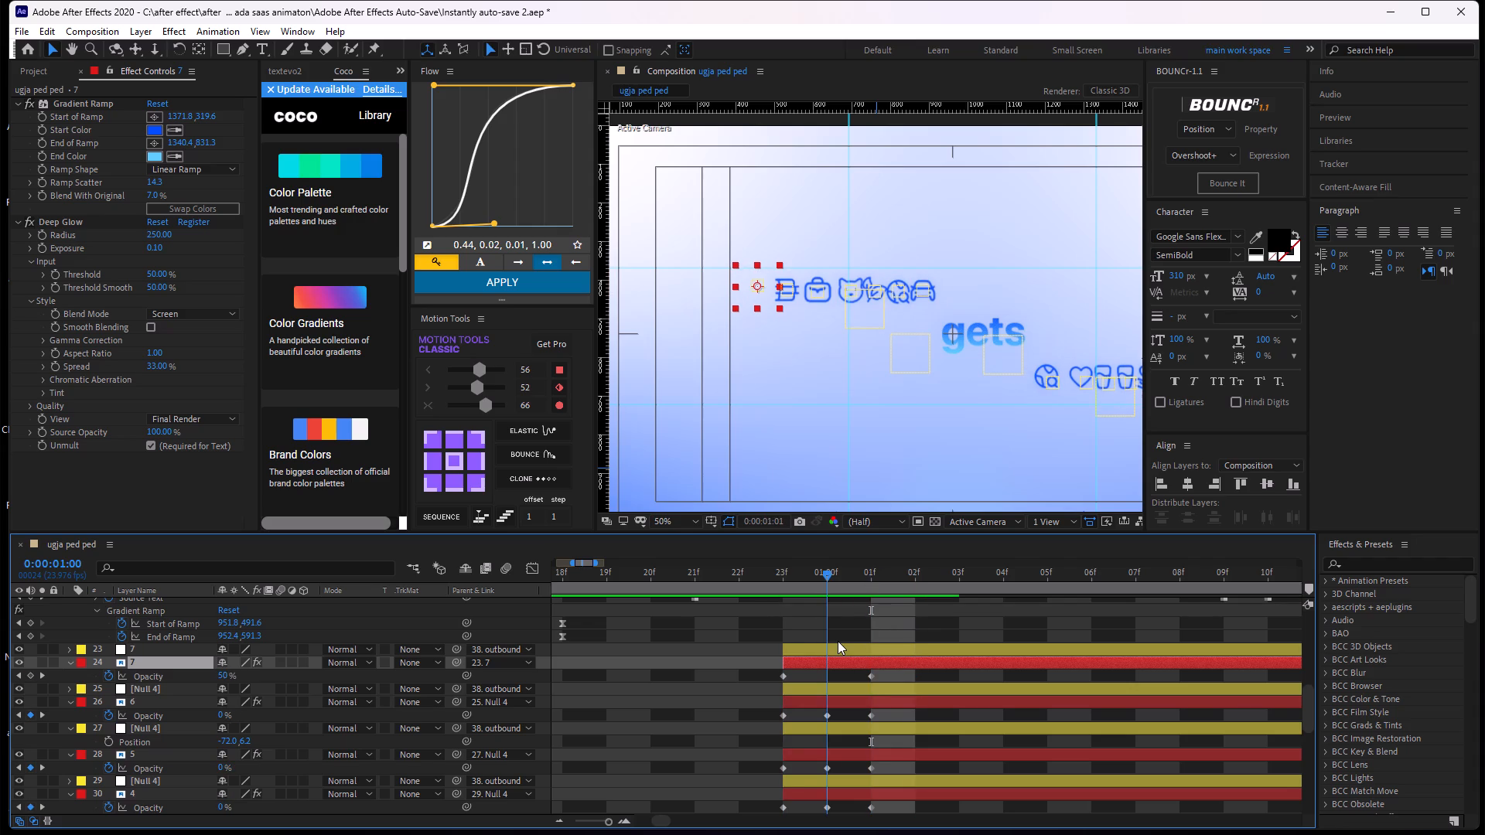
{"action": "left_click_drag", "start_coordinate": [838, 641], "coordinate": [848, 641]}
{"action": "left_click", "coordinate": [839, 674]}
{"action": "left_click", "coordinate": [839, 665]}
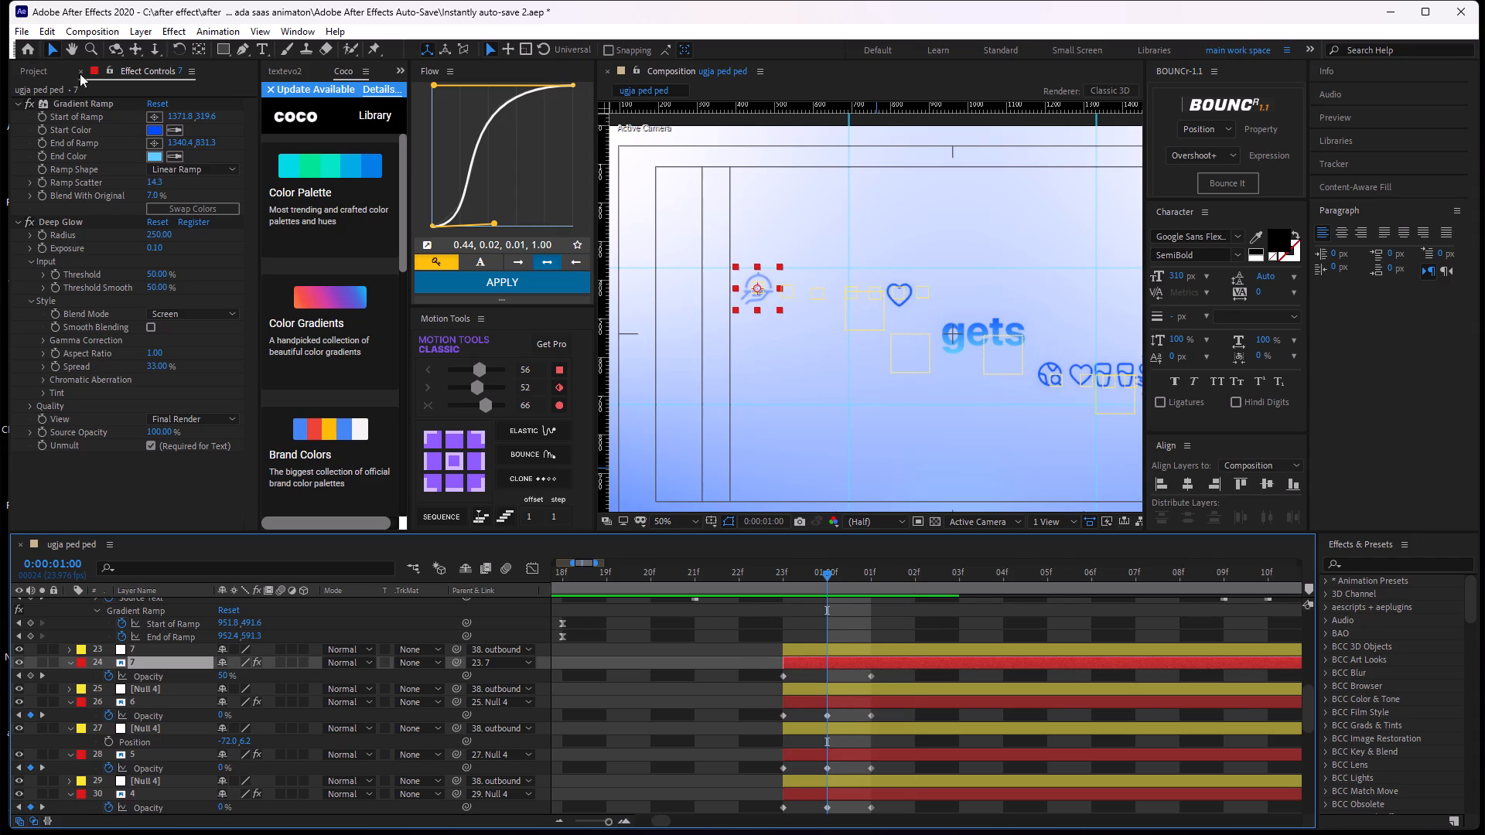
{"action": "left_click_drag", "start_coordinate": [827, 572], "coordinate": [859, 583]}
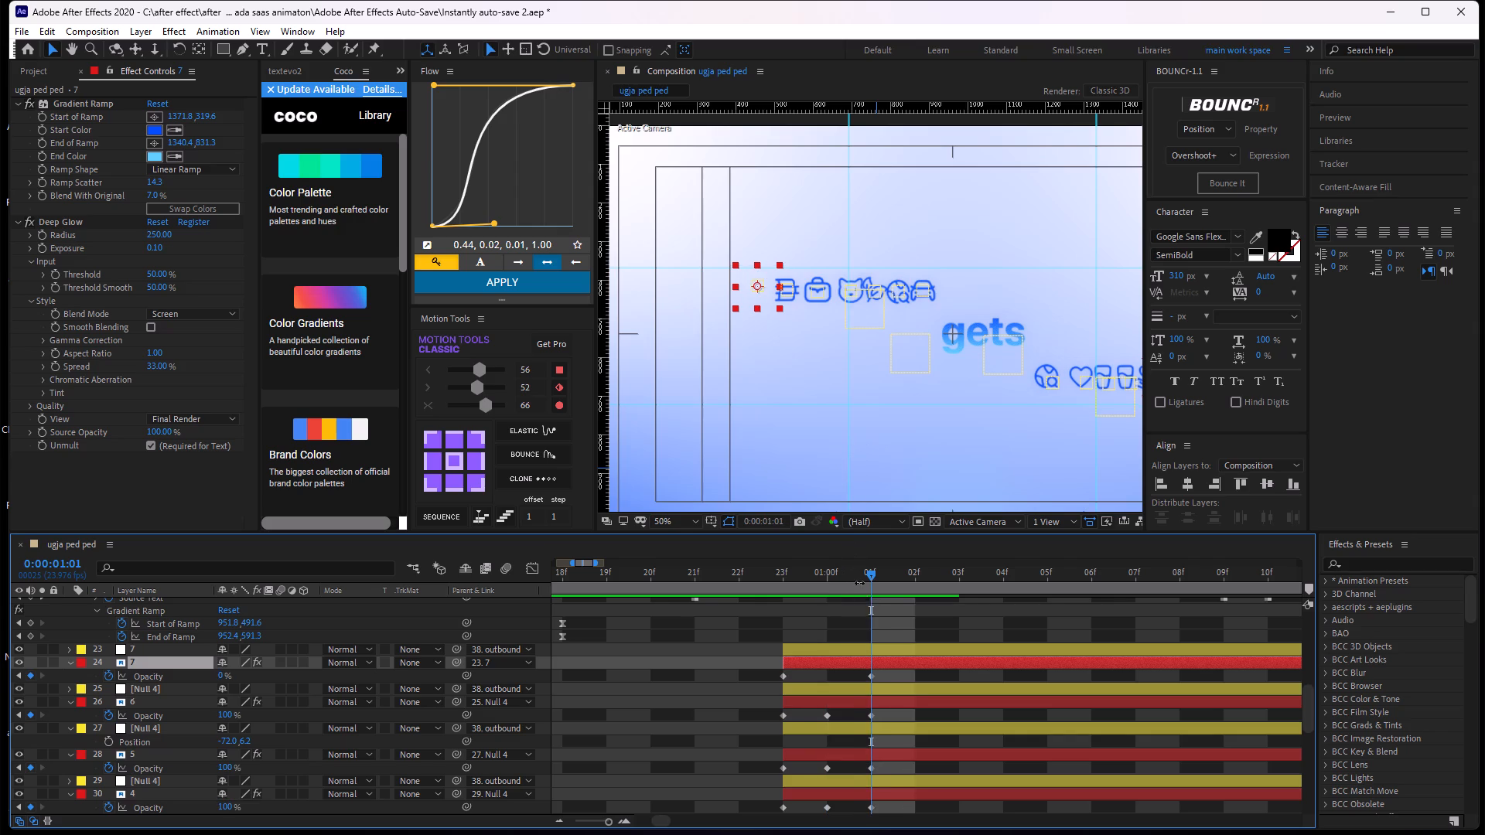
{"action": "middle_click_drag", "start_coordinate": [896, 656], "coordinate": [828, 579]}
{"action": "middle_click_drag", "start_coordinate": [841, 683], "coordinate": [889, 718]}
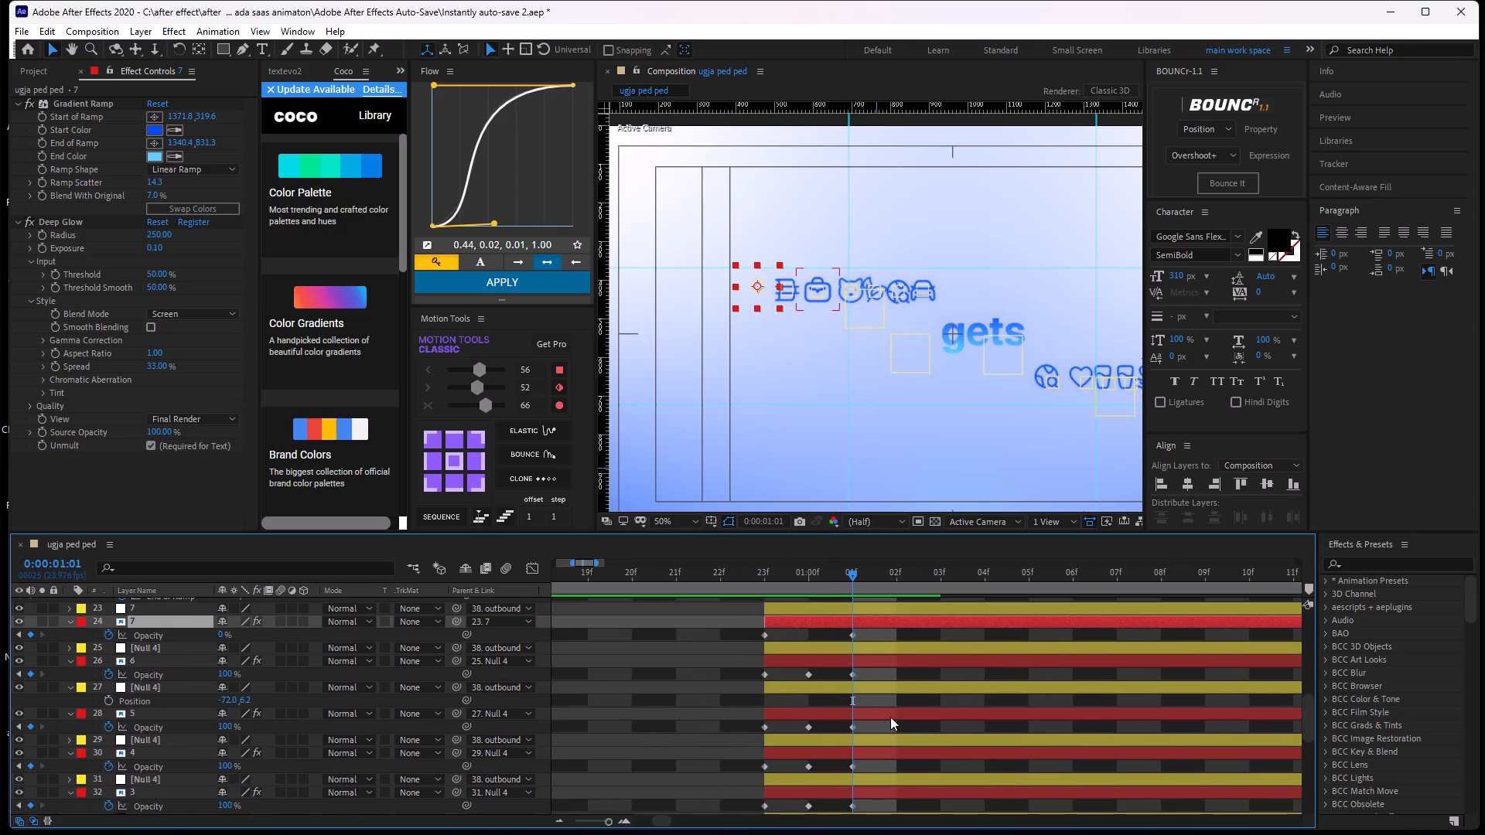